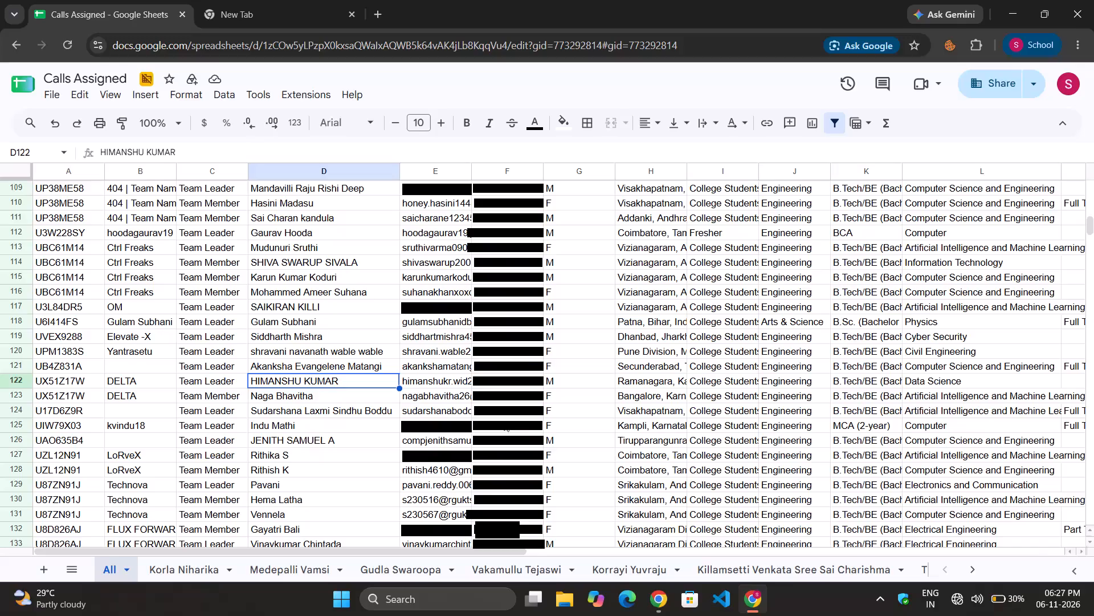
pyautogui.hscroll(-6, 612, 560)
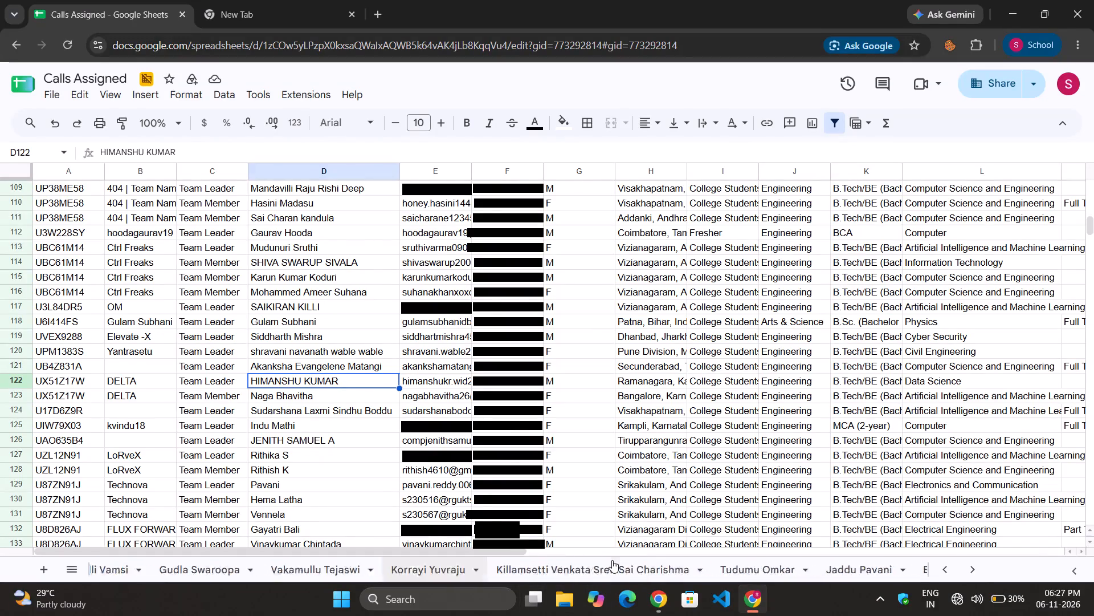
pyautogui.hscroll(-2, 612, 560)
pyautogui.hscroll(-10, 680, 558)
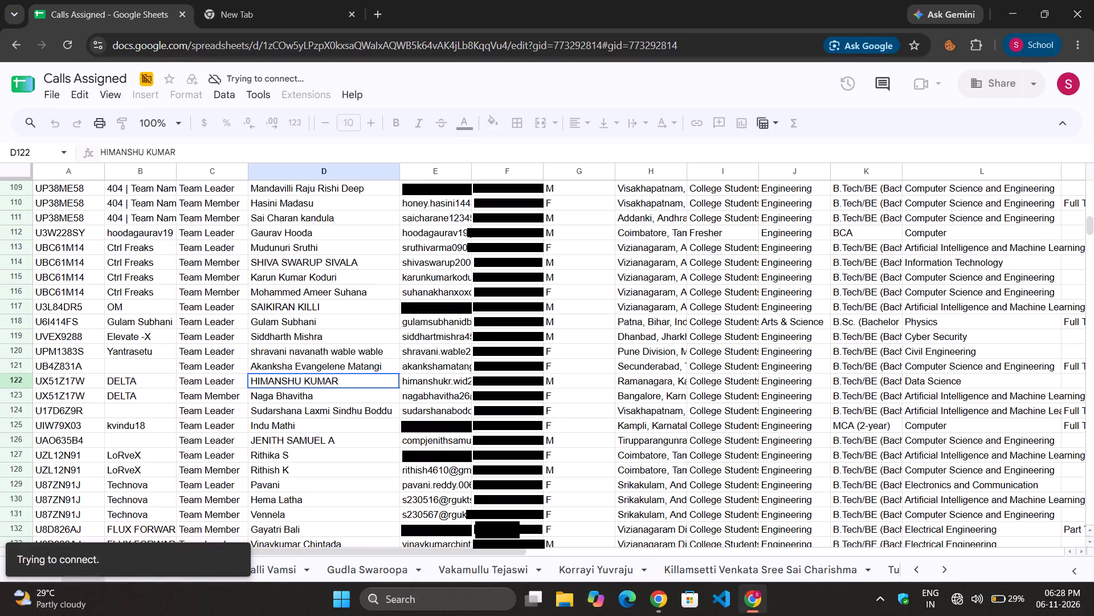
# Switch to File Explorer, look through the Downloads folder, and open the This PC location.
pyautogui.click(557, 603)
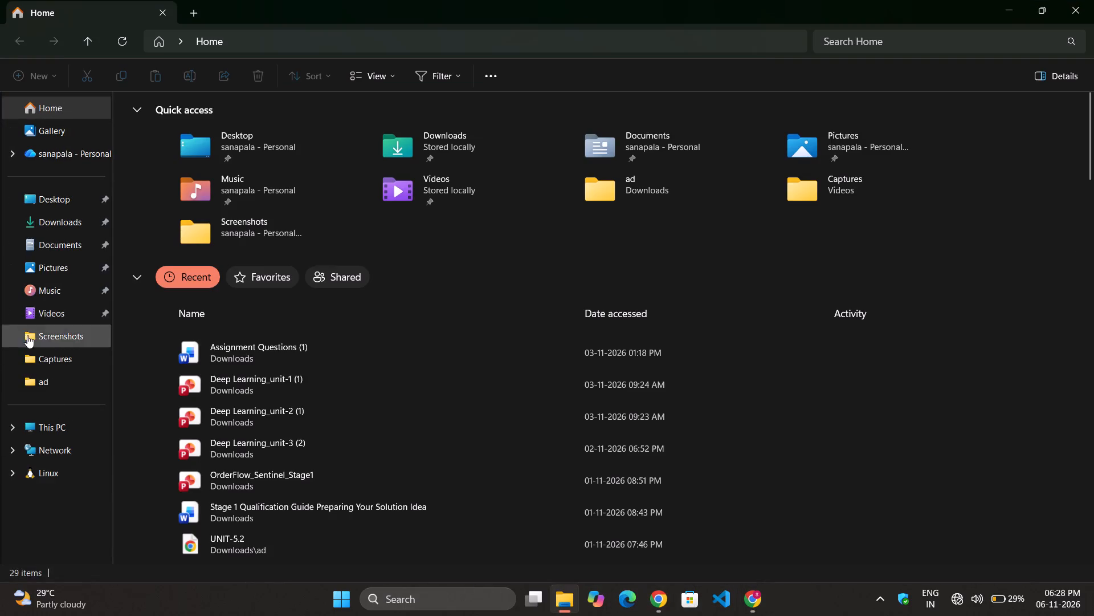
pyautogui.click(41, 217)
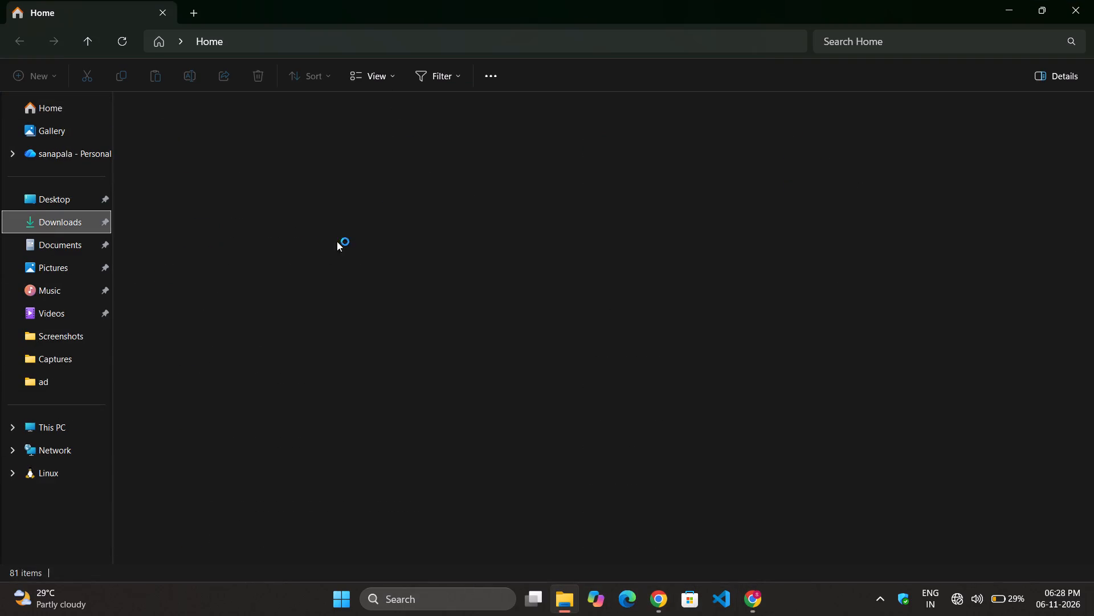
pyautogui.click(83, 453)
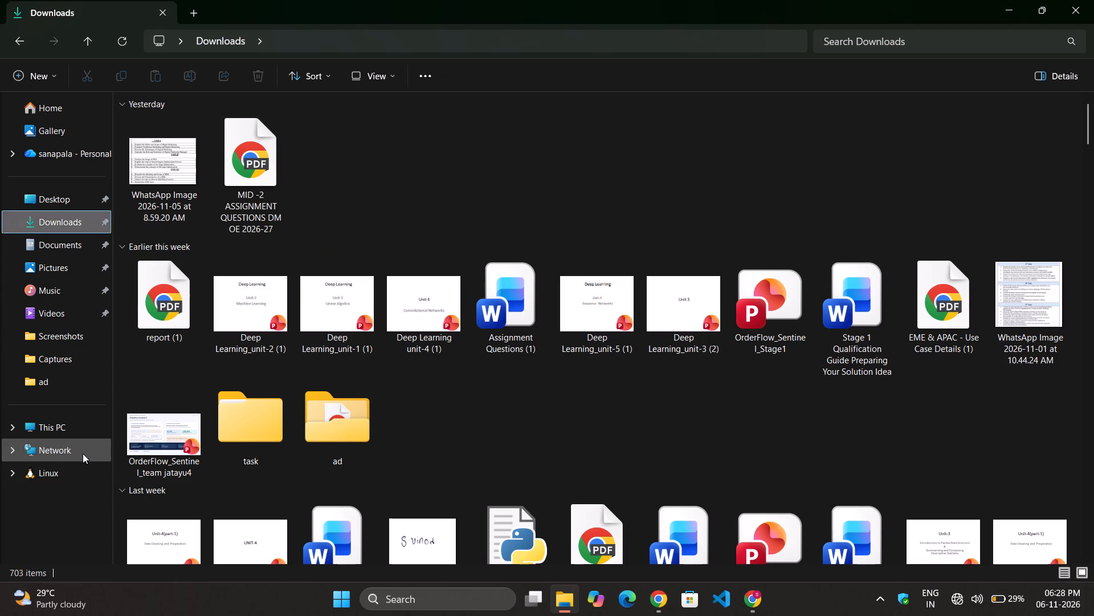
pyautogui.click(77, 438)
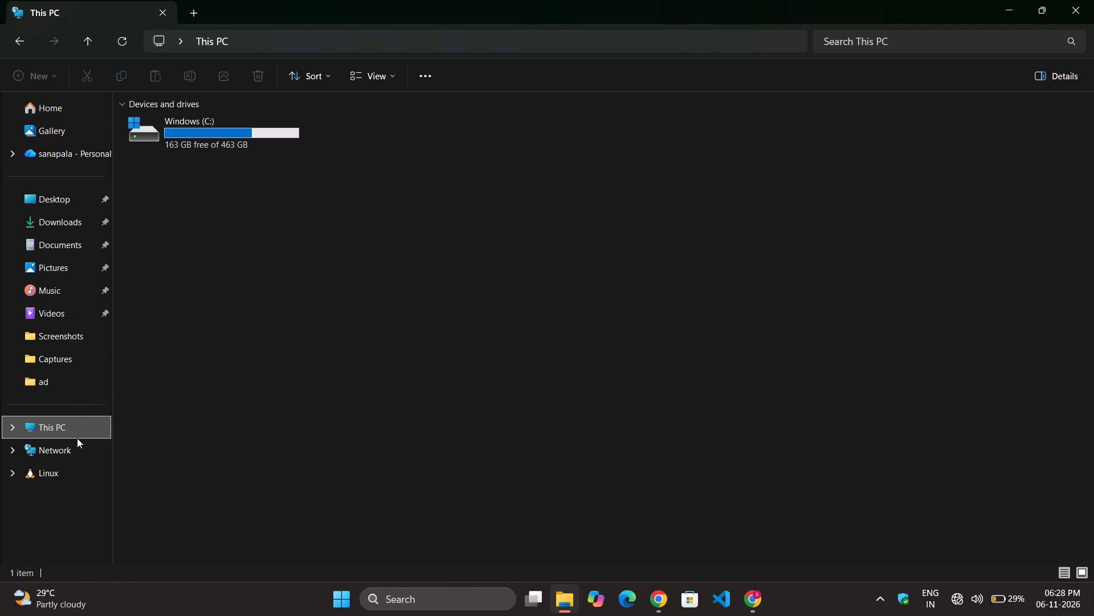
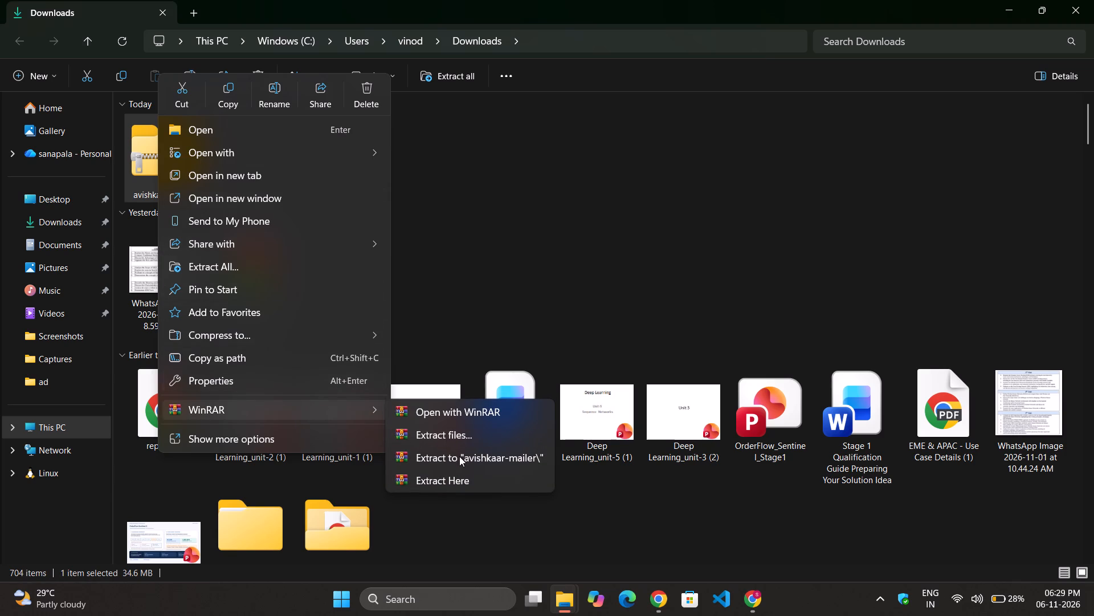
# Extract the avishkaar-mailer archive with WinRAR into its own avishkaar-mailer folder in Downloads.
pyautogui.click(455, 461)
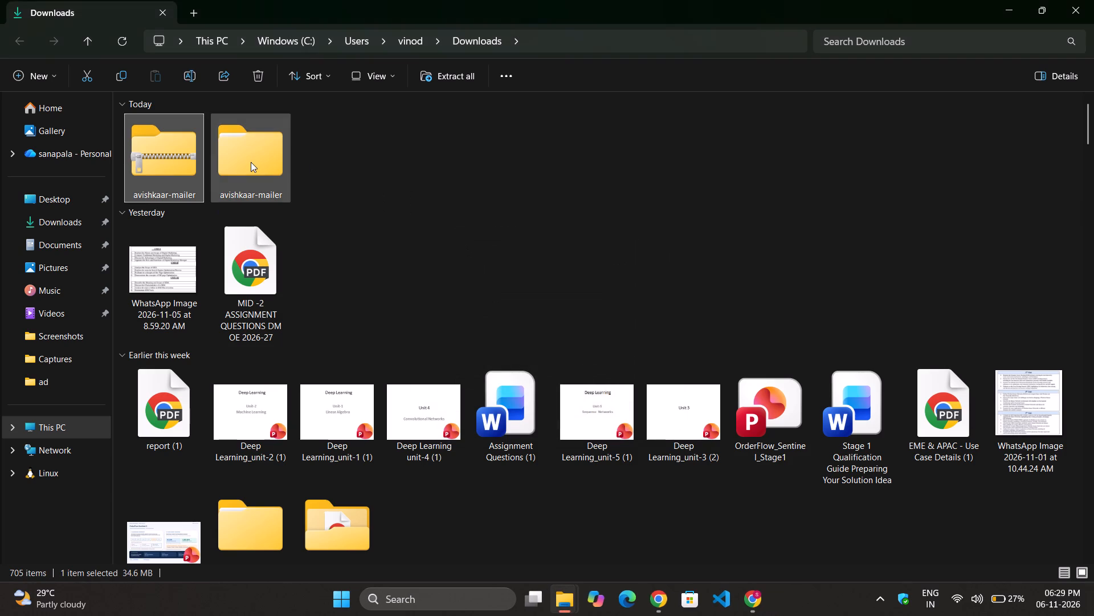
# From the inner avishkaar-mailer folder in Downloads, run "code.." and choose Antigravity IDE to open it just once.
pyautogui.doubleClick(251, 162)
pyautogui.doubleClick(206, 142)
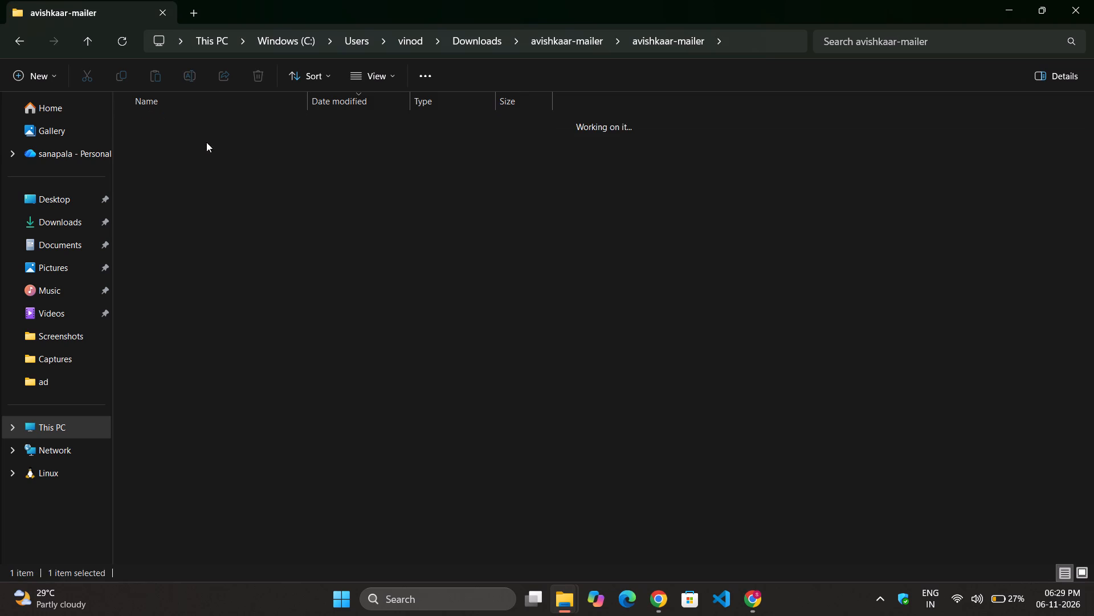
pyautogui.click(736, 48)
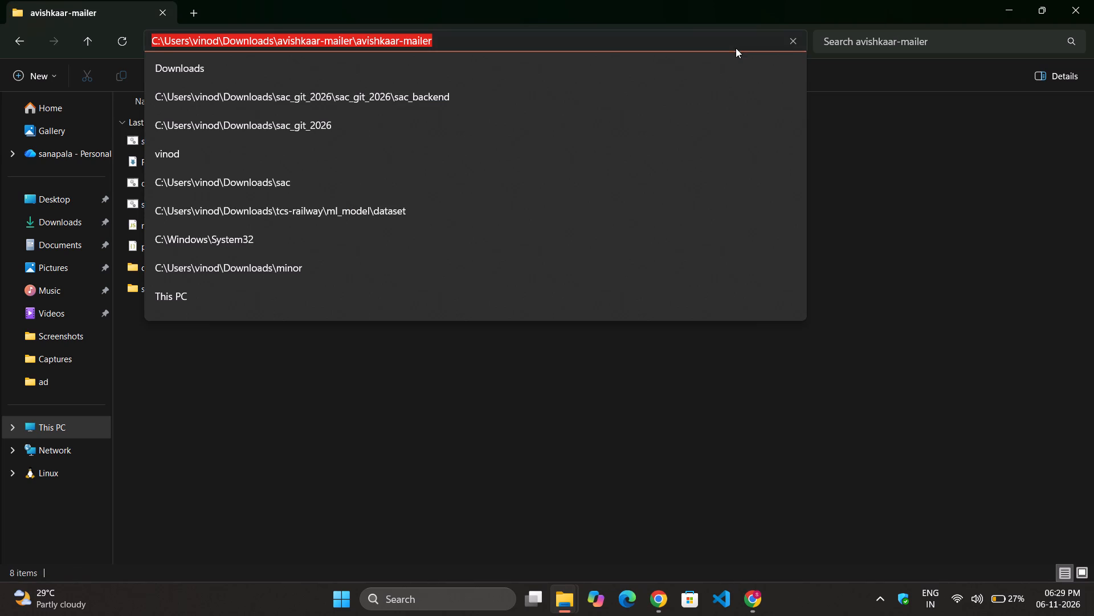
pyautogui.write('code')
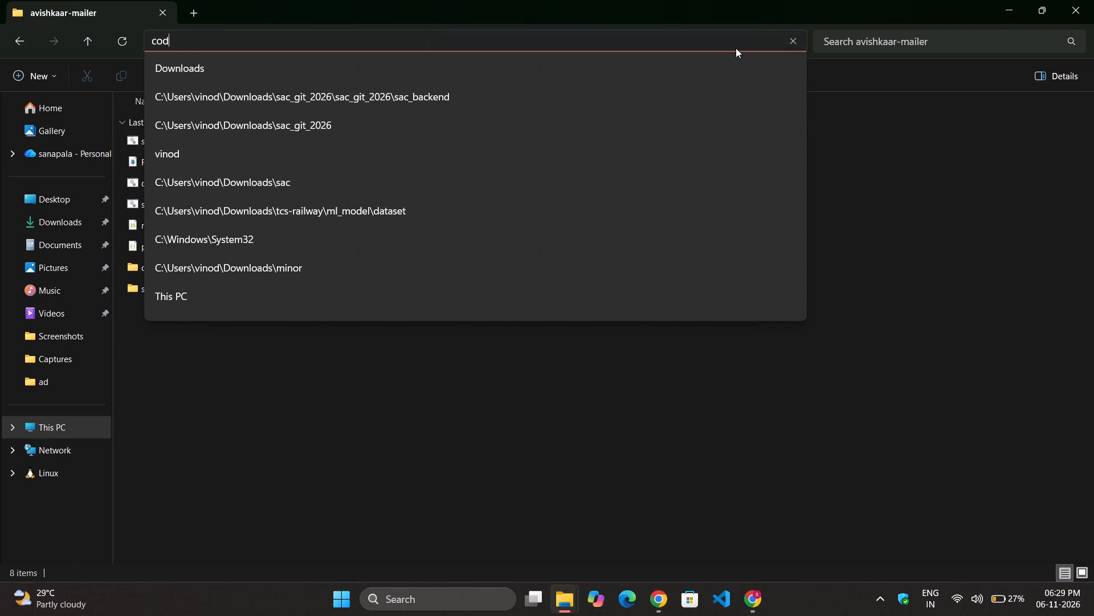
pyautogui.write('..')
pyautogui.press('Return')
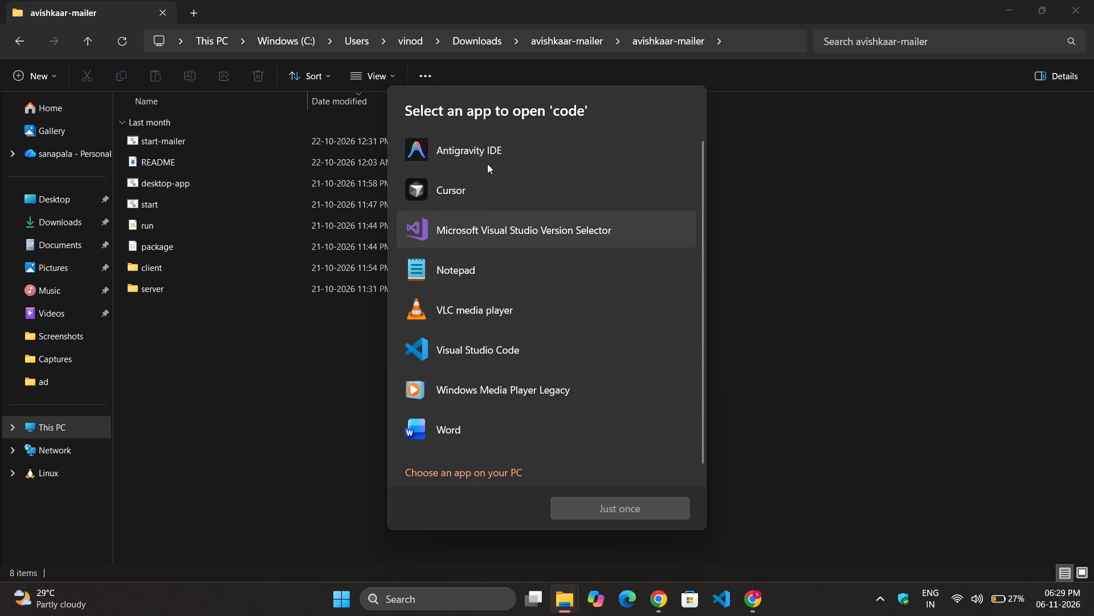
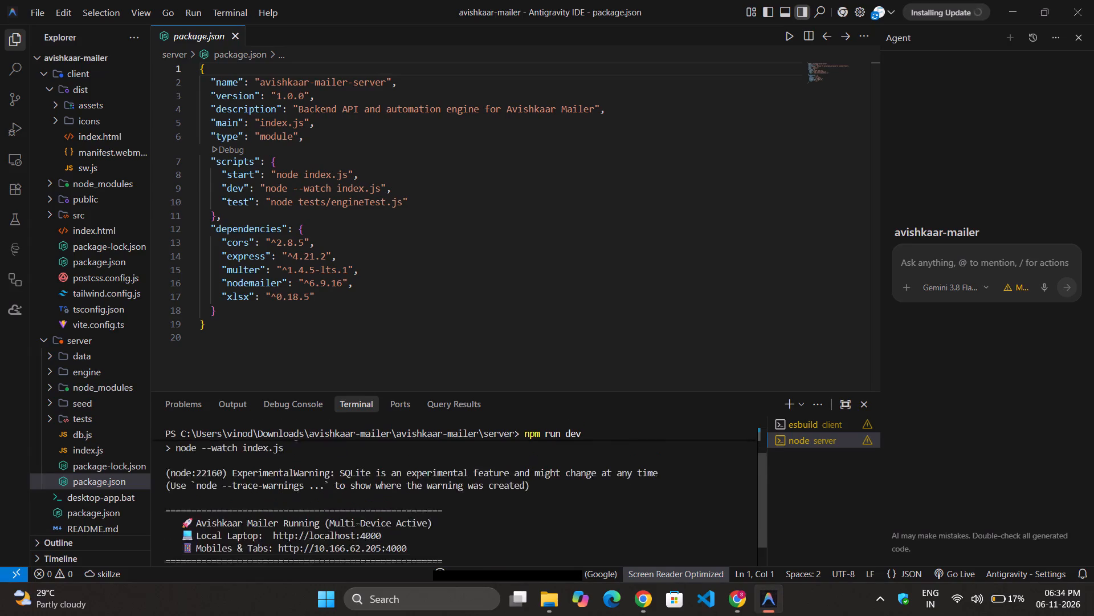
# Check the mailer server's terminal output, returning to the Avishkaar Mailer page in Chrome.
pyautogui.scroll(-1, 437, 545)
pyautogui.hotkey('alt', 'Tab')
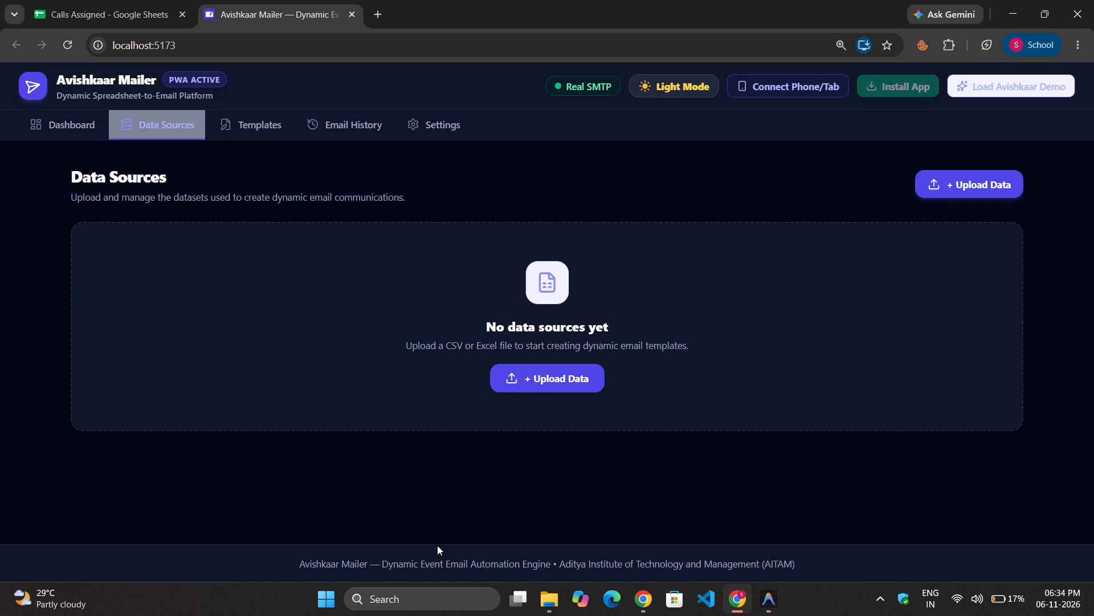
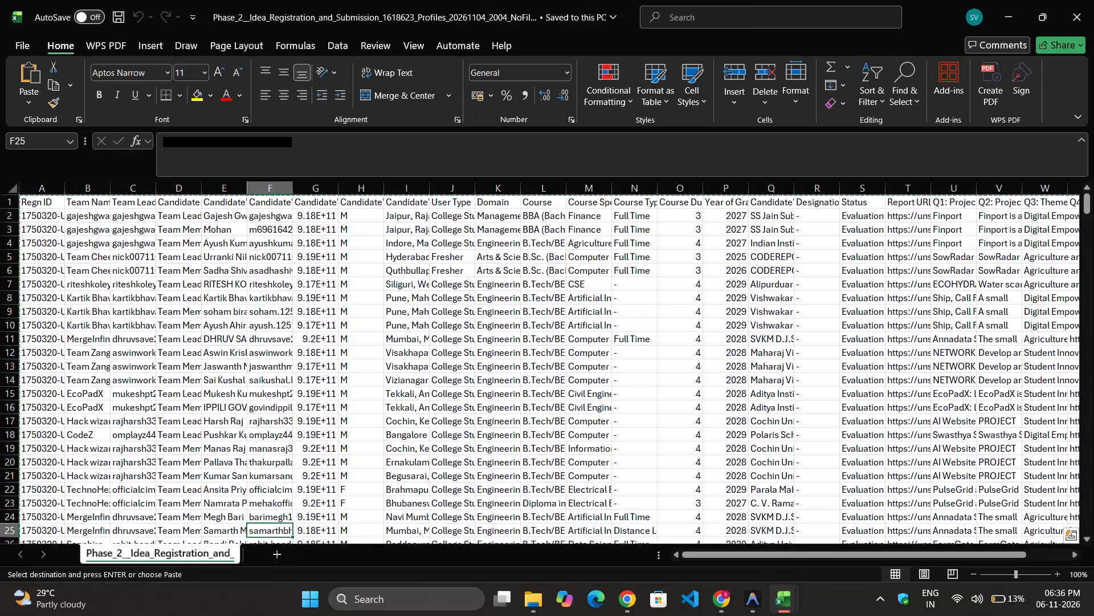
# Add a blank worksheet to the Phase_2__Idea_Registration_and_Submission workbook and return to its original data sheet.
pyautogui.hscroll(1, 241, 514)
pyautogui.scroll(-1, 207, 475)
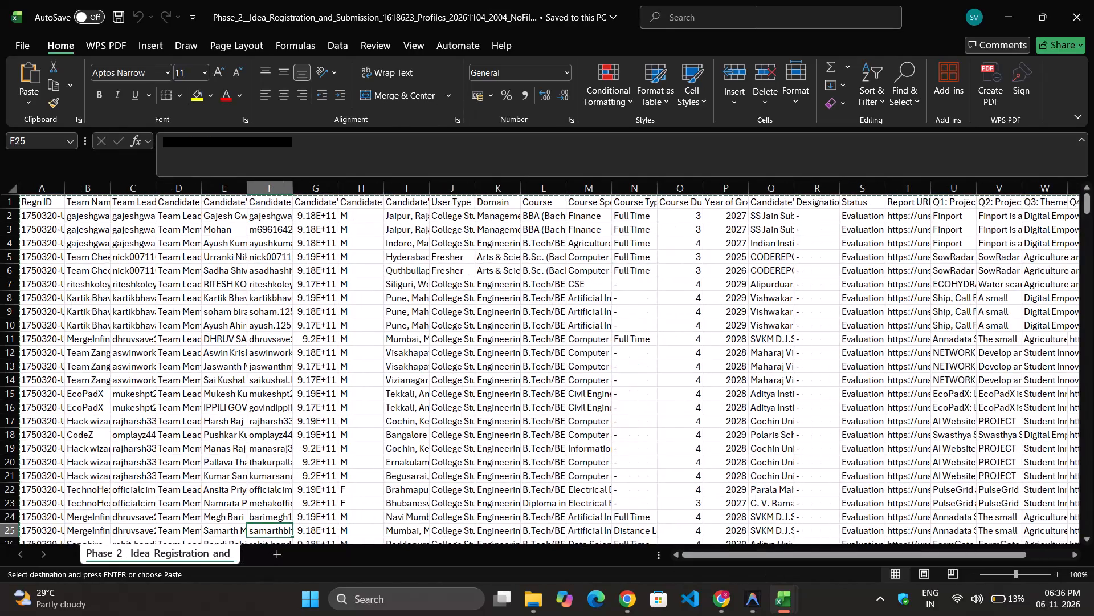
pyautogui.scroll(-1, 213, 489)
pyautogui.click(267, 550)
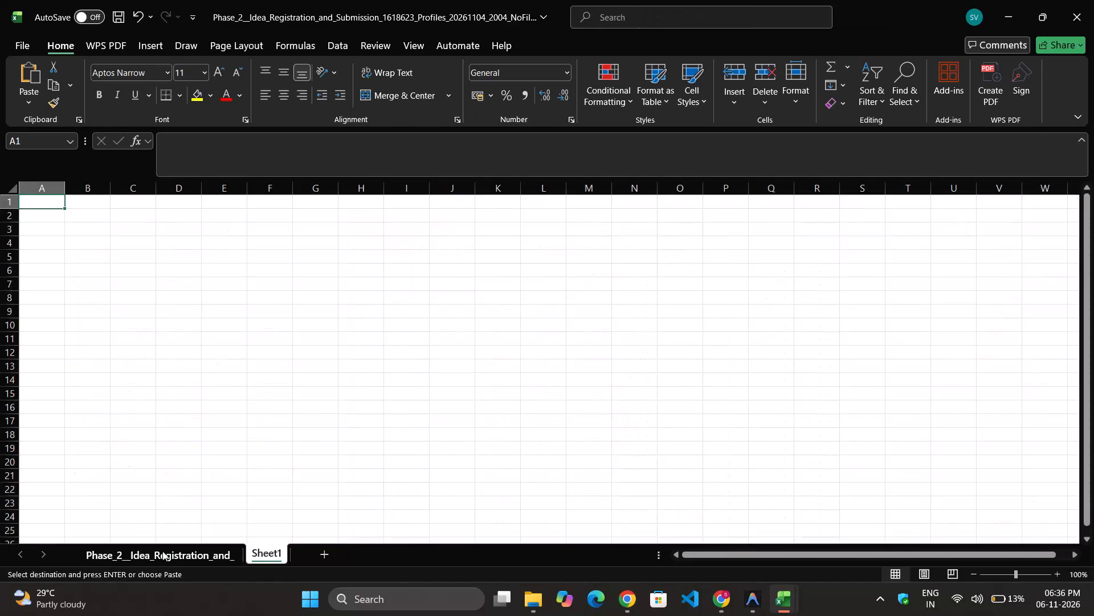
pyautogui.click(162, 551)
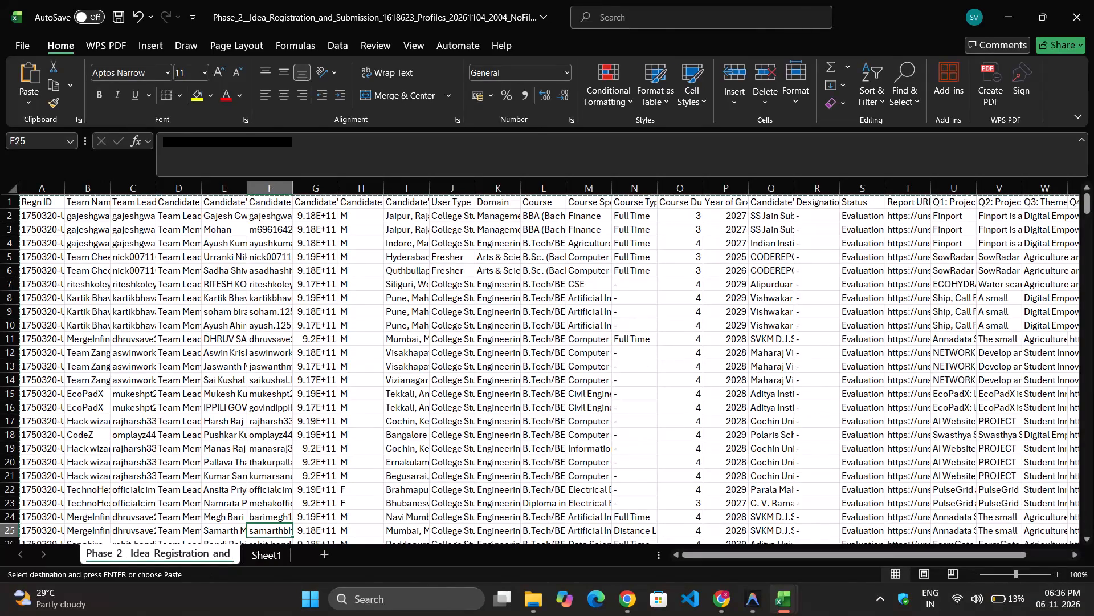
pyautogui.hotkey('alt', 'Tab')
pyautogui.click(258, 257)
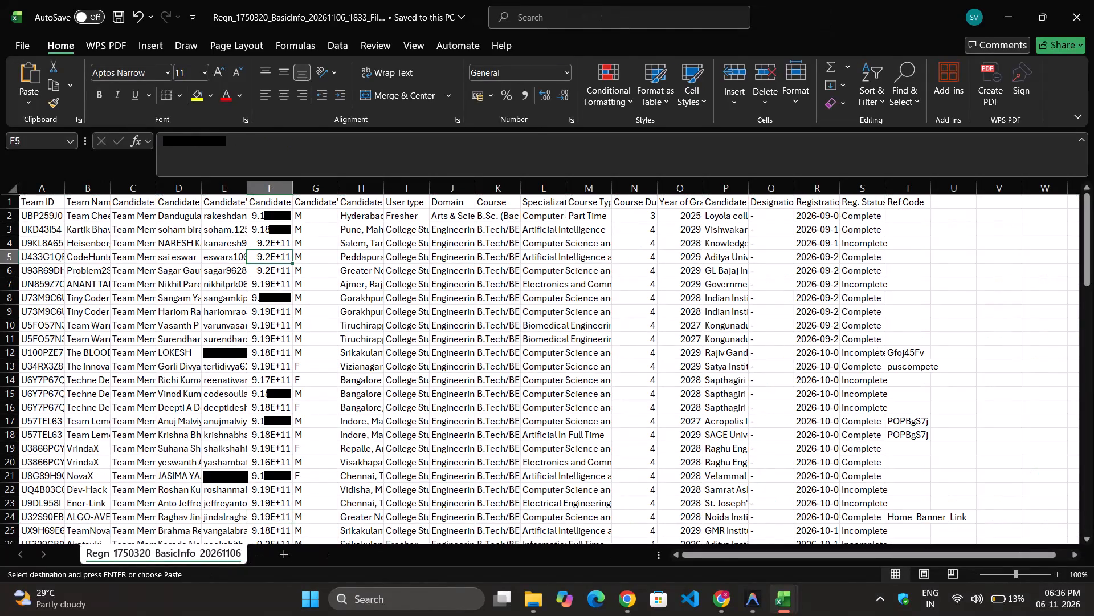
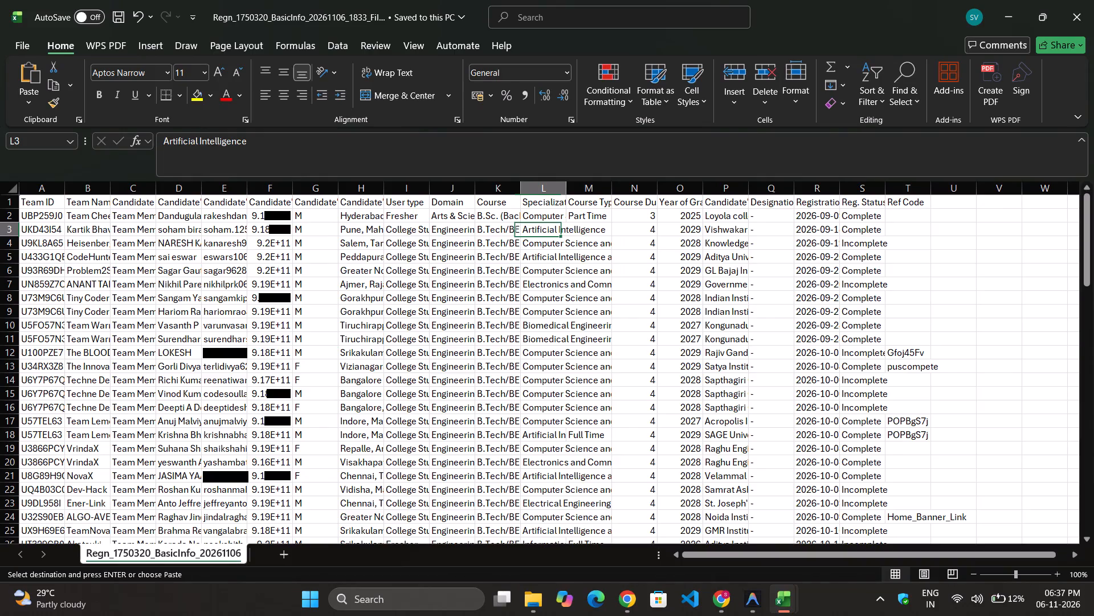
# Widen the Candidate's Mobile column in the registration data so its full numbers fit.
pyautogui.click(279, 246)
pyautogui.click(299, 262)
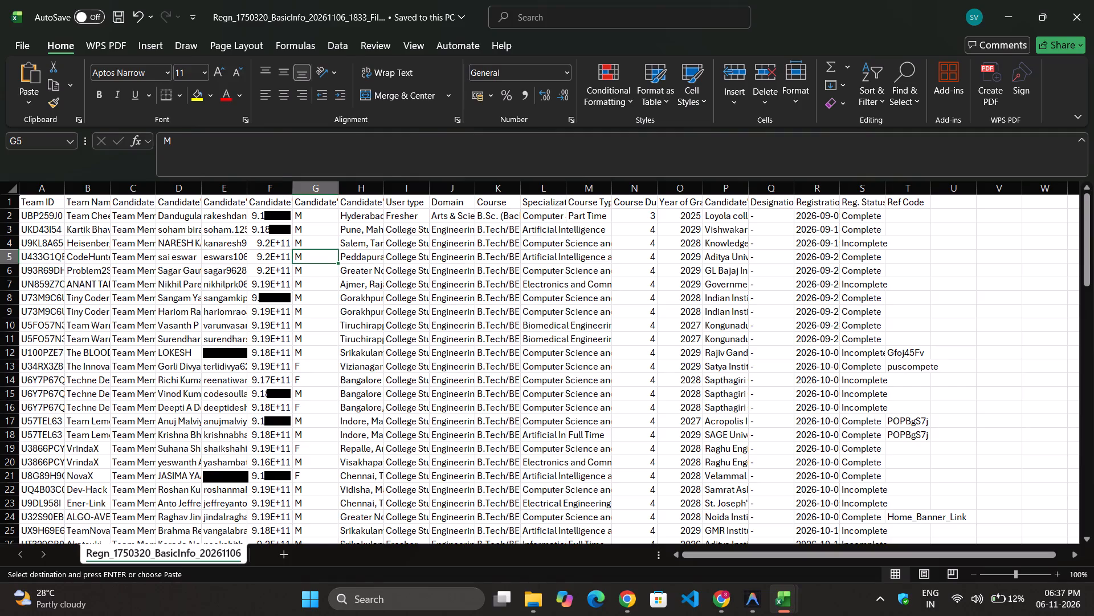
pyautogui.moveTo(291, 192); pyautogui.dragTo(364, 191)
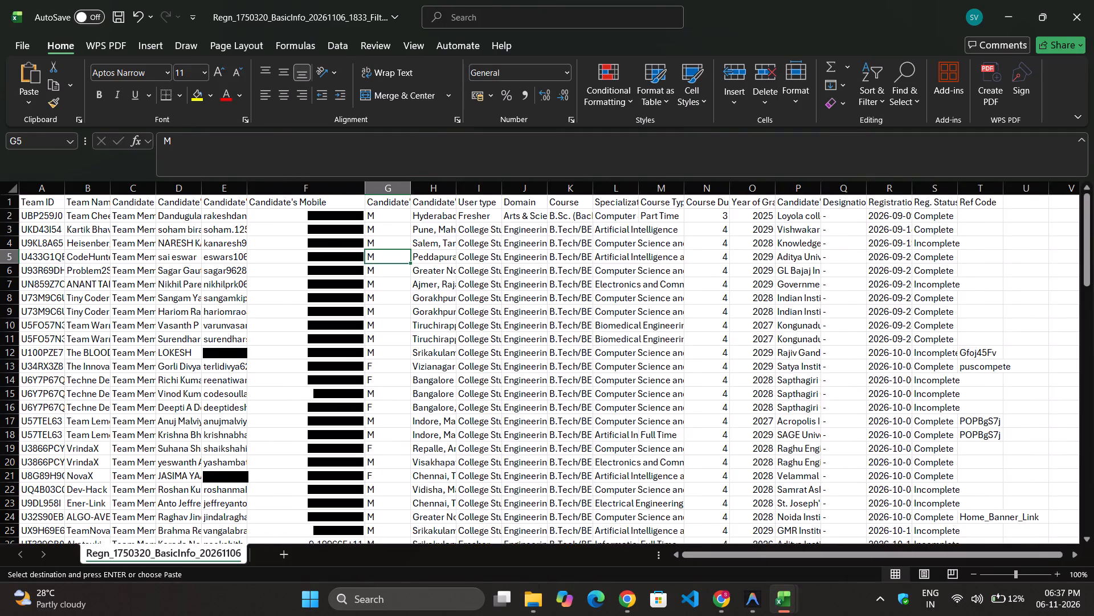
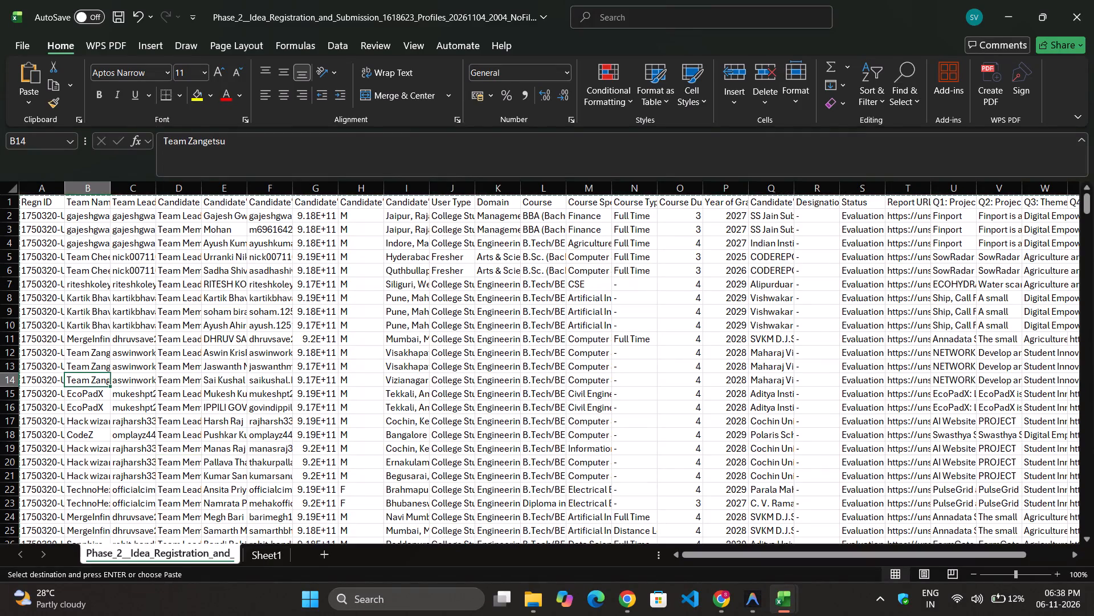
# Copy the Team Name / Candidate Name column from the registration data into column B of Sheet1.
pyautogui.click(148, 360)
pyautogui.hotkey('ctrl', 'a')
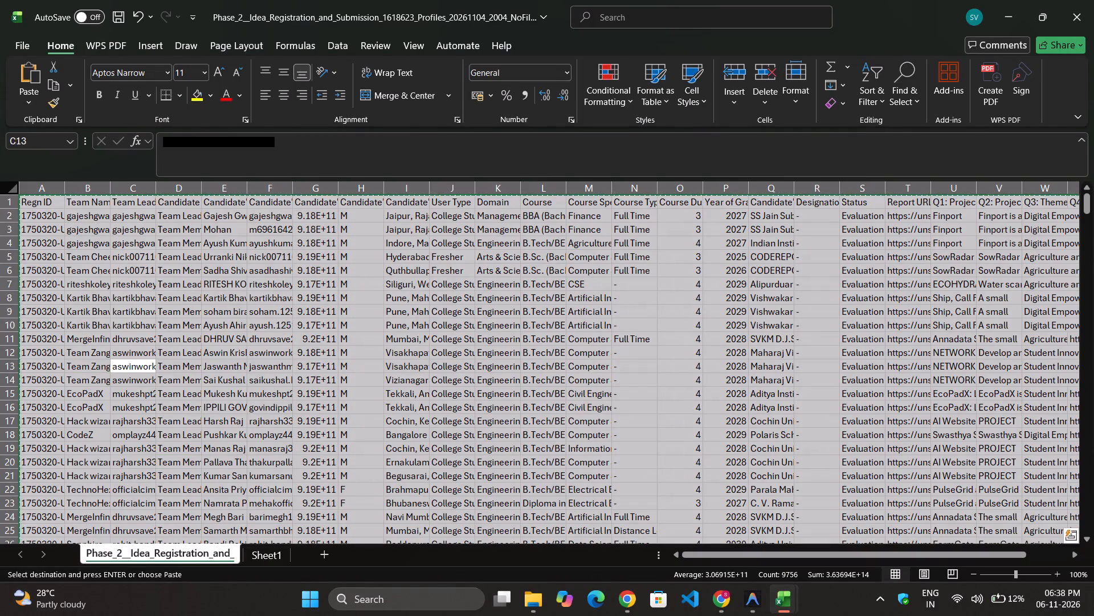
pyautogui.click(84, 200)
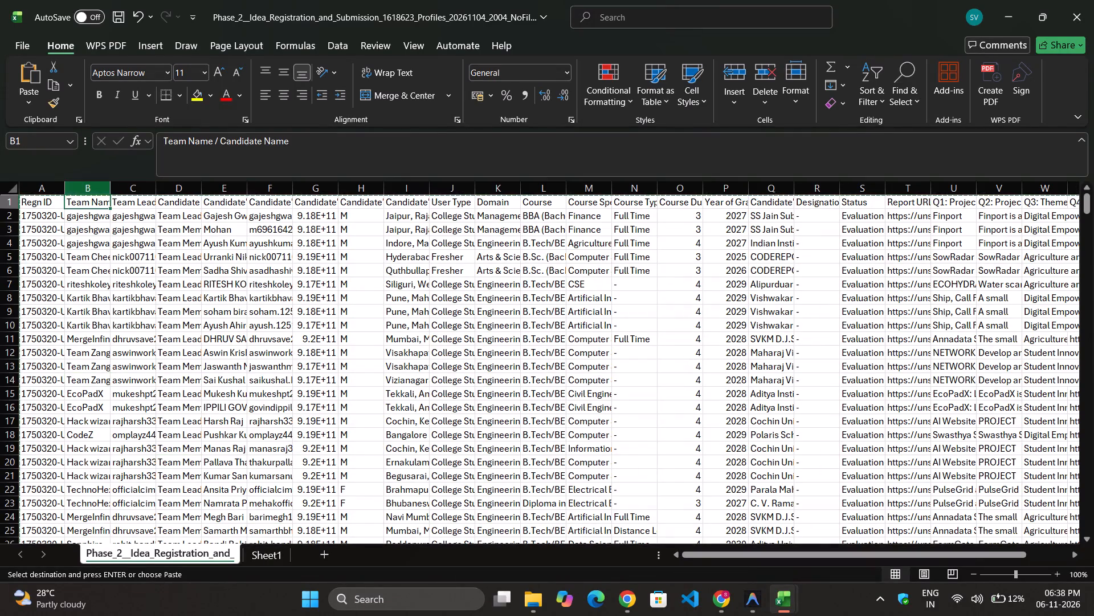
pyautogui.click(81, 193)
pyautogui.hotkey('ctrl', 'c')
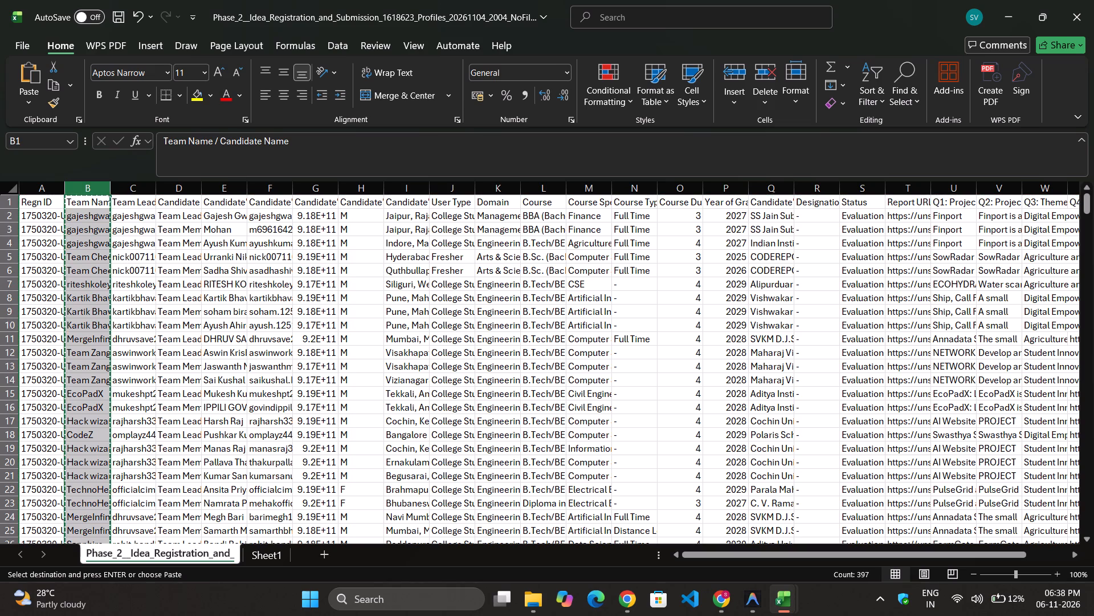
pyautogui.click(266, 560)
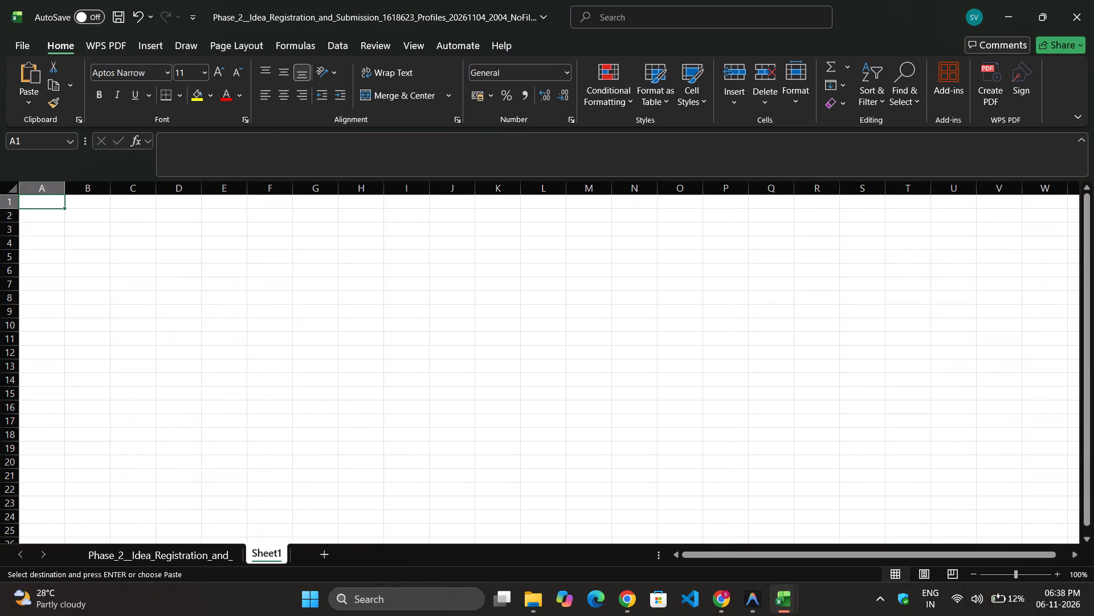
pyautogui.click(91, 204)
pyautogui.hotkey('ctrl', 'v')
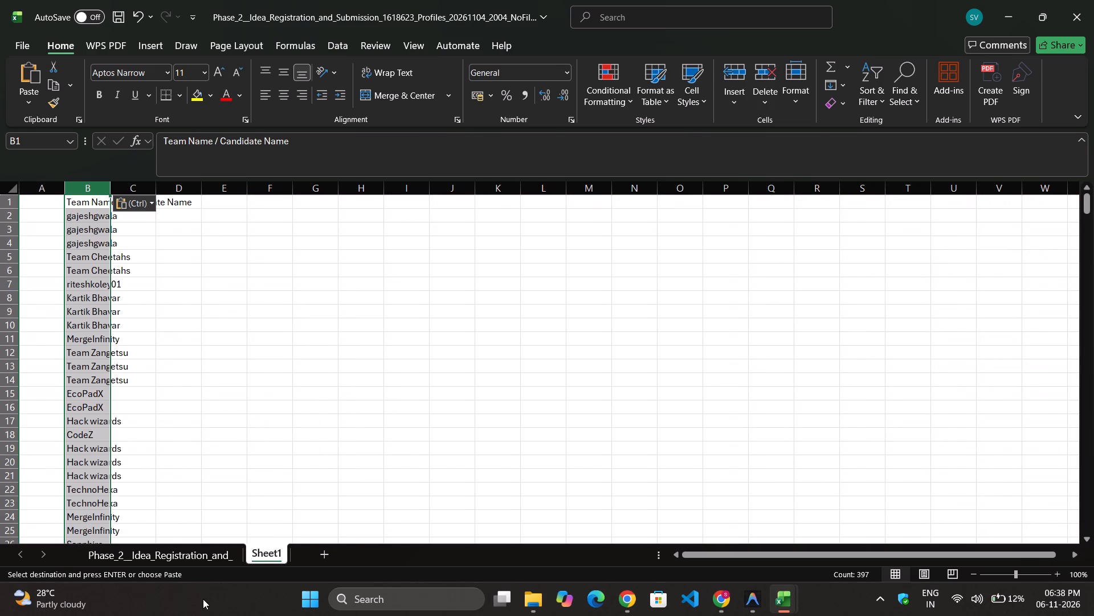
# Widen the Candidate's Email column in the registration data so its full addresses fit.
pyautogui.click(158, 556)
pyautogui.hscroll(-2, 389, 249)
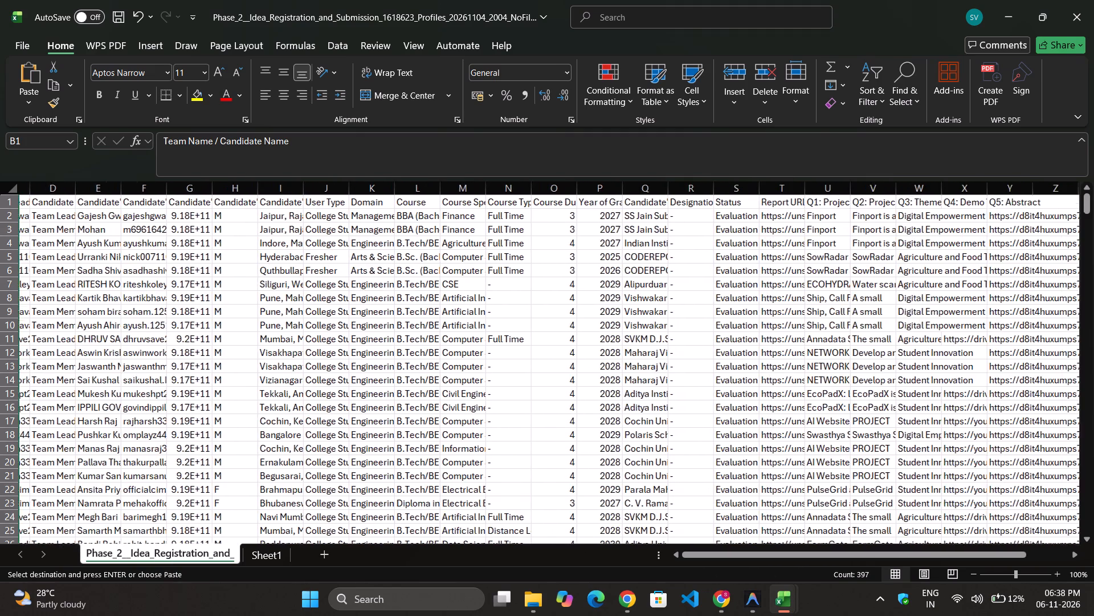
pyautogui.hscroll(-4, 389, 249)
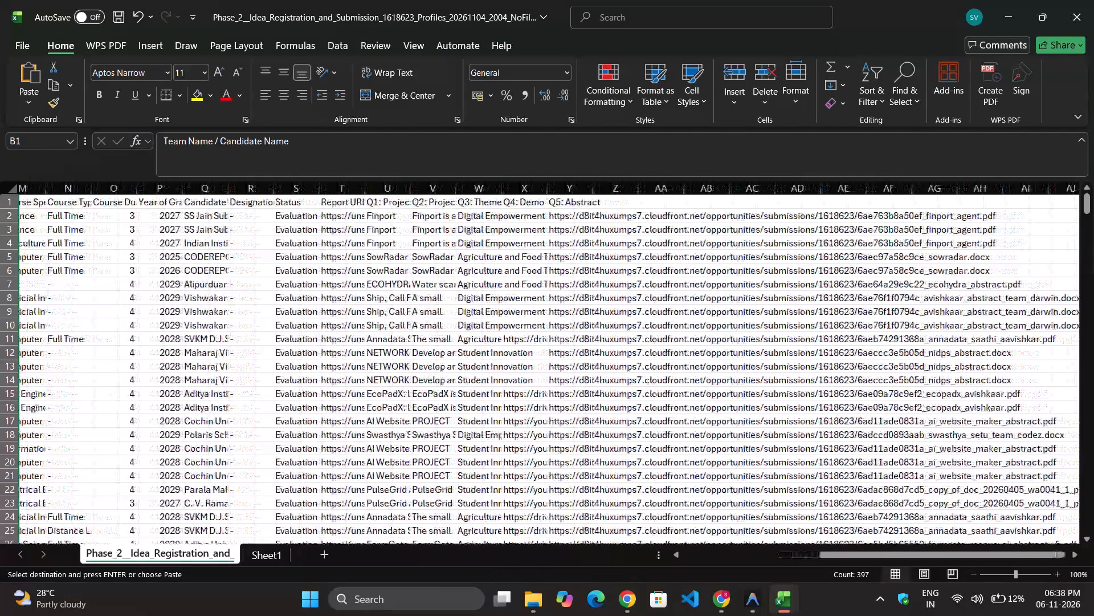
pyautogui.hscroll(5, 602, 237)
pyautogui.hscroll(2, 354, 225)
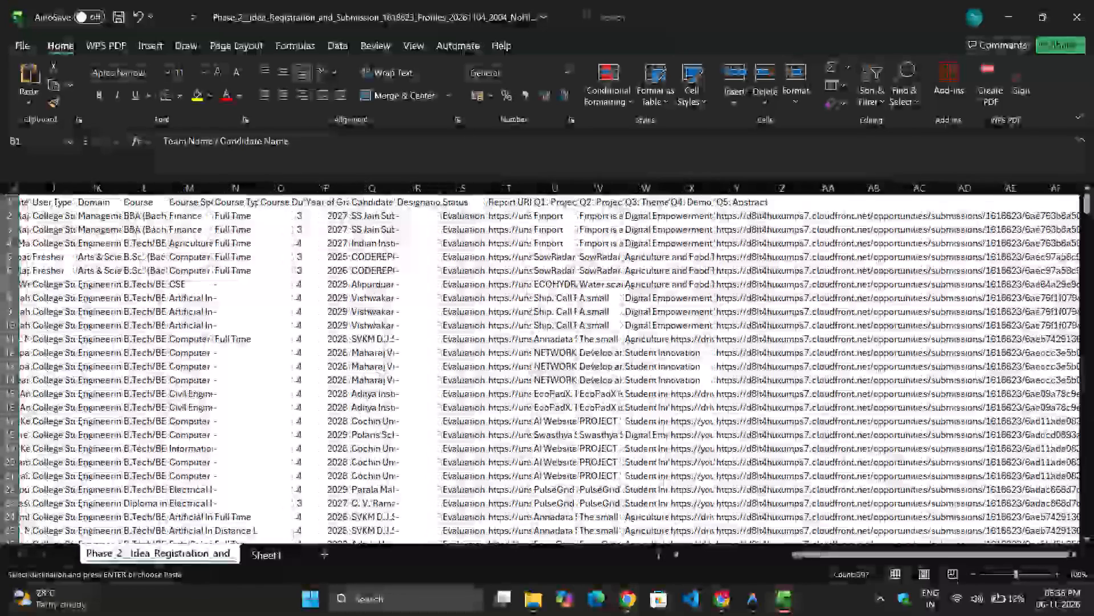
pyautogui.hscroll(3, 277, 211)
pyautogui.hscroll(2, 157, 218)
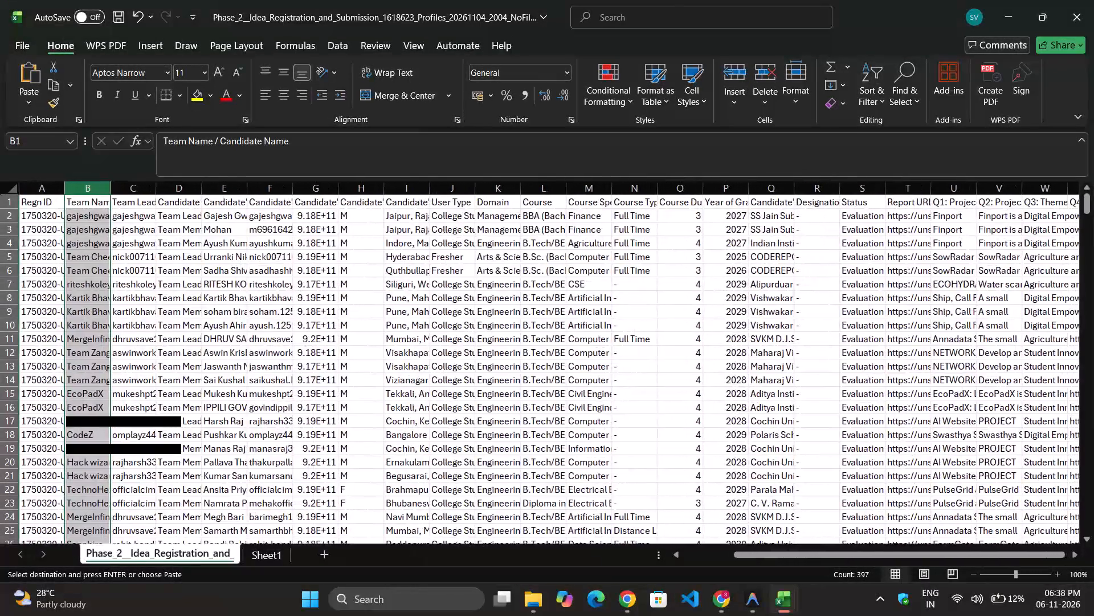
pyautogui.click(262, 203)
pyautogui.moveTo(291, 188); pyautogui.dragTo(407, 196)
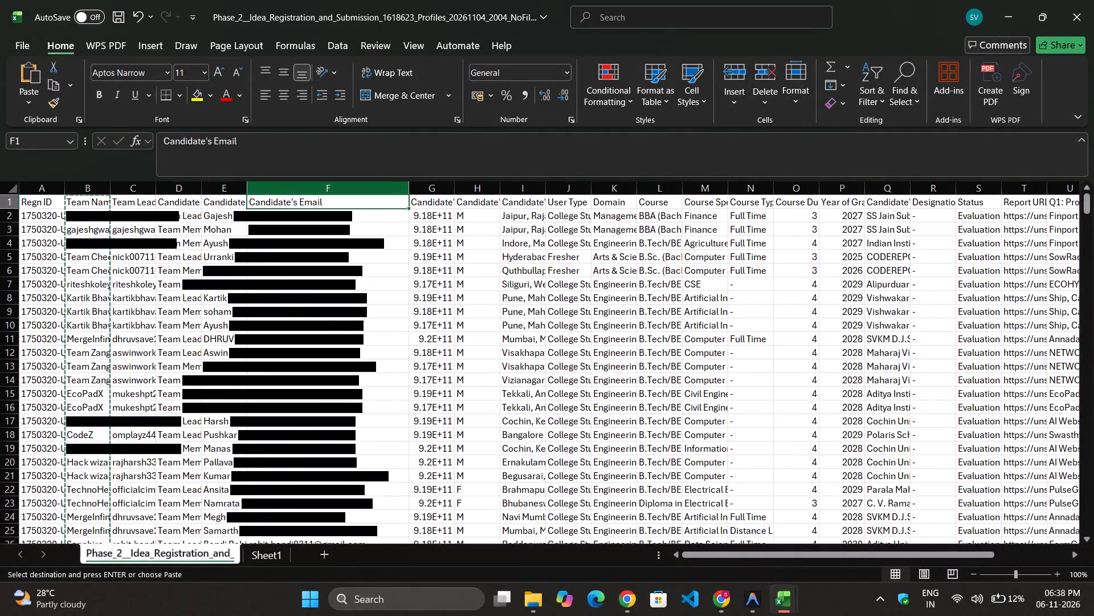
# Copy the Candidate's Email column from the registration data into column E of Sheet1.
pyautogui.click(319, 189)
pyautogui.hotkey('ctrl', 'c')
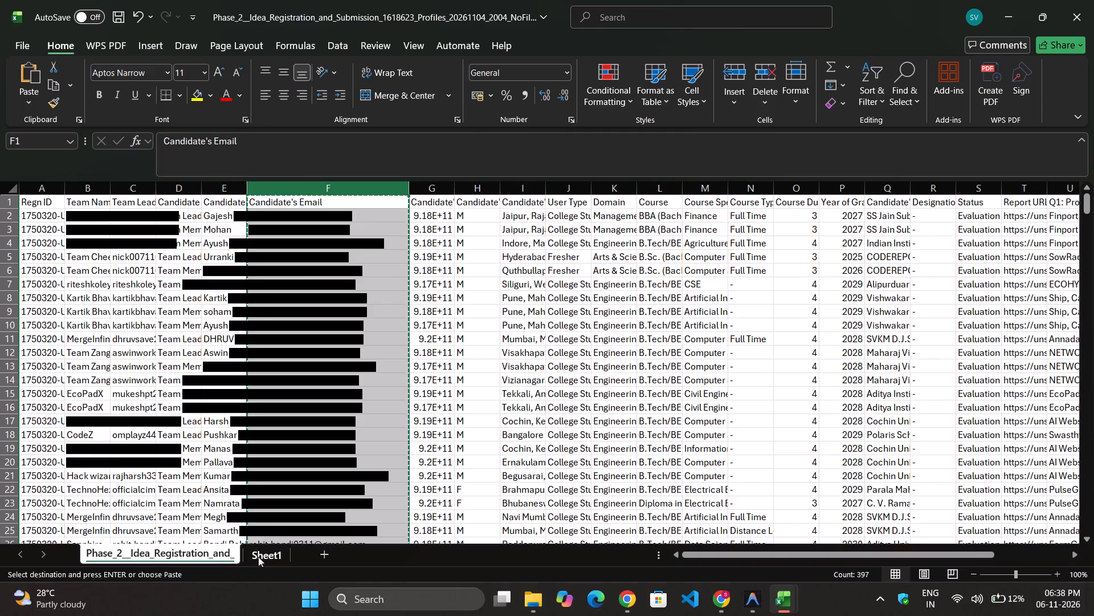
pyautogui.click(258, 557)
pyautogui.click(188, 205)
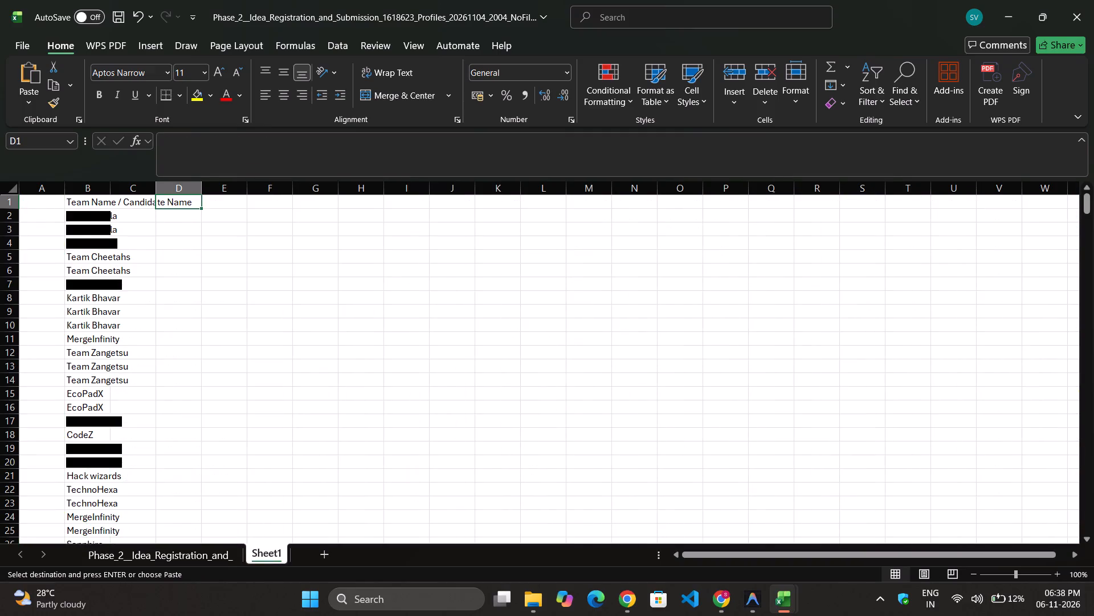
pyautogui.click(218, 202)
pyautogui.hotkey('ctrl', 'v')
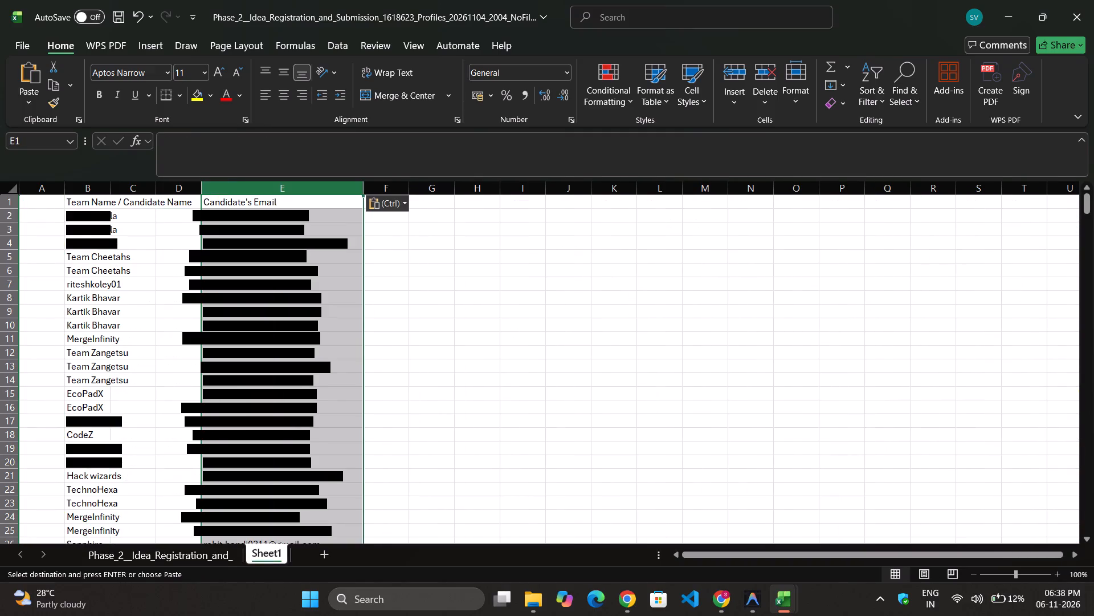
pyautogui.click(182, 223)
pyautogui.click(147, 201)
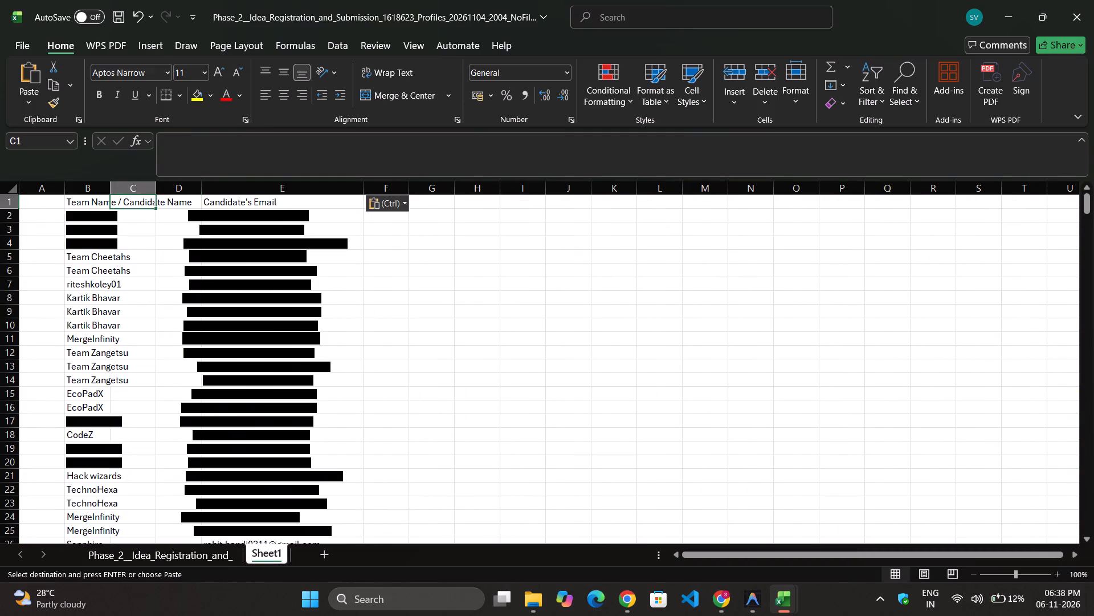
# Widen the Team Leader's Email / Candidate's Email and Candidate Type columns in the registration data so their full headings fit.
pyautogui.click(179, 560)
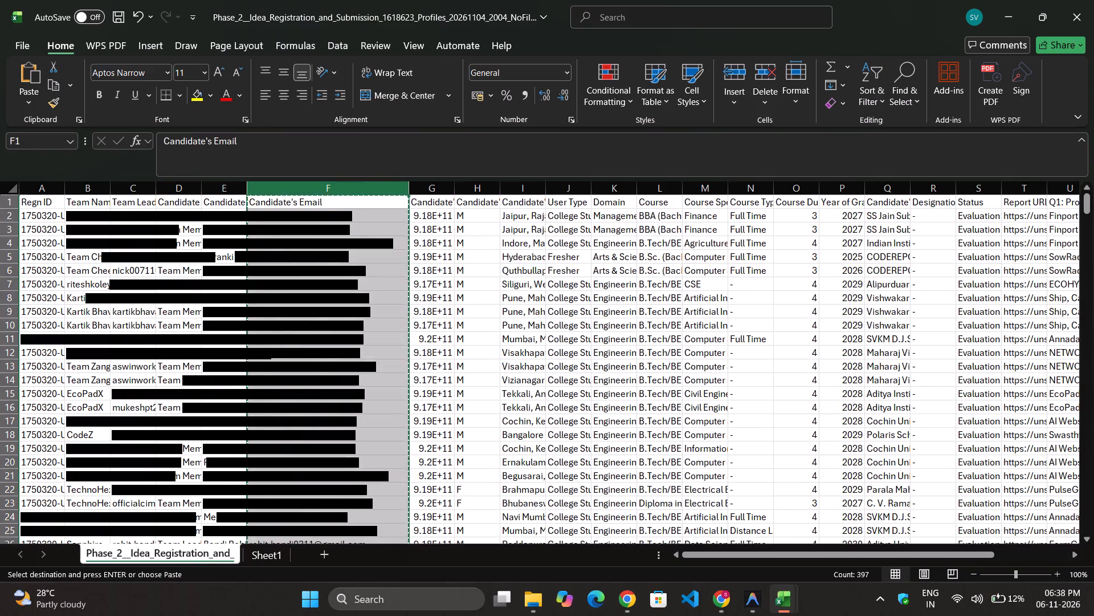
pyautogui.click(90, 273)
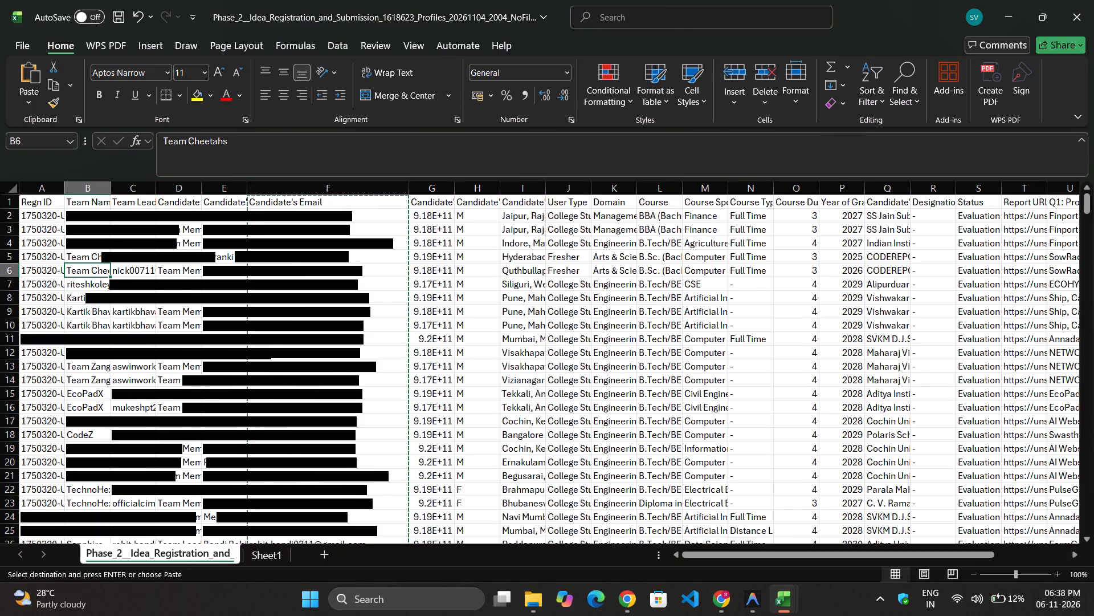
pyautogui.click(138, 215)
pyautogui.moveTo(154, 192); pyautogui.dragTo(309, 191)
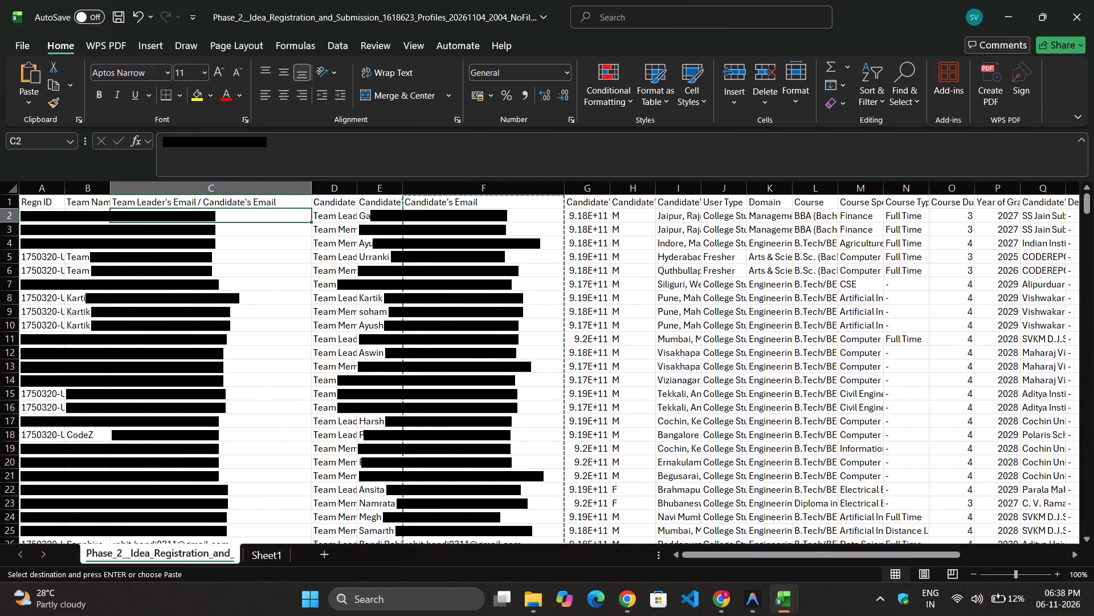
pyautogui.click(87, 221)
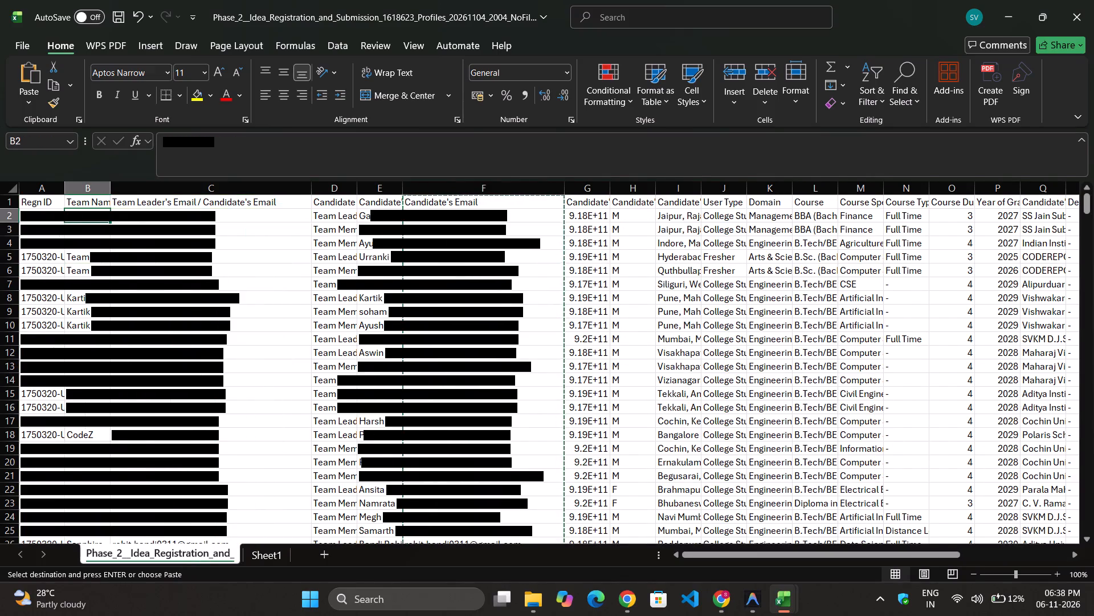
pyautogui.moveTo(360, 191); pyautogui.dragTo(503, 201)
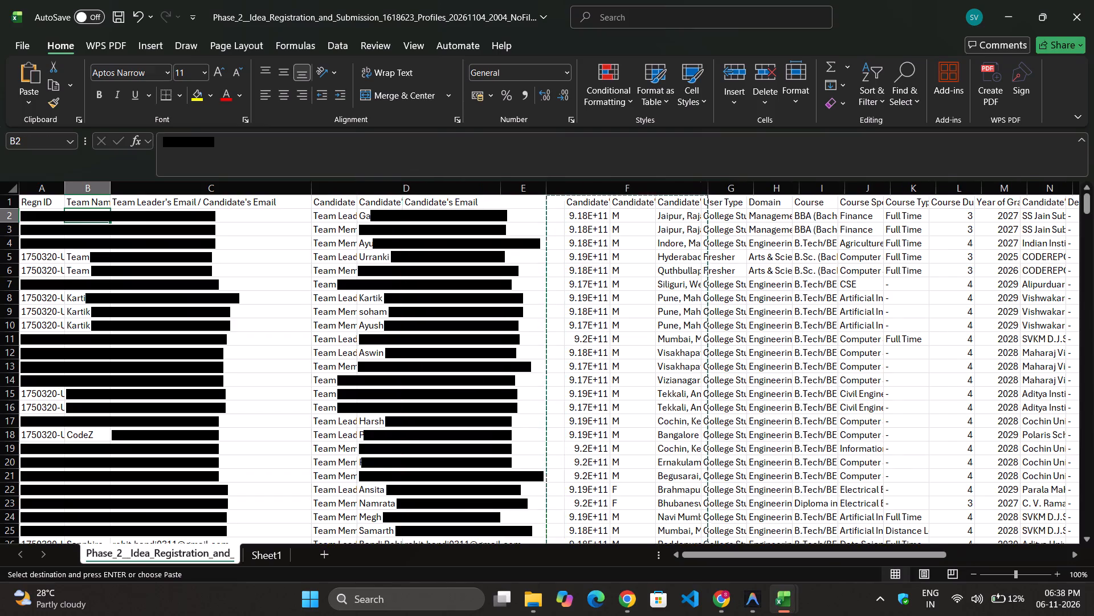
pyautogui.click(370, 206)
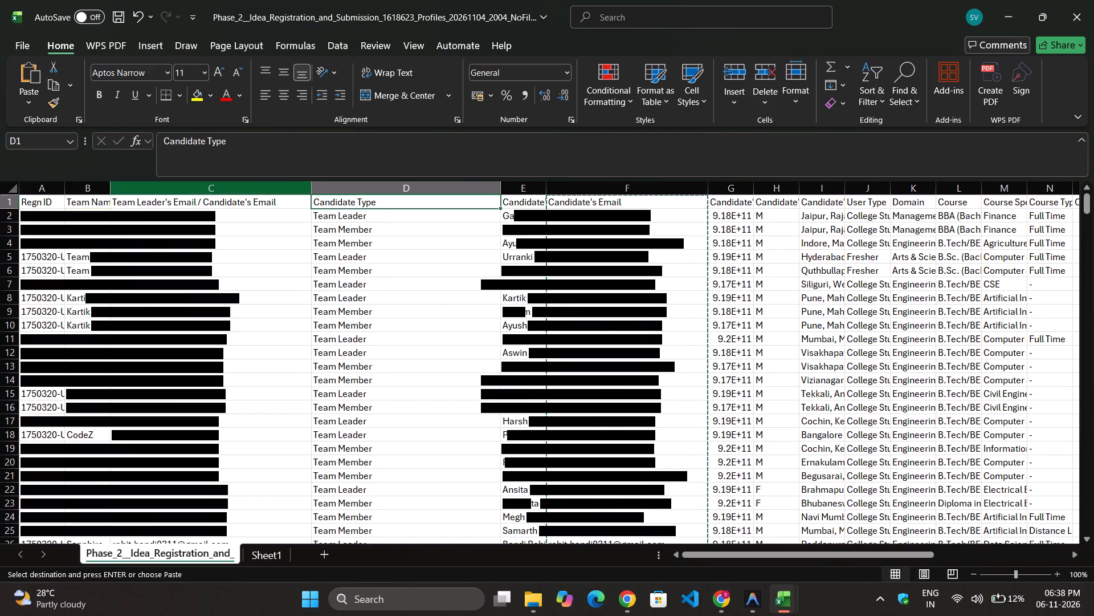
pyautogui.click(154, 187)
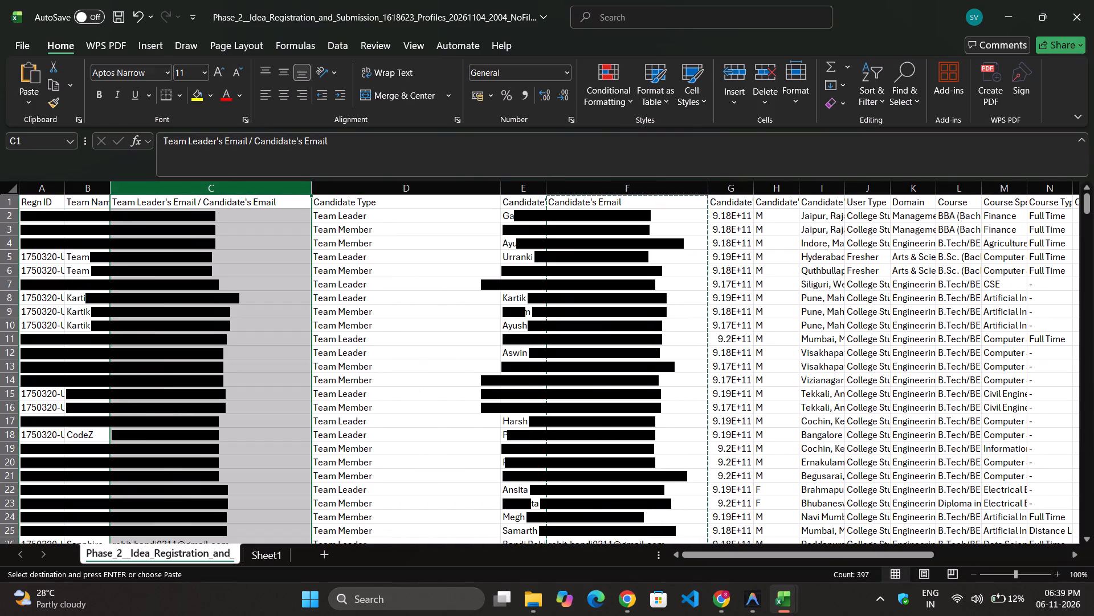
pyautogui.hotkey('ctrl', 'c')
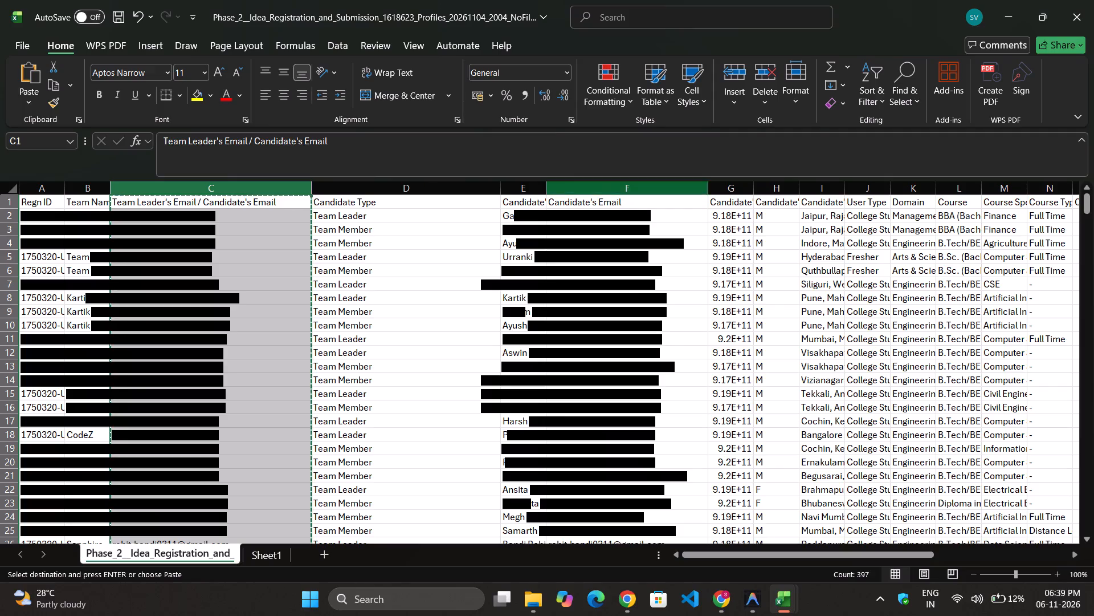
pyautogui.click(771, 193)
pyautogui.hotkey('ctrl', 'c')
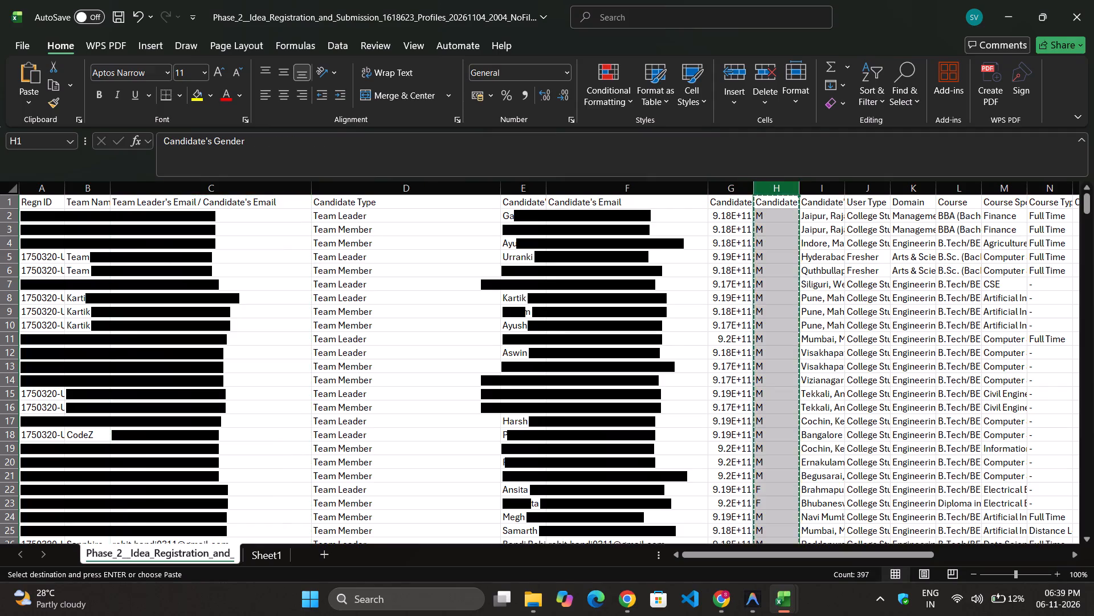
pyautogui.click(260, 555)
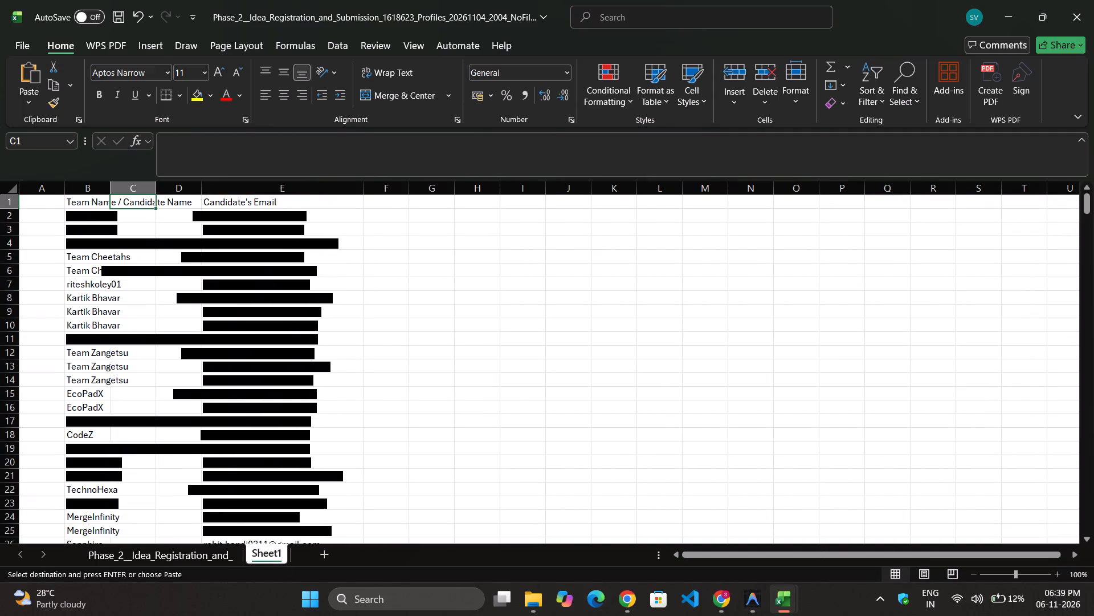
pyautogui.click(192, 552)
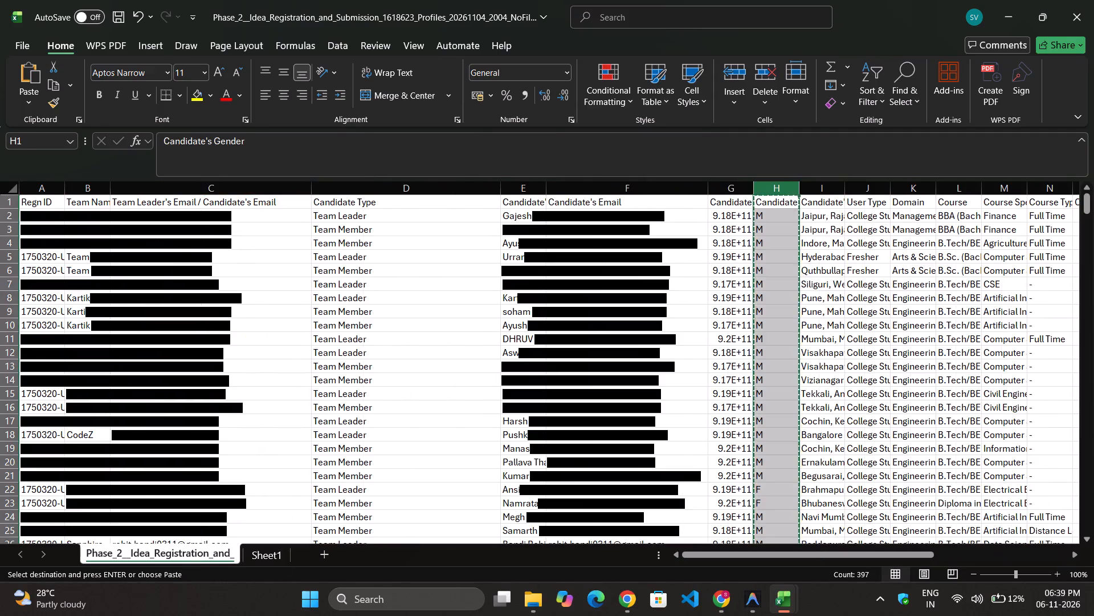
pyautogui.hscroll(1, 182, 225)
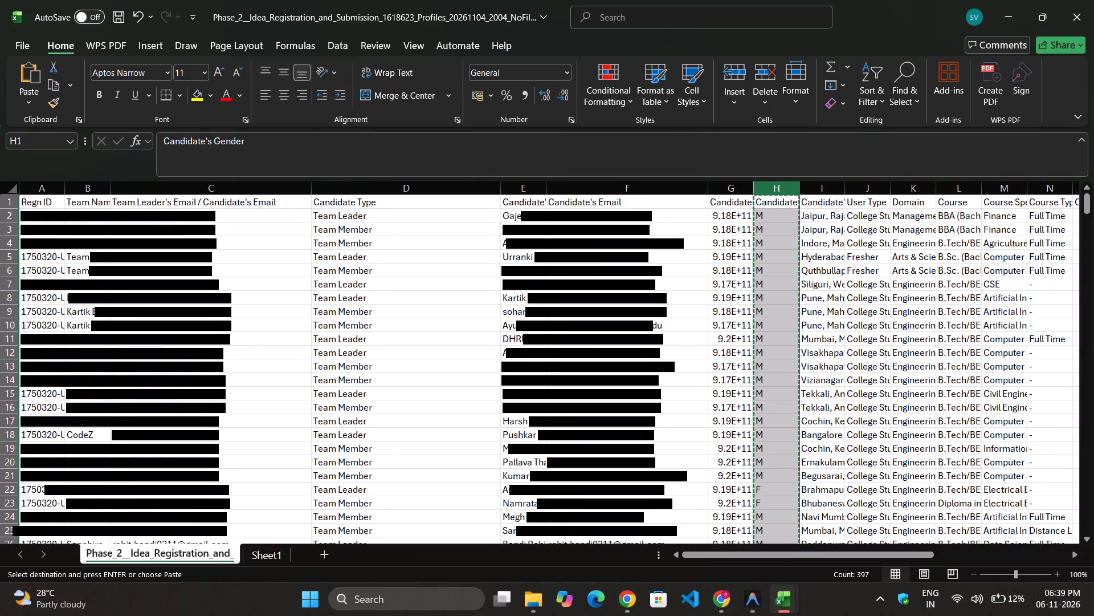
# Select the whole Candidate's Name column in the registration data.
pyautogui.click(524, 194)
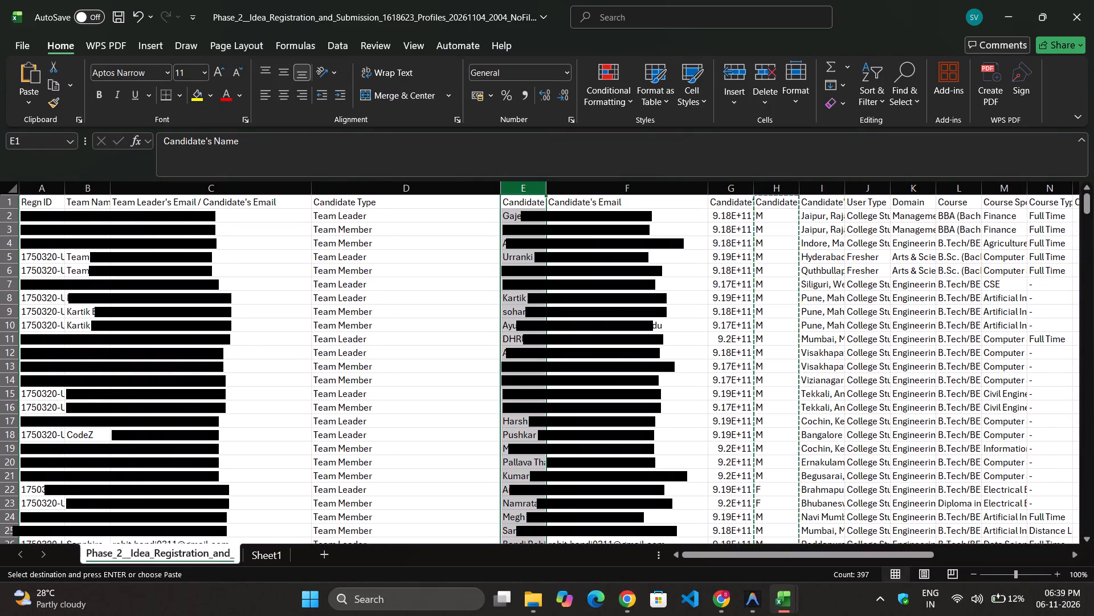
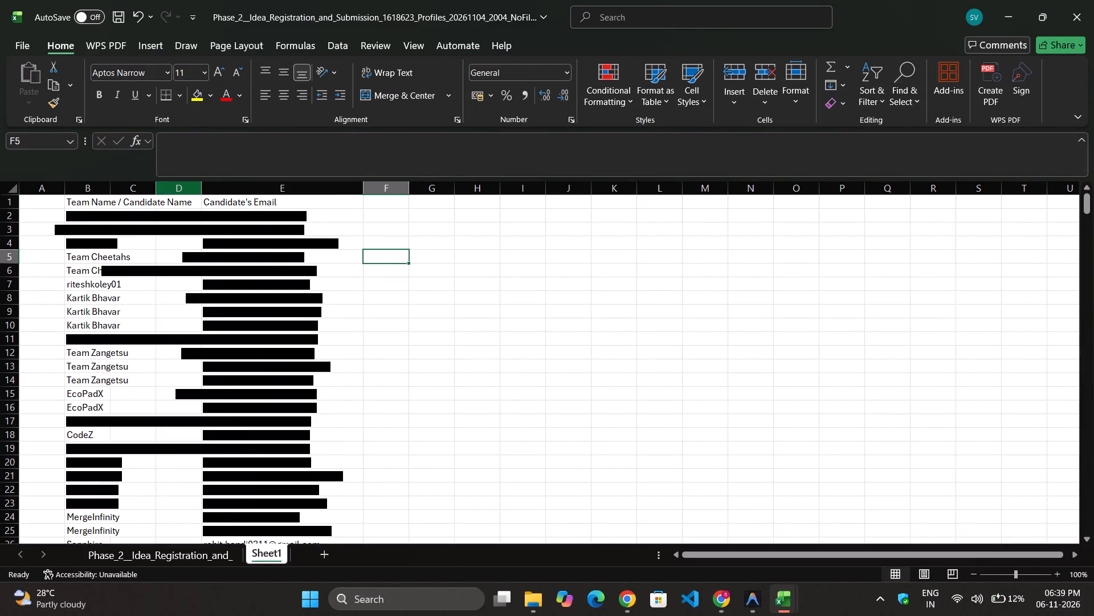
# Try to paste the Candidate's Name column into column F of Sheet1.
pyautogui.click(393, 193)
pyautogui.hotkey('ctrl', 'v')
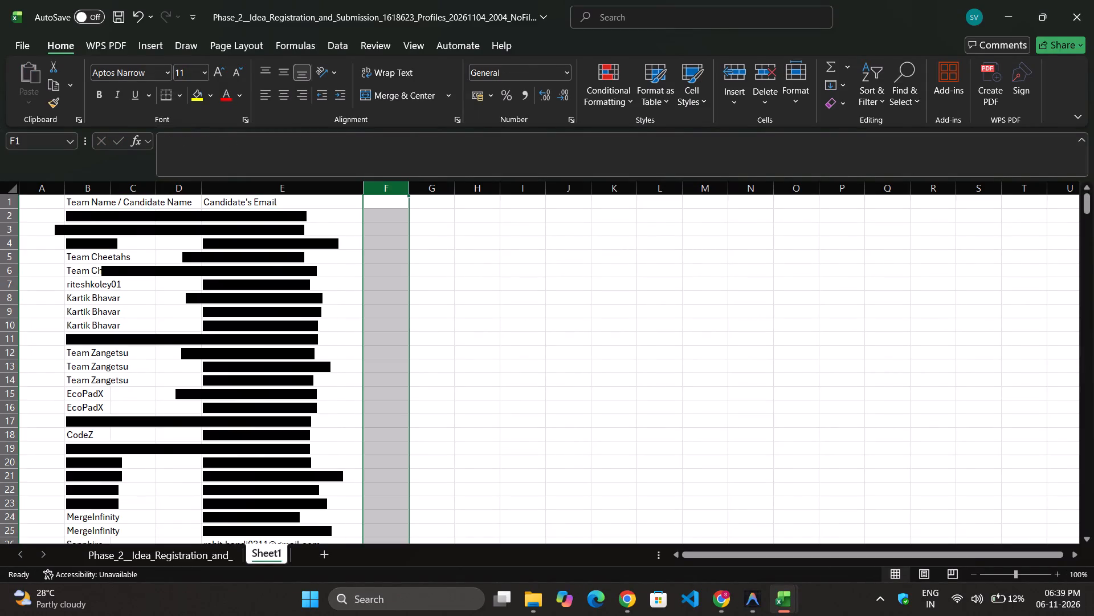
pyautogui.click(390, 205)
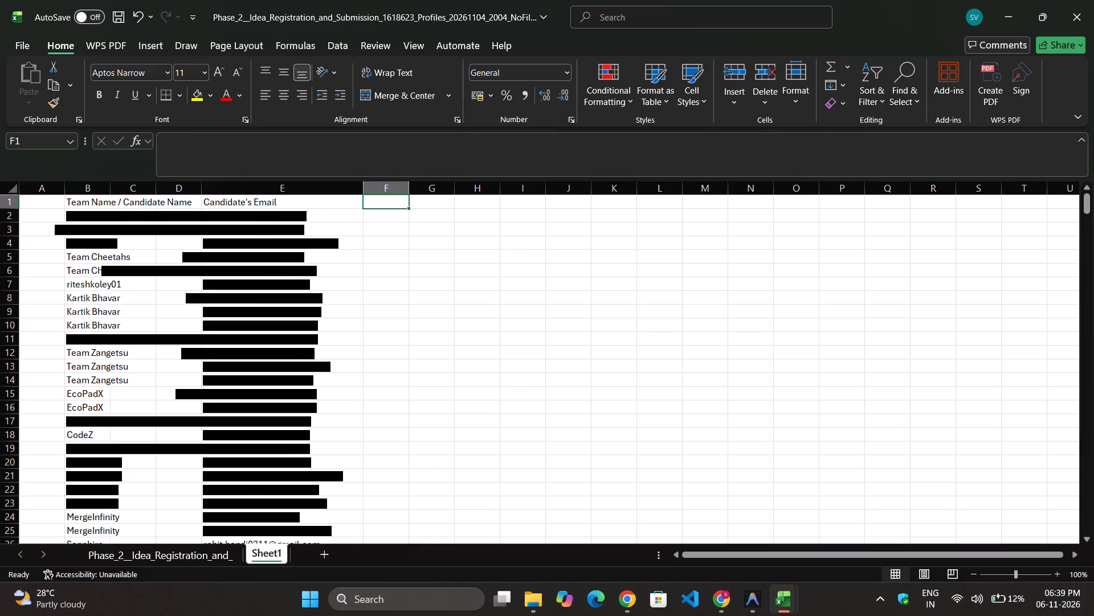
# Widen the Candidate's Location column in the registration data so its full locations fit.
pyautogui.click(211, 554)
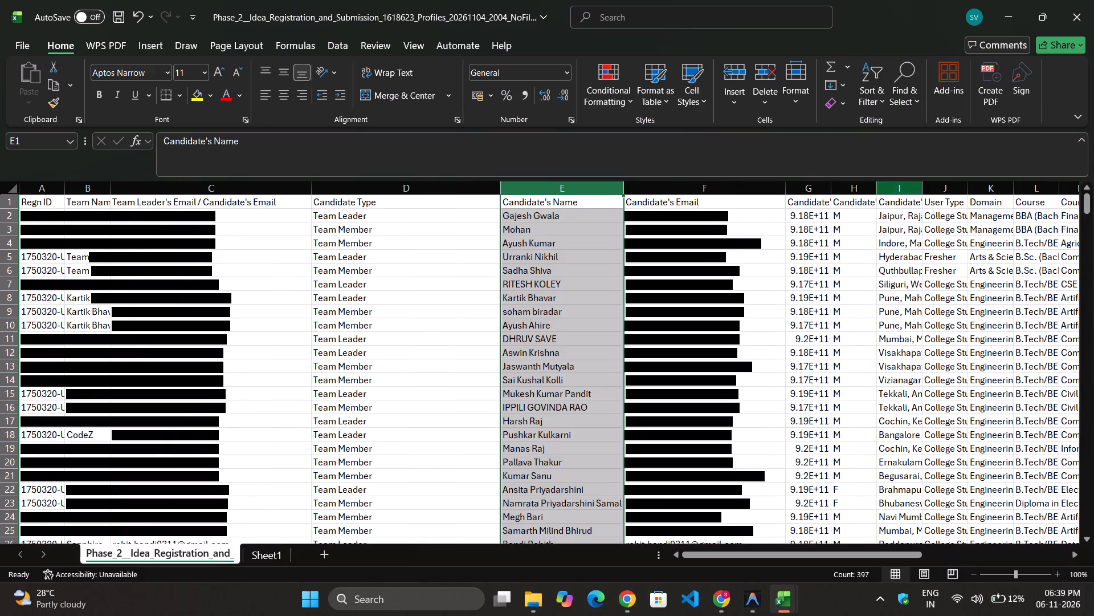
pyautogui.hscroll(-1, 889, 187)
pyautogui.moveTo(737, 189); pyautogui.dragTo(850, 193)
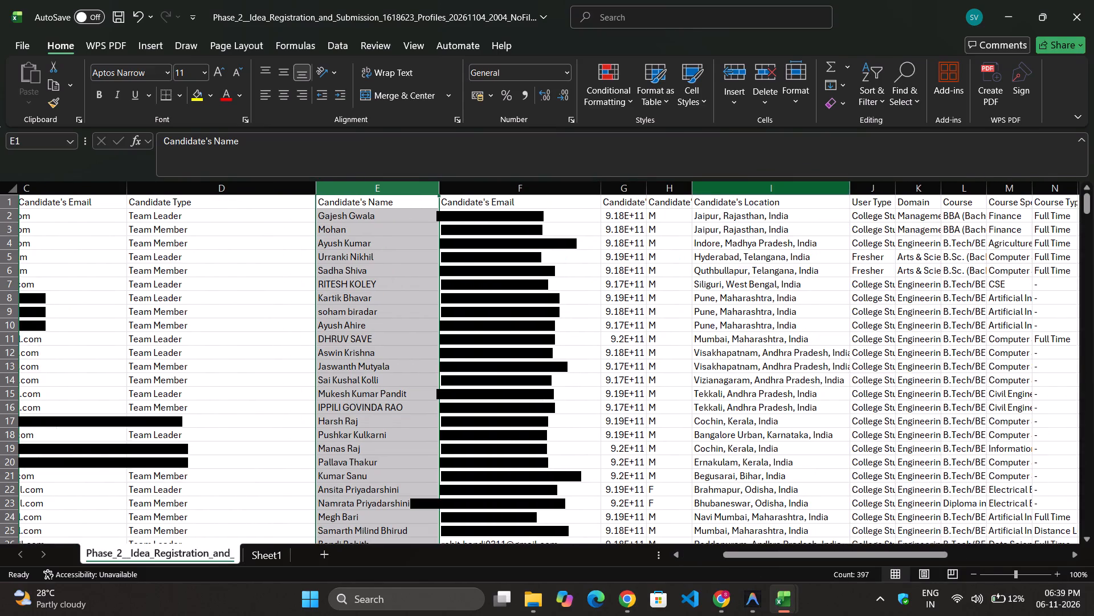
# Copy the Team Leader's Email / Candidate's Email column from the registration data into column F of Sheet1.
pyautogui.hscroll(2, 410, 208)
pyautogui.hscroll(1, 200, 196)
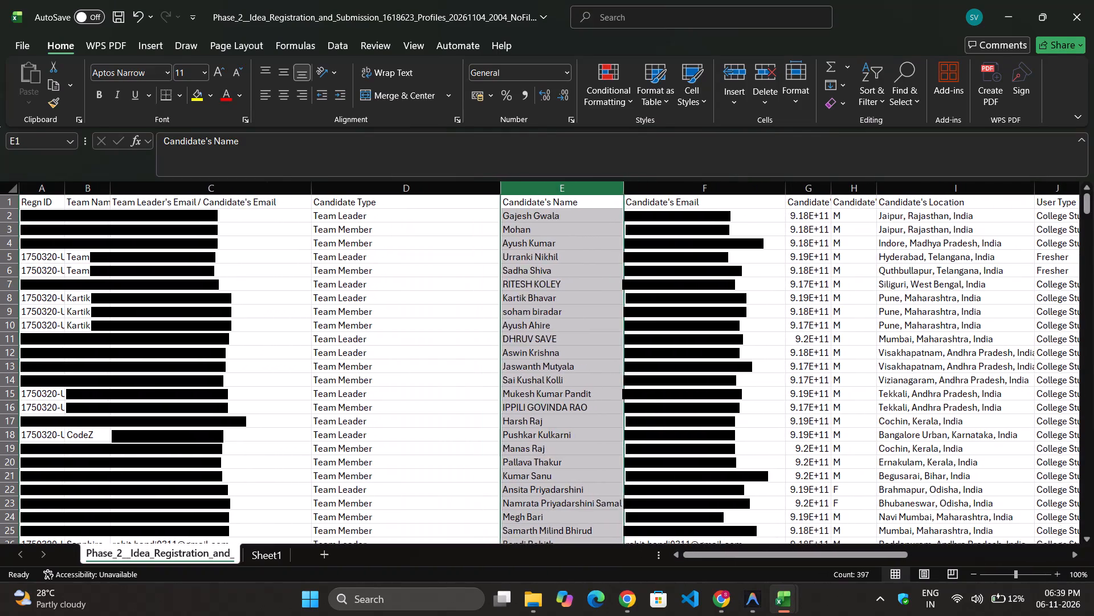
pyautogui.click(187, 211)
pyautogui.click(154, 188)
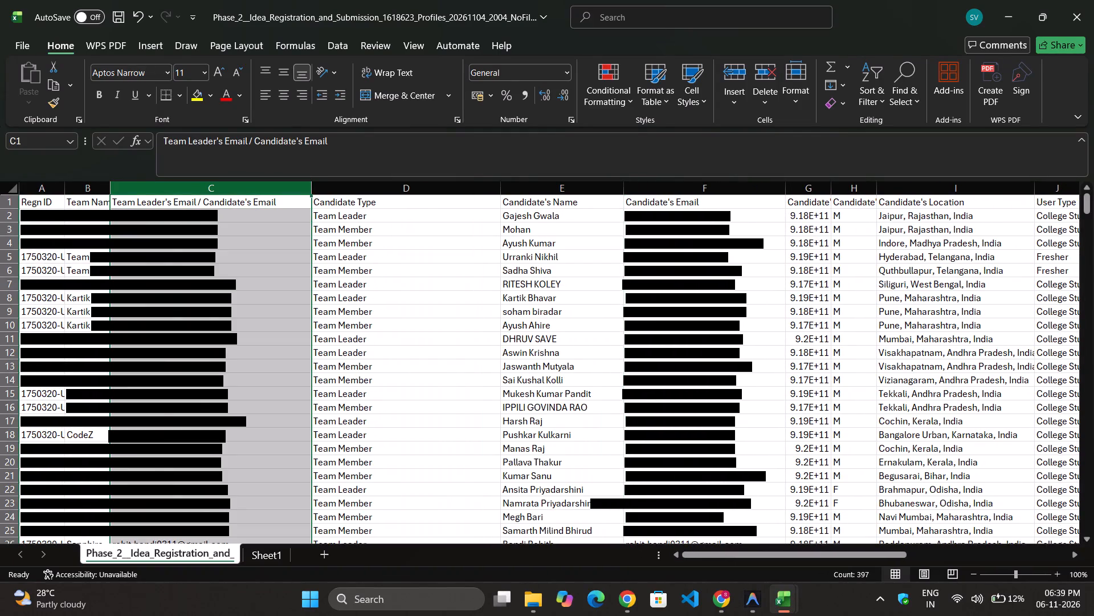
pyautogui.hotkey('ctrl', 'c')
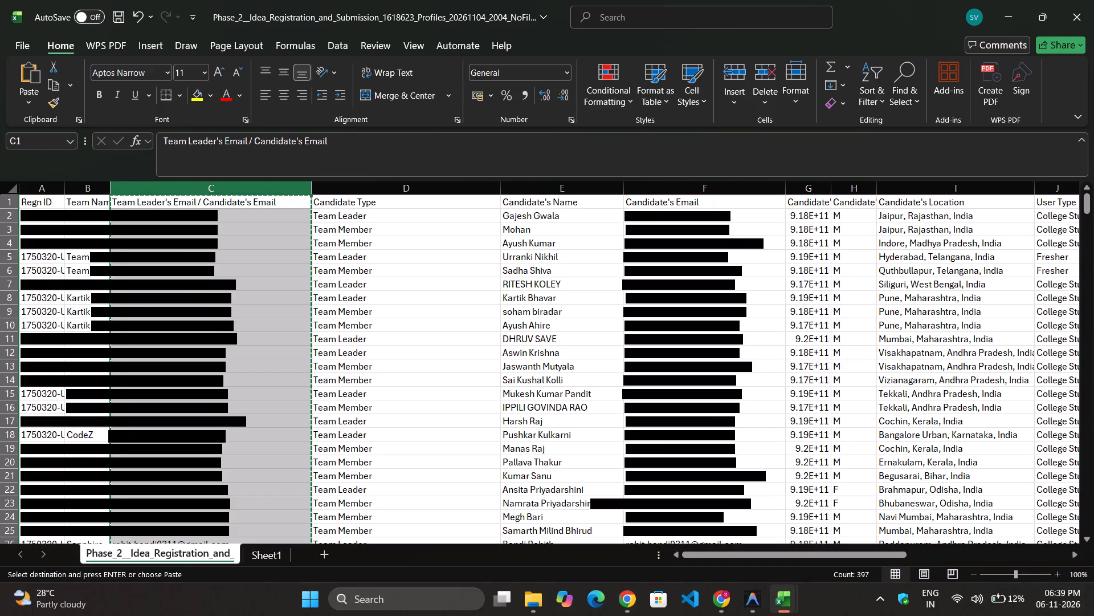
pyautogui.click(248, 558)
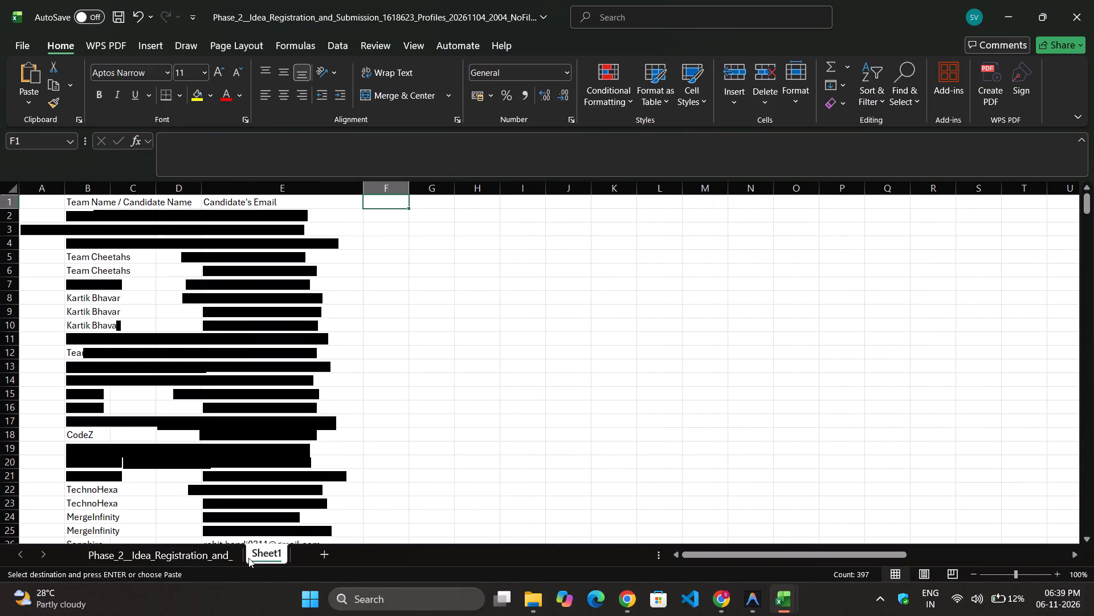
pyautogui.hotkey('ctrl', 'v')
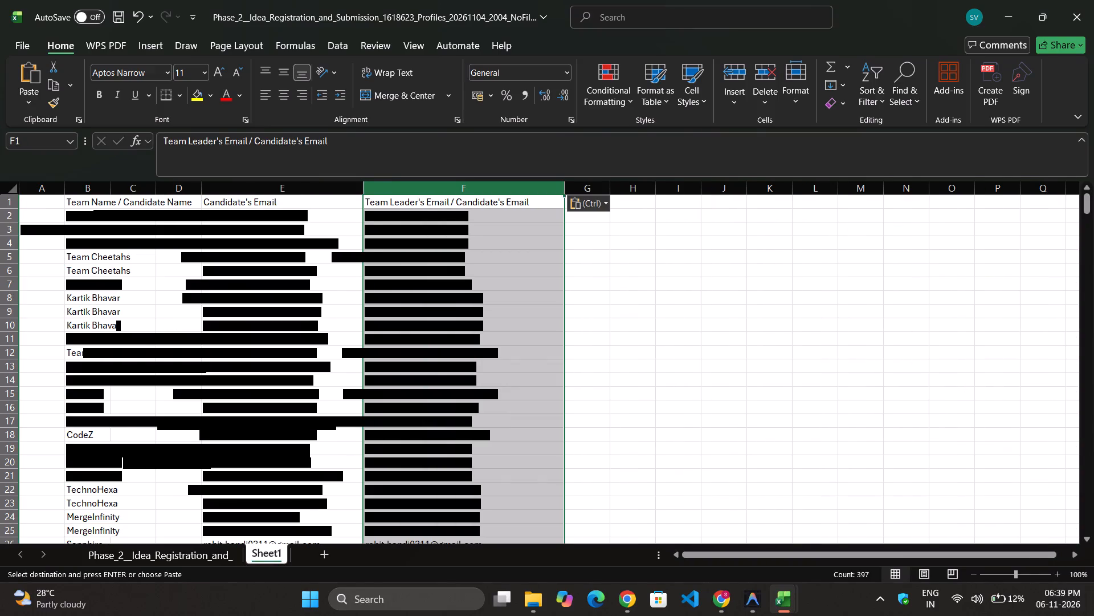
pyautogui.click(422, 220)
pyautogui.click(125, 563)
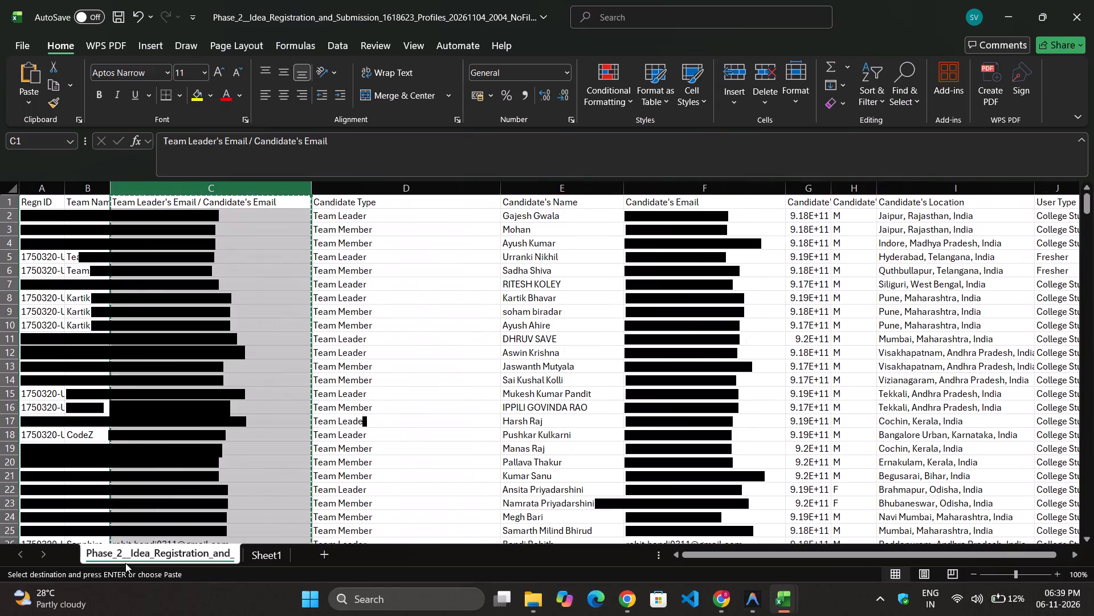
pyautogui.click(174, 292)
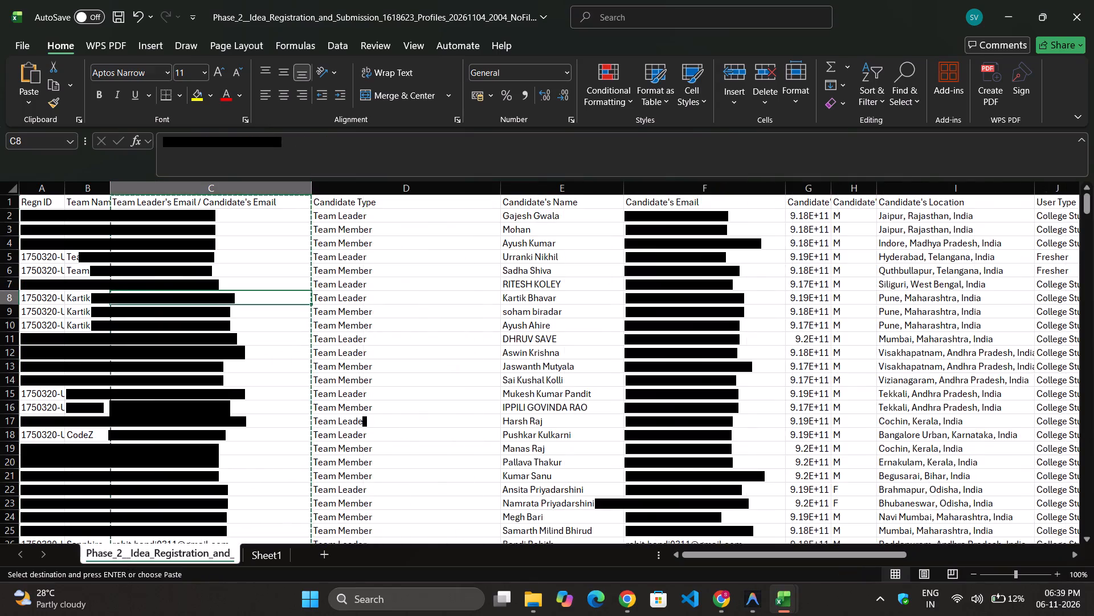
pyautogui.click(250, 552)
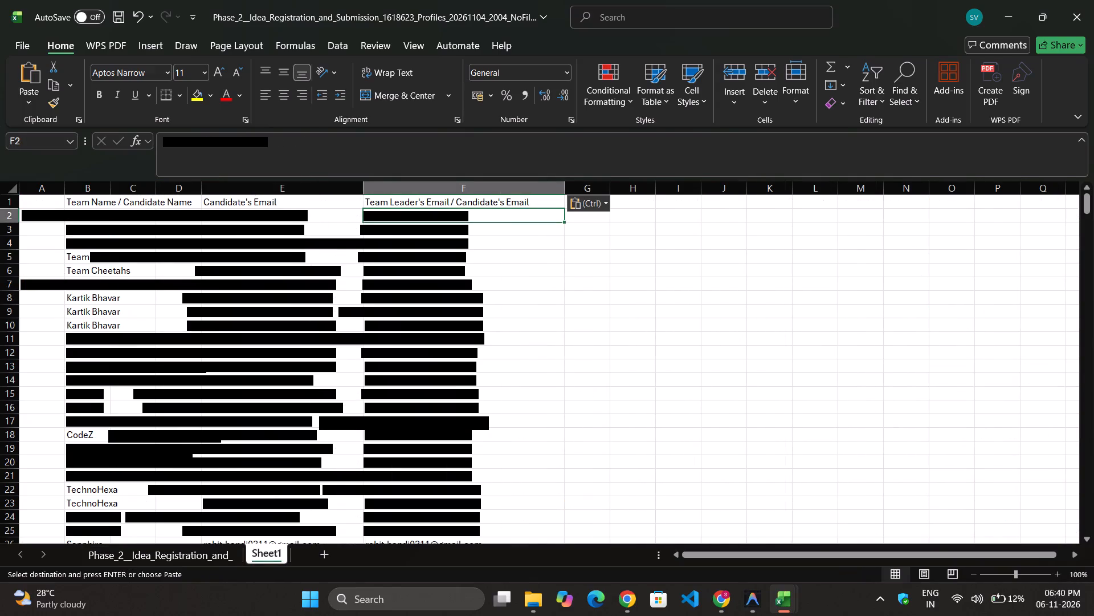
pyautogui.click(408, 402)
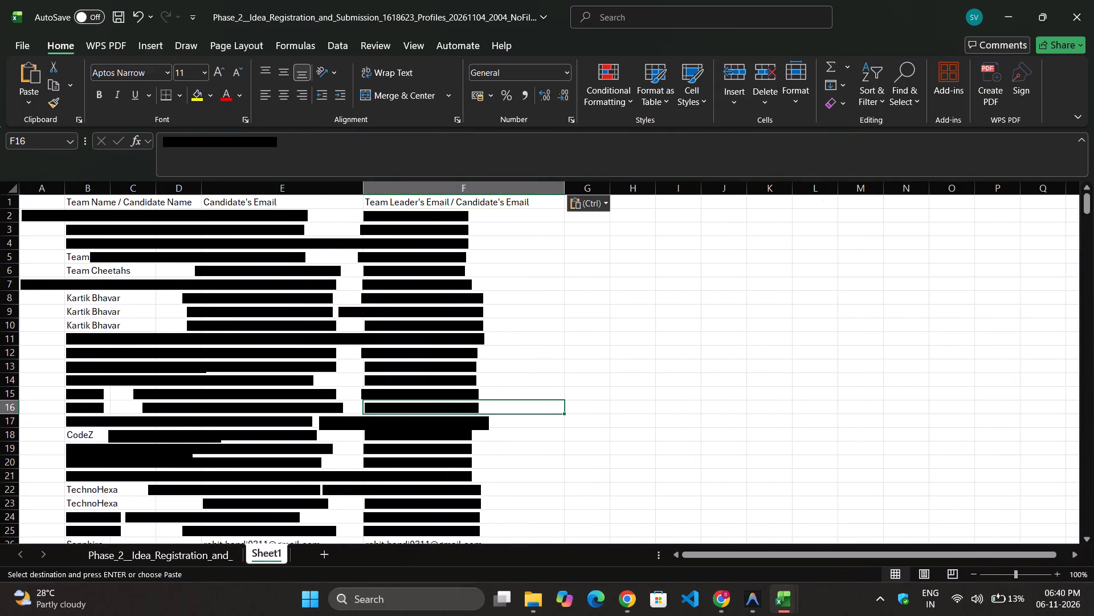
# Clear the whole Candidate's Email column E in Sheet1, including its heading.
pyautogui.click(216, 202)
pyautogui.click(247, 190)
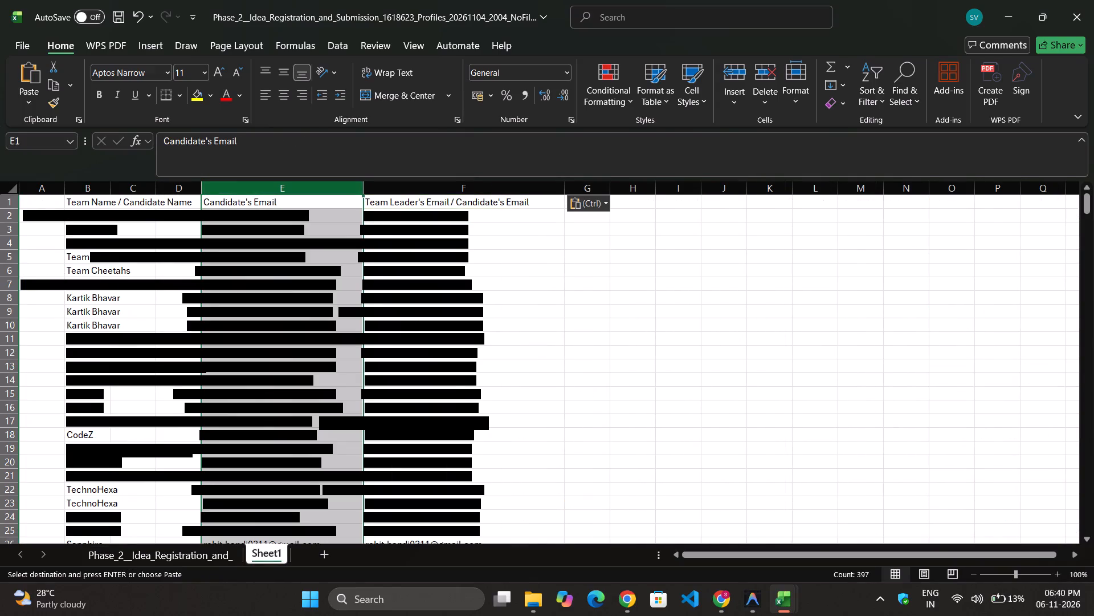
pyautogui.press('Delete')
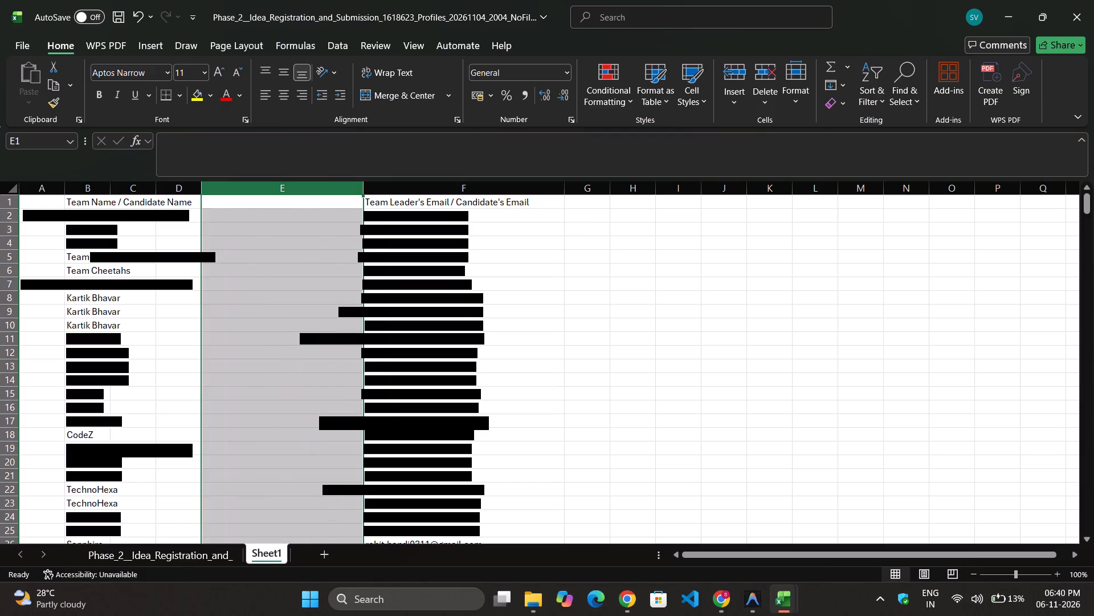
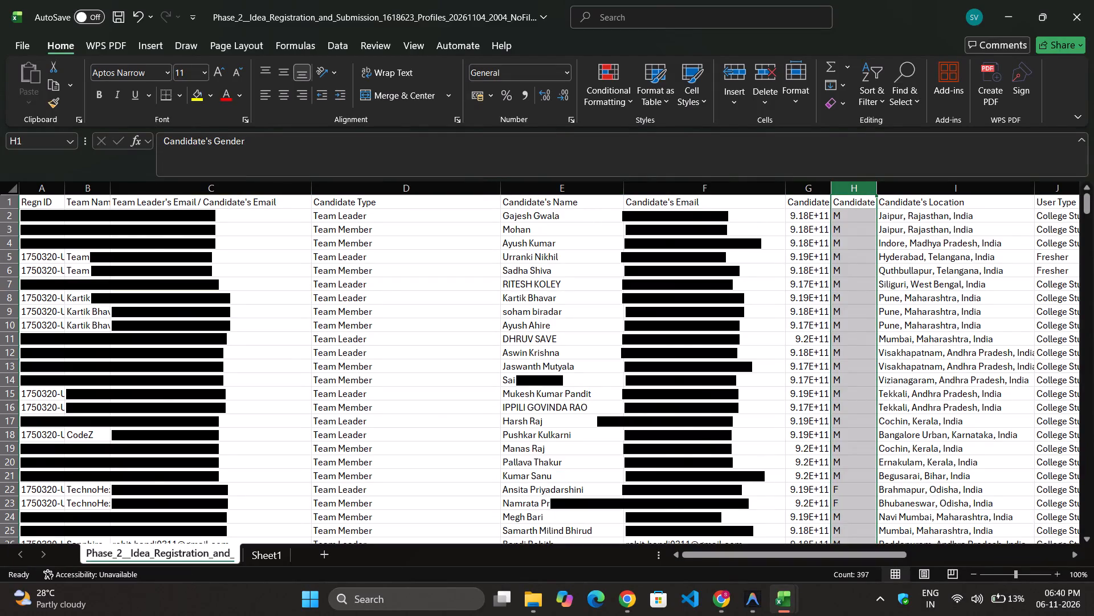
# Select the whole Candidate Type column in the Phase 2 registration data sheet.
pyautogui.click(406, 189)
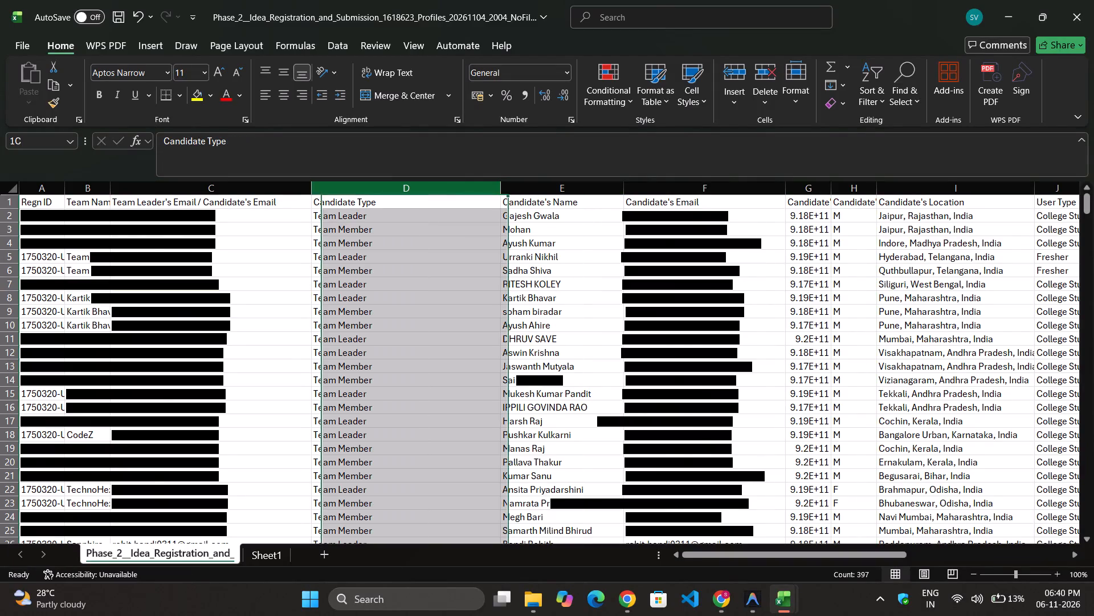
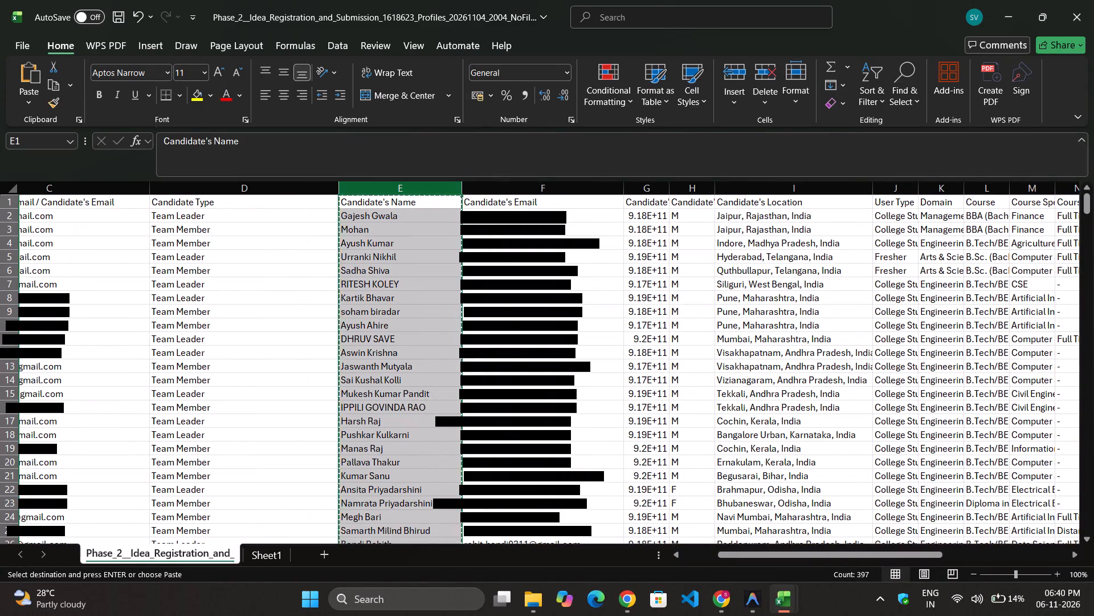
# Paste the copied Candidate's Name column into column H of Sheet1.
pyautogui.click(255, 550)
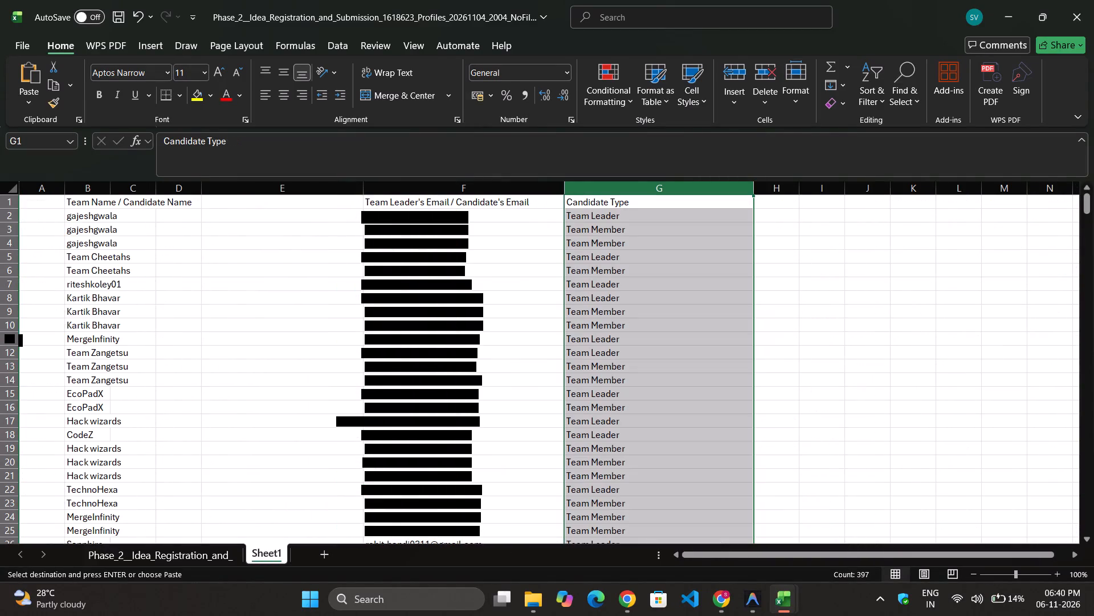
pyautogui.click(782, 192)
pyautogui.hotkey('ctrl', 'v')
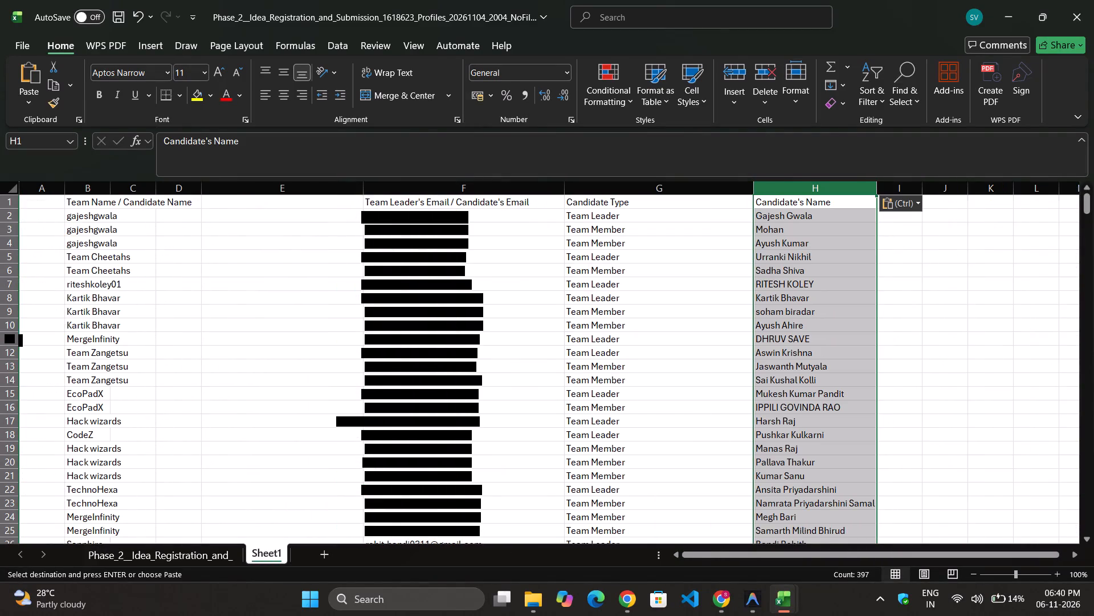
# Copy the Candidate's Gender column from the Phase 2 registration data sheet into column I of Sheet1.
pyautogui.click(198, 553)
pyautogui.hscroll(-1, 670, 394)
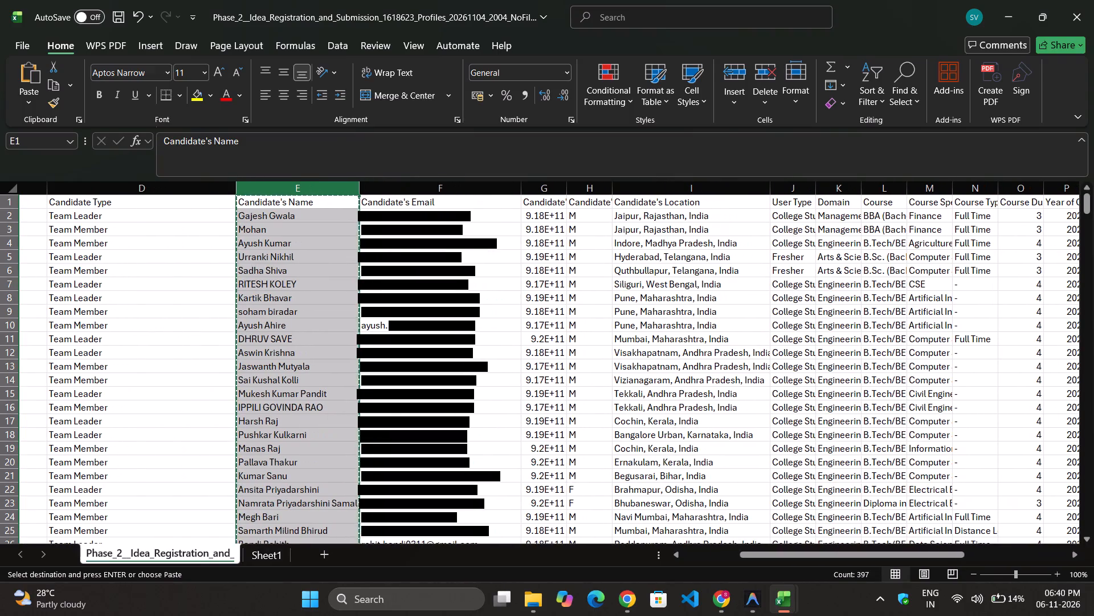
pyautogui.click(598, 193)
pyautogui.hotkey('ctrl', 'c')
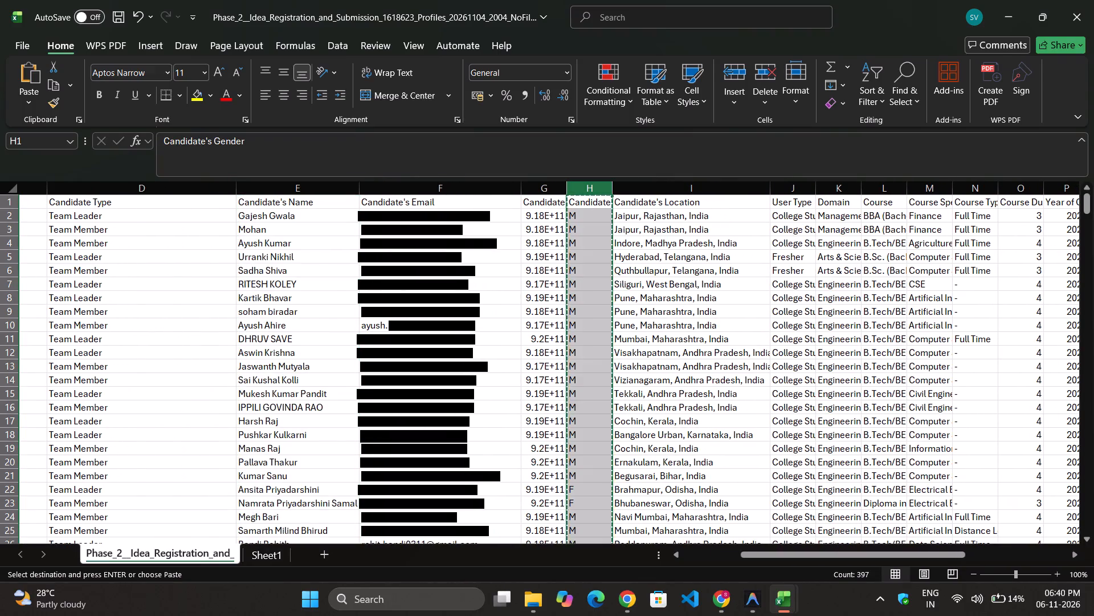
pyautogui.click(273, 566)
pyautogui.click(899, 192)
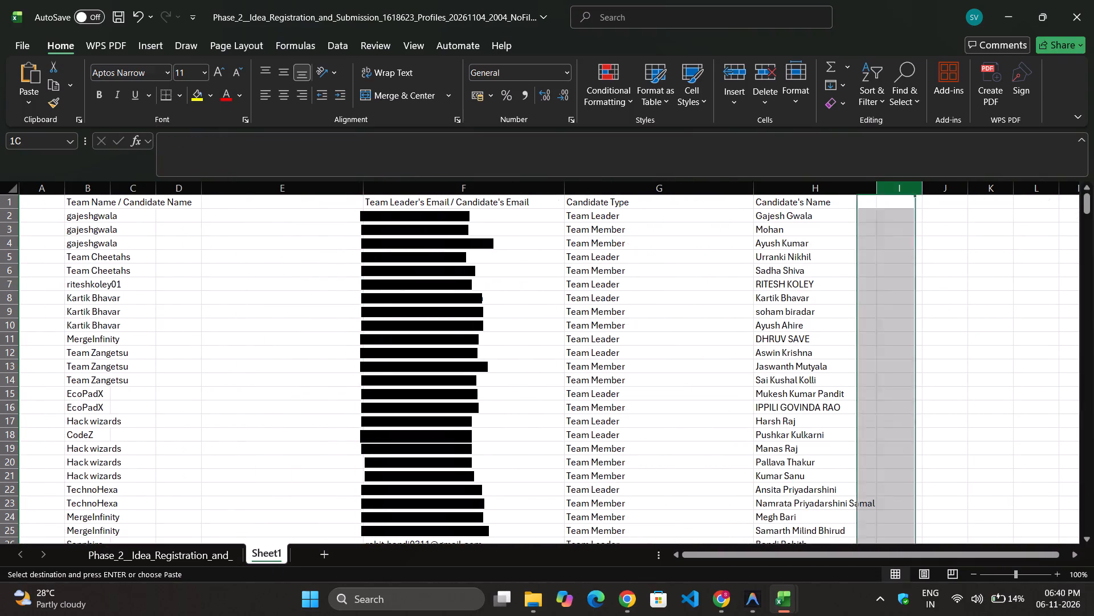
pyautogui.hotkey('ctrl', 'v')
# Copy the Status column from the Phase 2 registration data sheet into column J of Sheet1.
pyautogui.click(219, 553)
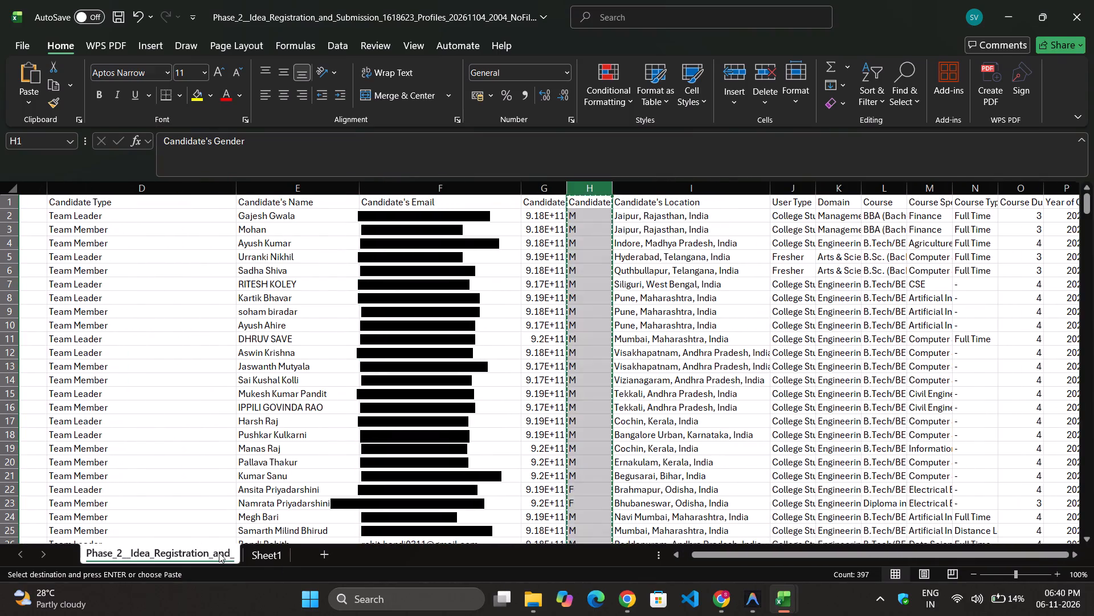
pyautogui.hscroll(-3, 624, 440)
pyautogui.hscroll(-1, 719, 354)
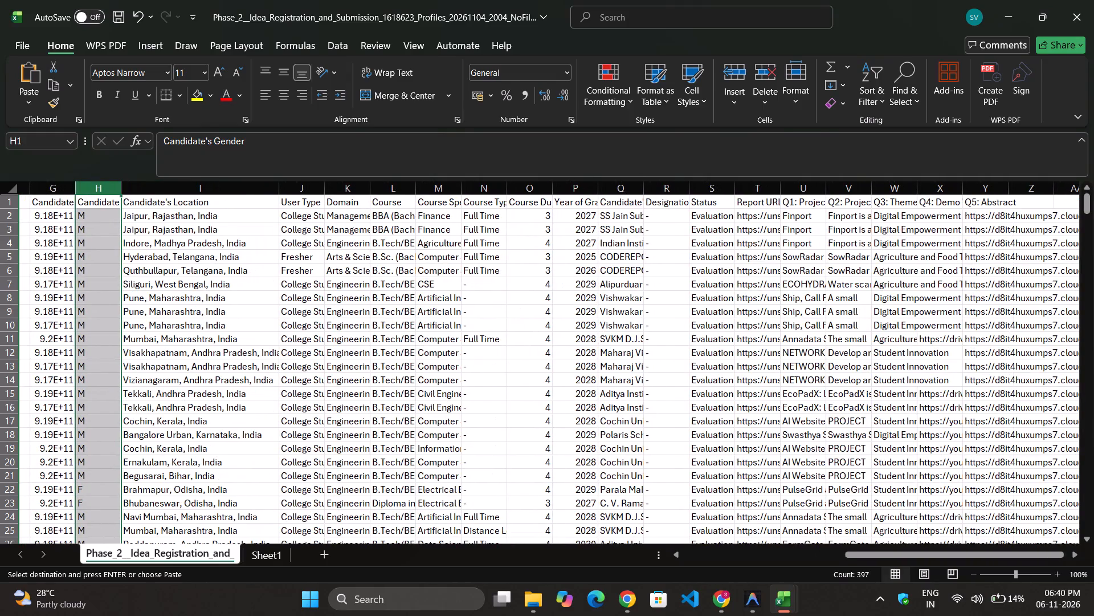
pyautogui.click(719, 193)
pyautogui.hotkey('ctrl', 'c')
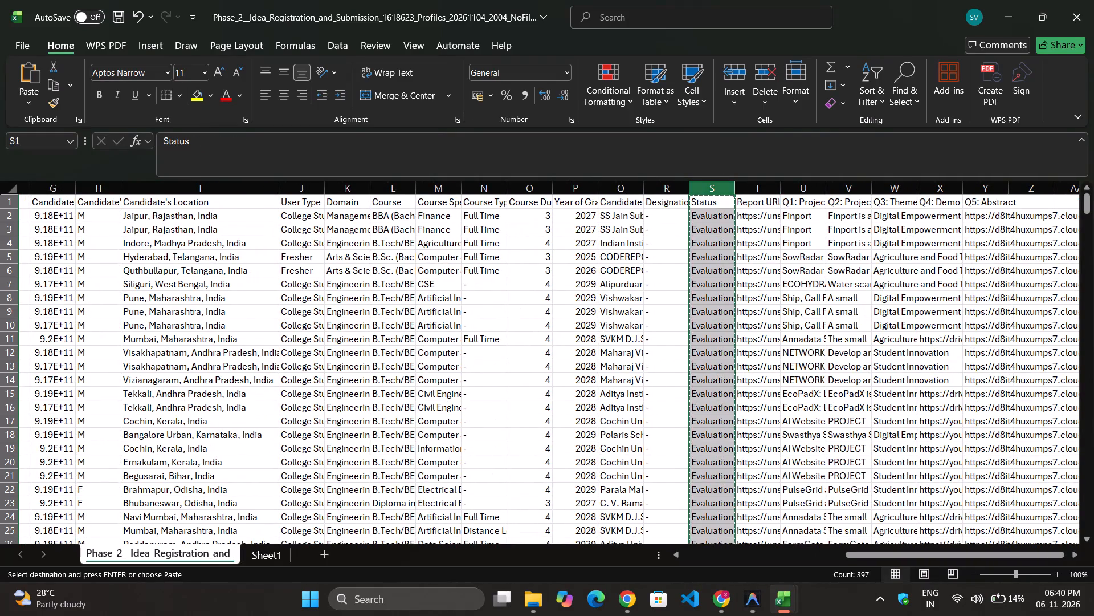
pyautogui.click(261, 564)
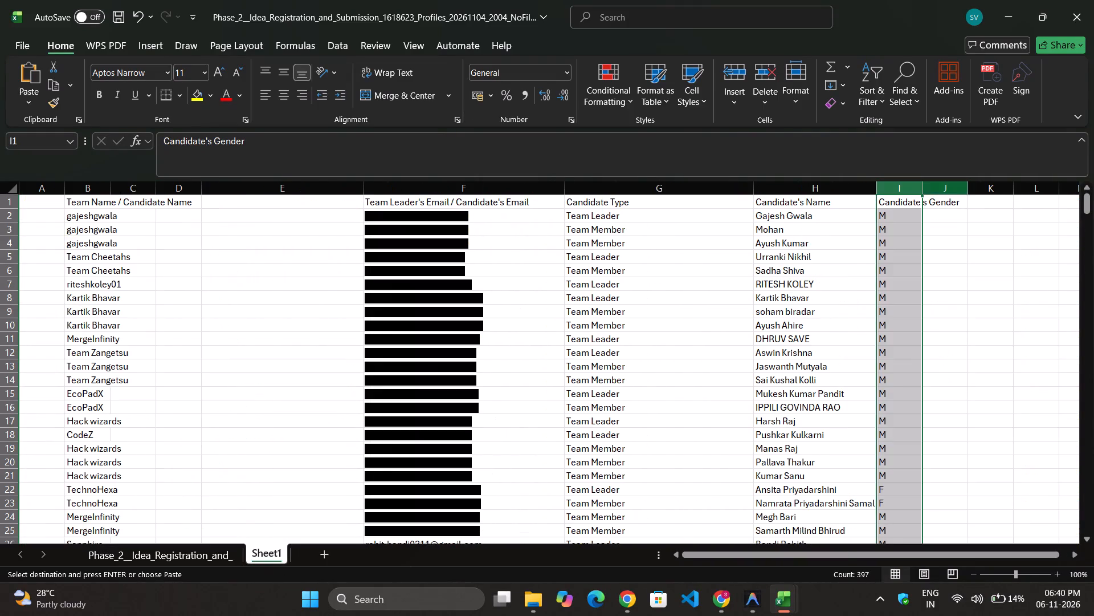
pyautogui.click(946, 188)
pyautogui.hotkey('ctrl', 'v')
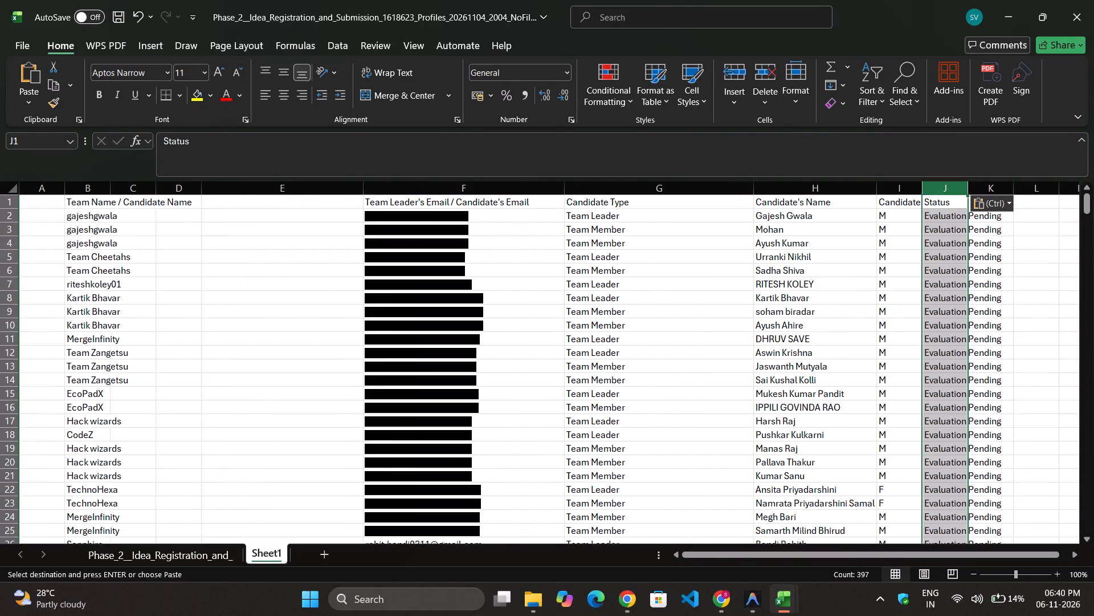
# Copy the Q1: Project Title column from the Phase 2 registration data sheet into column L of Sheet1.
pyautogui.click(200, 560)
pyautogui.hscroll(-2, 813, 373)
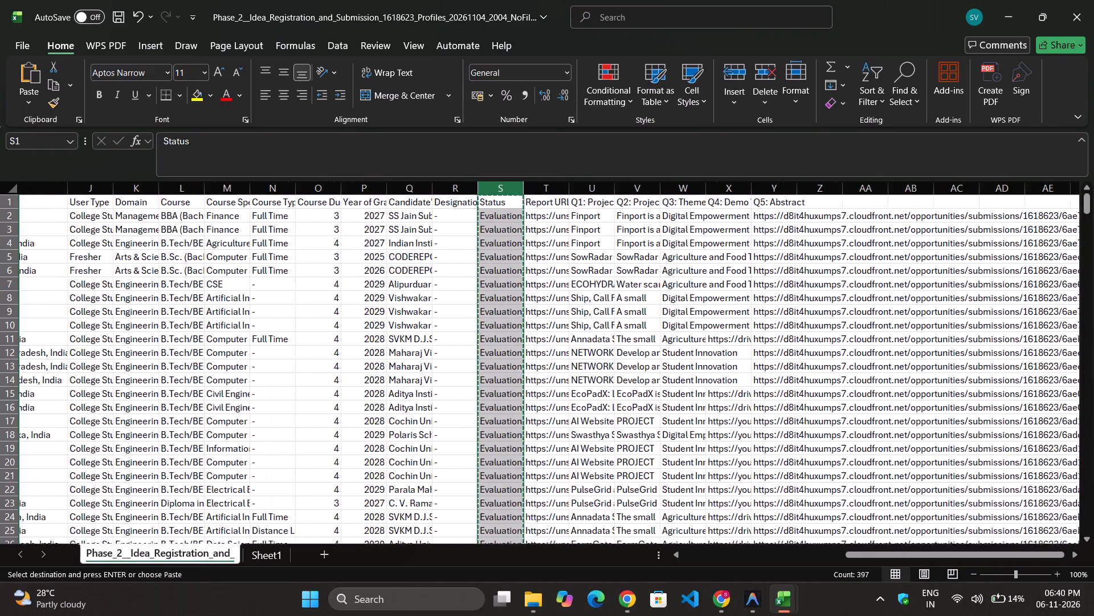
pyautogui.click(513, 191)
pyautogui.hotkey('ctrl', 'c')
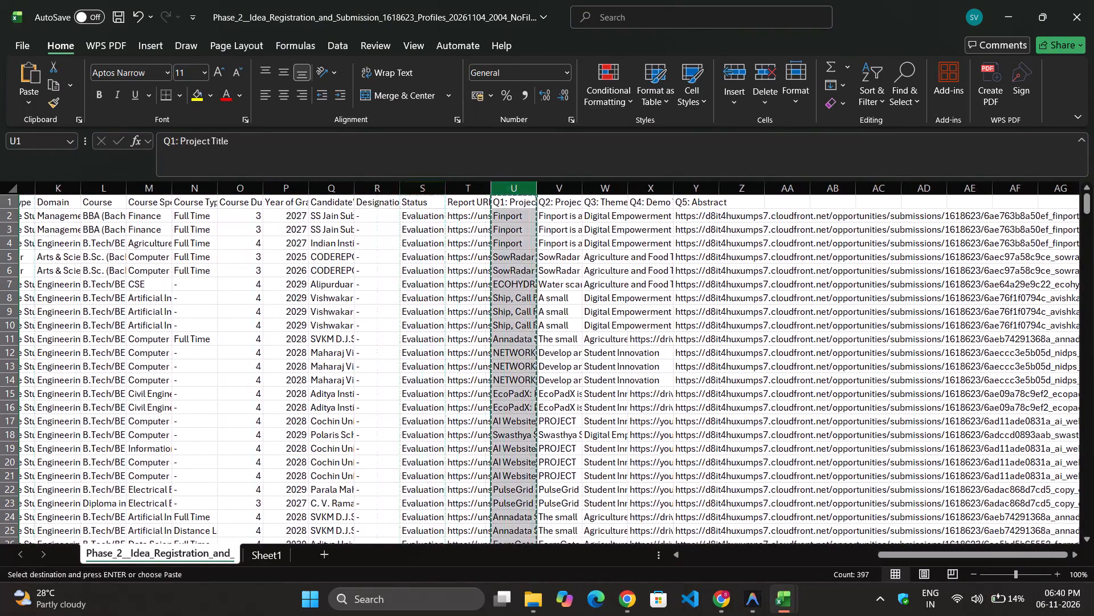
pyautogui.click(267, 550)
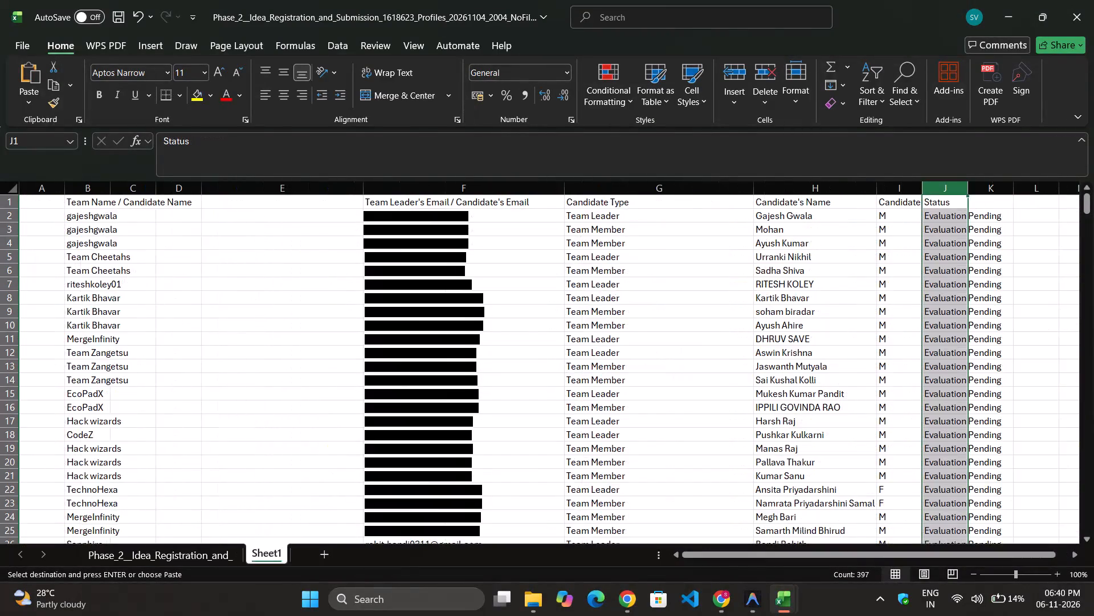
pyautogui.hscroll(-4, 849, 378)
pyautogui.click(688, 193)
pyautogui.hotkey('ctrl', 'v')
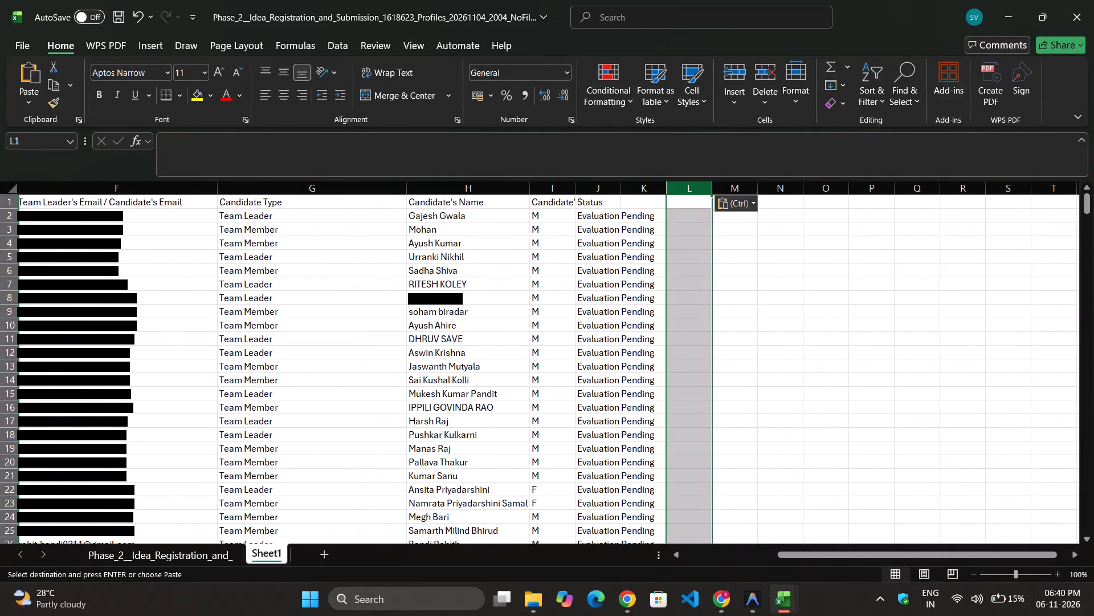
# Review the columns and rows assembled in Sheet1, checking against the Phase 2 registration data sheet.
pyautogui.click(628, 254)
pyautogui.hscroll(7, 497, 271)
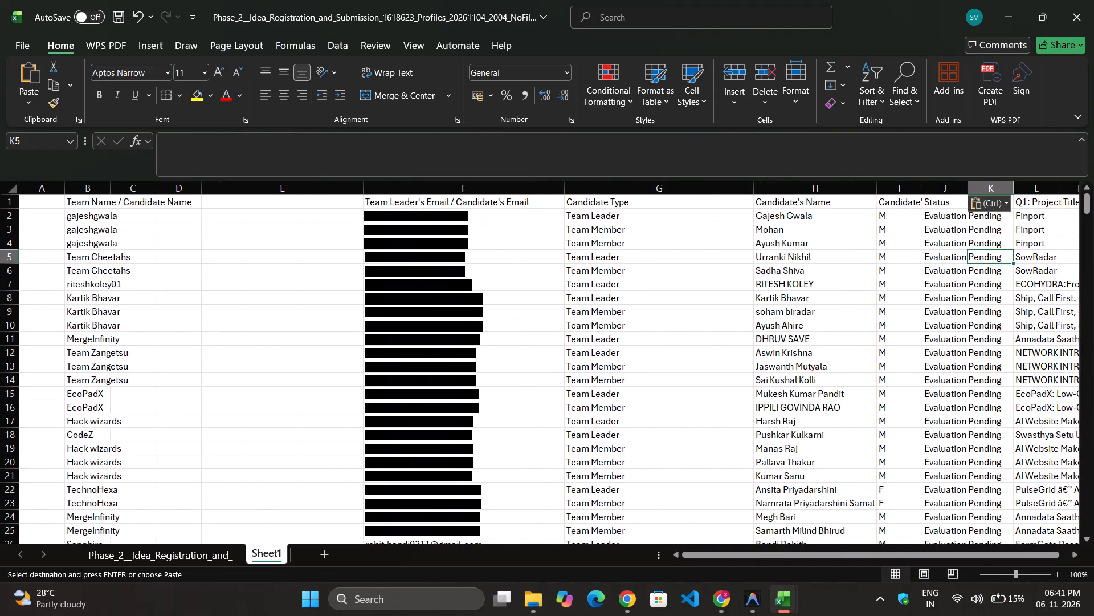
pyautogui.scroll(-4, 335, 335)
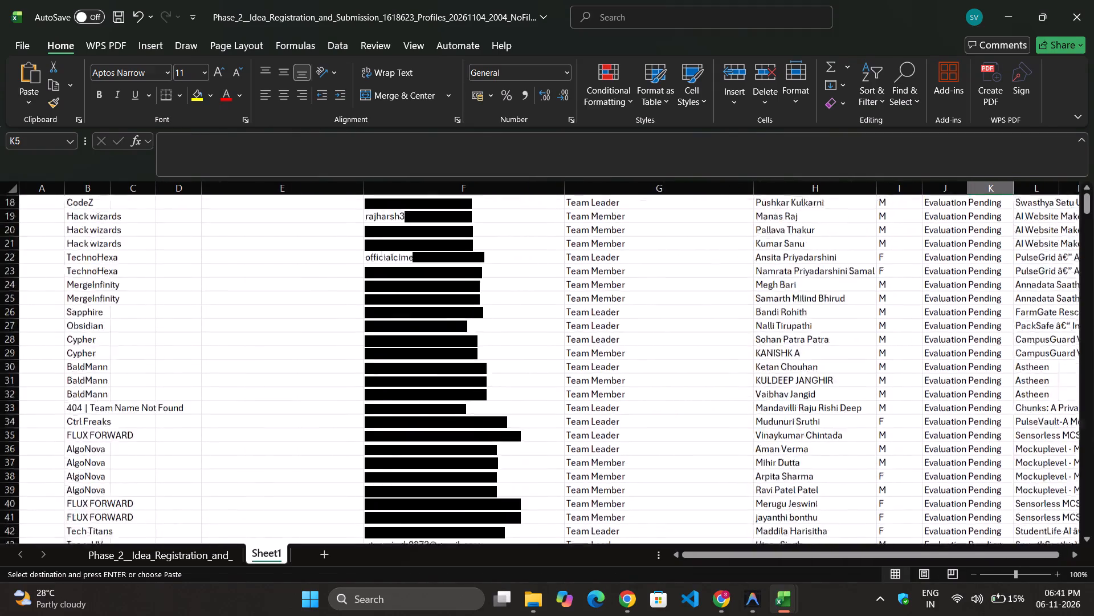
pyautogui.scroll(-3, 335, 335)
pyautogui.click(126, 558)
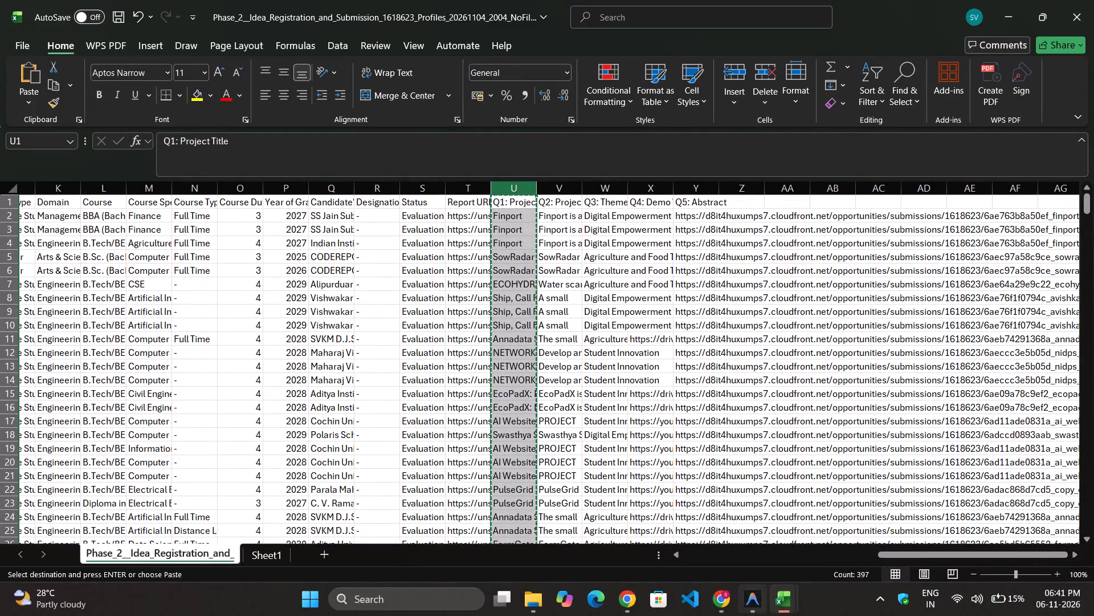
pyautogui.click(269, 546)
pyautogui.scroll(3, 607, 377)
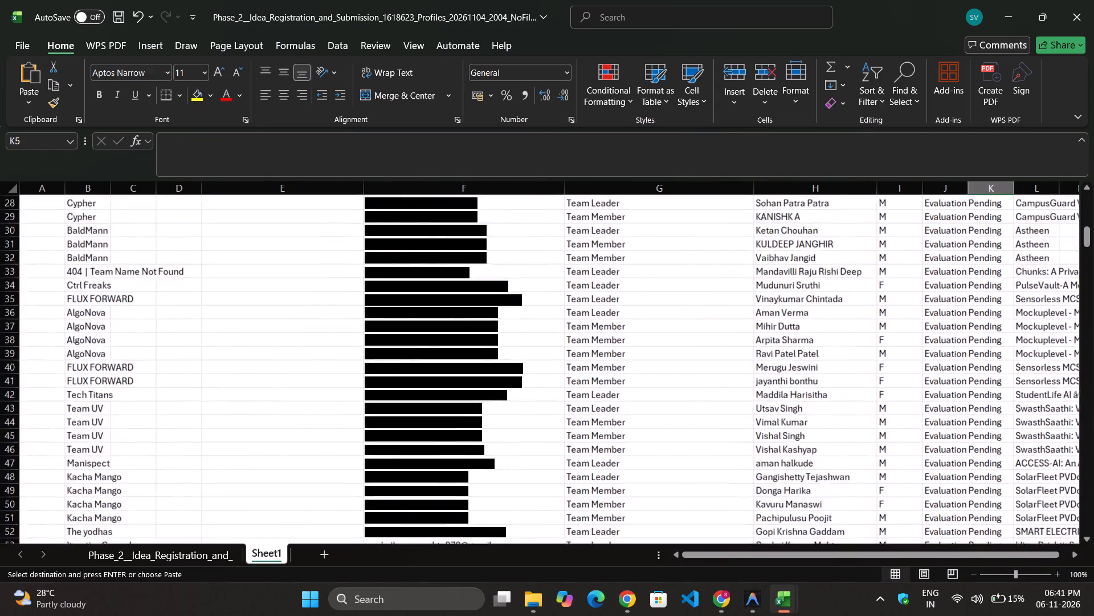
pyautogui.scroll(4, 607, 377)
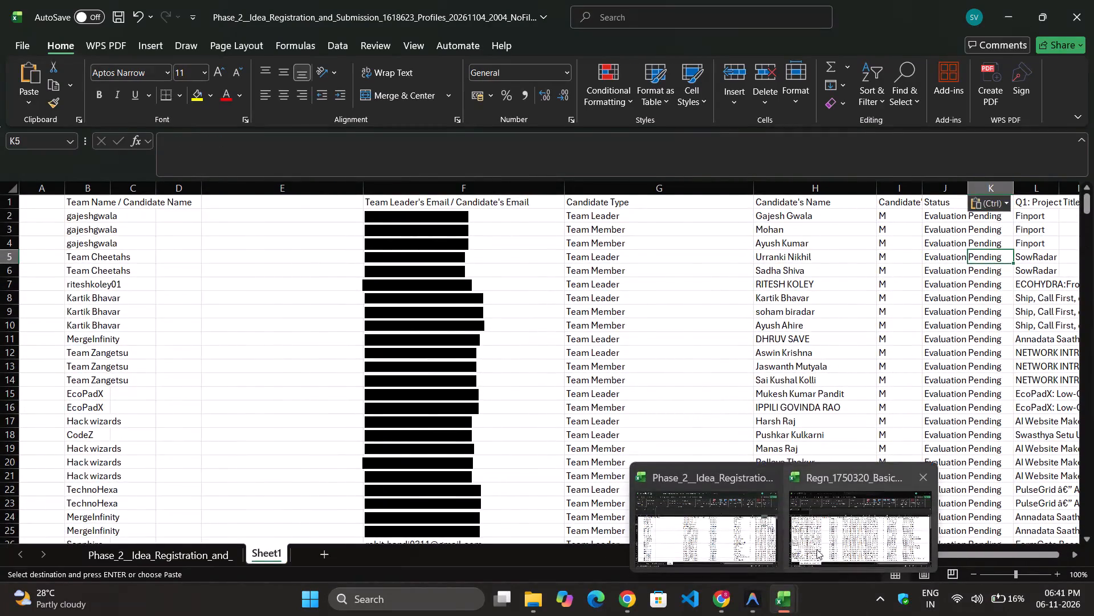
pyautogui.click(815, 552)
pyautogui.scroll(3, 376, 467)
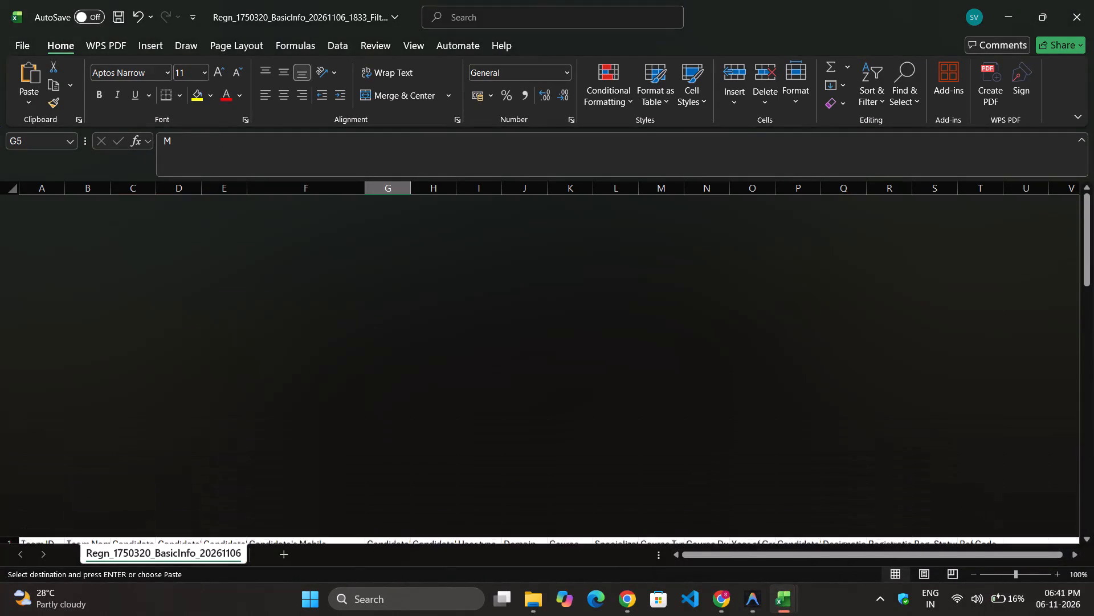
pyautogui.scroll(2, 376, 467)
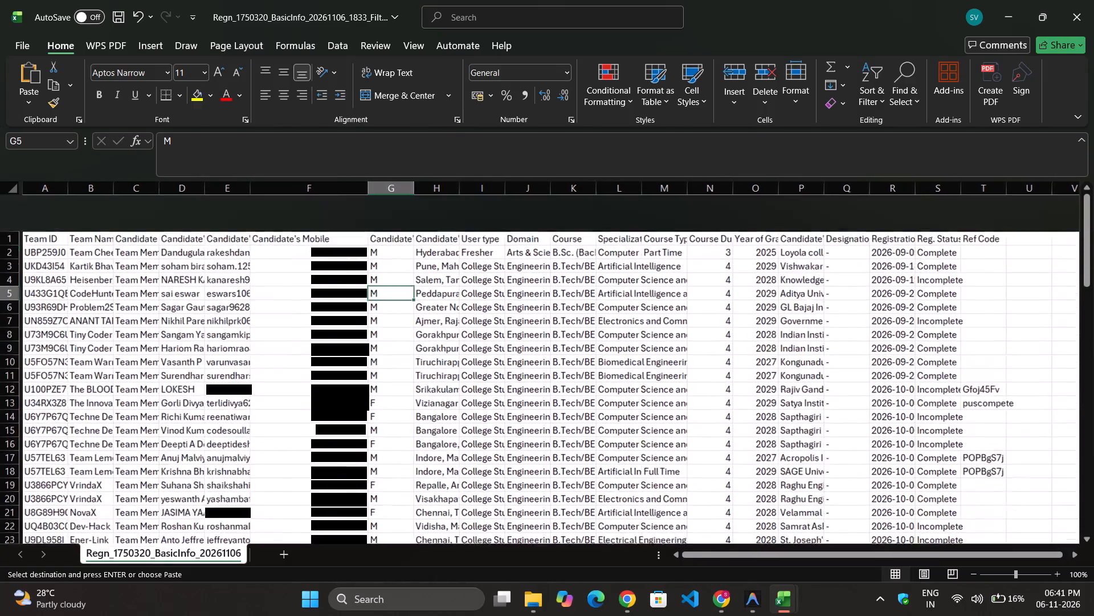
pyautogui.scroll(1, 376, 467)
pyautogui.click(133, 338)
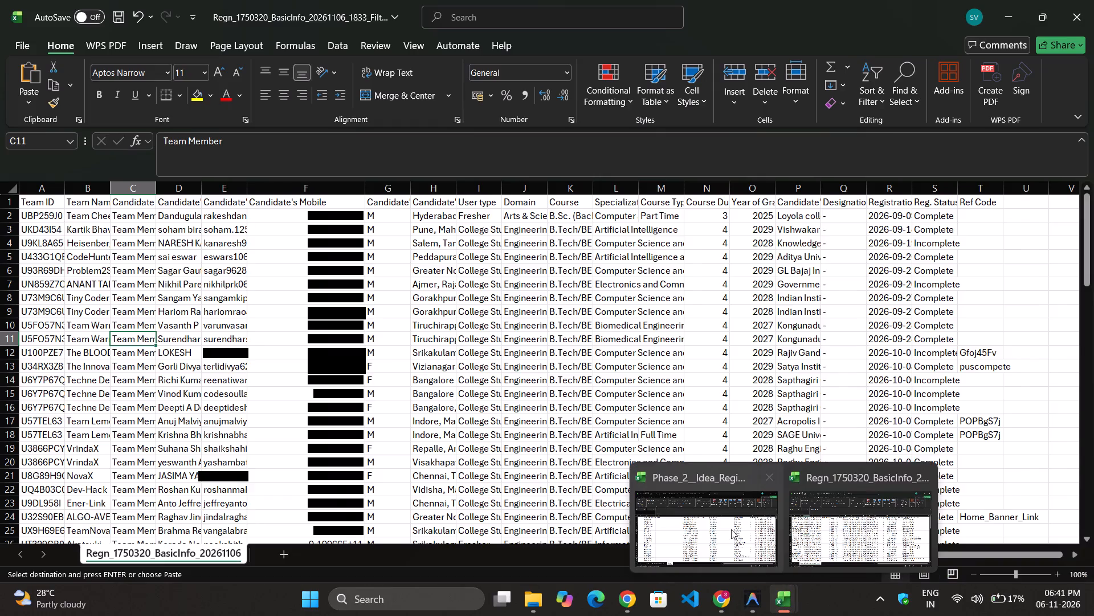
pyautogui.click(717, 516)
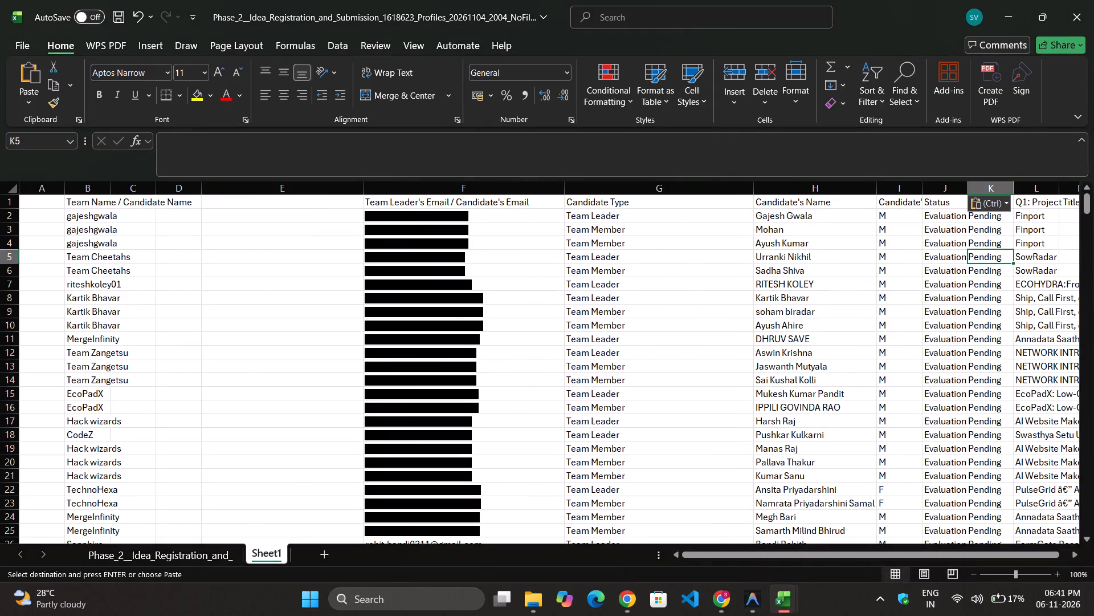
pyautogui.click(141, 224)
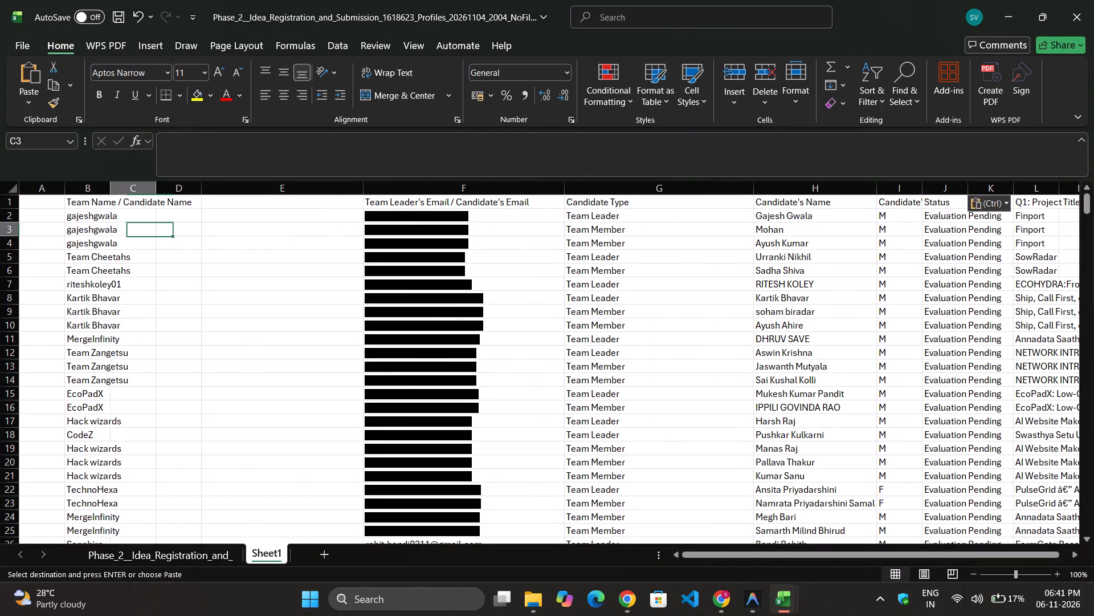
pyautogui.click(127, 205)
pyautogui.click(127, 217)
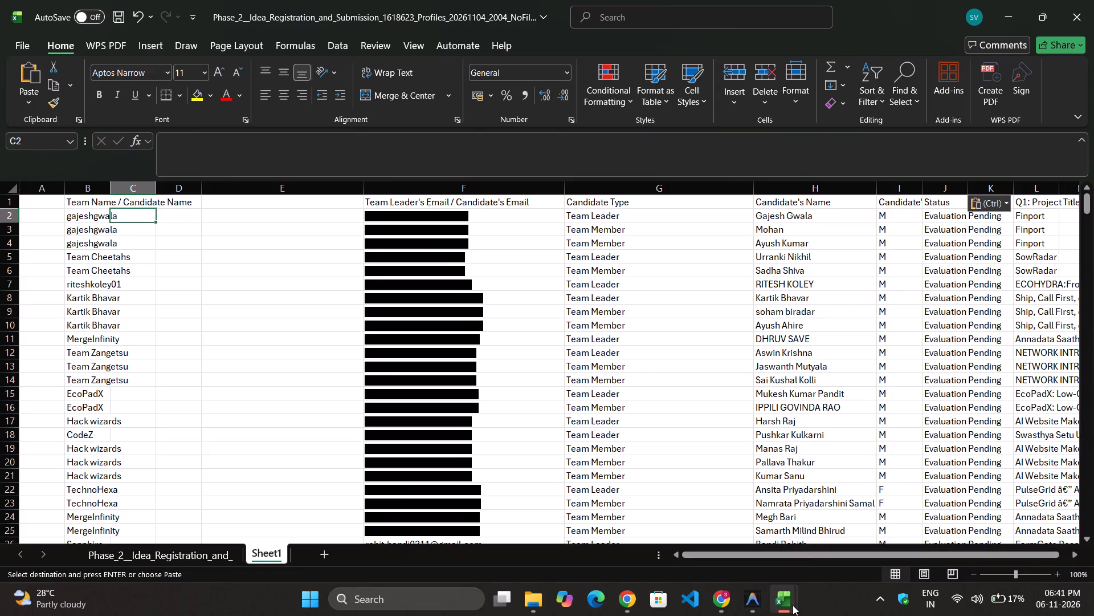
pyautogui.click(813, 553)
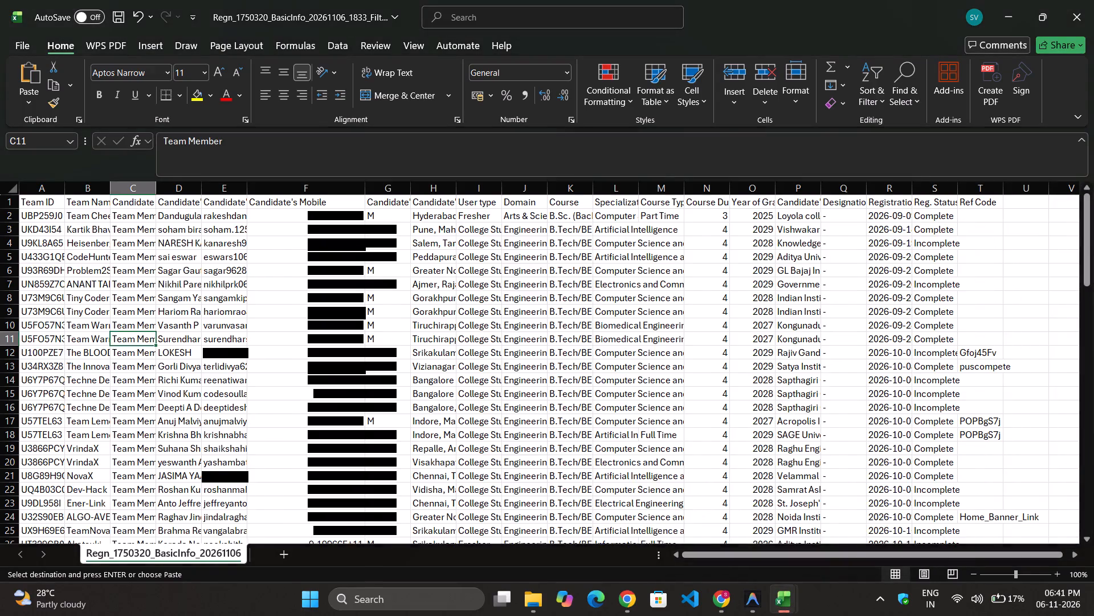
pyautogui.hscroll(2, 195, 341)
pyautogui.click(113, 205)
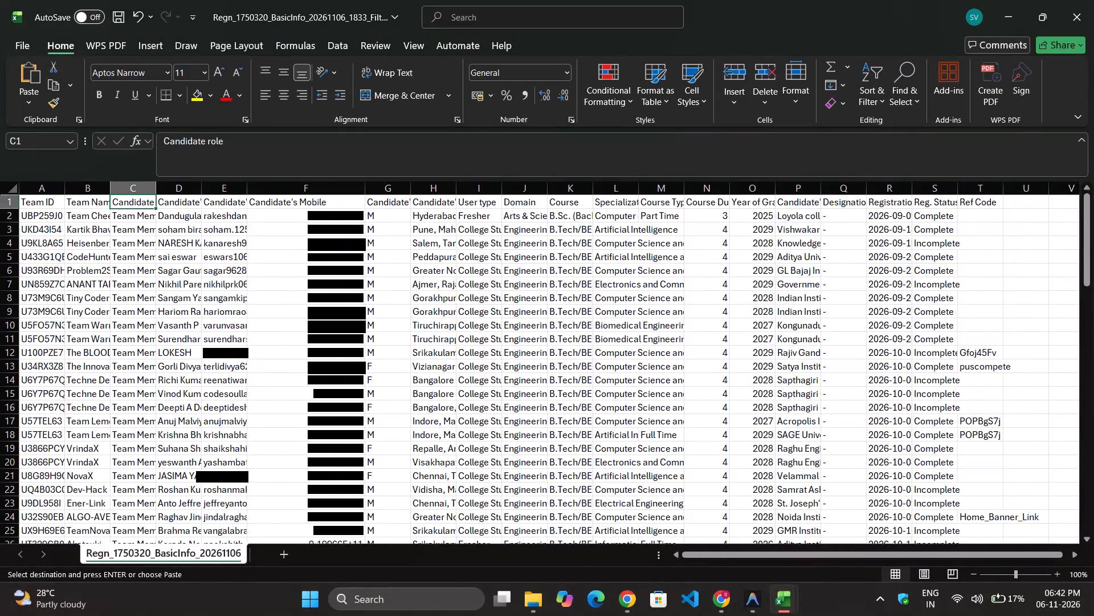
pyautogui.scroll(-1, 195, 432)
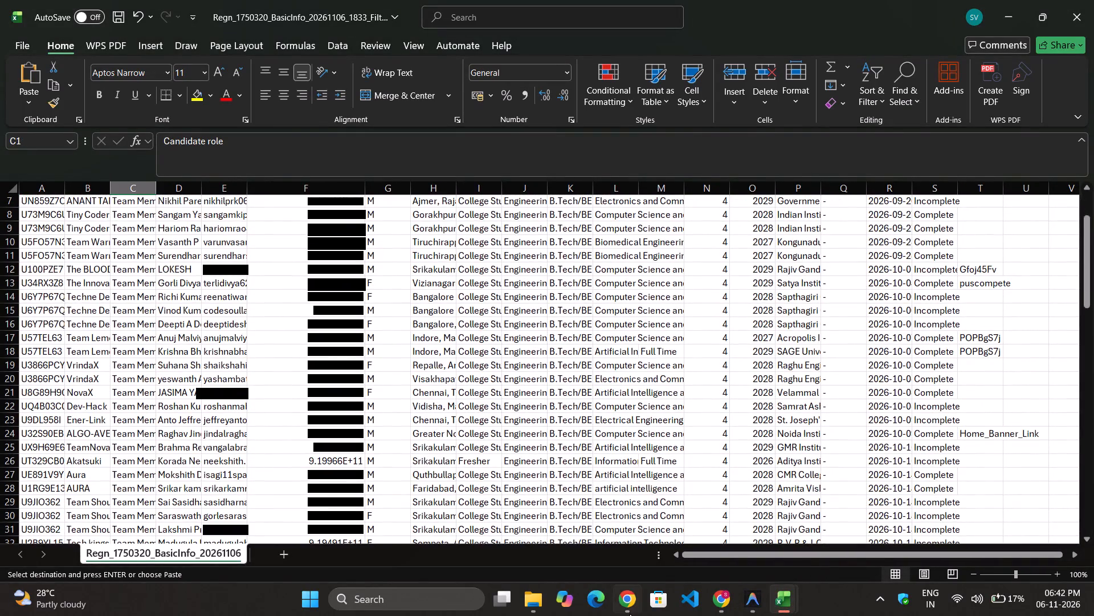
pyautogui.click(782, 605)
pyautogui.click(712, 541)
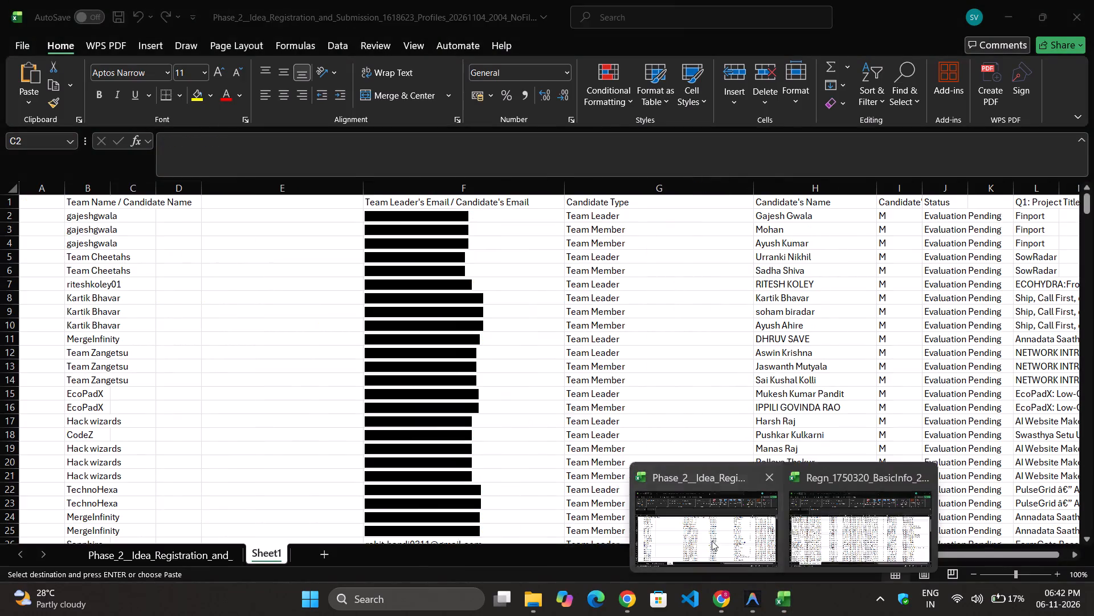
pyautogui.scroll(2, 146, 390)
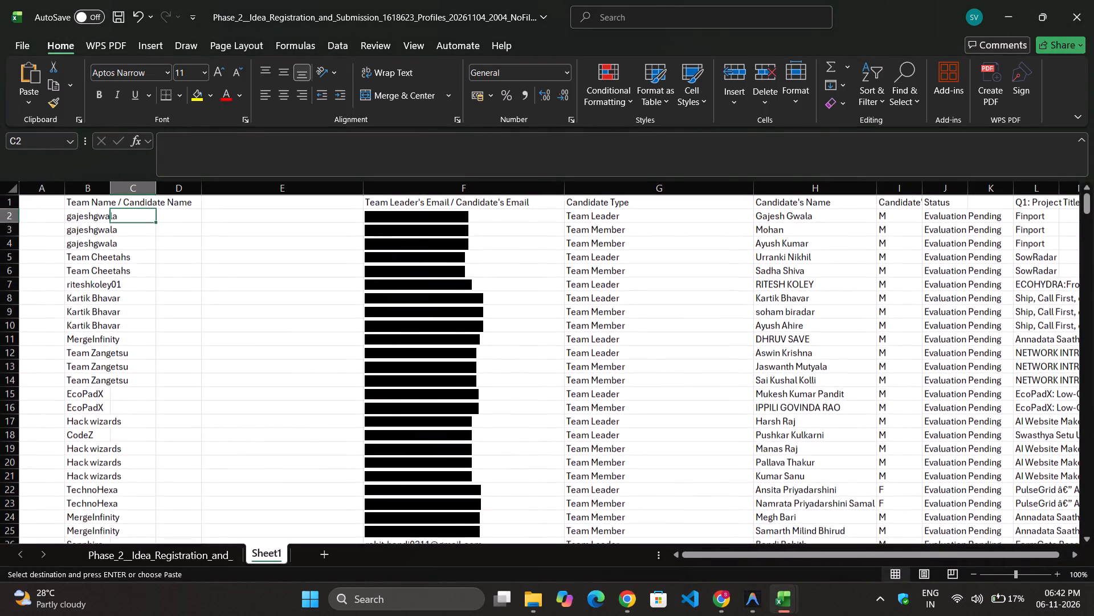
pyautogui.click(93, 203)
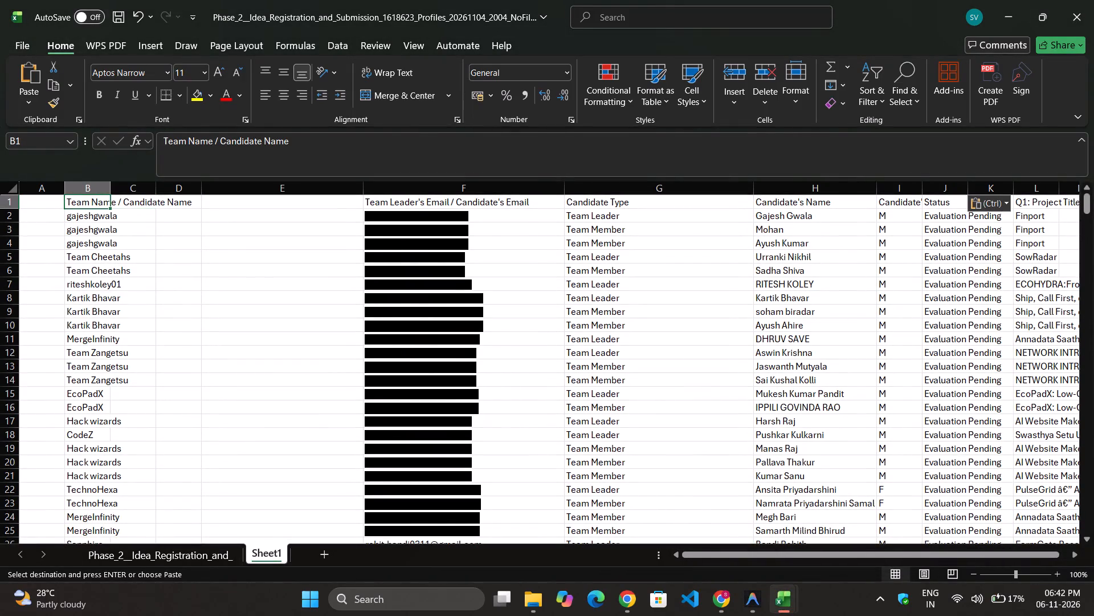
pyautogui.click(91, 228)
pyautogui.click(103, 197)
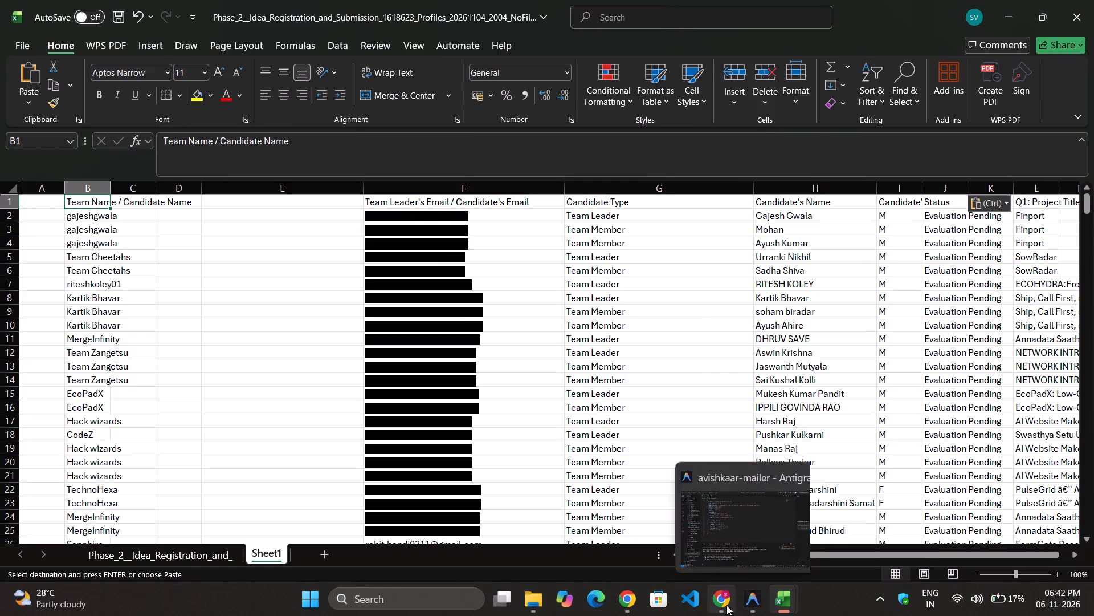
# Examine the registration rows and column headers of the Regn_1750320_BasicInfo workbook, including the Team Name column.
pyautogui.click(846, 537)
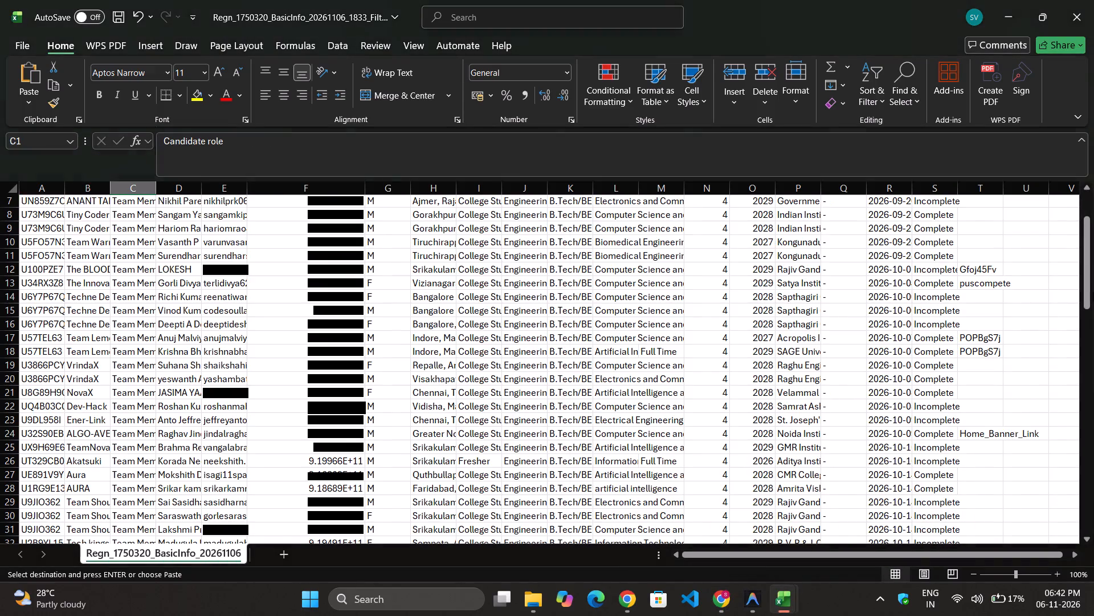
pyautogui.click(383, 389)
pyautogui.scroll(-3, 383, 389)
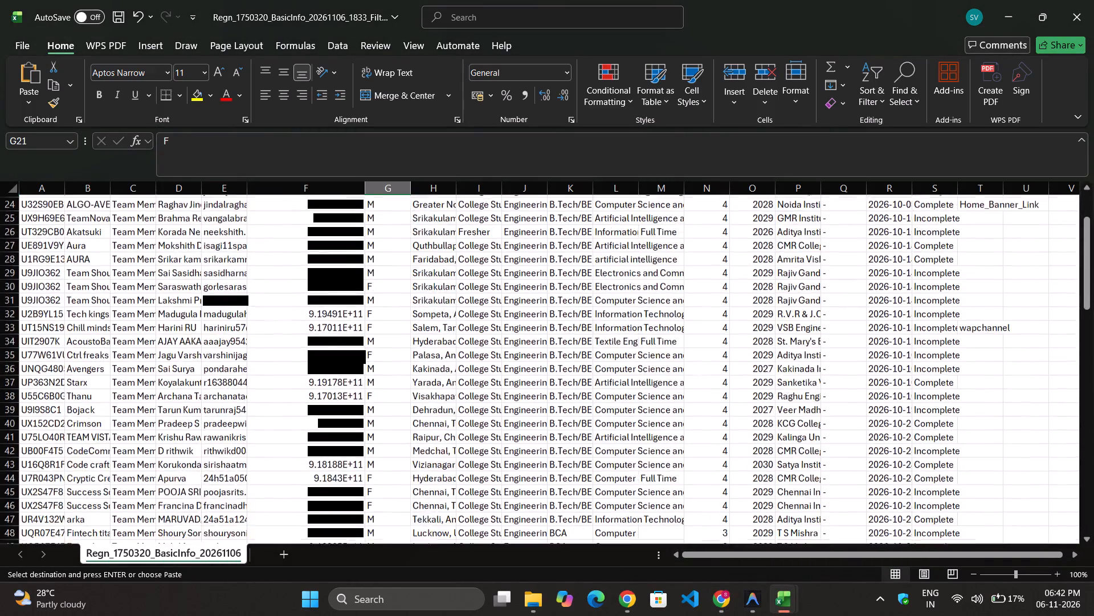
pyautogui.scroll(-5, 383, 389)
pyautogui.scroll(4, 383, 389)
pyautogui.scroll(-1, 383, 389)
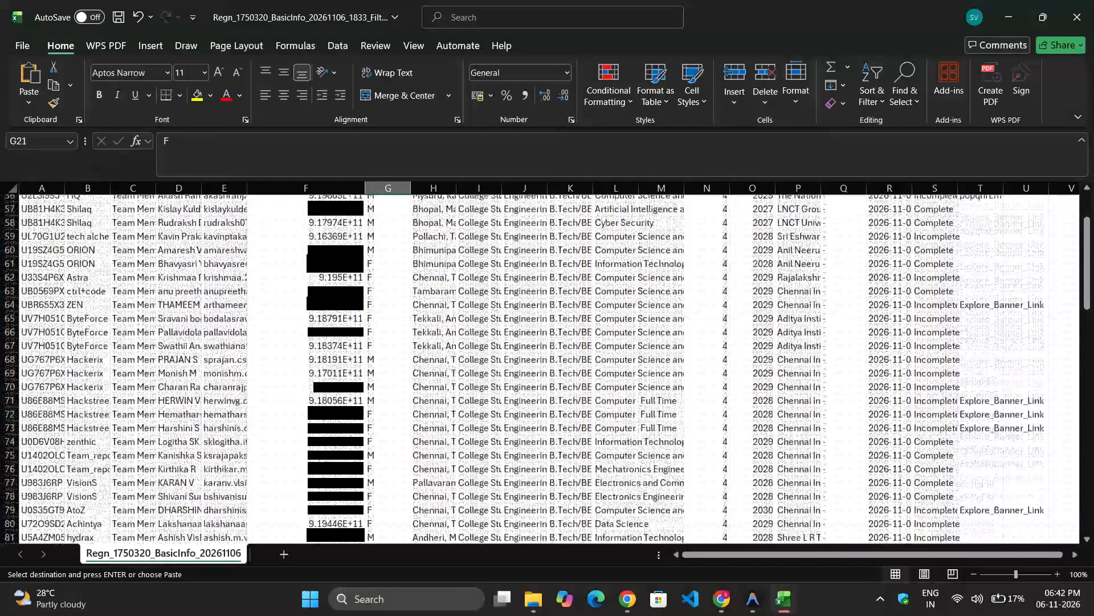
pyautogui.scroll(-2, 383, 389)
pyautogui.scroll(4, 383, 389)
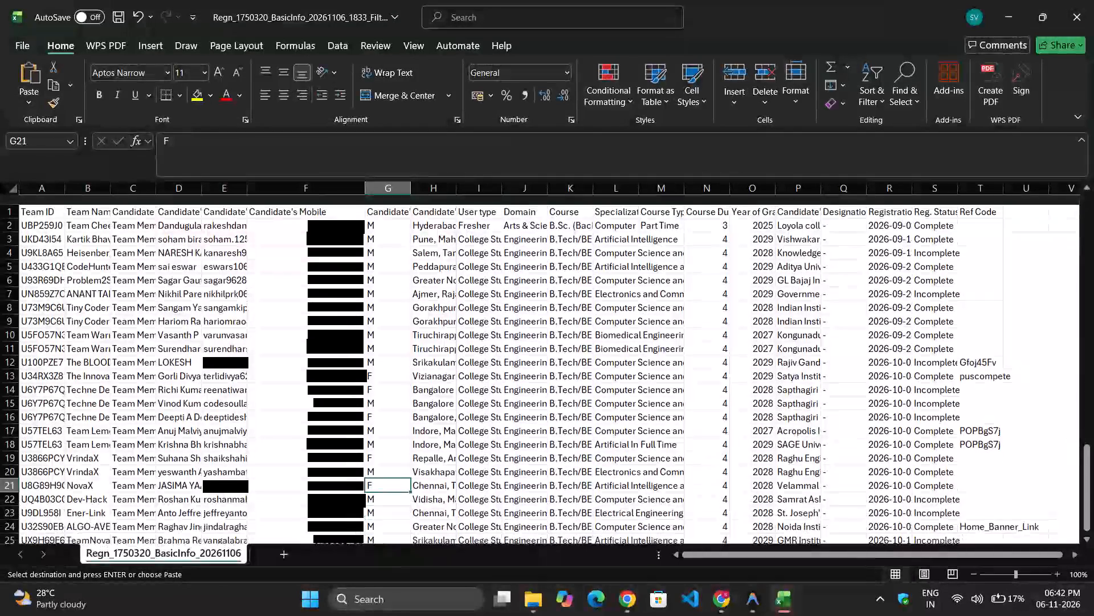
pyautogui.scroll(4, 546, 443)
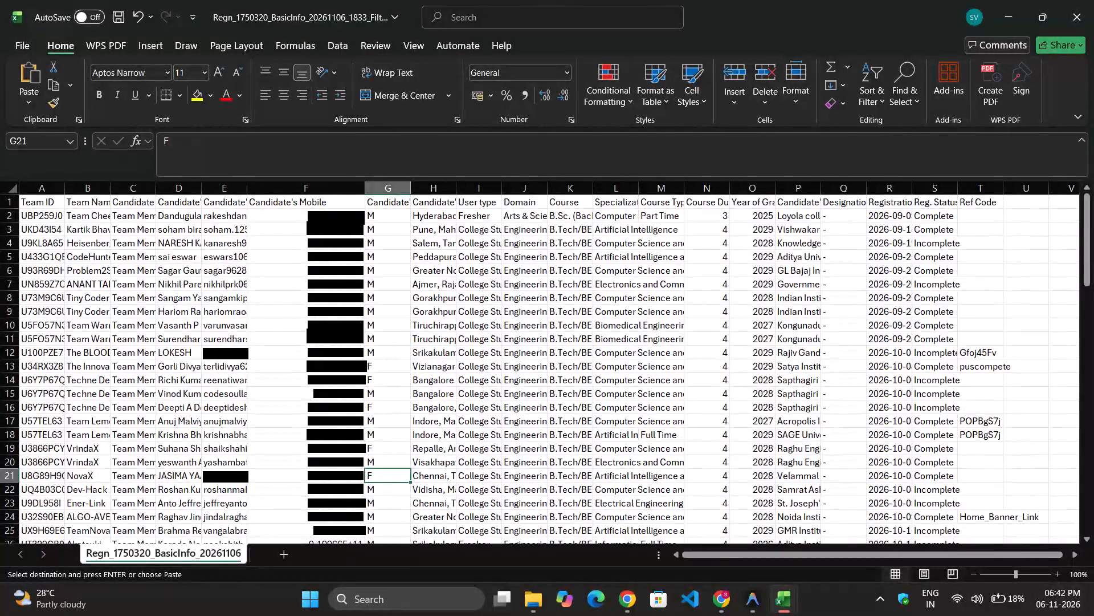
pyautogui.click(79, 262)
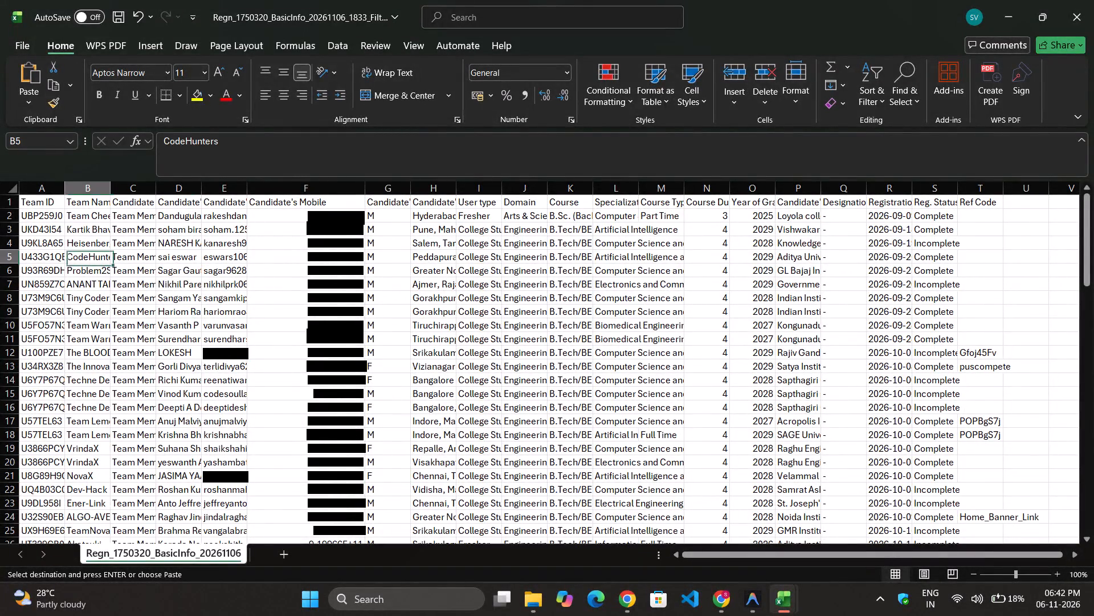
pyautogui.click(85, 202)
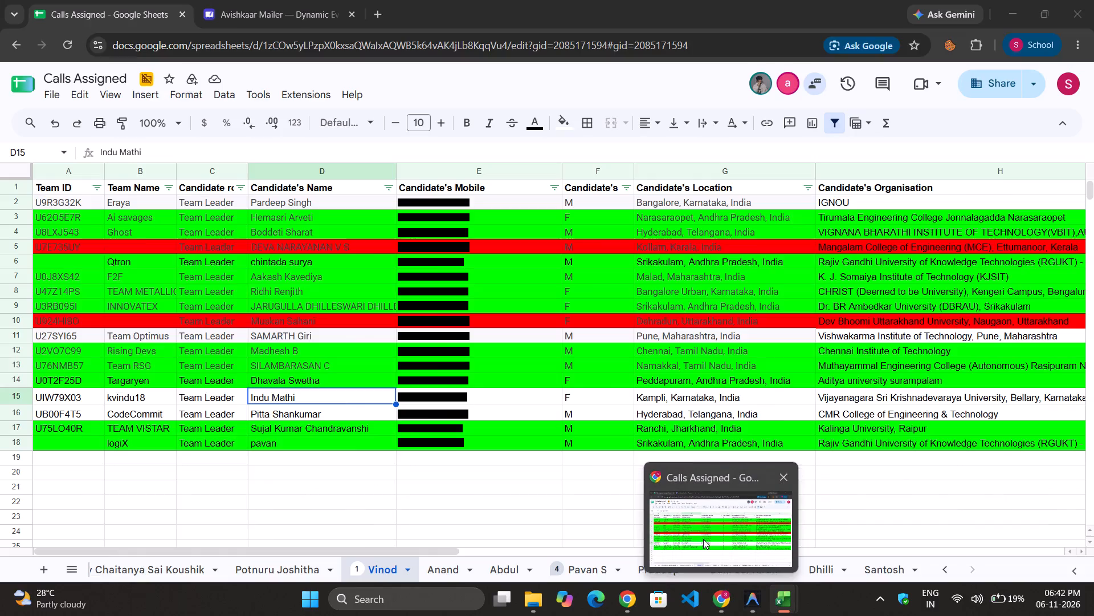
# Check the columns of the Phase 2 registration data sheet and its Sheet1 against the BasicInfo workbook.
pyautogui.click(687, 540)
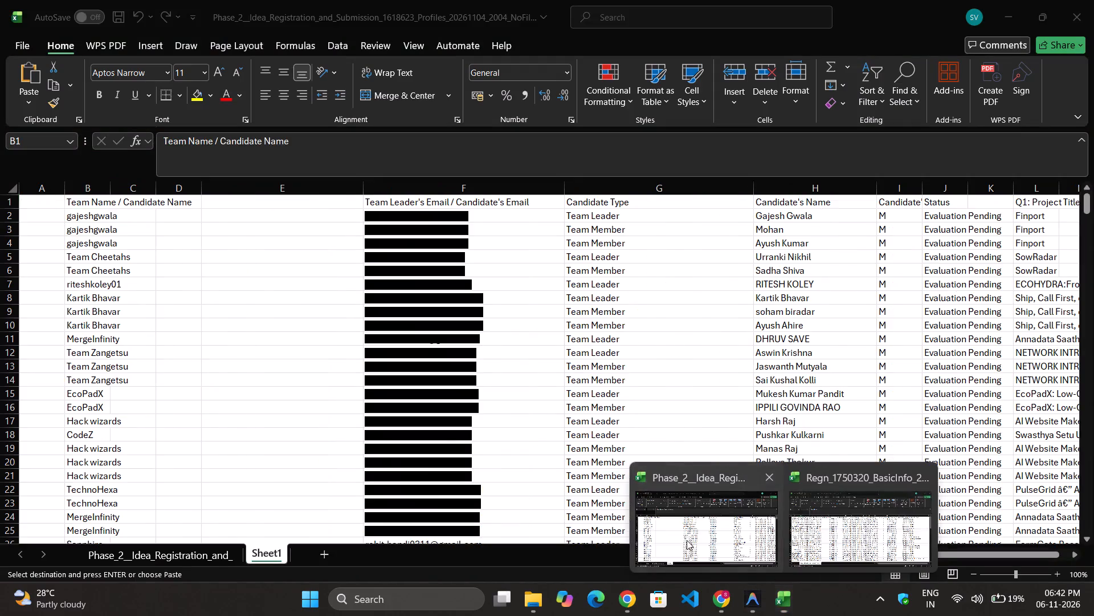
pyautogui.scroll(3, 334, 389)
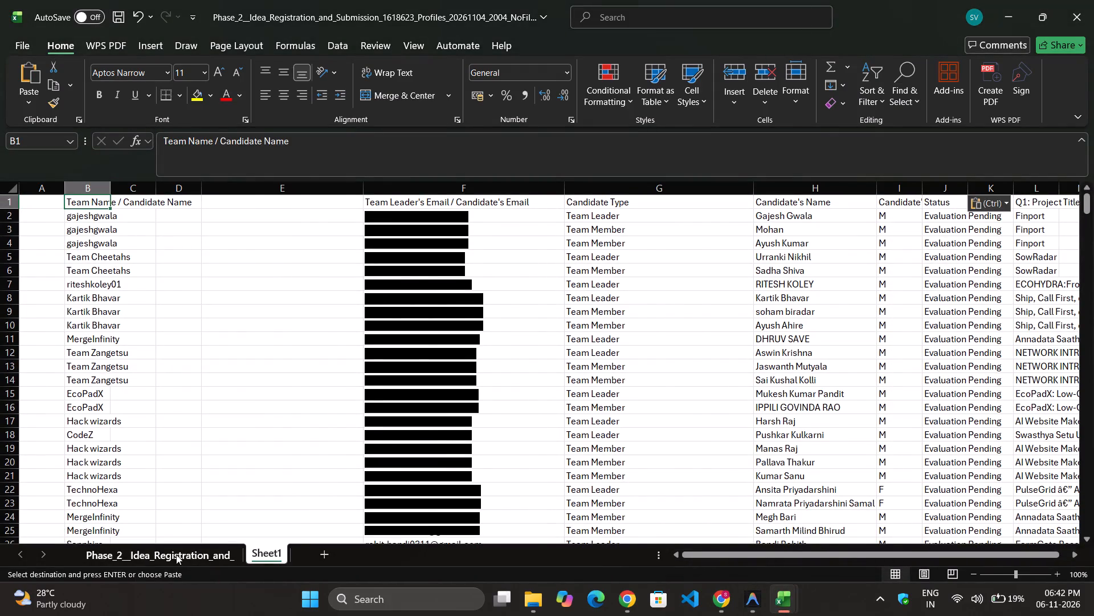
pyautogui.click(176, 554)
pyautogui.scroll(4, 206, 370)
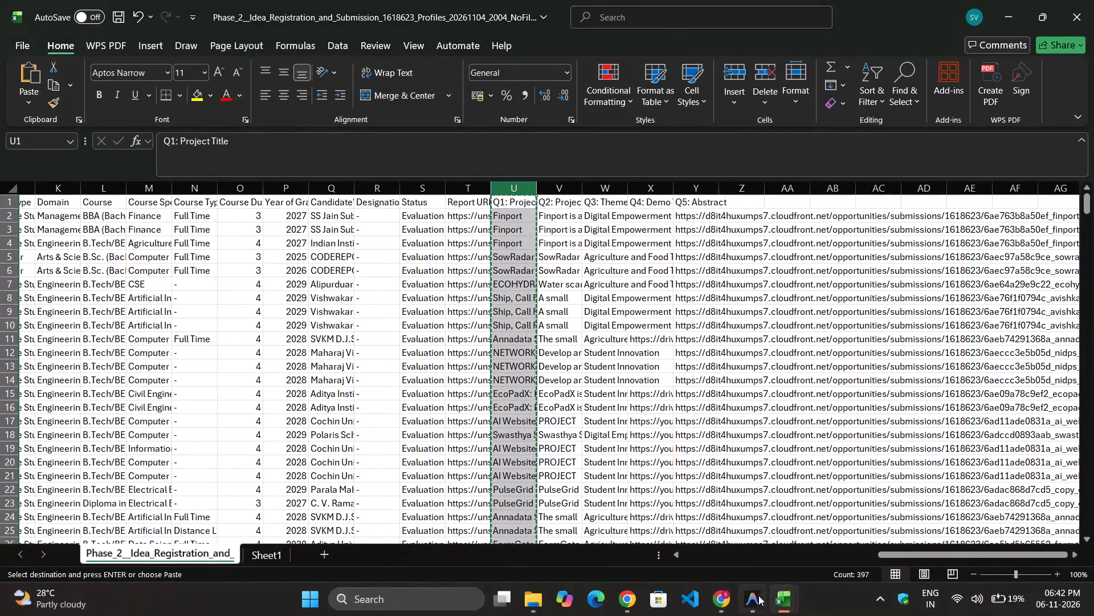
pyautogui.click(830, 541)
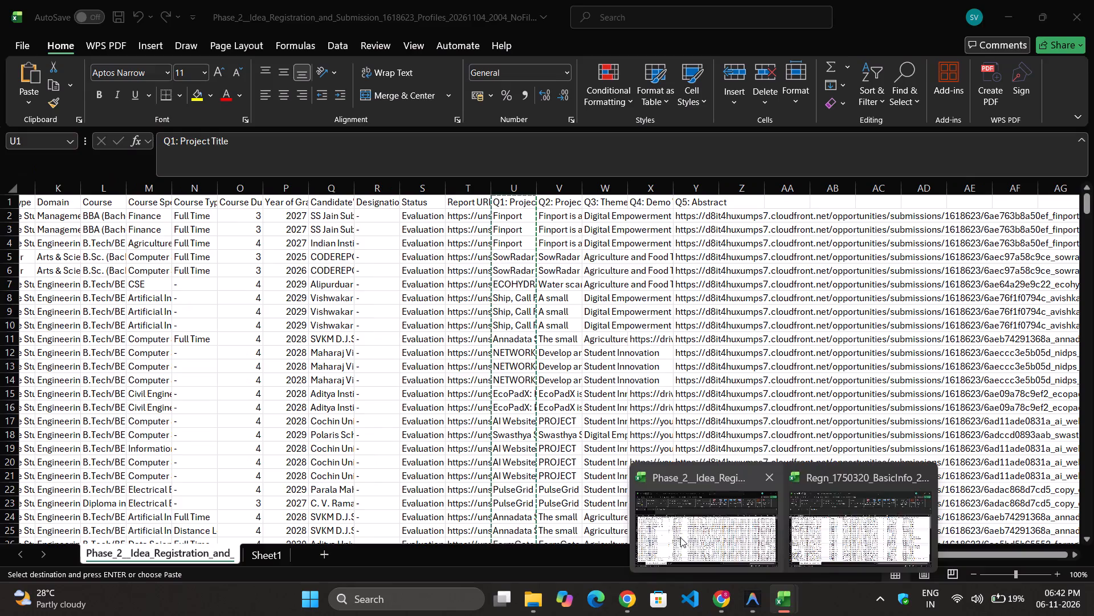
pyautogui.click(680, 537)
pyautogui.click(260, 555)
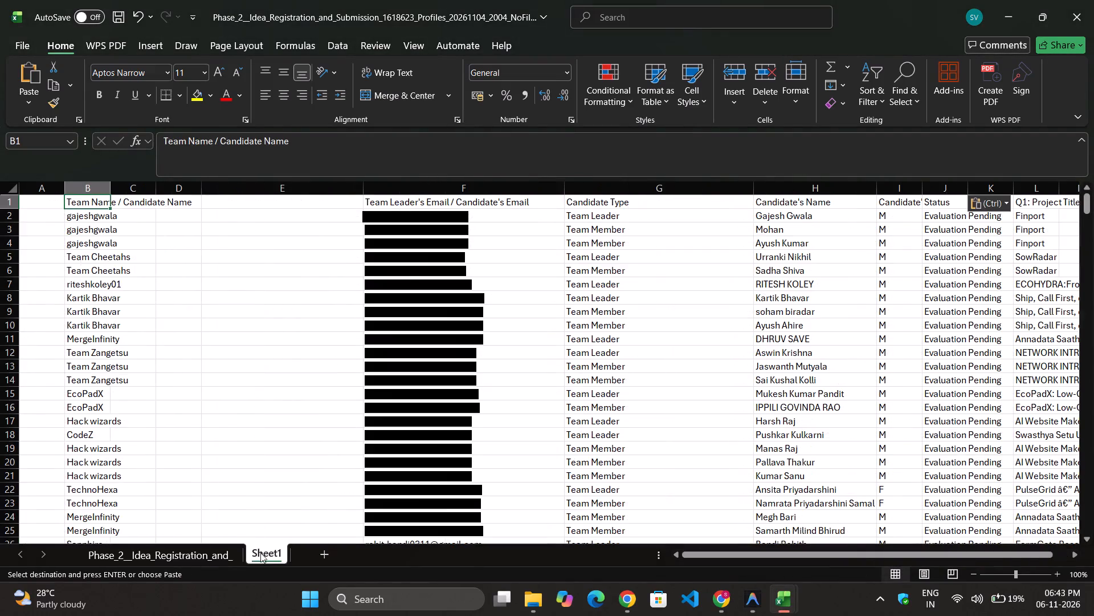
pyautogui.scroll(1, 450, 238)
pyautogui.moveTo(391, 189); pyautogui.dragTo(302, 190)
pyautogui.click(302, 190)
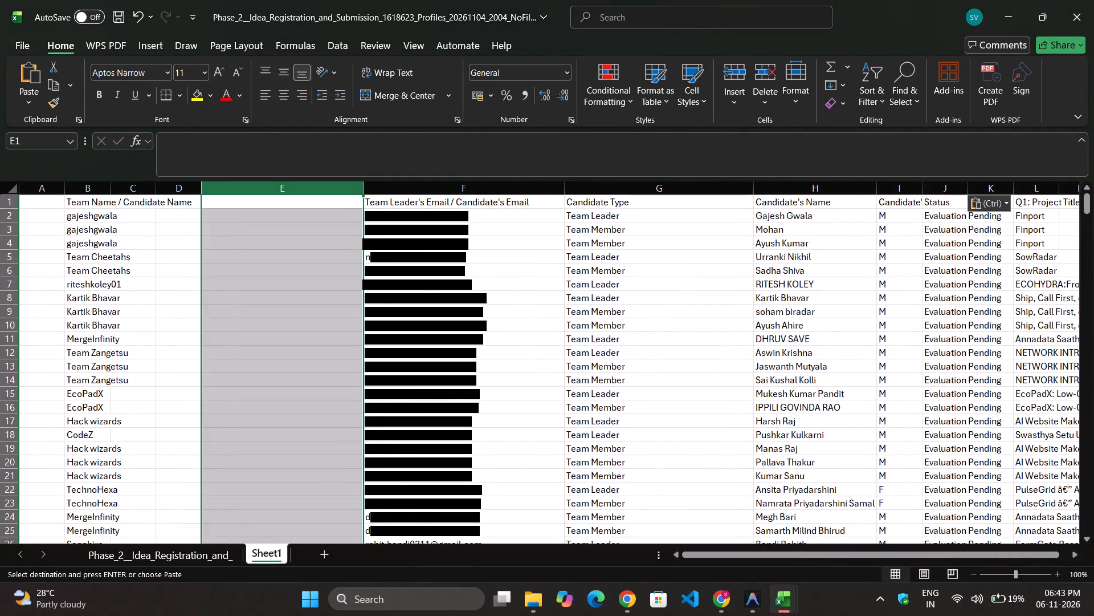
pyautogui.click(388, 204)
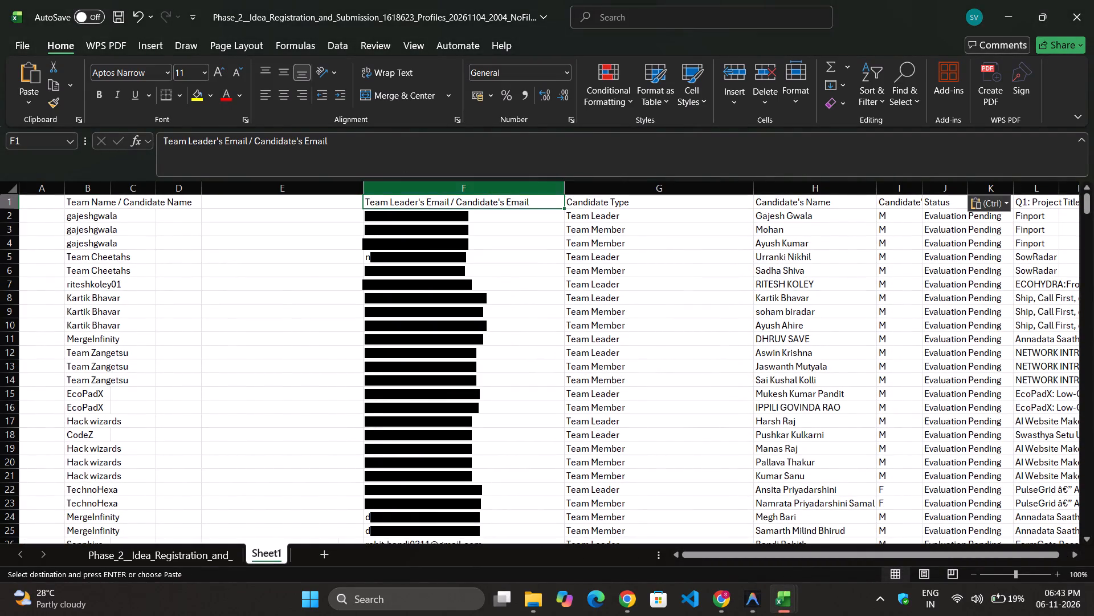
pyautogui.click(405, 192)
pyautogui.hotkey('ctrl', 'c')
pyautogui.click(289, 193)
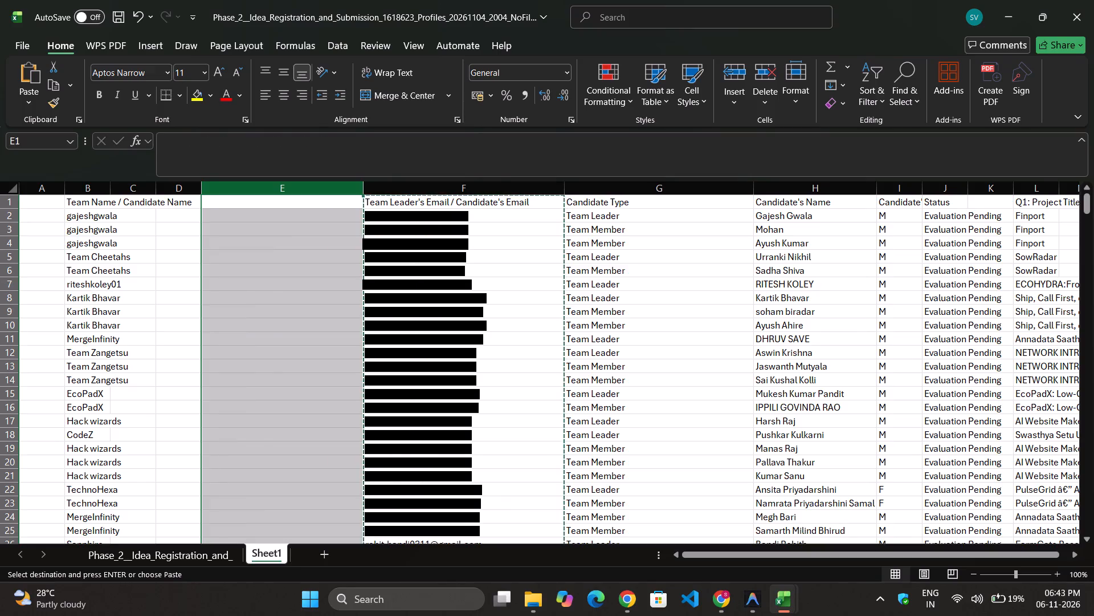
pyautogui.hotkey('alt', 'Tab')
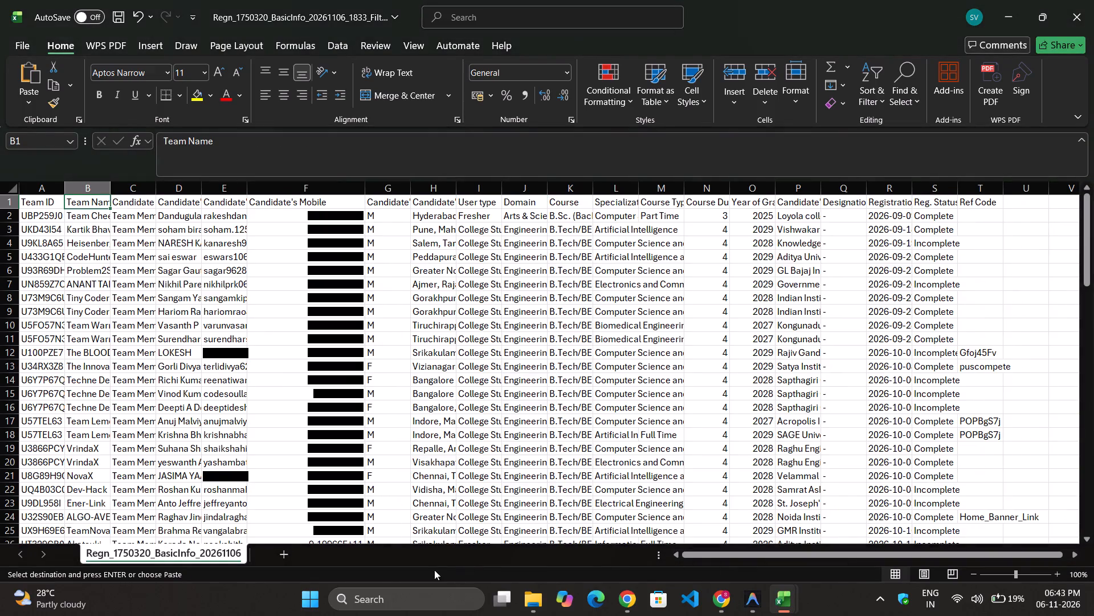
pyautogui.click(282, 553)
# Widen the Candidate's Name column on the BasicInfo data sheet so that full names fit.
pyautogui.click(160, 550)
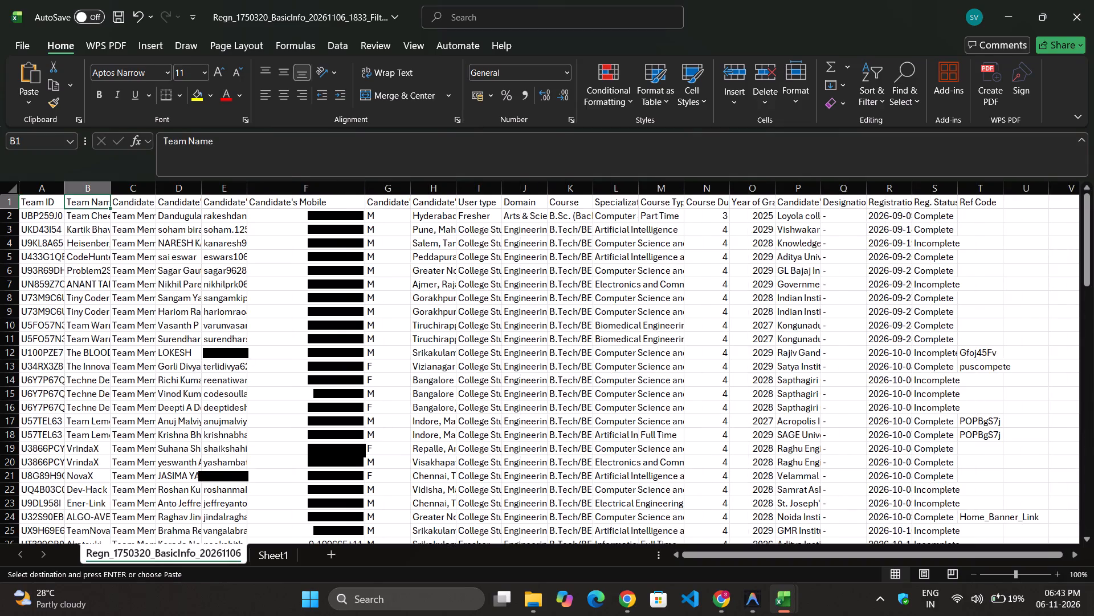
pyautogui.click(193, 399)
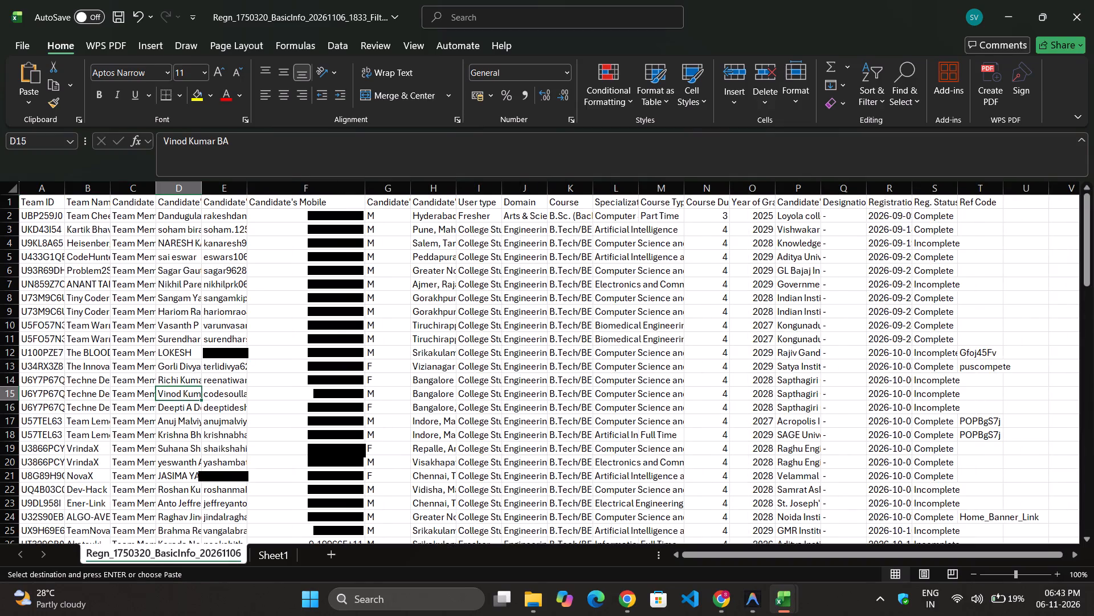
pyautogui.moveTo(203, 192); pyautogui.dragTo(345, 177)
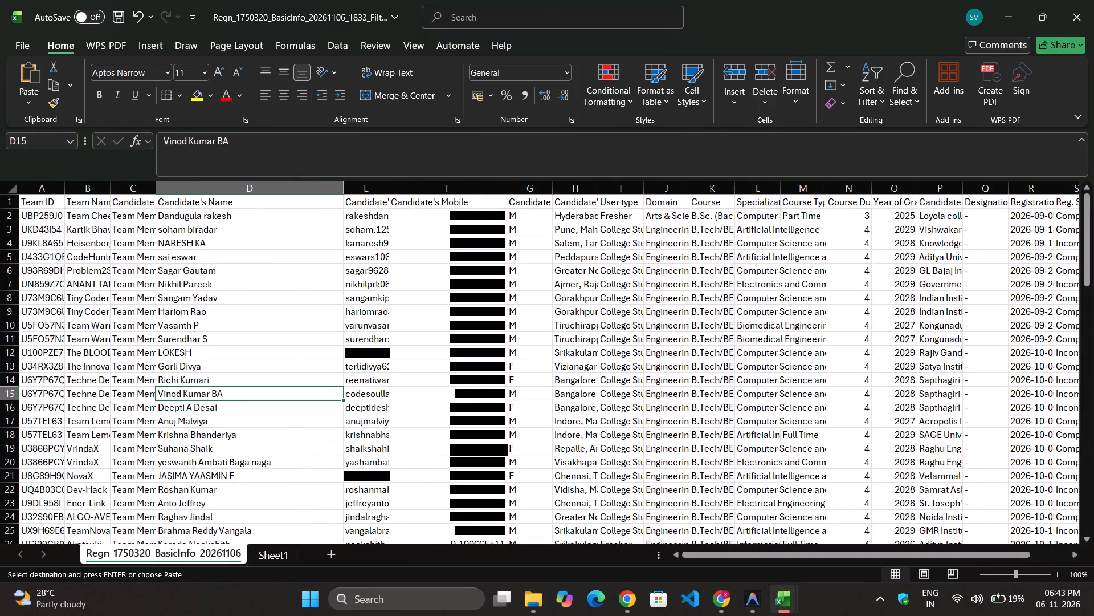
# Copy the Team Name column from the BasicInfo data sheet into column A of its Sheet1.
pyautogui.scroll(1, 206, 433)
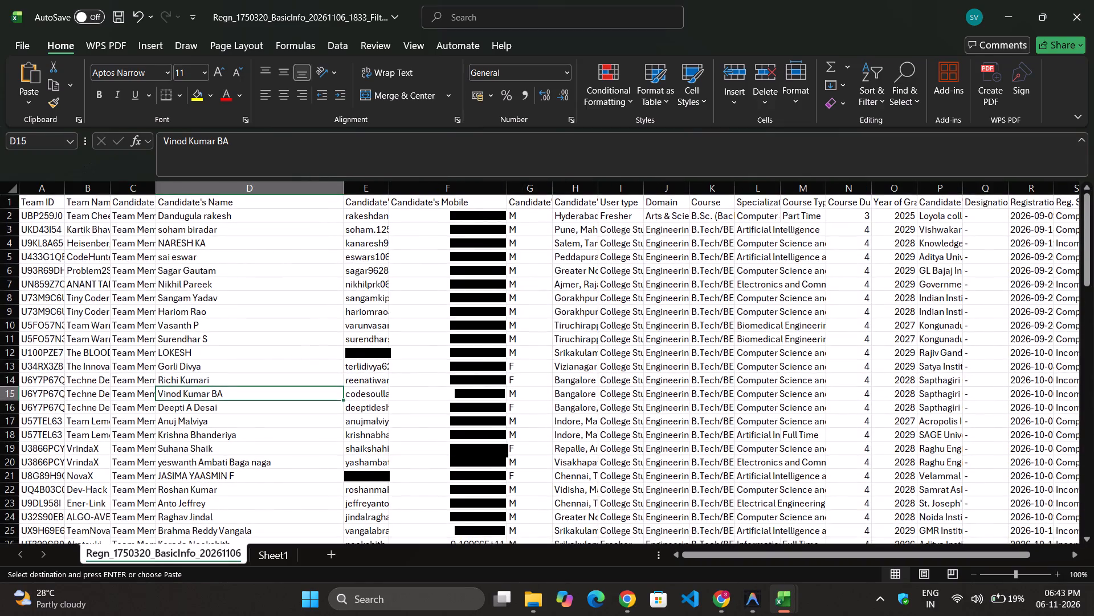
pyautogui.click(85, 197)
pyautogui.click(85, 193)
pyautogui.hotkey('ctrl', 'c')
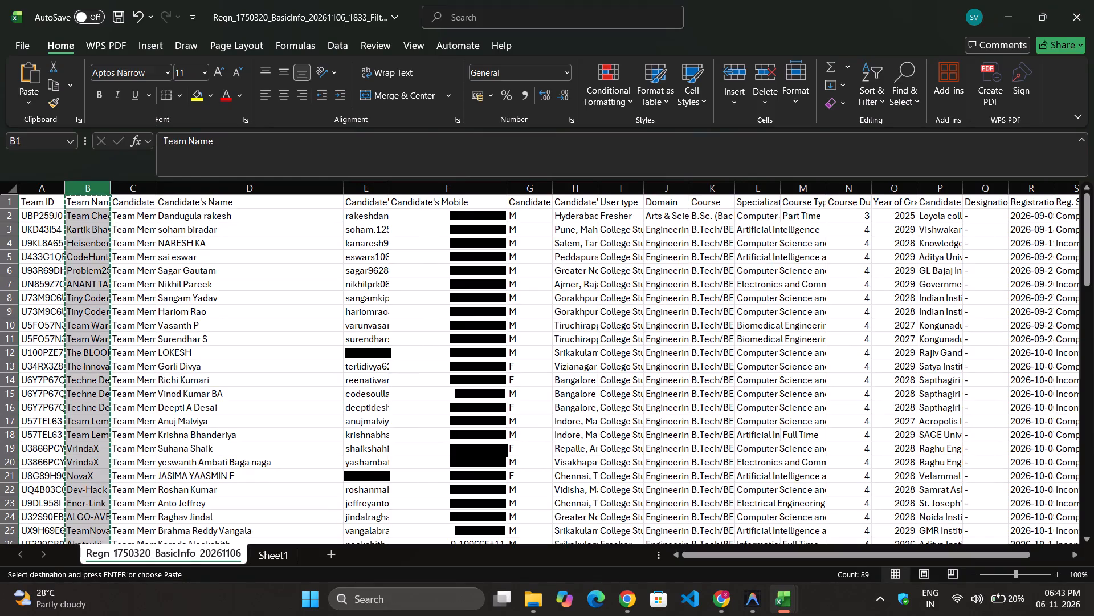
pyautogui.click(280, 550)
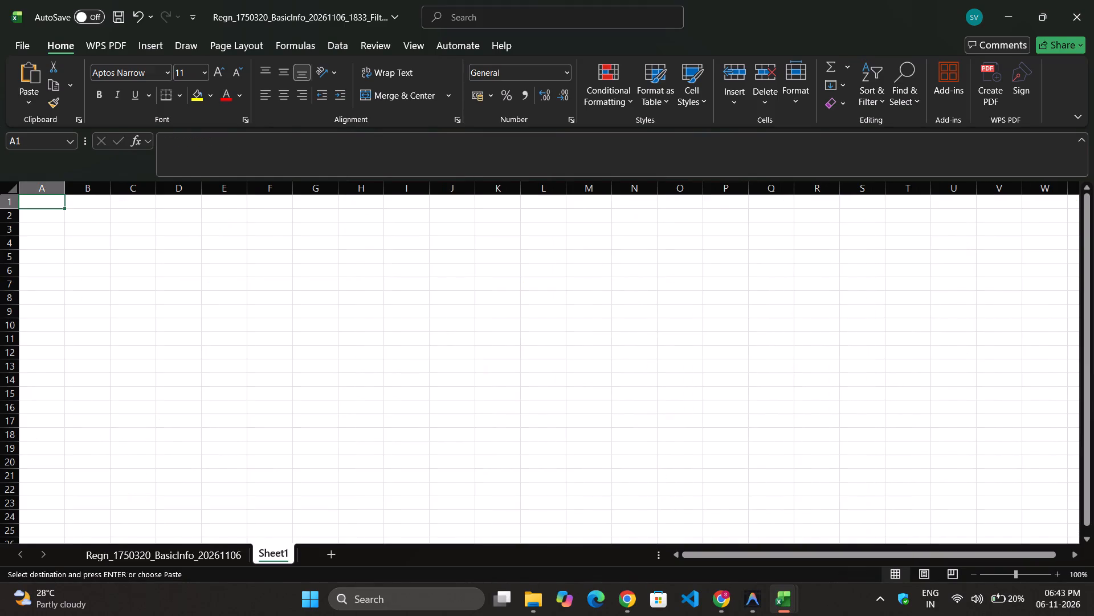
pyautogui.hotkey('ctrl', 'v')
# Widen the Candidate role column on the BasicInfo data sheet and copy it into column B of Sheet1.
pyautogui.click(119, 555)
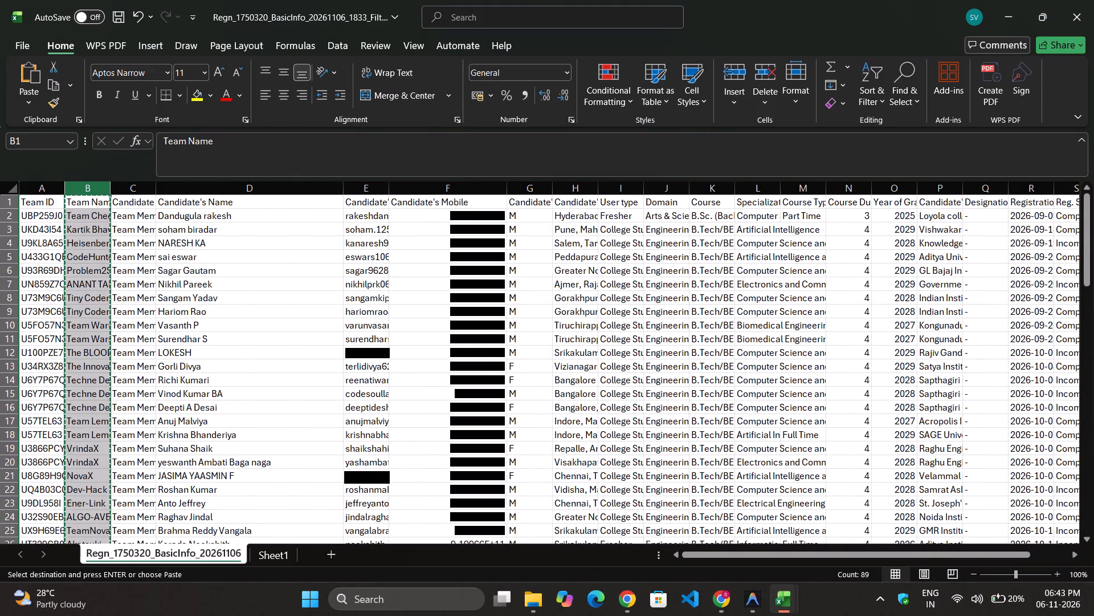
pyautogui.click(221, 191)
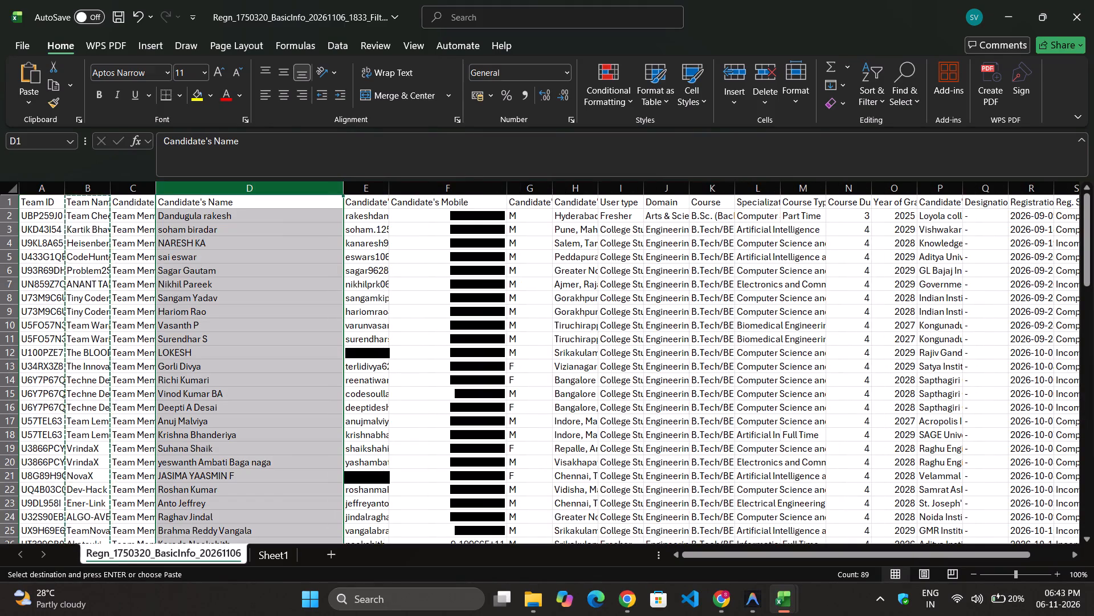
pyautogui.click(151, 191)
pyautogui.click(136, 191)
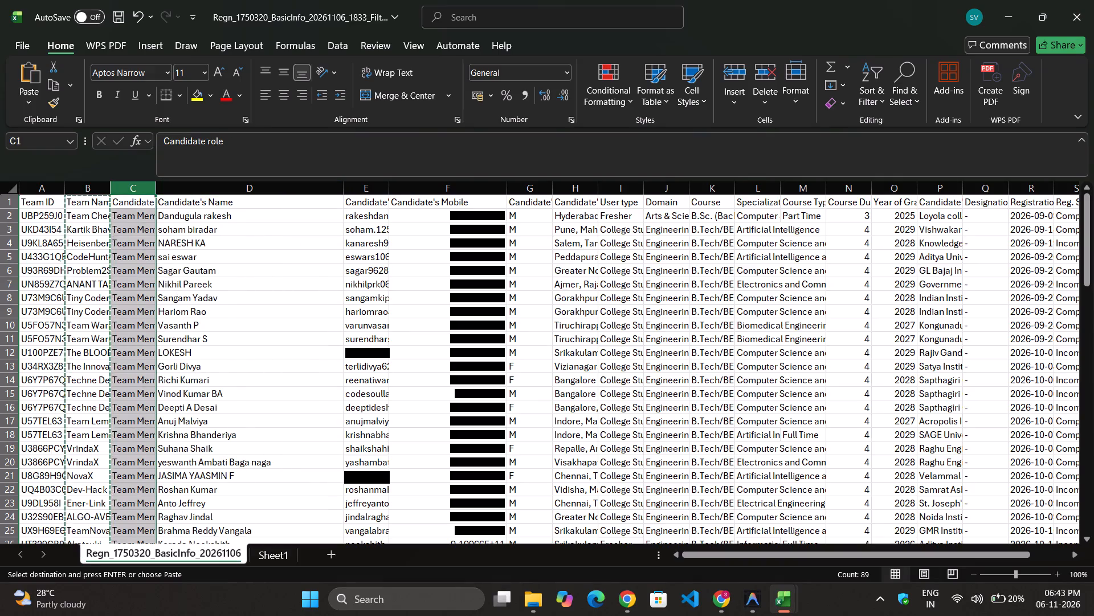
pyautogui.moveTo(156, 189); pyautogui.dragTo(227, 195)
pyautogui.hotkey('ctrl', 'c')
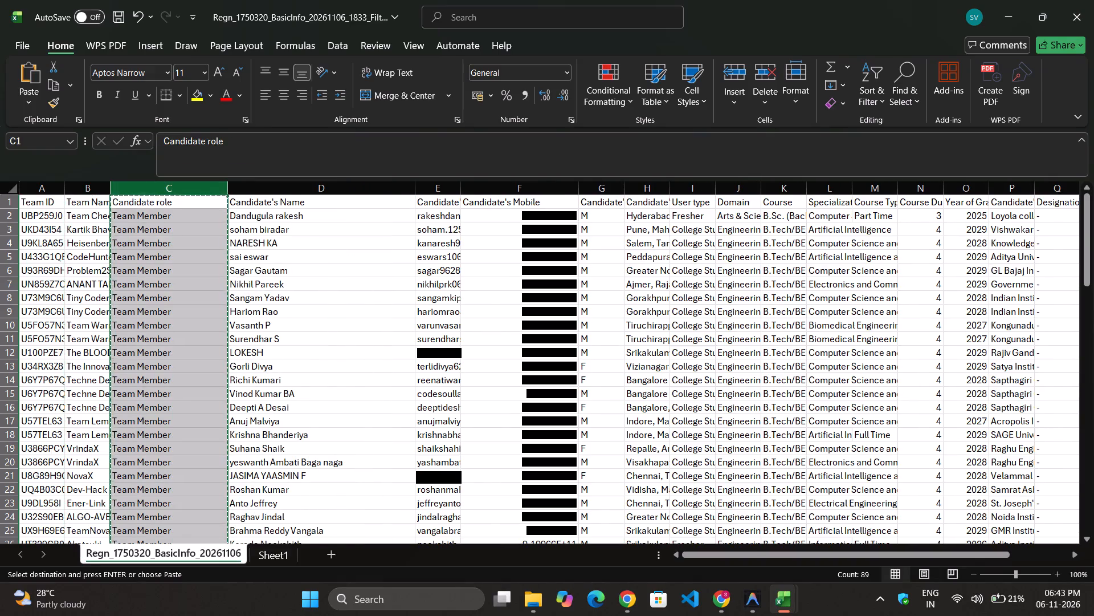
pyautogui.click(277, 560)
pyautogui.click(80, 205)
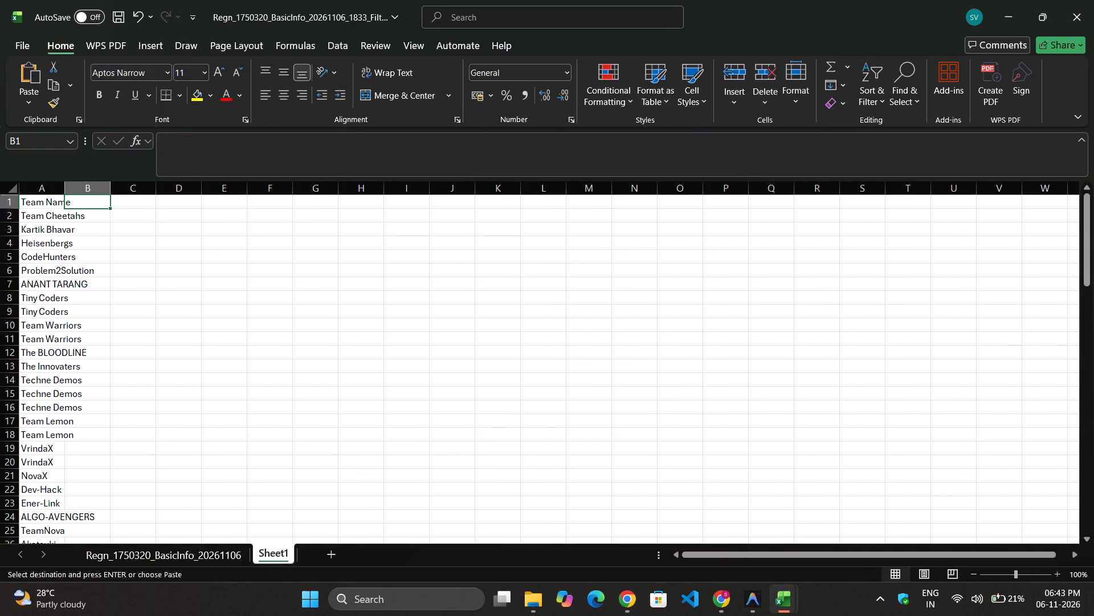
pyautogui.hotkey('ctrl', 'v')
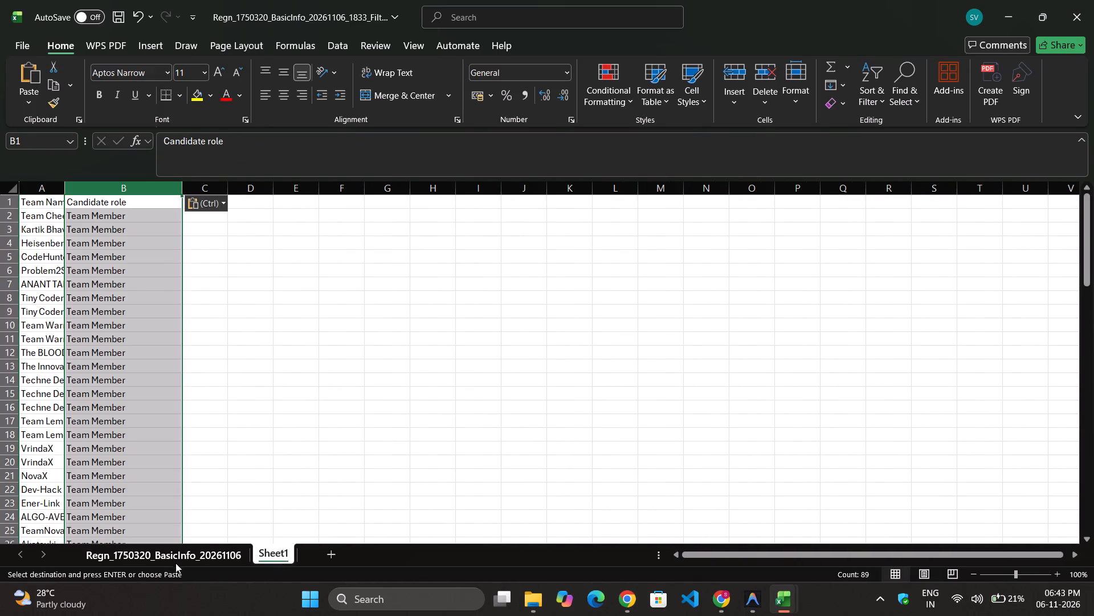
# Copy the Candidate's Name column from the BasicInfo data sheet into column C of Sheet1.
pyautogui.click(175, 556)
pyautogui.click(357, 191)
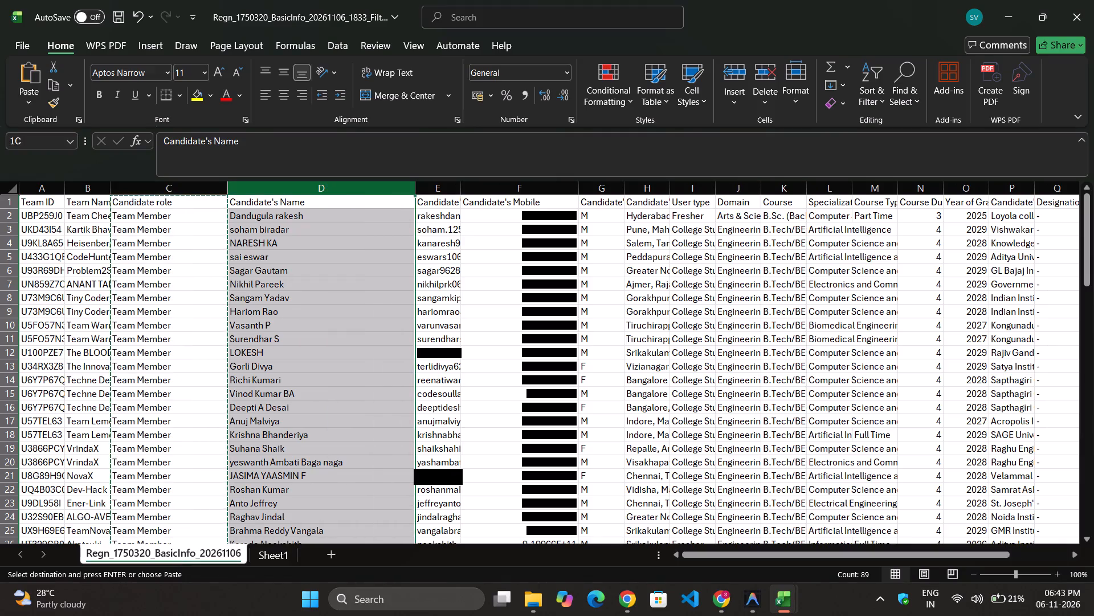
pyautogui.hotkey('ctrl', 'c')
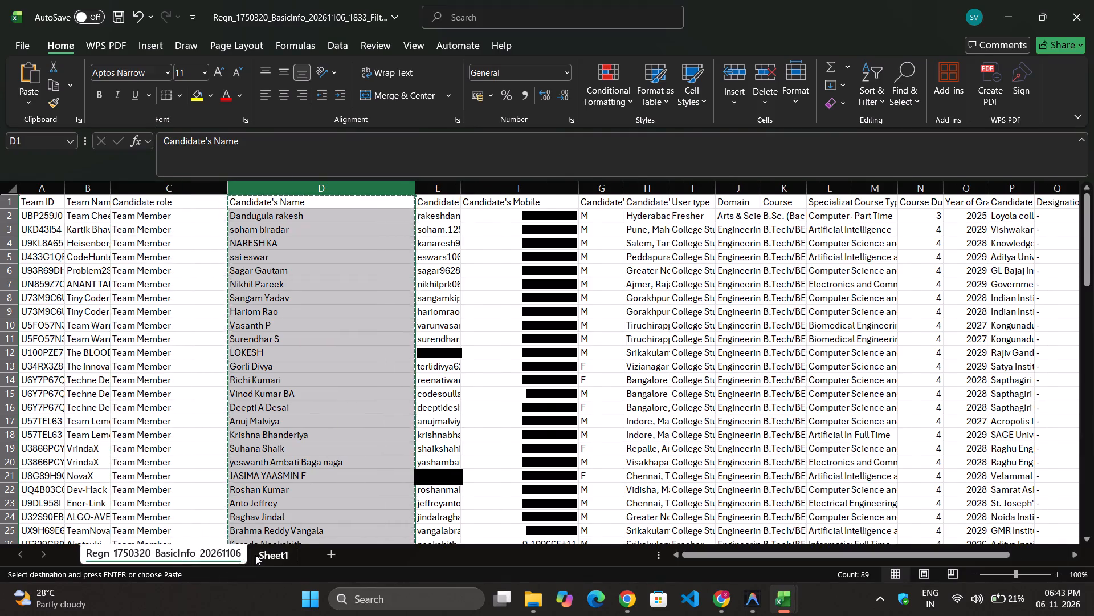
pyautogui.click(255, 555)
pyautogui.click(204, 205)
pyautogui.hotkey('ctrl', 'v')
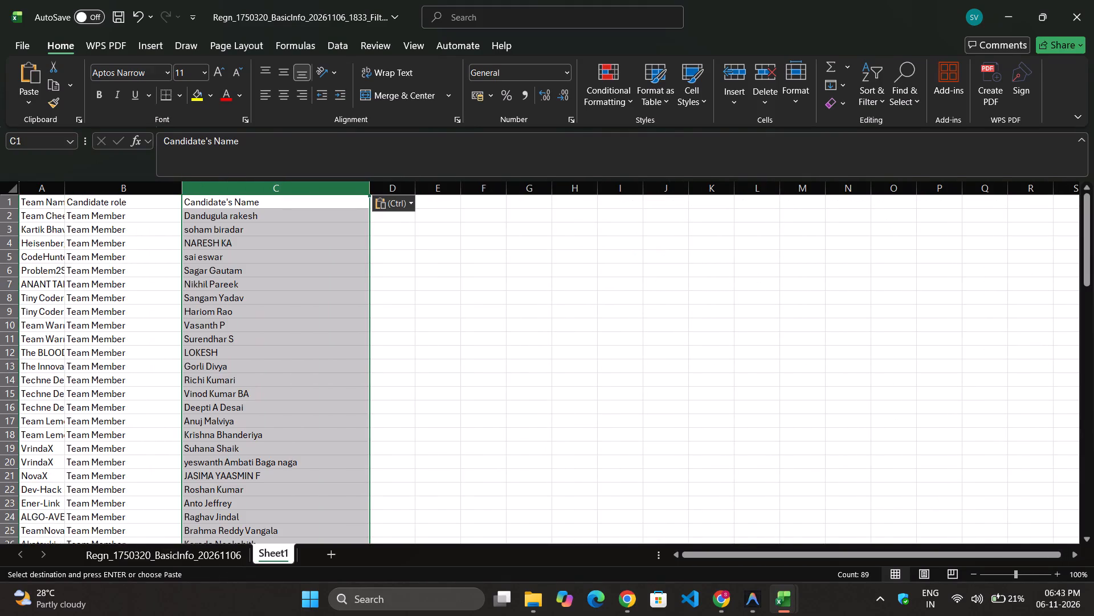
# Widen the Candidate's Email column on the BasicInfo data sheet and copy it into column D of Sheet1.
pyautogui.click(181, 556)
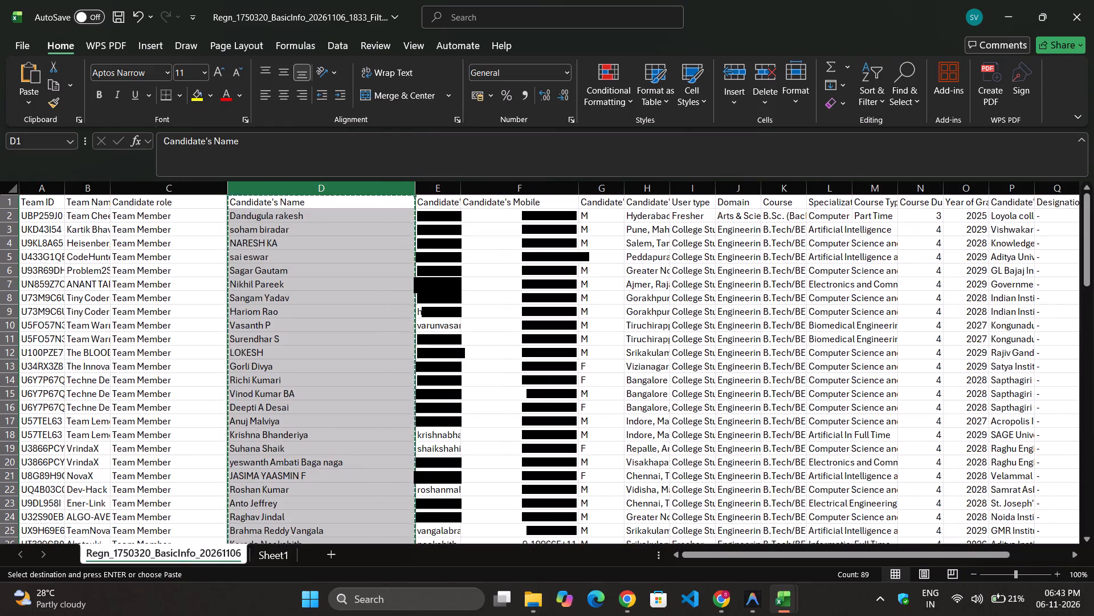
pyautogui.moveTo(472, 234); pyautogui.dragTo(456, 191)
pyautogui.moveTo(459, 191); pyautogui.dragTo(536, 194)
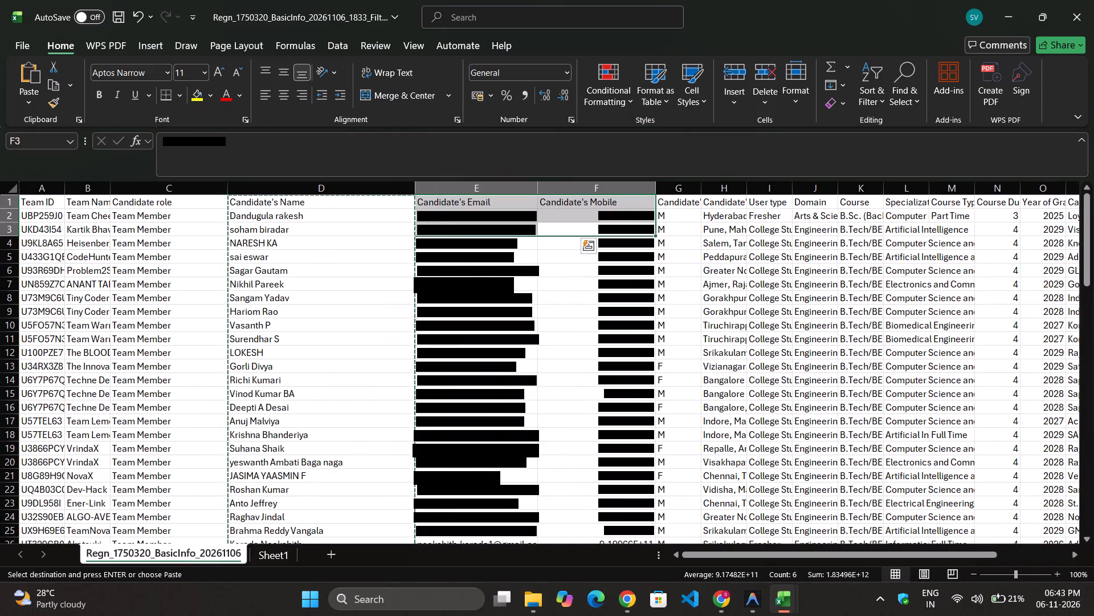
pyautogui.click(466, 196)
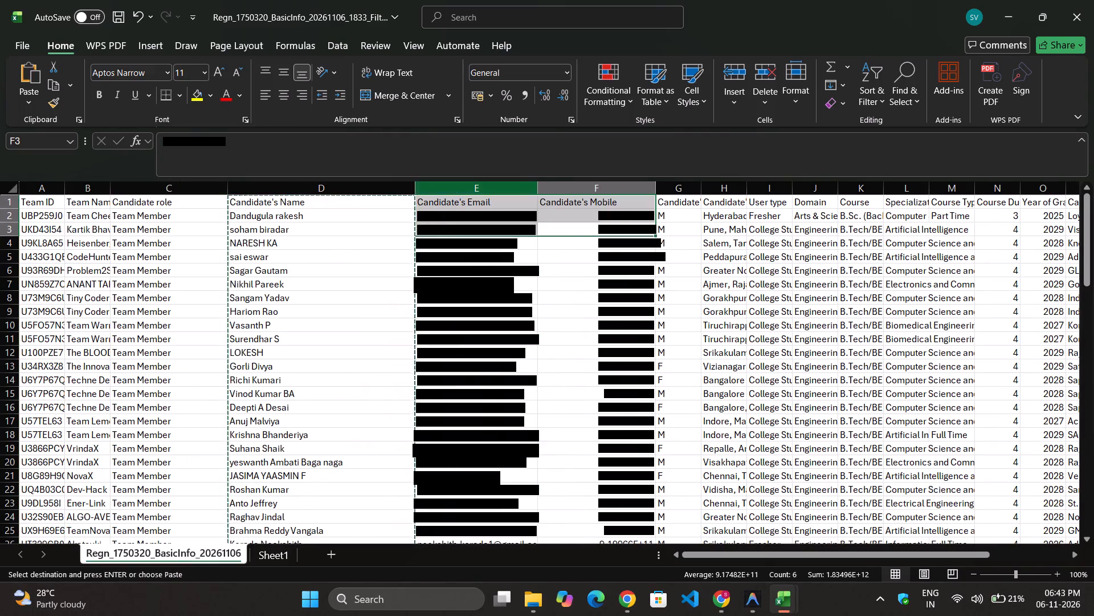
pyautogui.click(467, 191)
pyautogui.hotkey('ctrl', 'c')
pyautogui.click(266, 556)
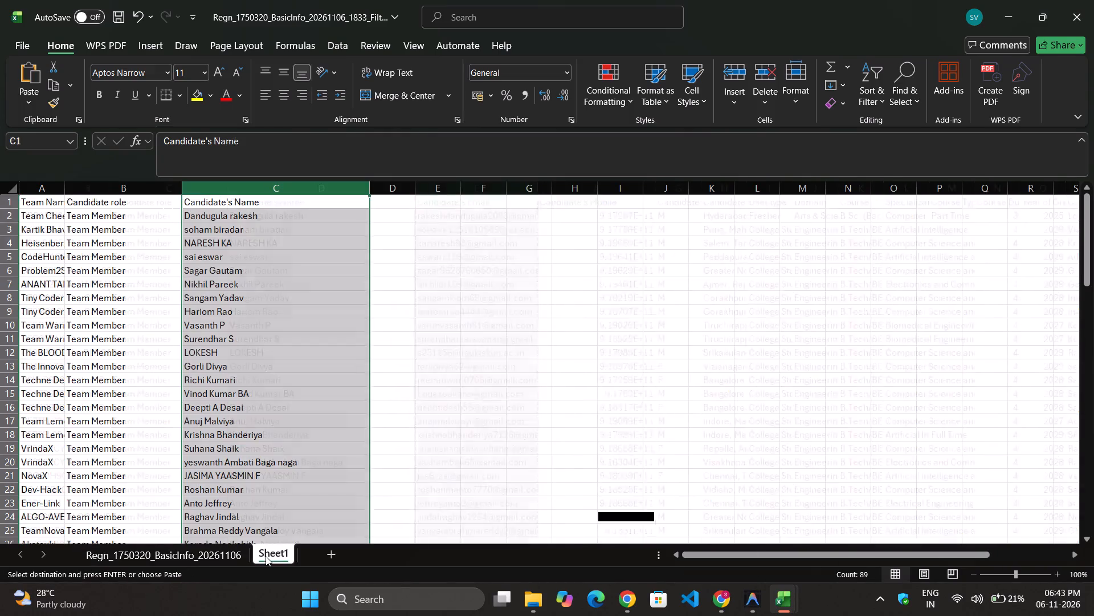
pyautogui.click(398, 209)
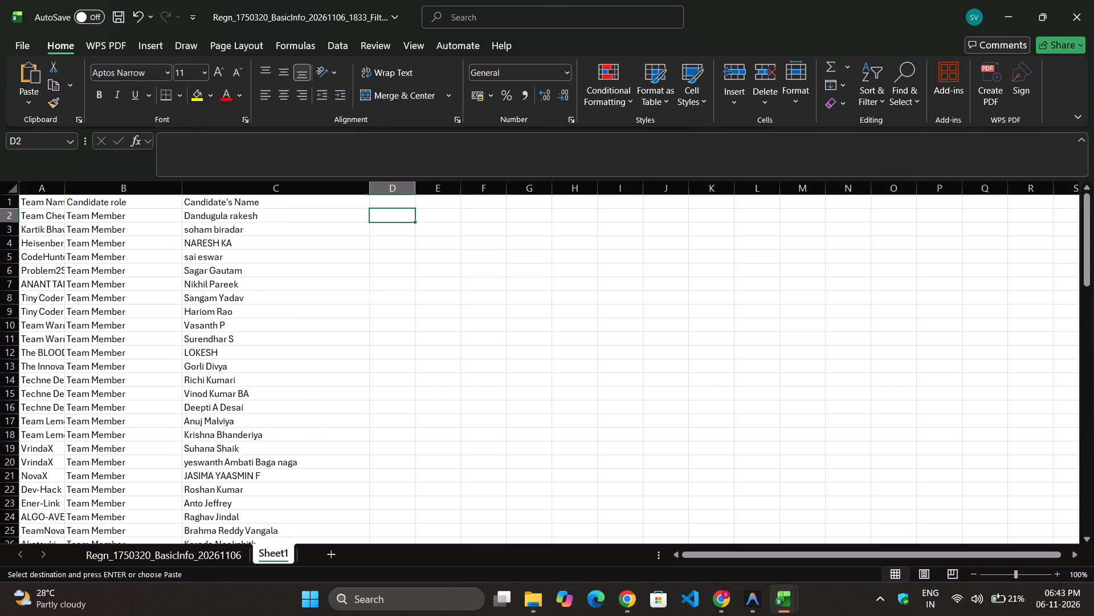
pyautogui.click(400, 202)
pyautogui.hotkey('ctrl', 'v')
# Copy the Candidate's Gender column from the BasicInfo data sheet into column E of Sheet1.
pyautogui.click(208, 554)
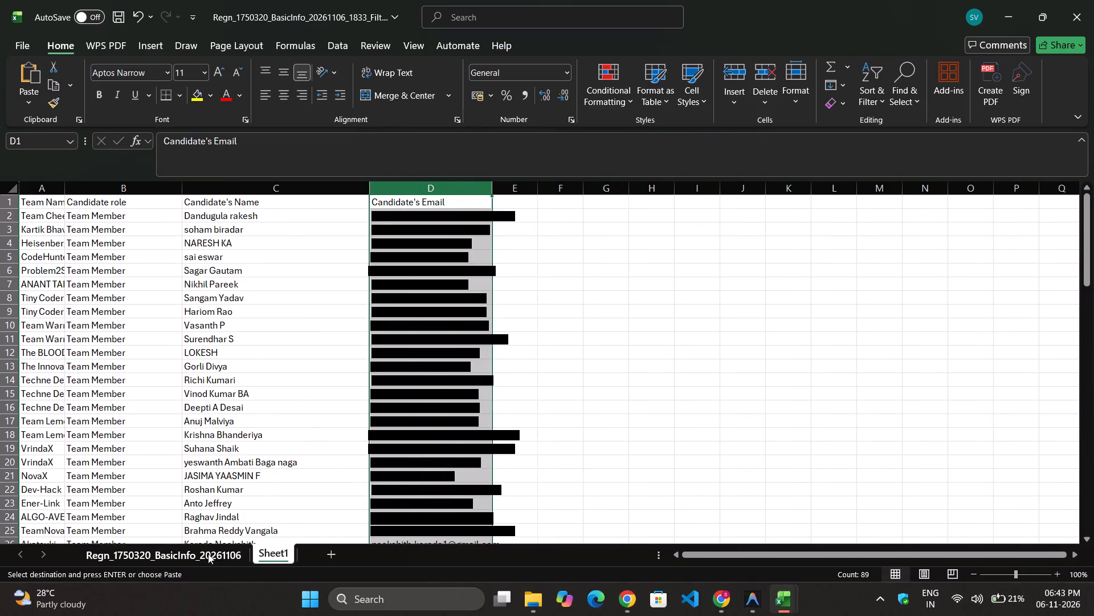
pyautogui.click(689, 185)
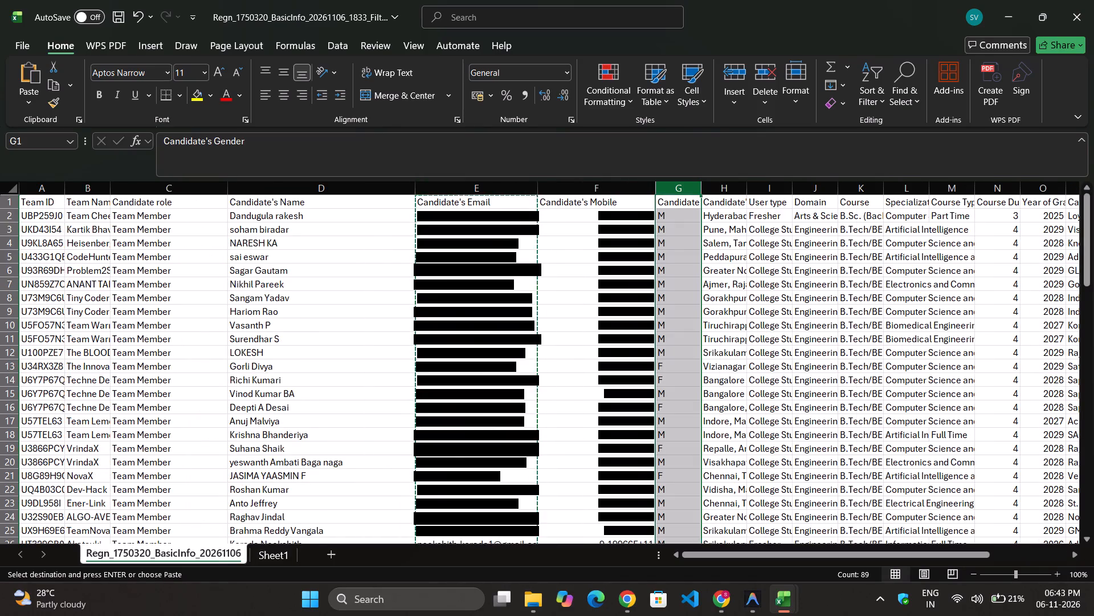
pyautogui.hotkey('ctrl', 'c')
pyautogui.click(283, 552)
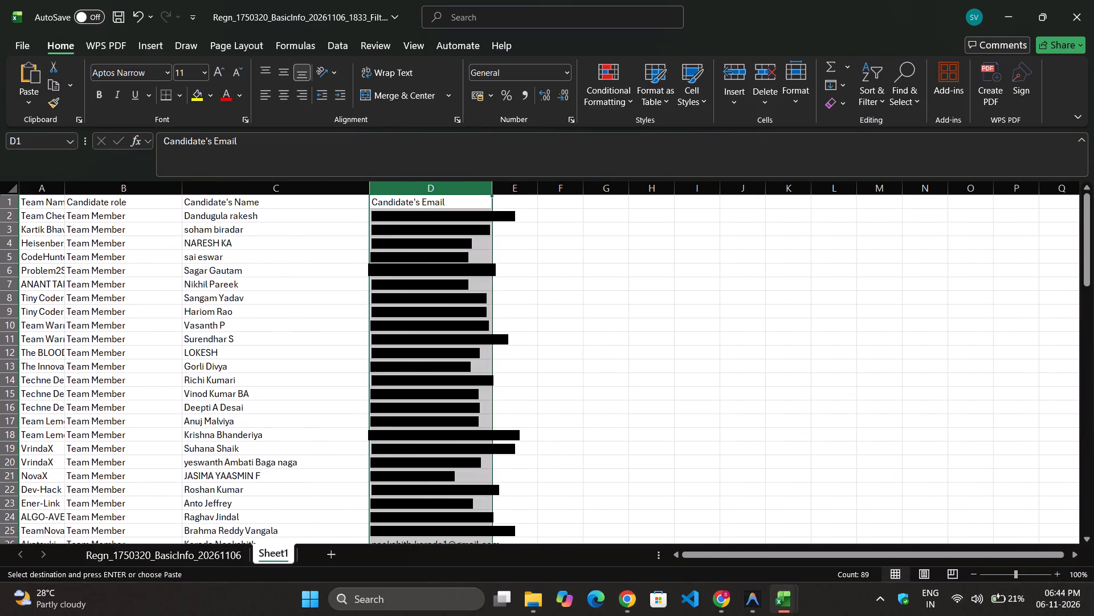
pyautogui.click(523, 202)
pyautogui.hotkey('ctrl', 'v')
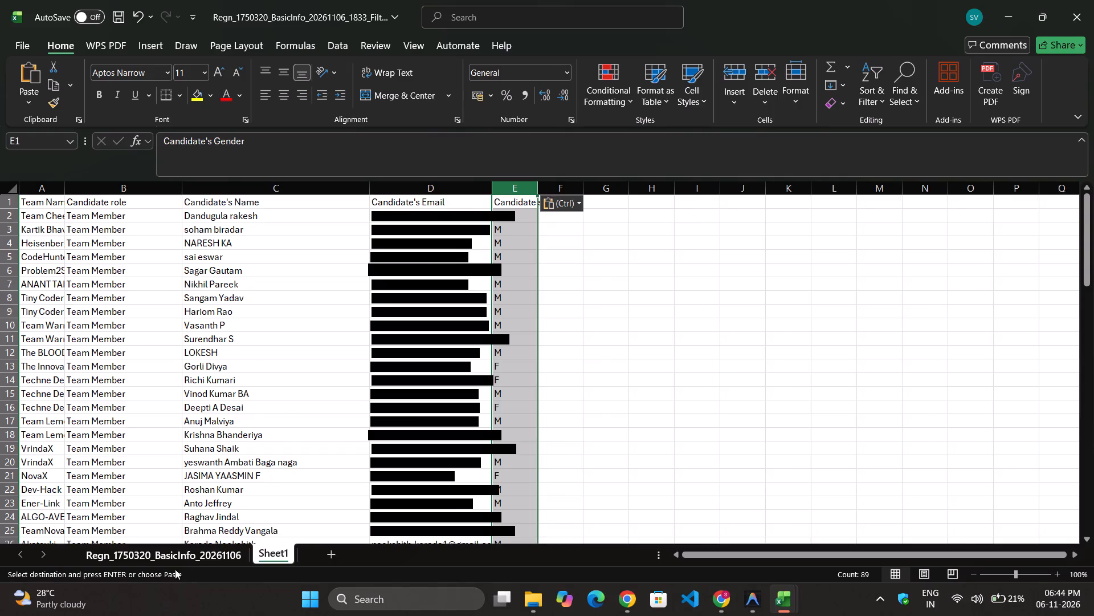
# Copy the Reg. Status column from the BasicInfo data sheet into column F of Sheet1.
pyautogui.click(194, 554)
pyautogui.hscroll(-2, 571, 425)
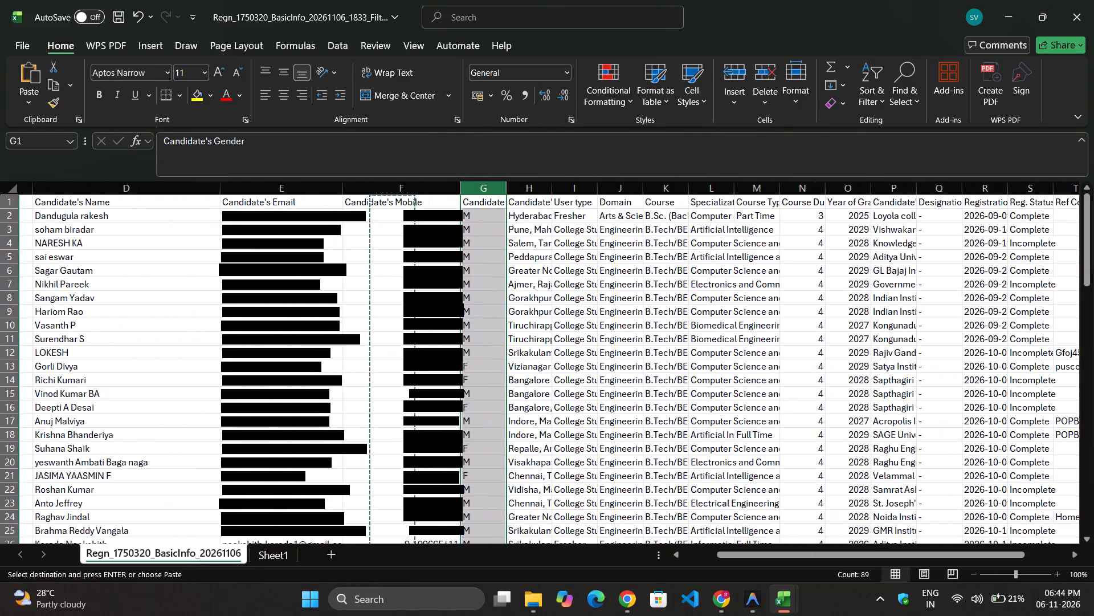
pyautogui.hscroll(-1, 571, 425)
pyautogui.hscroll(-3, 502, 329)
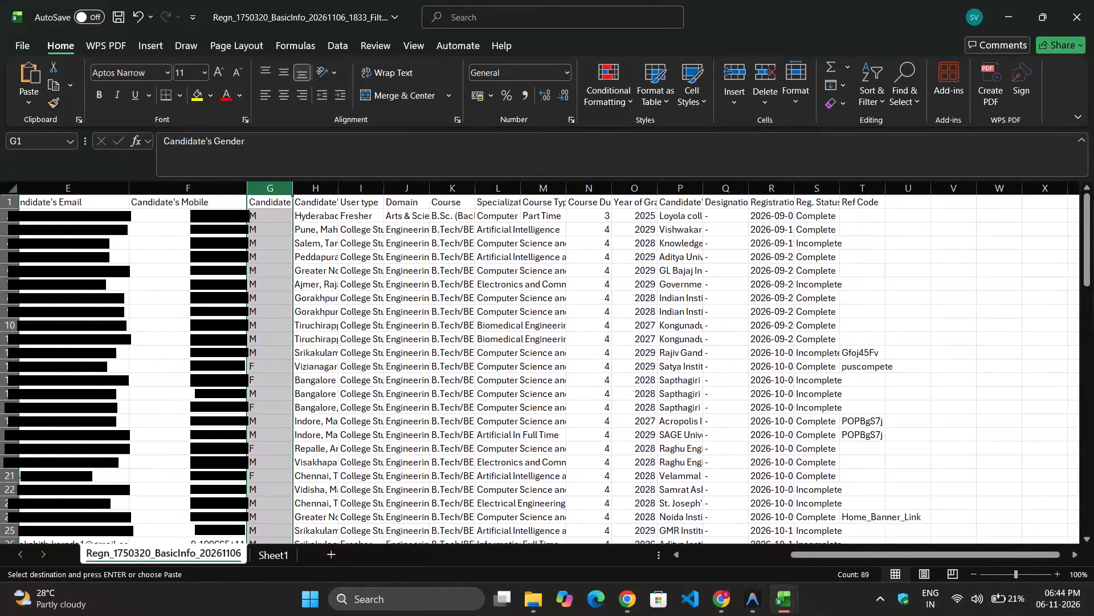
pyautogui.click(811, 190)
pyautogui.hotkey('ctrl', 'c')
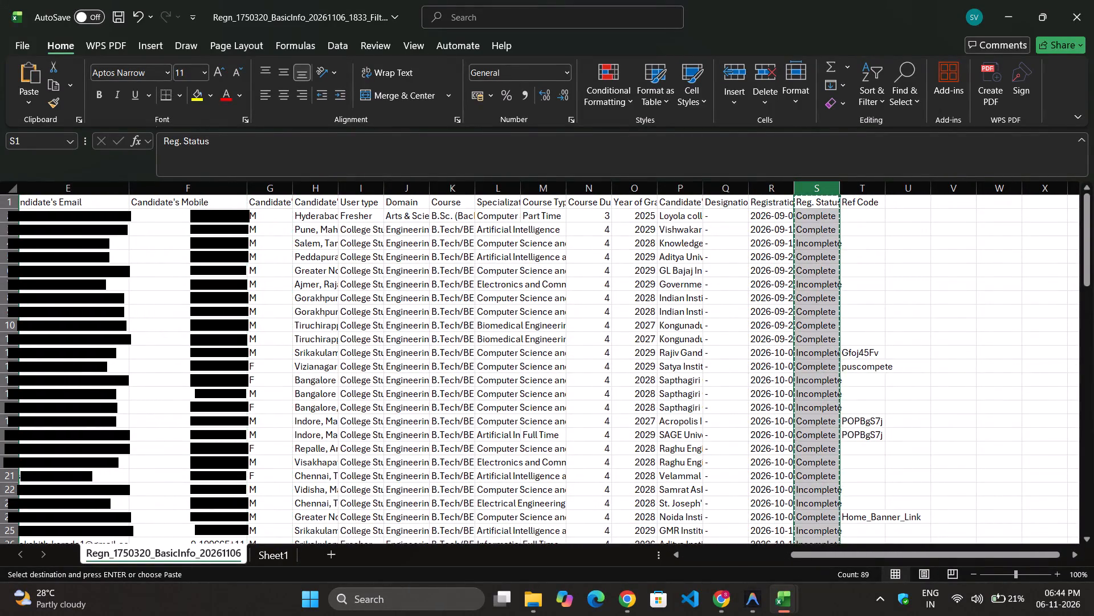
pyautogui.click(262, 555)
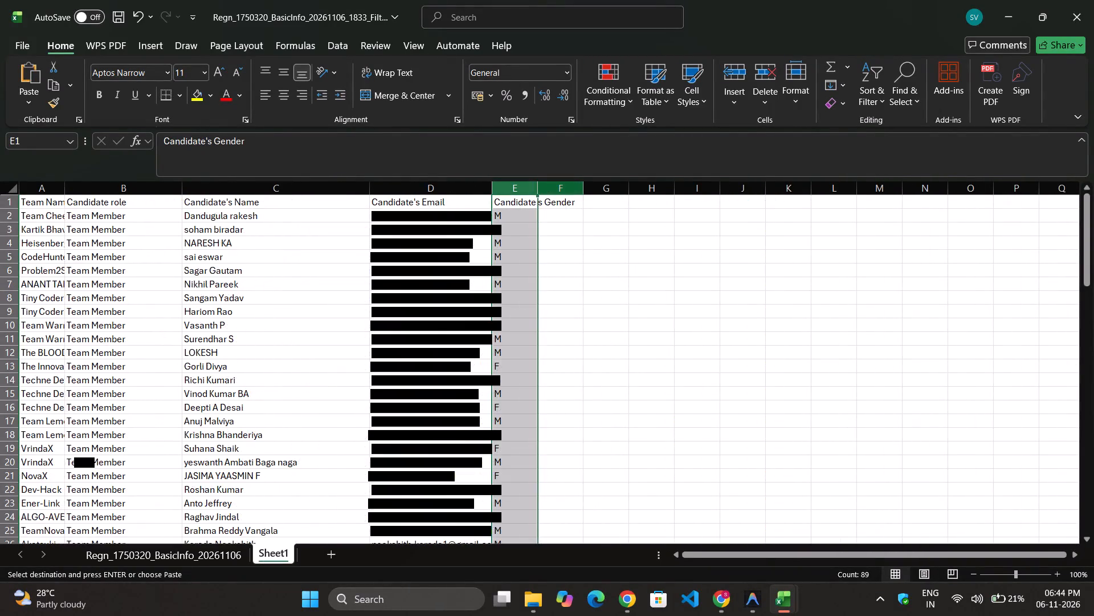
pyautogui.click(557, 193)
pyautogui.hotkey('ctrl', 'v')
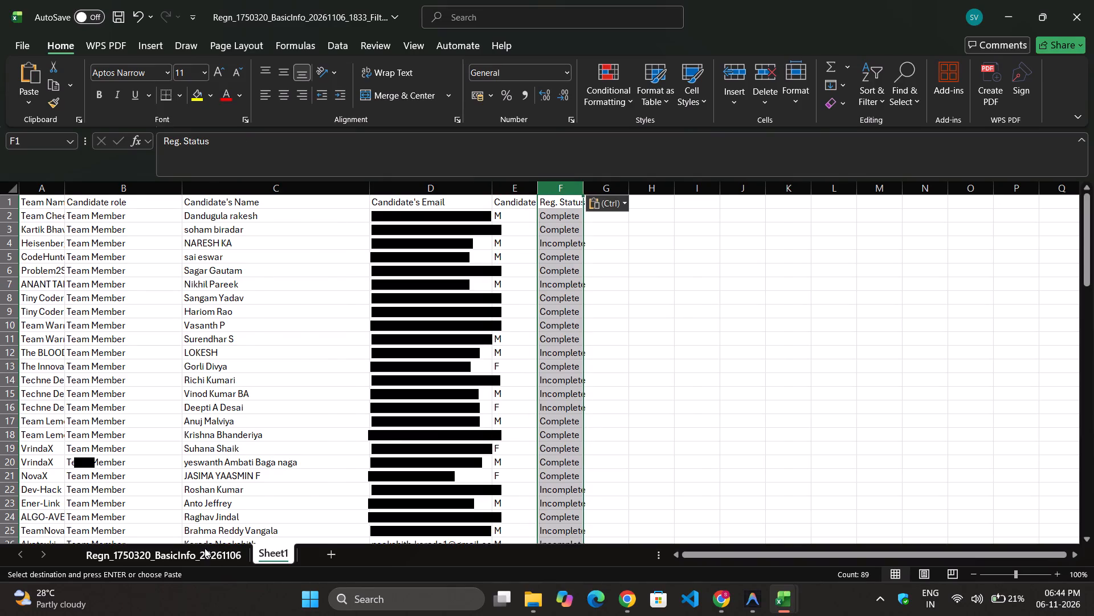
# Look through the BasicInfo data sheet's remaining columns and last rows, and check them against Sheet1.
pyautogui.click(205, 549)
pyautogui.hscroll(-2, 714, 395)
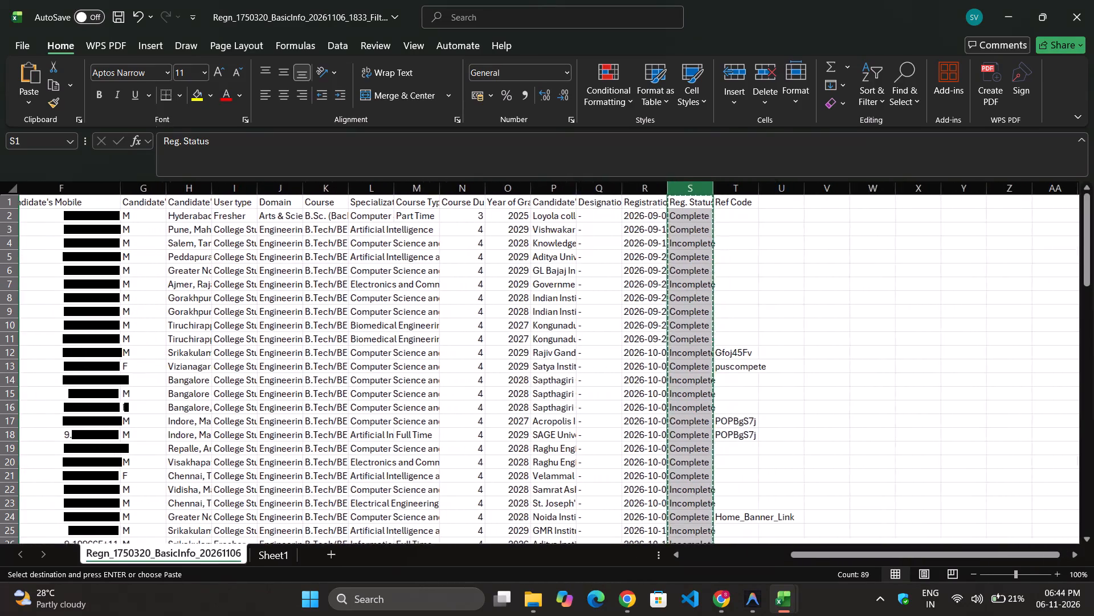
pyautogui.hscroll(4, 605, 416)
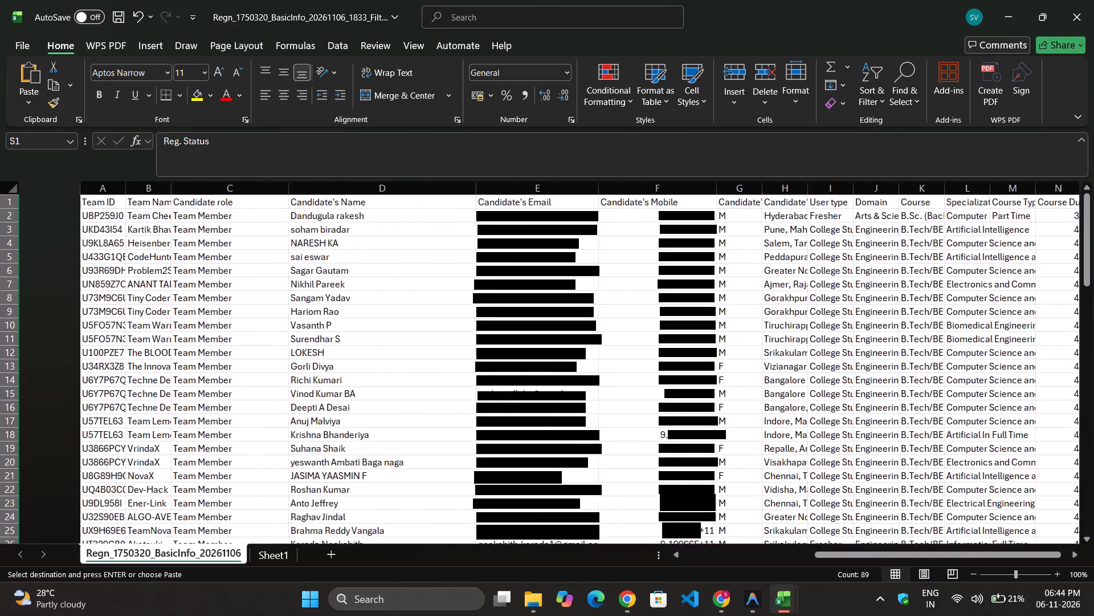
pyautogui.scroll(-7, 605, 416)
pyautogui.hscroll(2, 673, 433)
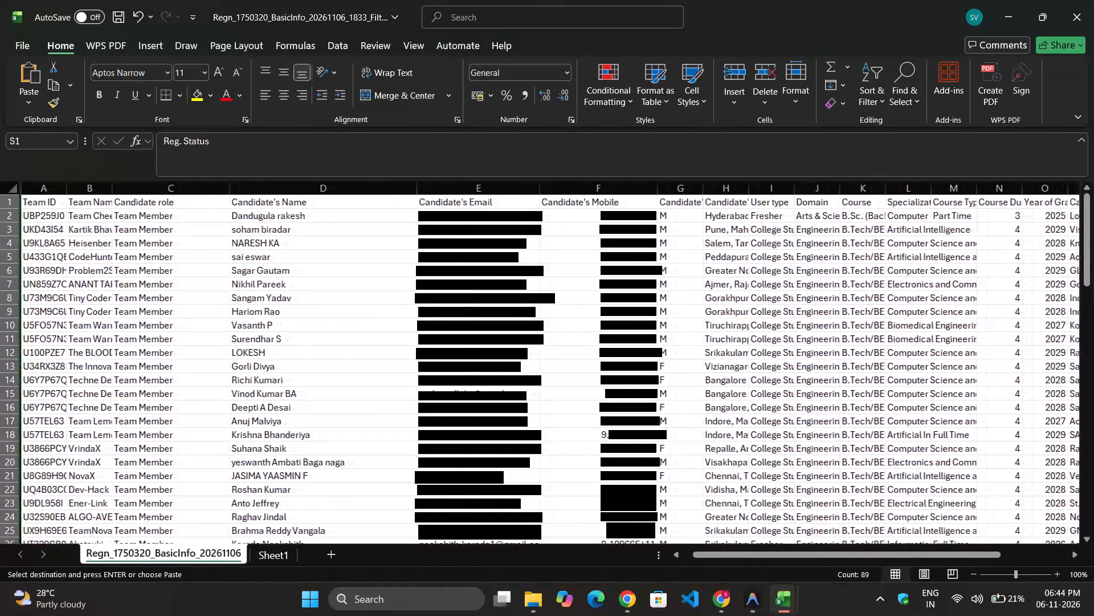
pyautogui.scroll(-5, 673, 433)
pyautogui.scroll(4, 673, 433)
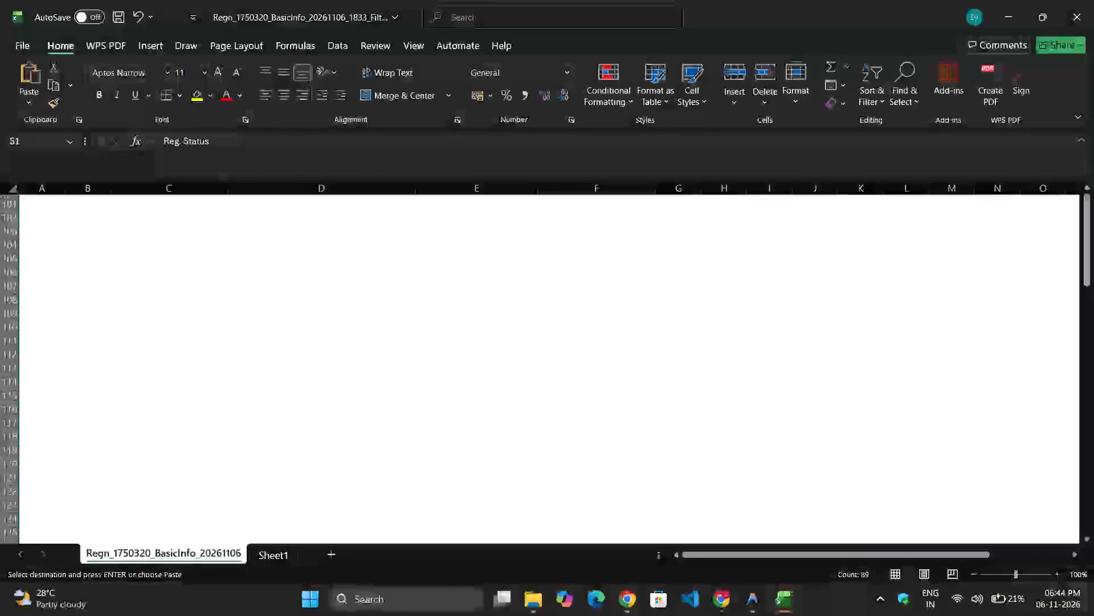
pyautogui.scroll(4, 673, 433)
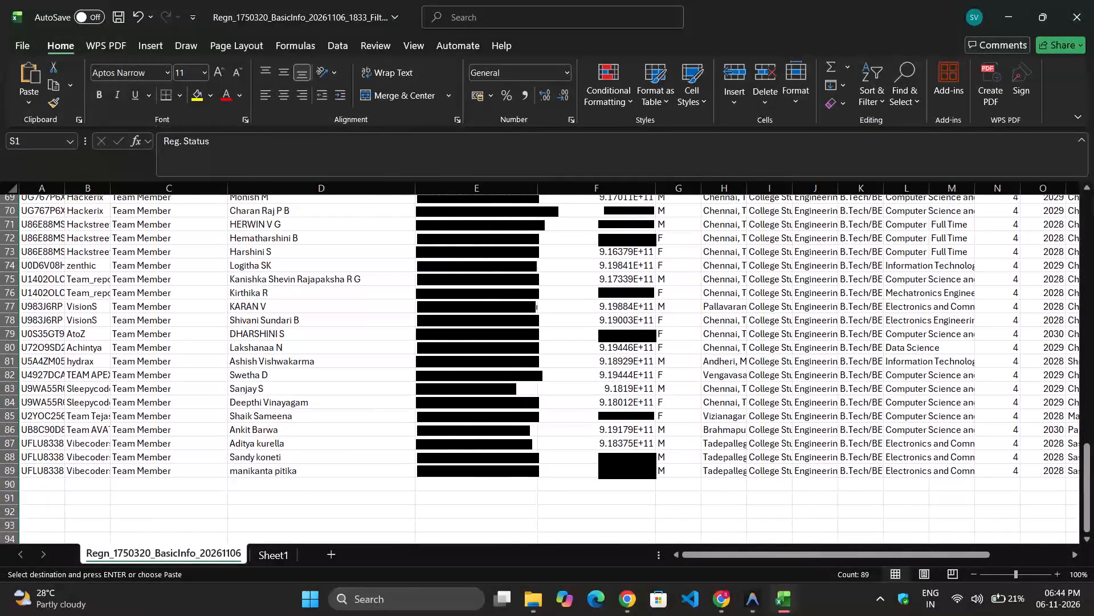
pyautogui.scroll(1, 425, 516)
pyautogui.click(280, 556)
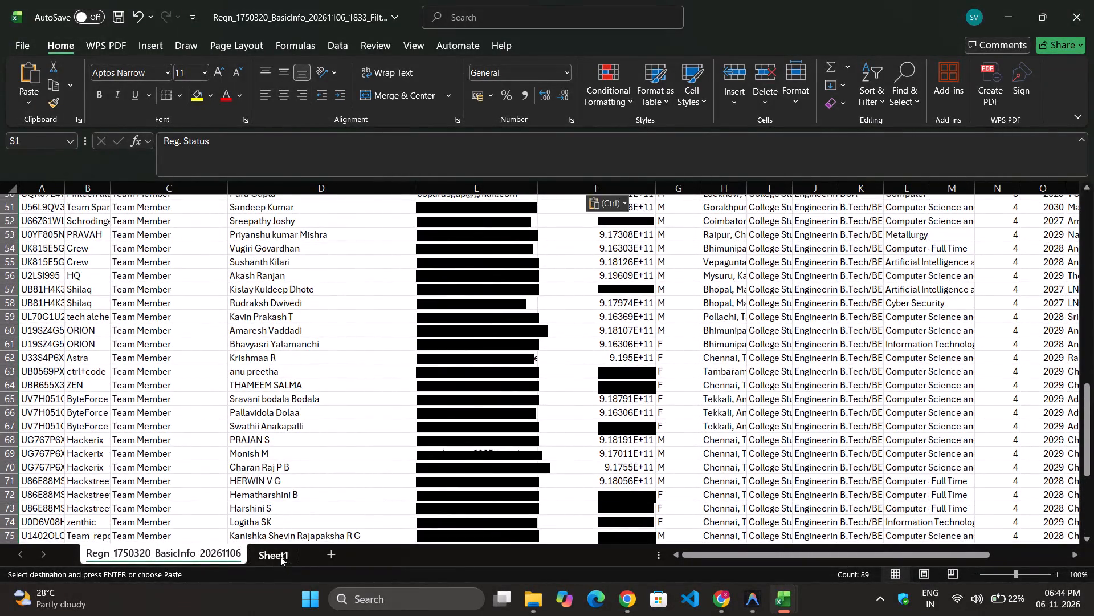
pyautogui.click(209, 557)
pyautogui.click(270, 549)
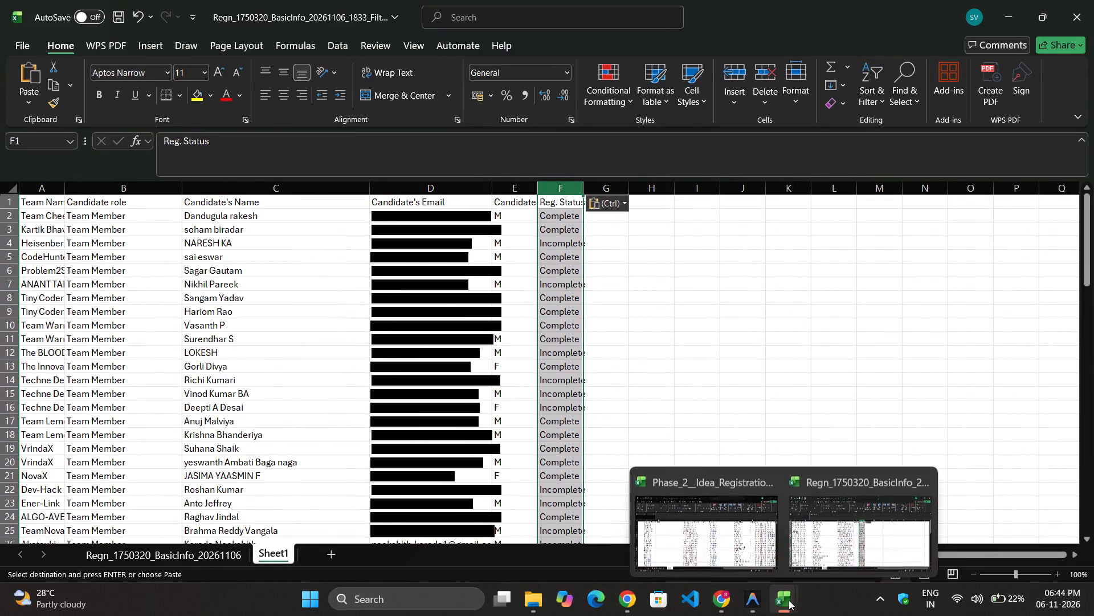
# Switch to the Phase 2 Idea Registration and Submission workbook.
pyautogui.click(724, 553)
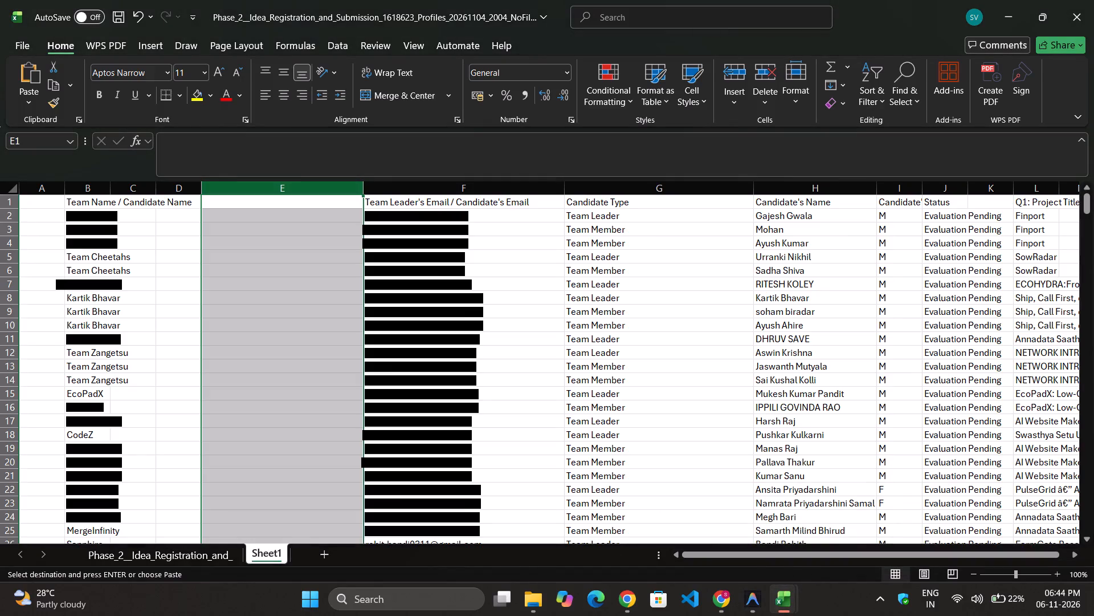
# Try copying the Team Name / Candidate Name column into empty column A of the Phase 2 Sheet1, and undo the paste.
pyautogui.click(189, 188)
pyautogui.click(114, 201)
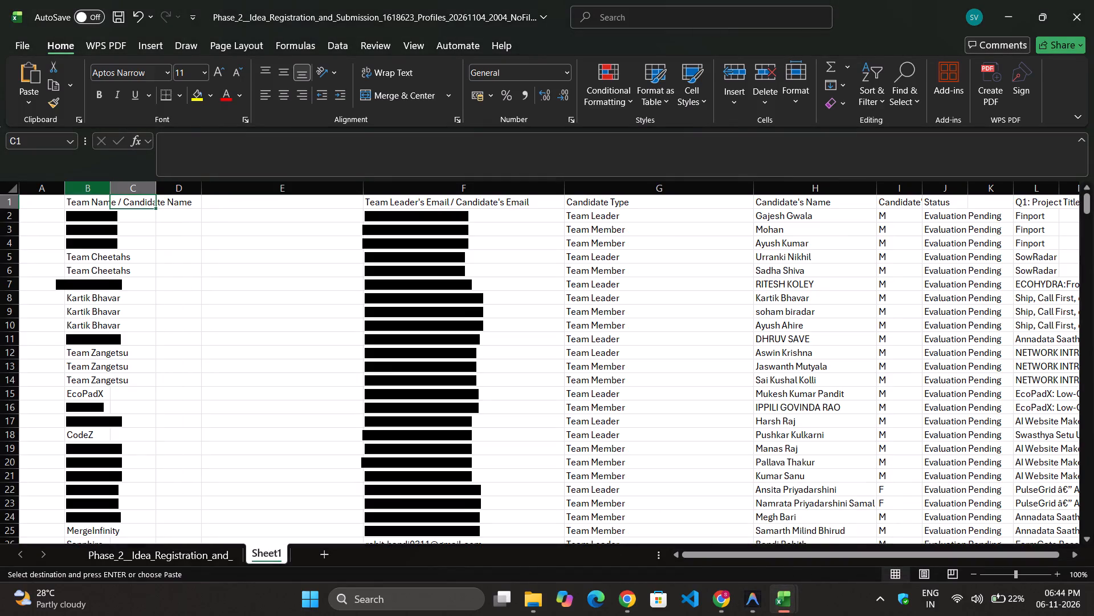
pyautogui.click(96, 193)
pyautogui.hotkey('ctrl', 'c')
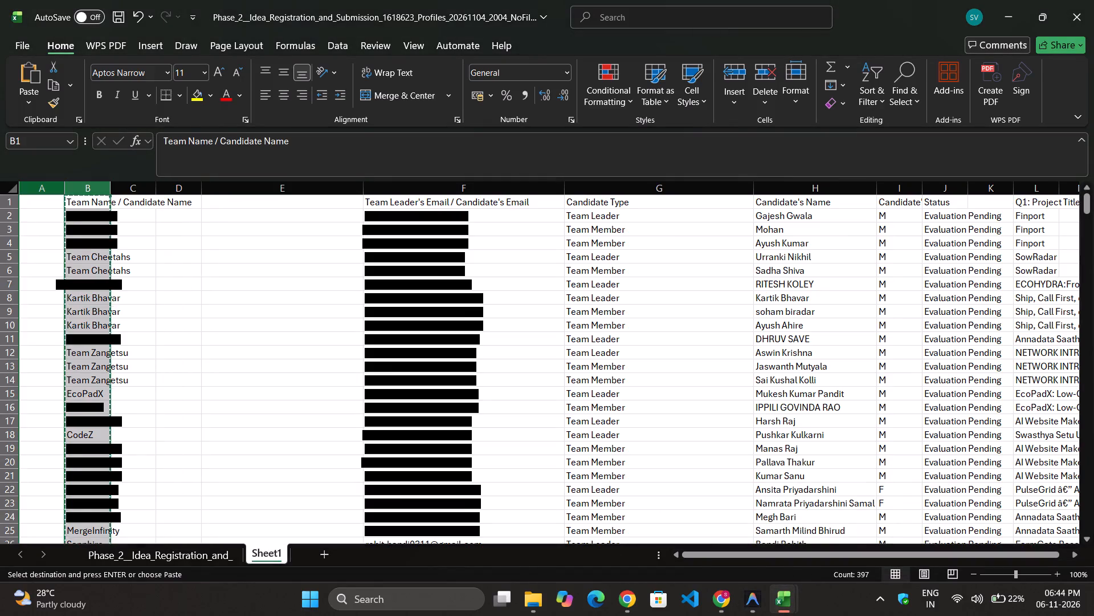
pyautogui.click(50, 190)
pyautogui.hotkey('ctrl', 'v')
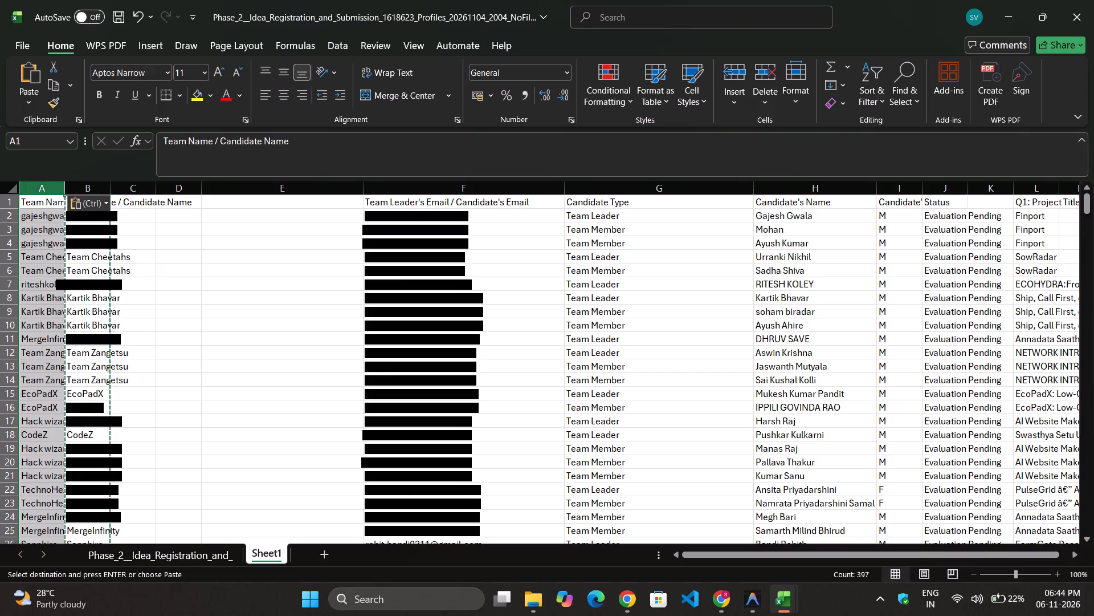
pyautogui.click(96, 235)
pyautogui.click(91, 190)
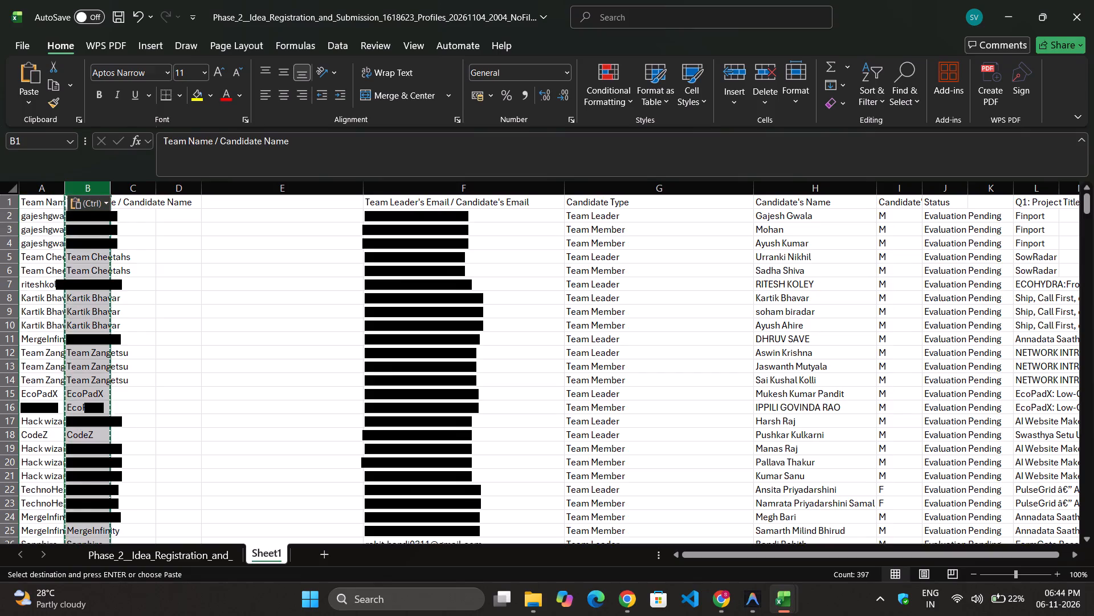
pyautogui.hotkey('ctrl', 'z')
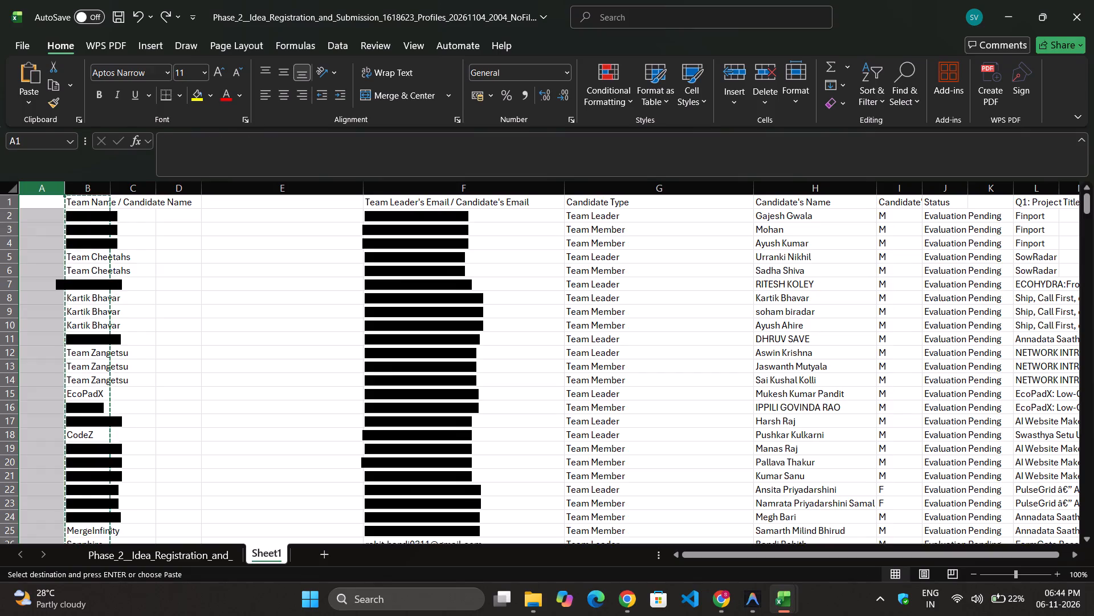
# Move the Team Name / Candidate Name column from column B to column A on the Phase 2 Sheet1.
pyautogui.click(95, 206)
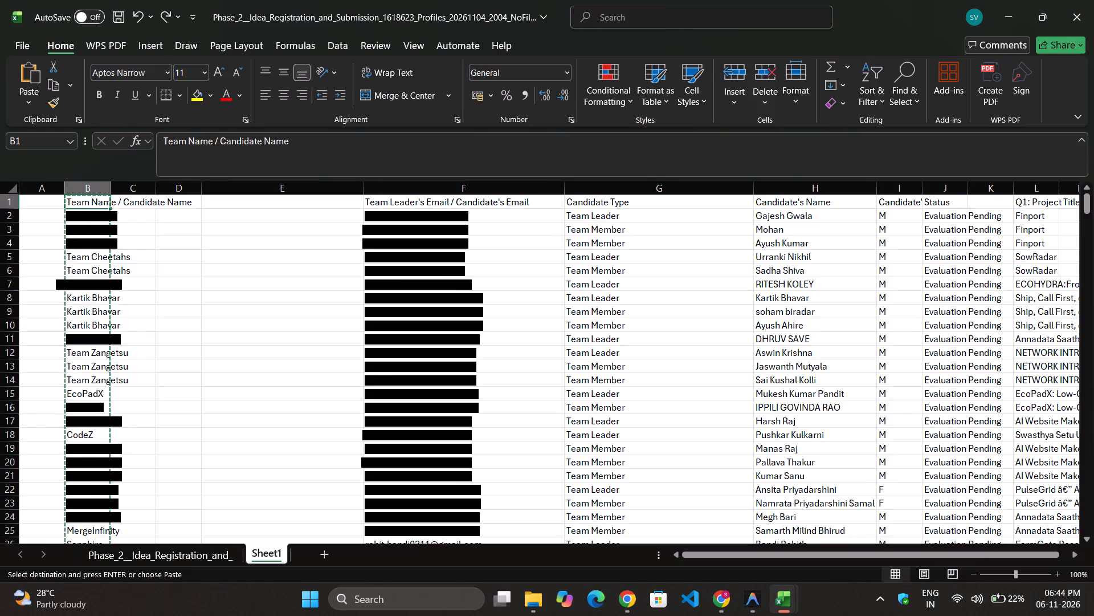
pyautogui.hotkey('ctrl', 'x')
pyautogui.click(87, 190)
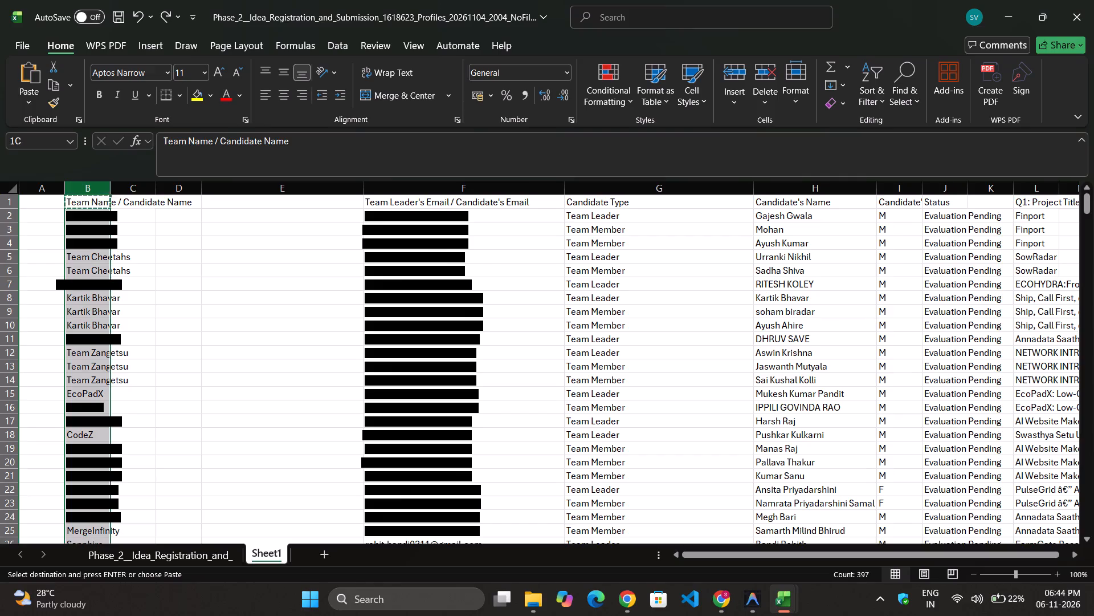
pyautogui.hotkey('ctrl', 'x')
pyautogui.click(44, 206)
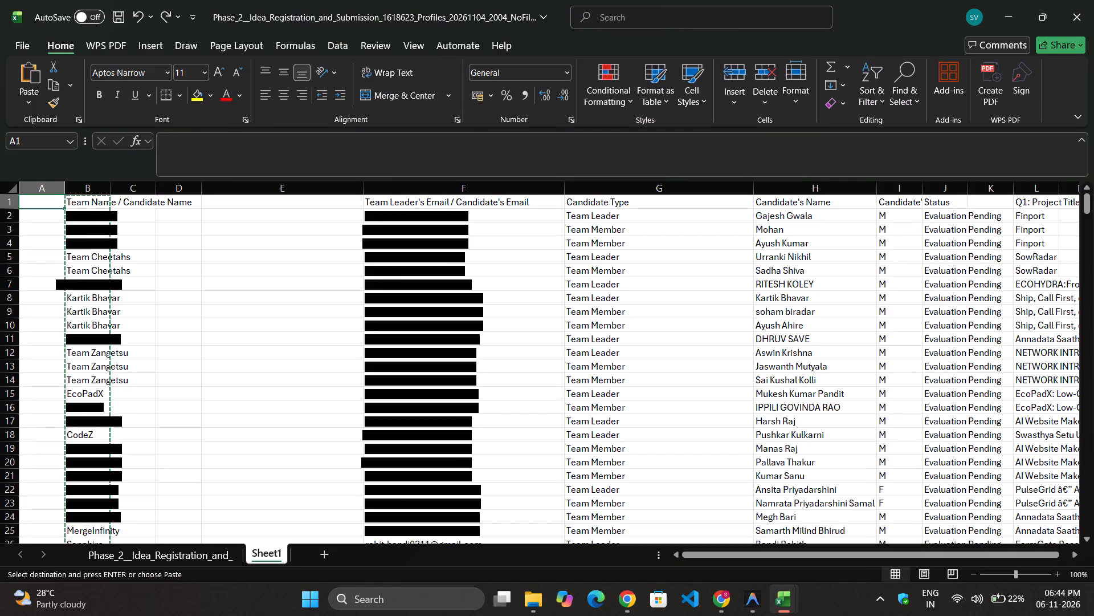
pyautogui.hotkey('ctrl', 'v')
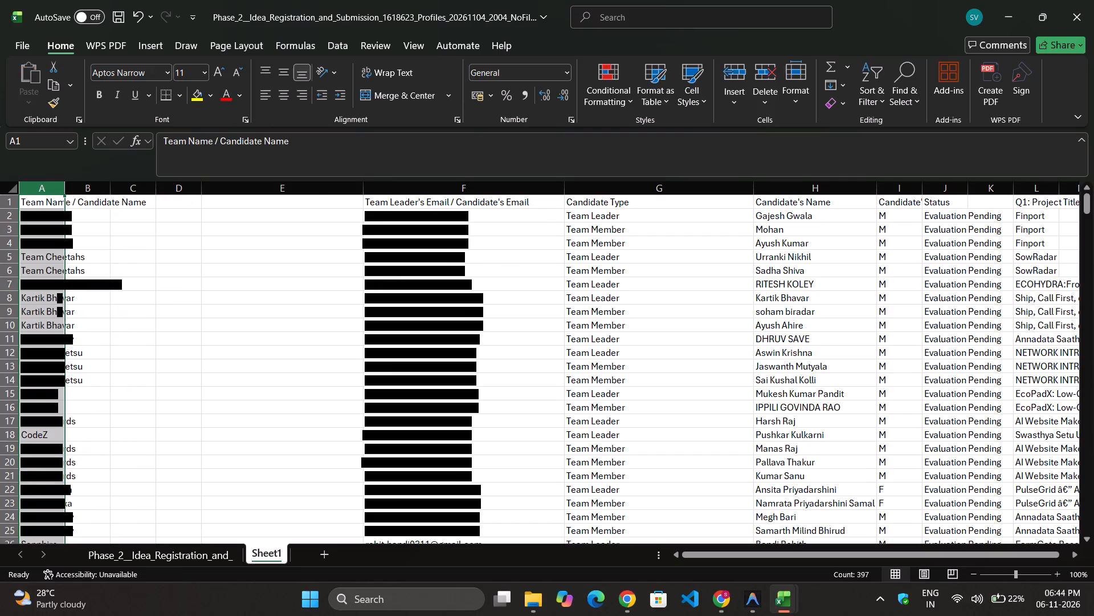
# Move the Team Leader's Email / Candidate's Email column from column F to column B.
pyautogui.click(383, 189)
pyautogui.hotkey('ctrl', 'x')
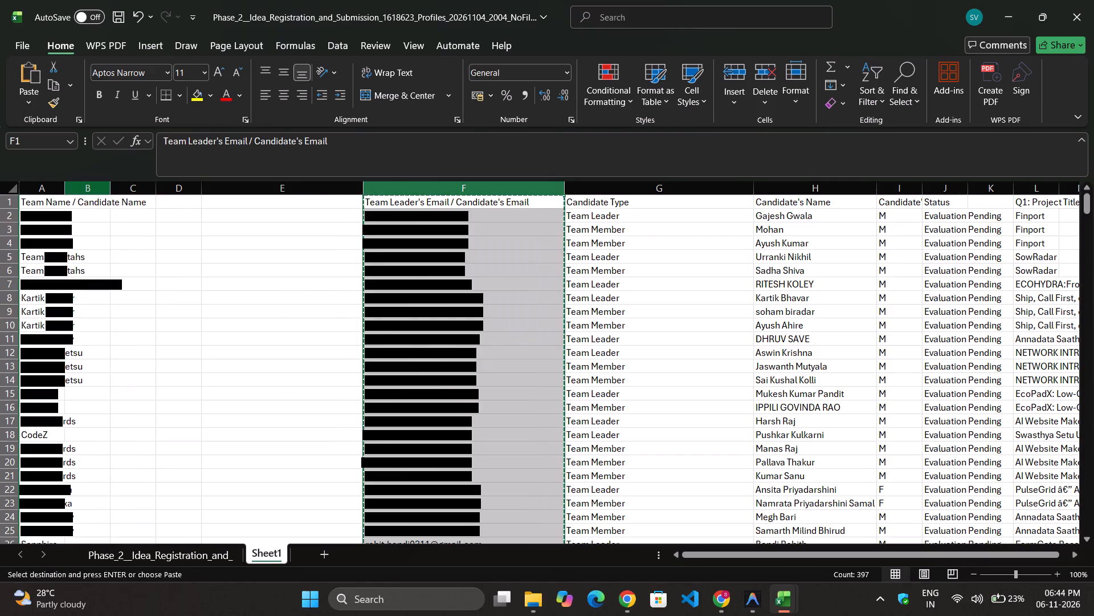
pyautogui.click(92, 192)
pyautogui.hotkey('ctrl', 'v')
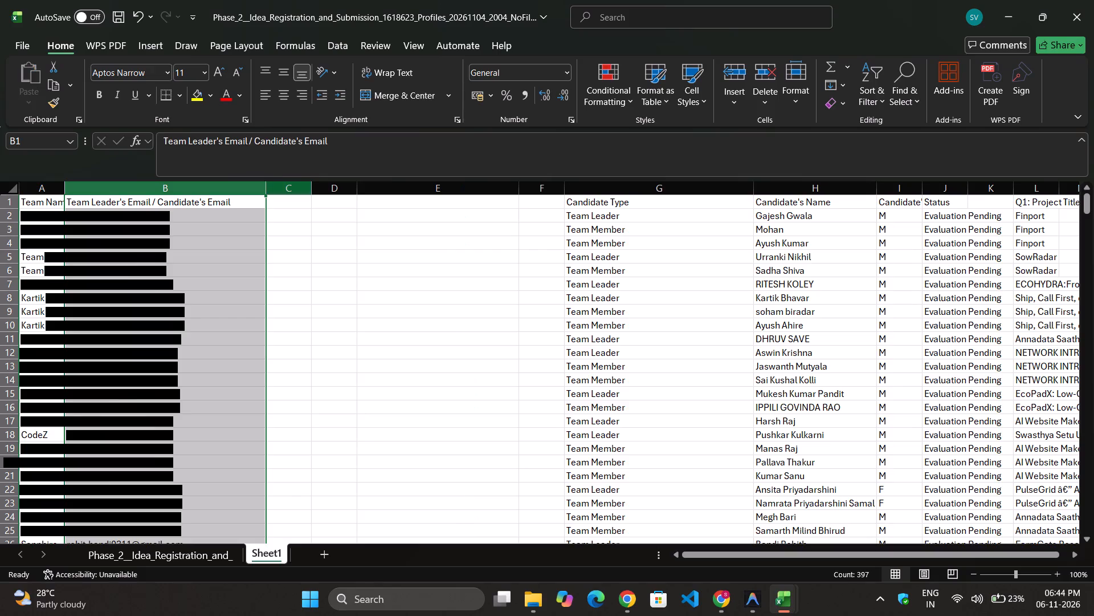
# Move the Candidate Type column from column G to column C on the Phase 2 Sheet1.
pyautogui.click(606, 197)
pyautogui.click(607, 192)
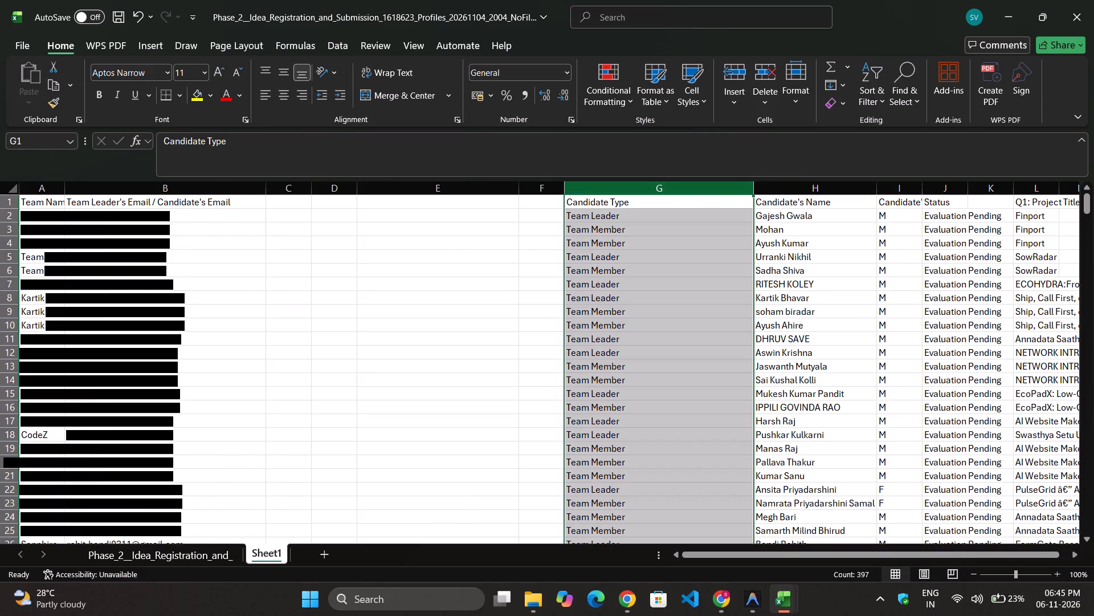
pyautogui.hotkey('ctrl', 'x')
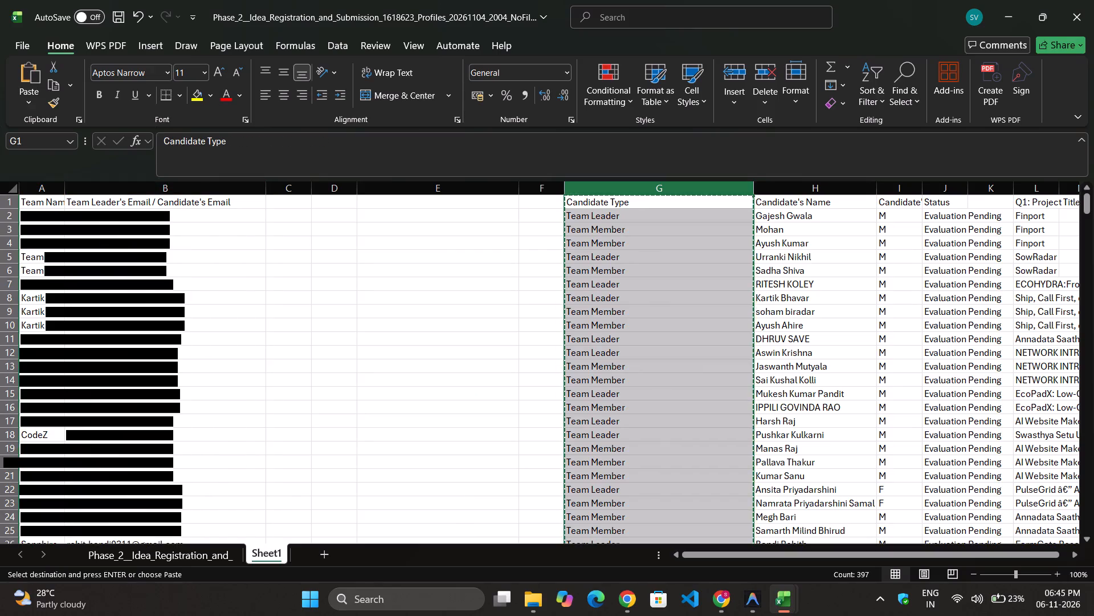
pyautogui.click(272, 191)
pyautogui.click(280, 191)
pyautogui.hotkey('ctrl', 'v')
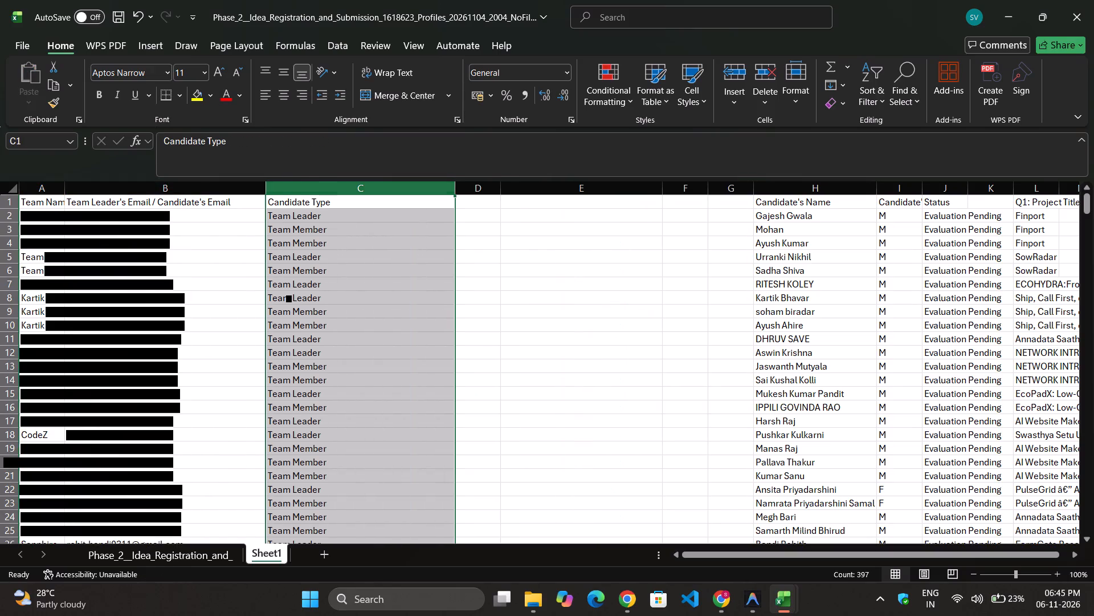
# Move the Candidate's Name column from column H to column D.
pyautogui.click(783, 193)
pyautogui.hotkey('ctrl', 'x')
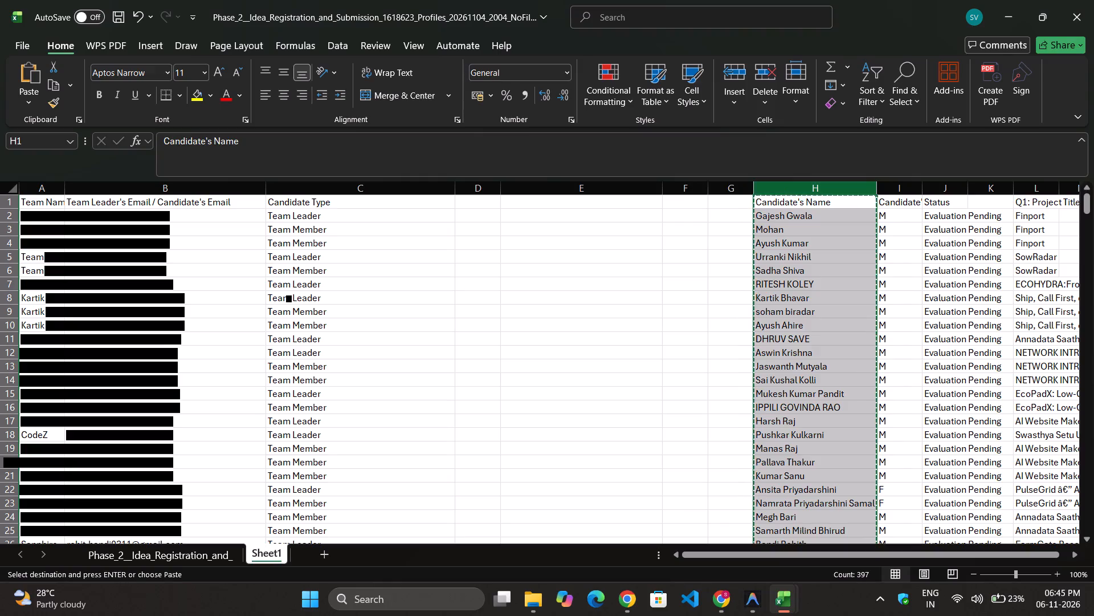
pyautogui.click(483, 188)
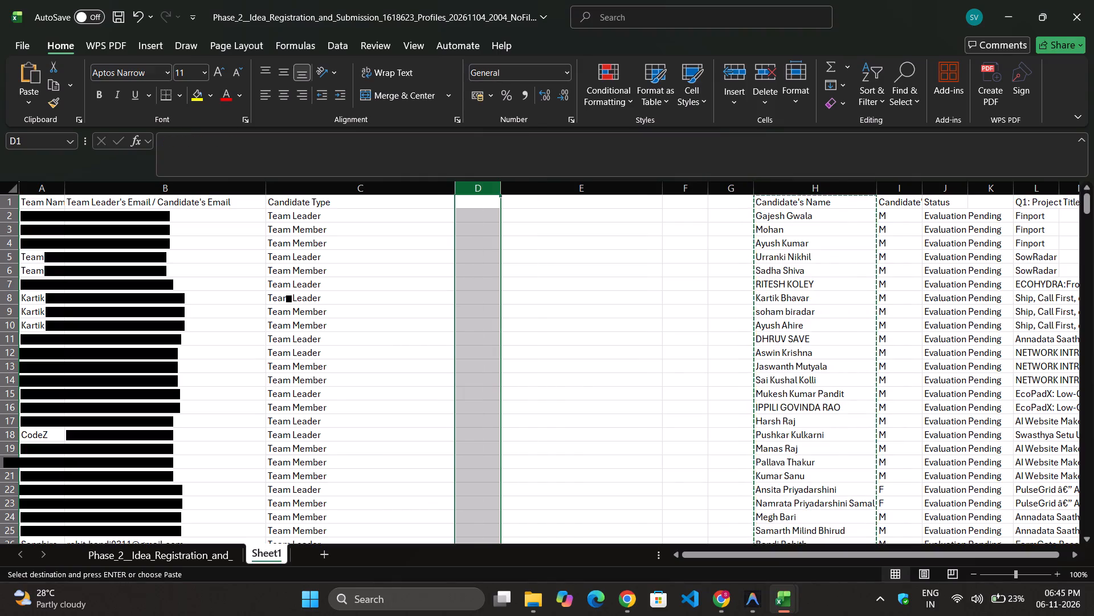
pyautogui.hotkey('ctrl', 'v')
# Move the Candidate's Gender column from column I to column E.
pyautogui.hscroll(-2, 692, 230)
pyautogui.click(740, 193)
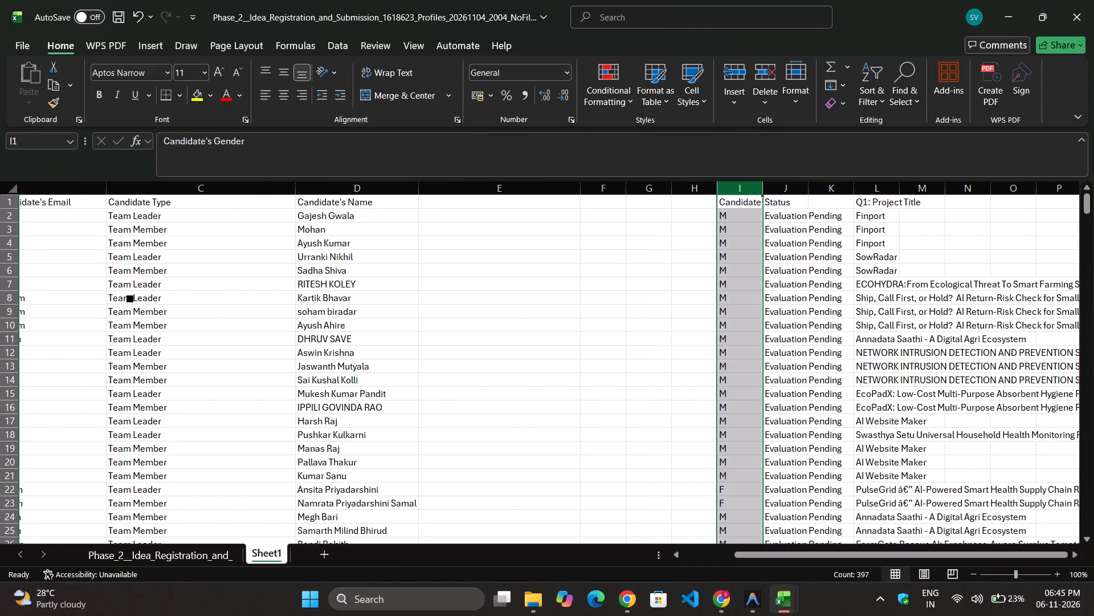
pyautogui.hotkey('ctrl', 'c')
pyautogui.hotkey('ctrl', 'x')
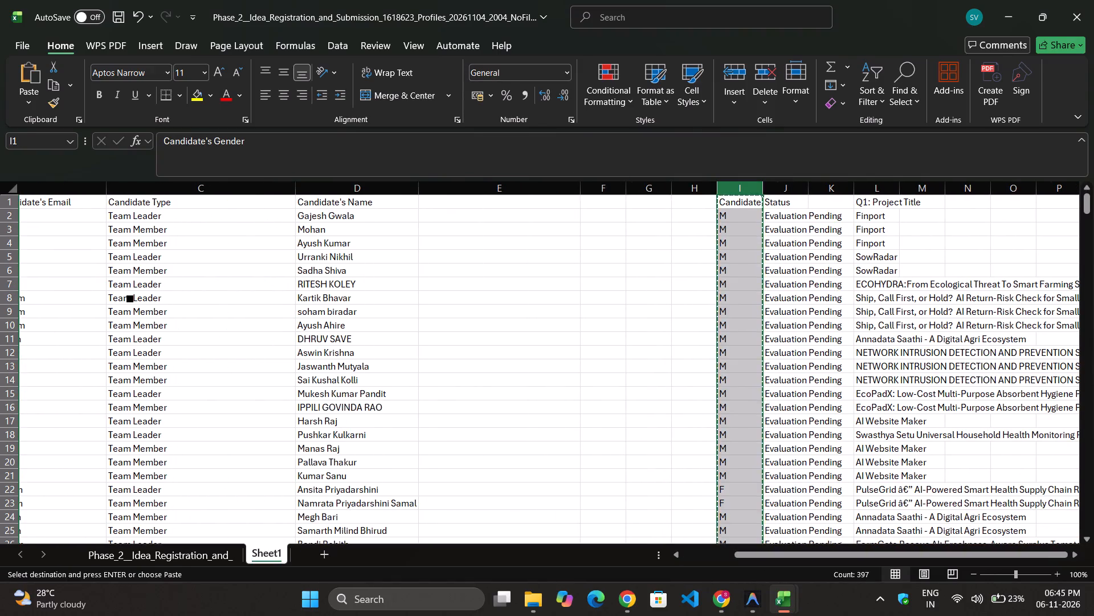
pyautogui.click(478, 187)
pyautogui.hotkey('ctrl', 'v')
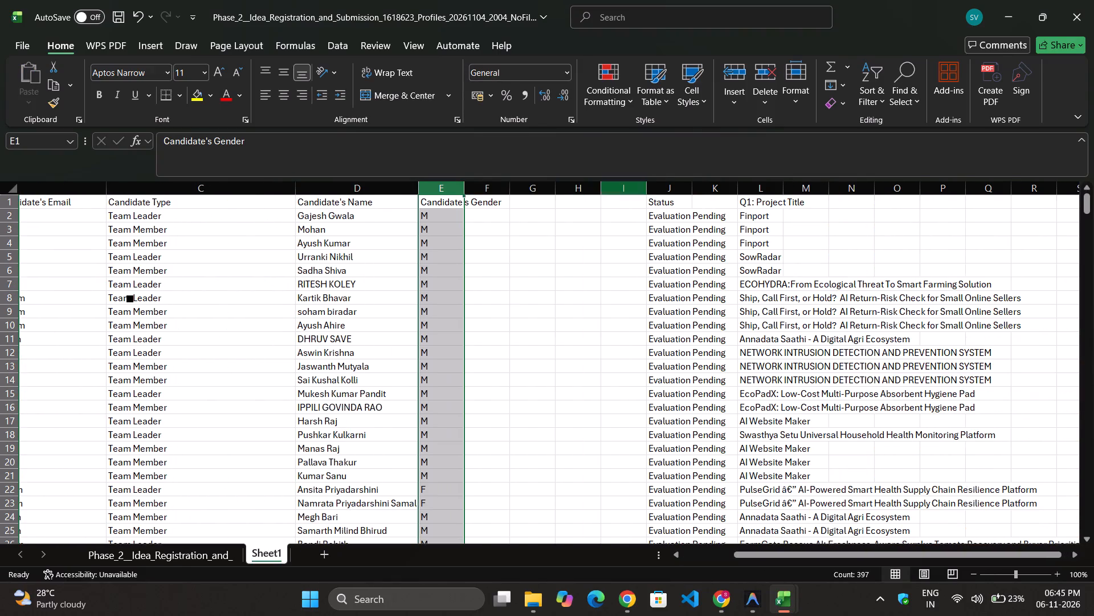
# Move the Status column from column J to column F.
pyautogui.click(657, 191)
pyautogui.hotkey('ctrl', 'x')
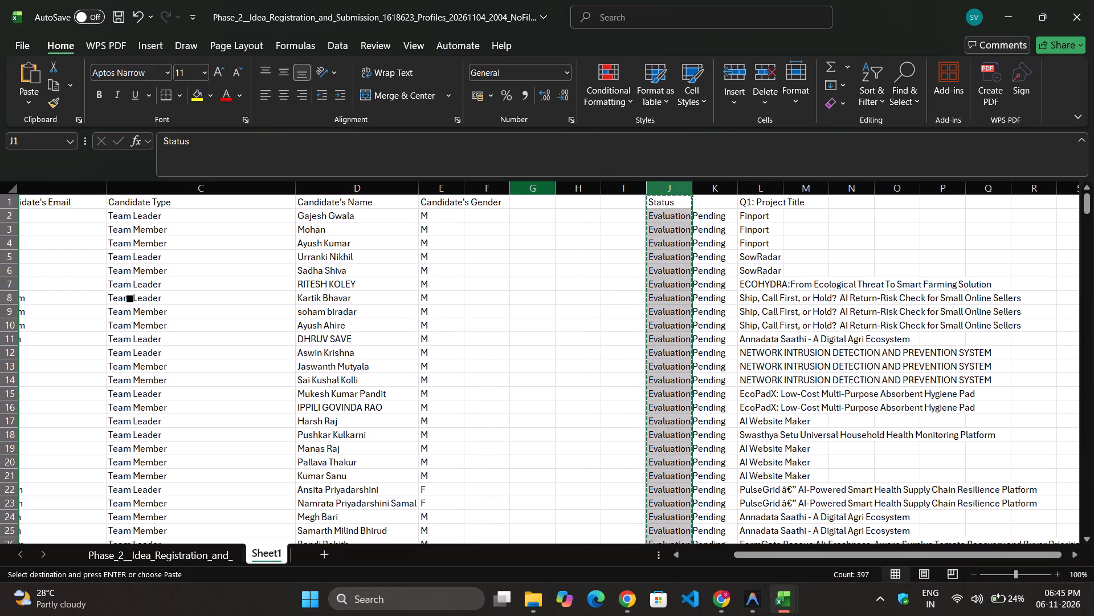
pyautogui.click(499, 186)
pyautogui.hotkey('ctrl', 'v')
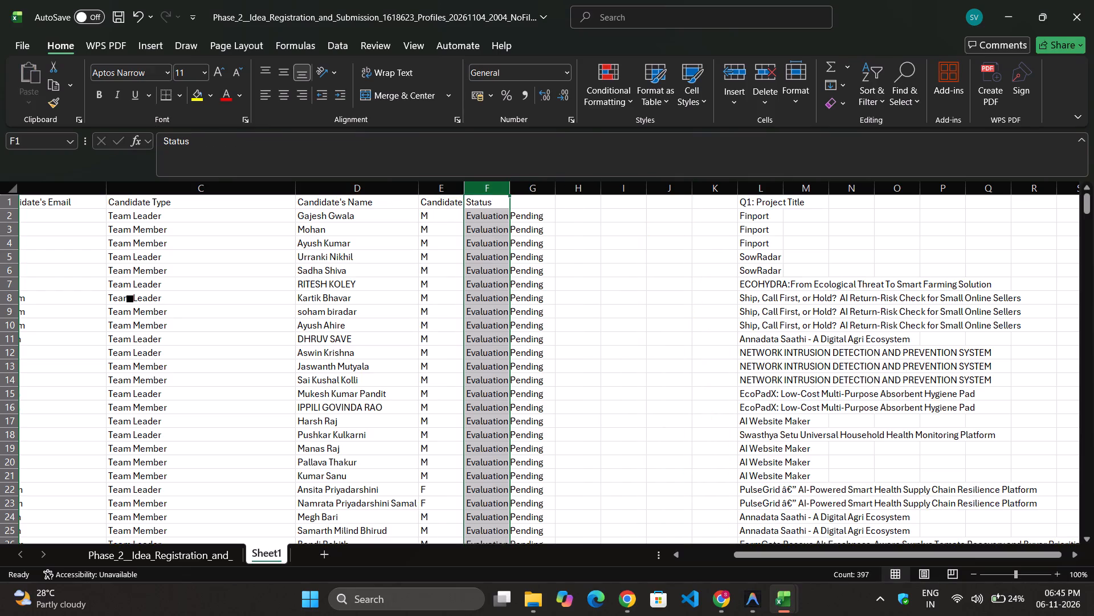
# Move the Q1: Project Title column from column L to column H.
pyautogui.click(766, 194)
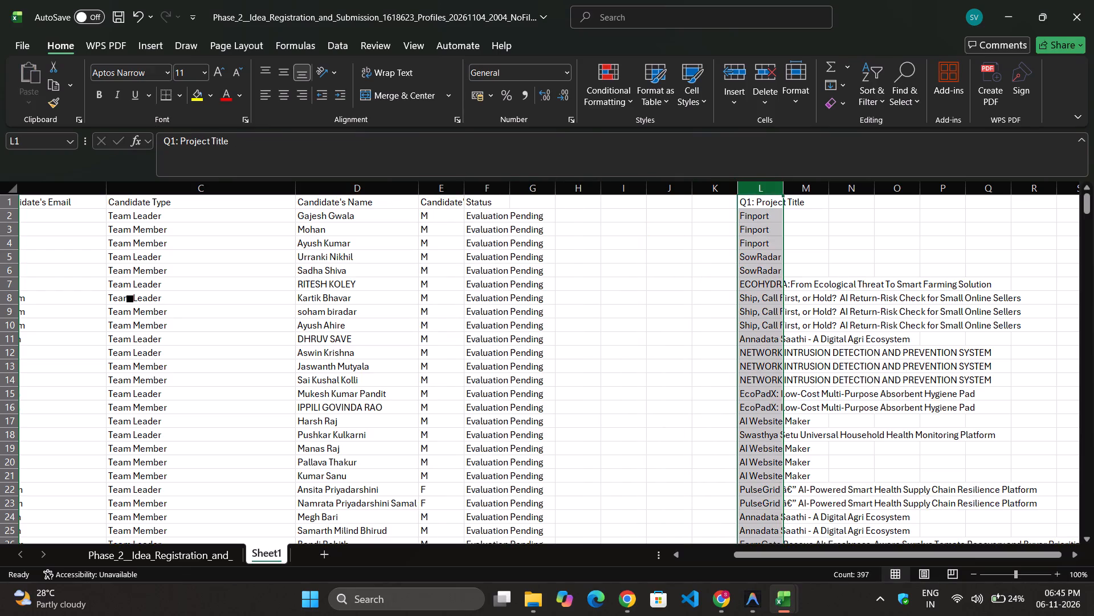
pyautogui.hotkey('ctrl', 'x')
pyautogui.click(581, 192)
pyautogui.hotkey('ctrl', 'v')
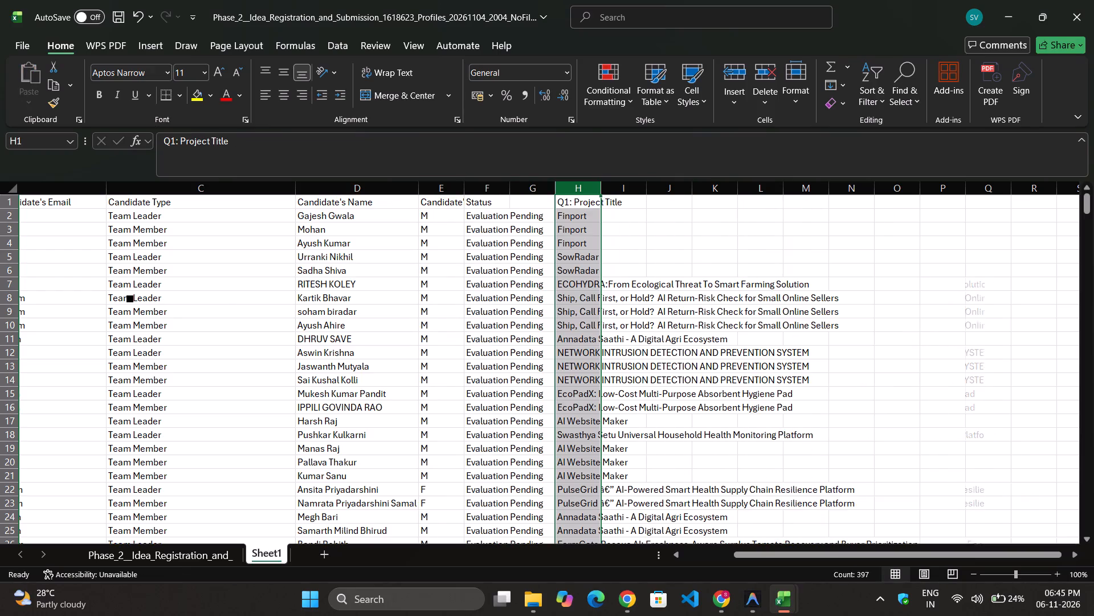
# Copy all cells of the Phase 2 Sheet1 into a new blank workbook, starting at cell A1.
pyautogui.hscroll(6, 499, 302)
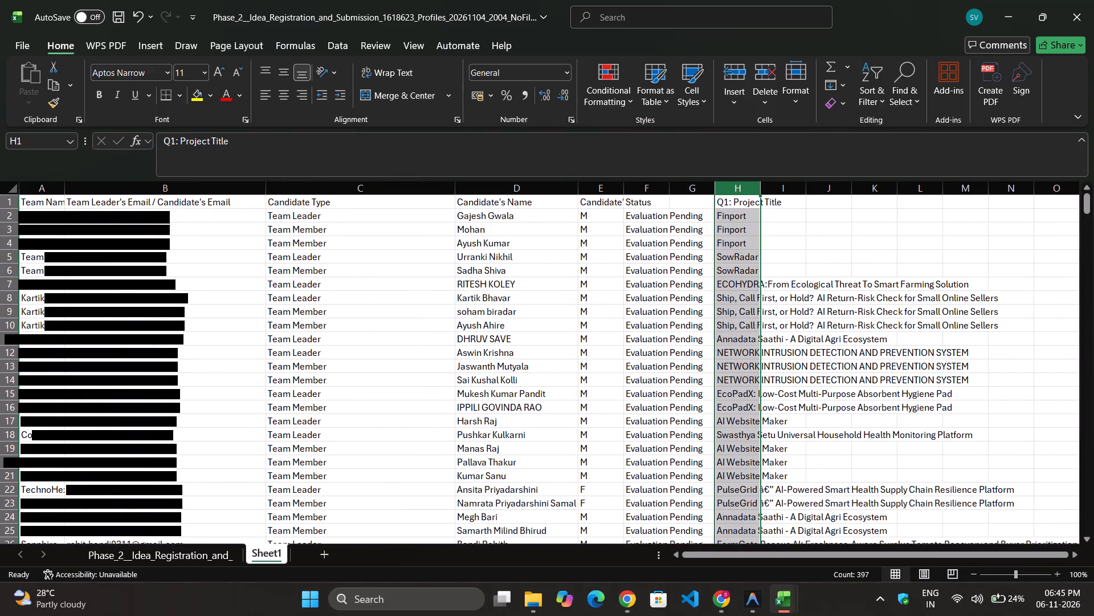
pyautogui.rightClick(274, 560)
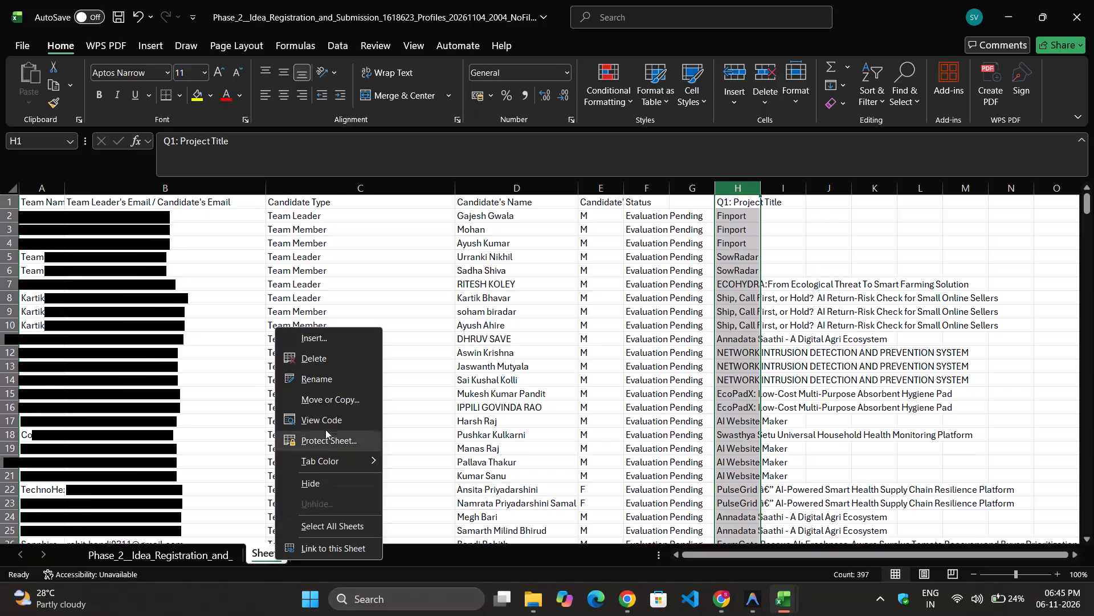
pyautogui.click(204, 422)
pyautogui.hotkey('ctrl', 'a')
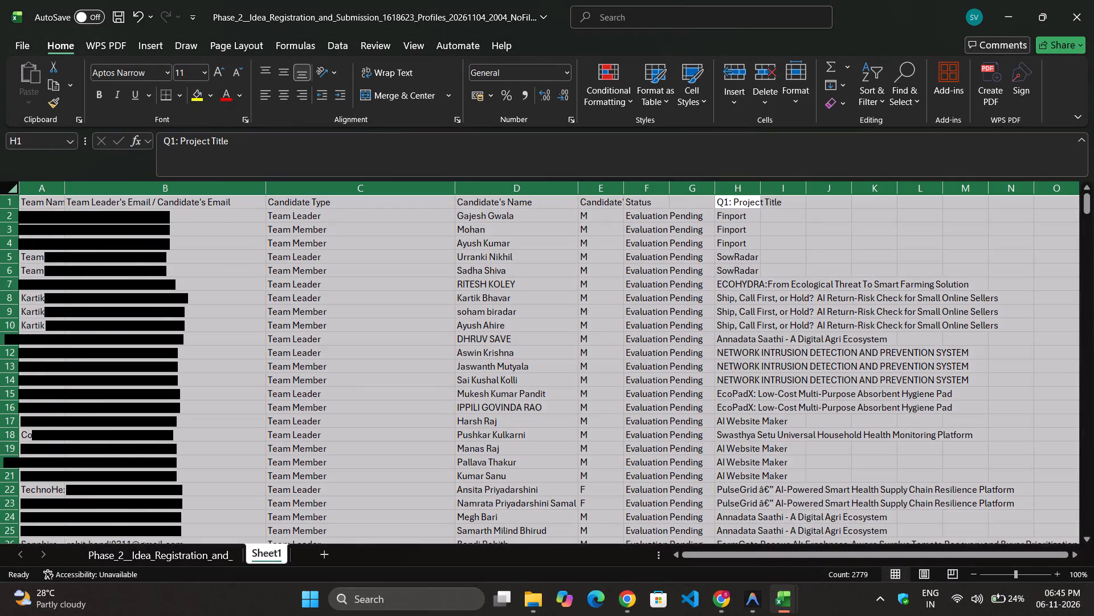
pyautogui.hotkey('ctrl', 'x')
pyautogui.hotkey('ctrl', 'x')
pyautogui.hotkey('ctrl', 'c')
pyautogui.hotkey('ctrl', 'c')
pyautogui.hotkey('ctrl', 'c')
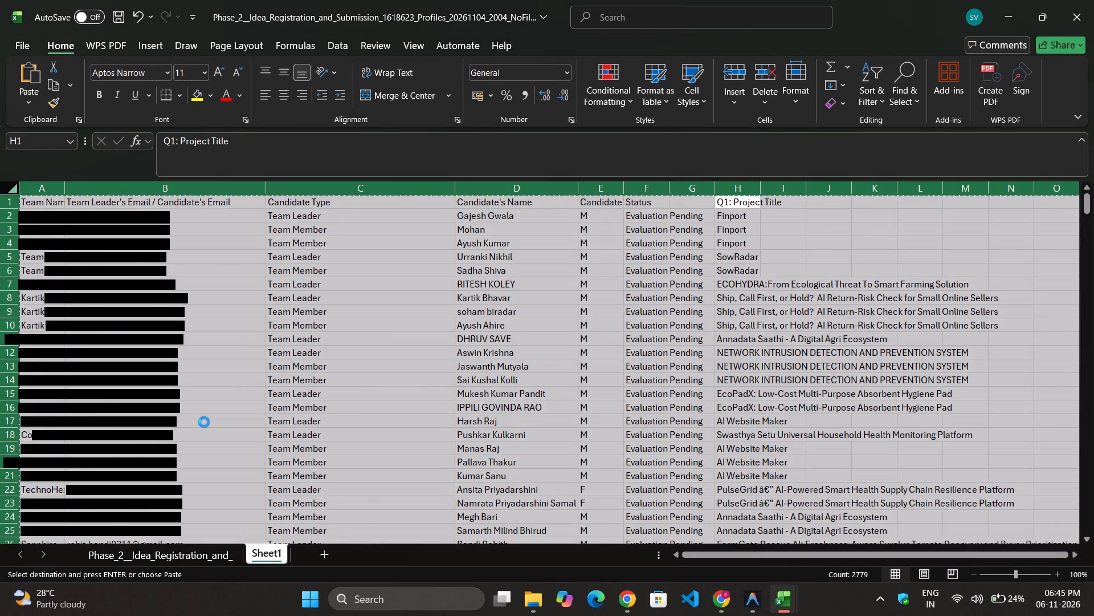
pyautogui.hotkey('ctrl', 'c')
pyautogui.hotkey('ctrl', 'c')
pyautogui.write('ex')
pyautogui.press('Return')
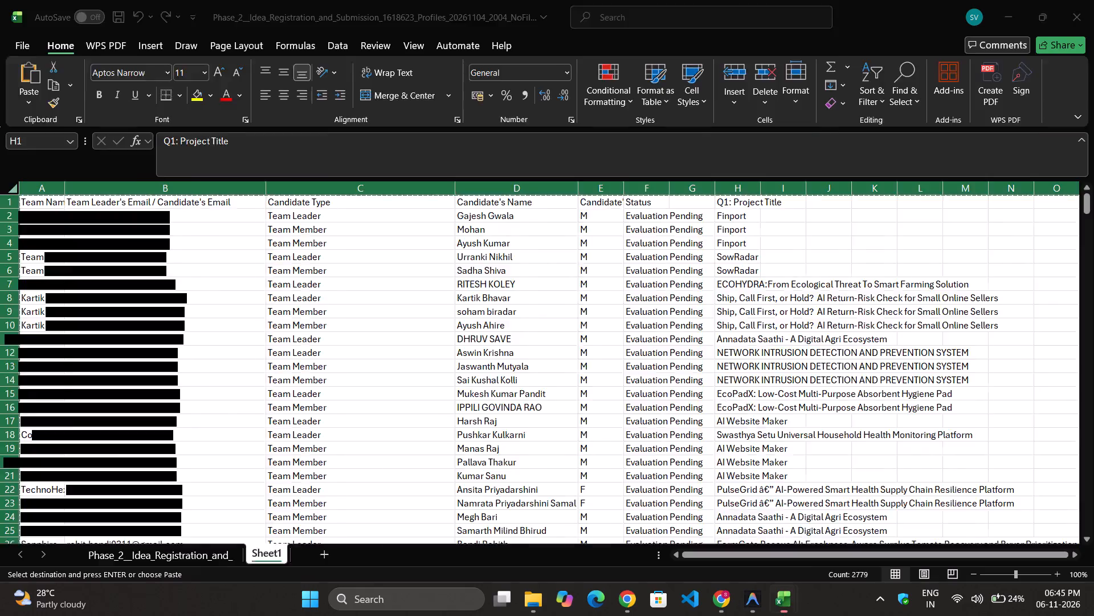
pyautogui.click(214, 352)
pyautogui.hotkey('ctrl', 'v')
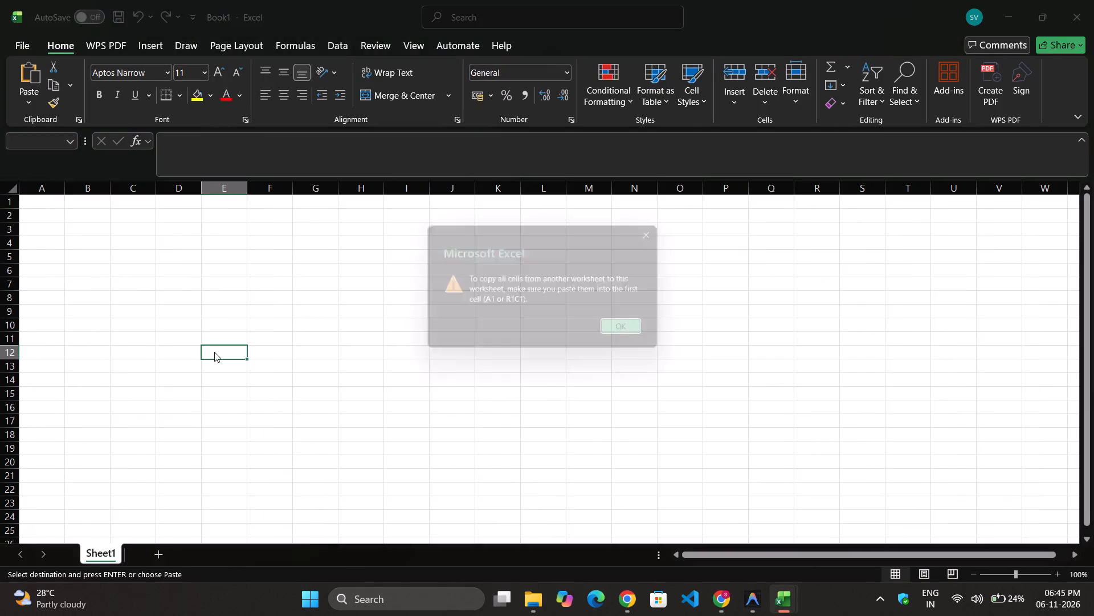
pyautogui.click(633, 338)
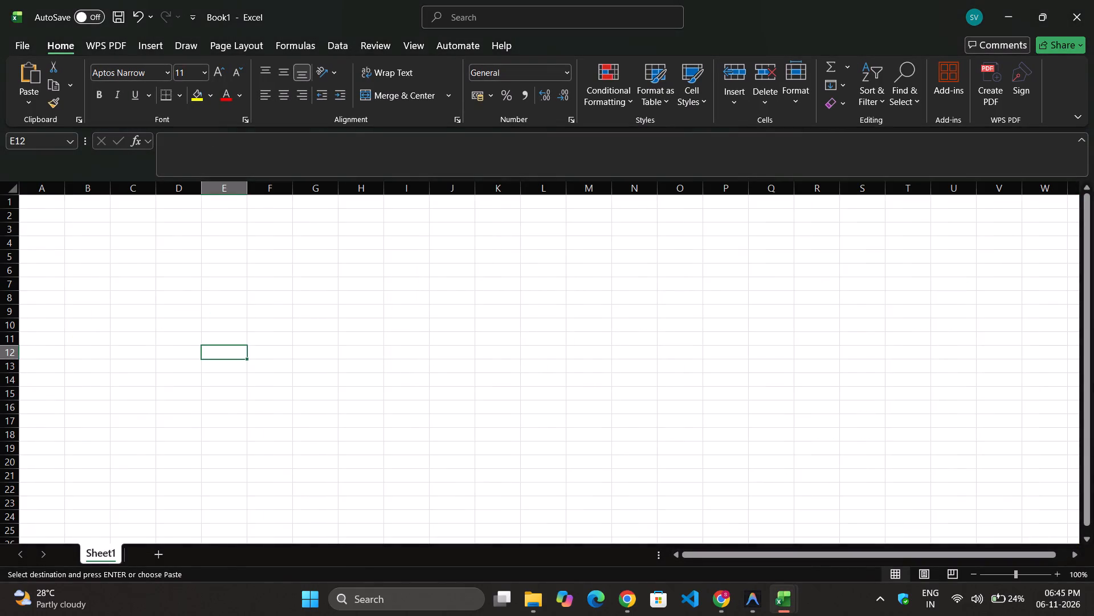
pyautogui.click(49, 202)
pyautogui.hotkey('ctrl', 'v')
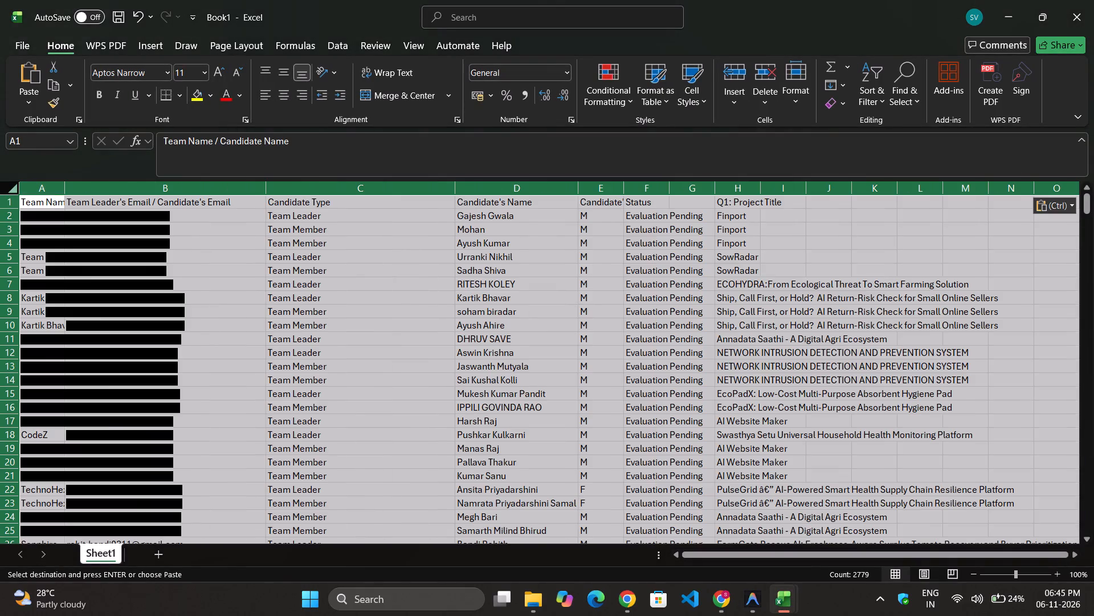
pyautogui.click(121, 254)
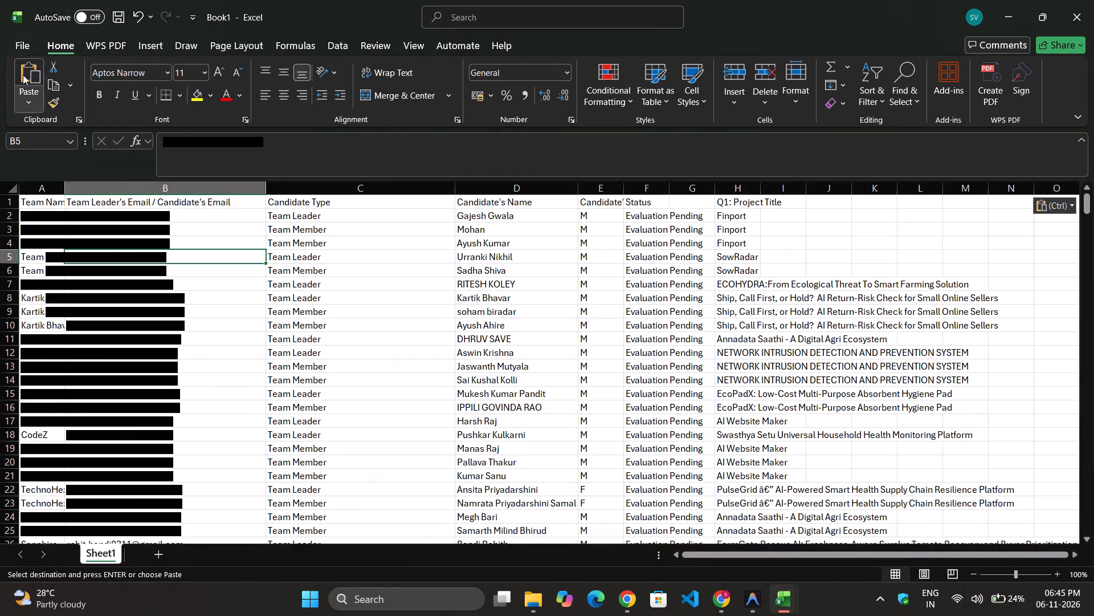
# Save the new workbook as "phase 2" in the Downloads folder in Excel Workbook format.
pyautogui.click(21, 52)
pyautogui.click(51, 241)
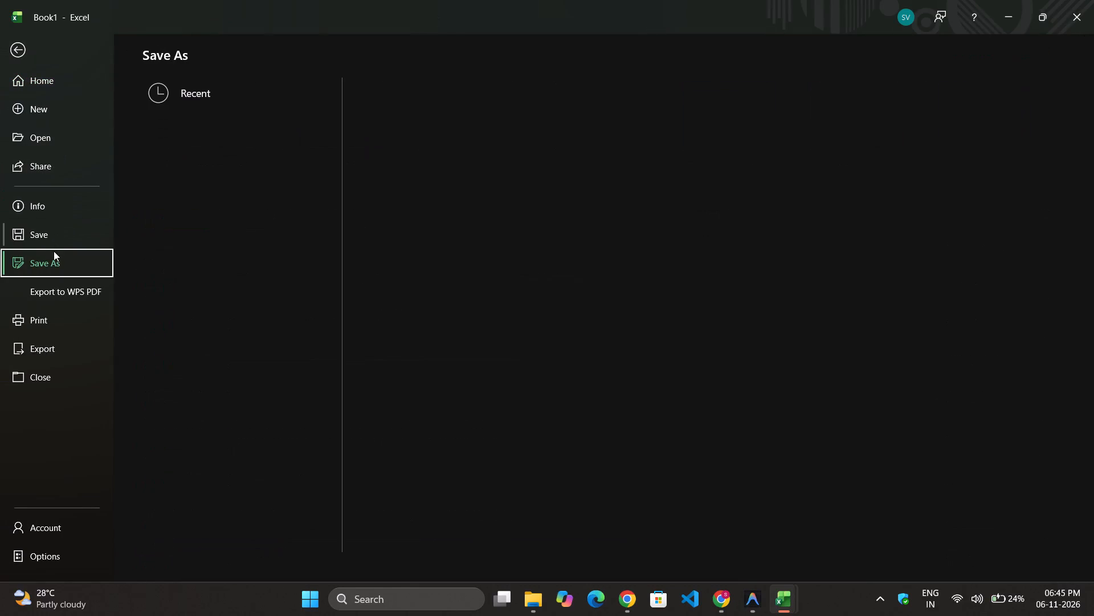
pyautogui.click(56, 257)
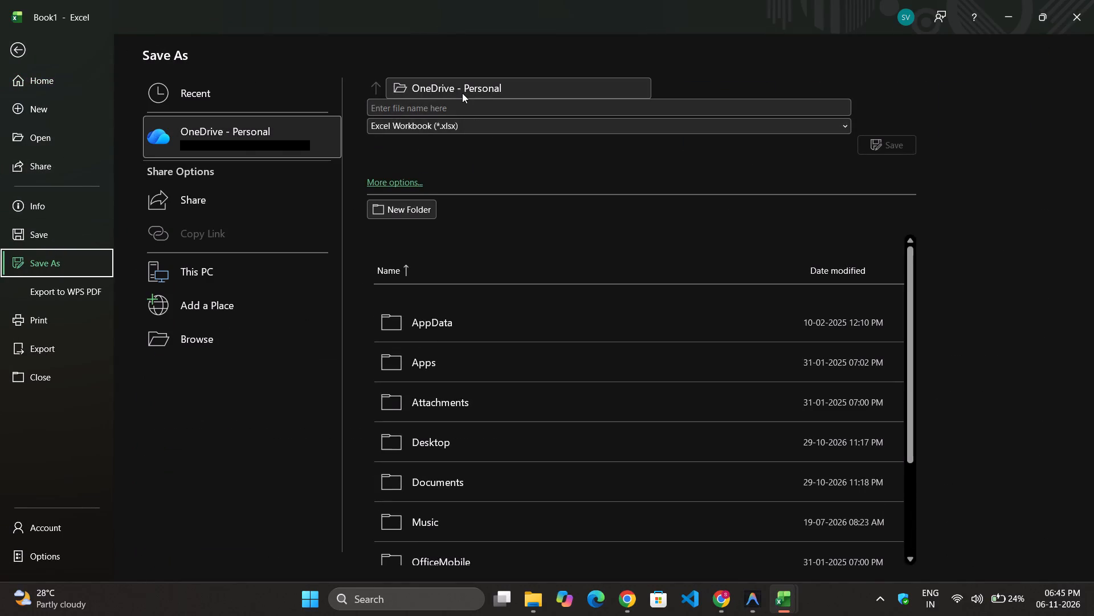
pyautogui.click(462, 93)
pyautogui.scroll(2, 41, 174)
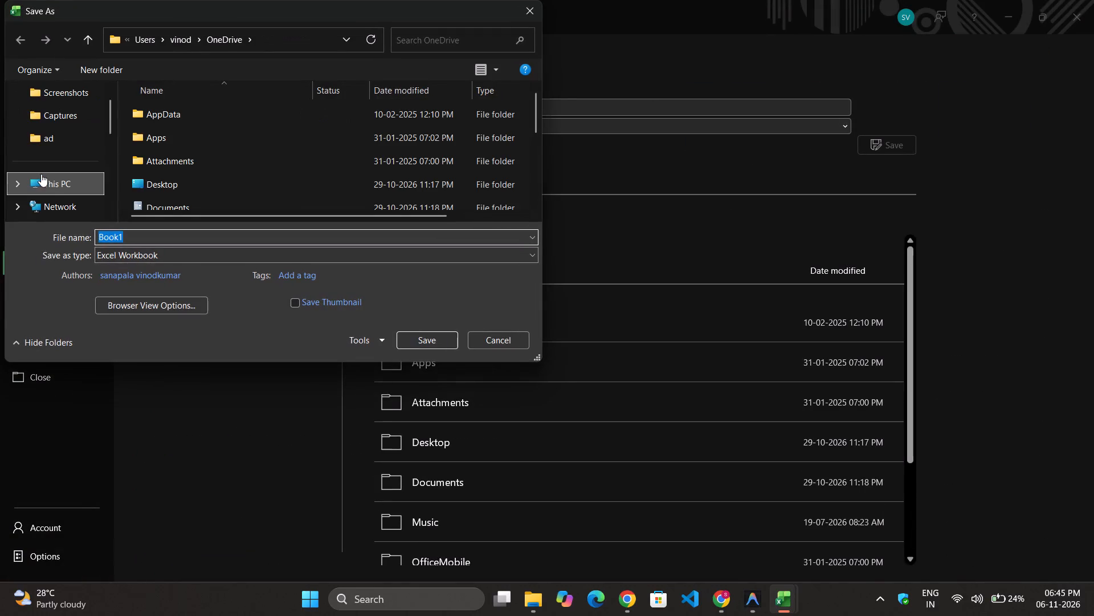
pyautogui.scroll(3, 41, 174)
pyautogui.click(51, 204)
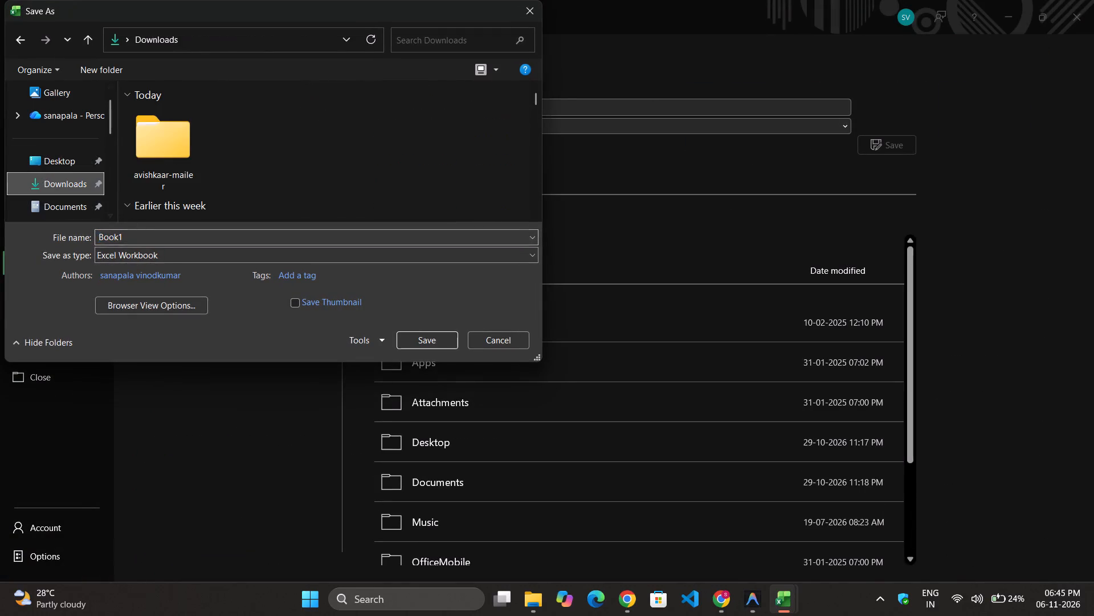
pyautogui.click(145, 241)
pyautogui.press('BackSpace')
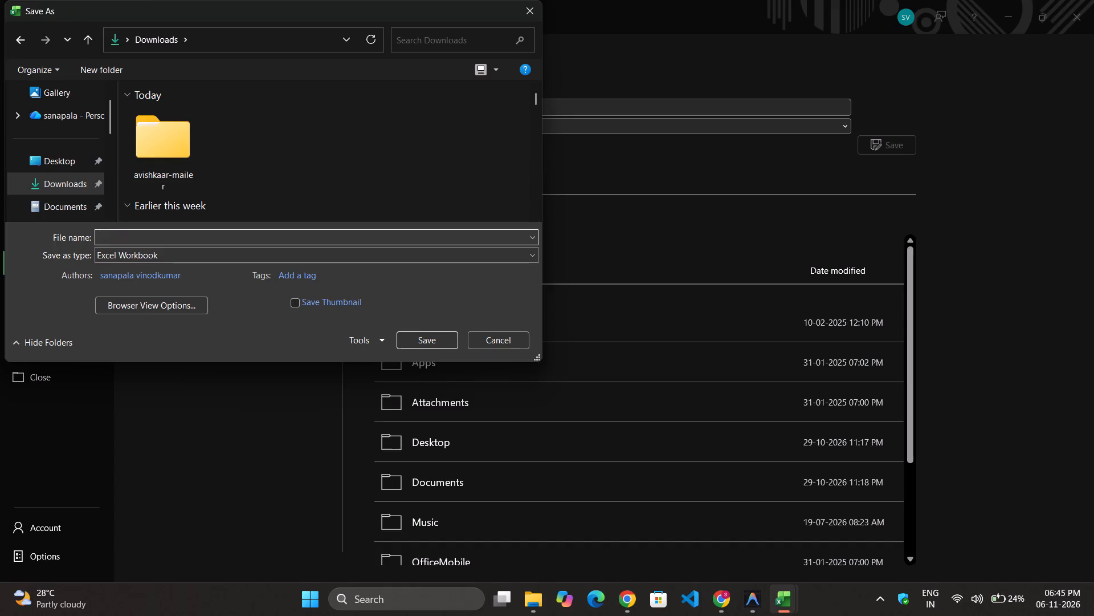
pyautogui.write('phase 2')
pyautogui.click(413, 336)
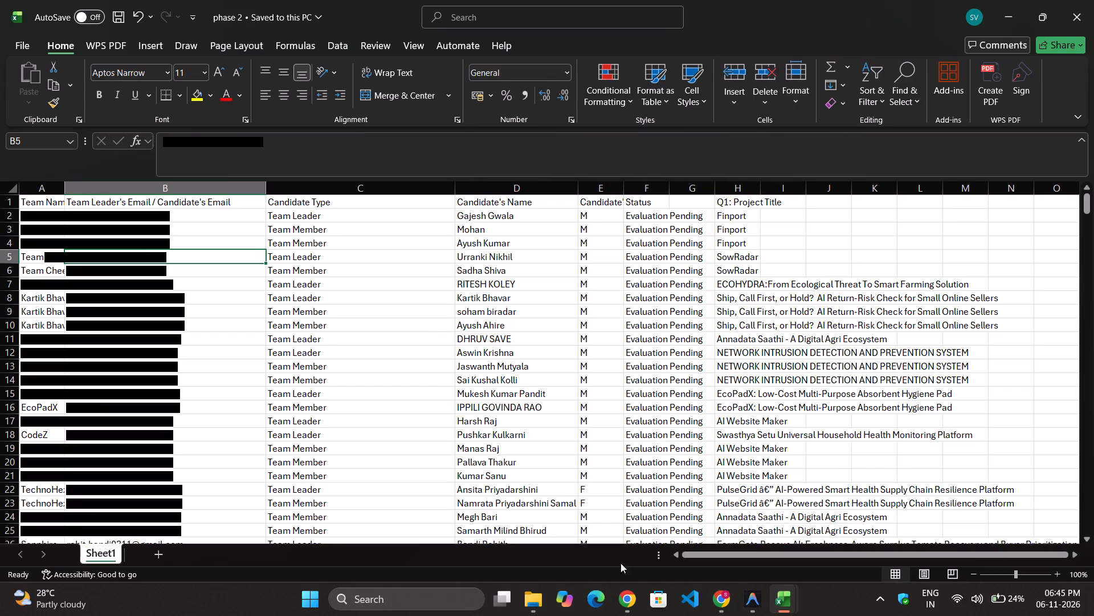
# Switch to Avishkaar Mailer in Chrome and upload the phase 2 workbook from Downloads as a data source.
pyautogui.click(733, 606)
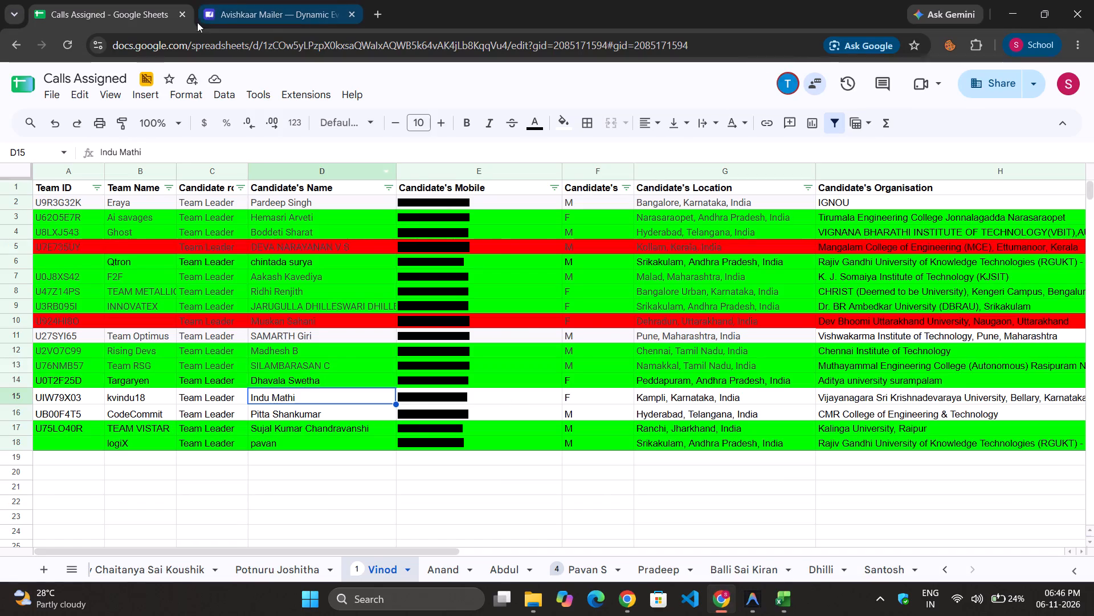
pyautogui.click(246, 0)
pyautogui.click(550, 387)
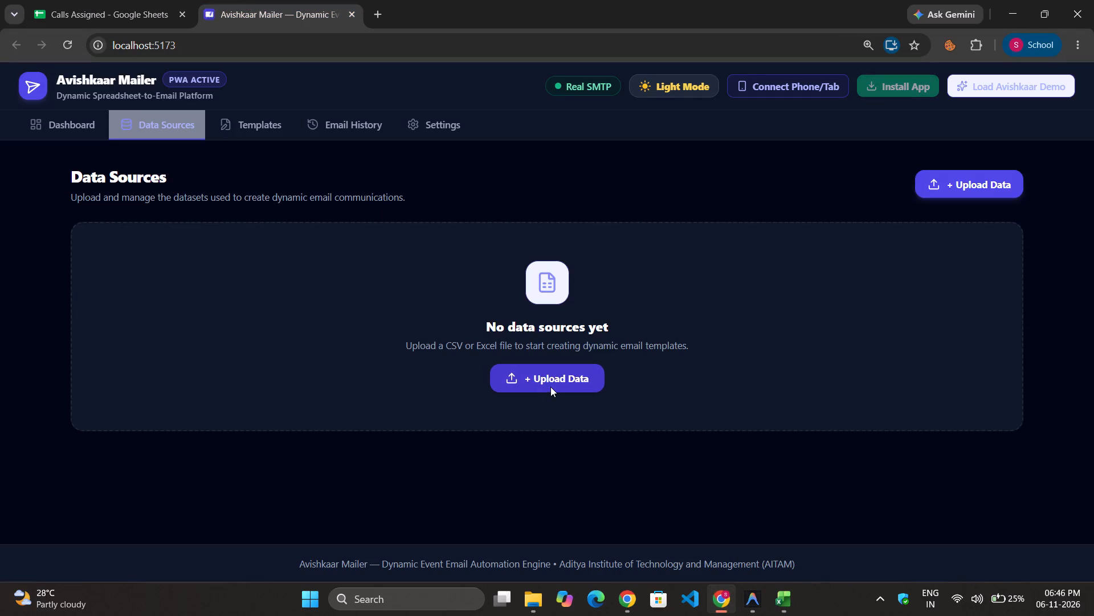
pyautogui.click(156, 148)
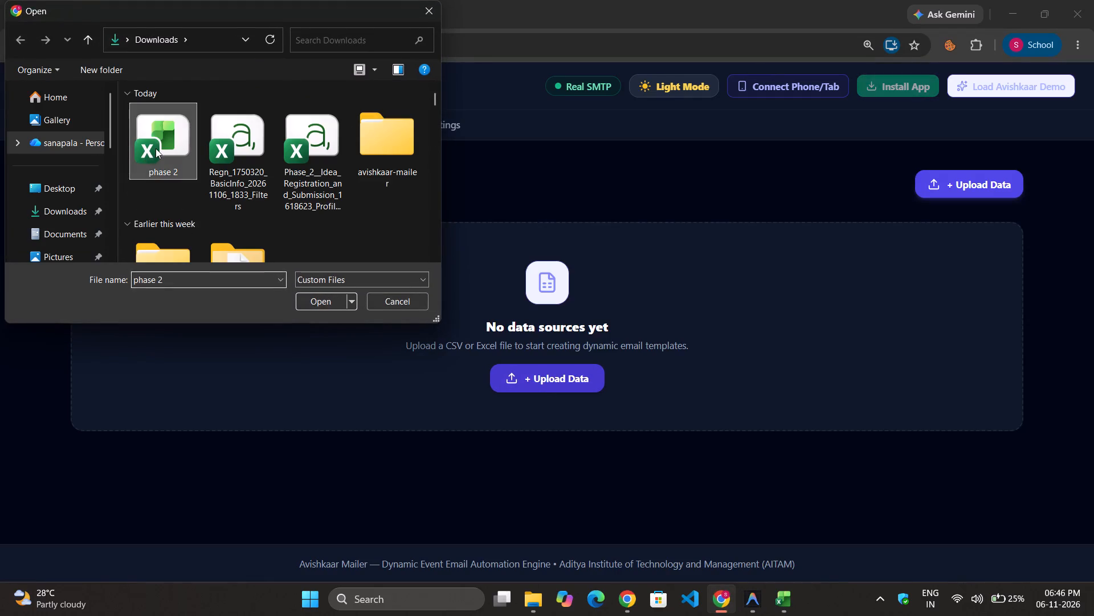
pyautogui.click(335, 302)
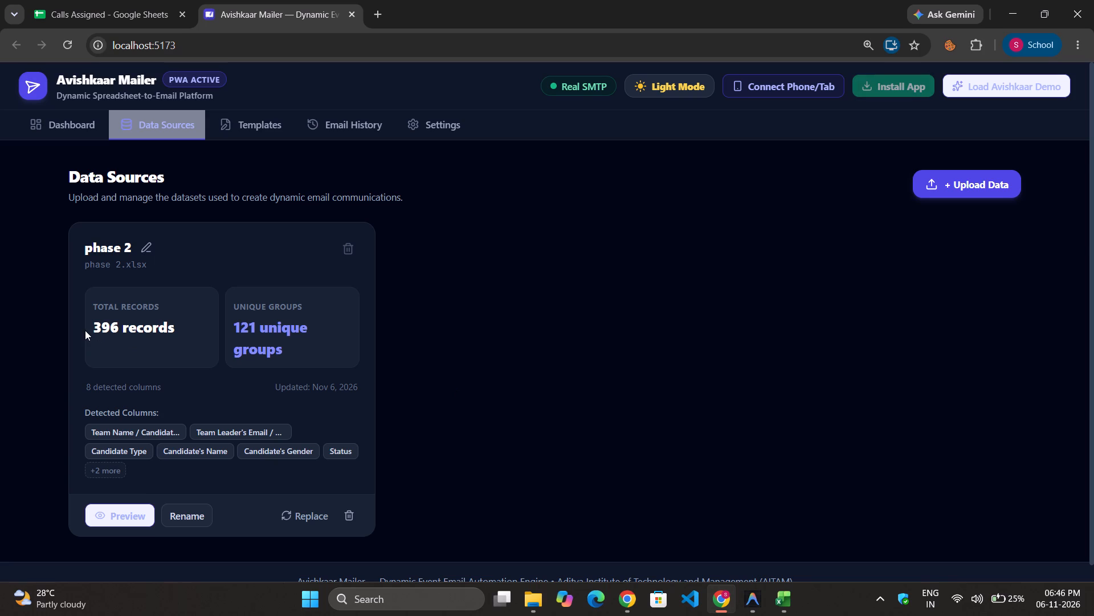
# Switch to the BasicInfo workbook in Excel and copy all cells of its Sheet1 into a new blank workbook, starting at cell A1.
pyautogui.hotkey('alt', 'Tab')
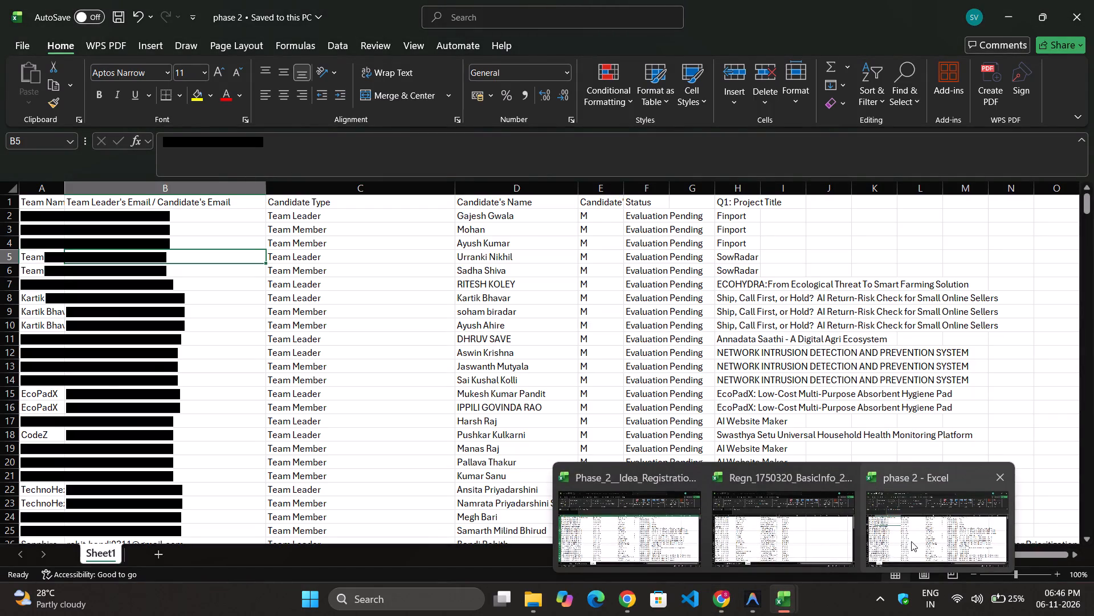
pyautogui.click(911, 541)
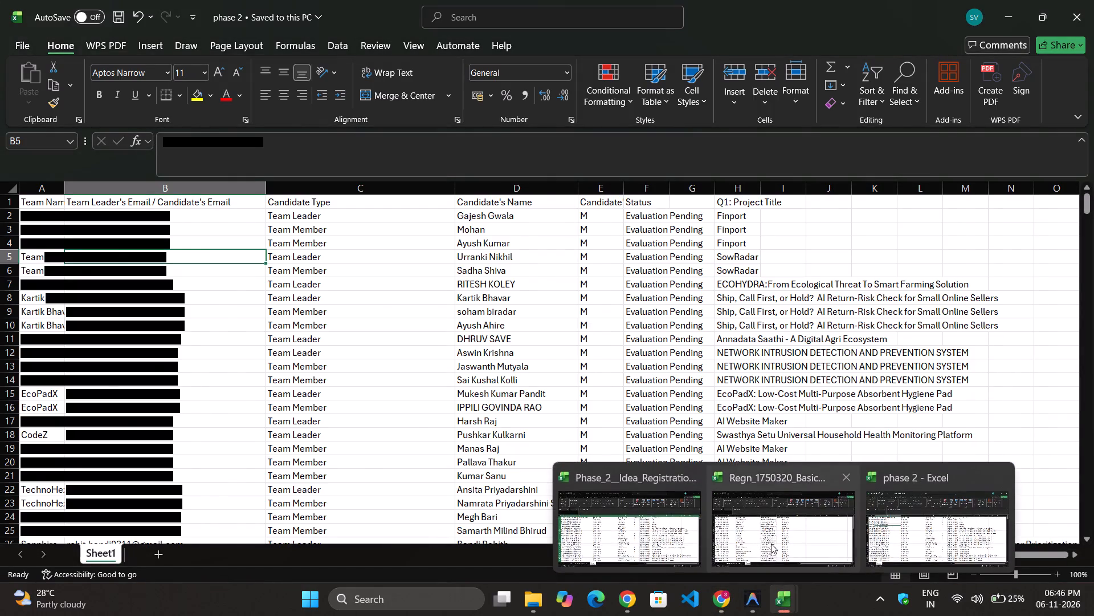
pyautogui.click(770, 544)
pyautogui.click(42, 202)
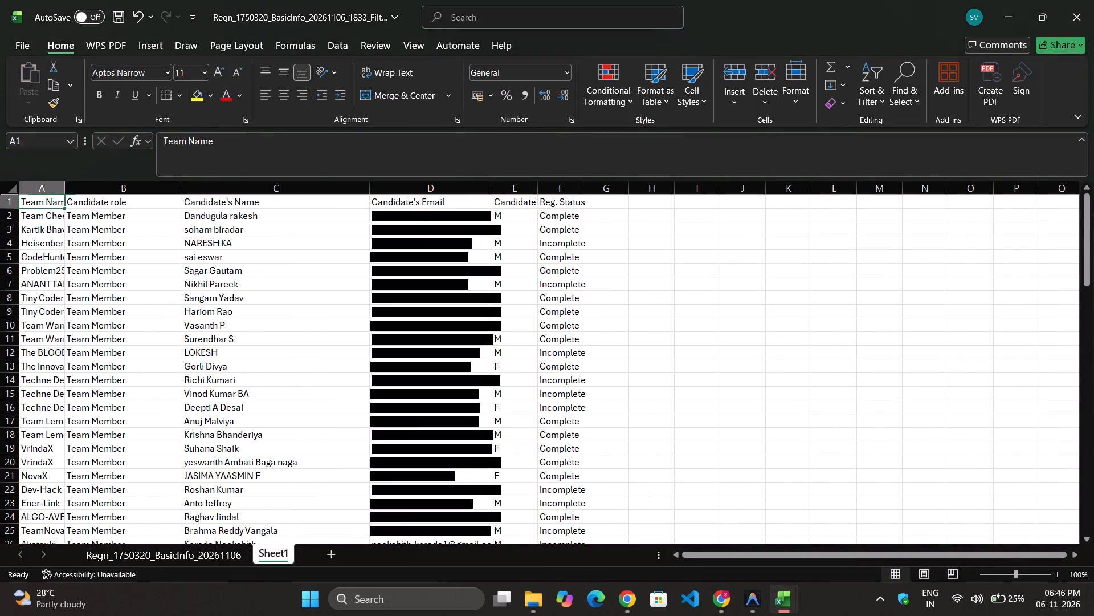
pyautogui.click(44, 193)
pyautogui.hotkey('ctrl', 'a')
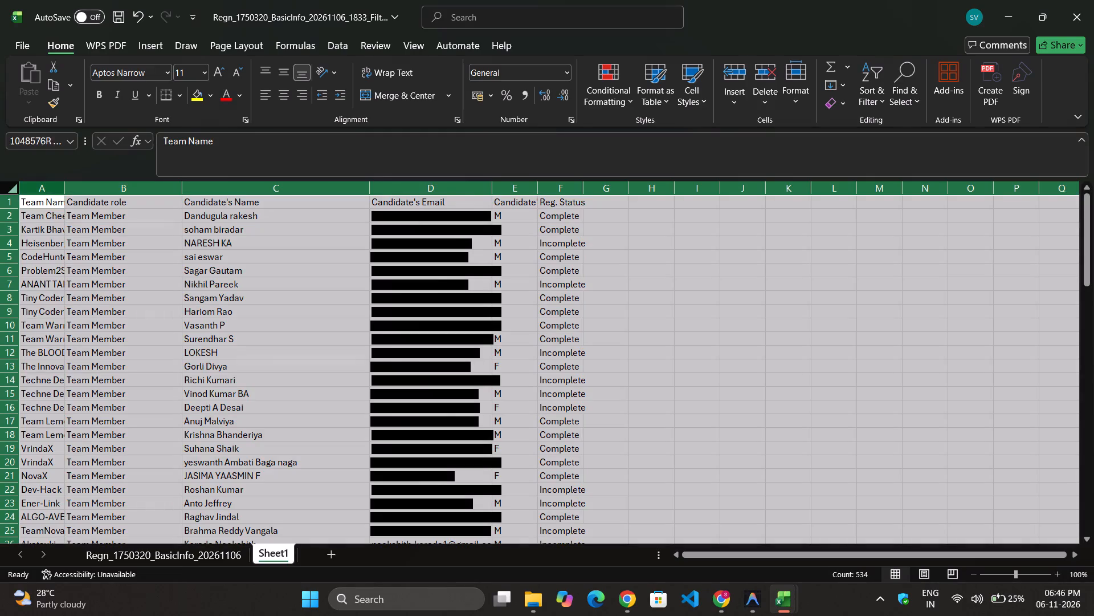
pyautogui.hotkey('ctrl', 'c')
pyautogui.click(31, 44)
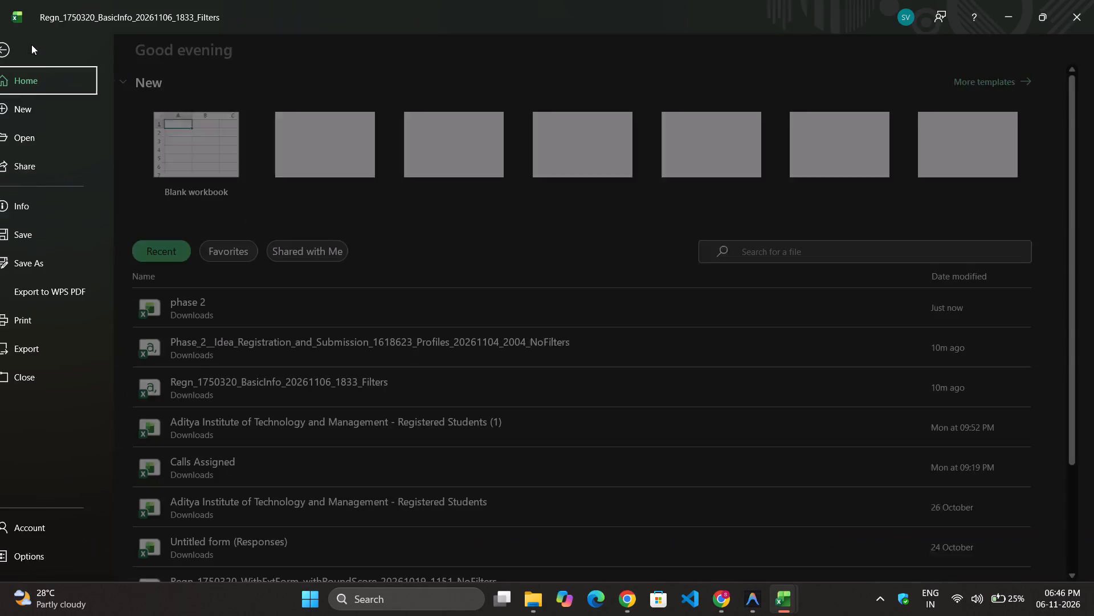
pyautogui.click(39, 110)
pyautogui.click(155, 123)
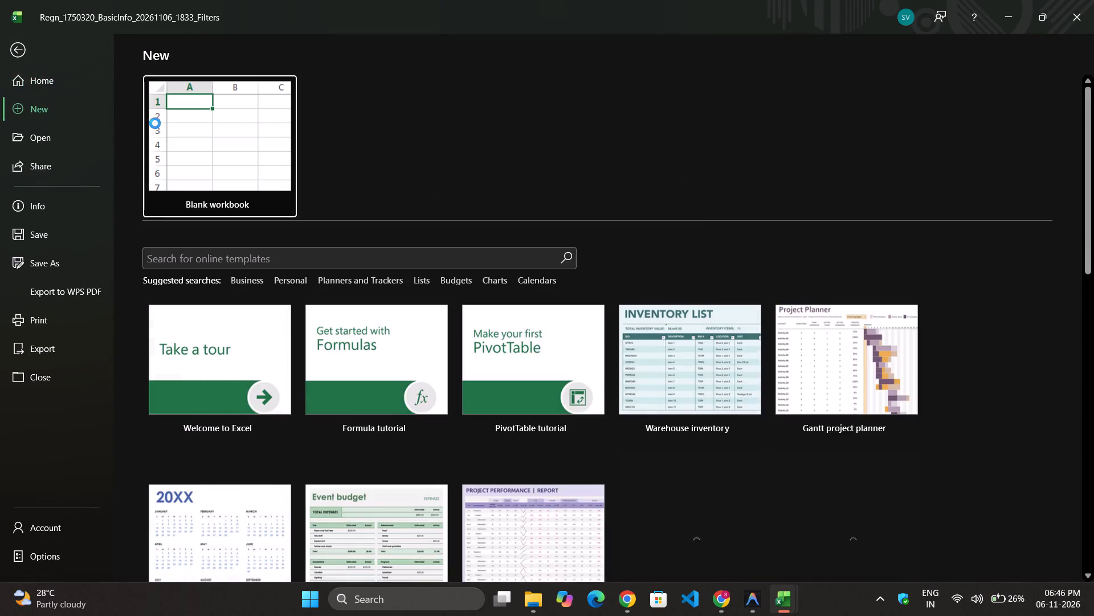
pyautogui.hotkey('ctrl', 'v')
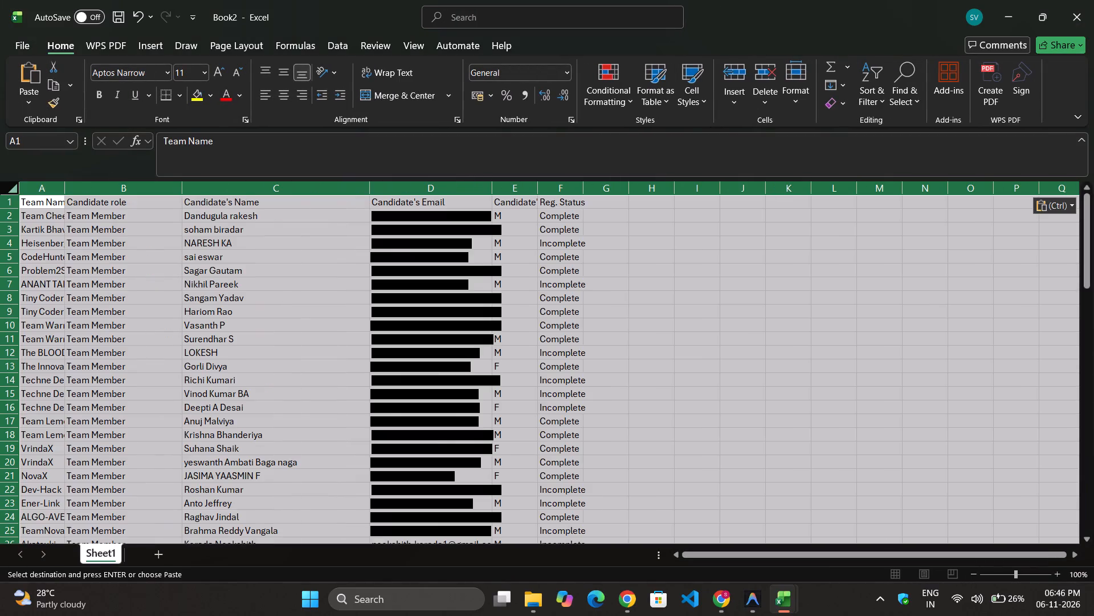
# Save the new workbook as "sheet 2" in the Downloads folder in Excel Workbook format.
pyautogui.click(27, 42)
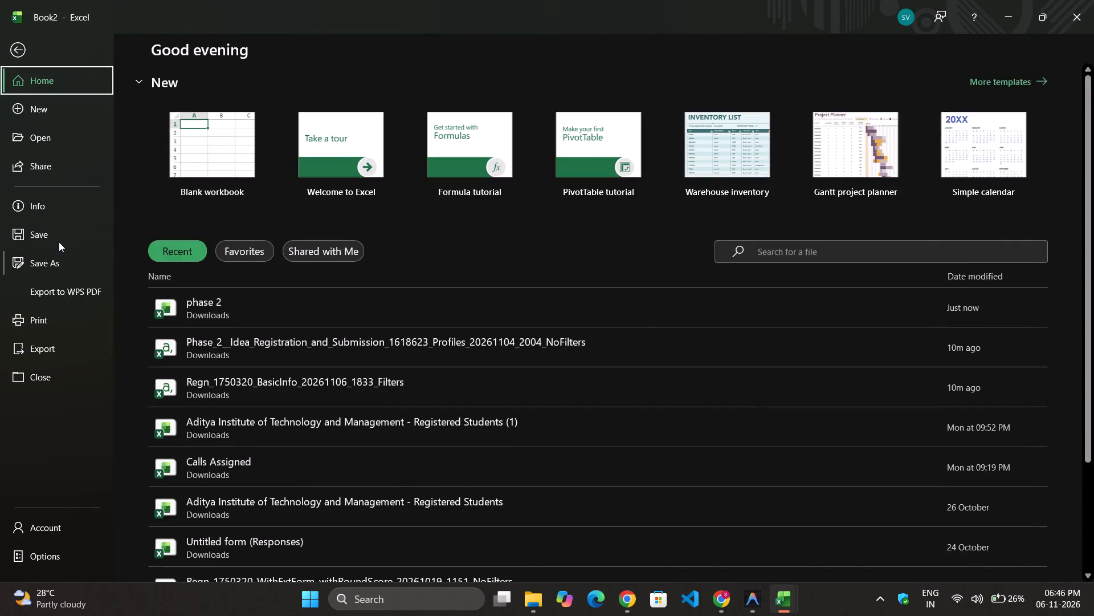
pyautogui.click(55, 253)
pyautogui.click(530, 105)
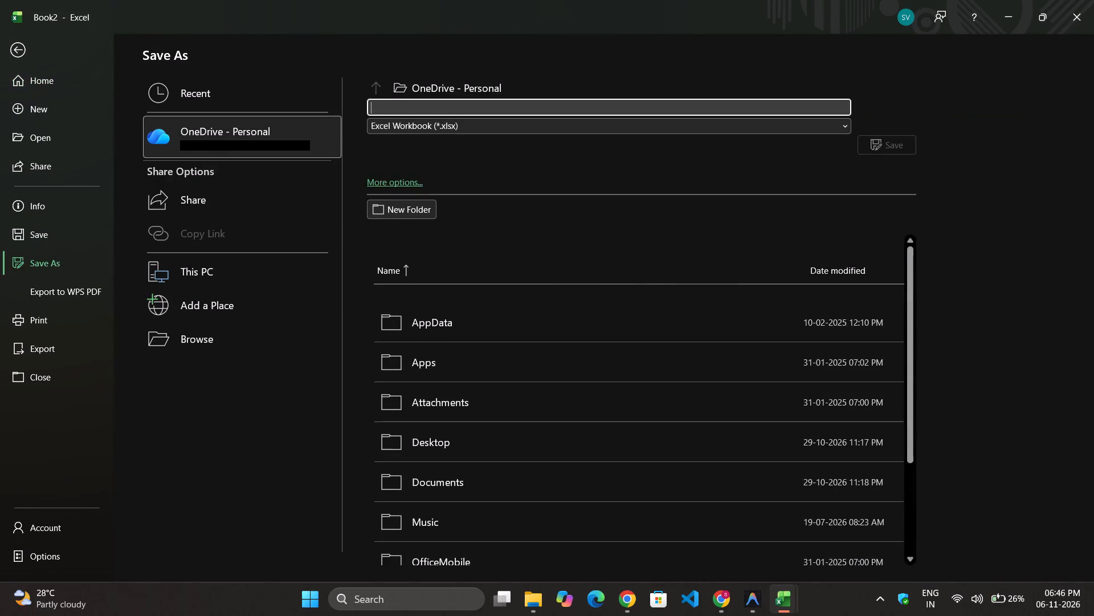
pyautogui.write('pha')
pyautogui.press('BackSpace')
pyautogui.press('BackSpace')
pyautogui.press('BackSpace')
pyautogui.press('BackSpace')
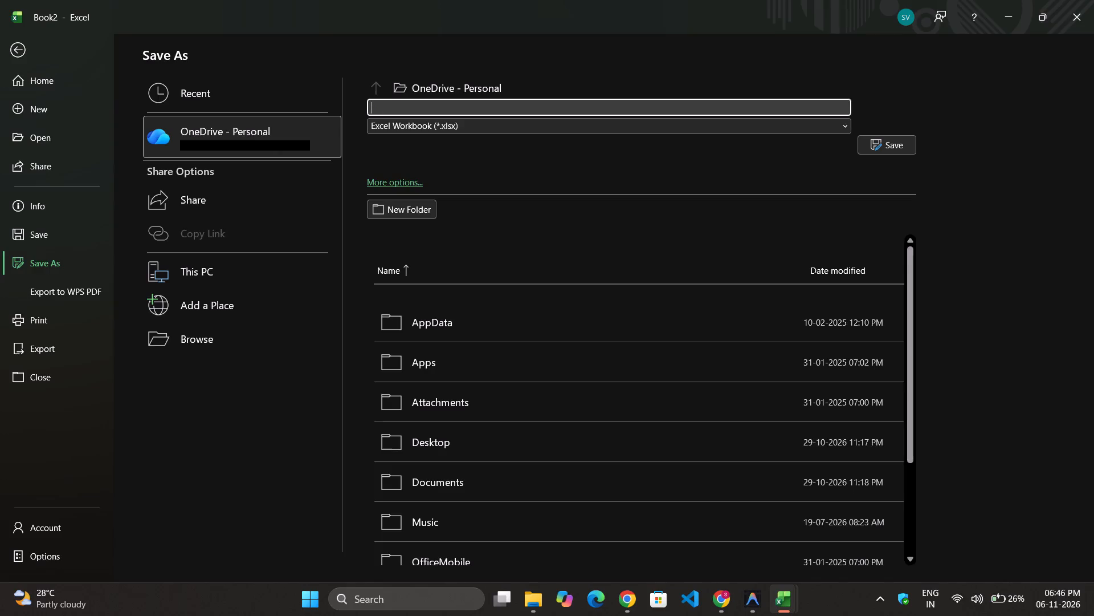
pyautogui.write('sheet 2')
pyautogui.click(466, 78)
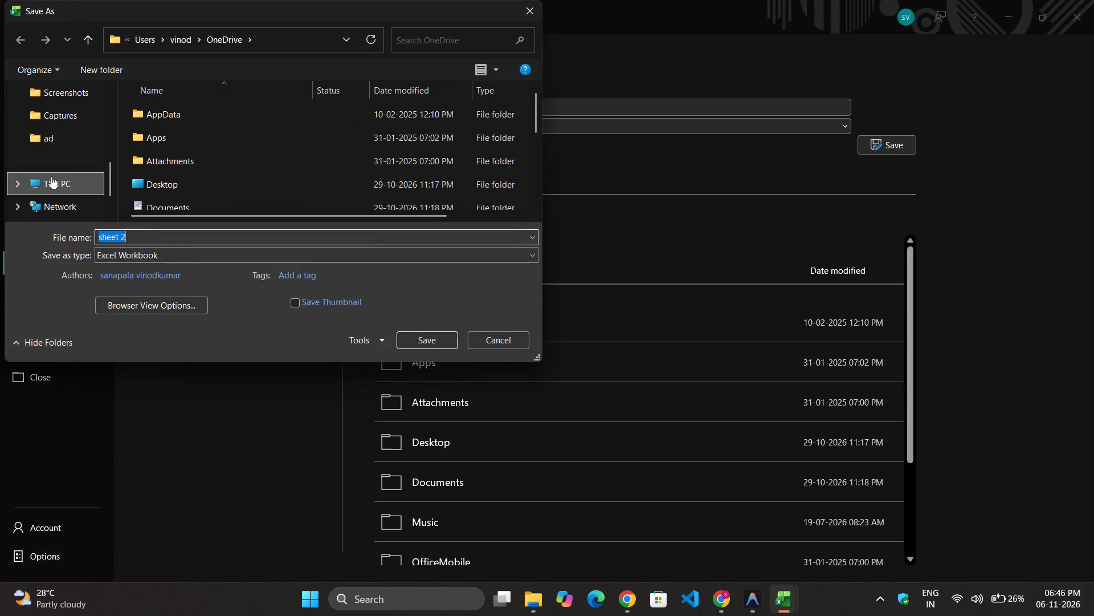
pyautogui.scroll(-1, 54, 179)
pyautogui.scroll(1, 64, 143)
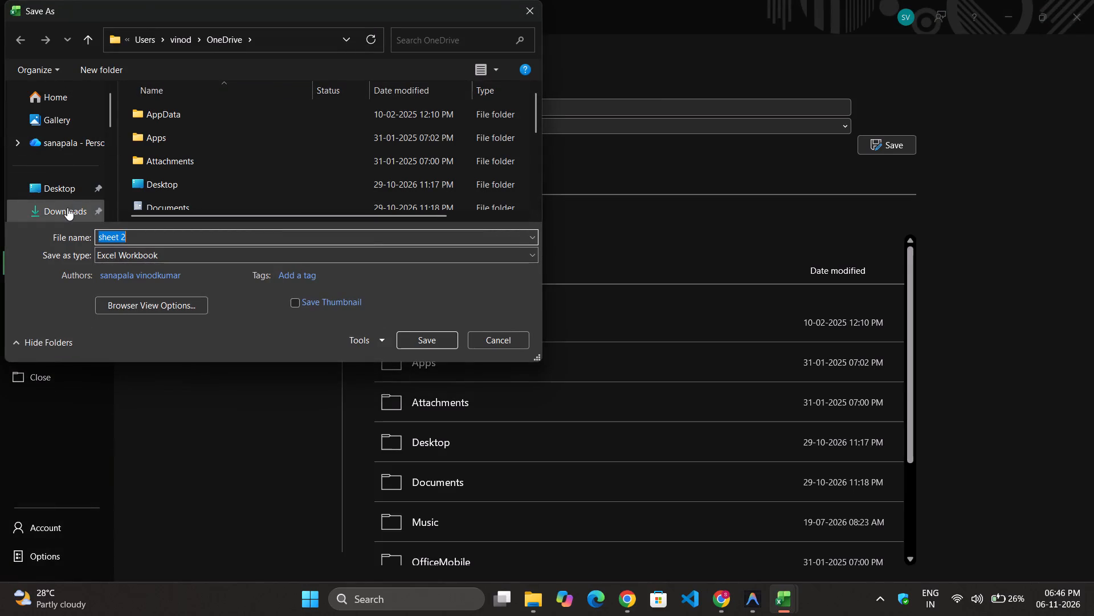
pyautogui.click(67, 208)
pyautogui.click(407, 338)
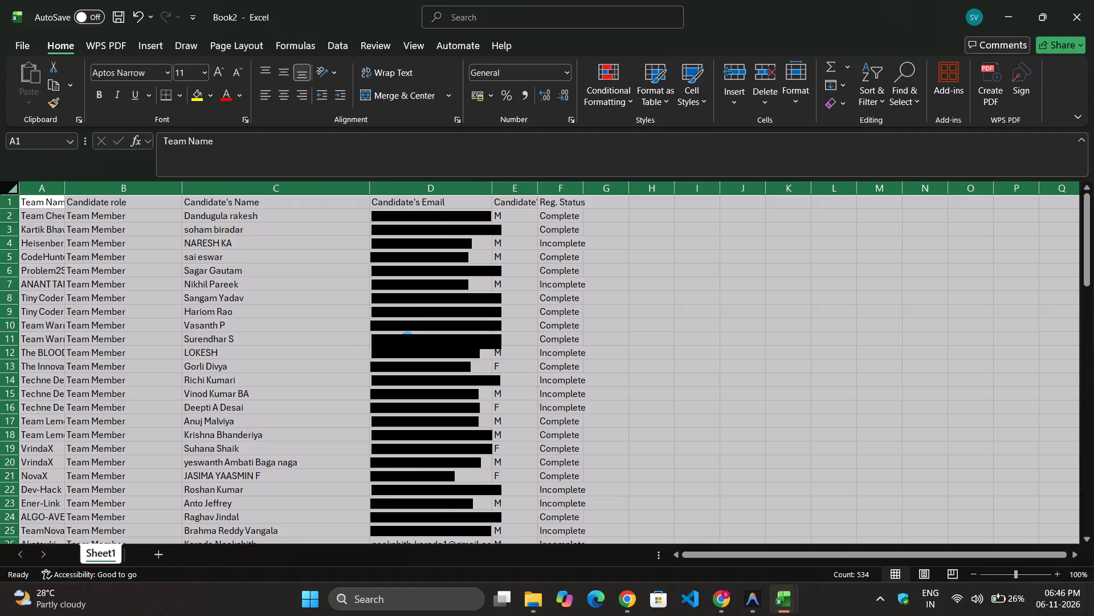
# Switch to Avishkaar Mailer in Chrome and upload the sheet 2 workbook from Downloads as another data source.
pyautogui.hotkey('alt', 'Tab')
pyautogui.hotkey('alt', 'Tab')
pyautogui.hotkey('alt', 'Tab')
pyautogui.hotkey('alt', 'Tab')
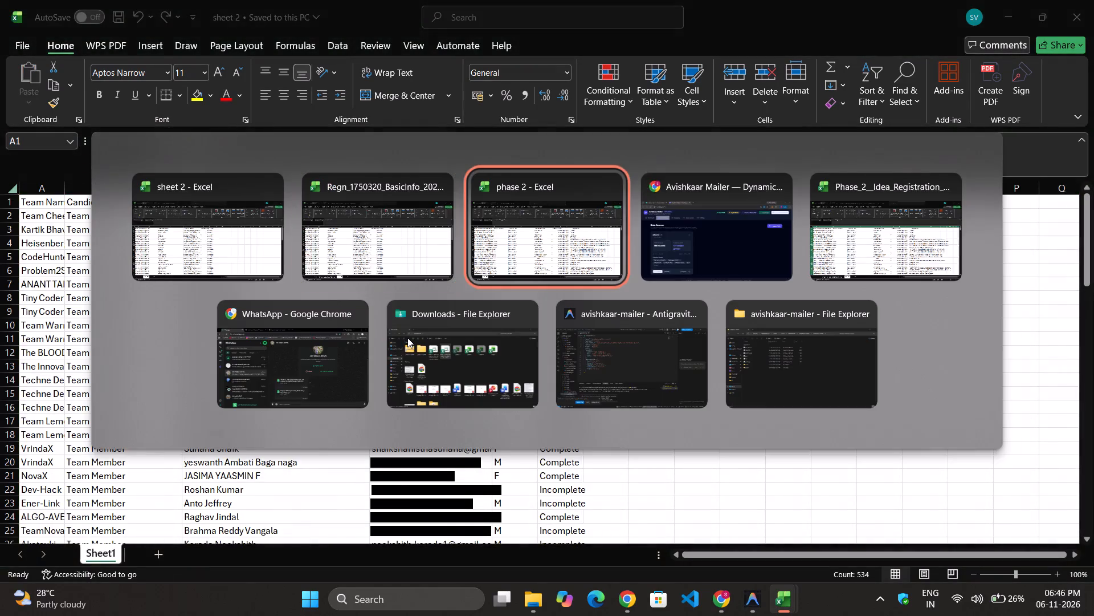
pyautogui.hotkey('alt', 'Tab')
pyautogui.click(973, 182)
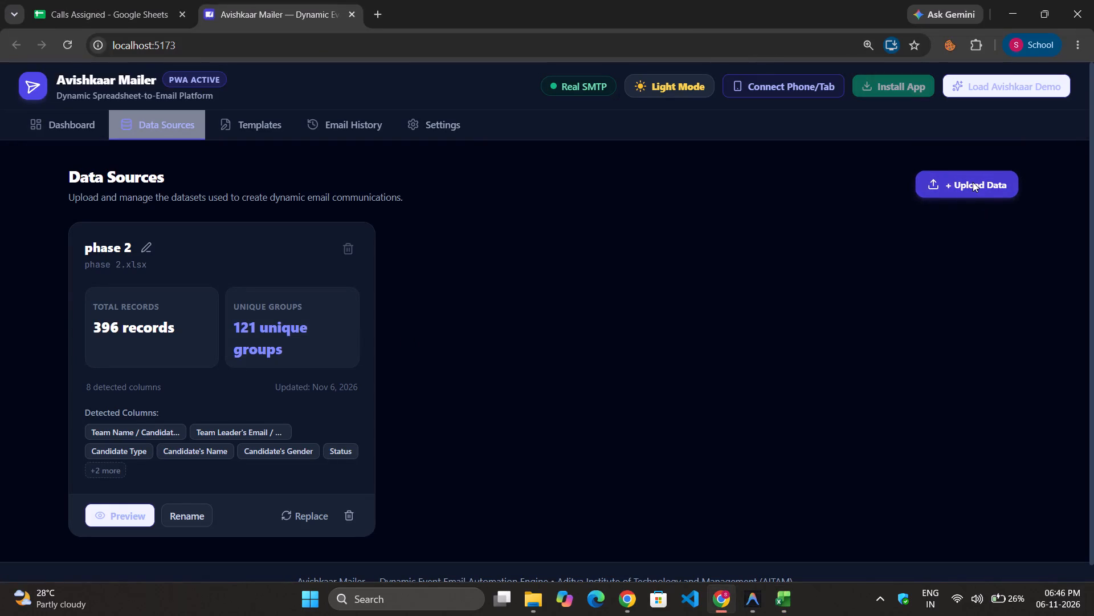
pyautogui.click(153, 149)
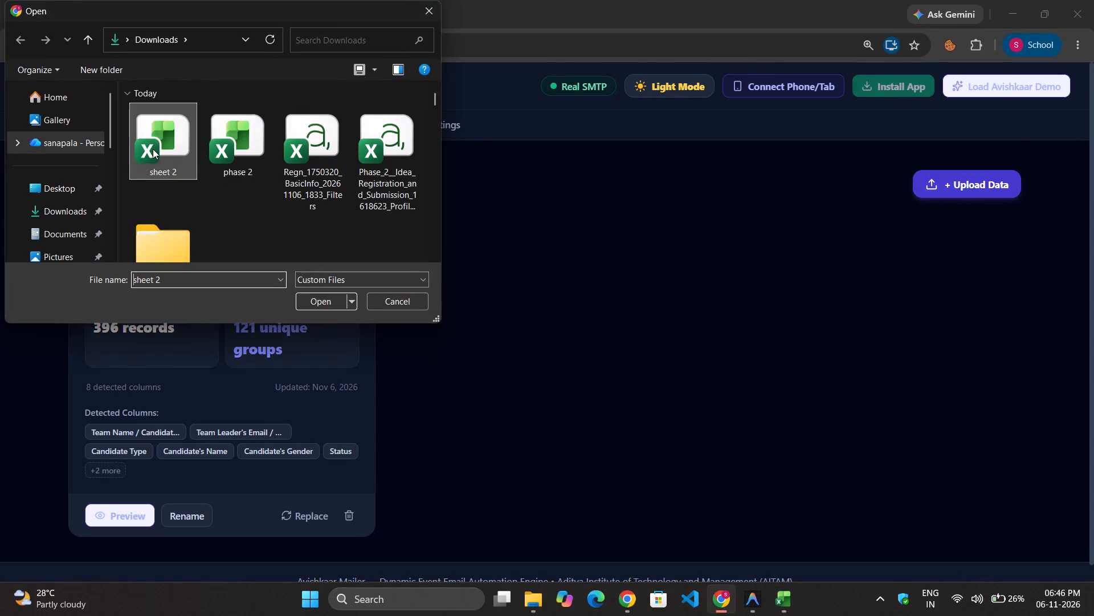
pyautogui.click(319, 303)
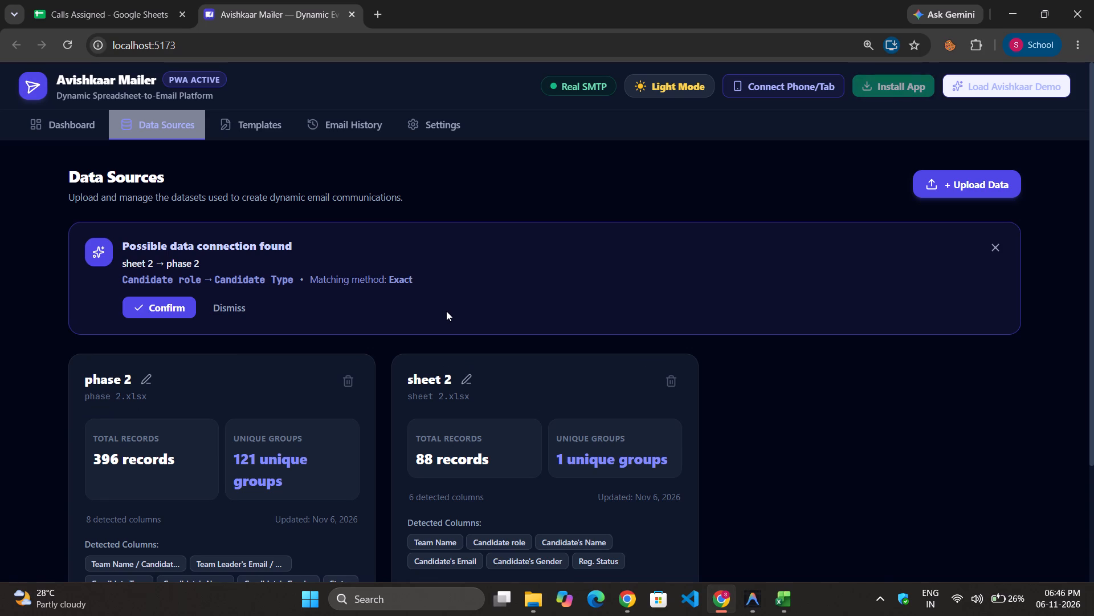
# Capture a full-screen screenshot of the Data Sources page with the suggested connection between sheet 2 and phase 2.
pyautogui.press('super+Print')
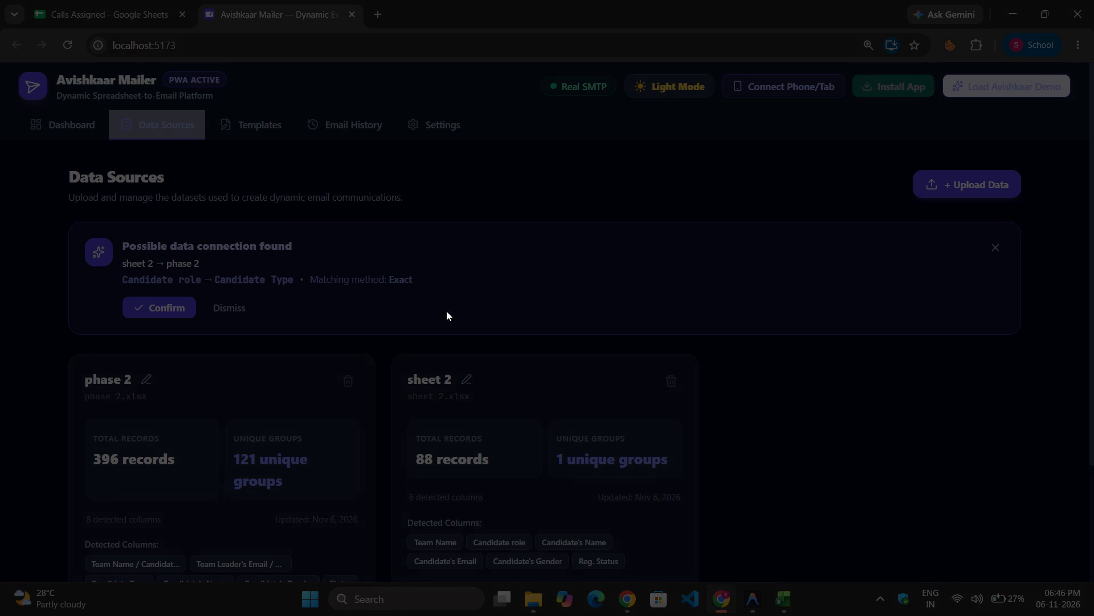
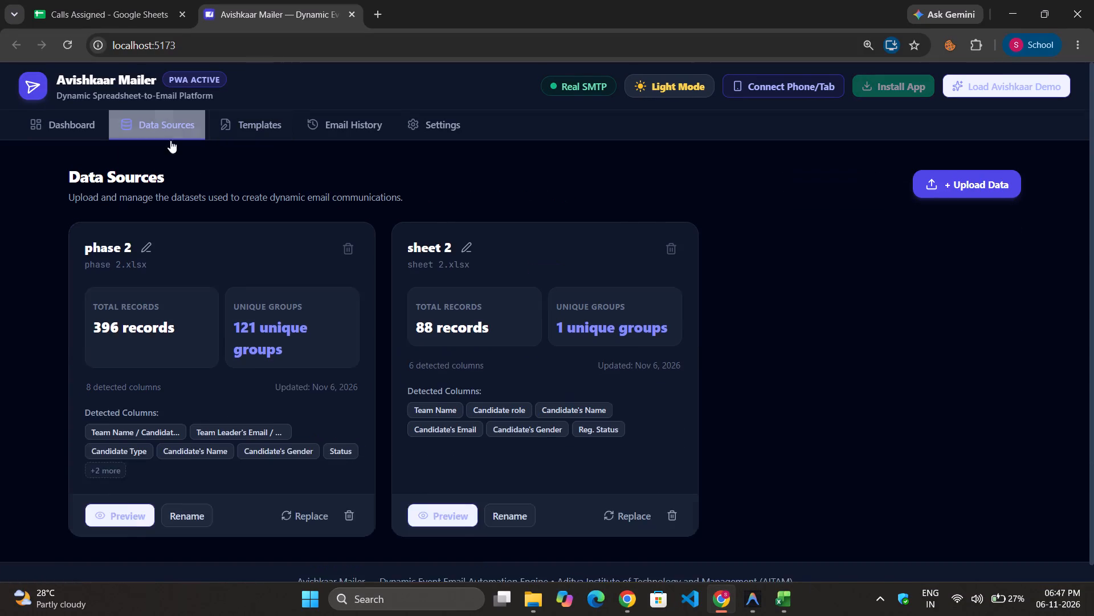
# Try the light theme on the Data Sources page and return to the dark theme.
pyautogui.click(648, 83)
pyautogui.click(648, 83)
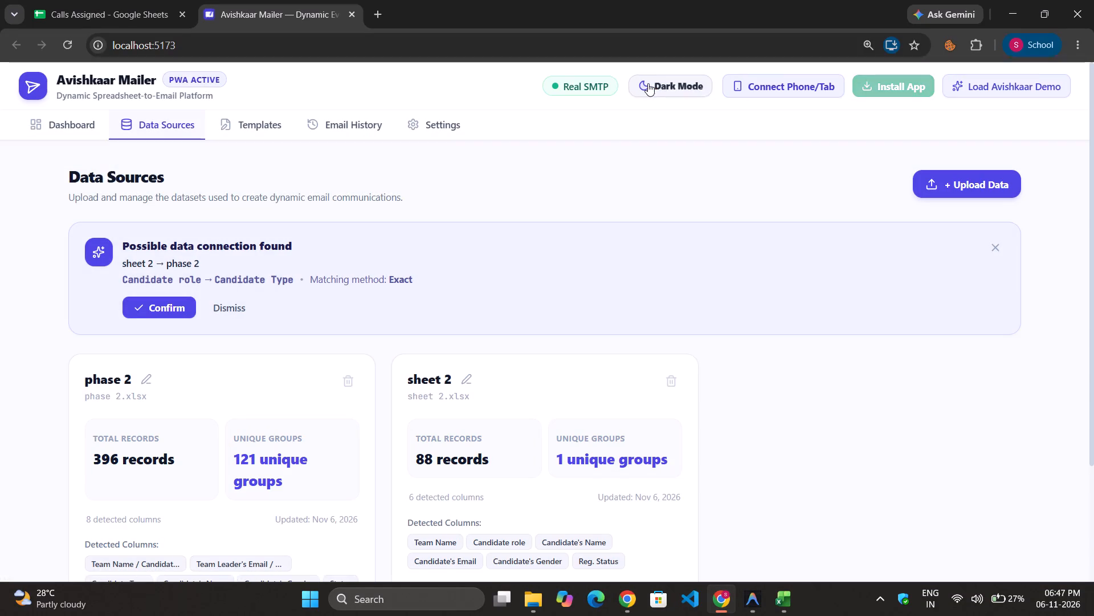
# Preview the sheet 2 dataset, look through its columns and candidate records, and close the preview.
pyautogui.scroll(-2, 517, 319)
pyautogui.scroll(1, 413, 365)
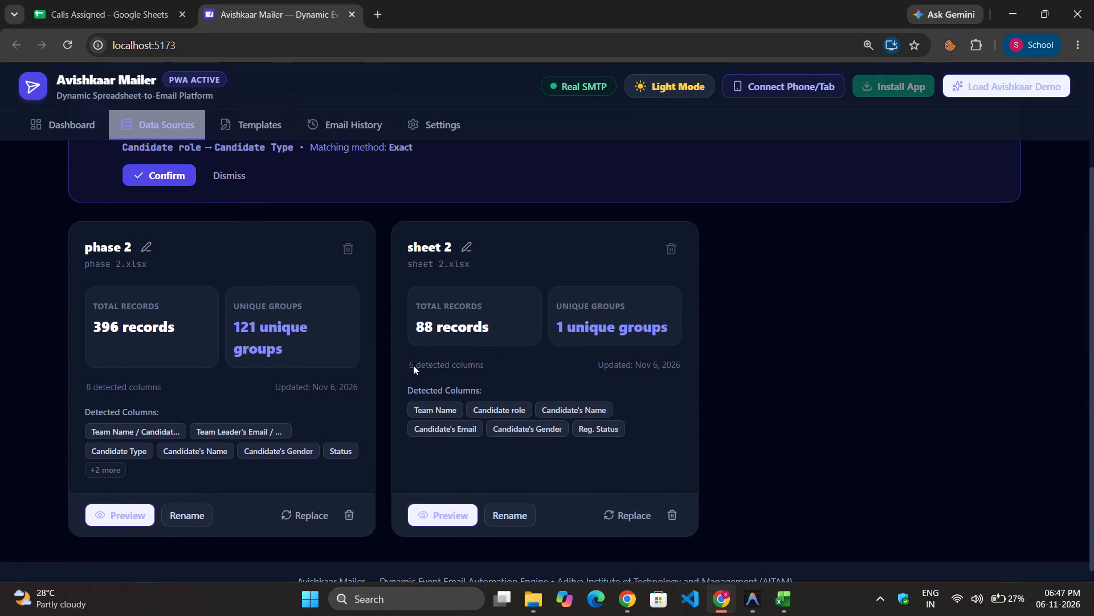
pyautogui.scroll(1, 413, 365)
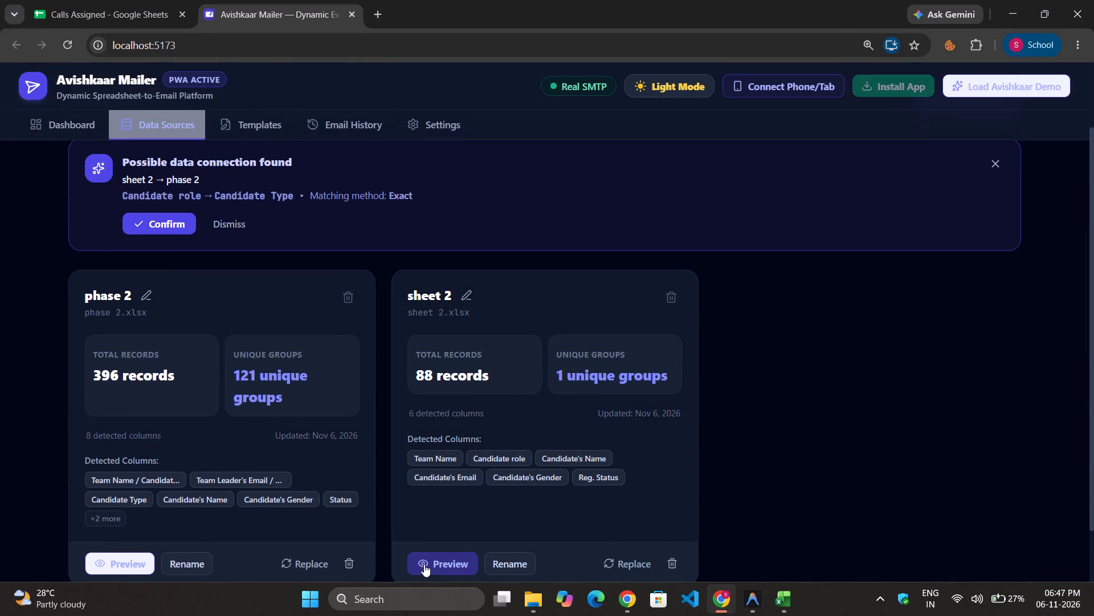
pyautogui.click(424, 564)
pyautogui.scroll(-3, 434, 464)
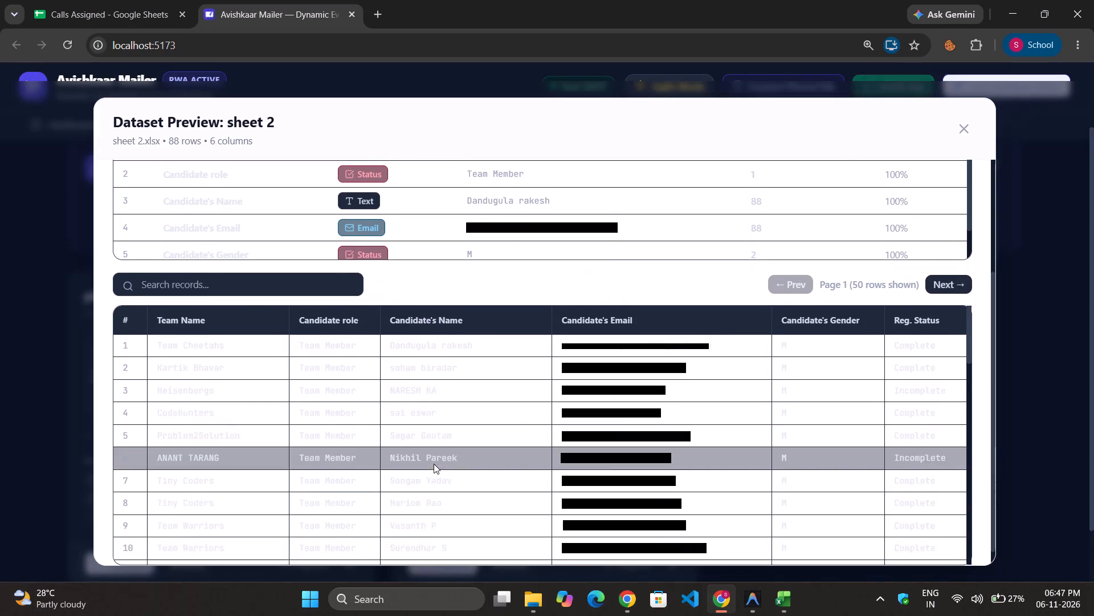
pyautogui.scroll(-1, 434, 464)
pyautogui.click(966, 121)
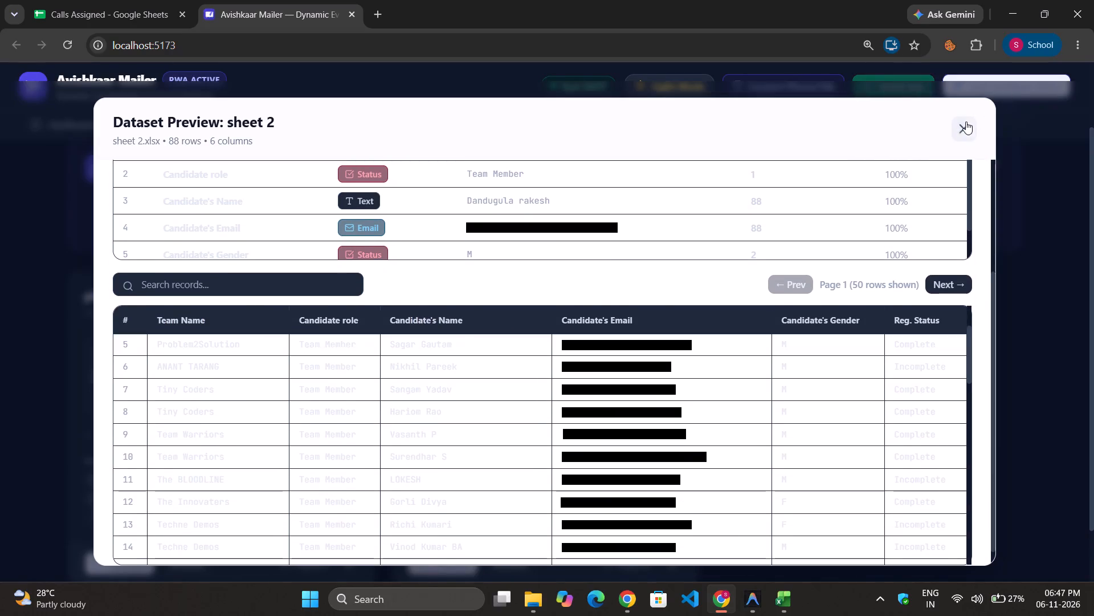
# Set the mailer's appearance to the light theme.
pyautogui.click(670, 83)
pyautogui.scroll(5, 470, 152)
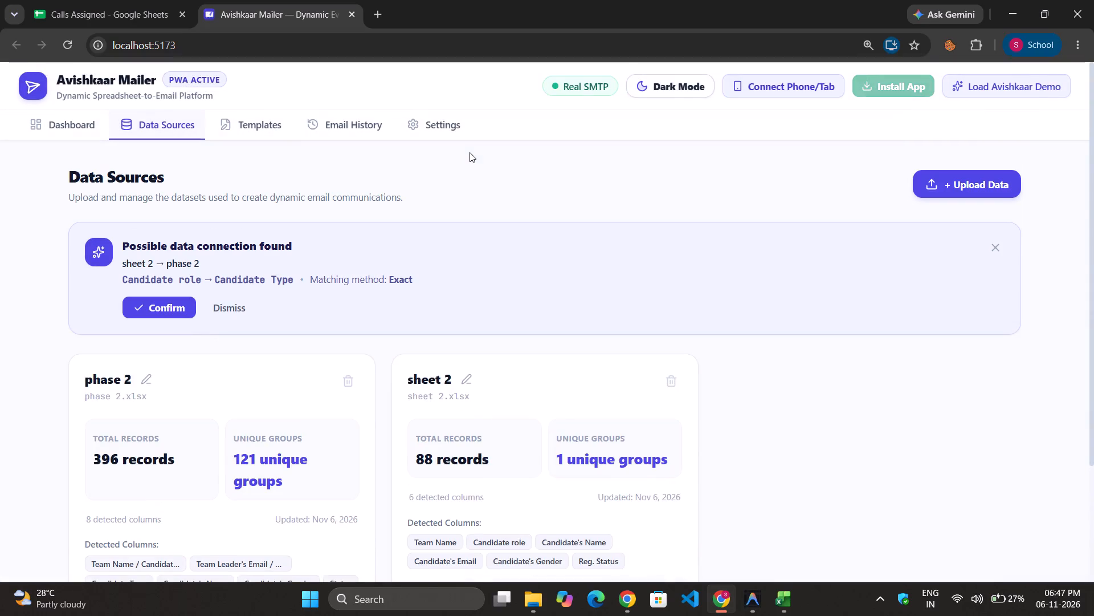
# Open the mailer's Email Templates page.
pyautogui.click(226, 133)
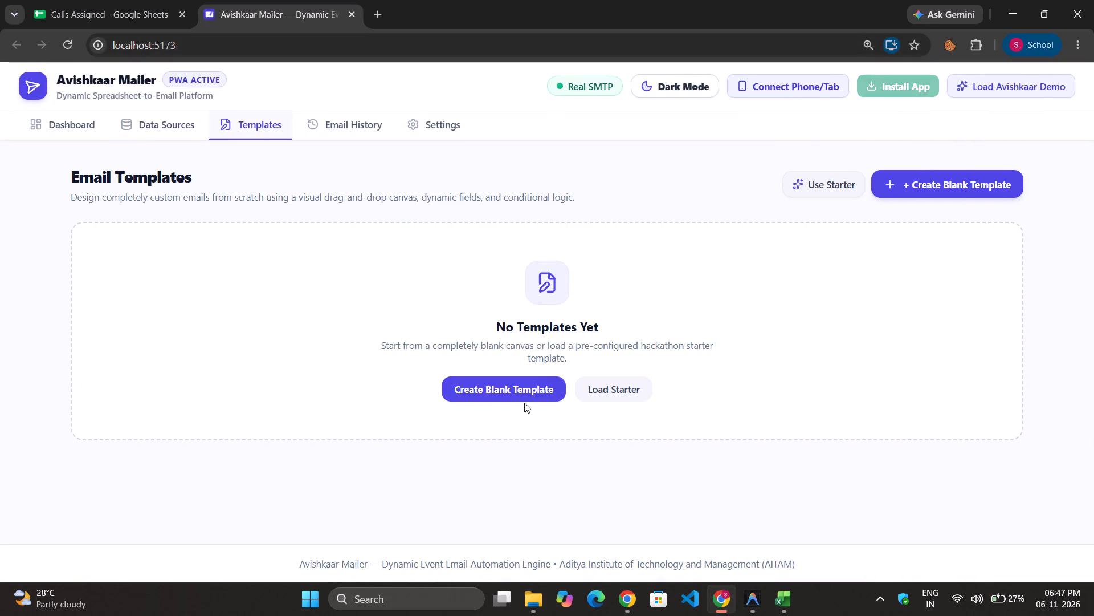
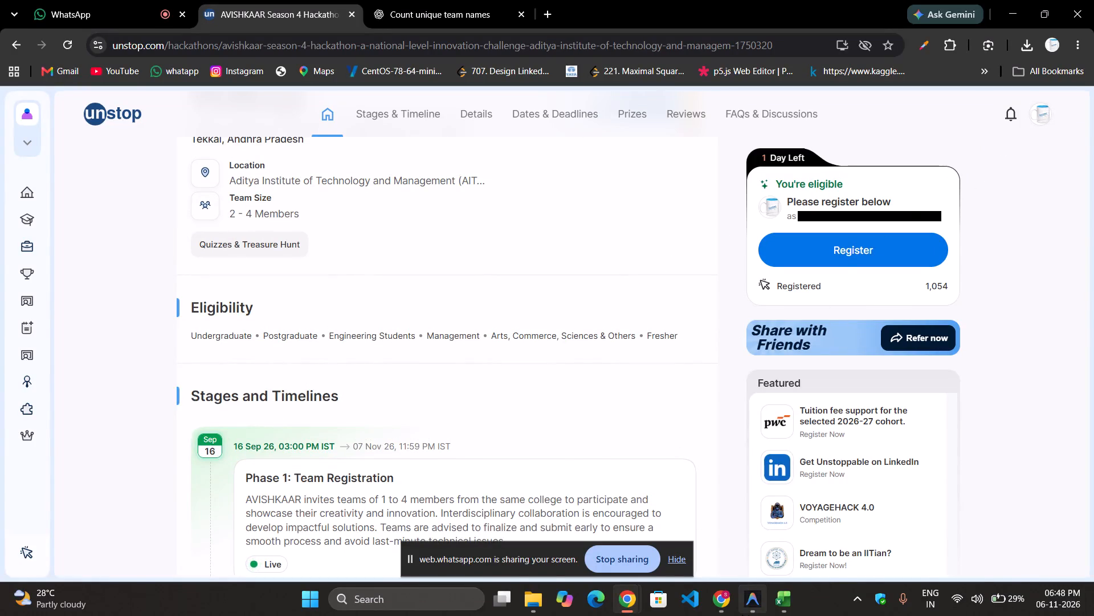
# Switch to the Avishkaar Mailer, check the subject line of the untitled blank template, and leave the template editor without saving.
pyautogui.click(700, 532)
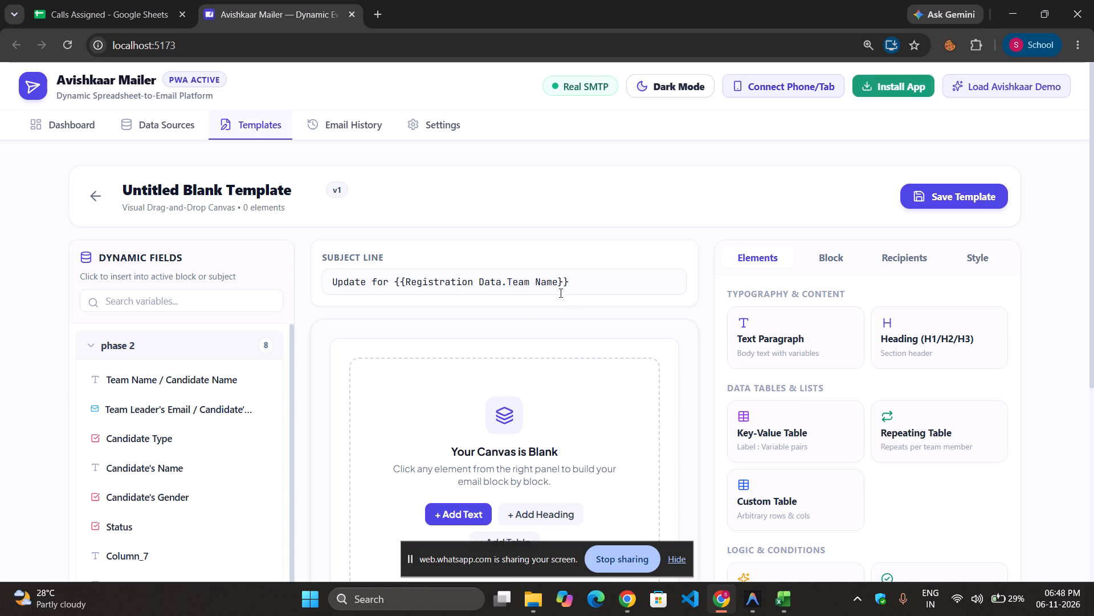
pyautogui.click(549, 282)
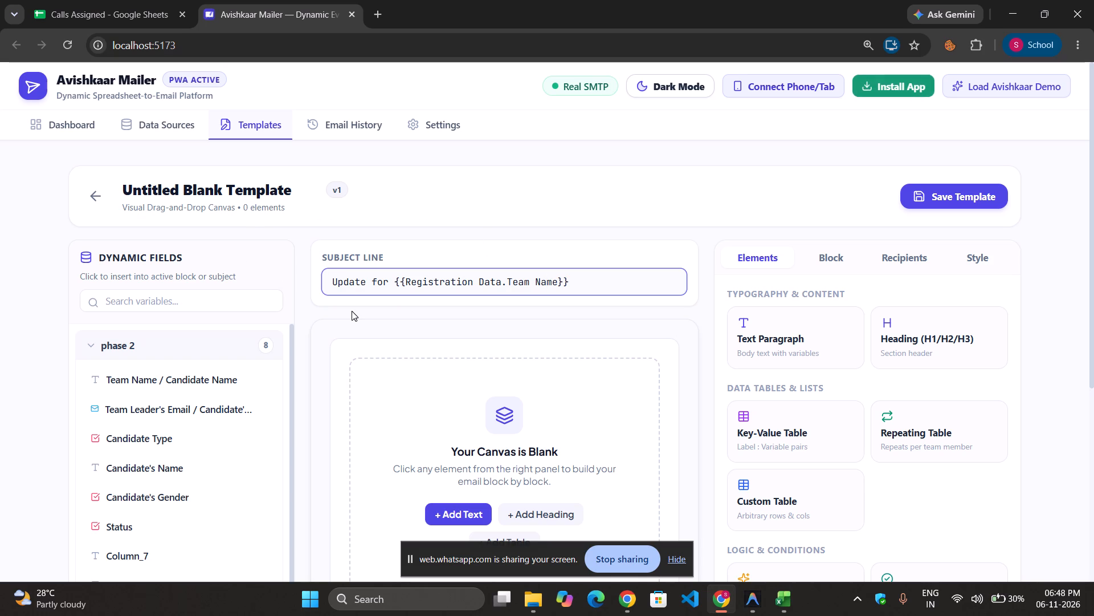
pyautogui.click(99, 201)
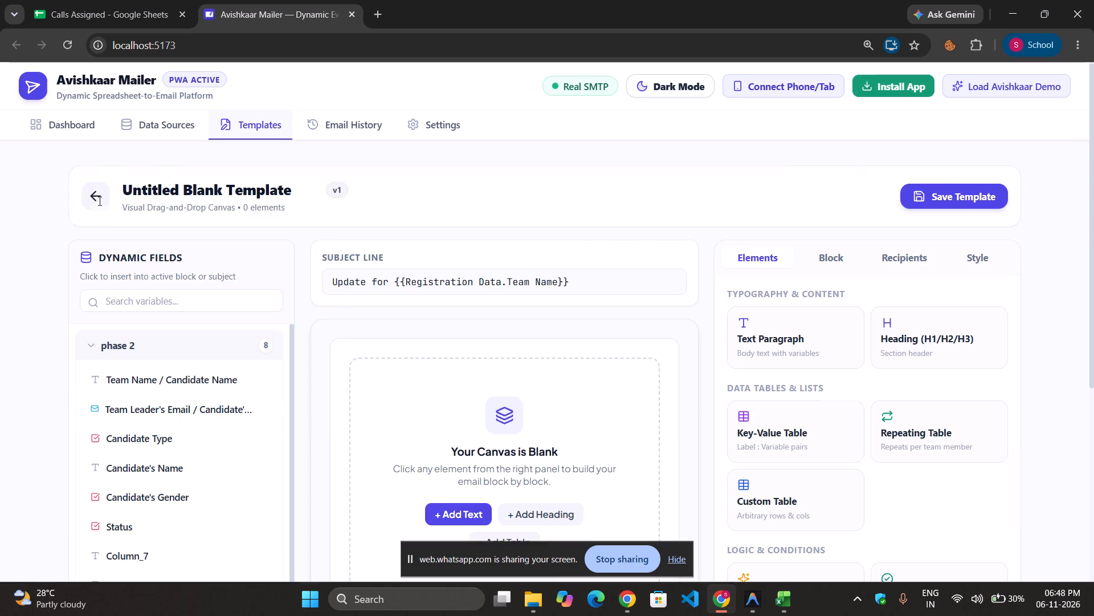
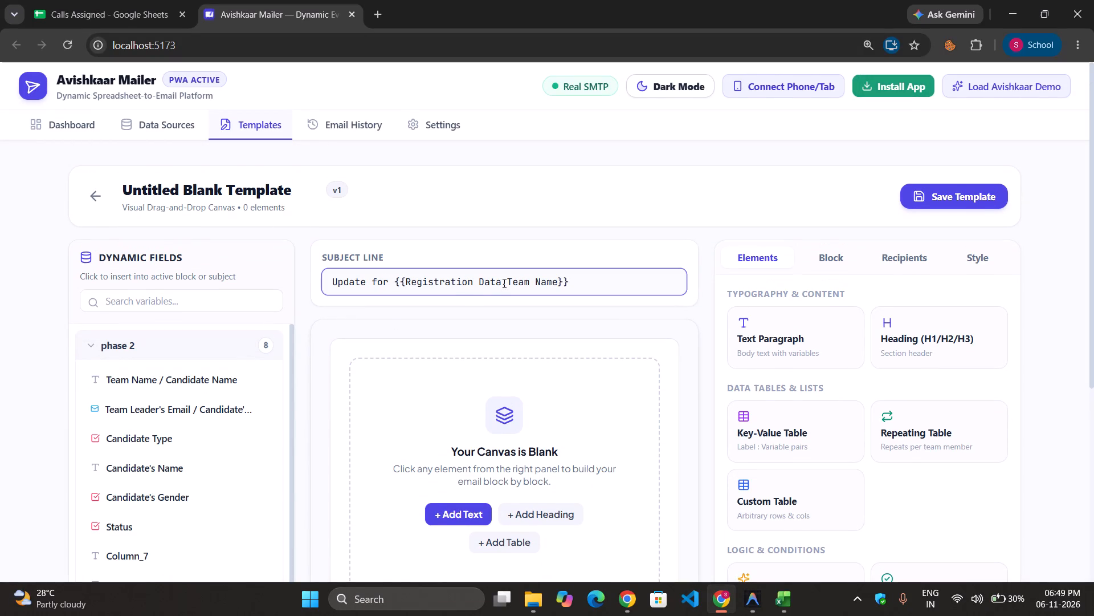
# Examine the untitled blank template's subject line, including its Registration Data team name placeholder, without changing it.
pyautogui.click(507, 283)
pyautogui.click(503, 283)
pyautogui.moveTo(561, 280); pyautogui.dragTo(401, 281)
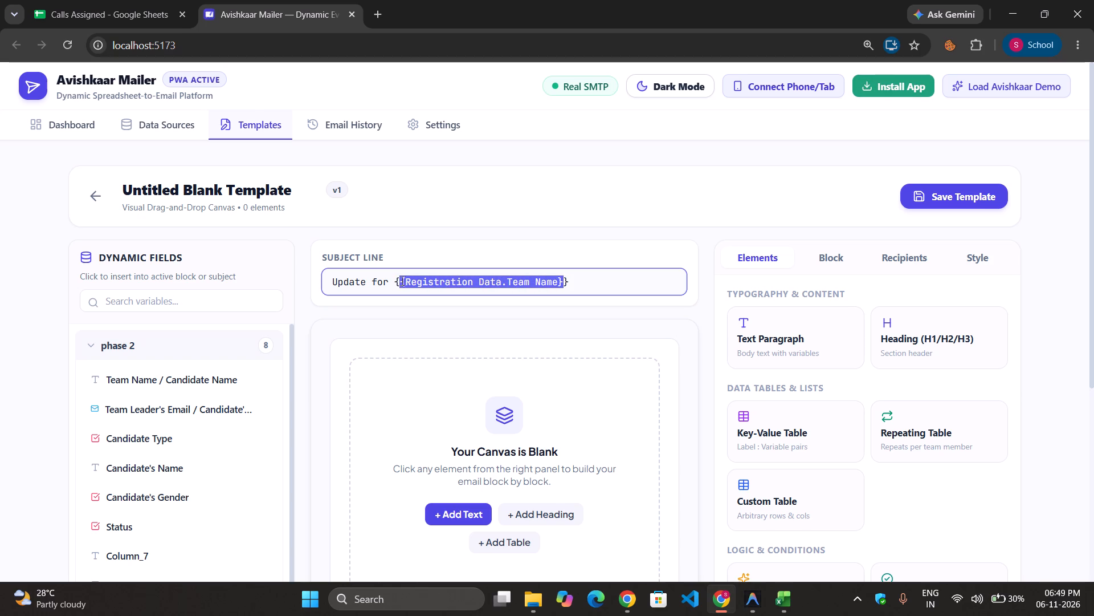
pyautogui.moveTo(401, 281); pyautogui.dragTo(405, 280)
pyautogui.click(547, 289)
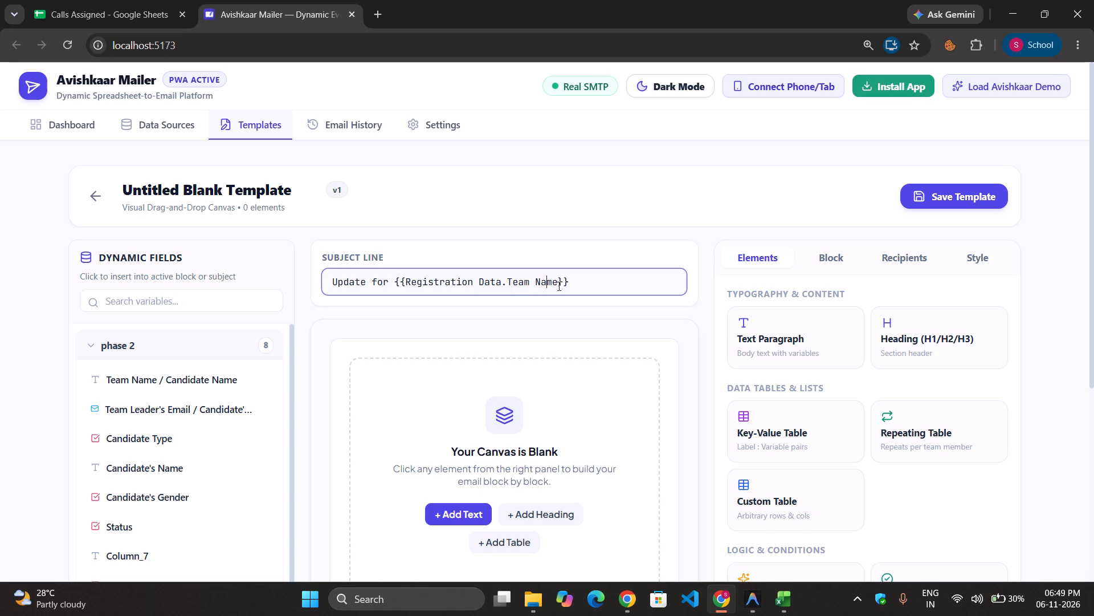
pyautogui.click(558, 285)
pyautogui.moveTo(575, 281); pyautogui.dragTo(305, 267)
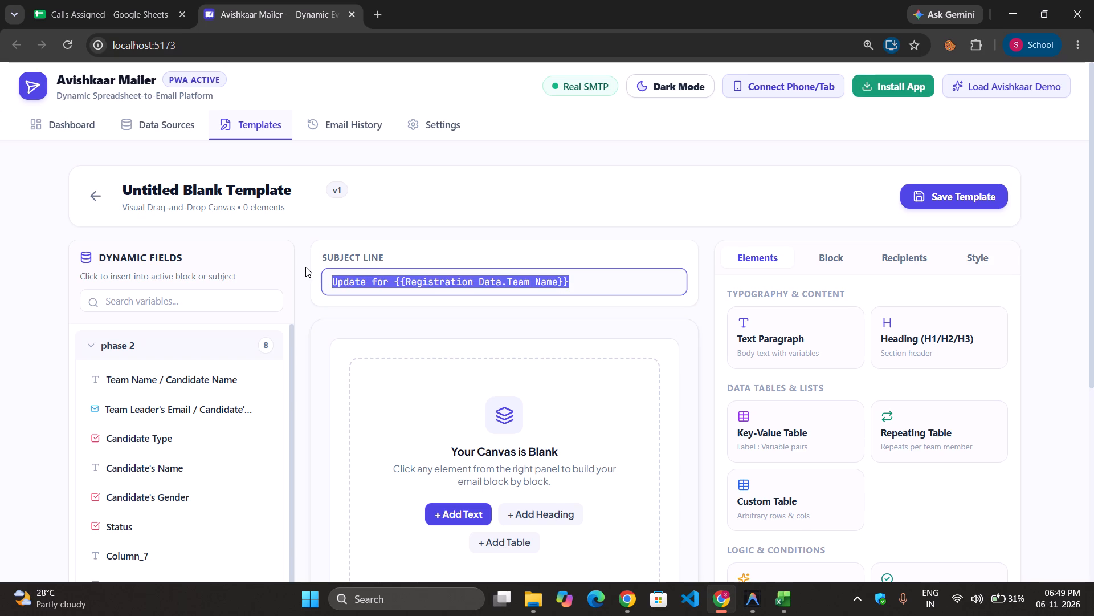
pyautogui.moveTo(305, 267); pyautogui.dragTo(333, 285)
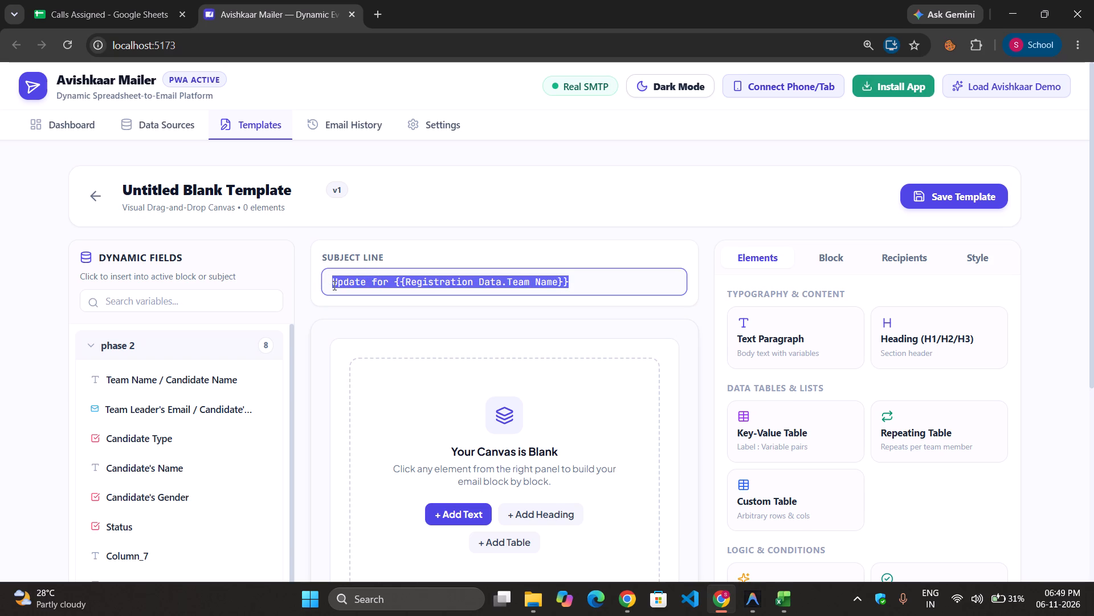
pyautogui.click(333, 285)
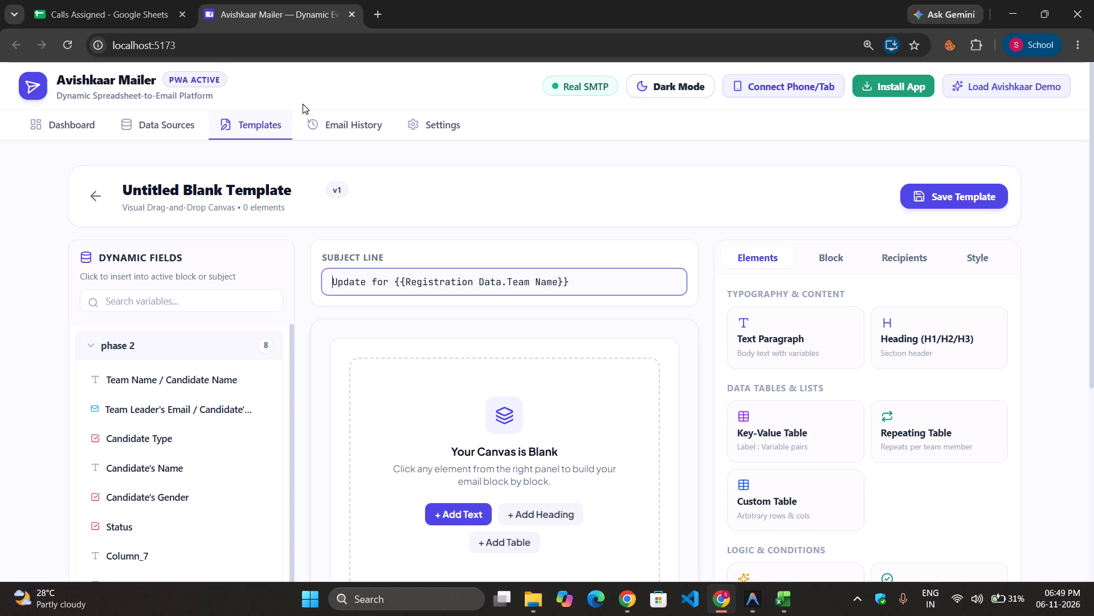
# Bring up the other open Chrome windows to switch away from the template editor.
pyautogui.click(635, 606)
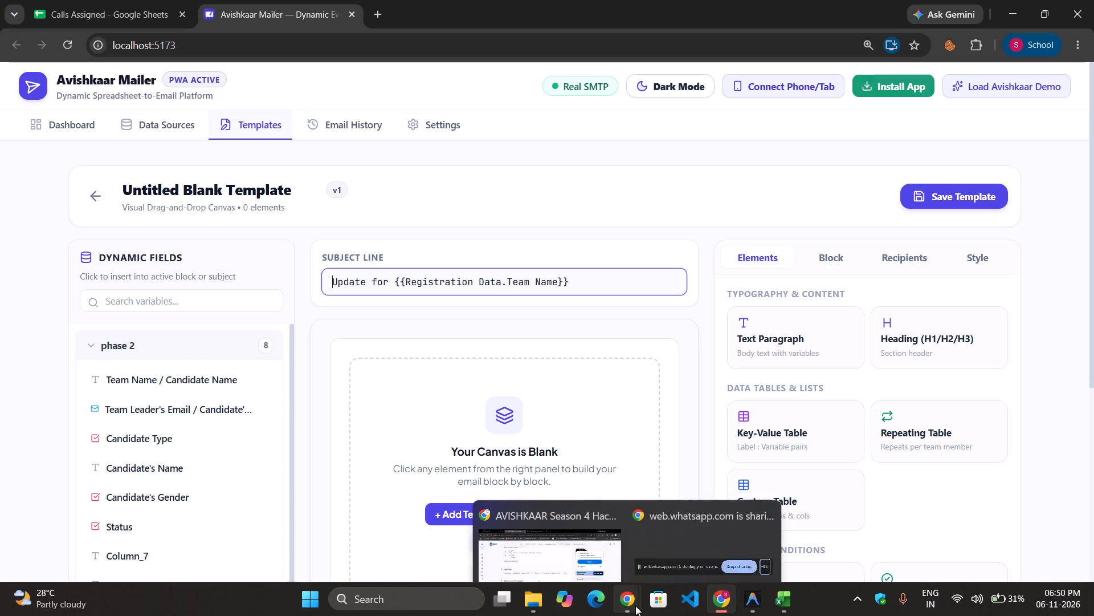
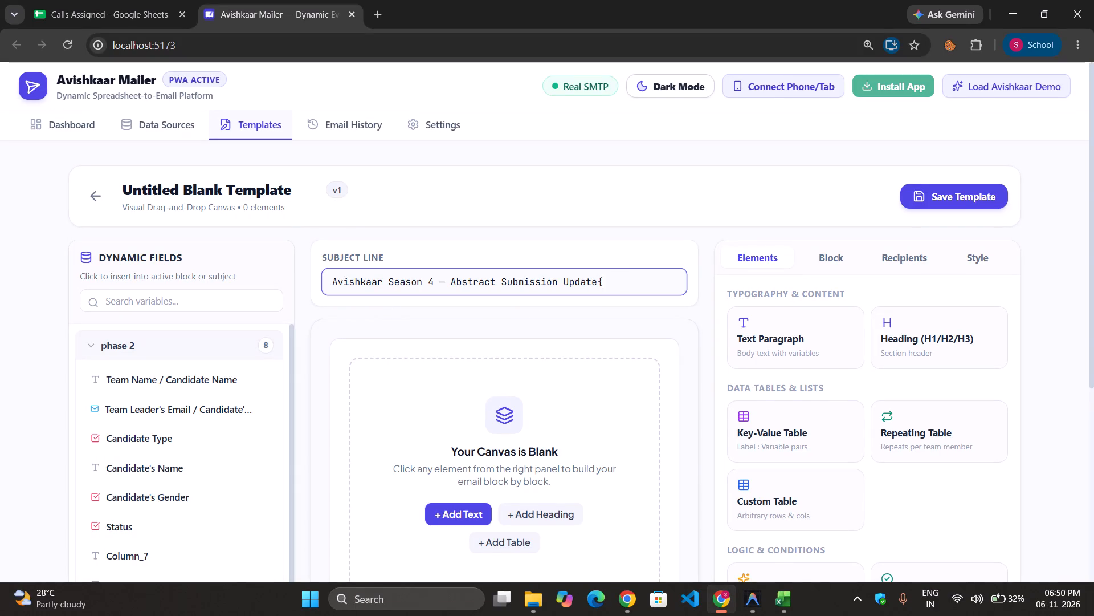
# Remove the stray opening brace so the subject line reads "Avishkaar Season 4 — Abstract Submission Update".
pyautogui.press('BackSpace')
pyautogui.press('BackSpace')
pyautogui.hotkey('ctrl', 'z')
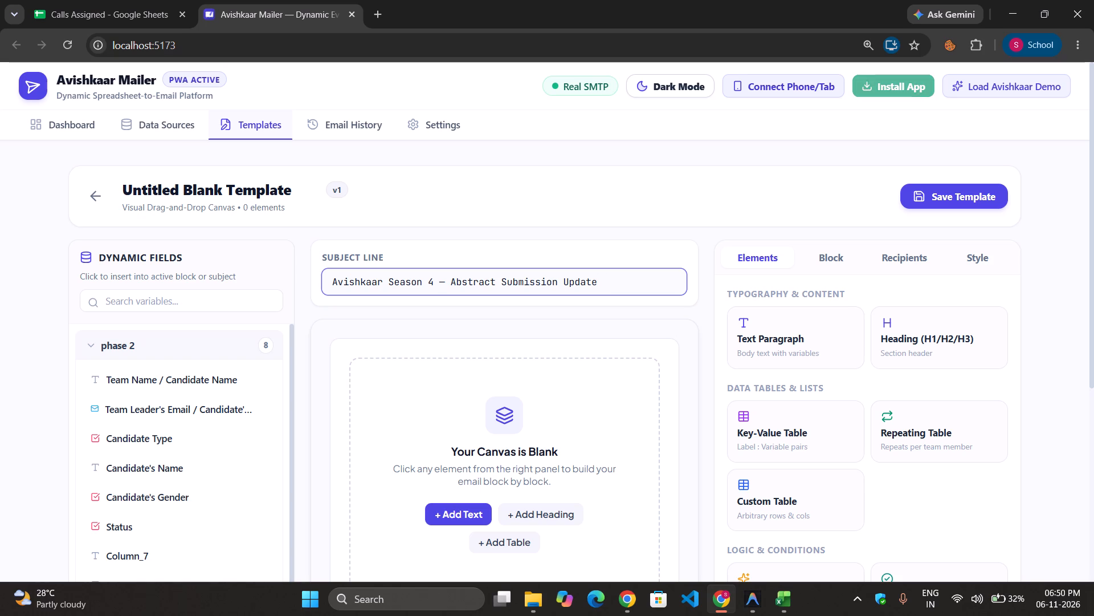
pyautogui.hotkey('ctrl', 'z')
pyautogui.hotkey('ctrl', 'z')
pyautogui.hotkey('ctrl', 'z')
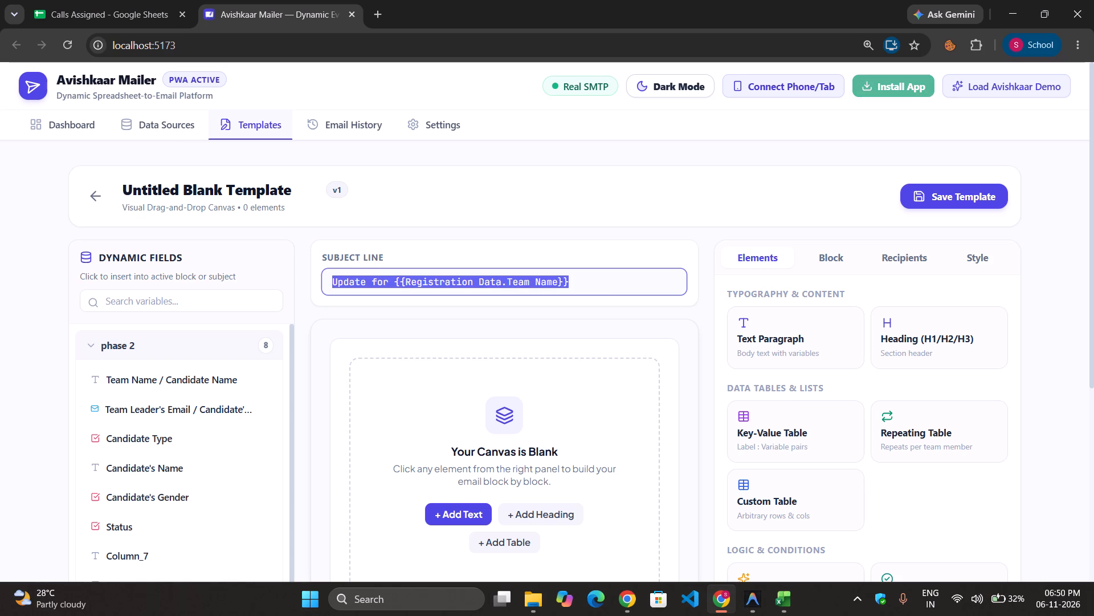
pyautogui.hotkey('ctrl', 'y')
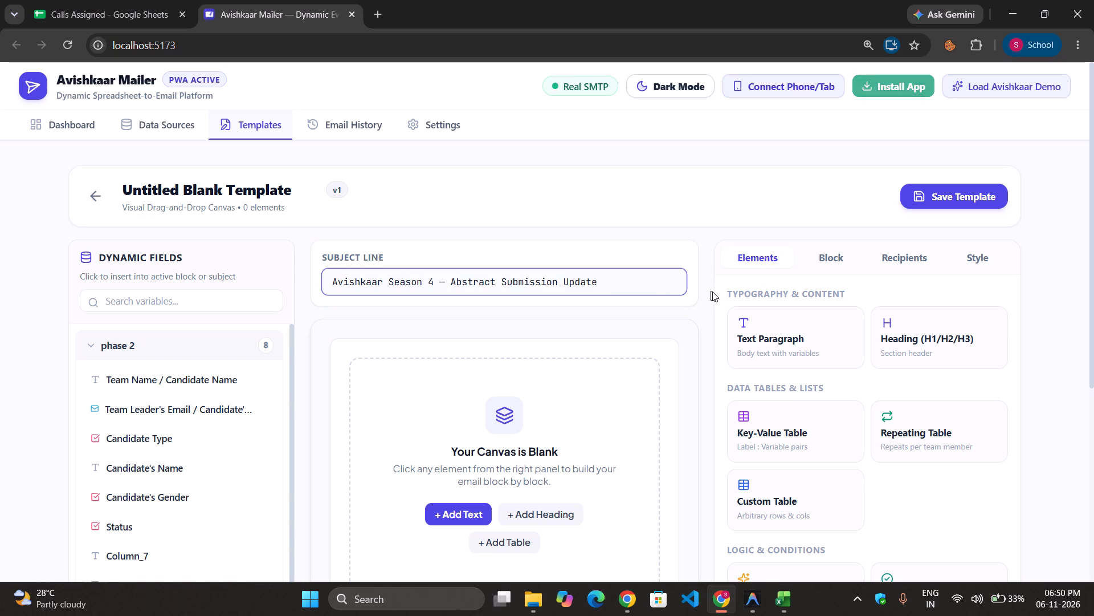
# Append the phase 2 dynamic field Team Name / Candidate Name to the end of the subject line.
pyautogui.click(150, 342)
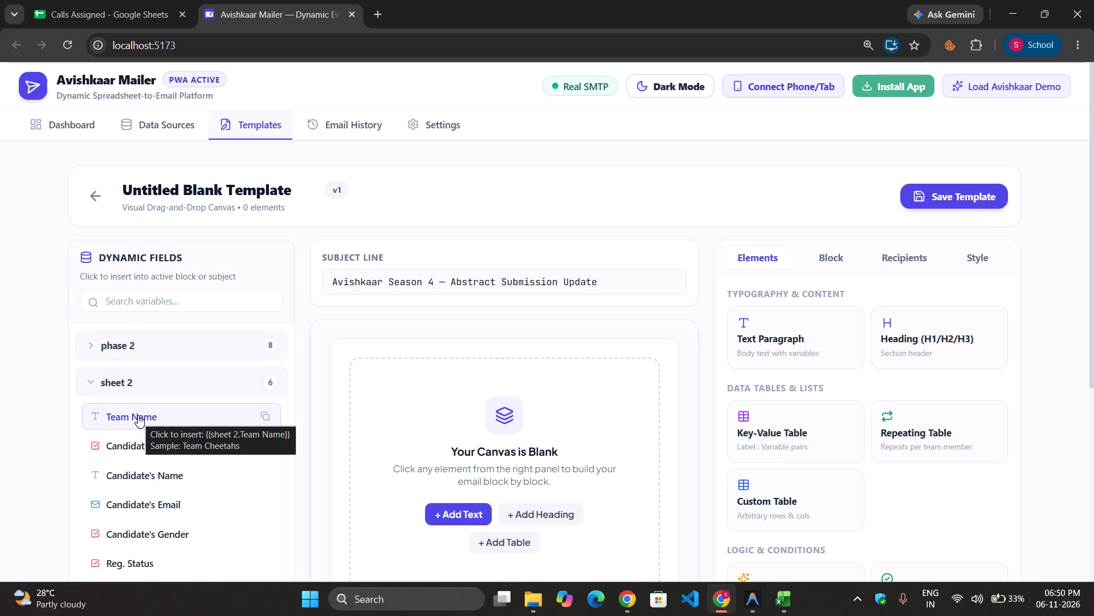
pyautogui.click(112, 346)
pyautogui.click(135, 383)
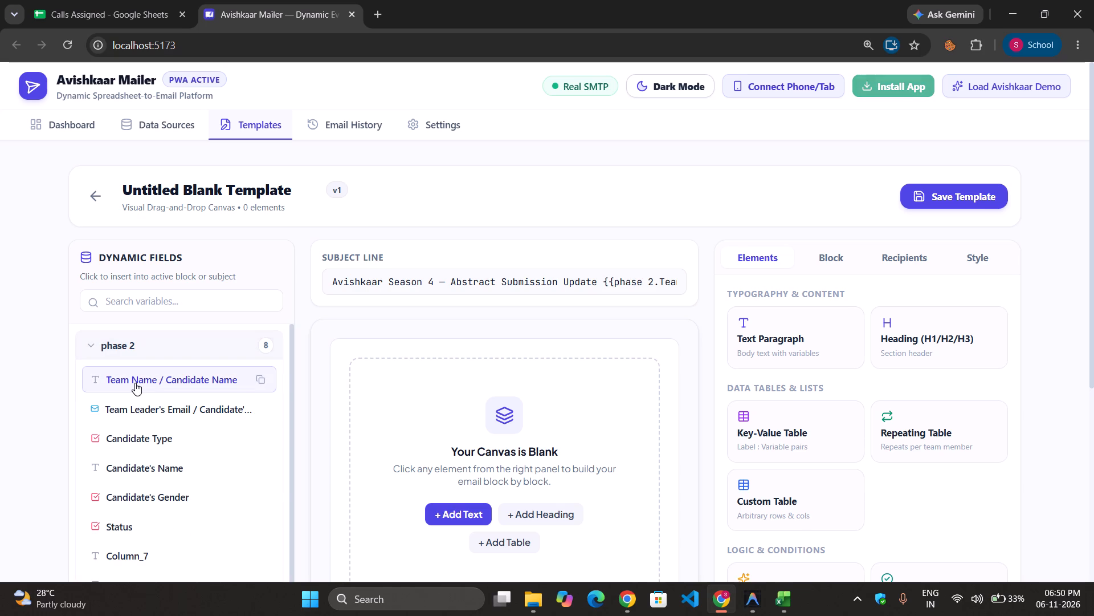
pyautogui.hscroll(-2, 623, 282)
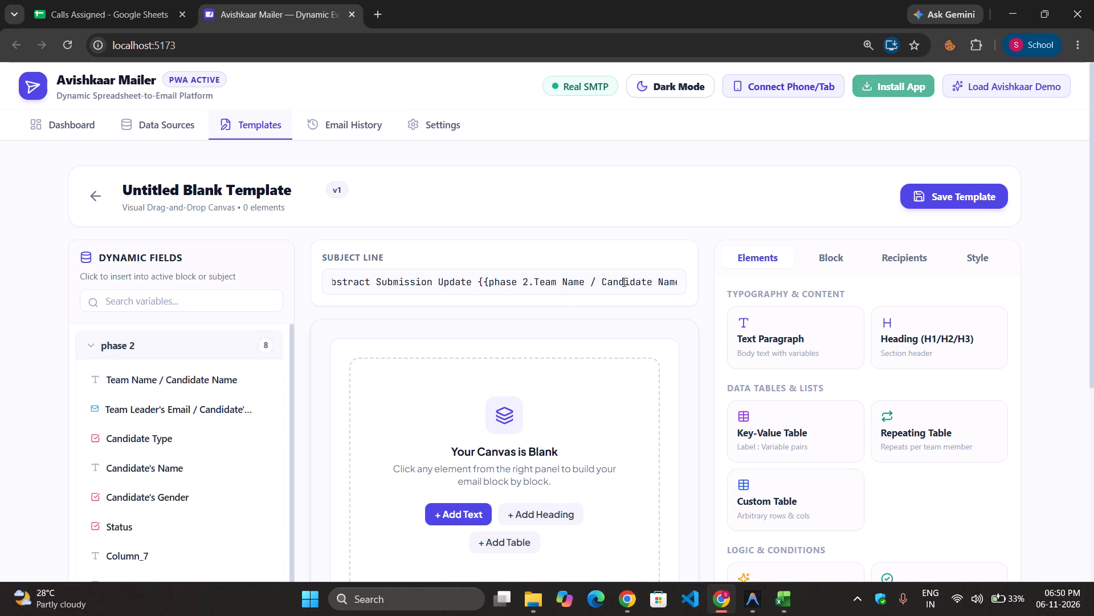
pyautogui.hscroll(-2, 623, 282)
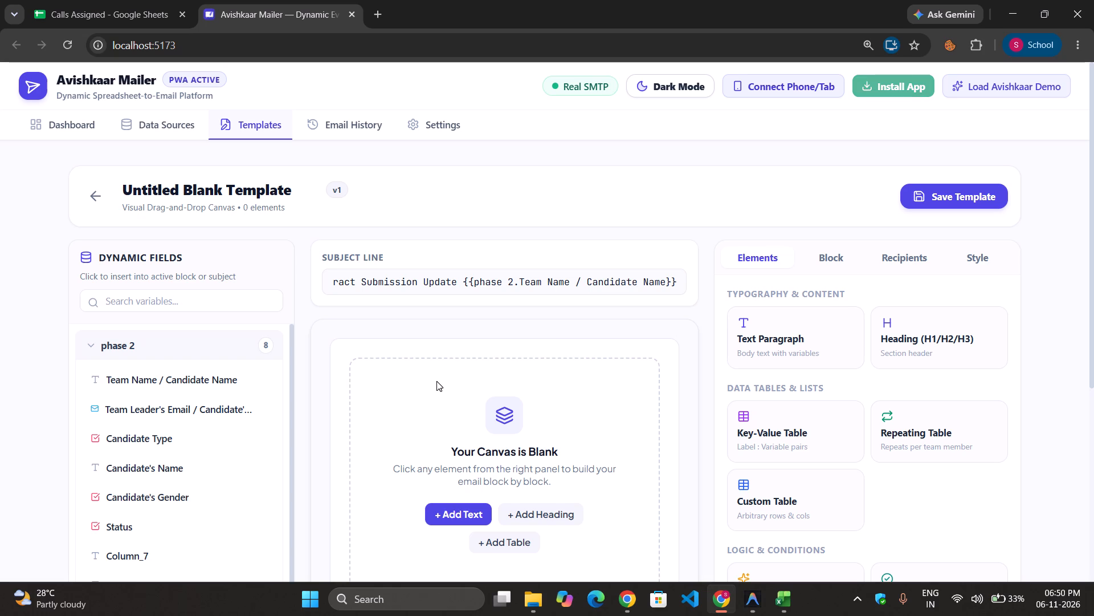
# Examine the template's block, recipient and style settings, including the font family choices, and the available content elements.
pyautogui.click(840, 256)
pyautogui.click(841, 321)
pyautogui.click(900, 257)
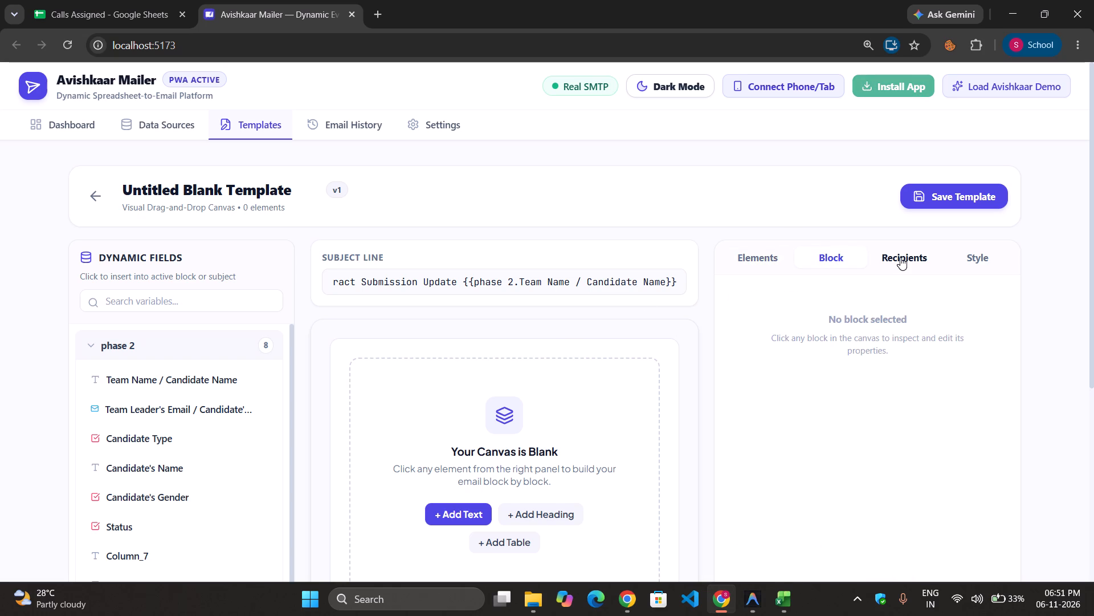
pyautogui.scroll(-1, 848, 368)
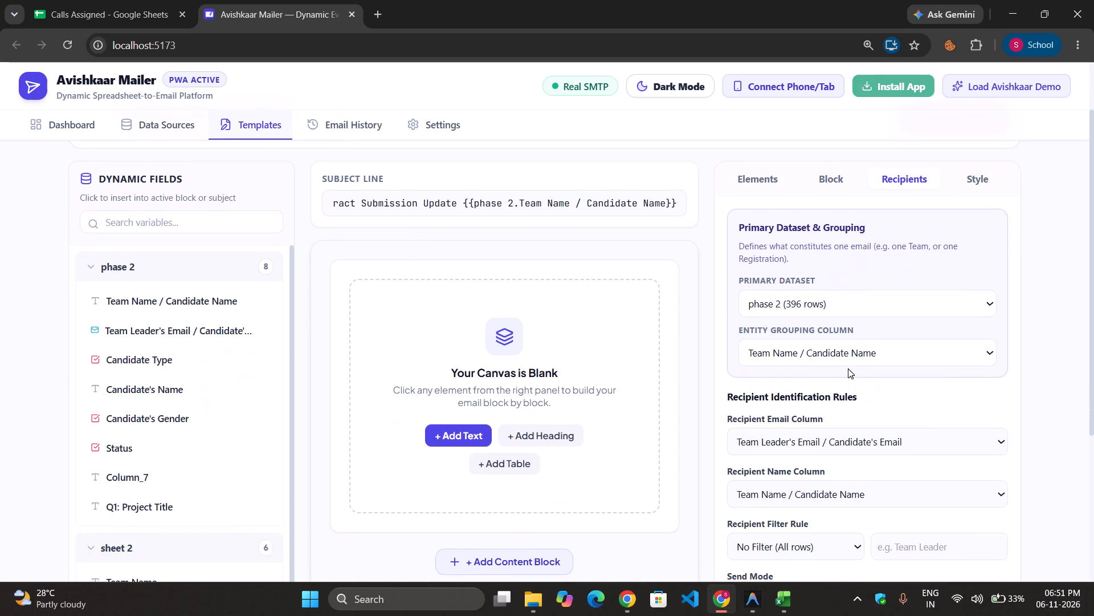
pyautogui.scroll(2, 848, 368)
pyautogui.click(969, 270)
pyautogui.click(977, 259)
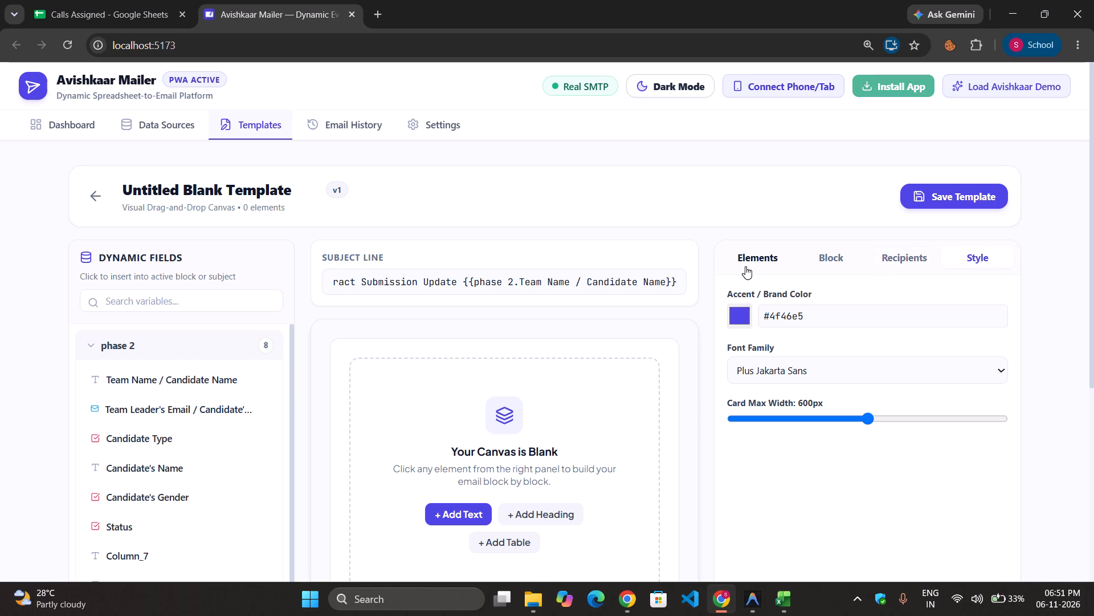
pyautogui.click(776, 368)
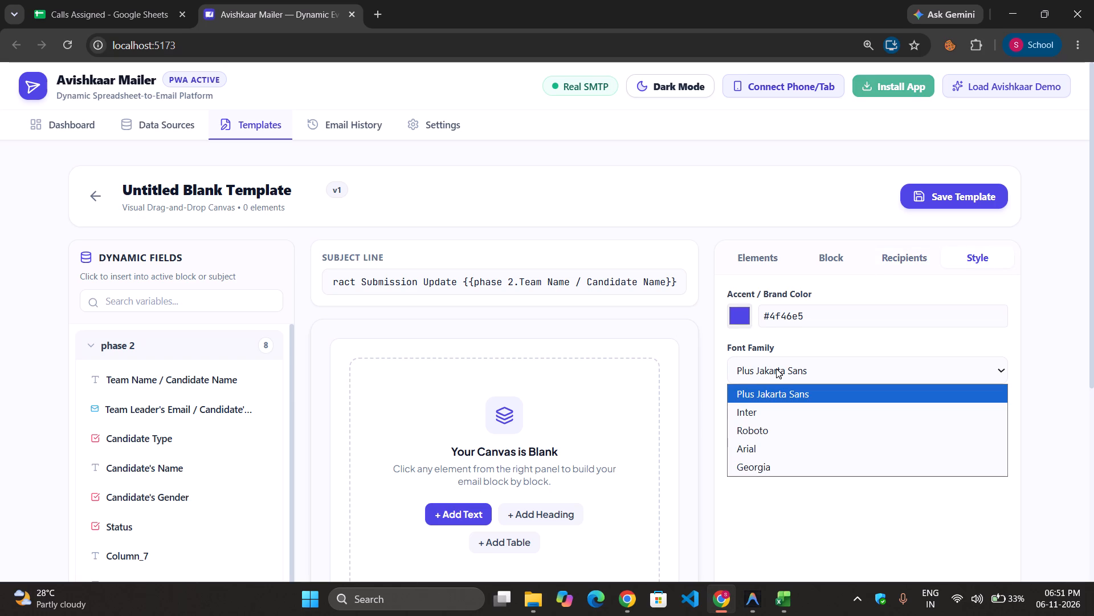
pyautogui.click(738, 260)
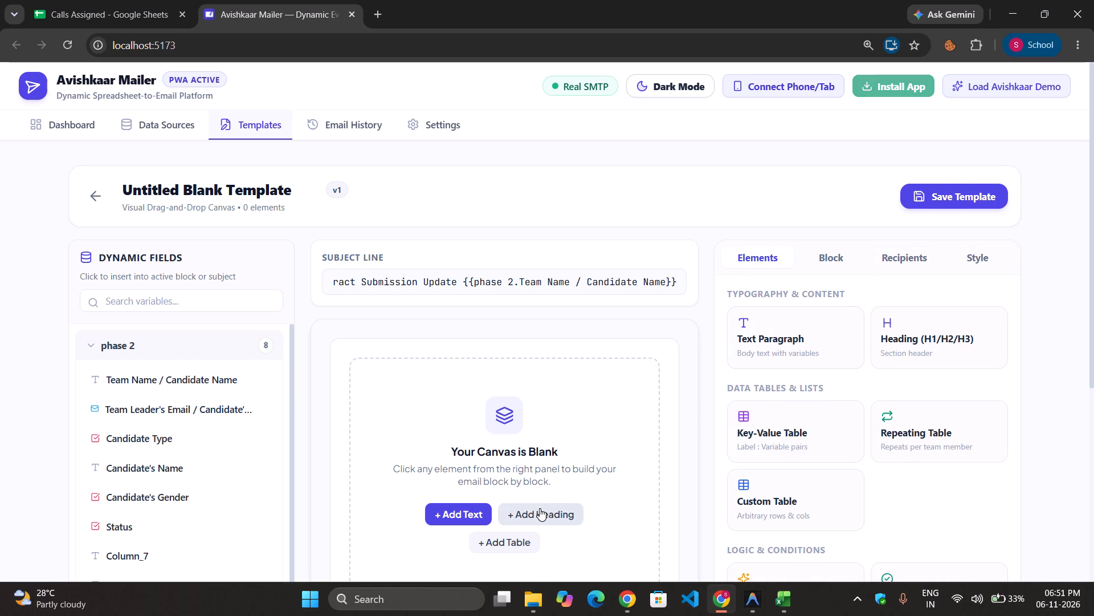
pyautogui.scroll(-1, 540, 508)
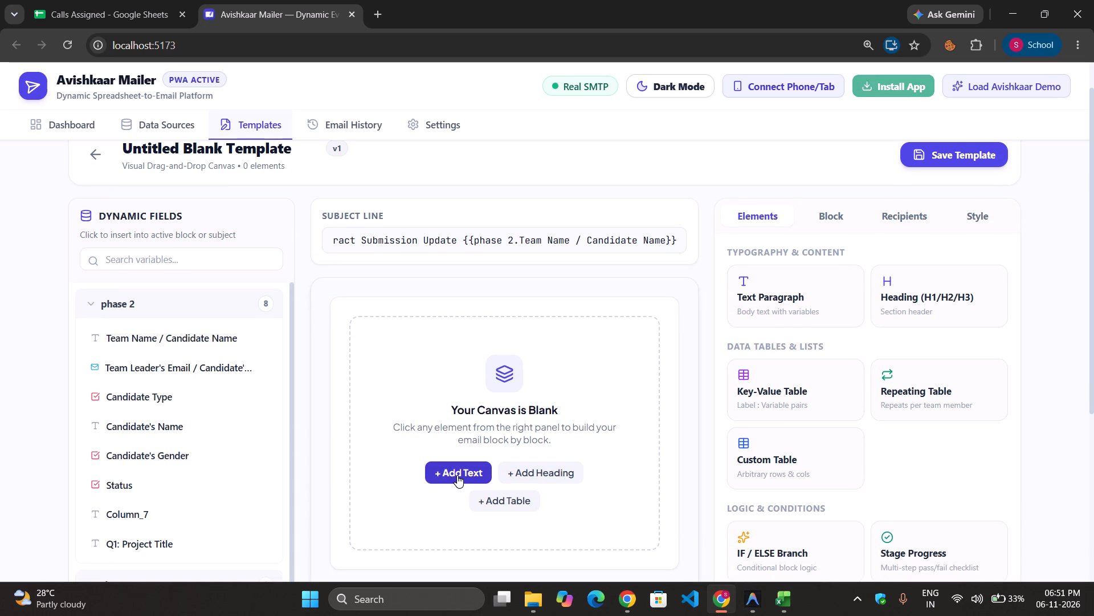
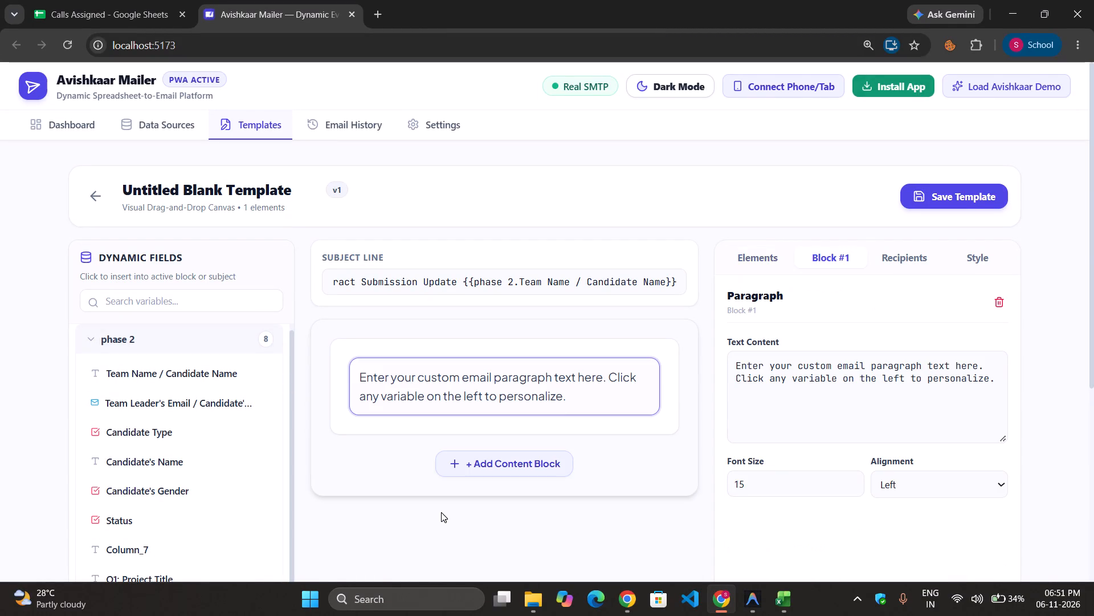
# Replace the paragraph block's placeholder text with the copied message that starts "Dear {{Candidate's Name}}," and ends "within the specified timeline.".
pyautogui.moveTo(611, 395); pyautogui.dragTo(369, 372)
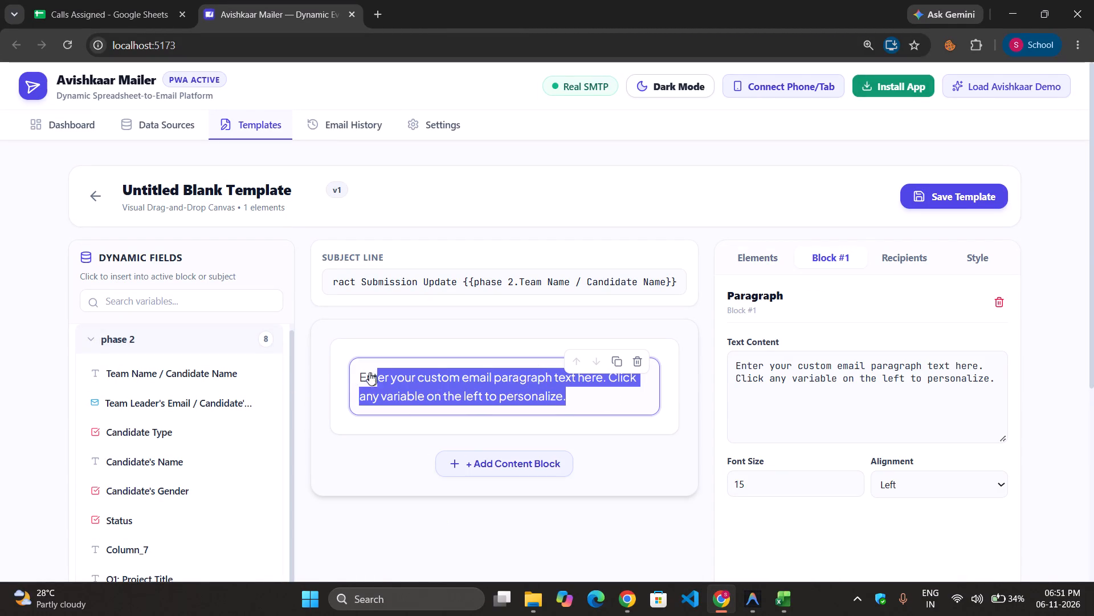
pyautogui.moveTo(369, 372); pyautogui.dragTo(341, 376)
pyautogui.hotkey('ctrl', 'v')
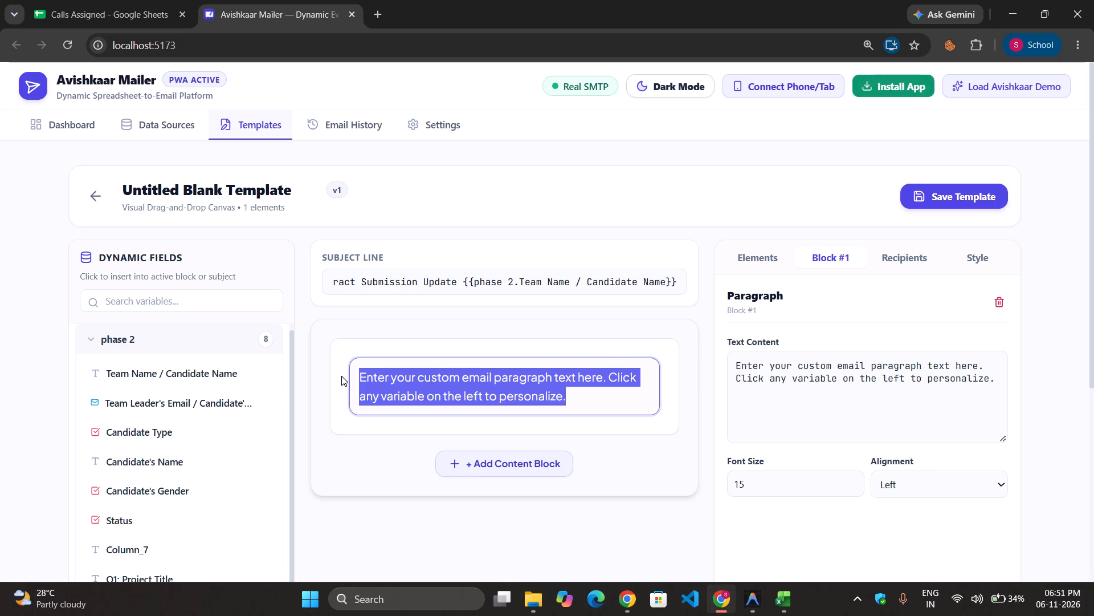
pyautogui.click(573, 403)
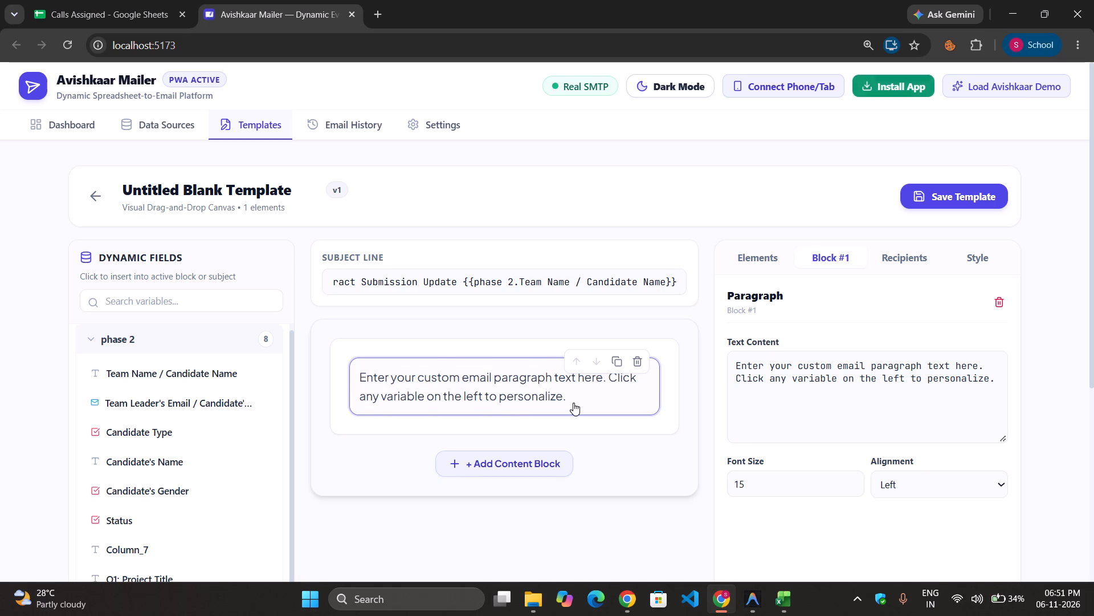
pyautogui.press('BackSpace')
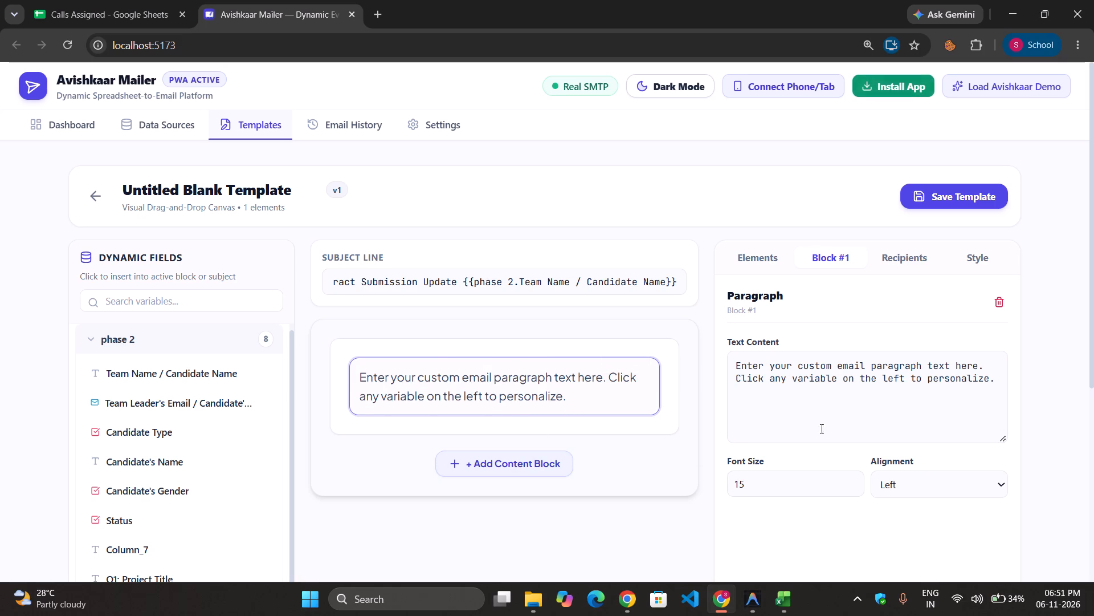
pyautogui.click(824, 419)
pyautogui.hotkey('ctrl', 'a')
pyautogui.hotkey('ctrl', 'v')
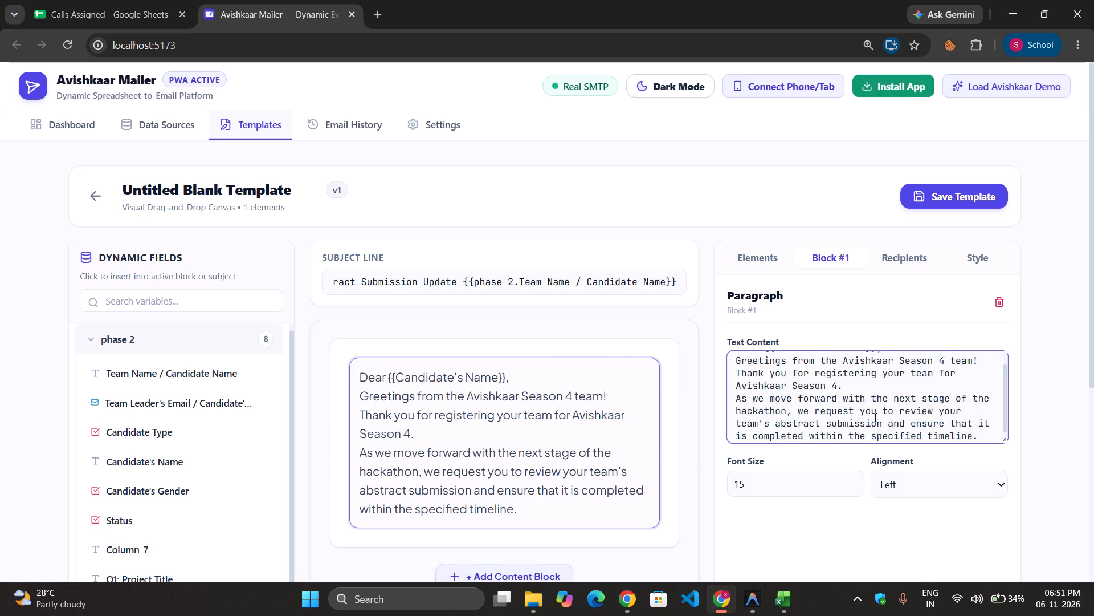
# Examine the pasted message in the paragraph block, including the candidate name placeholder in the greeting.
pyautogui.scroll(1, 510, 437)
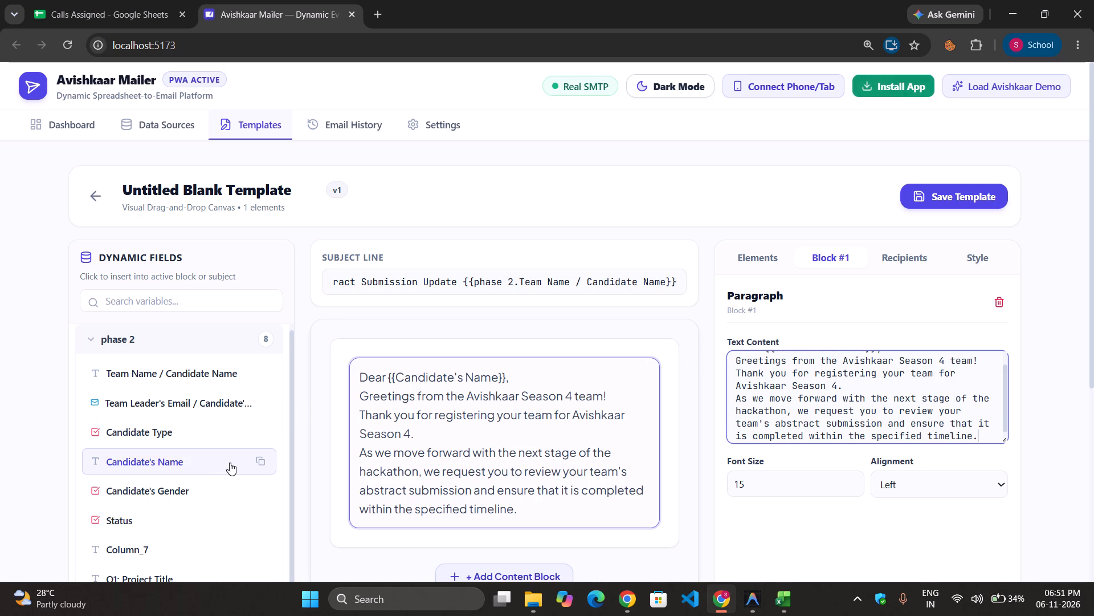
pyautogui.click(513, 369)
pyautogui.click(503, 374)
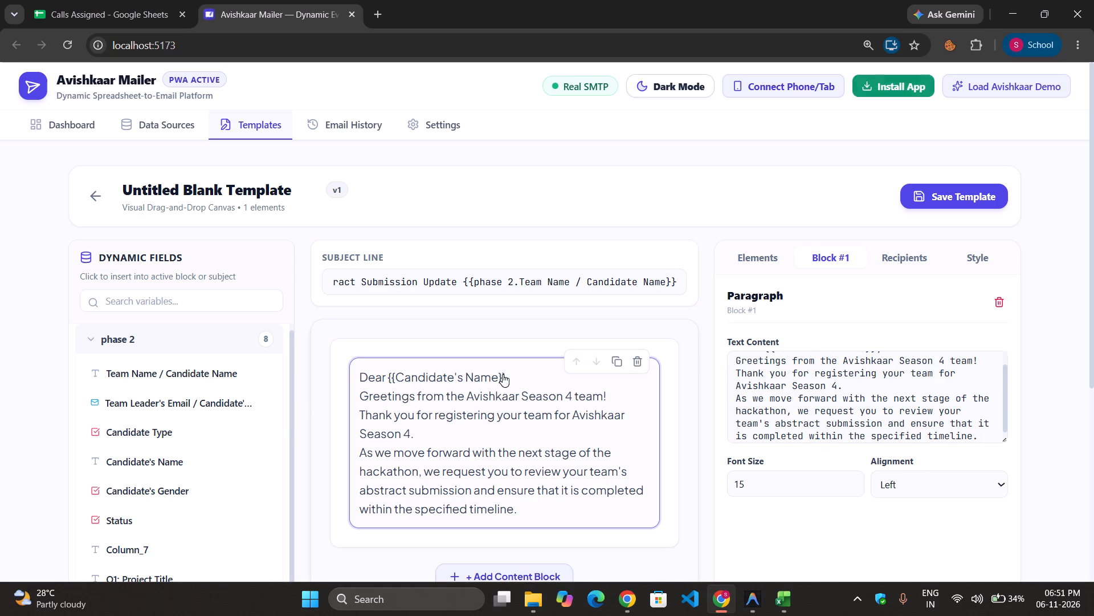
pyautogui.scroll(6, 923, 369)
pyautogui.click(875, 364)
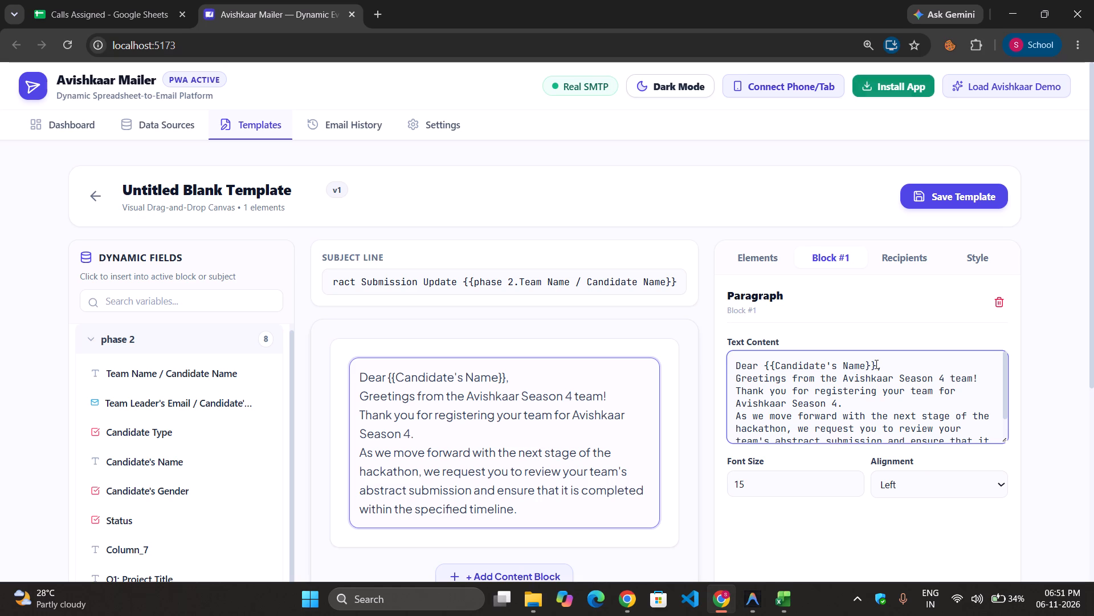
pyautogui.scroll(-1, 875, 364)
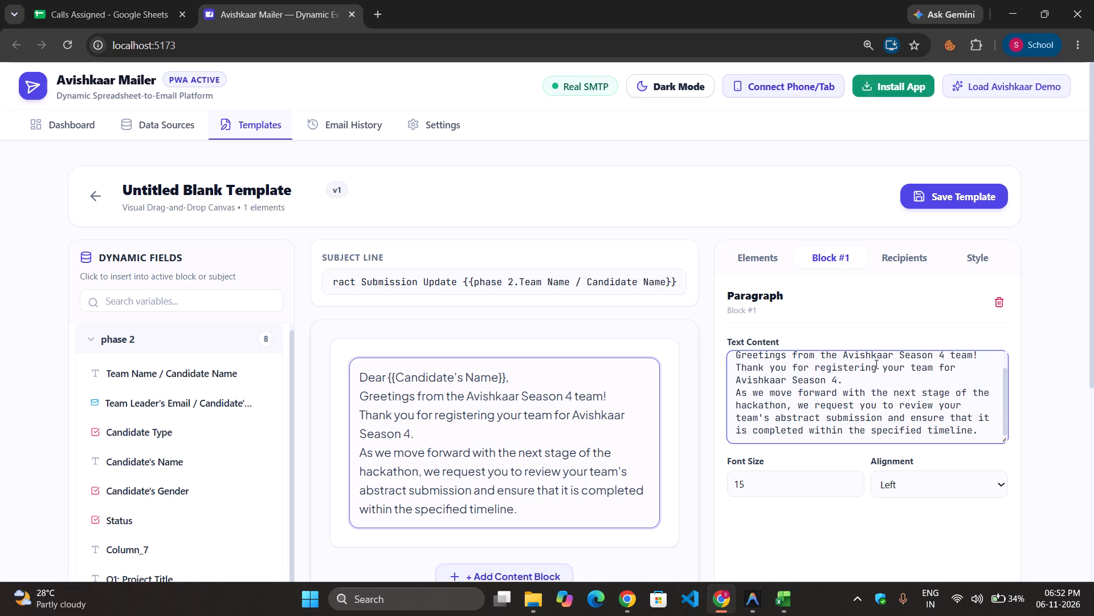
pyautogui.scroll(-1, 869, 388)
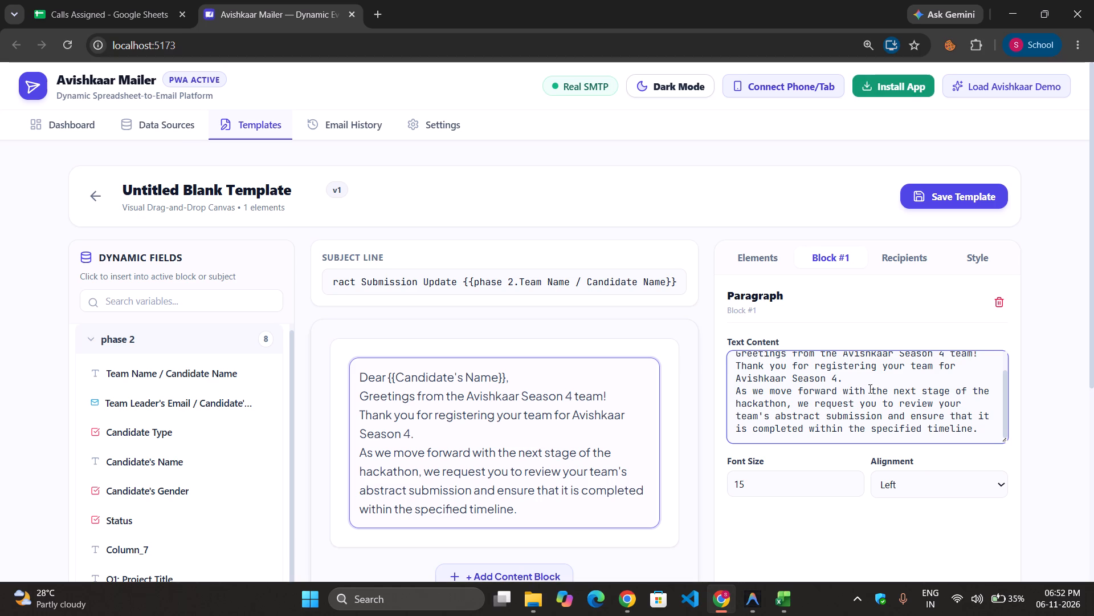
pyautogui.scroll(-1, 869, 388)
pyautogui.scroll(1, 838, 467)
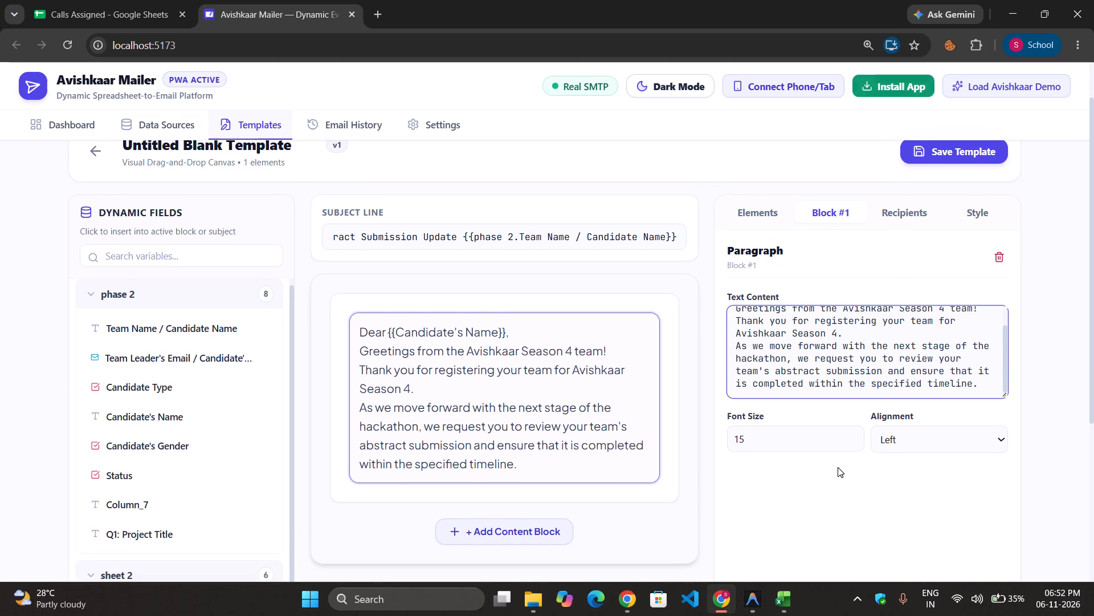
pyautogui.scroll(1, 838, 467)
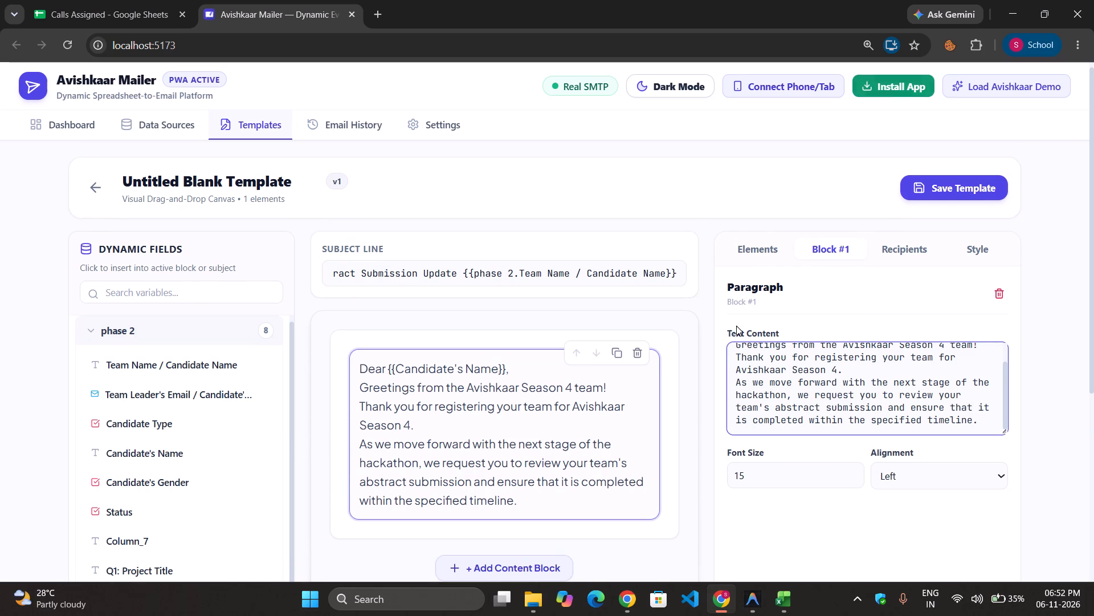
# Add a heading block below the message paragraph and set its level to H3 (Small).
pyautogui.click(748, 252)
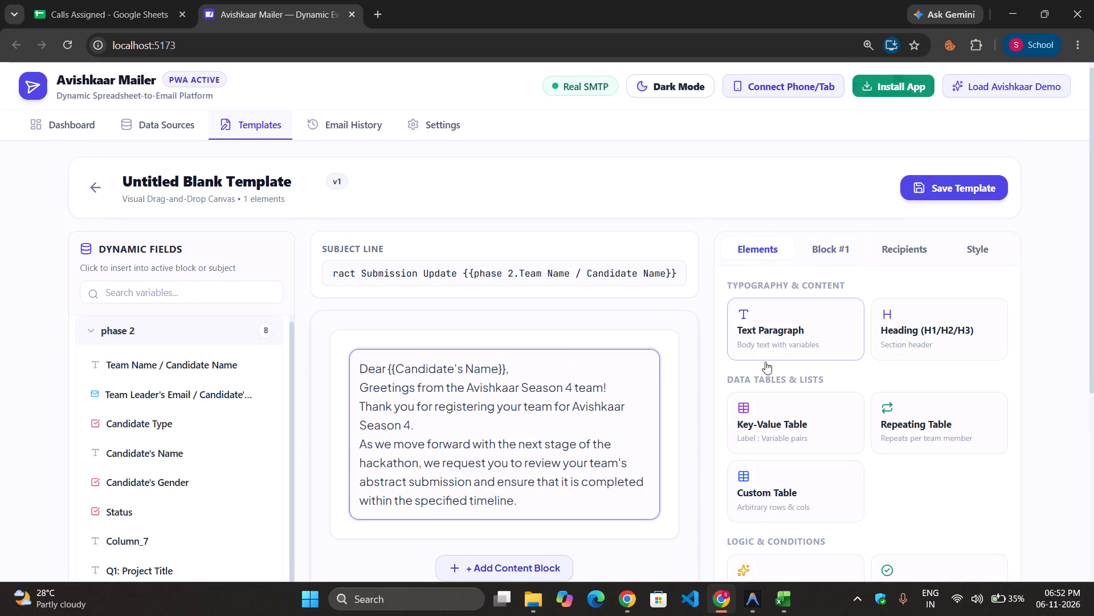
pyautogui.click(917, 330)
pyautogui.scroll(-1, 641, 371)
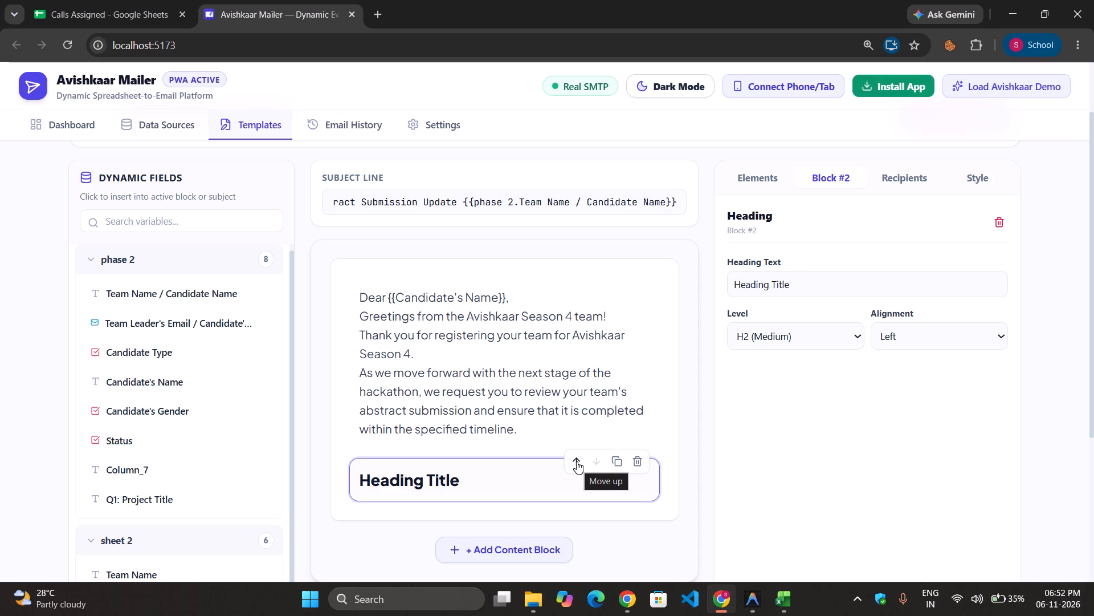
pyautogui.click(516, 468)
pyautogui.click(462, 488)
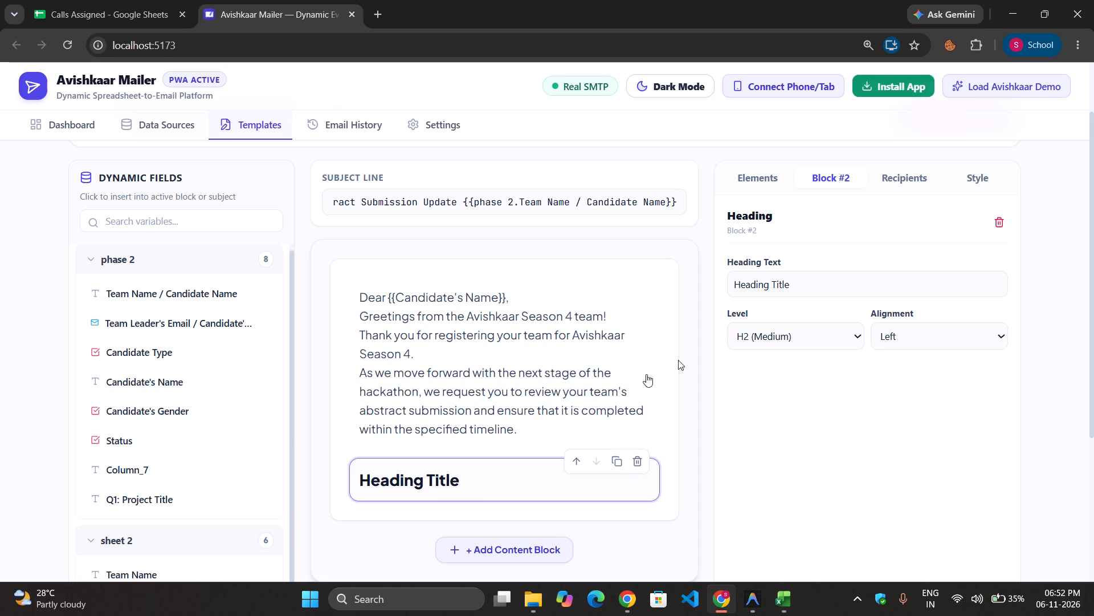
pyautogui.moveTo(795, 297); pyautogui.dragTo(735, 293)
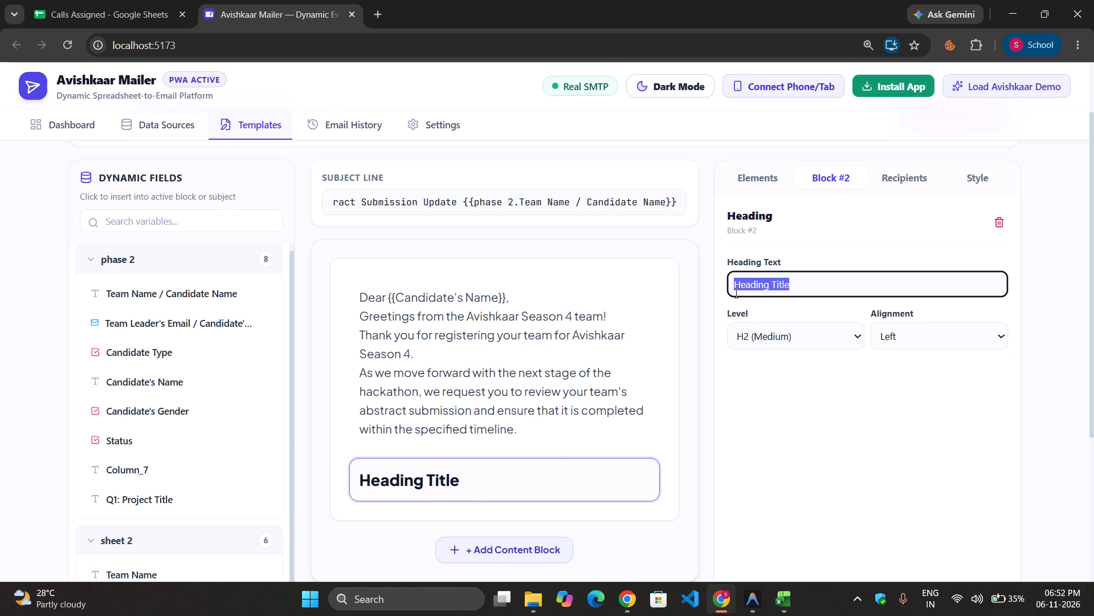
pyautogui.click(765, 334)
pyautogui.click(768, 399)
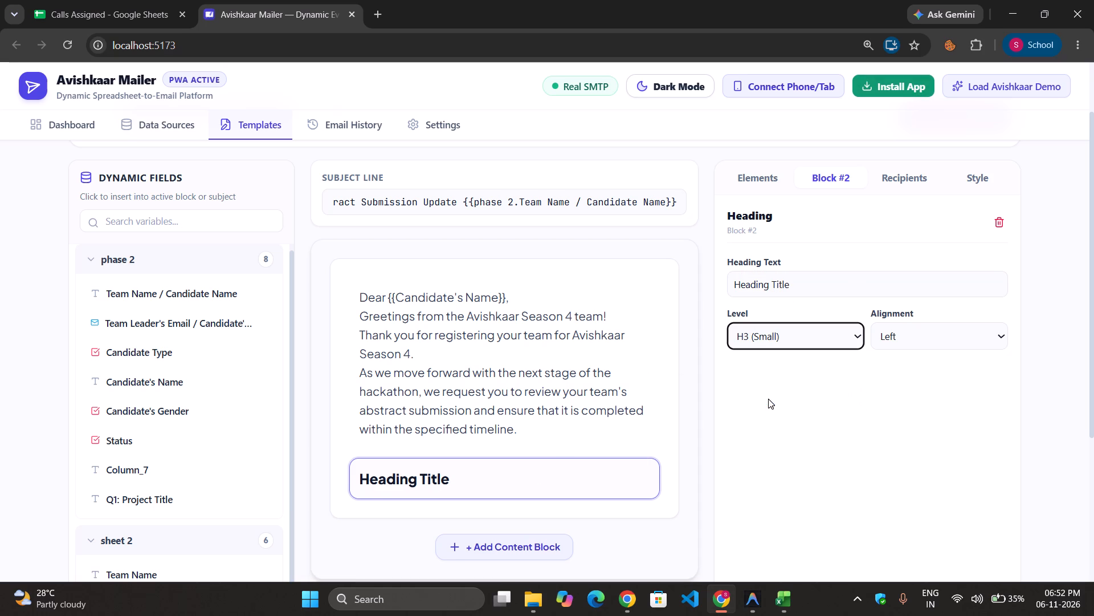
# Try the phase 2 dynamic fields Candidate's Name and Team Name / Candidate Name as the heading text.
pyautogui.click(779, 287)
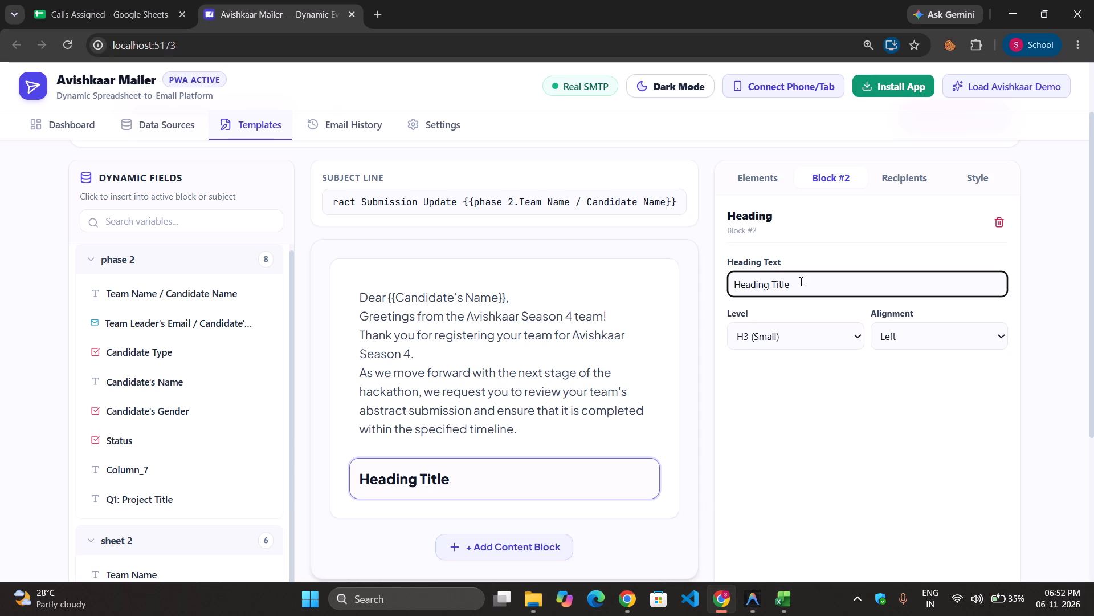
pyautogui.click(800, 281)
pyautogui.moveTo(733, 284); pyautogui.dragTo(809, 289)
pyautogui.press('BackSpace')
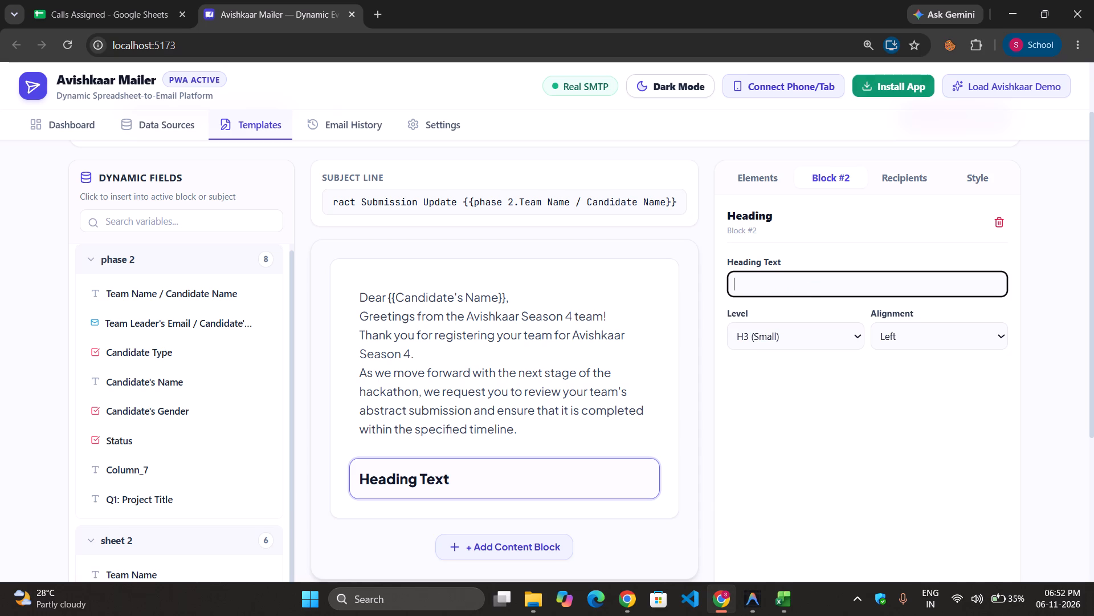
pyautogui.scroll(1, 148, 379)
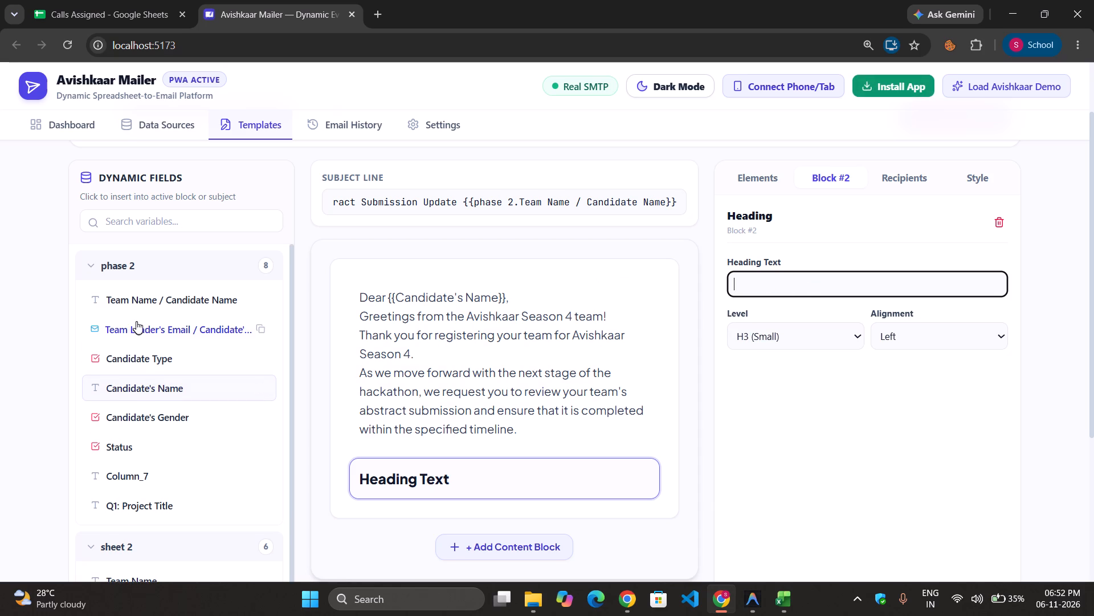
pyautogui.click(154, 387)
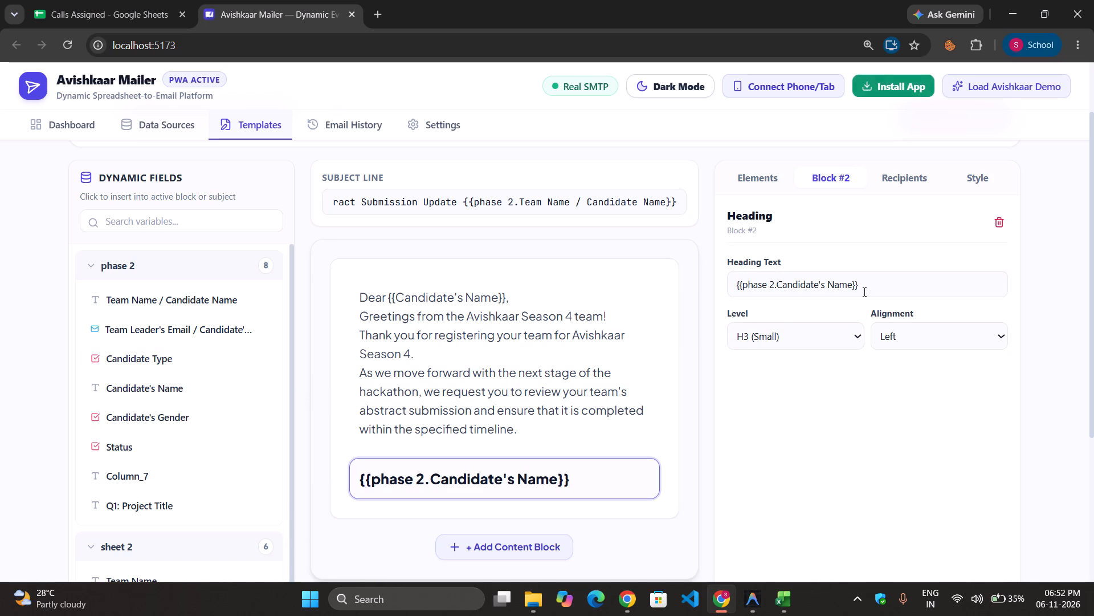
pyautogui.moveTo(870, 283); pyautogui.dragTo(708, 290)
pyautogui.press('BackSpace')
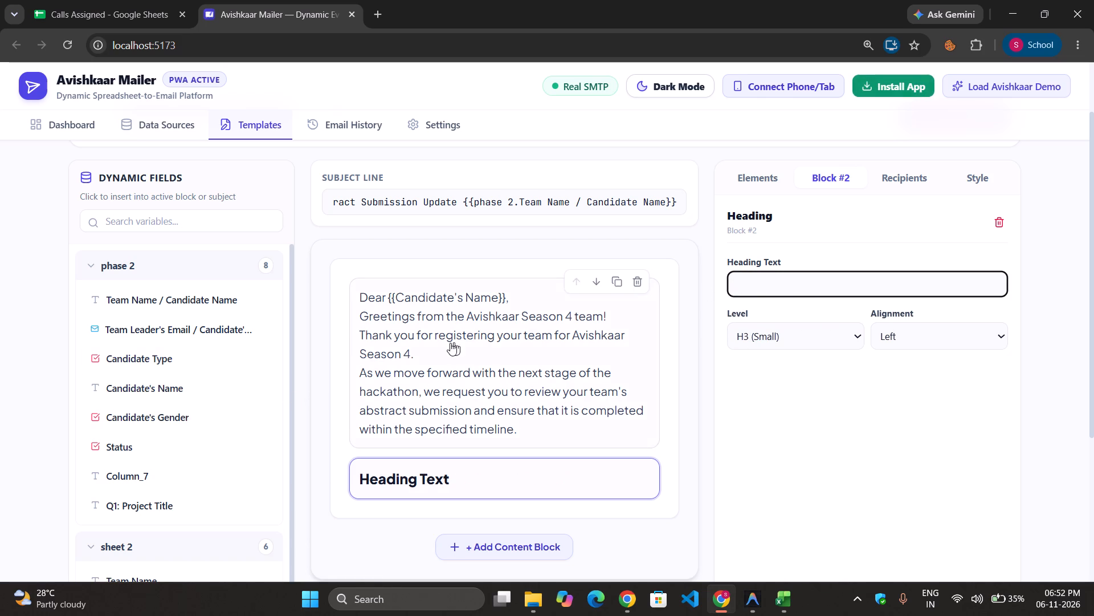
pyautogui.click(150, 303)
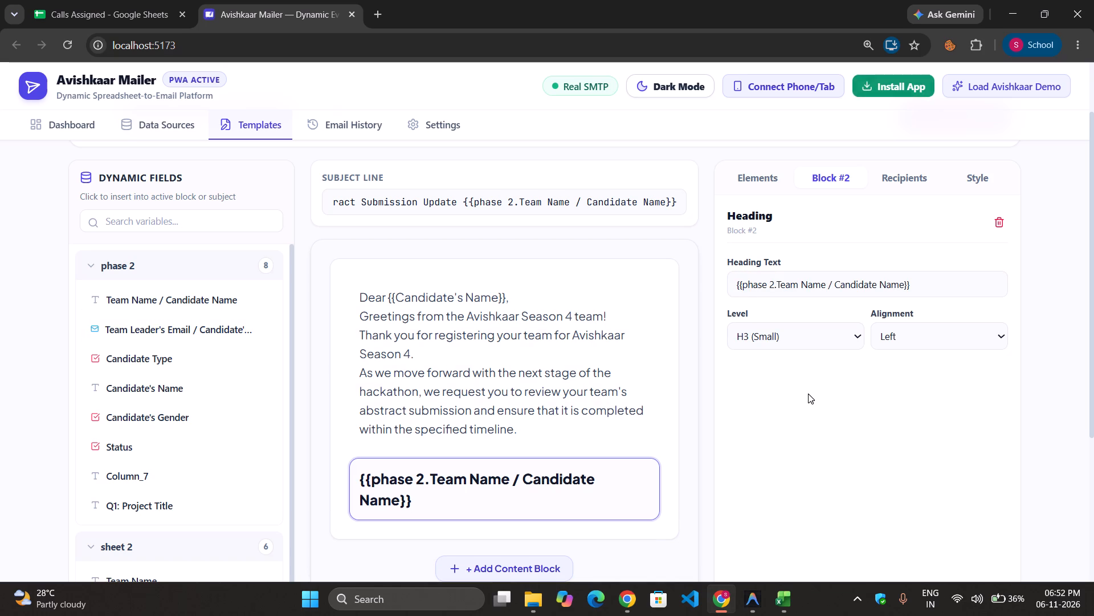
# Replace the heading block's text with "Your team details".
pyautogui.moveTo(909, 278); pyautogui.dragTo(627, 312)
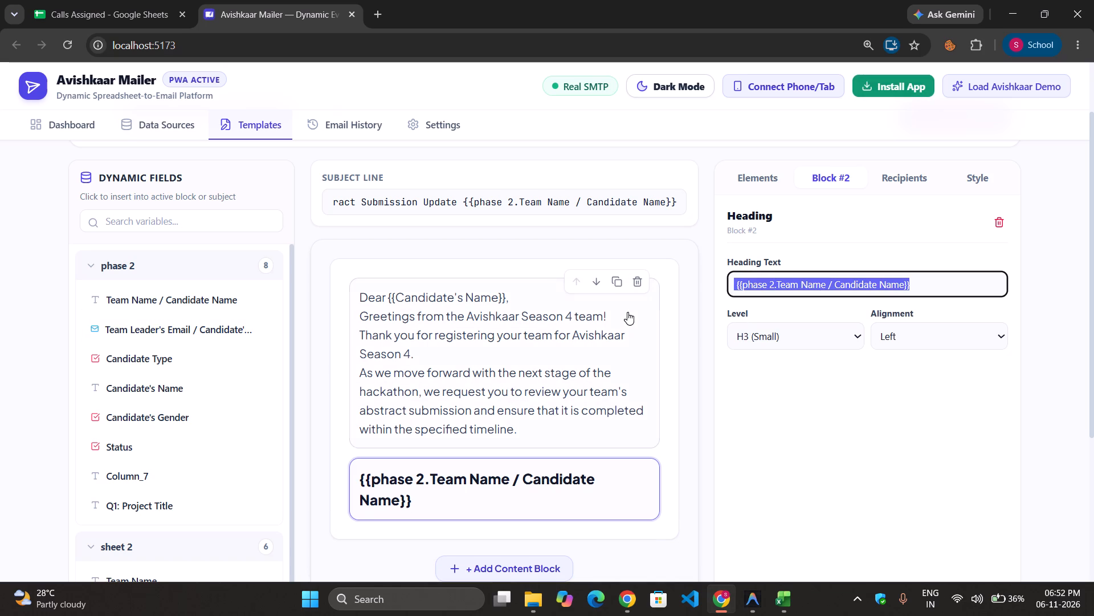
pyautogui.press('BackSpace')
pyautogui.press('y')
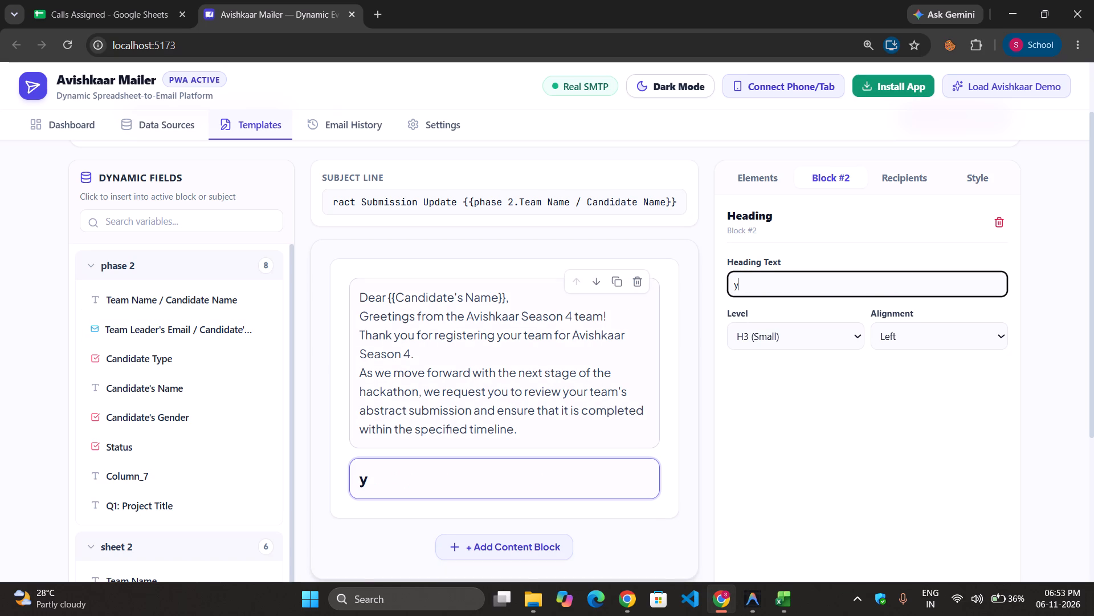
pyautogui.press('u')
pyautogui.press('BackSpace')
pyautogui.press('BackSpace')
pyautogui.press('BackSpace')
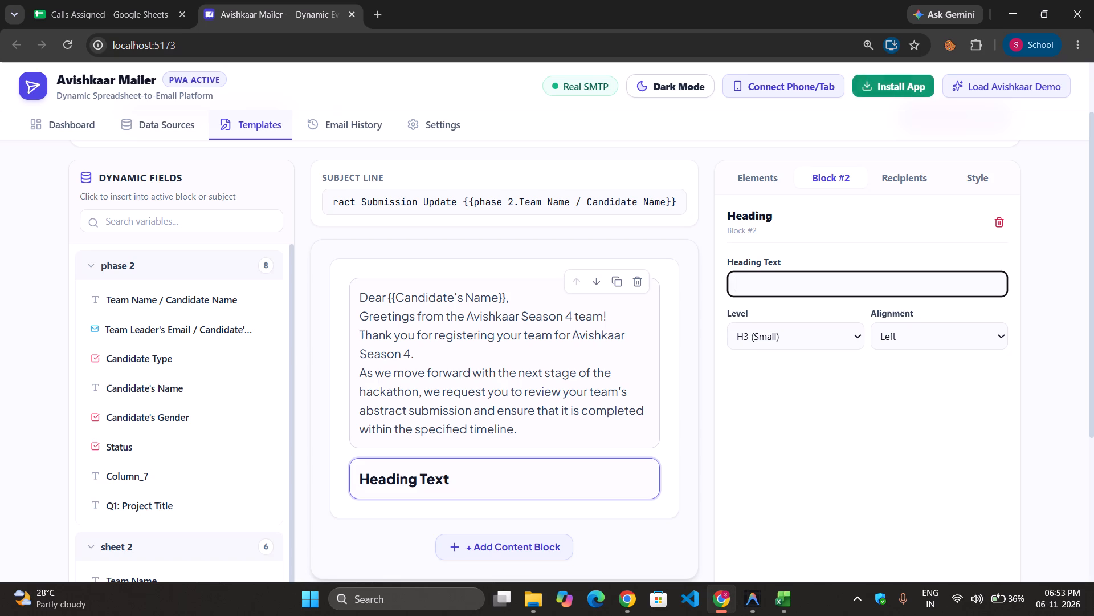
pyautogui.write('YOu')
pyautogui.press('BackSpace')
pyautogui.press('BackSpace')
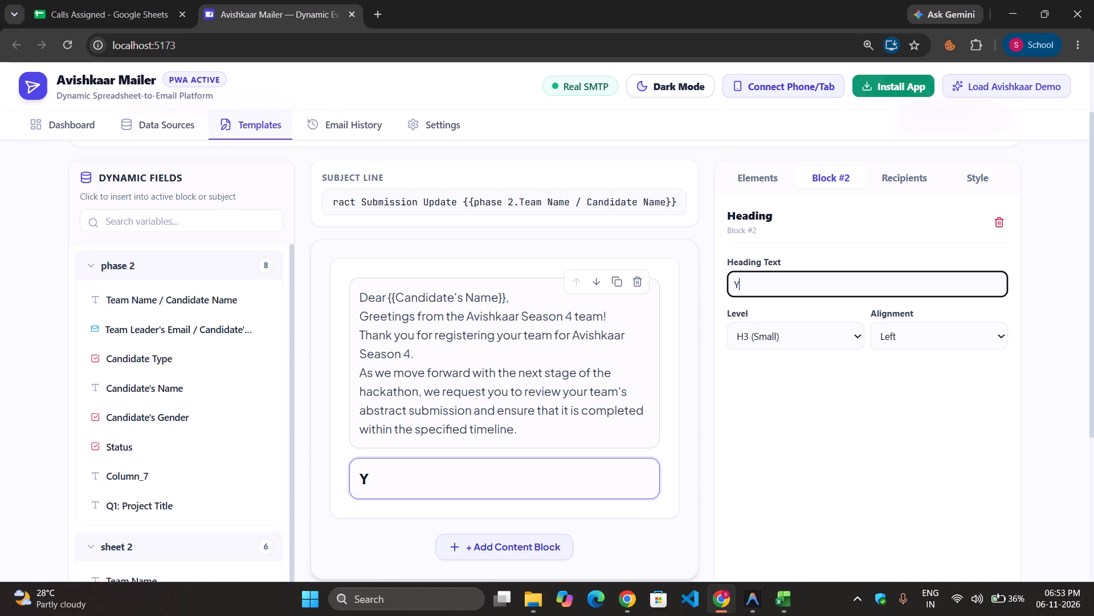
pyautogui.write('ur')
pyautogui.press('space')
pyautogui.press('BackSpace')
pyautogui.press('BackSpace')
pyautogui.press('BackSpace')
pyautogui.write('our team')
pyautogui.press('space')
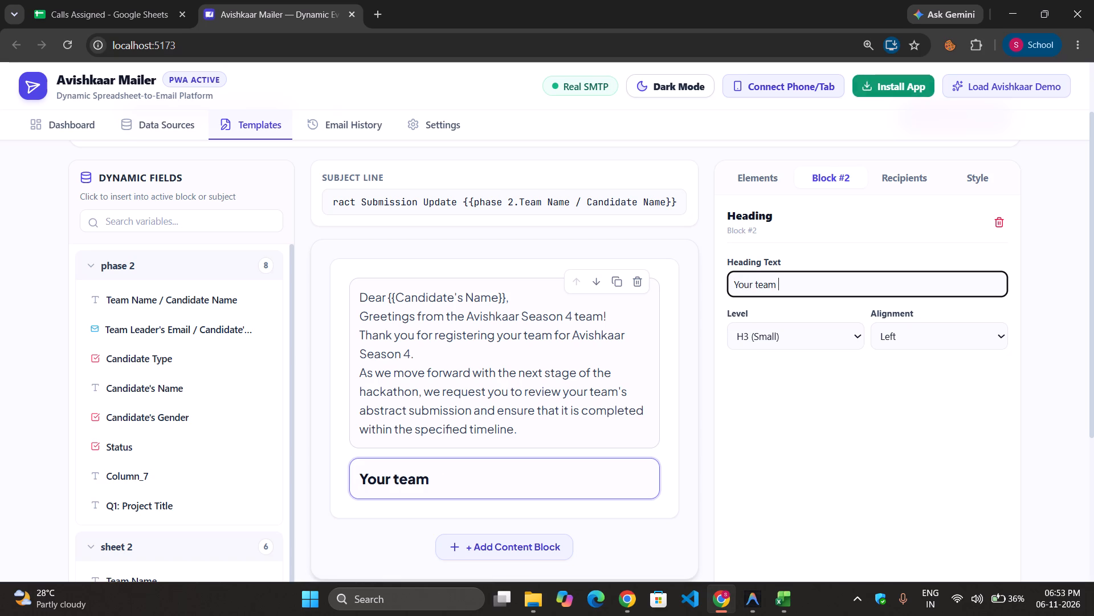
pyautogui.write('details')
pyautogui.press('space')
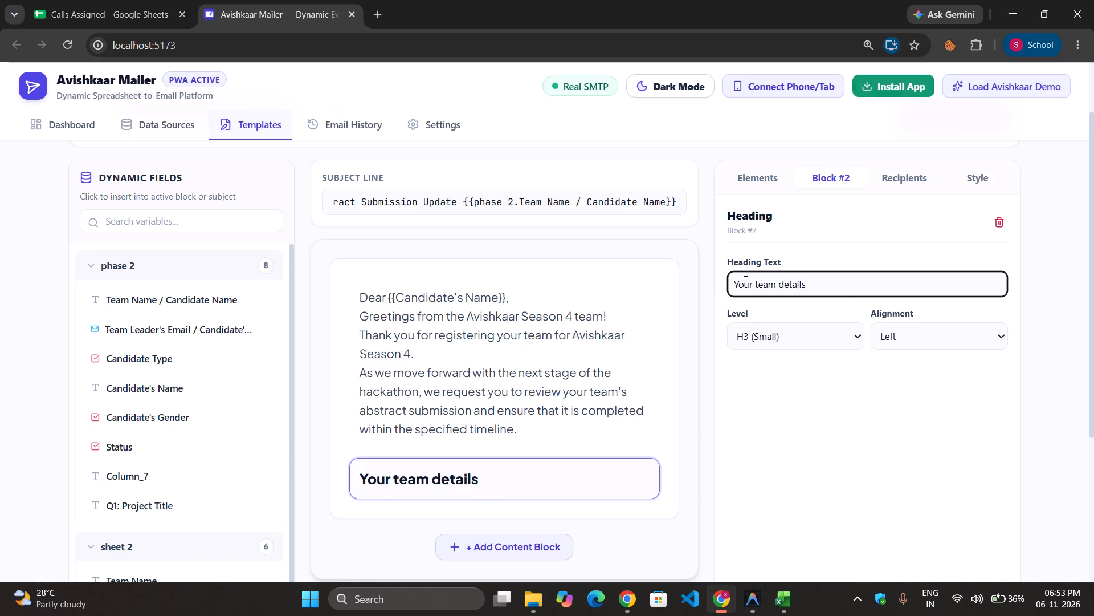
# Capitalise the second and third words of the heading so it reads "Your Team Details".
pyautogui.click(759, 282)
pyautogui.press('BackSpace')
pyautogui.hotkey('shift', 't')
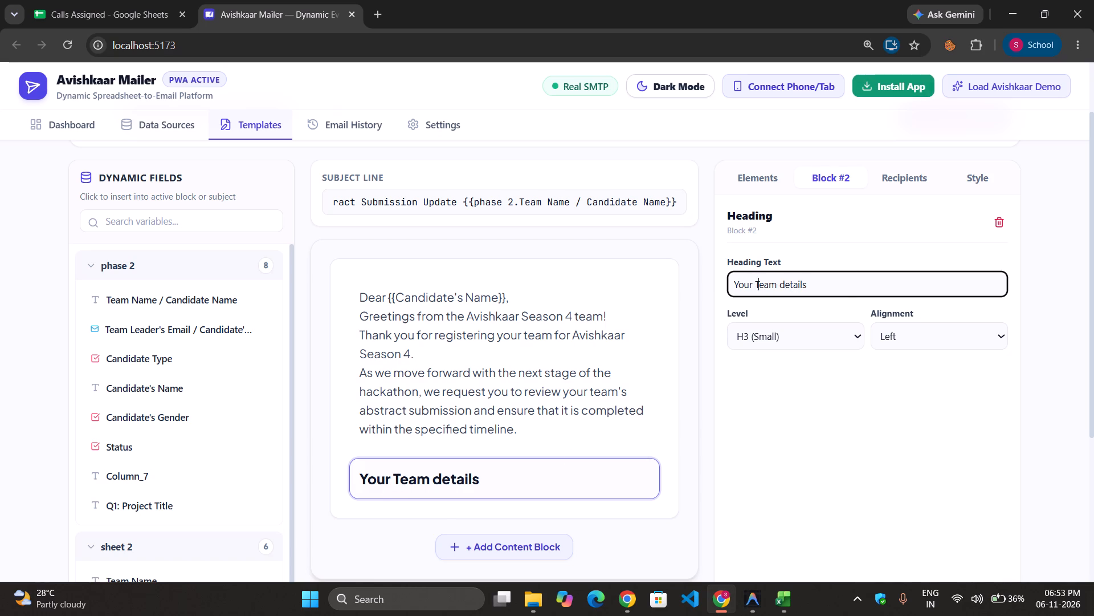
pyautogui.click(784, 283)
pyautogui.press('BackSpace')
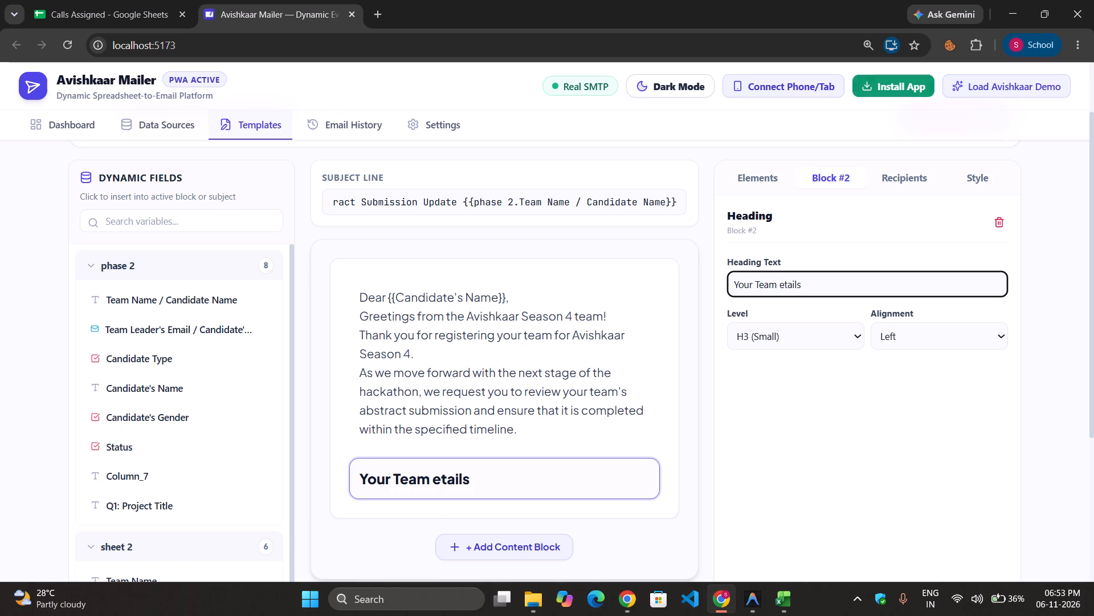
pyautogui.hotkey('shift', 'd')
pyautogui.click(688, 464)
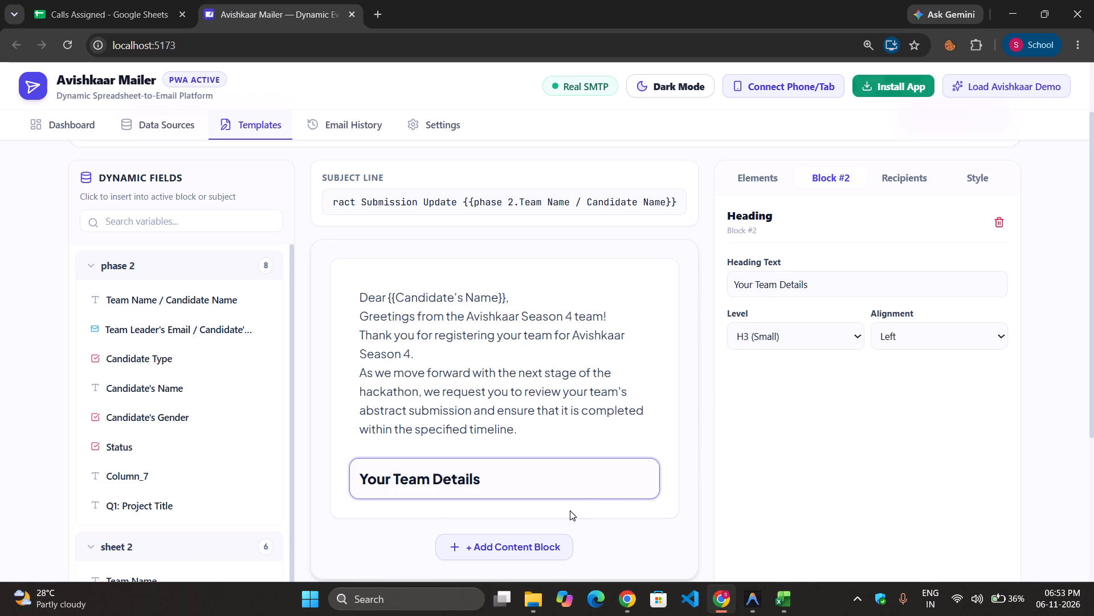
# Add a Key-Value Table block below the "Your Team Details" heading.
pyautogui.click(534, 543)
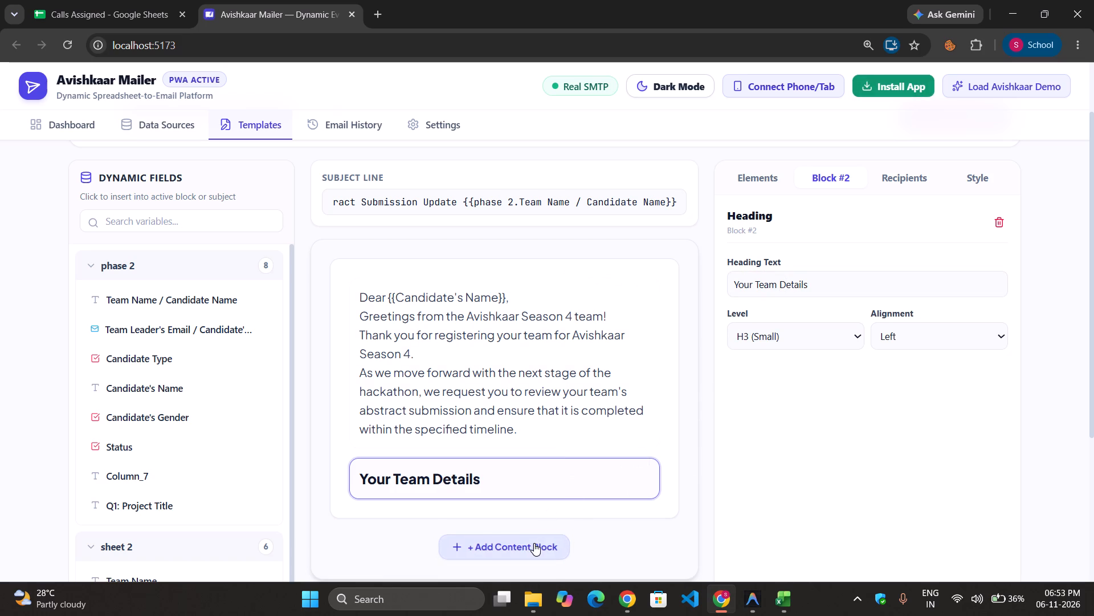
pyautogui.scroll(-2, 584, 534)
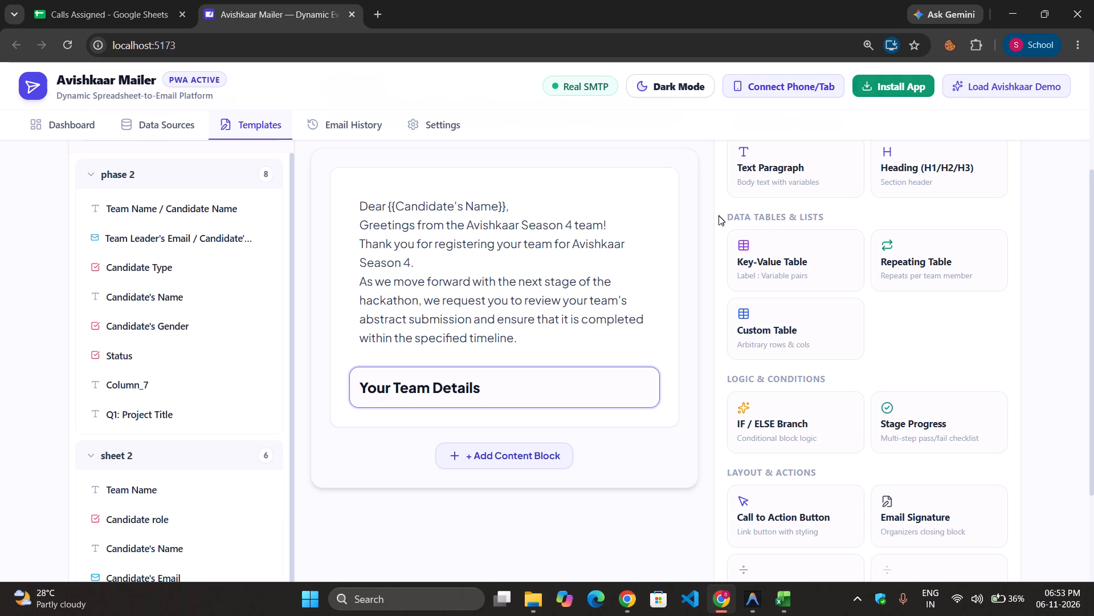
pyautogui.click(788, 259)
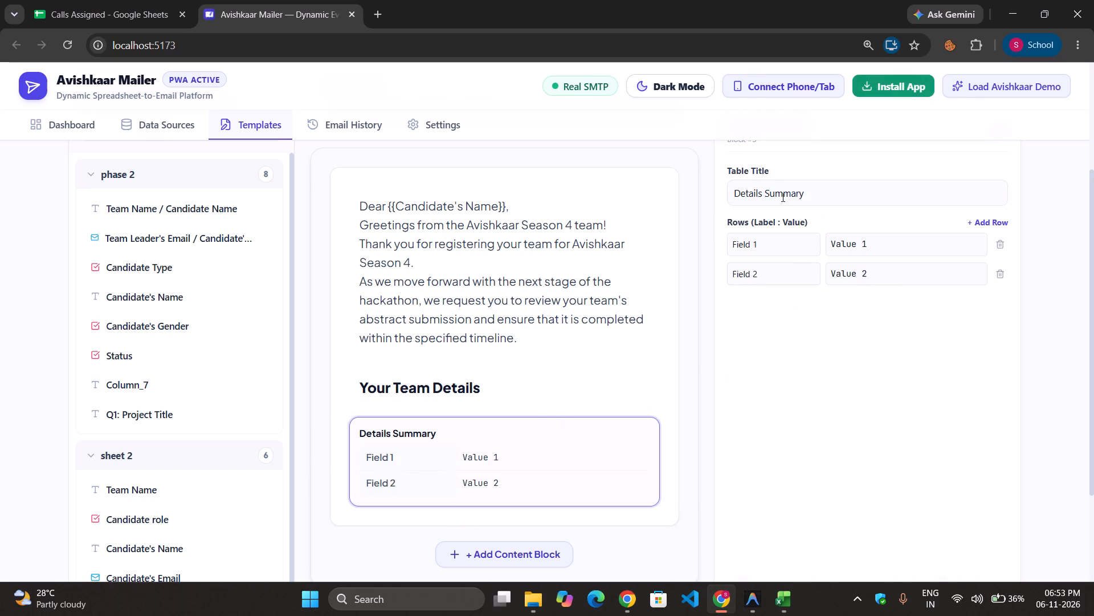
# Clear the new table's title so that it is left blank.
pyautogui.click(806, 181)
pyautogui.moveTo(806, 181); pyautogui.dragTo(726, 187)
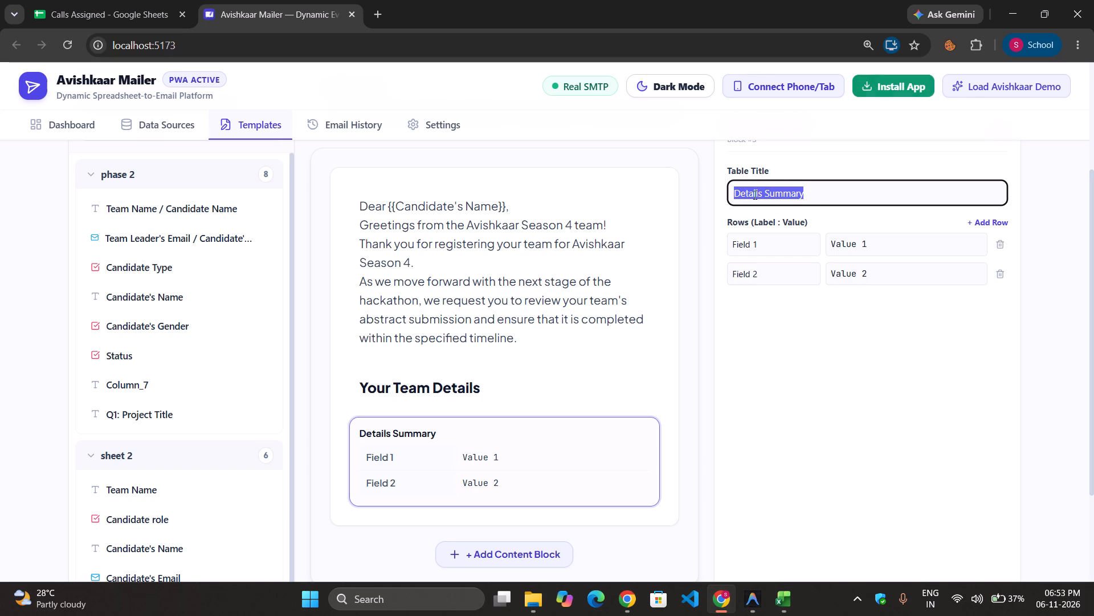
pyautogui.click(819, 210)
pyautogui.scroll(1, 819, 210)
pyautogui.moveTo(822, 216); pyautogui.dragTo(687, 214)
pyautogui.press('BackSpace')
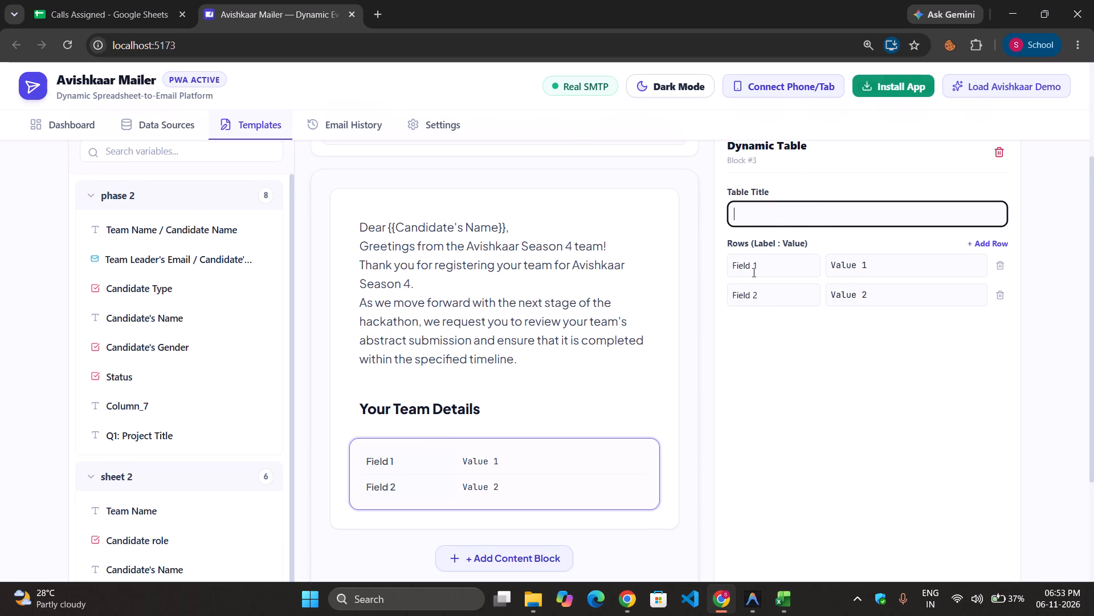
pyautogui.click(761, 228)
pyautogui.scroll(1, 801, 339)
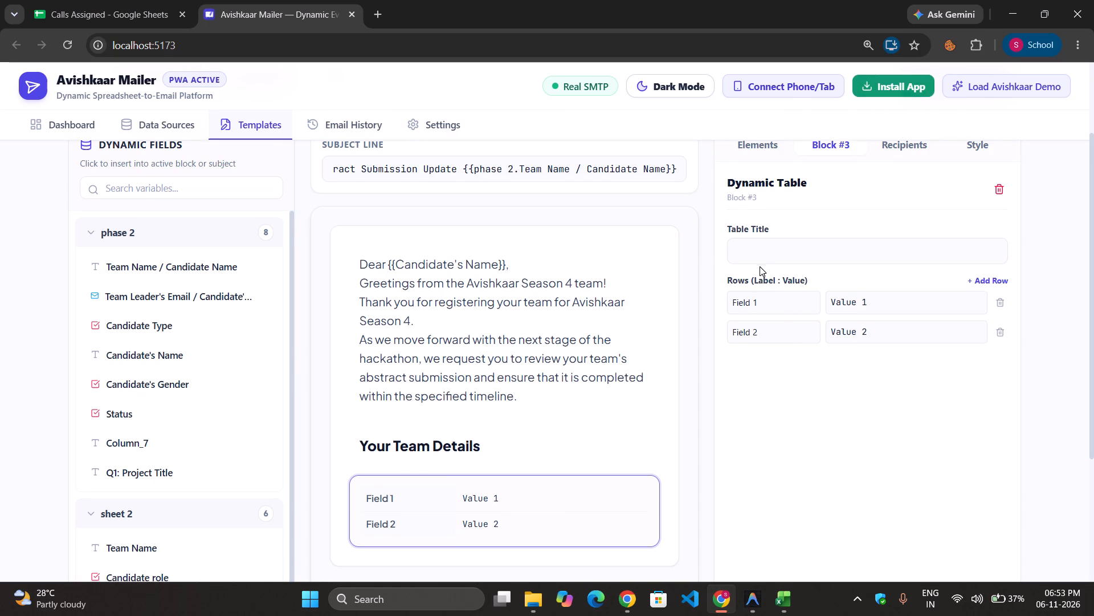
pyautogui.click(773, 417)
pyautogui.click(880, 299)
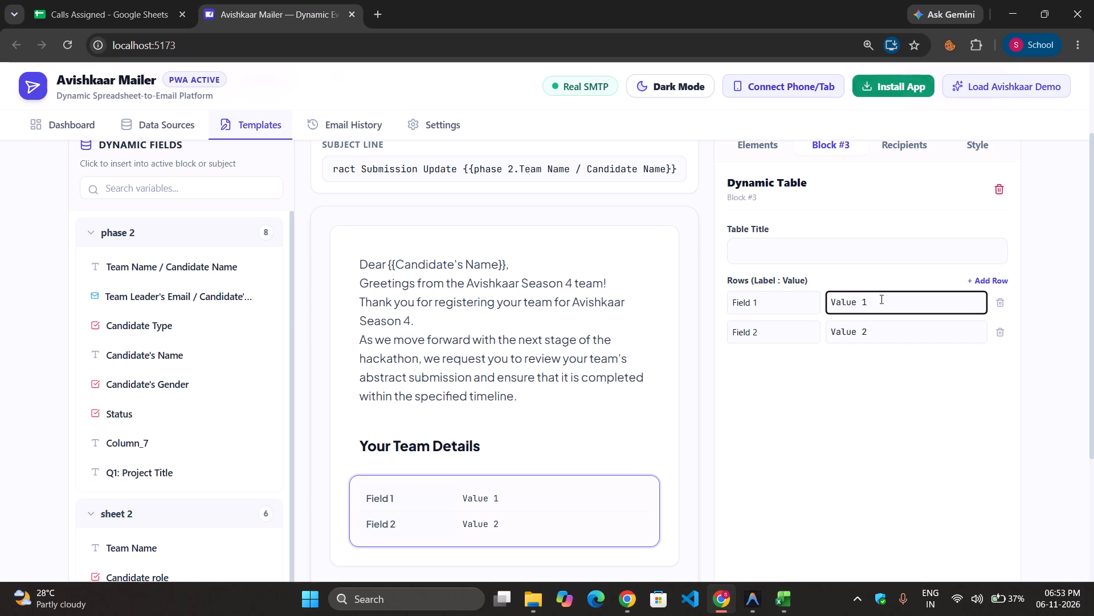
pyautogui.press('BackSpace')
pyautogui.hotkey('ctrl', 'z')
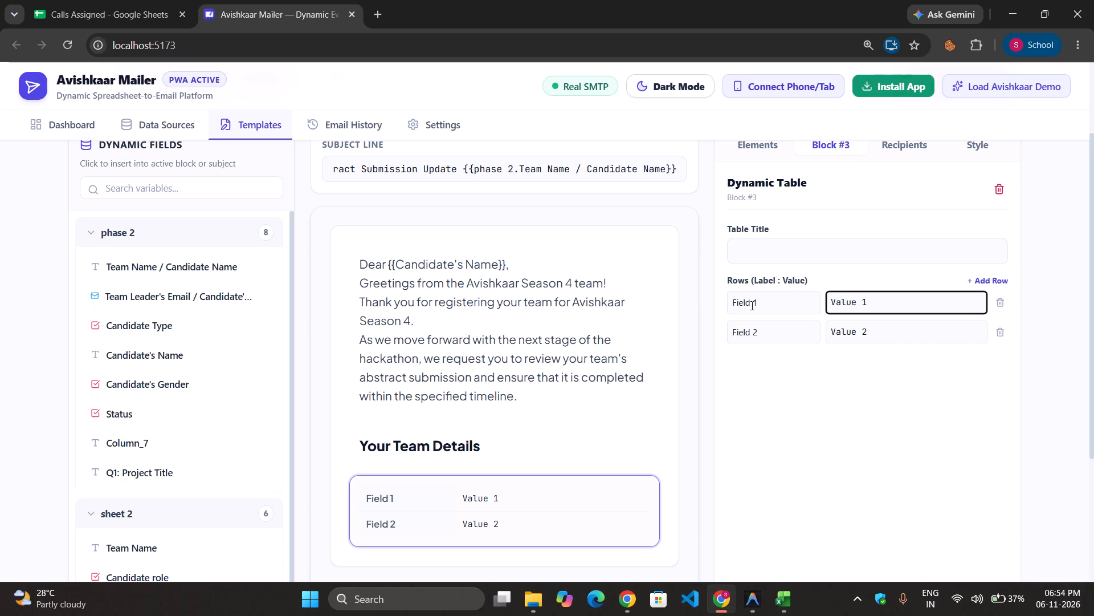
# Replace the first table row's label with "registration details".
pyautogui.click(751, 305)
pyautogui.click(774, 302)
pyautogui.press('BackSpace')
pyautogui.press('BackSpace')
pyautogui.press('BackSpace')
pyautogui.press('BackSpace')
pyautogui.press('BackSpace')
pyautogui.press('BackSpace')
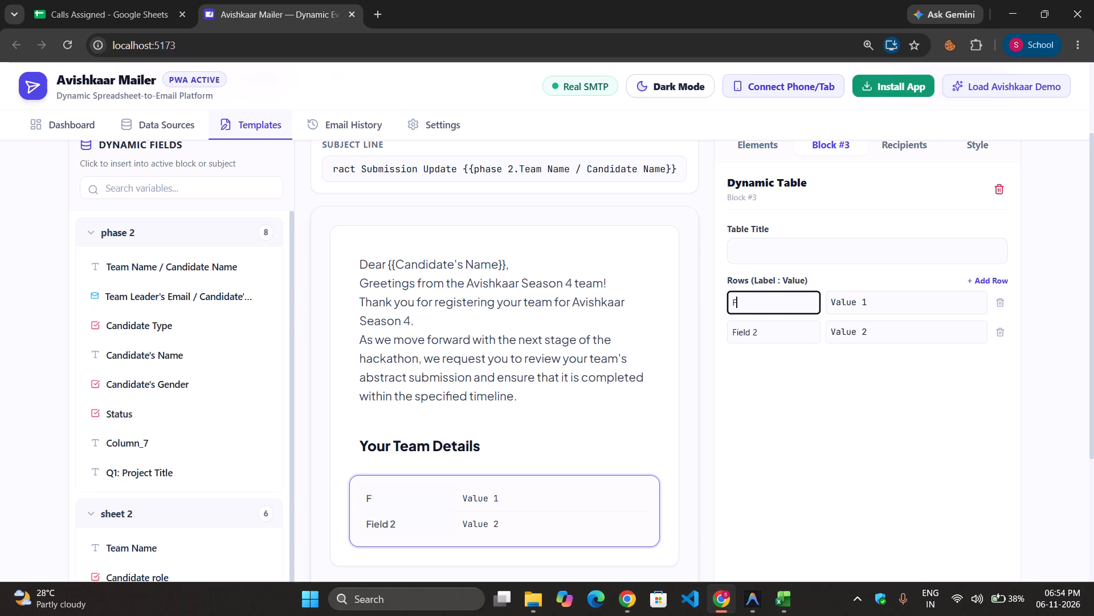
pyautogui.press('BackSpace')
pyautogui.write('re')
pyautogui.write('gistration')
pyautogui.press('space')
pyautogui.write('details')
pyautogui.press('space')
pyautogui.press('BackSpace')
# Replace the first table row's value with "details".
pyautogui.moveTo(889, 299); pyautogui.dragTo(801, 303)
pyautogui.press('BackSpace')
pyautogui.write('details')
pyautogui.press('space')
pyautogui.press('BackSpace')
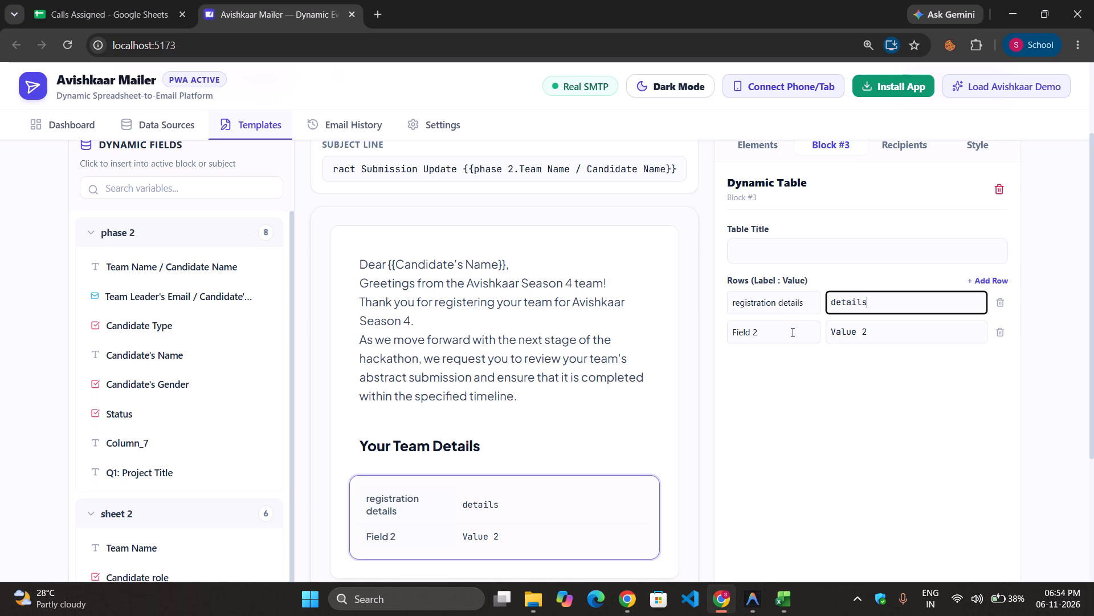
# Capitalise the first row's words so the label reads "Registration Details" and the value reads "Details".
pyautogui.click(791, 332)
pyautogui.click(734, 301)
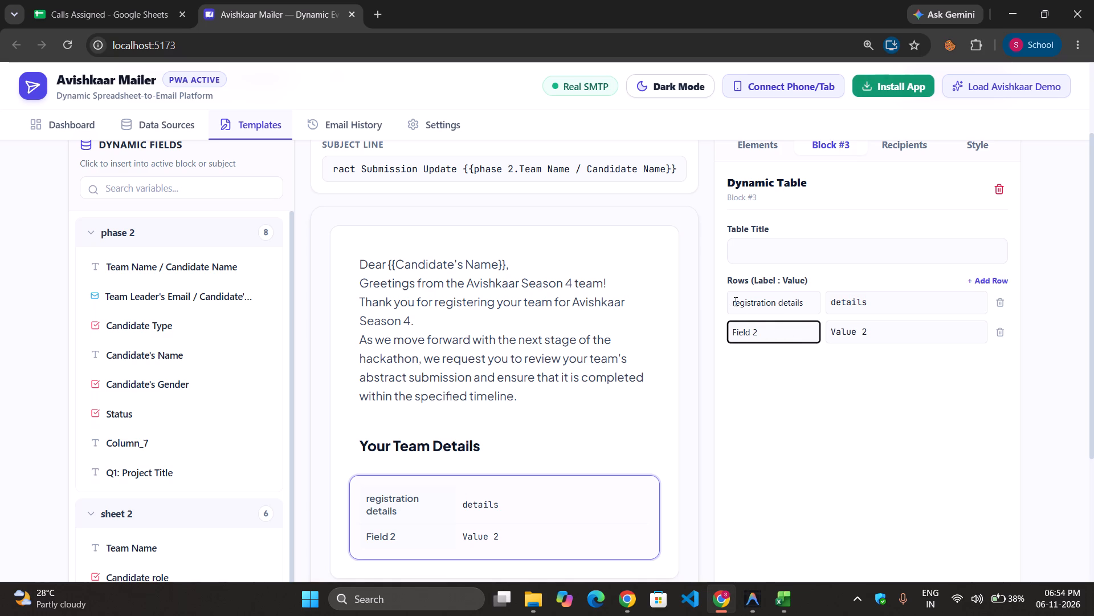
pyautogui.press('BackSpace')
pyautogui.hotkey('shift', 'r')
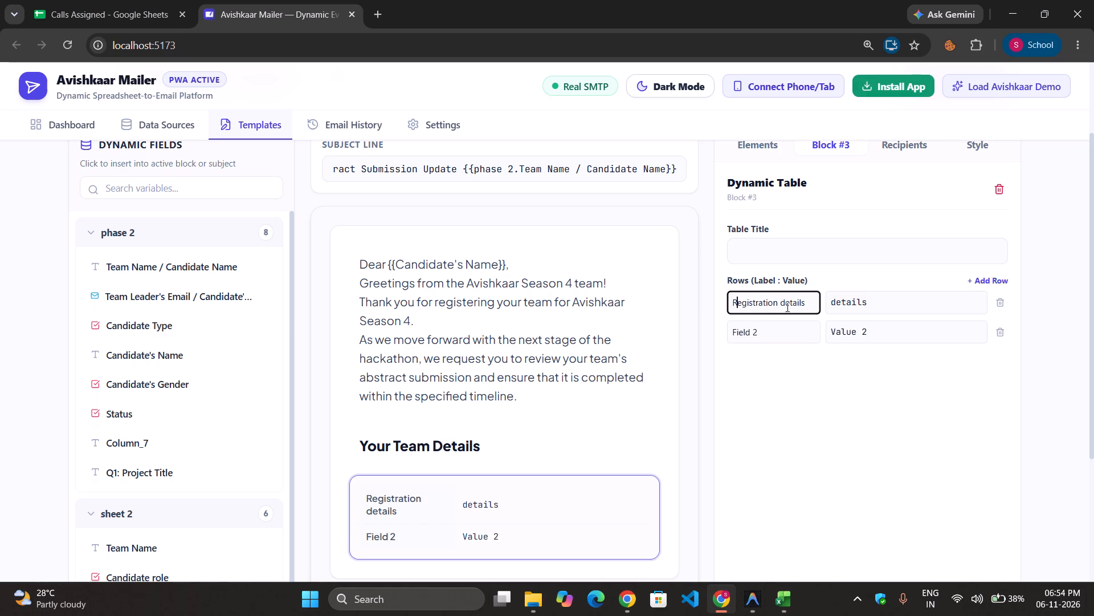
pyautogui.click(786, 306)
pyautogui.press('BackSpace')
pyautogui.hotkey('shift', 'd')
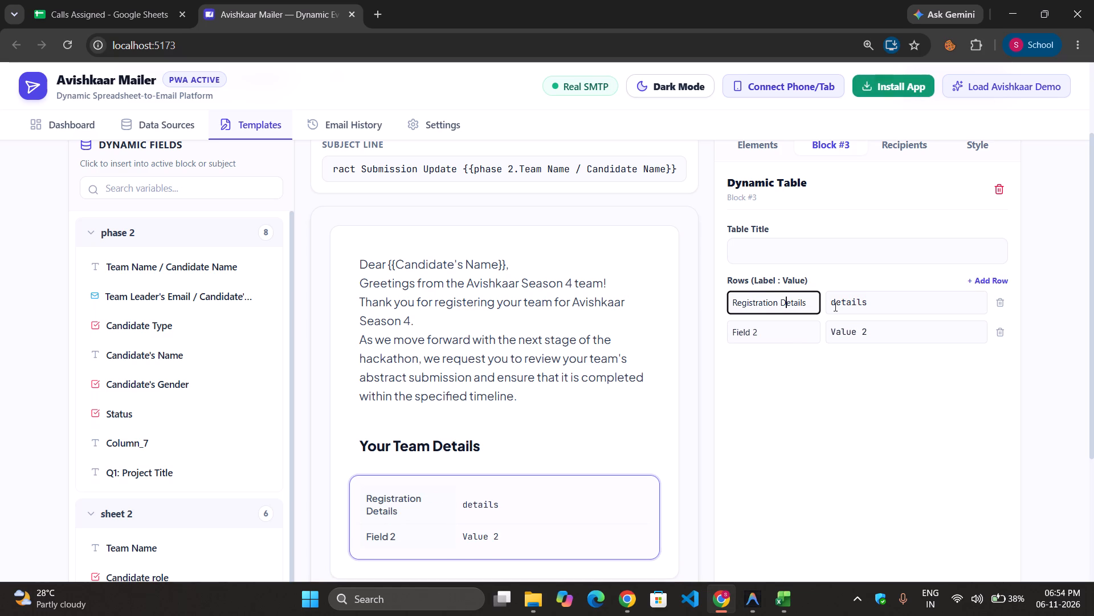
pyautogui.click(835, 305)
pyautogui.press('BackSpace')
pyautogui.hotkey('shift', 'd')
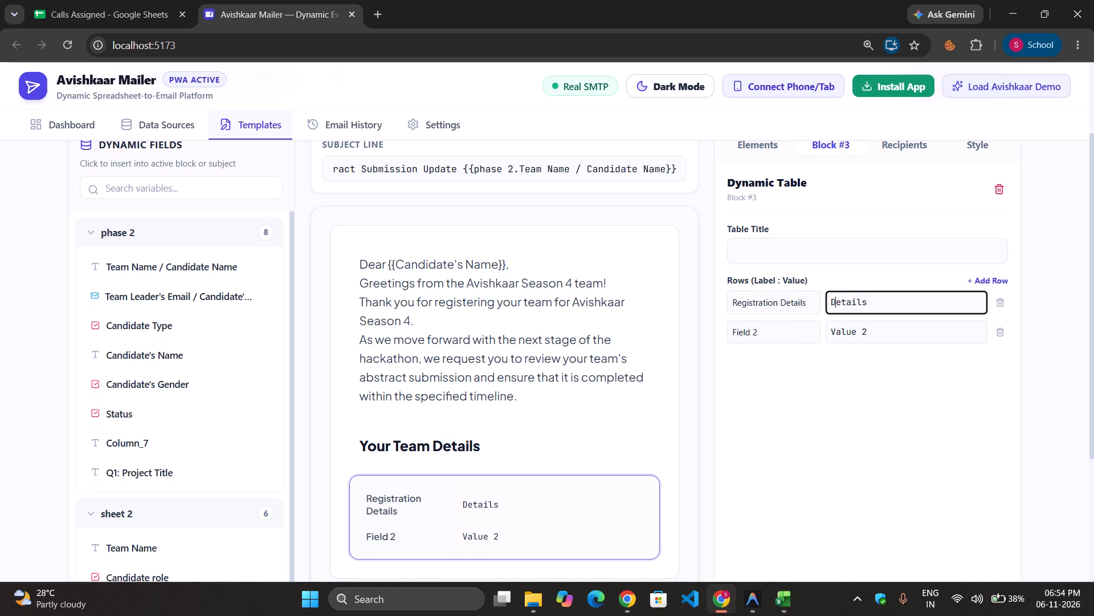
# Replace the second table row's label with "Team ID".
pyautogui.click(777, 346)
pyautogui.click(773, 332)
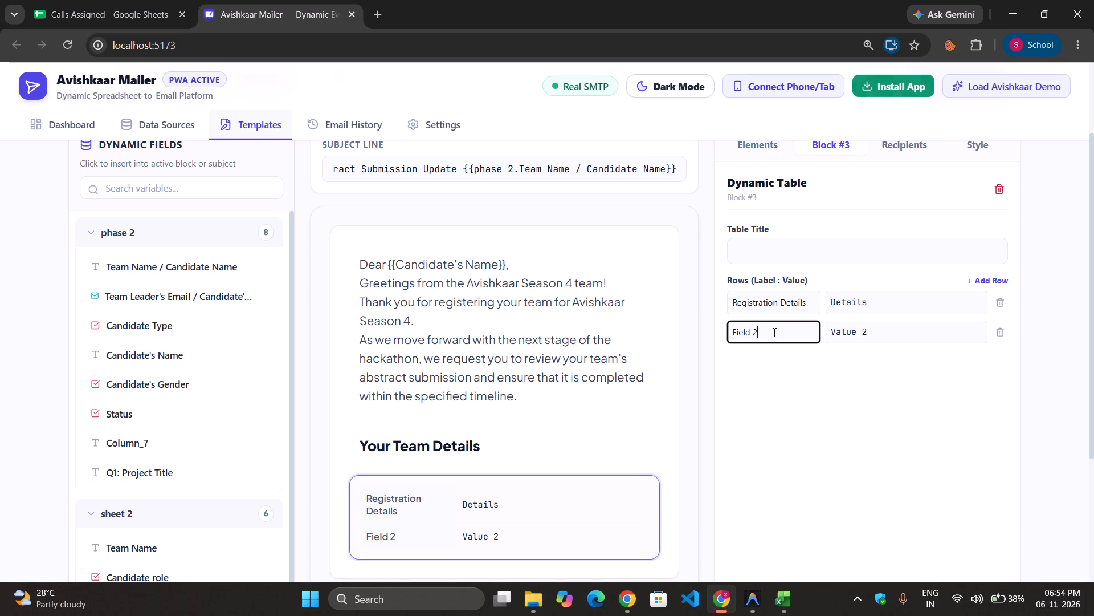
pyautogui.press('BackSpace')
pyautogui.press('BackSpace')
pyautogui.press('BackSpace')
pyautogui.press('BackSpace')
pyautogui.press('BackSpace')
pyautogui.press('BackSpace')
pyautogui.press('BackSpace')
pyautogui.write('te')
pyautogui.press('BackSpace')
pyautogui.write('te')
pyautogui.press('BackSpace')
pyautogui.press('BackSpace')
pyautogui.write('eam')
pyautogui.press('space')
pyautogui.press('BackSpace')
pyautogui.press('BackSpace')
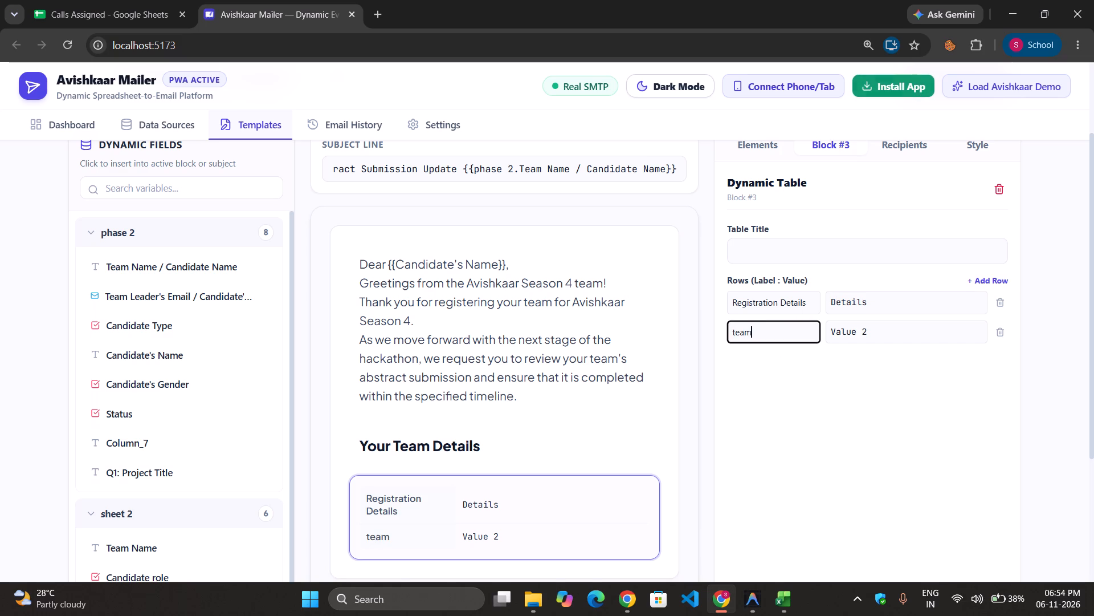
pyautogui.press('BackSpace')
pyautogui.press('BackSpace')
pyautogui.press('BackSpace')
pyautogui.write('Team ID')
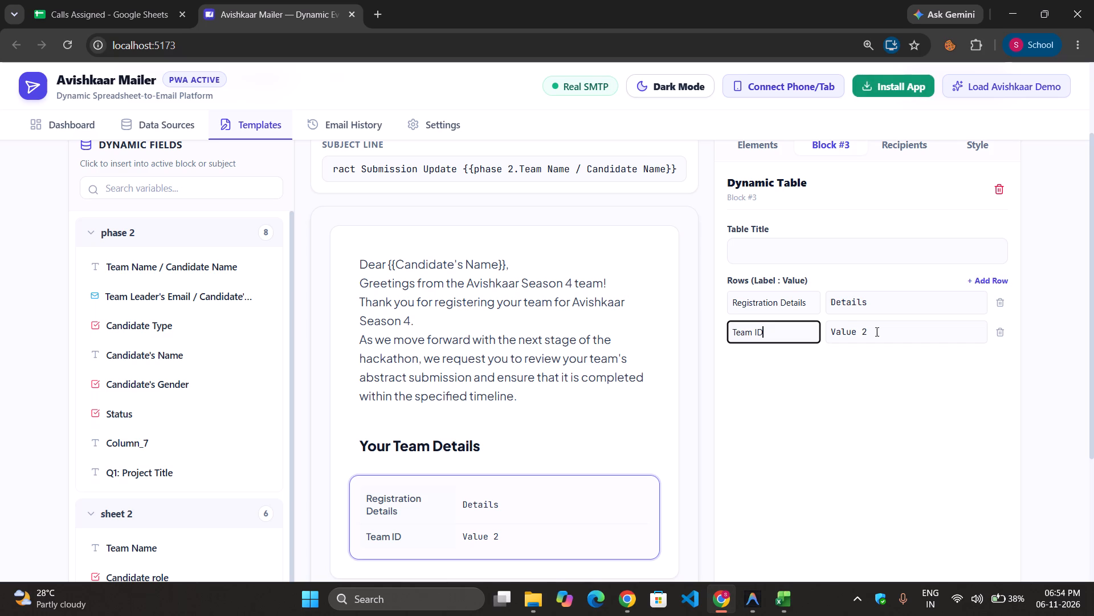
pyautogui.click(876, 331)
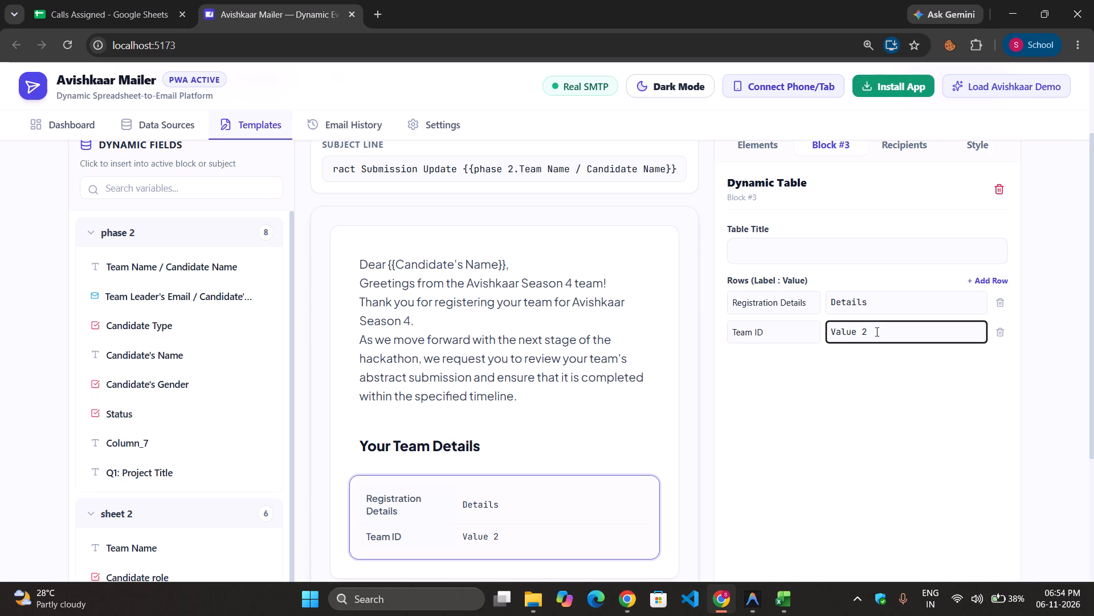
# Add a third row to the table and label it "Team name".
pyautogui.click(989, 280)
pyautogui.click(765, 367)
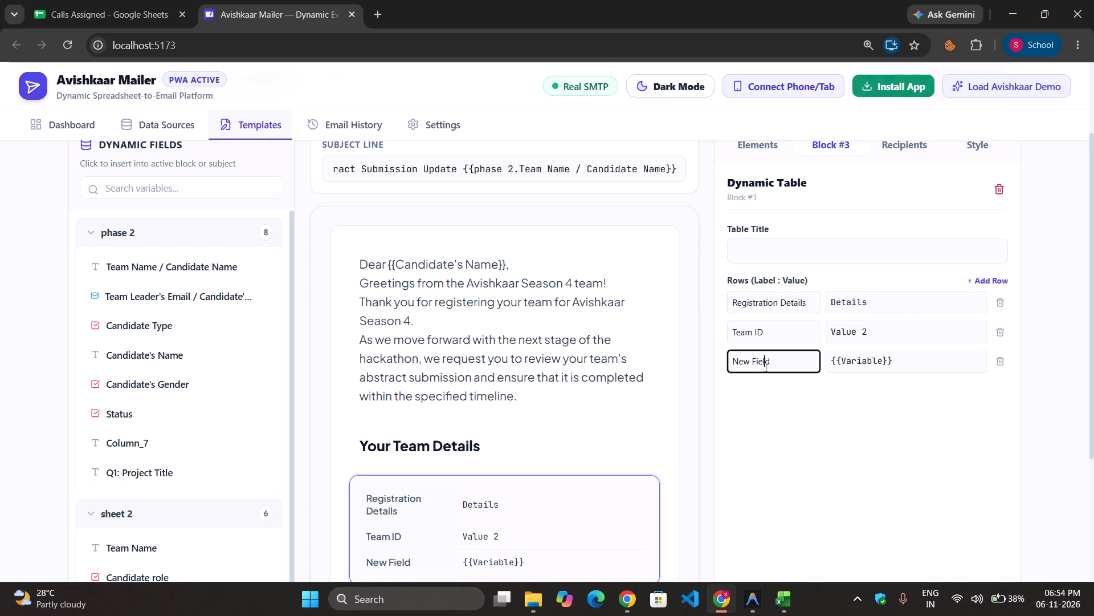
pyautogui.doubleClick(765, 367)
pyautogui.press('BackSpace')
pyautogui.hotkey('shift', 't')
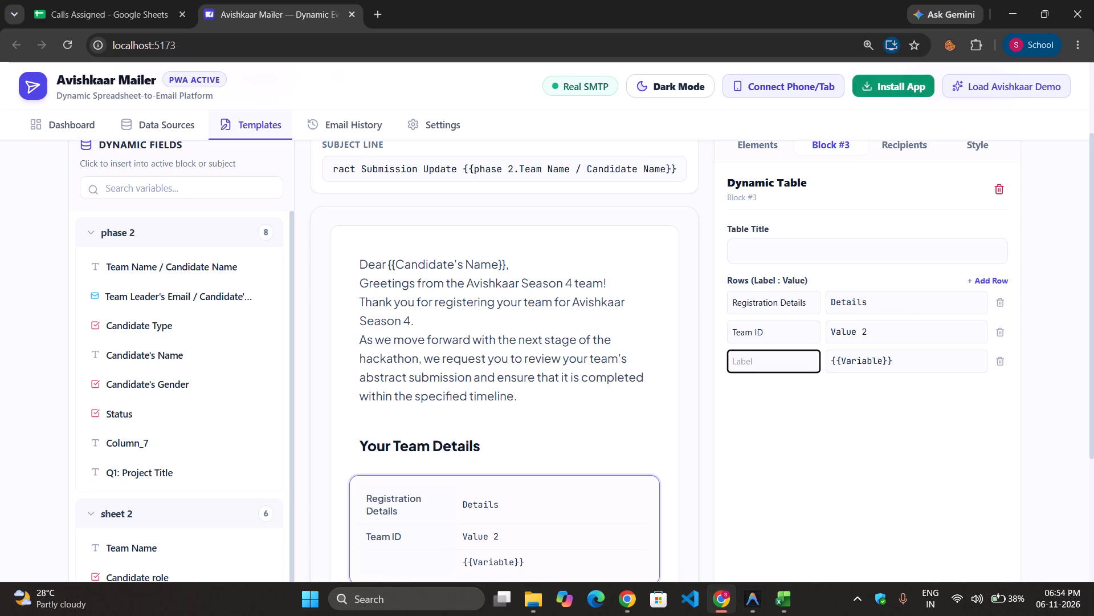
pyautogui.write('eam name')
pyautogui.press('space')
pyautogui.press('BackSpace')
# Clear the {{Variable}} placeholder from the Team name row's value.
pyautogui.click(898, 361)
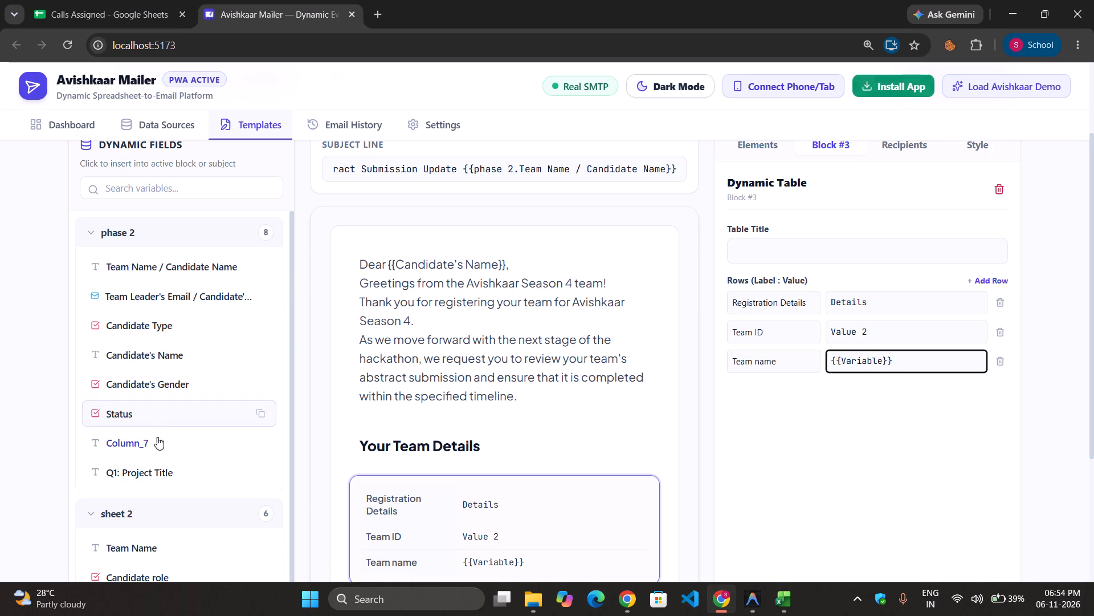
pyautogui.click(169, 262)
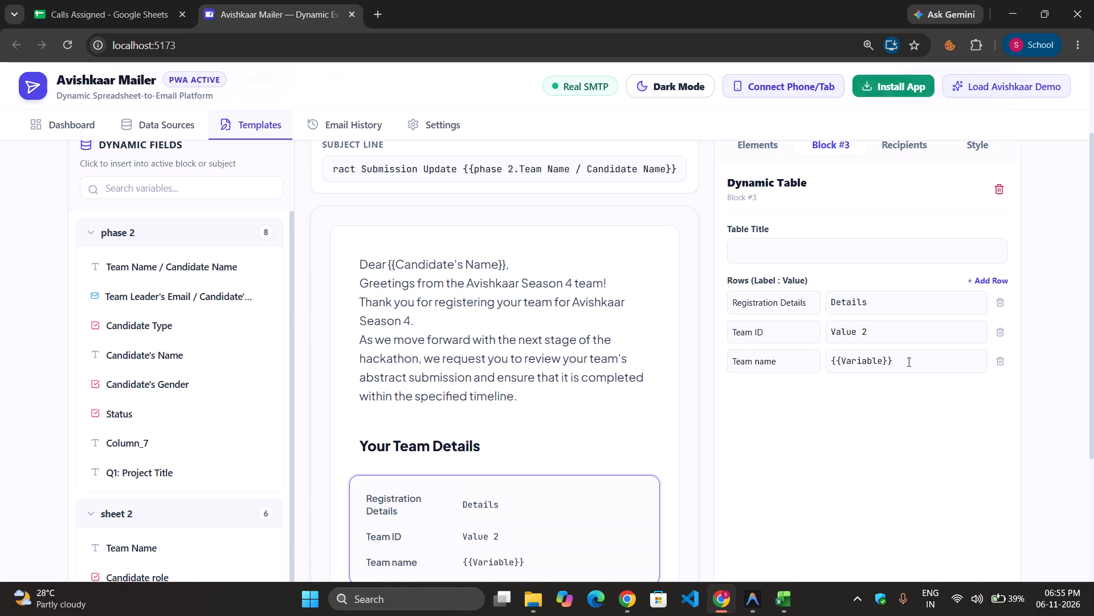
pyautogui.moveTo(908, 362); pyautogui.dragTo(797, 368)
pyautogui.press('BackSpace')
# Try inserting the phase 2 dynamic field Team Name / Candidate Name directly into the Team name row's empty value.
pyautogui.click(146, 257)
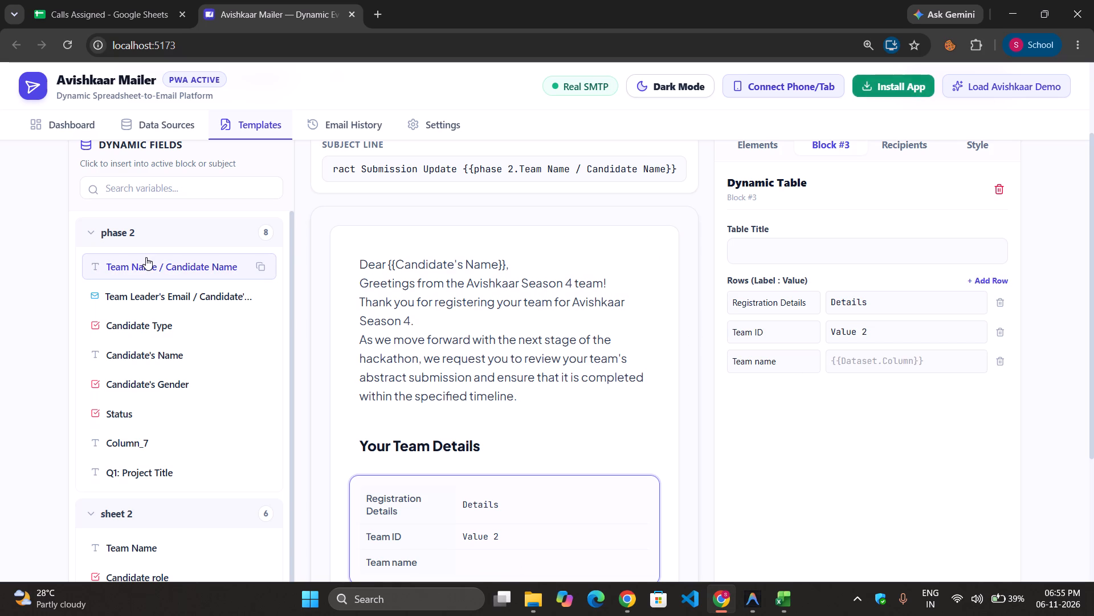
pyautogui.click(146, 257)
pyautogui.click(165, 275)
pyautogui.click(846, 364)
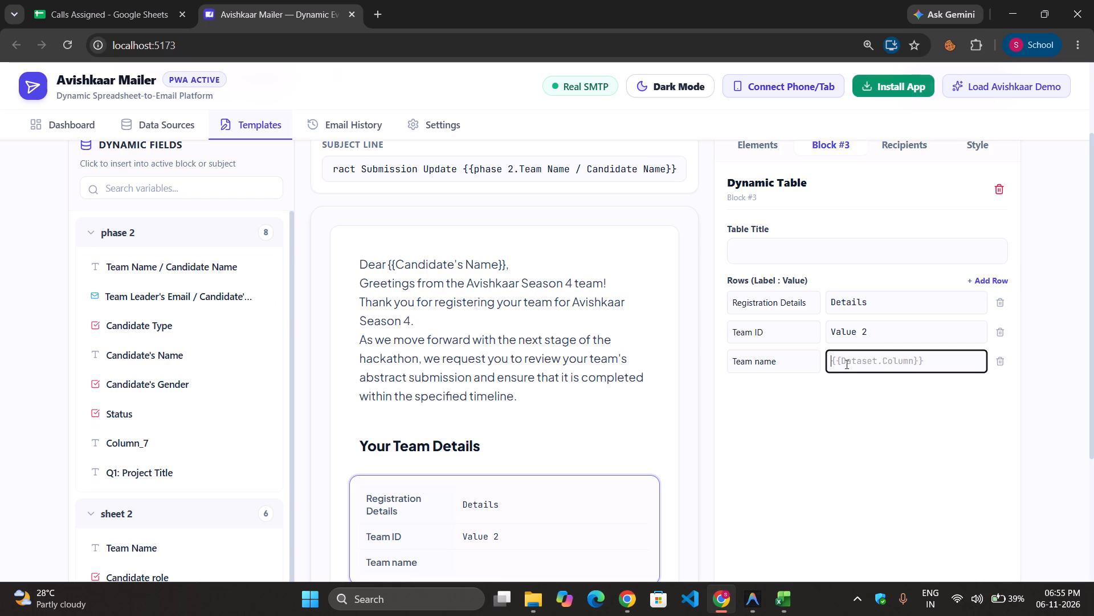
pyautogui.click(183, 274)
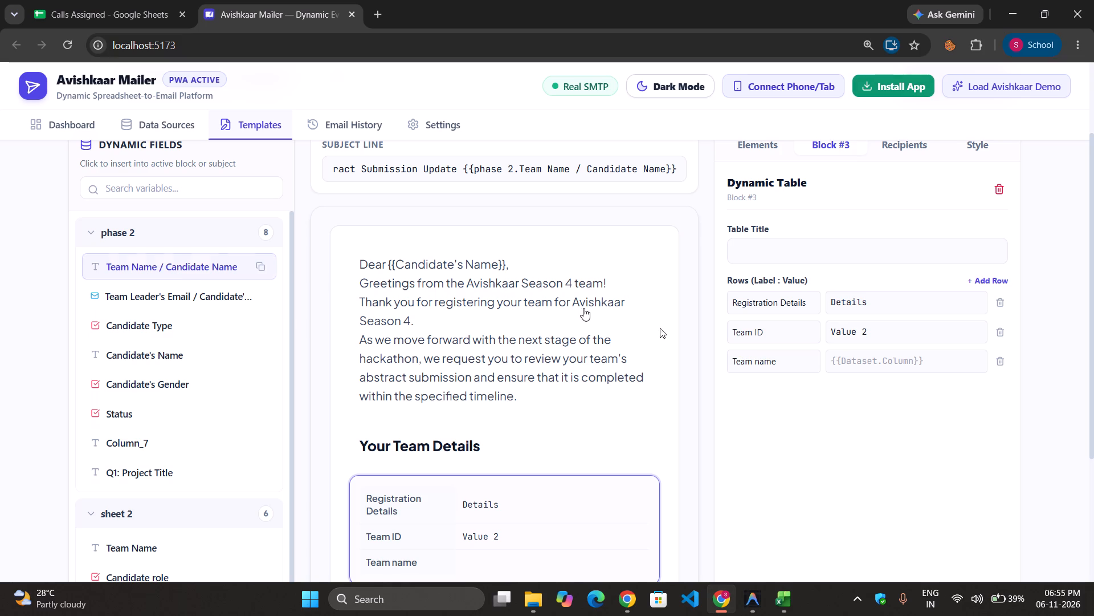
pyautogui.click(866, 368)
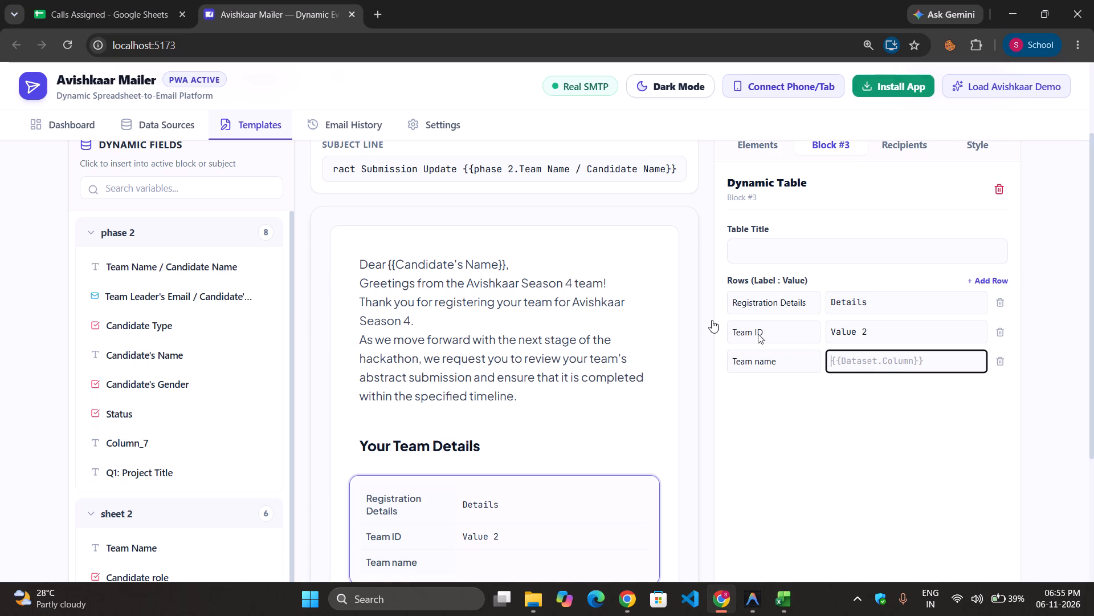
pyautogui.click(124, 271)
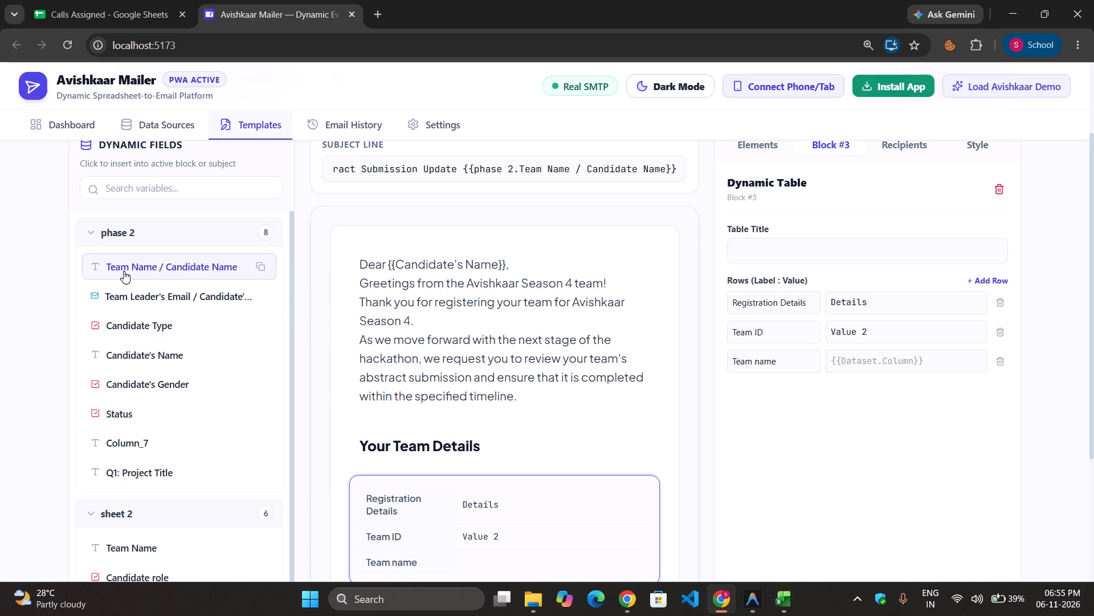
# Copy the phase 2 Team Name / Candidate Name variable and paste it as the Team name row's value.
pyautogui.click(264, 270)
pyautogui.click(838, 370)
pyautogui.hotkey('ctrl', 'v')
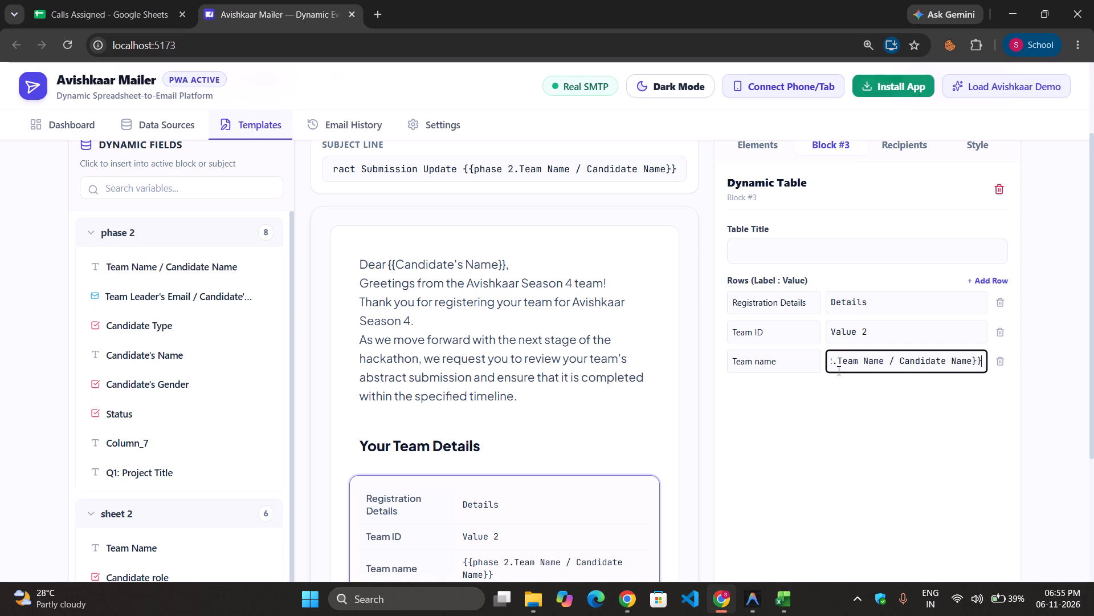
pyautogui.click(893, 363)
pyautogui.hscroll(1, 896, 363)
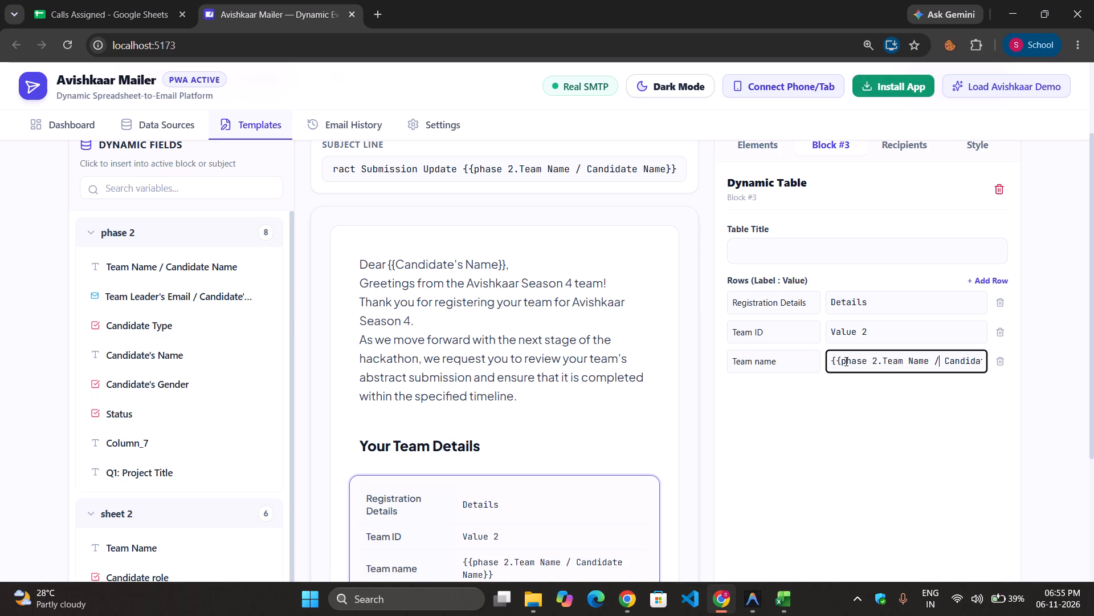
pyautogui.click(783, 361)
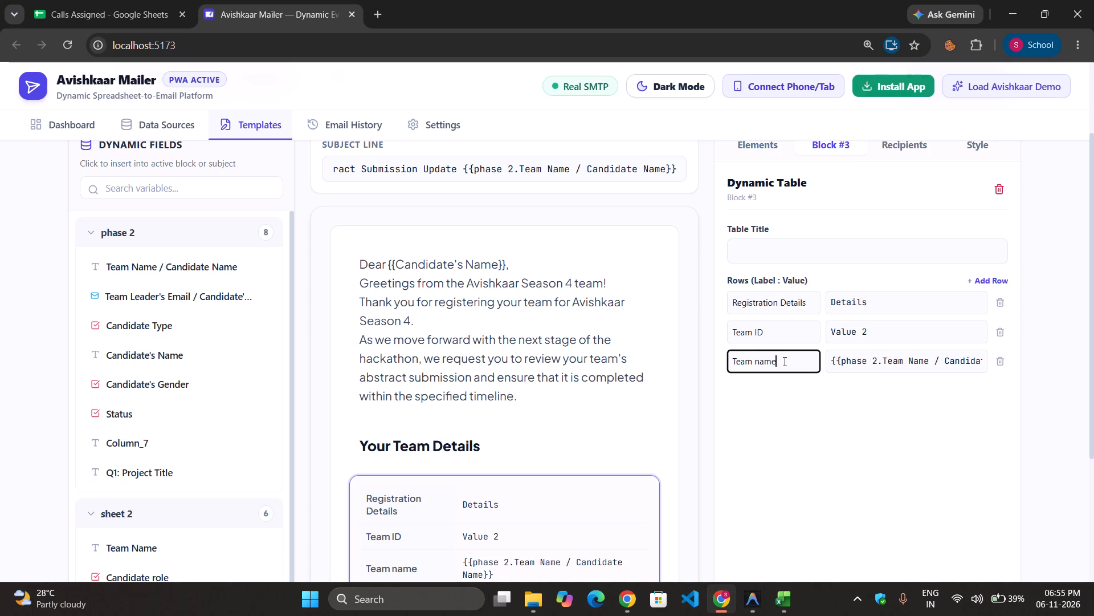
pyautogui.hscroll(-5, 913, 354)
# Add a fourth row to the dynamic table and label it "Registration Status".
pyautogui.click(980, 278)
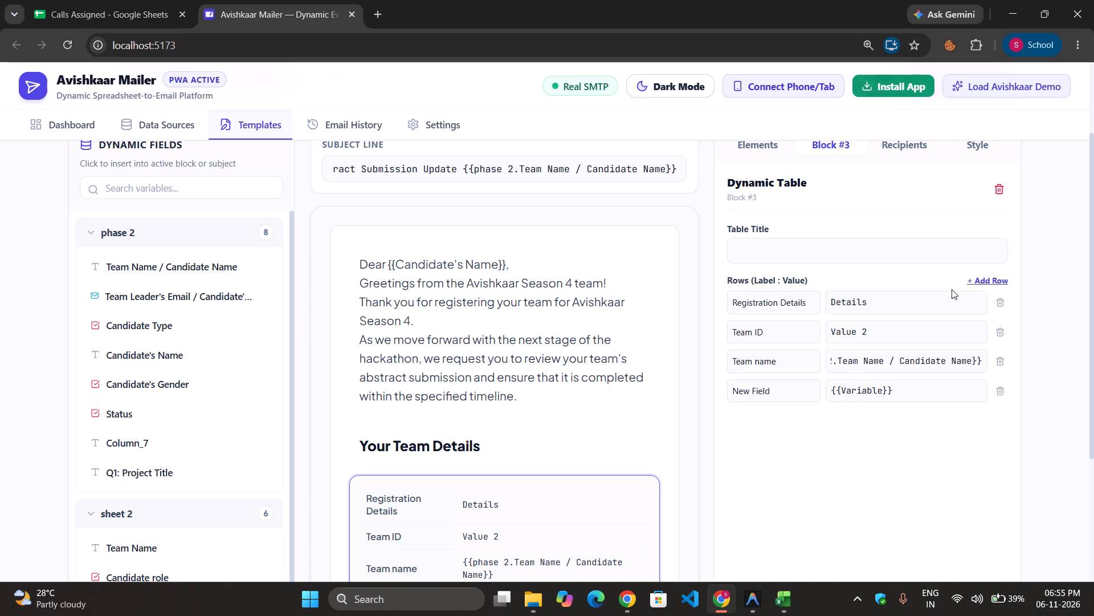
pyautogui.click(768, 394)
pyautogui.press('BackSpace')
pyautogui.press('BackSpace')
pyautogui.press('BackSpace')
pyautogui.press('BackSpace')
pyautogui.press('BackSpace')
pyautogui.press('BackSpace')
pyautogui.press('BackSpace')
pyautogui.press('BackSpace')
pyautogui.press('BackSpace')
pyautogui.press('BackSpace')
pyautogui.press('BackSpace')
pyautogui.press('BackSpace')
pyautogui.press('BackSpace')
pyautogui.press('BackSpace')
pyautogui.press('BackSpace')
pyautogui.press('BackSpace')
pyautogui.press('BackSpace')
pyautogui.press('BackSpace')
pyautogui.press('BackSpace')
pyautogui.press('BackSpace')
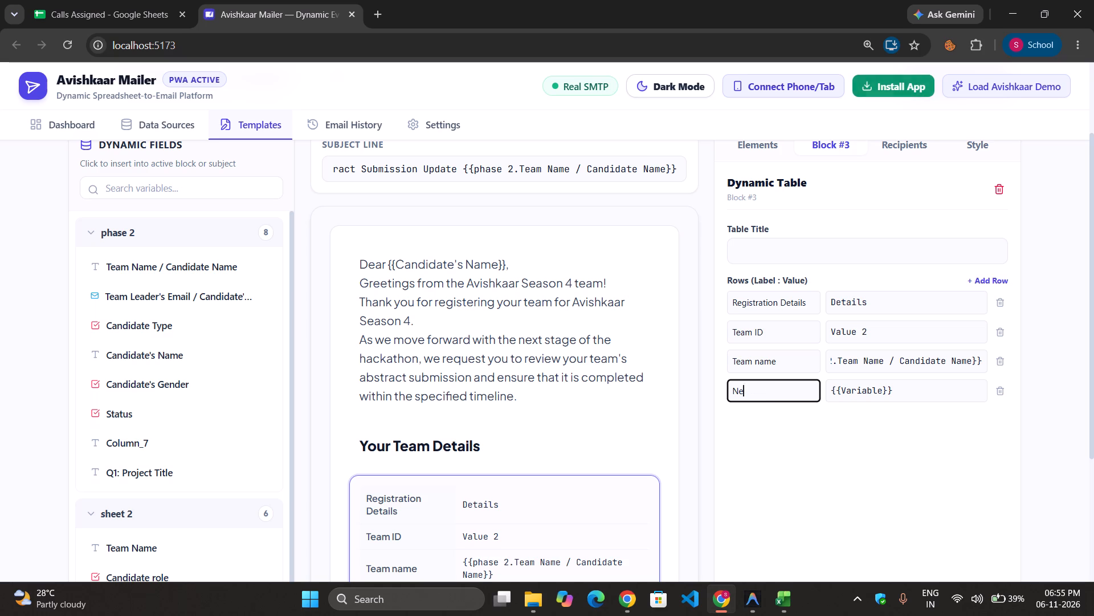
pyautogui.write('regis')
pyautogui.press('BackSpace')
pyautogui.press('BackSpace')
pyautogui.press('BackSpace')
pyautogui.press('BackSpace')
pyautogui.press('BackSpace')
pyautogui.write('Re')
pyautogui.write('gistration Status')
pyautogui.press('space')
pyautogui.press('BackSpace')
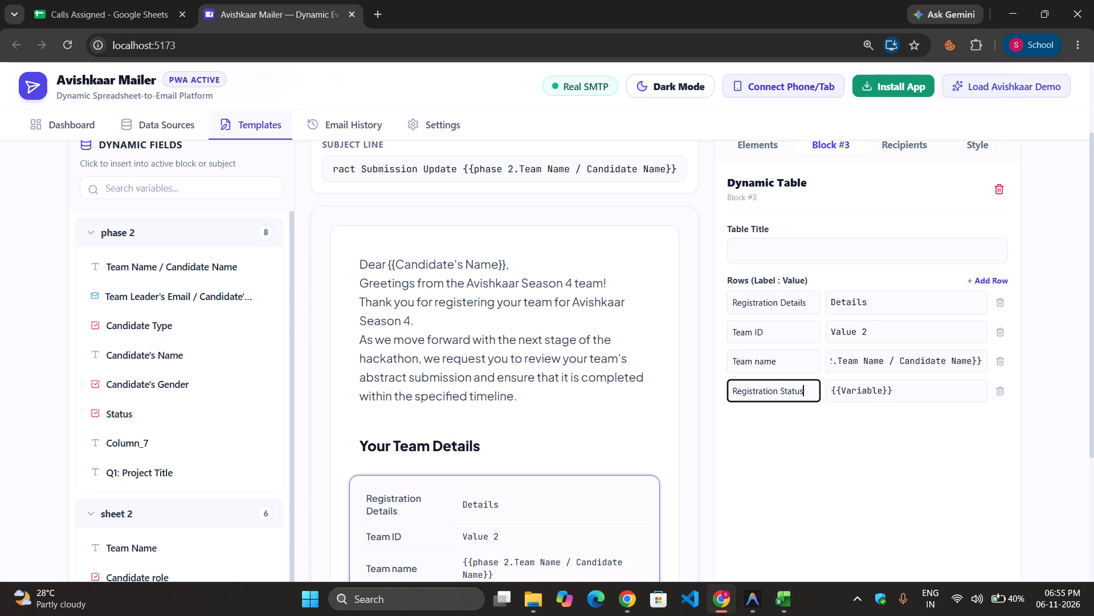
# Replace the Registration Status row's placeholder value with the copied phase 2 Status variable.
pyautogui.moveTo(925, 387); pyautogui.dragTo(820, 388)
pyautogui.press('BackSpace')
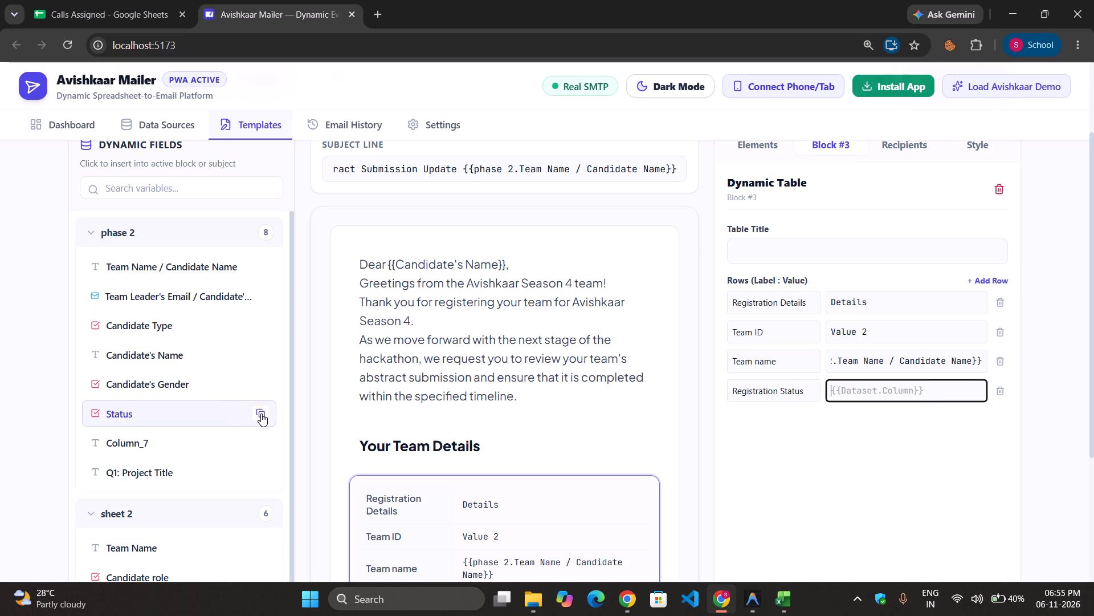
pyautogui.click(261, 414)
pyautogui.click(868, 378)
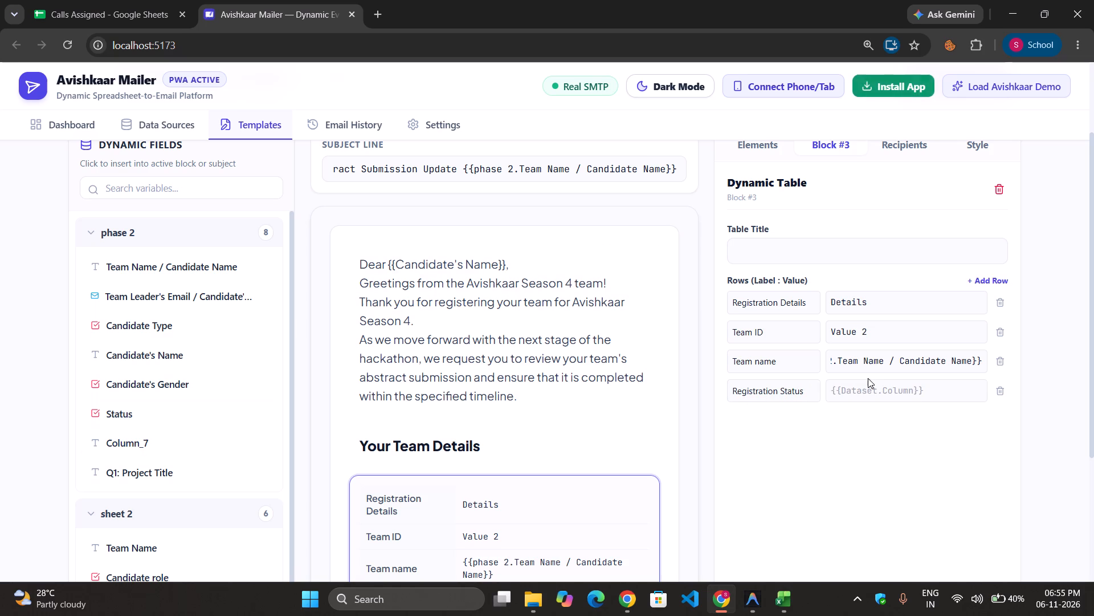
pyautogui.click(862, 388)
pyautogui.hotkey('ctrl', 'v')
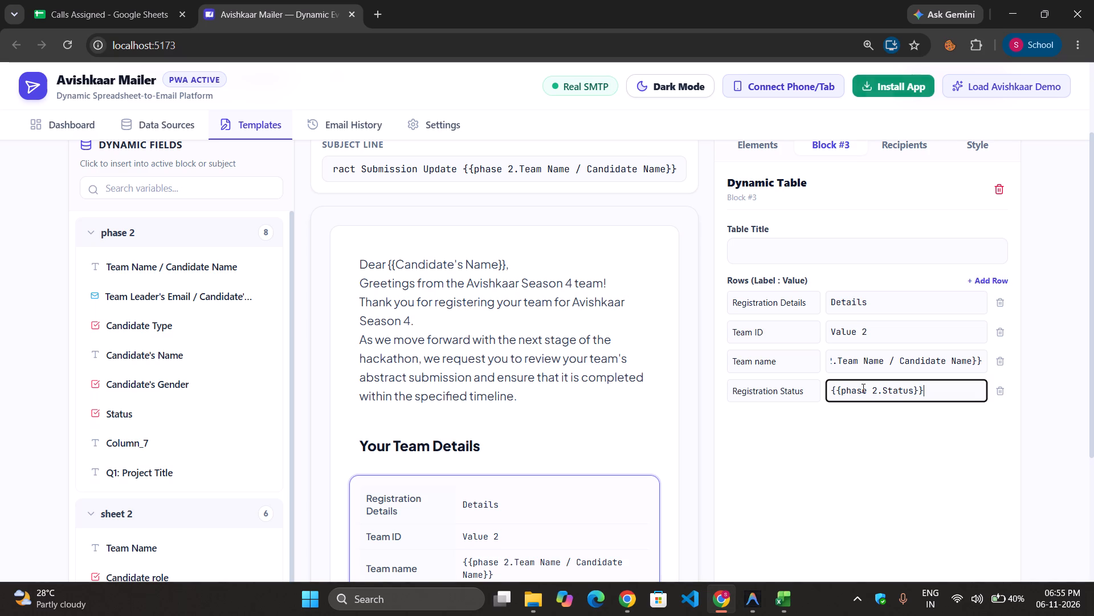
# Clear the Team ID row's value and delete that row from the dynamic table.
pyautogui.hscroll(2, 858, 367)
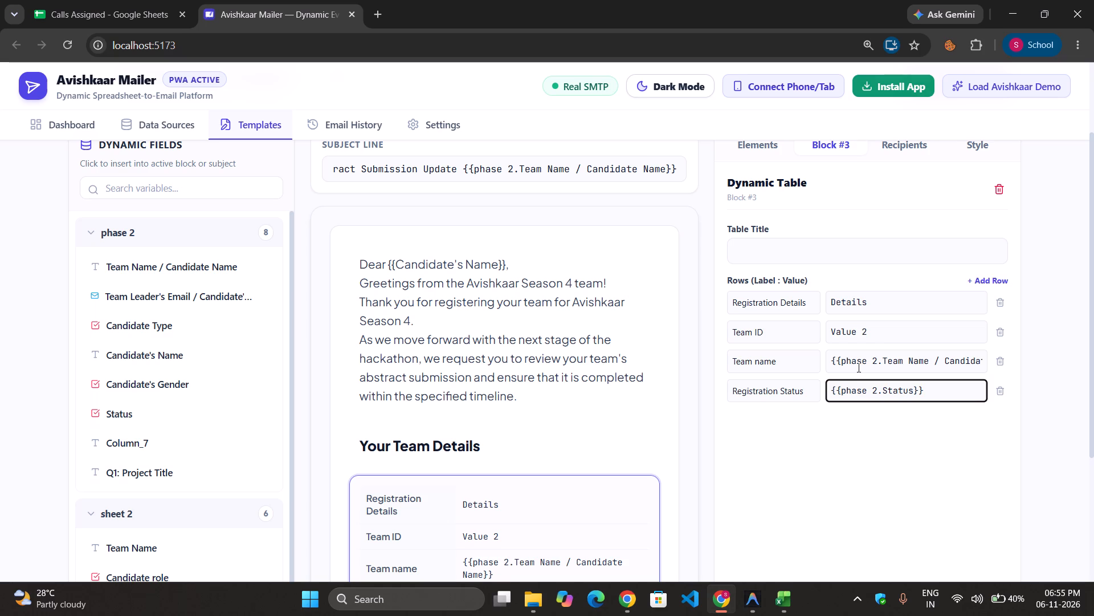
pyautogui.moveTo(881, 334); pyautogui.dragTo(800, 339)
pyautogui.press('BackSpace')
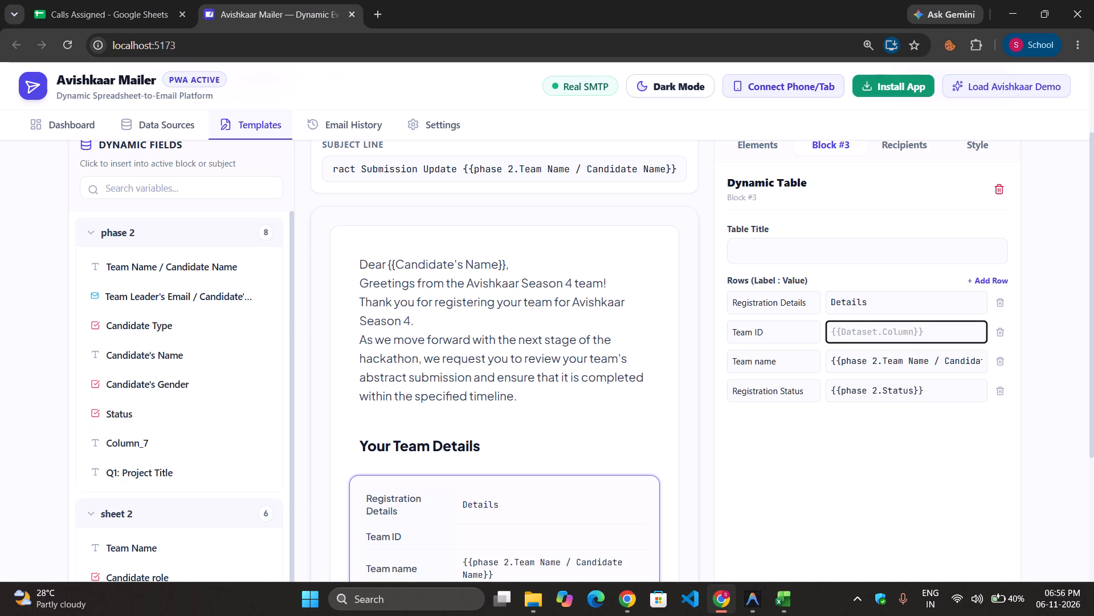
pyautogui.click(859, 331)
pyautogui.click(1005, 333)
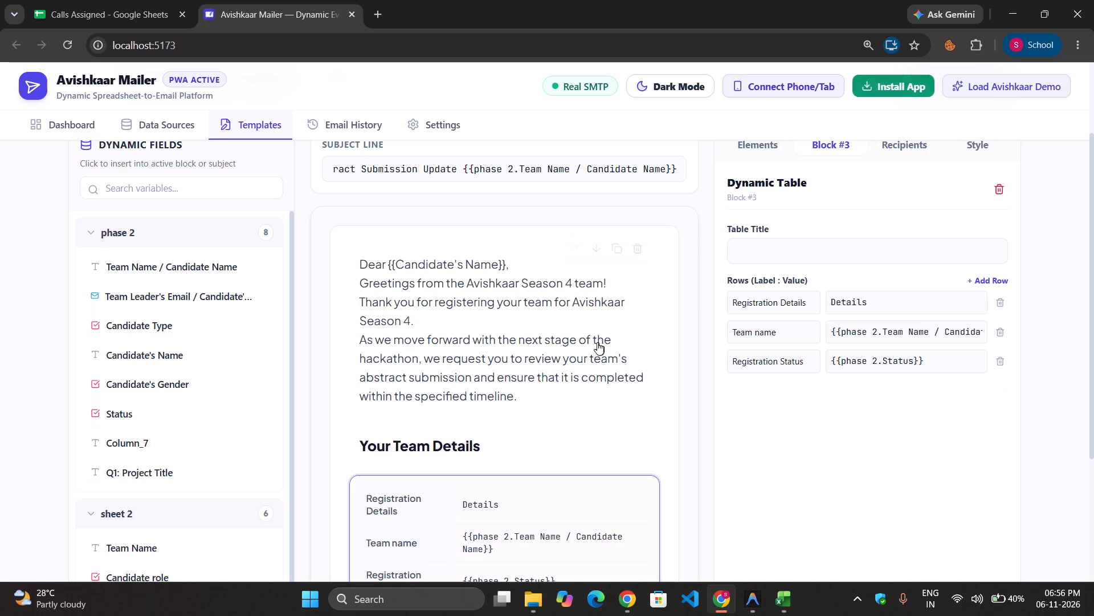
# Review the template's subject line, message body, Your Team Details heading and table rows.
pyautogui.scroll(-2, 598, 345)
pyautogui.click(717, 337)
pyautogui.scroll(6, 717, 337)
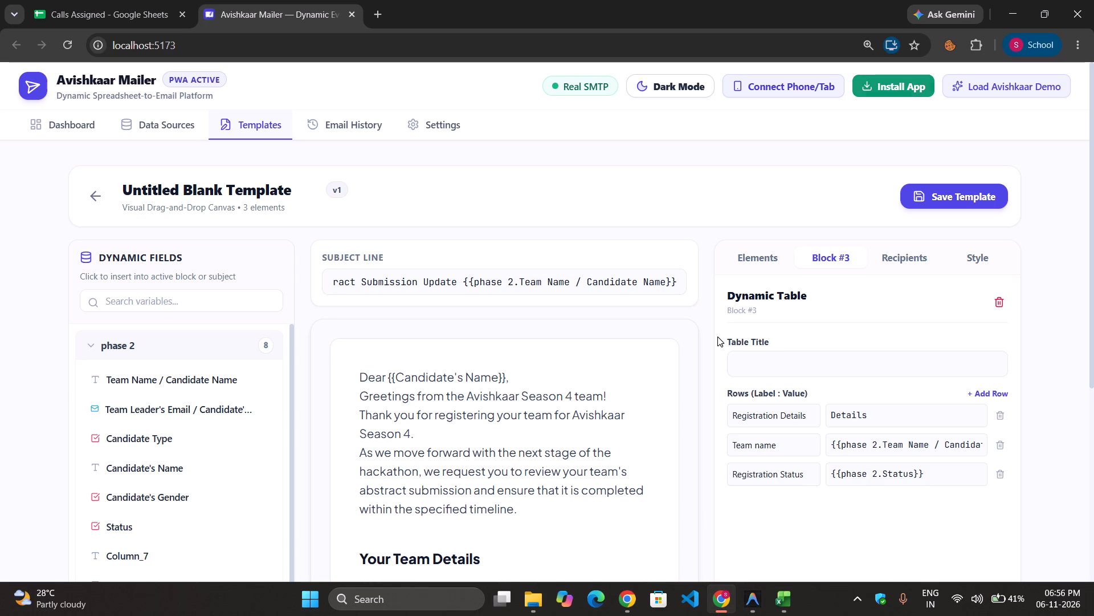
pyautogui.scroll(-3, 717, 337)
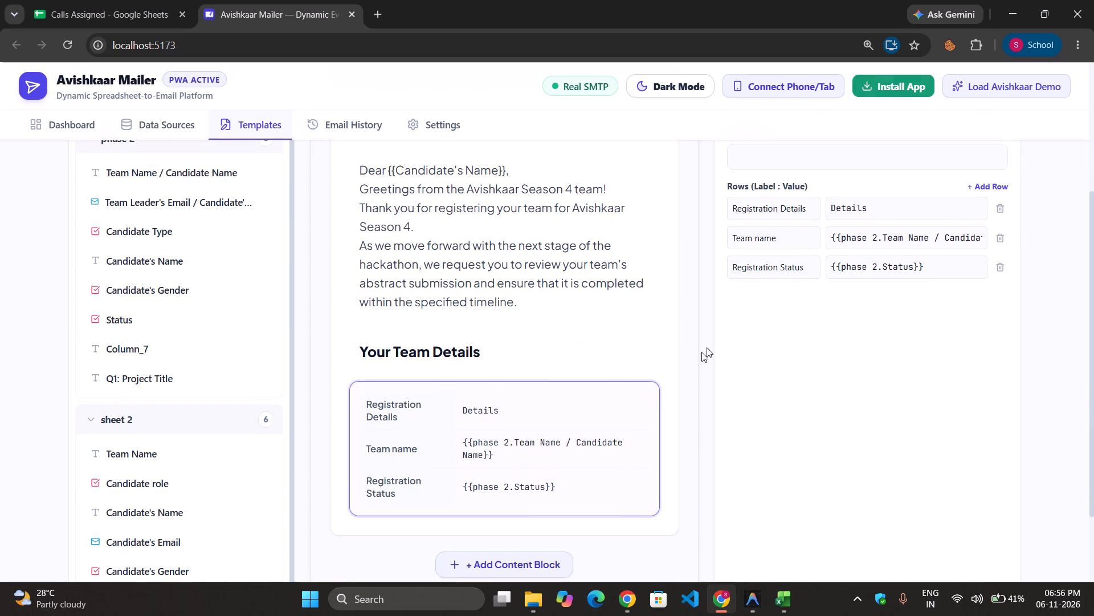
pyautogui.scroll(-1, 562, 334)
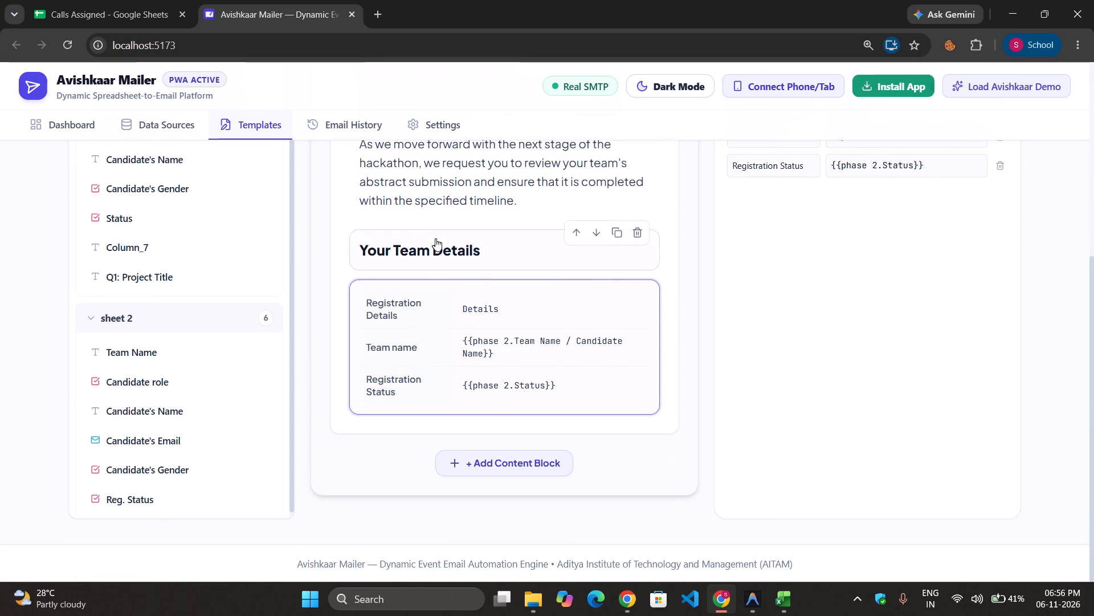
pyautogui.scroll(3, 435, 253)
pyautogui.scroll(1, 447, 309)
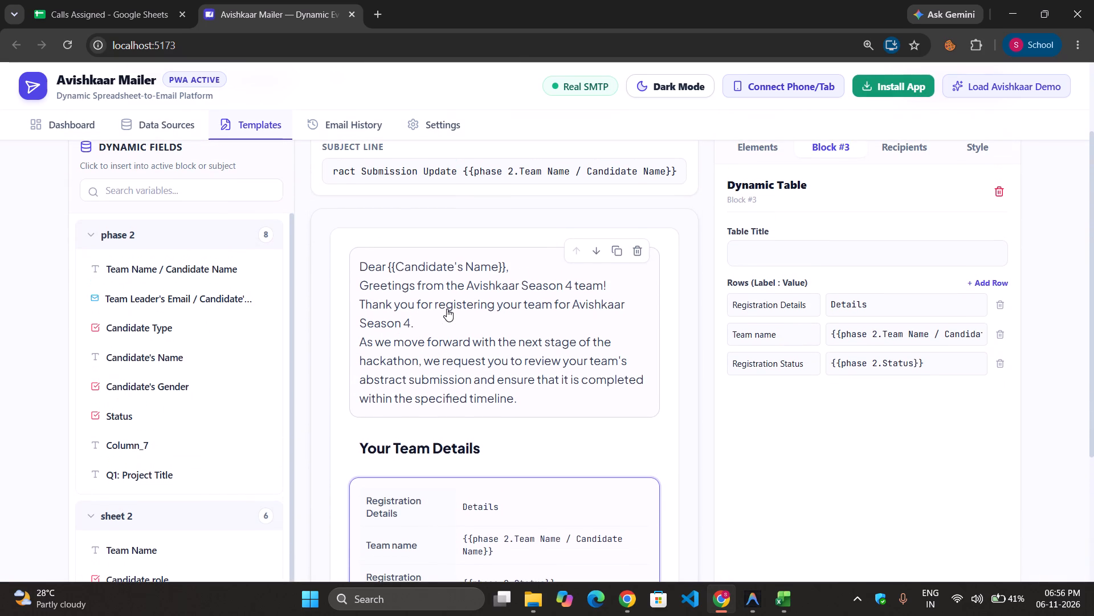
pyautogui.scroll(-1, 507, 457)
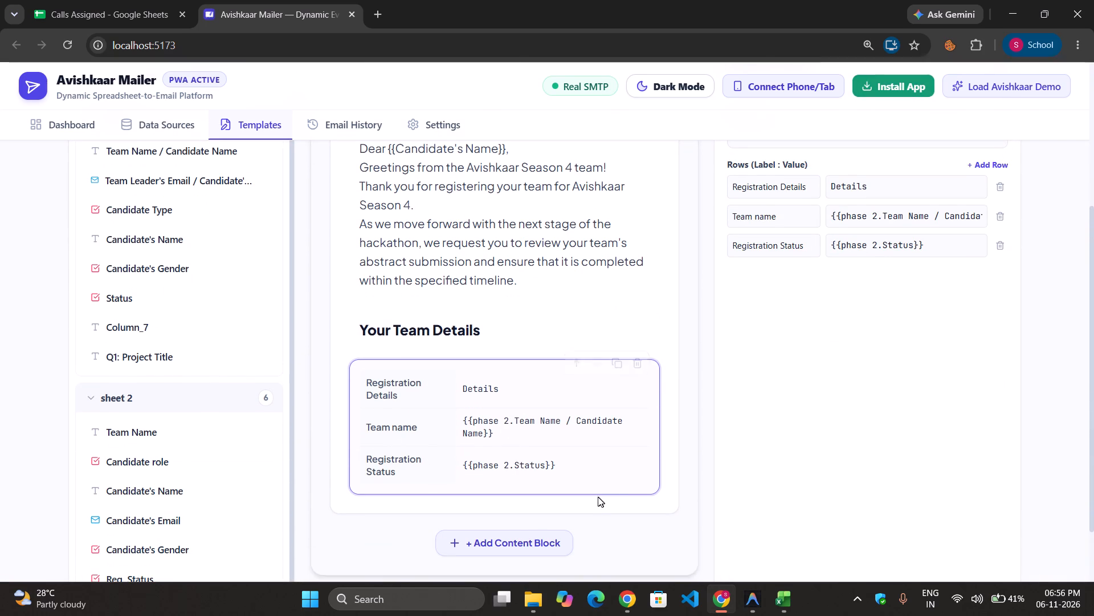
pyautogui.scroll(5, 756, 478)
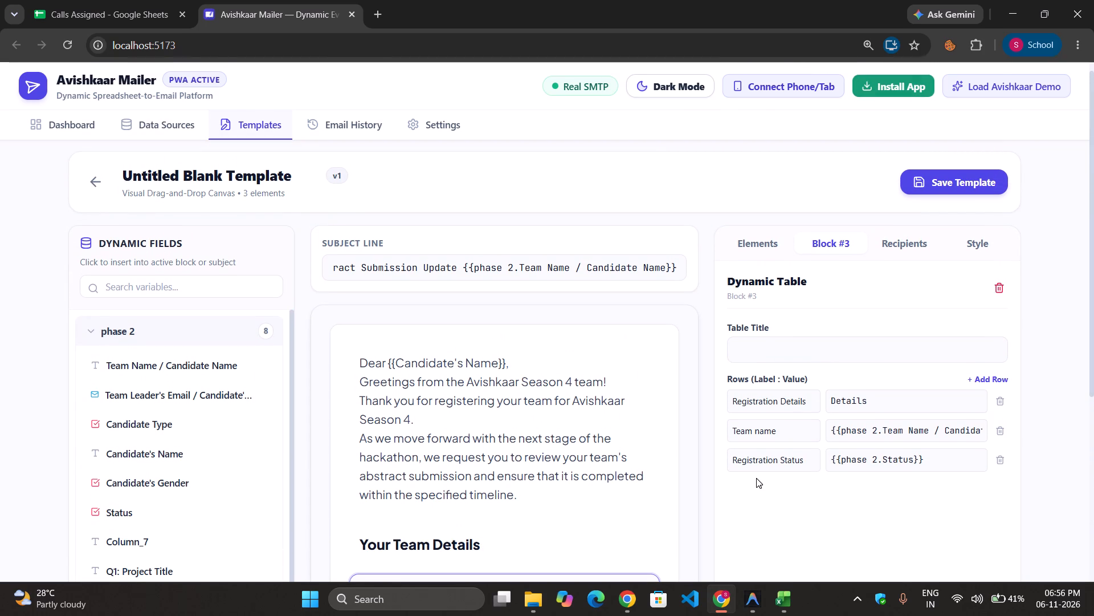
pyautogui.scroll(-1, 756, 478)
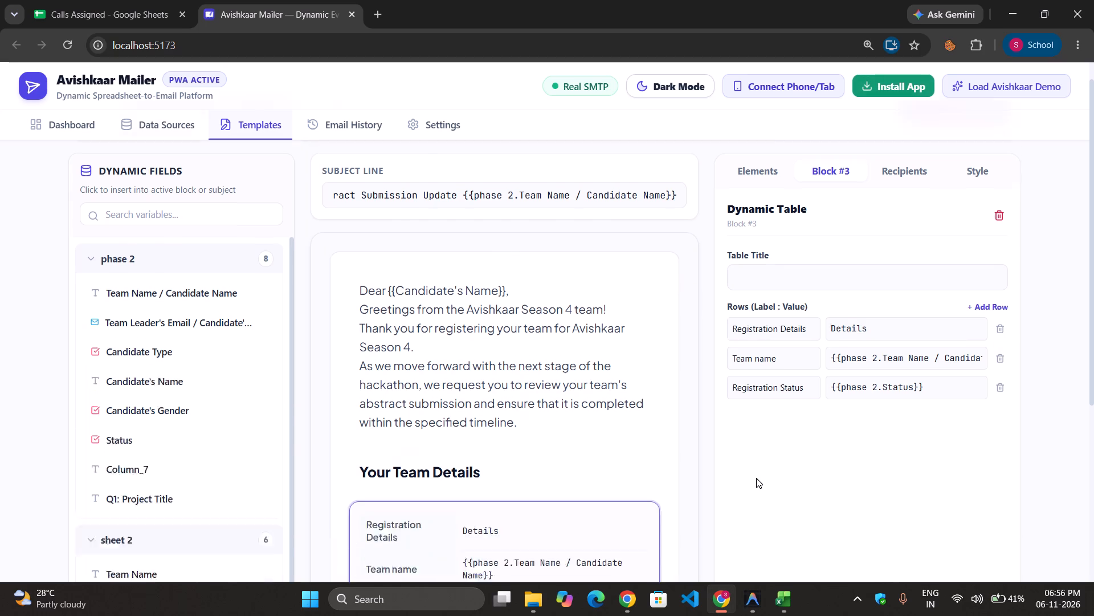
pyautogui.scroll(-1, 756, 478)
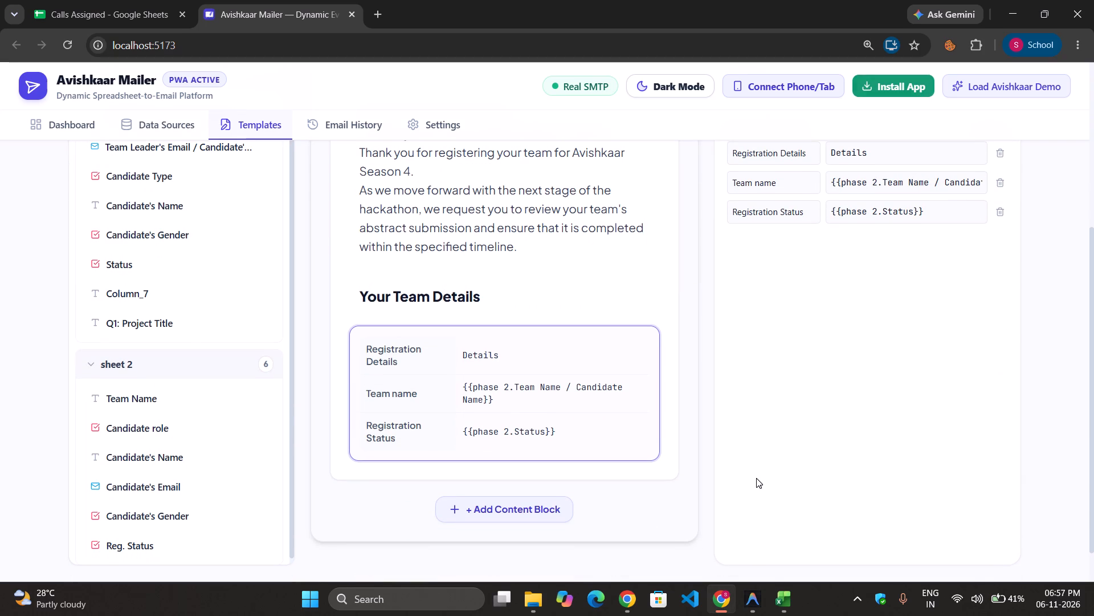
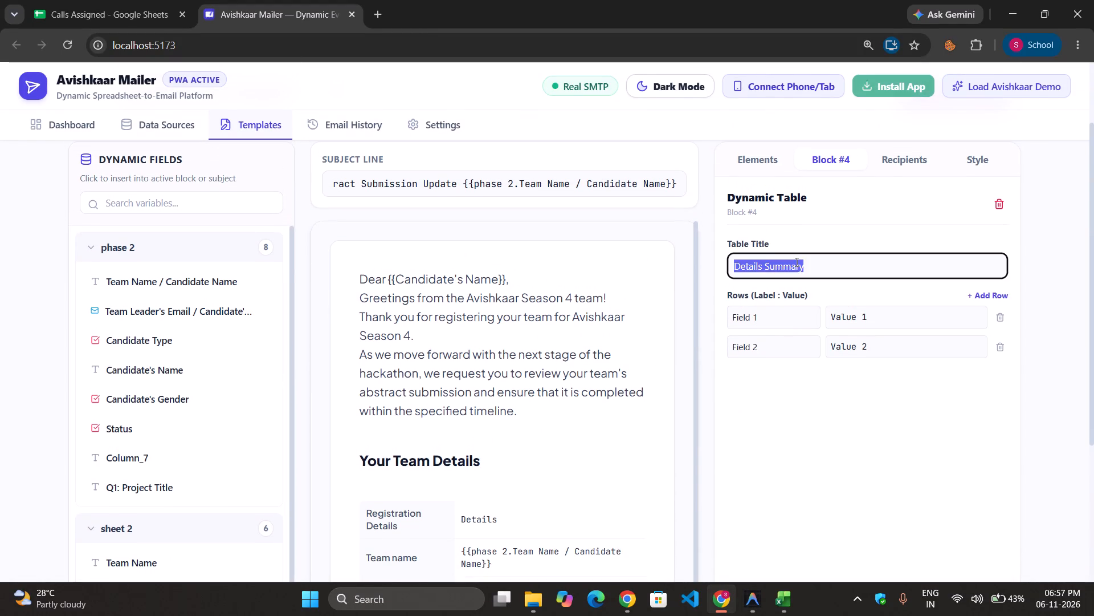
# Replace the placeholder title of the second dynamic table, Block #4, with "Team Member".
pyautogui.press('BackSpace')
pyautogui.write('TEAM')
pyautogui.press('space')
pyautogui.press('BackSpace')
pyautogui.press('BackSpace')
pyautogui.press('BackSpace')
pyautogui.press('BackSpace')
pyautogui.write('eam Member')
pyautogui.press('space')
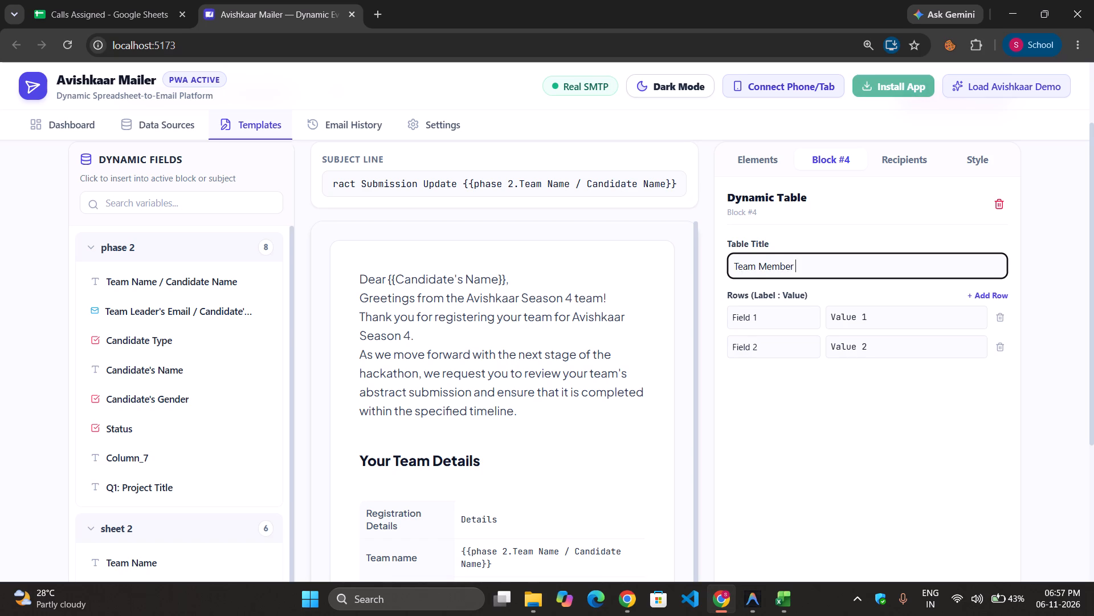
# Complete the second dynamic table's title so that it reads "Team Member Details".
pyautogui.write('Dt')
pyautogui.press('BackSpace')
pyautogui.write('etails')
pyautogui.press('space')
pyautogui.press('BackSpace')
# Open the first row's label, Field 1, for editing in the Team Member Details table.
pyautogui.click(783, 309)
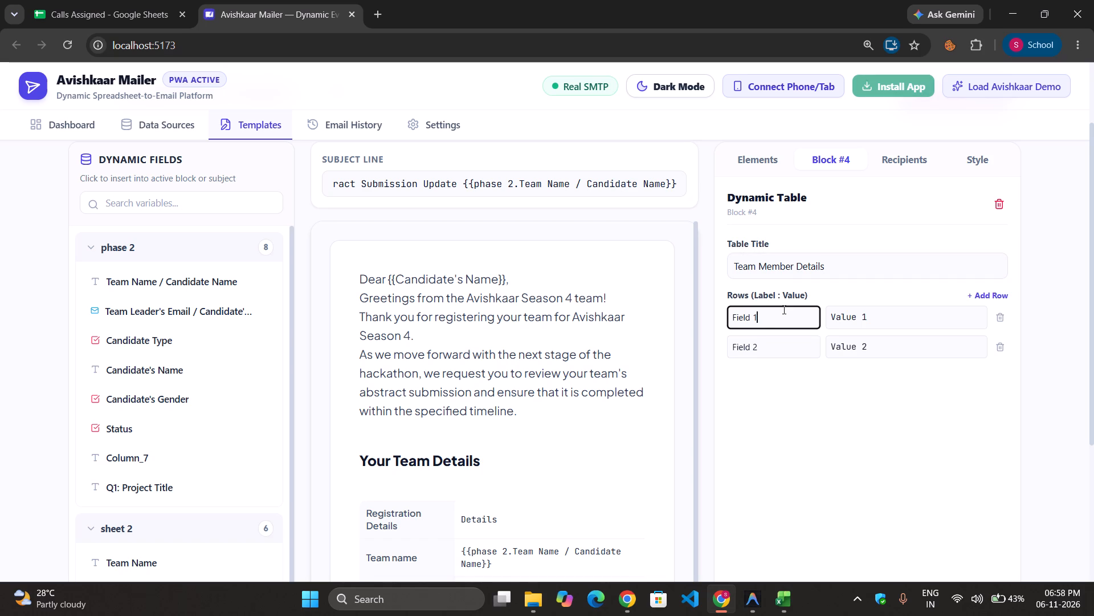
pyautogui.scroll(-2, 687, 336)
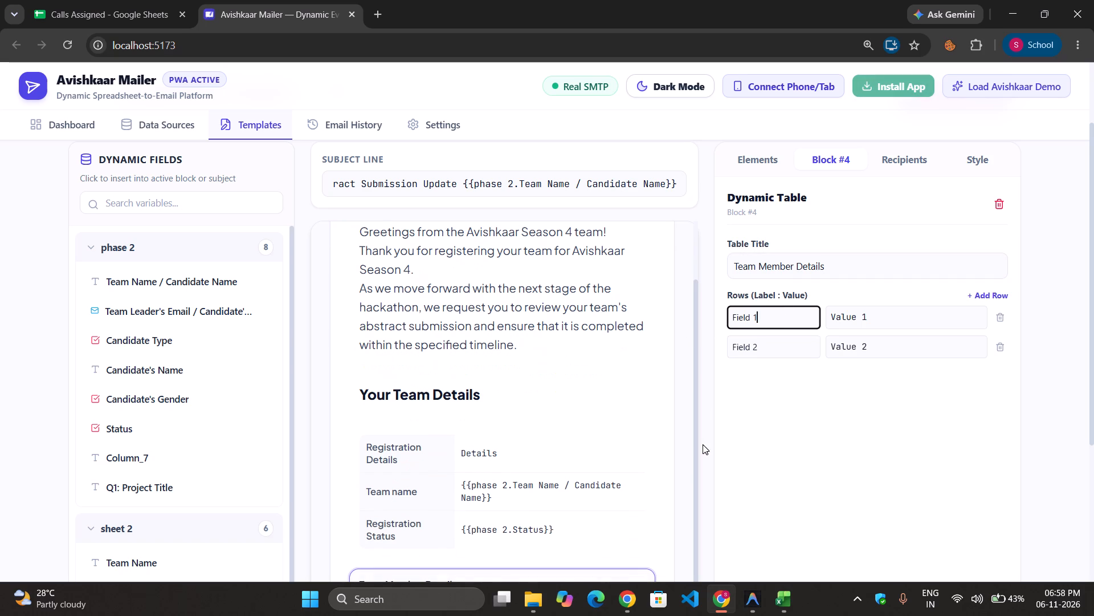
pyautogui.scroll(-1, 638, 463)
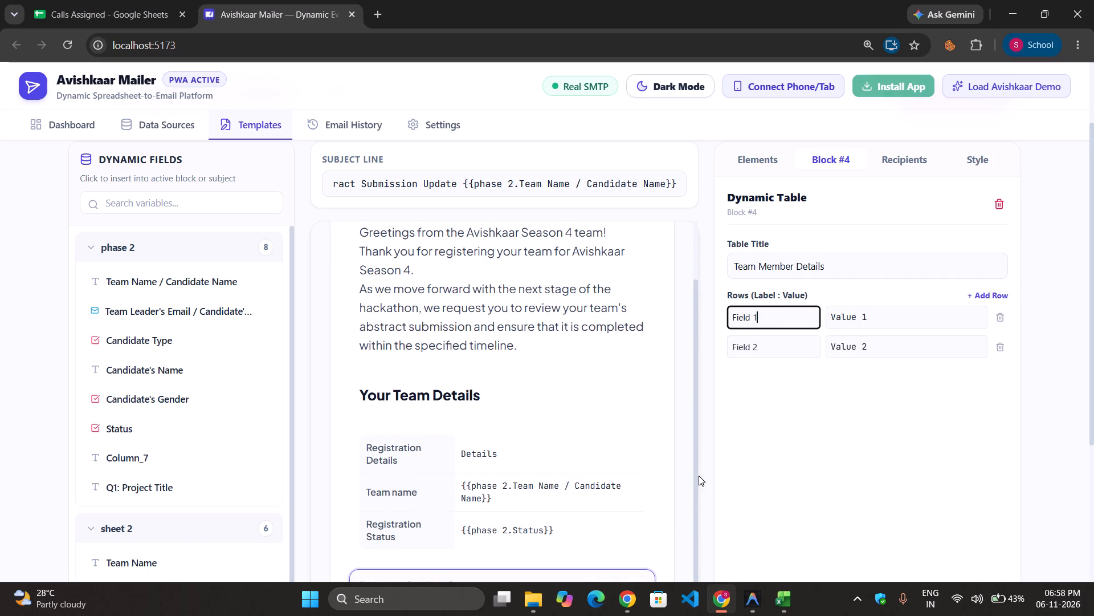
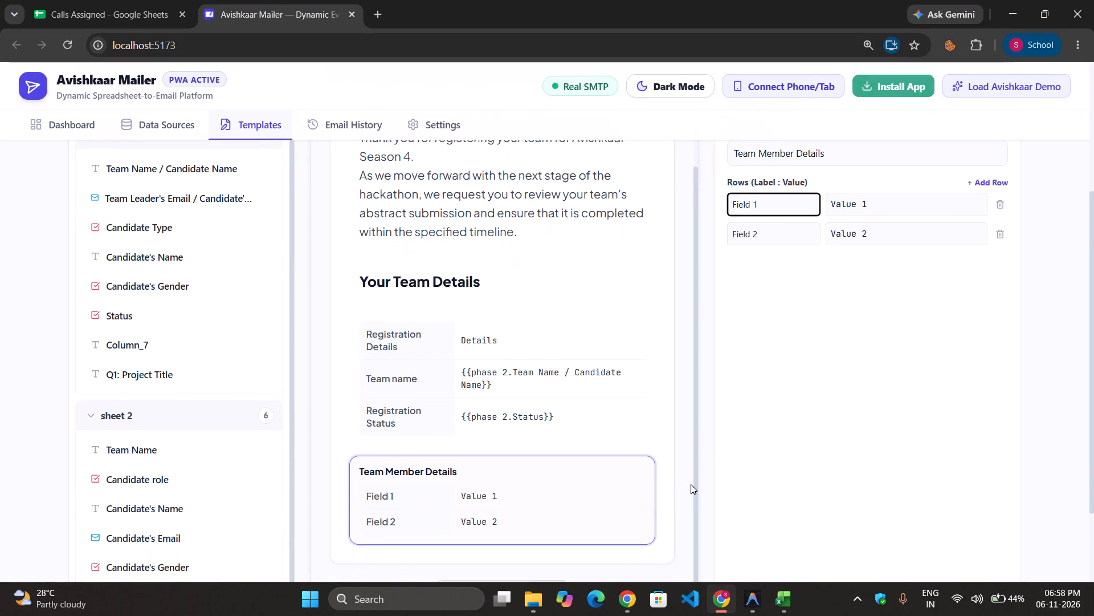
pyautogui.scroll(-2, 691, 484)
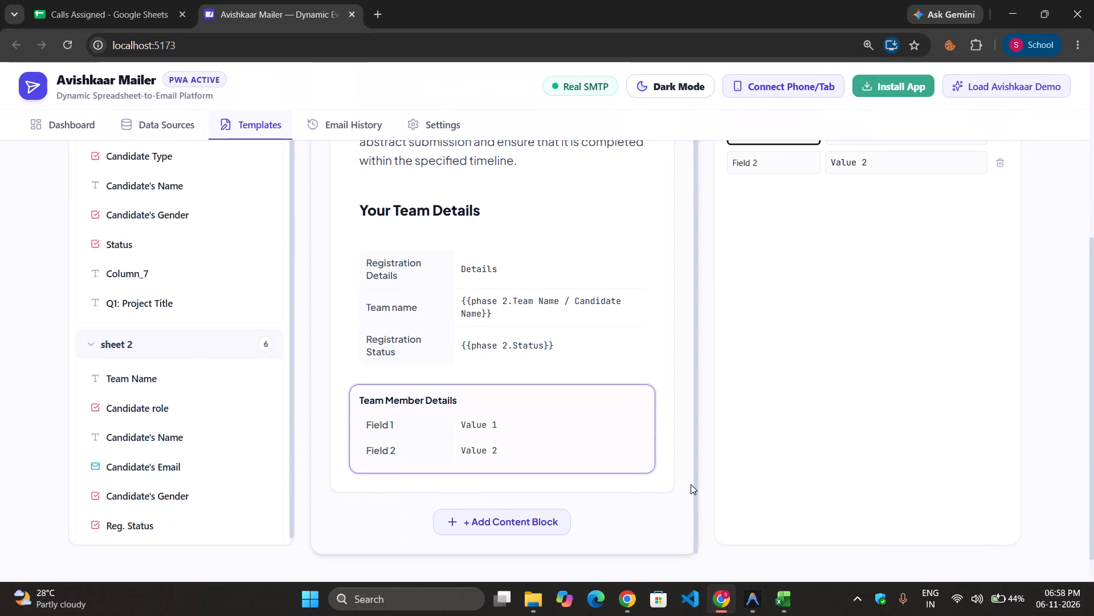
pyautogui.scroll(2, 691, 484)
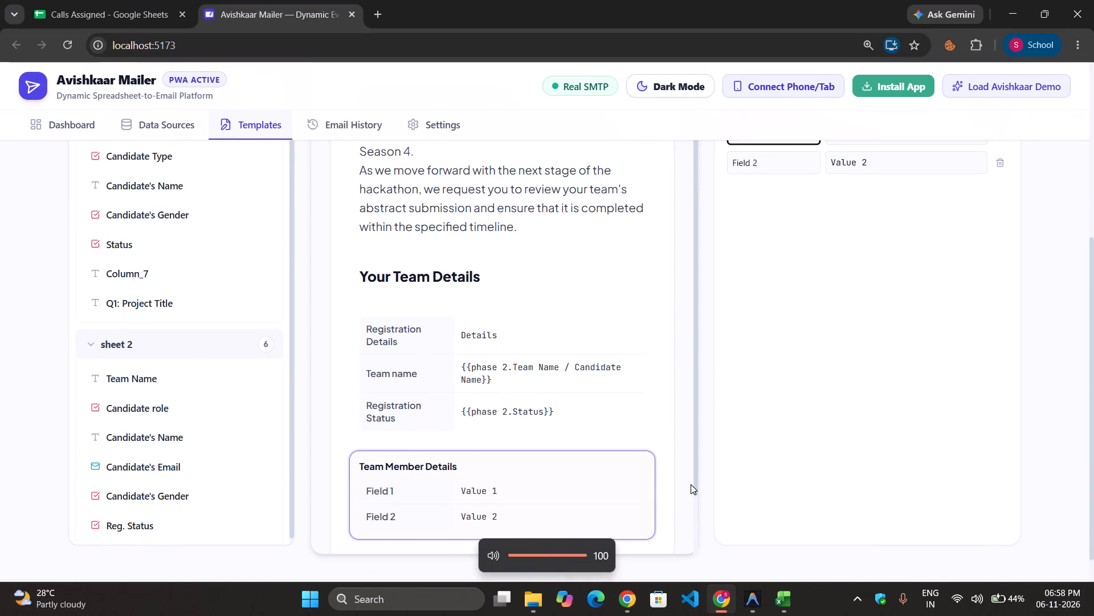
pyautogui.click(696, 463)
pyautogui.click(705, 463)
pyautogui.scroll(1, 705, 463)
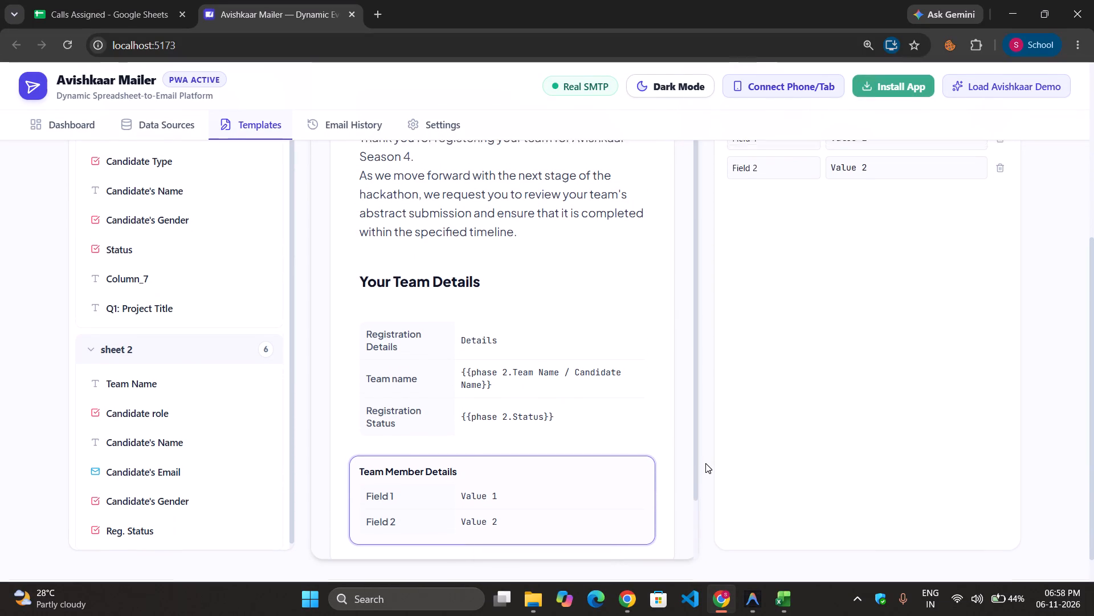
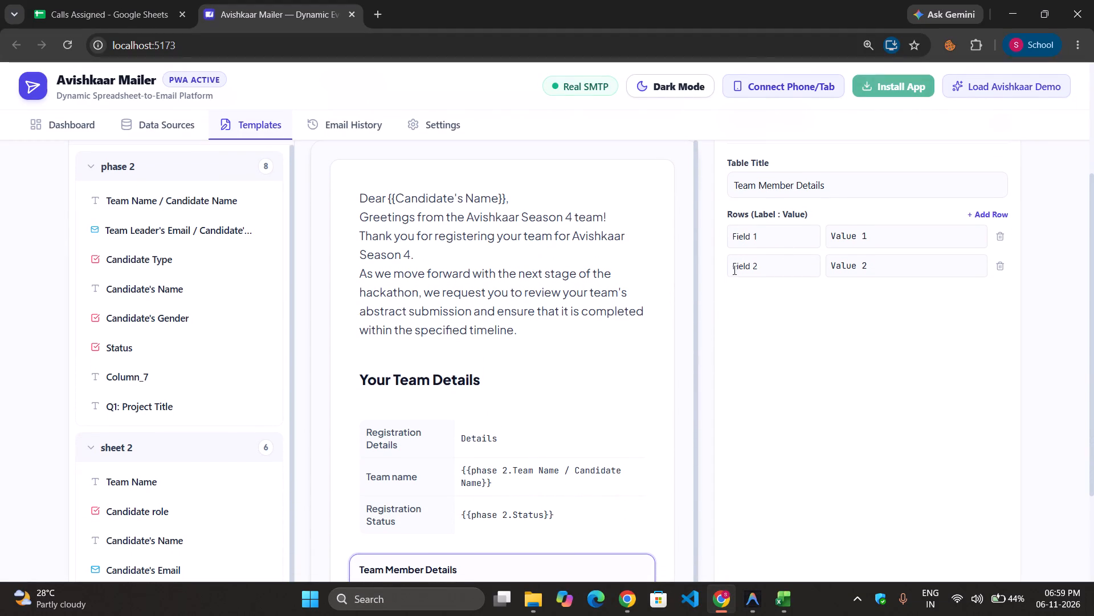
# Replace the first row's placeholder label, Field 1, in the Team Member Details table with "Candidate Name".
pyautogui.click(756, 236)
pyautogui.moveTo(756, 236); pyautogui.dragTo(672, 248)
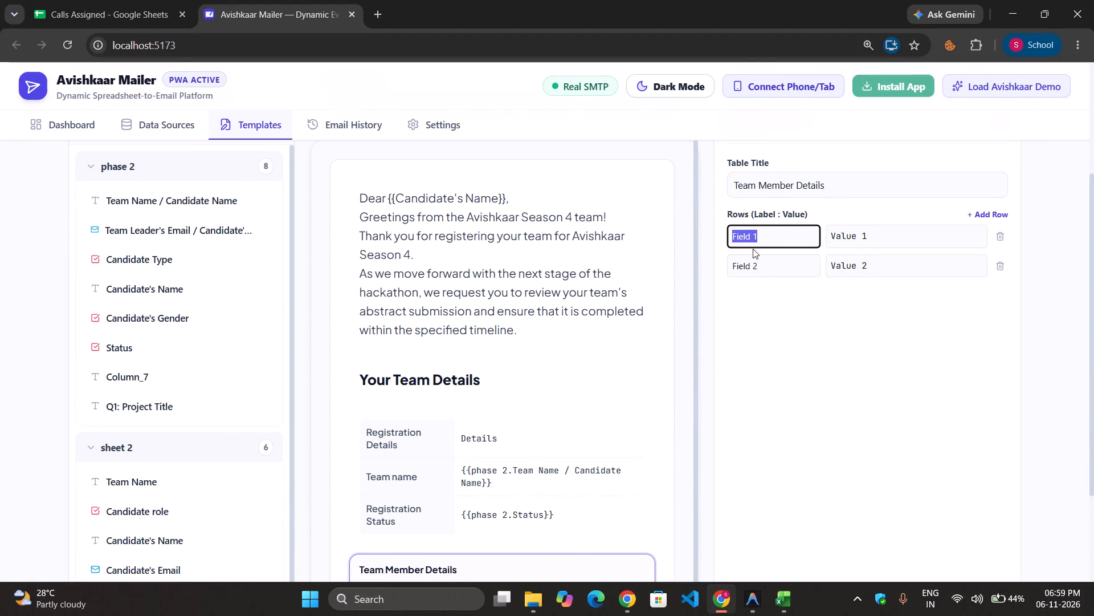
pyautogui.press('BackSpace')
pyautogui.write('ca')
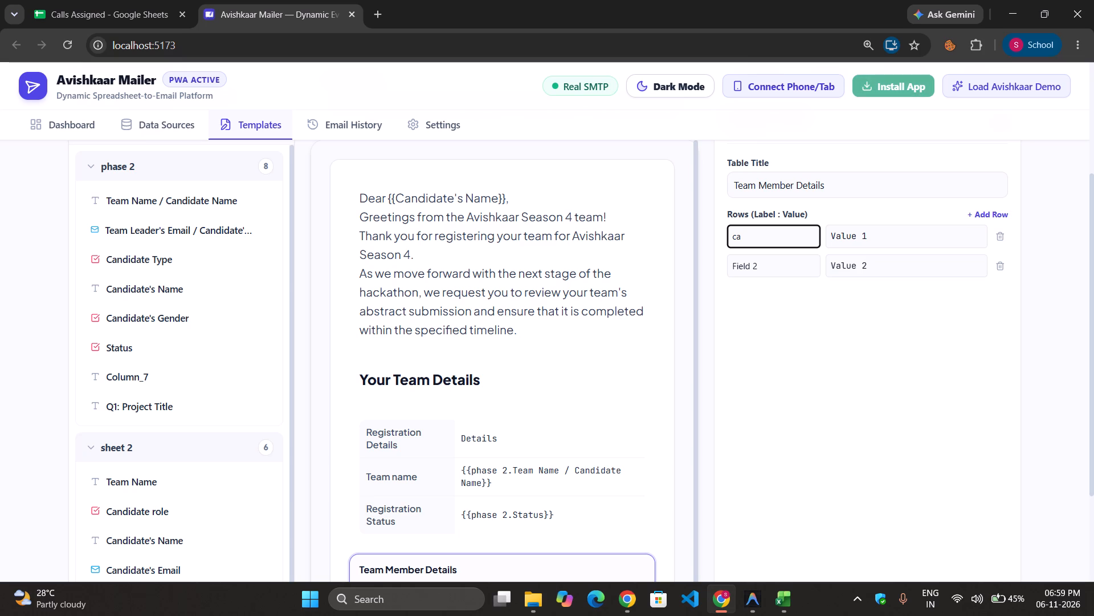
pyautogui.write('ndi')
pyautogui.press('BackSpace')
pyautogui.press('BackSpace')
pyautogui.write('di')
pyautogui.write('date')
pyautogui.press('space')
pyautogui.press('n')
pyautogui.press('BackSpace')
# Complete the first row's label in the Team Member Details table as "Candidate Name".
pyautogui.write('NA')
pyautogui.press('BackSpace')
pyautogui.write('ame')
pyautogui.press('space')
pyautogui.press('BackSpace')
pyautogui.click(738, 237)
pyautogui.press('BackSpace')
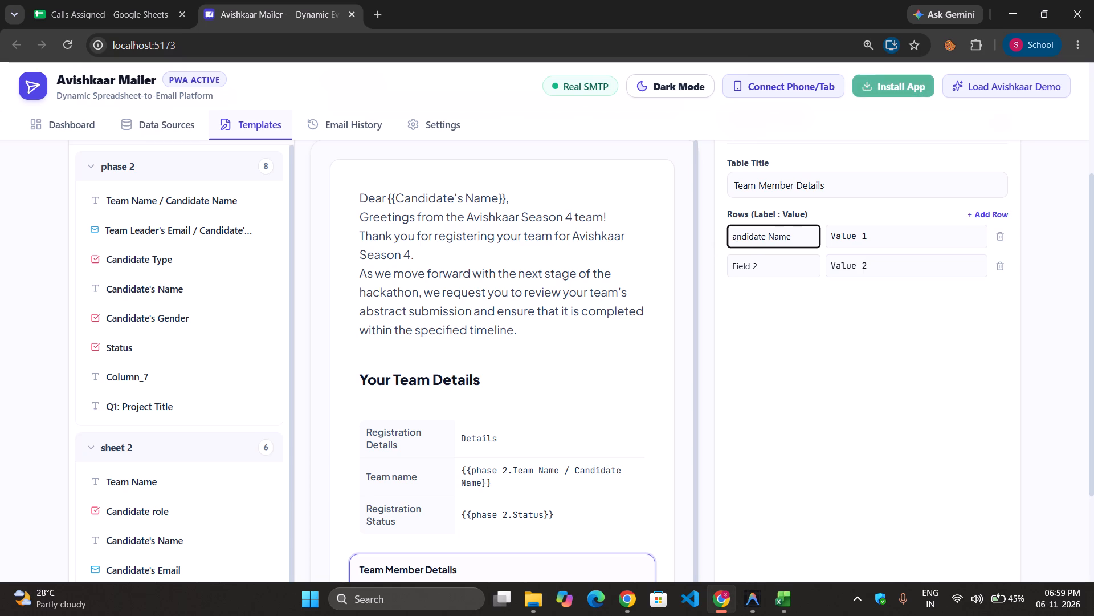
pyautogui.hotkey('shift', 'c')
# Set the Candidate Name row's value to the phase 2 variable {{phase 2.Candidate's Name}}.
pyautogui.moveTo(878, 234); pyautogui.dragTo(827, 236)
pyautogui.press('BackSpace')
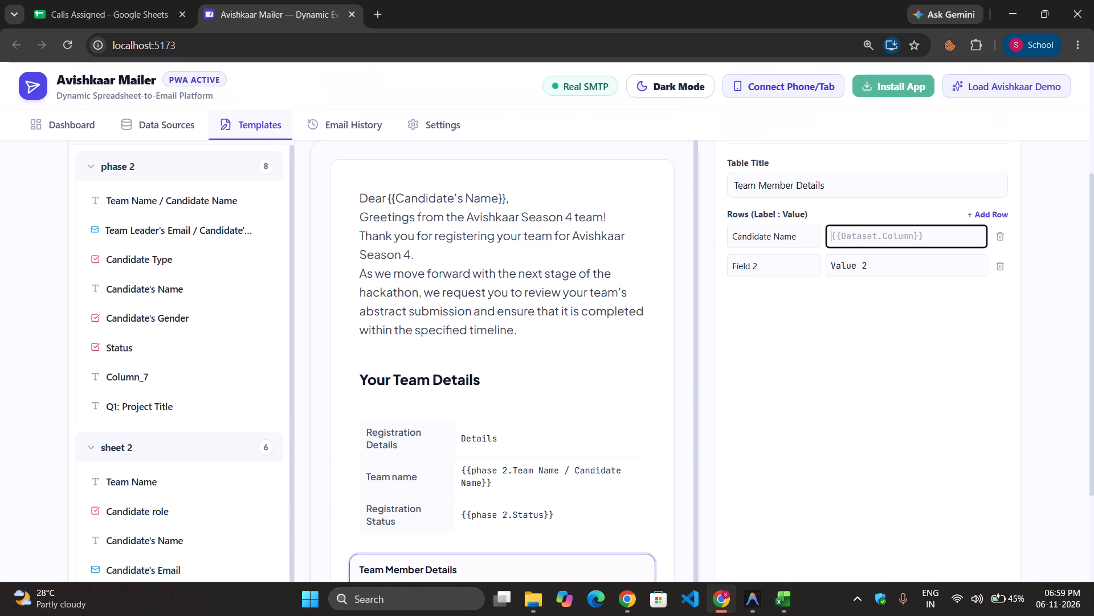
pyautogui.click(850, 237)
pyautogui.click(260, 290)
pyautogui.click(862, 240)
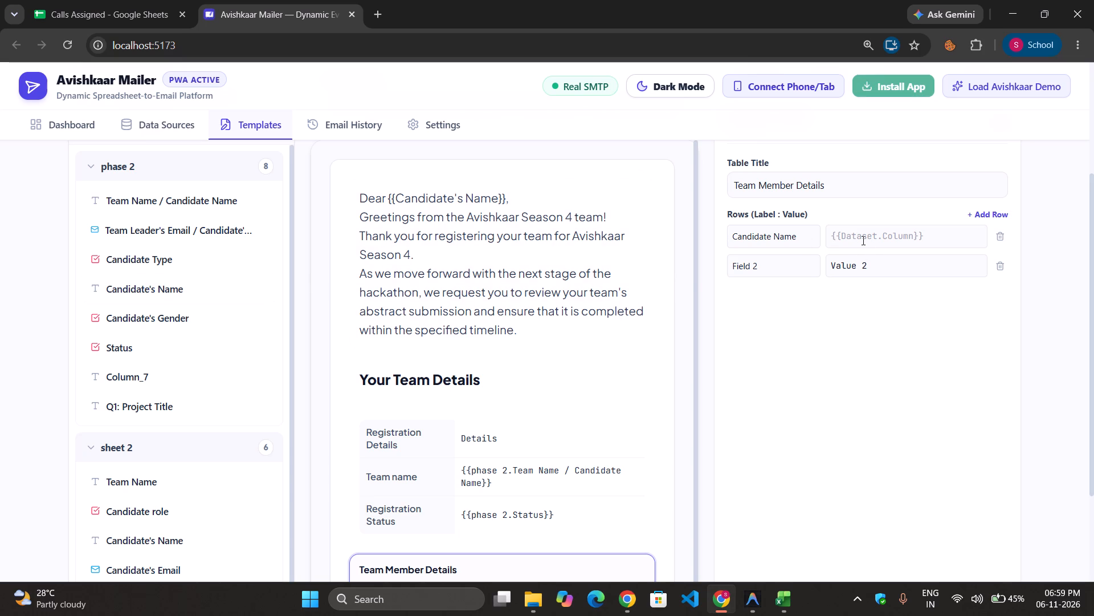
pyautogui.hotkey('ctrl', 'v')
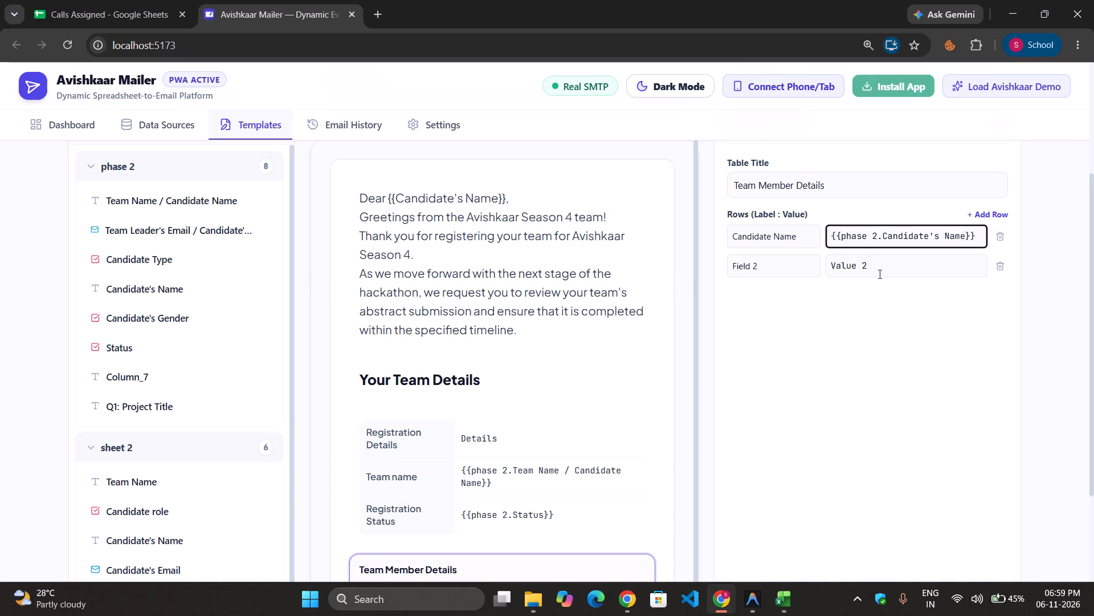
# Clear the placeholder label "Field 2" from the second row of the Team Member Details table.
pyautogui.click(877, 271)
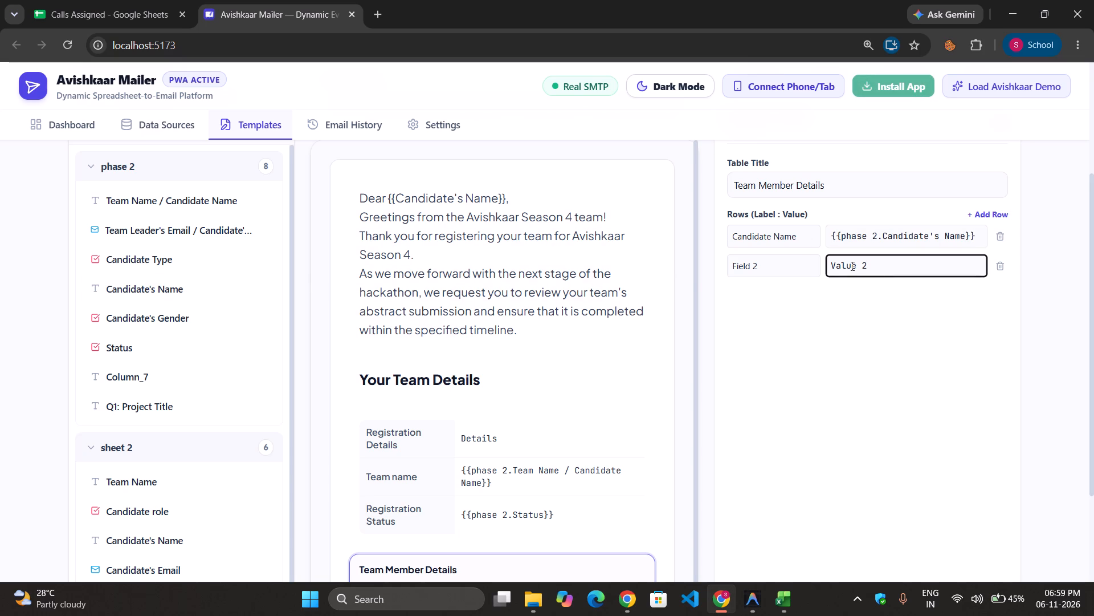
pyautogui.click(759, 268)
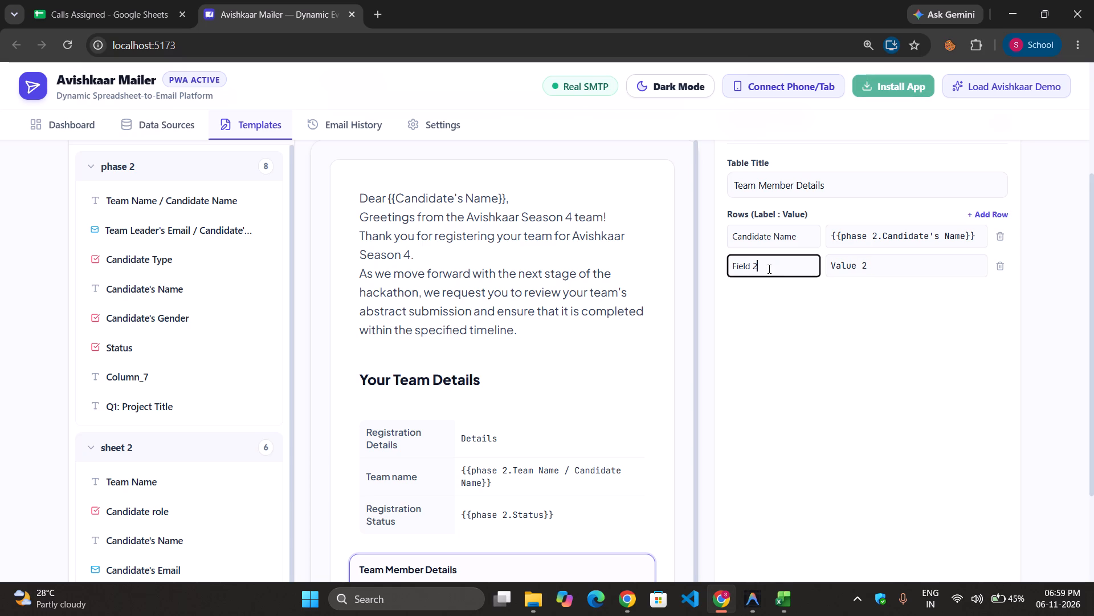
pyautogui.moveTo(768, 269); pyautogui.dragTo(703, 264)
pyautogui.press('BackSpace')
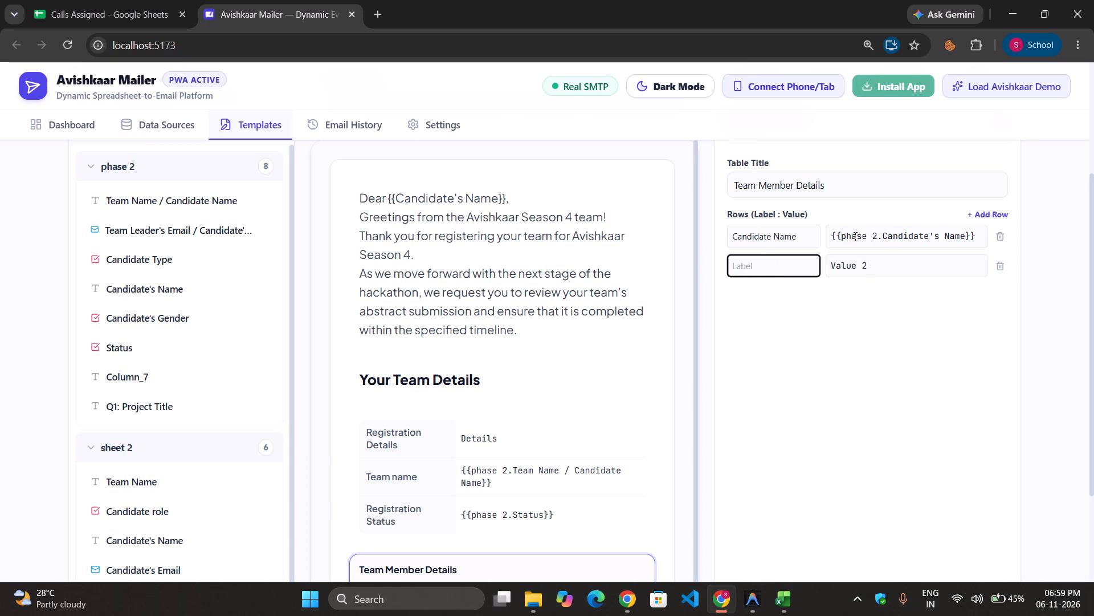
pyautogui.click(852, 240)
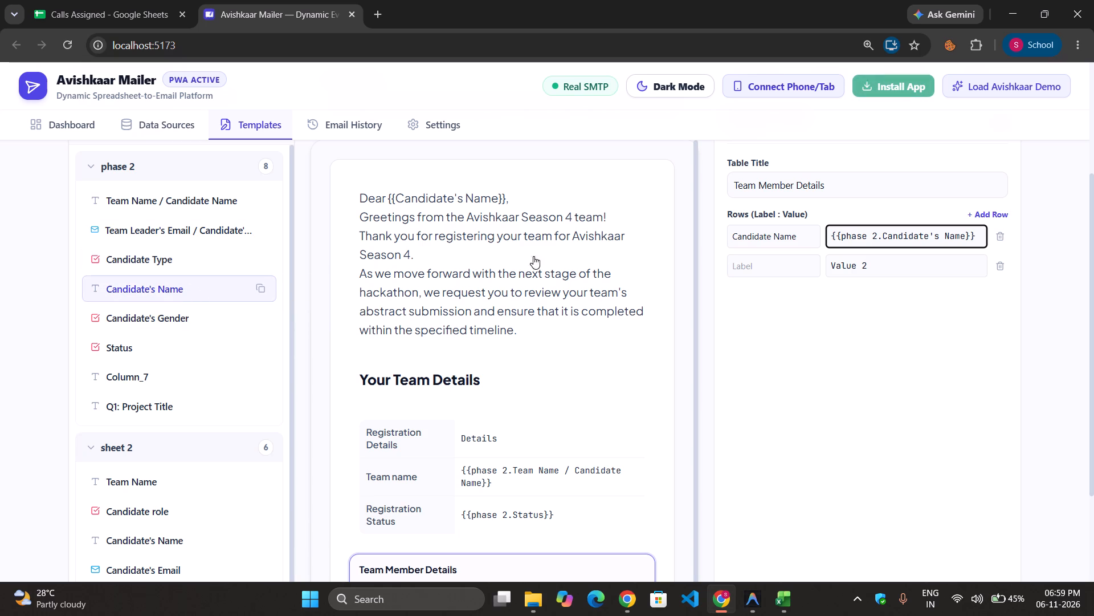
# Delete the Team Member Details dynamic table block from the template.
pyautogui.scroll(1, 934, 233)
pyautogui.click(1001, 206)
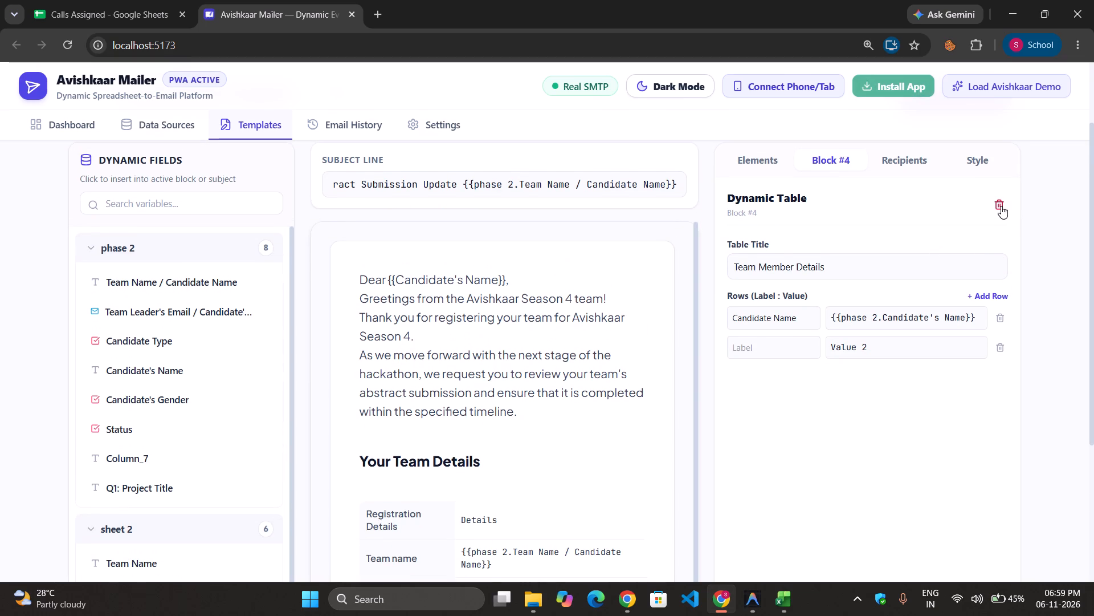
# Add a Repeating Table block below the team details table in the template.
pyautogui.click(761, 158)
pyautogui.scroll(-1, 791, 304)
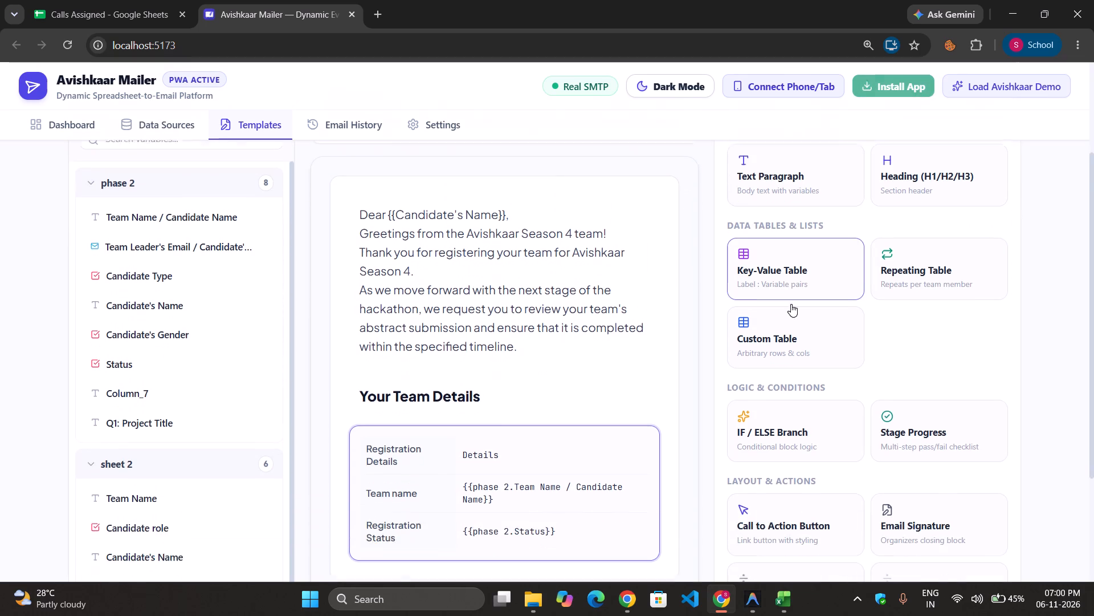
pyautogui.scroll(-1, 791, 304)
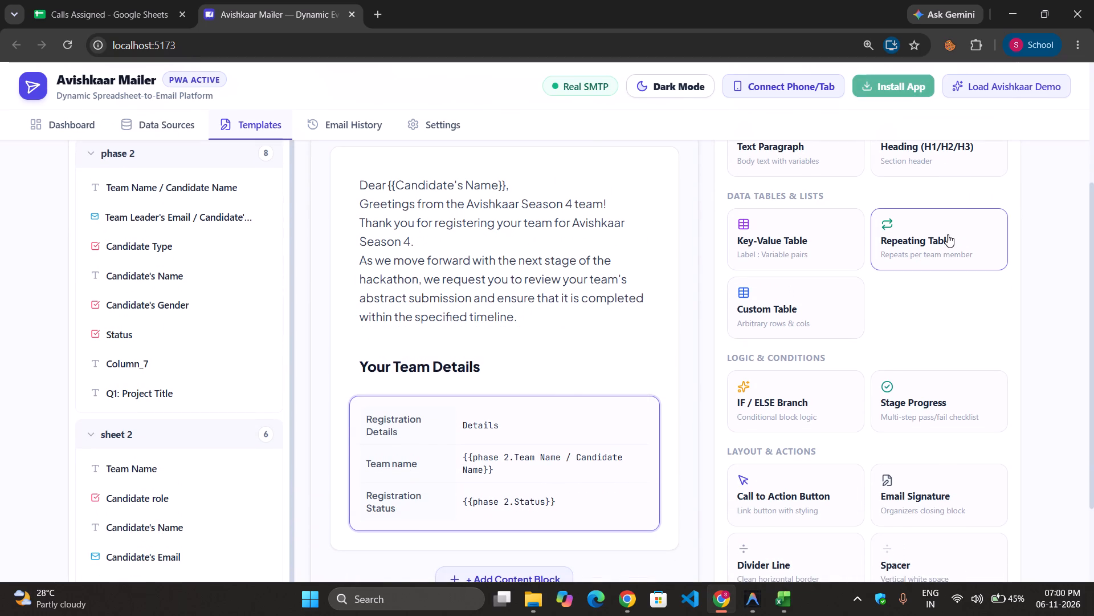
pyautogui.click(948, 234)
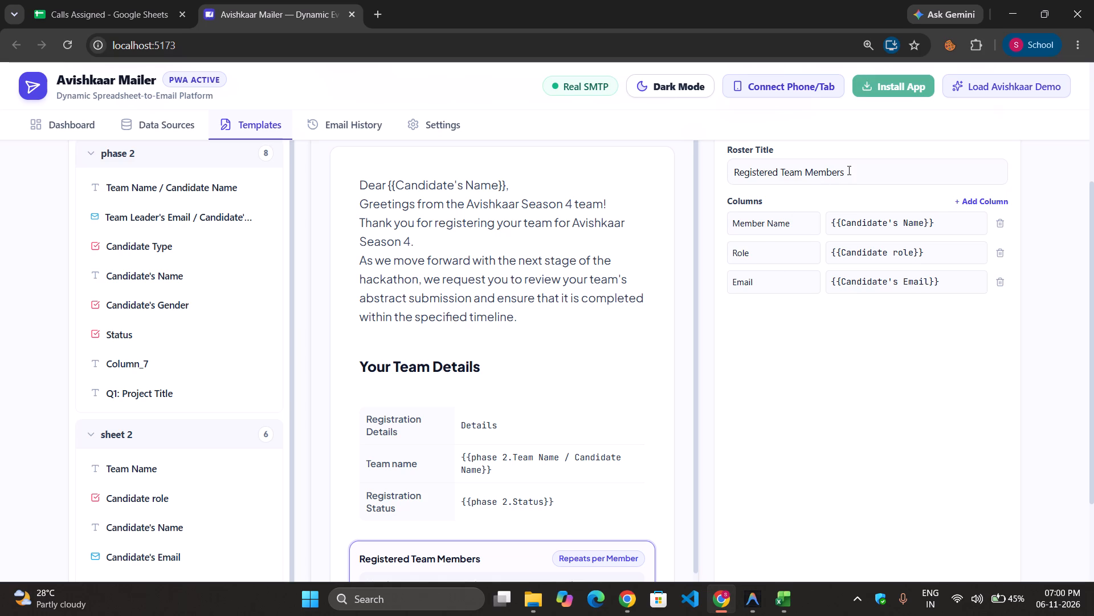
# Remove the Email and Role columns from the Registered Team Members repeating table.
pyautogui.scroll(-1, 815, 216)
pyautogui.scroll(1, 797, 277)
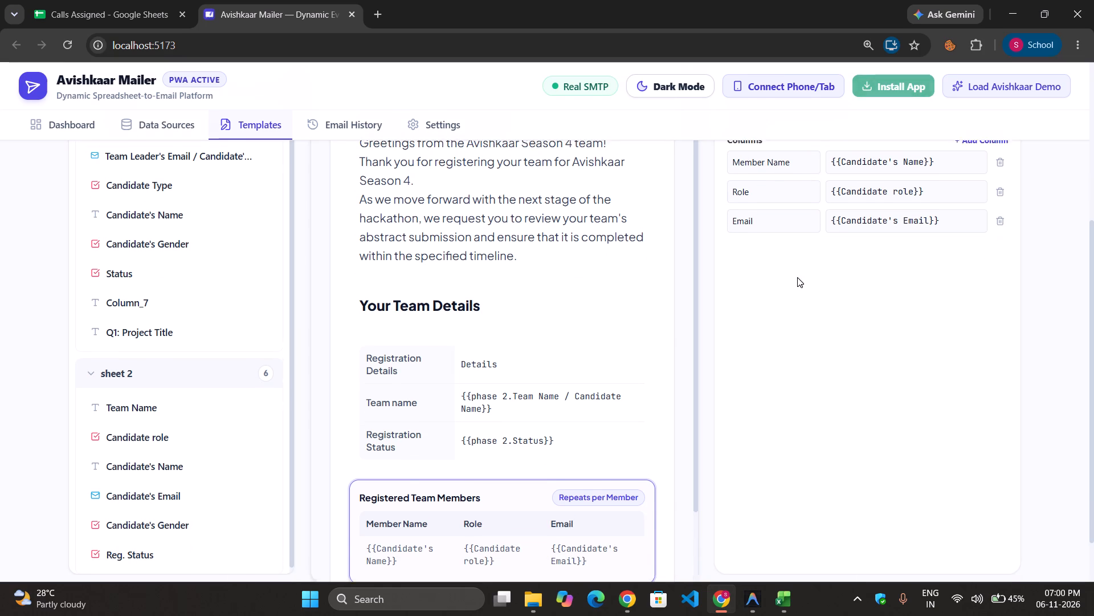
pyautogui.scroll(1, 797, 277)
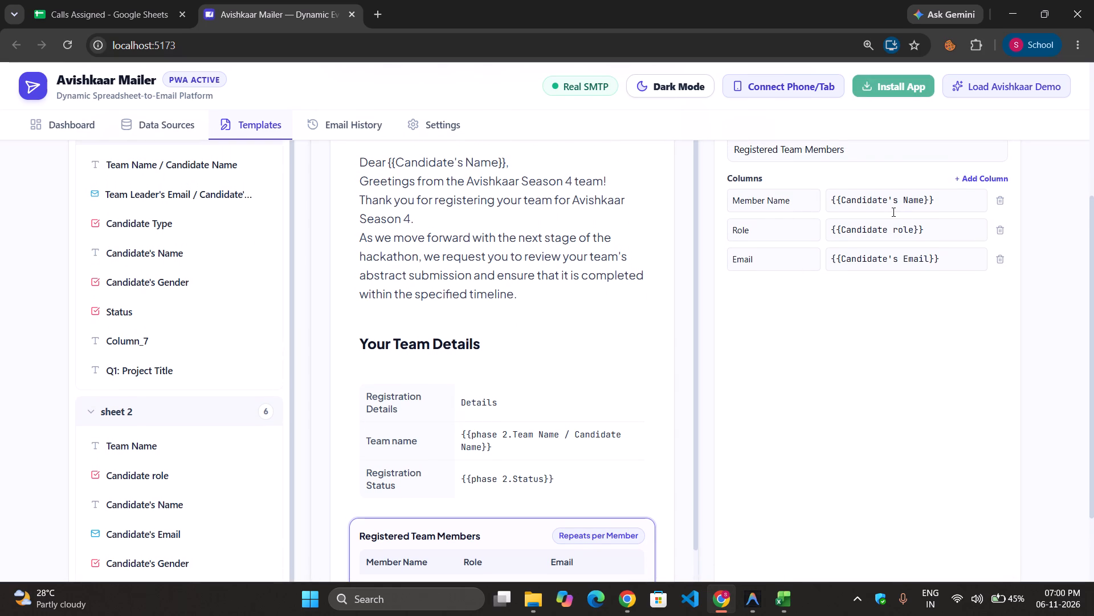
pyautogui.scroll(1, 892, 212)
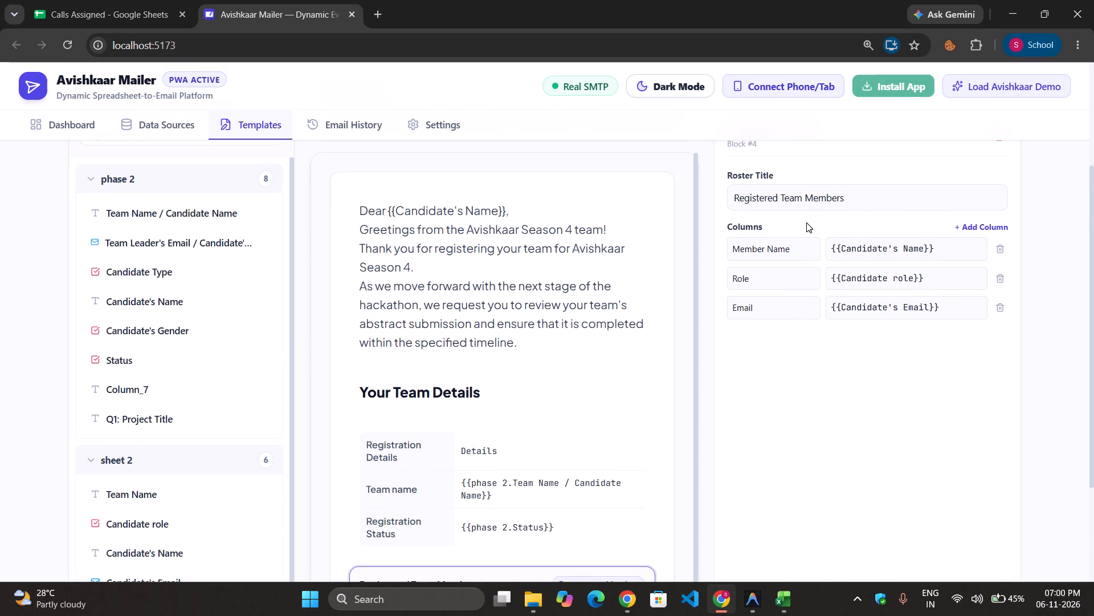
pyautogui.scroll(-3, 806, 222)
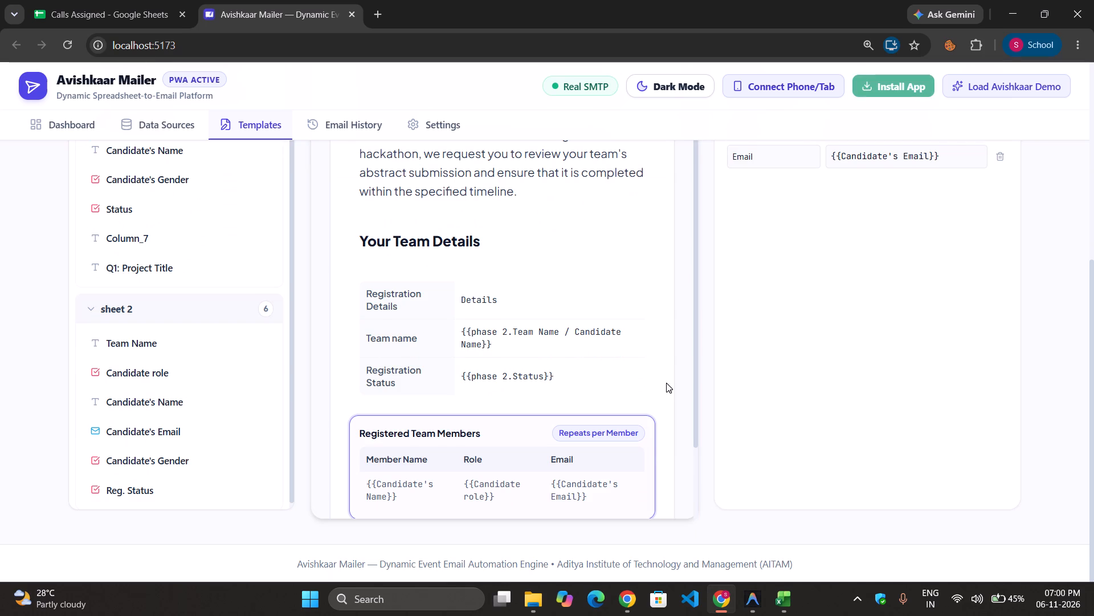
pyautogui.scroll(-4, 666, 383)
pyautogui.scroll(4, 756, 370)
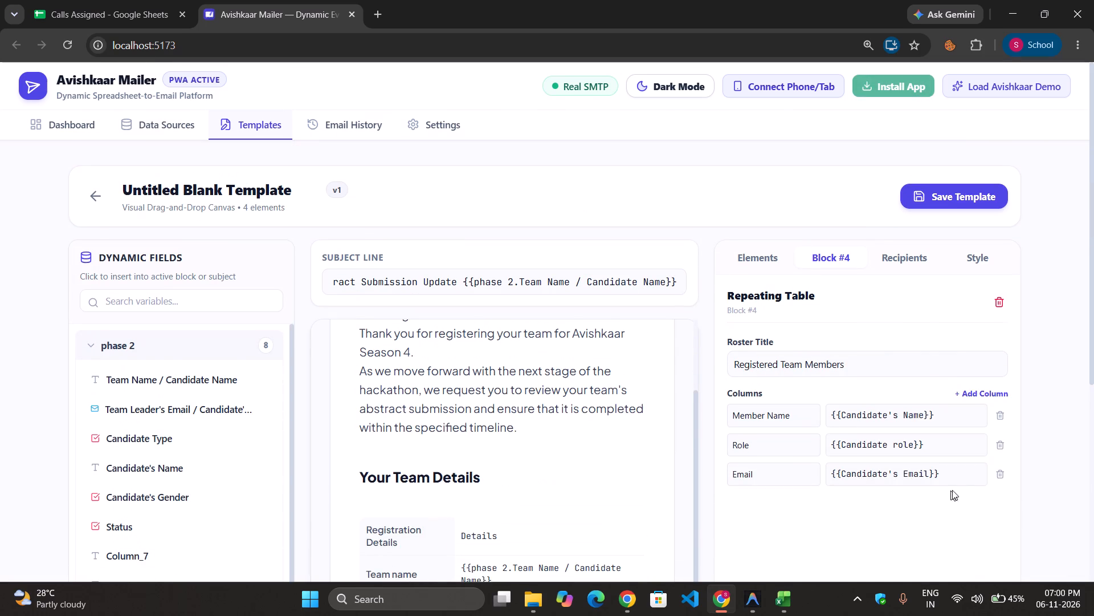
pyautogui.click(997, 477)
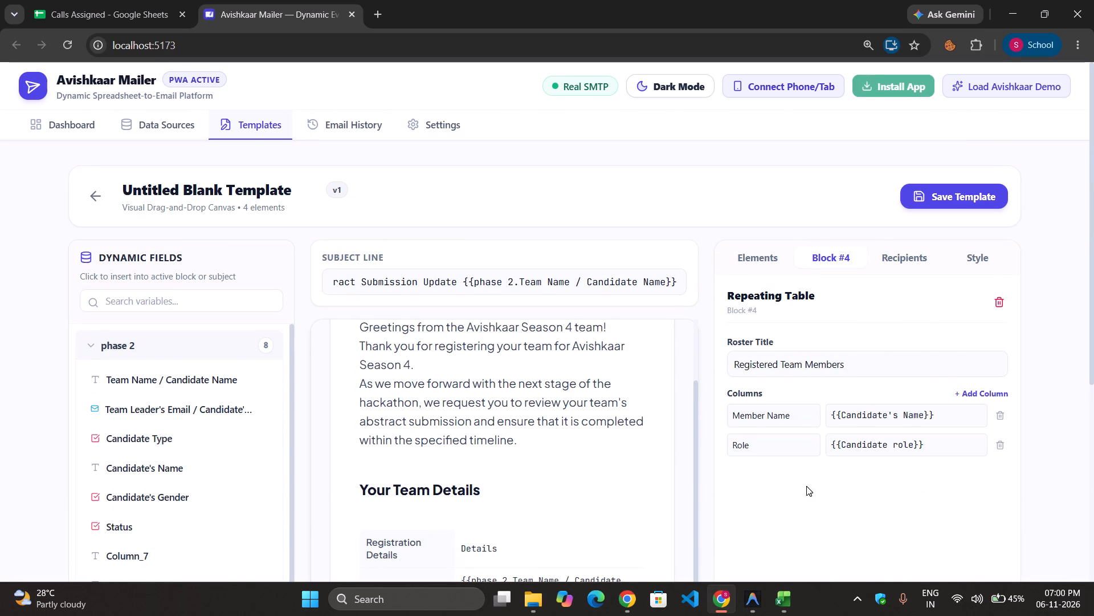
pyautogui.scroll(-1, 680, 477)
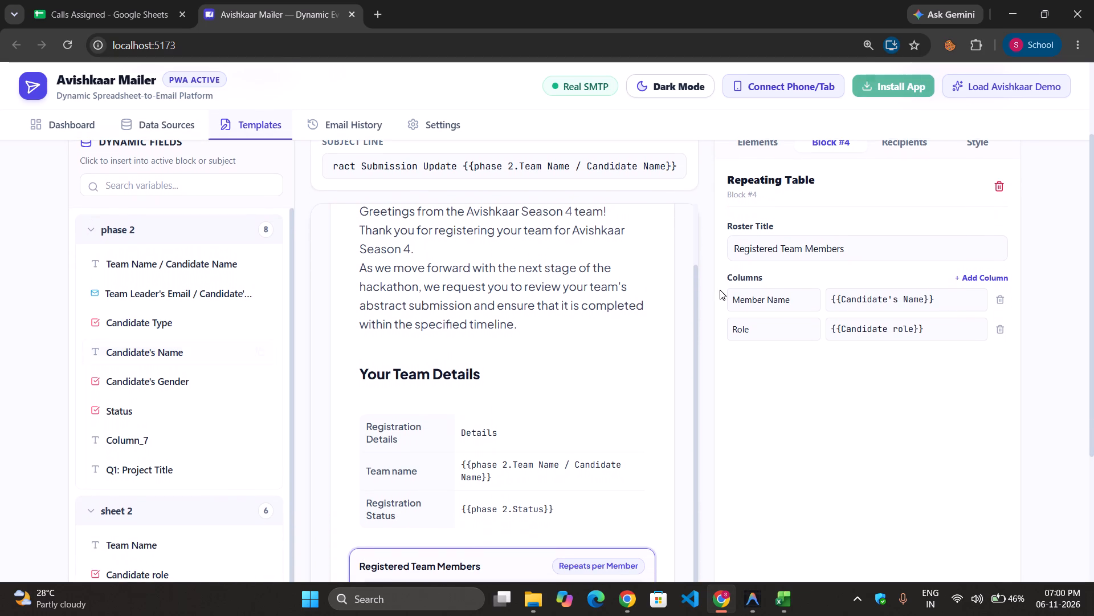
pyautogui.click(1001, 334)
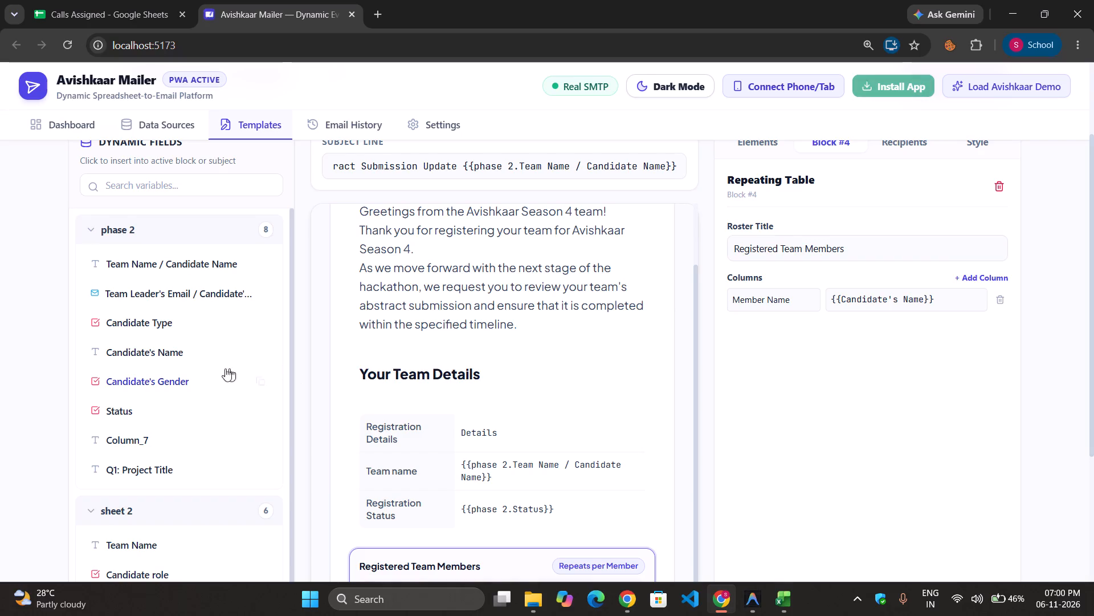
# Add a column to the Registered Team Members table and name its header "Role".
pyautogui.scroll(1, 128, 355)
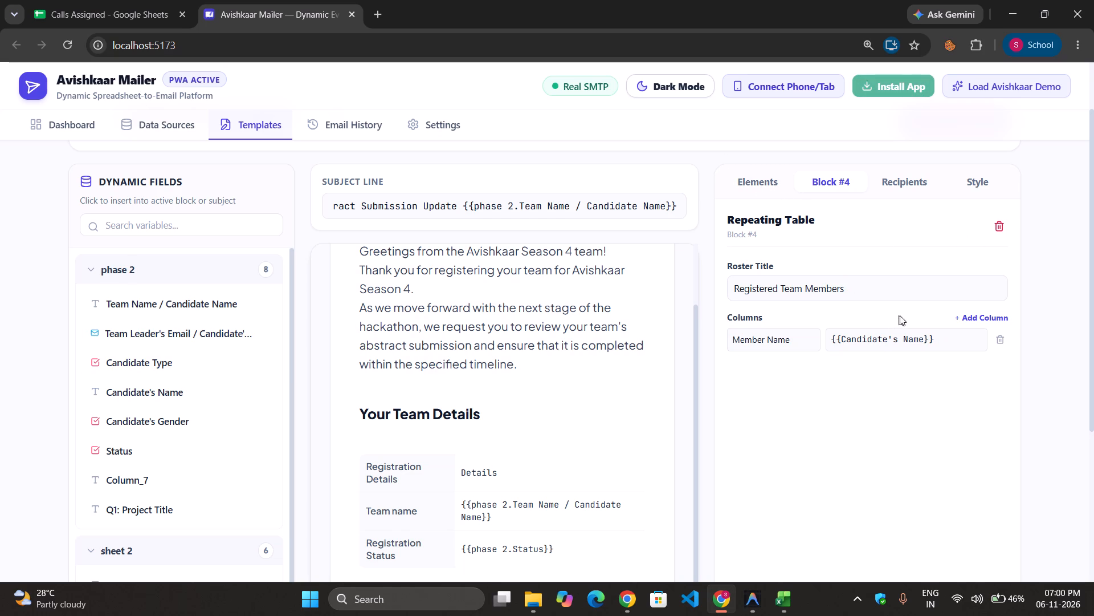
pyautogui.click(982, 315)
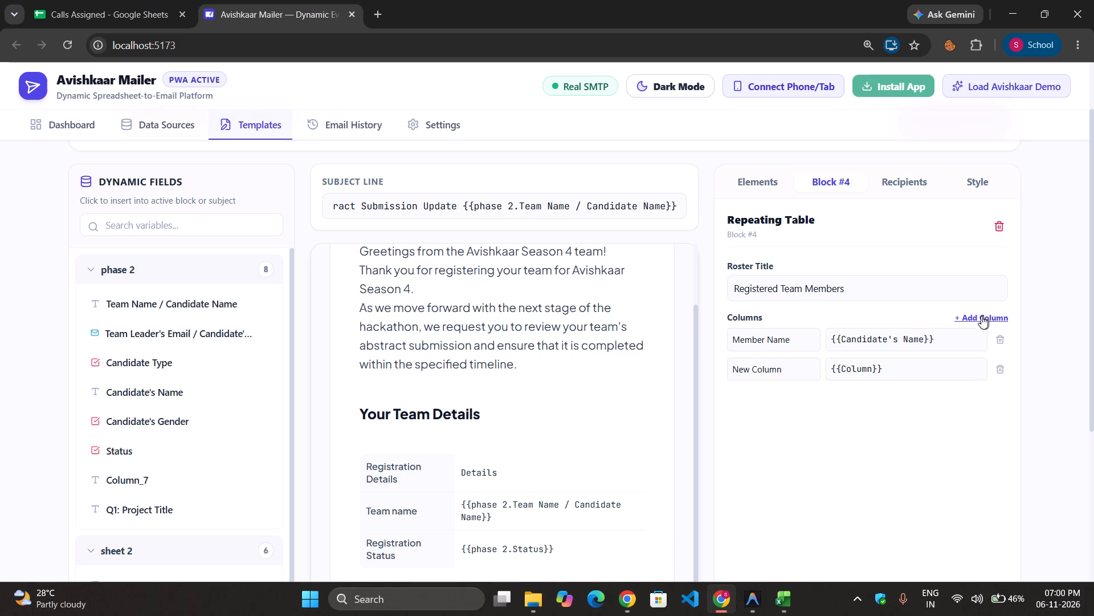
pyautogui.click(784, 368)
pyautogui.moveTo(784, 368); pyautogui.dragTo(732, 367)
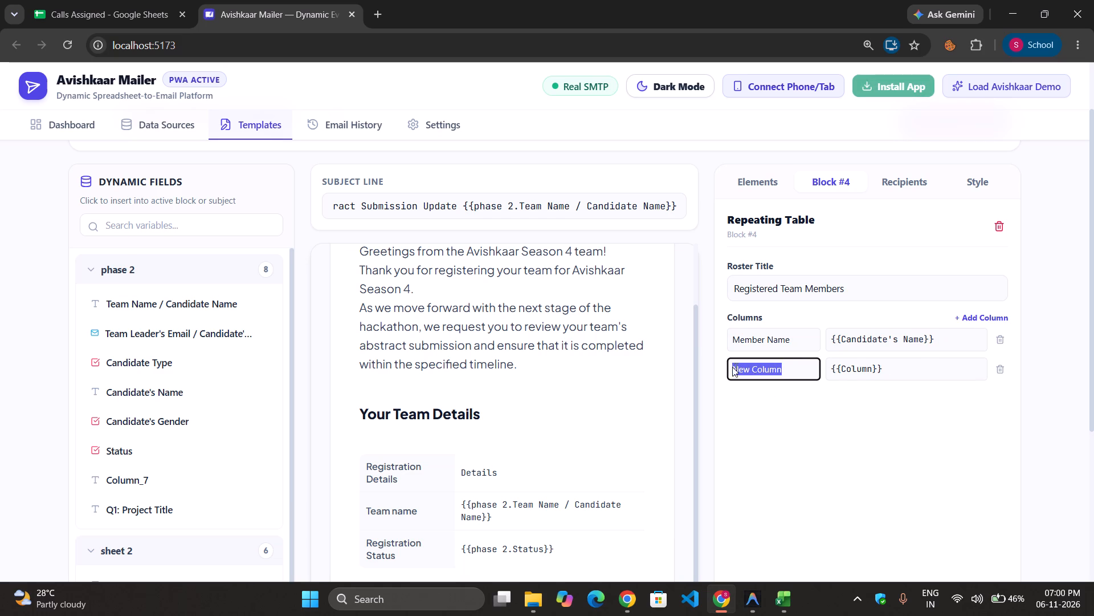
pyautogui.moveTo(732, 367); pyautogui.dragTo(720, 366)
pyautogui.press('BackSpace')
pyautogui.press('m')
pyautogui.press('BackSpace')
pyautogui.write('MB')
pyautogui.press('BackSpace')
pyautogui.write('eb')
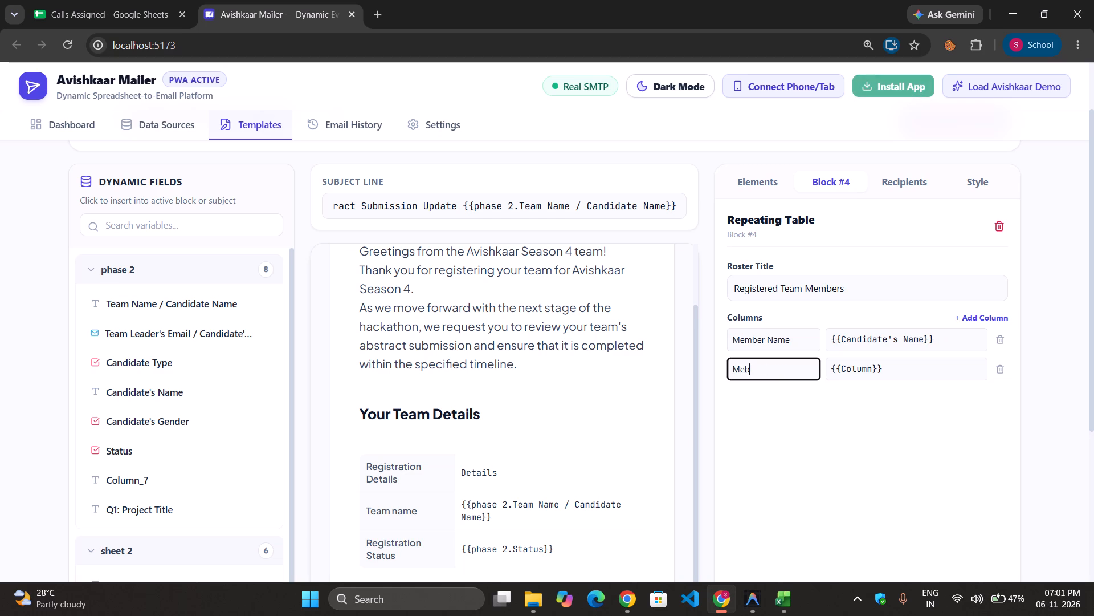
pyautogui.press('BackSpace')
pyautogui.press('BackSpace')
pyautogui.press('BackSpace')
pyautogui.press('BackSpace')
pyautogui.write('Role')
pyautogui.press('space')
pyautogui.press('BackSpace')
# Replace the Role column's placeholder value with the variable {{phase 2.Candidate Type}}.
pyautogui.moveTo(915, 367); pyautogui.dragTo(814, 365)
pyautogui.press('BackSpace')
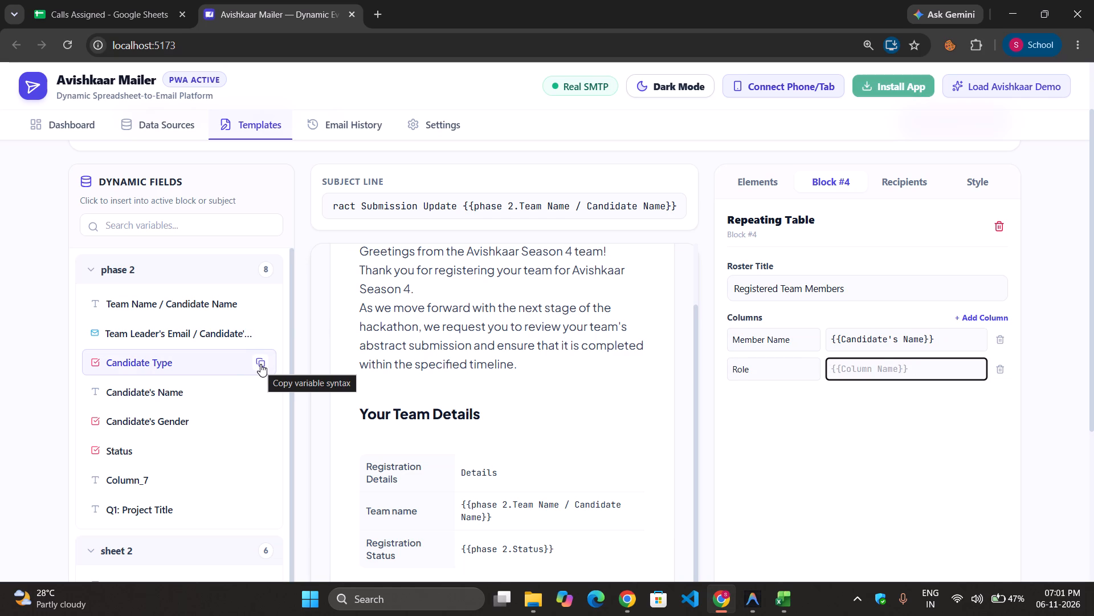
pyautogui.click(260, 364)
pyautogui.click(870, 364)
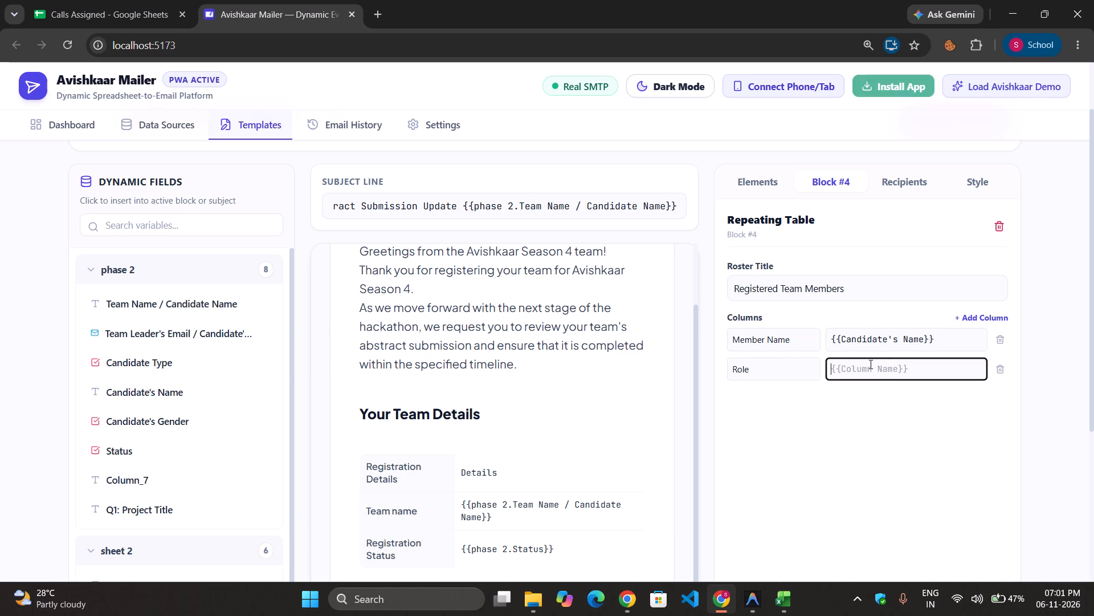
pyautogui.hotkey('ctrl', 'v')
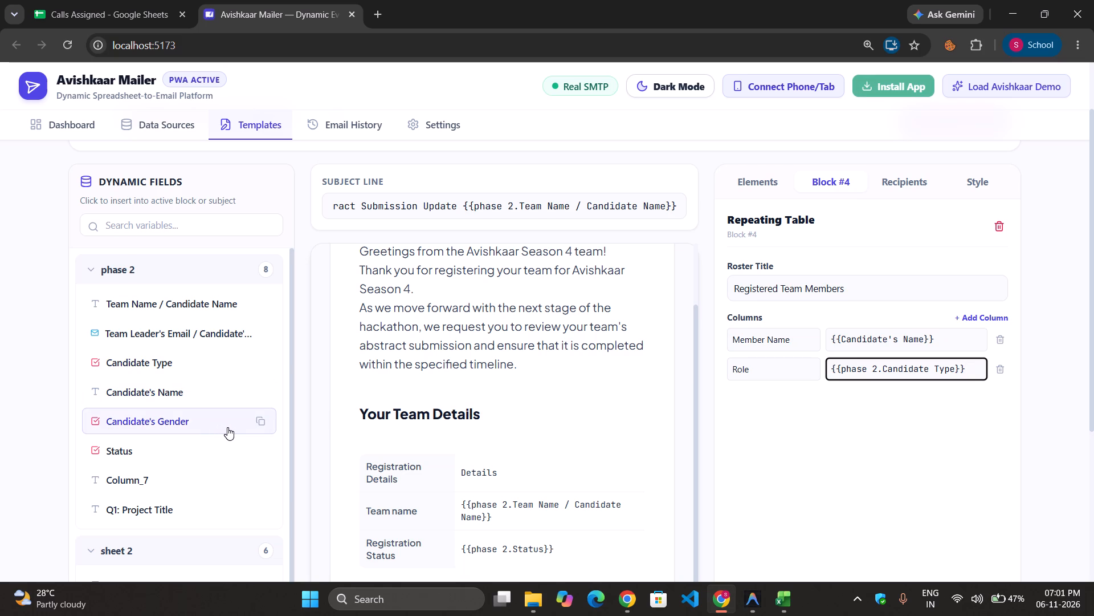
# Replace the Member Name column's value with the variable {{phase 2.Candidate's Name}}.
pyautogui.click(260, 395)
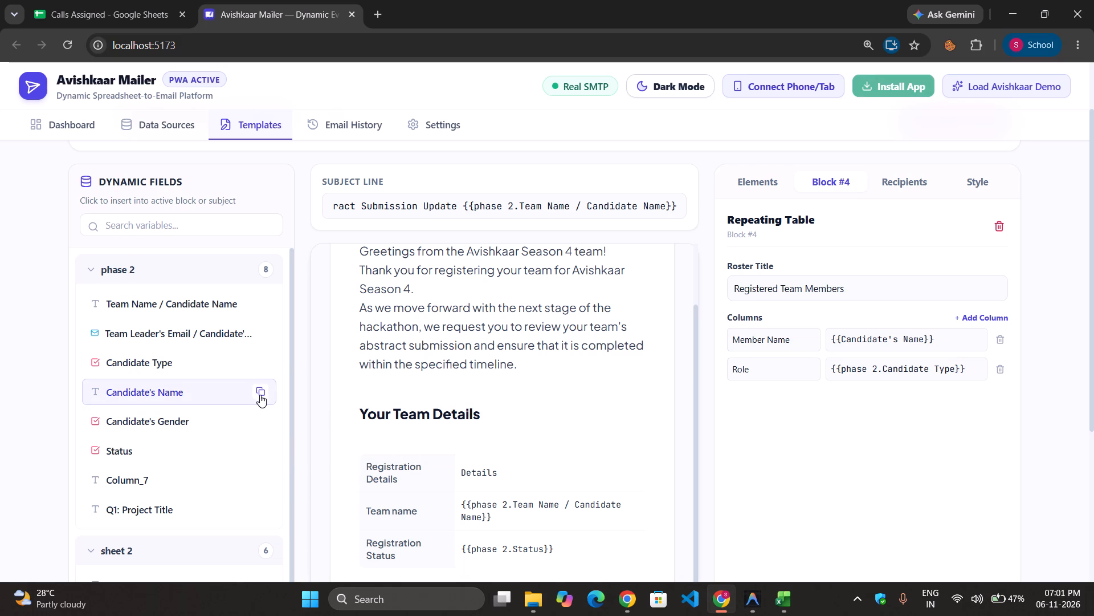
pyautogui.moveTo(946, 342); pyautogui.dragTo(697, 331)
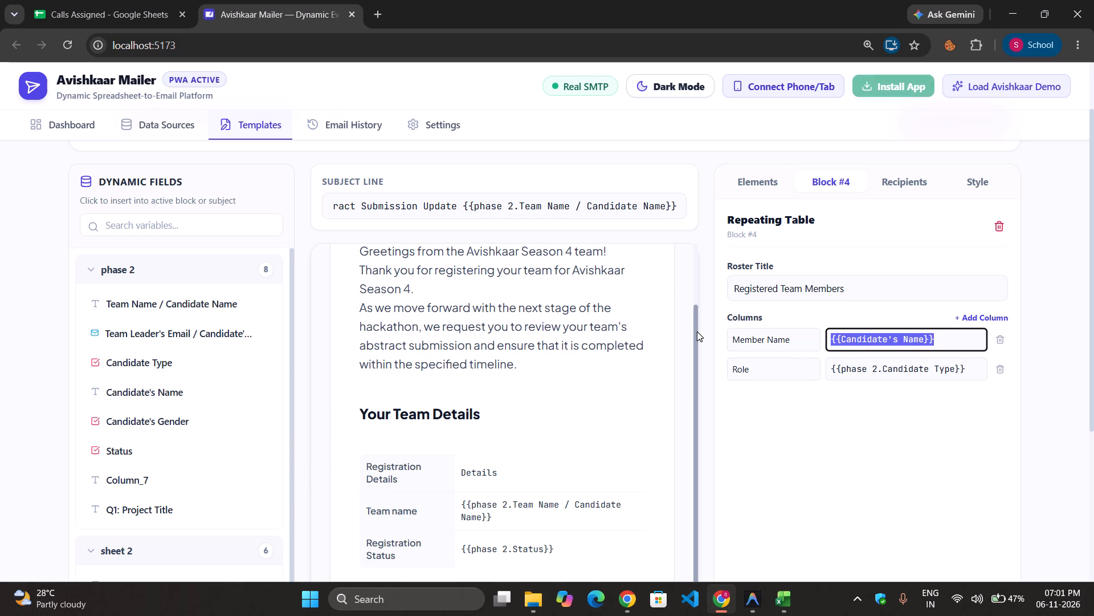
pyautogui.hotkey('ctrl', 'v')
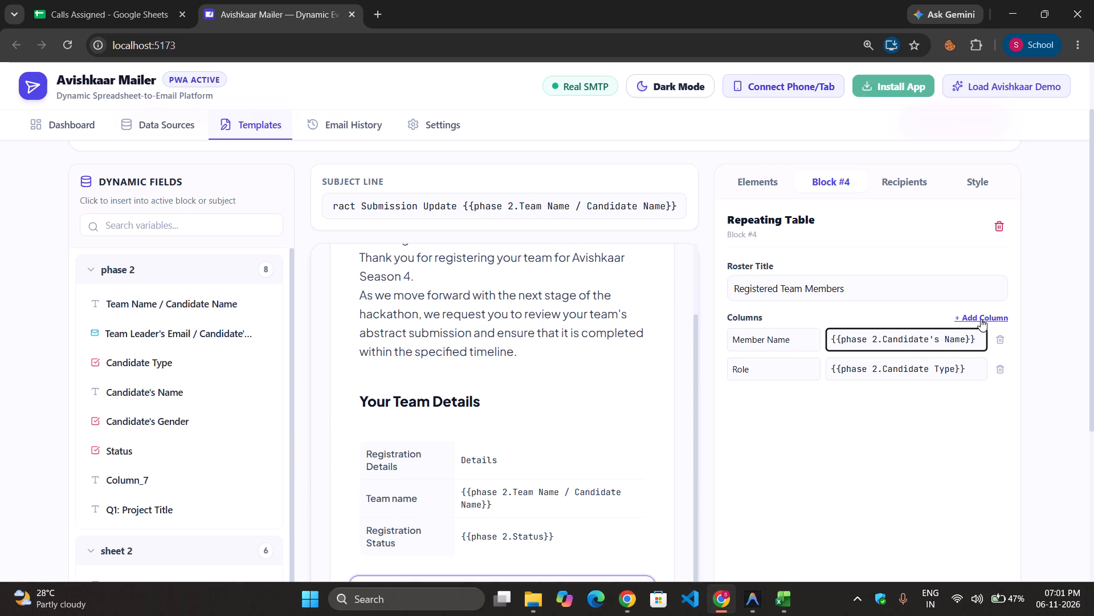
# Add a third column to the Registered Team Members table and name its header "Gender".
pyautogui.click(981, 321)
pyautogui.tripleClick(773, 399)
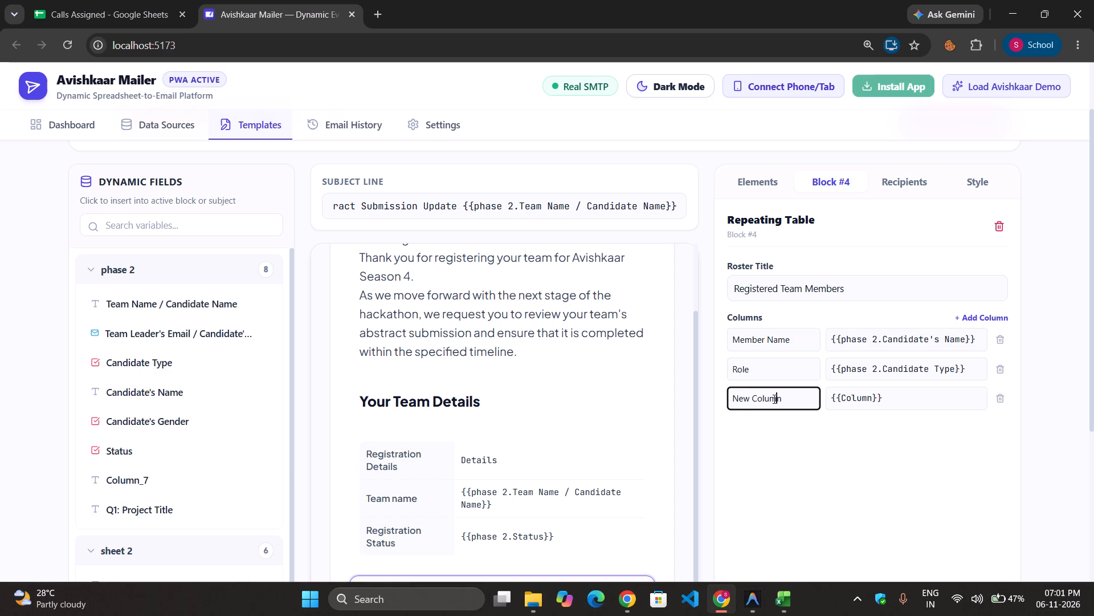
pyautogui.press('BackSpace')
pyautogui.write('gen')
pyautogui.press('BackSpace')
pyautogui.press('BackSpace')
pyautogui.press('BackSpace')
pyautogui.press('BackSpace')
pyautogui.write('Gent')
pyautogui.press('BackSpace')
pyautogui.write('der')
pyautogui.press('space')
pyautogui.press('BackSpace')
# Replace the Gender column's placeholder value with the variable {{phase 2.Candidate's Gender}}.
pyautogui.moveTo(889, 402); pyautogui.dragTo(834, 397)
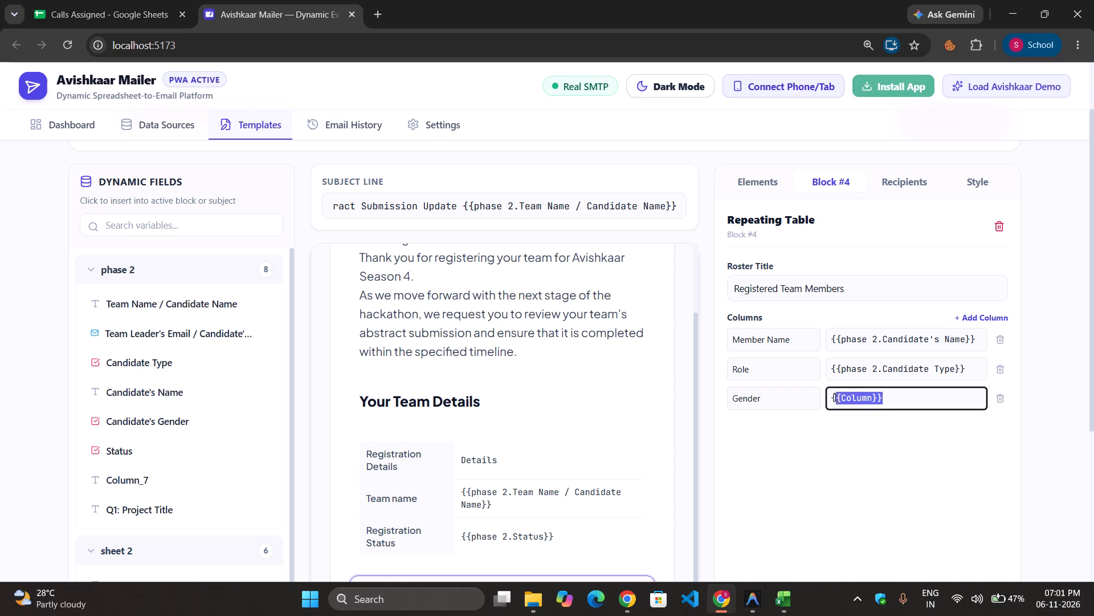
pyautogui.moveTo(834, 397); pyautogui.dragTo(829, 398)
pyautogui.press('BackSpace')
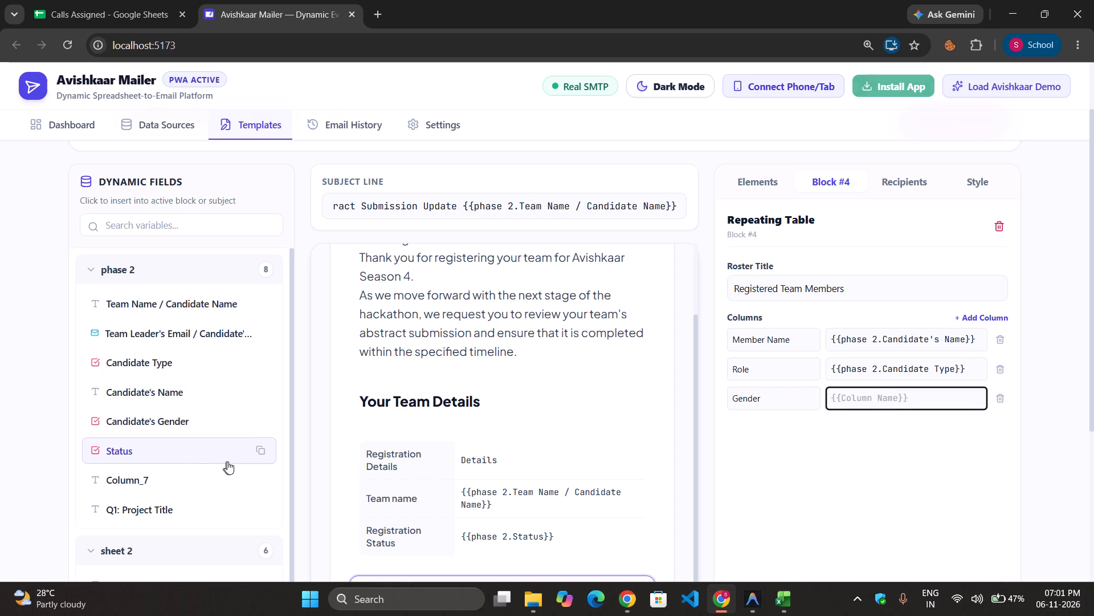
pyautogui.click(266, 421)
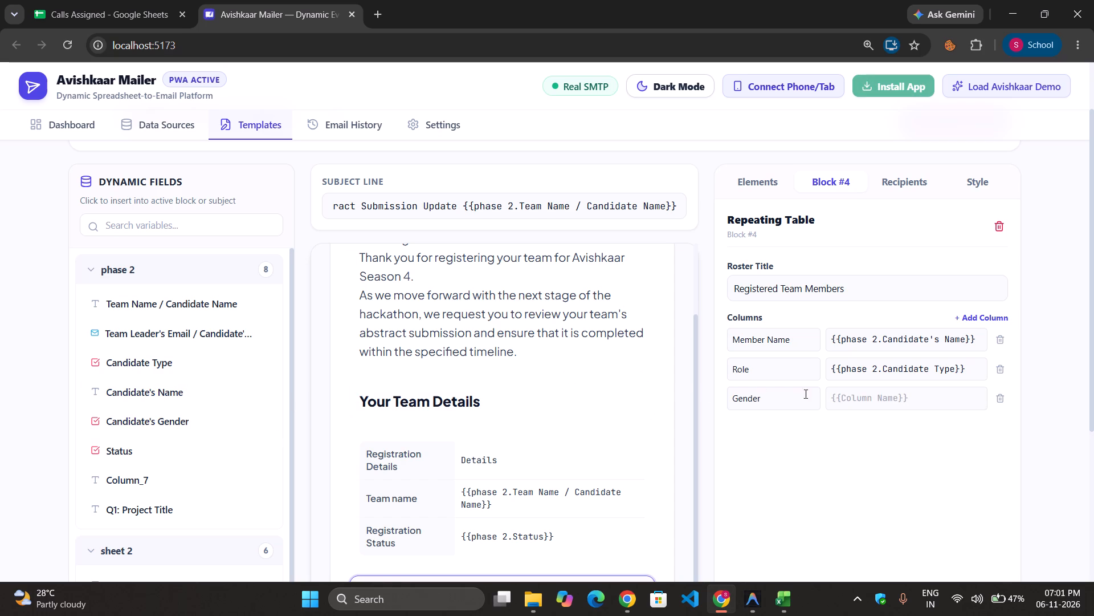
pyautogui.click(852, 396)
pyautogui.hotkey('ctrl', 'v')
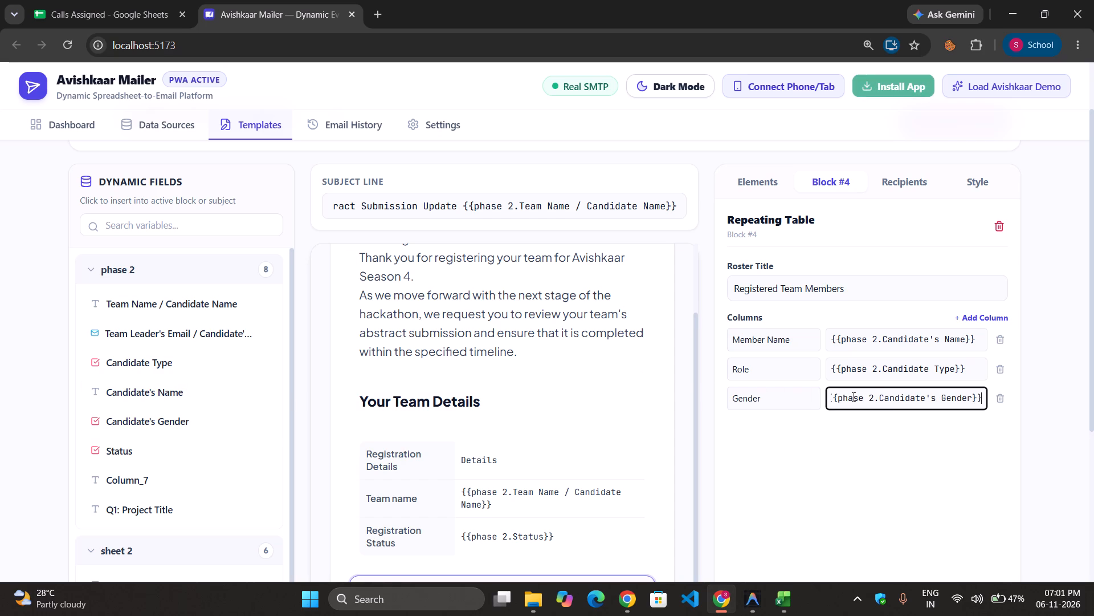
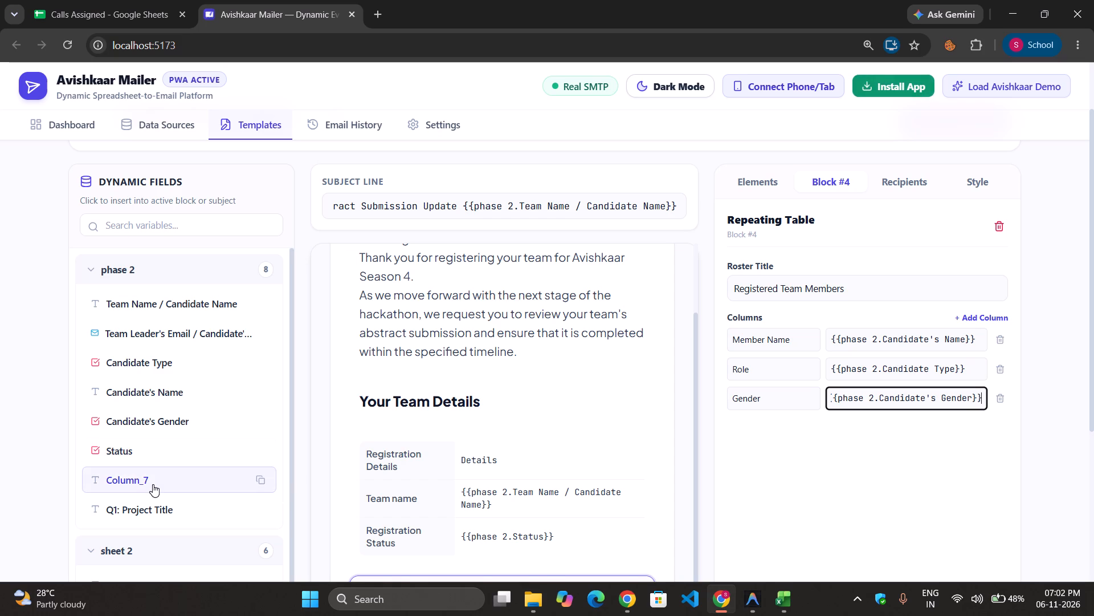
# Collapse the sheet 2 variable group in the dynamic fields list.
pyautogui.scroll(-1, 160, 511)
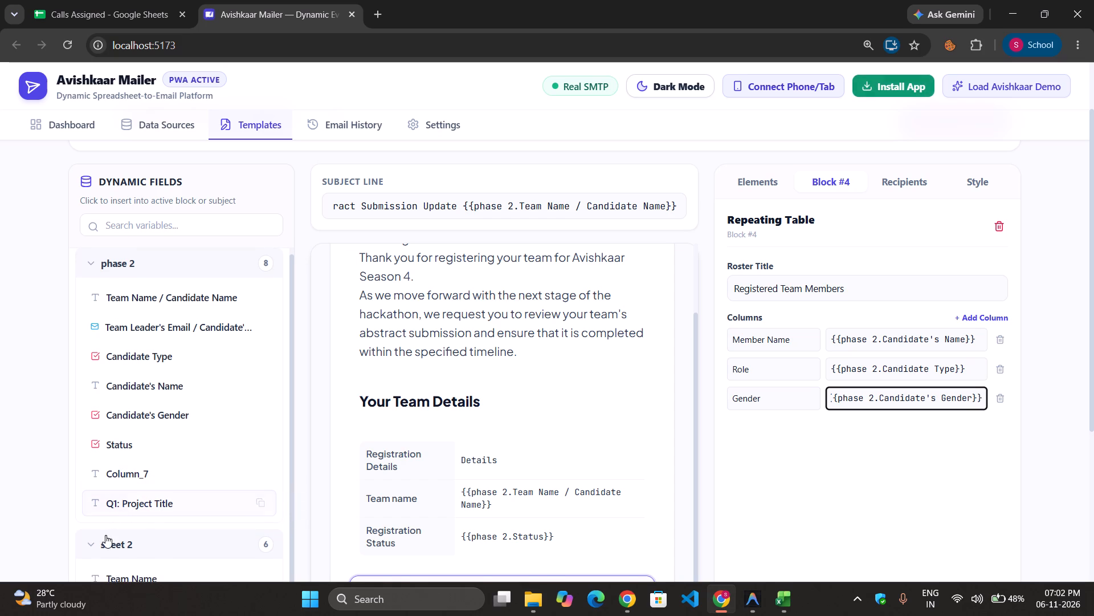
pyautogui.click(105, 538)
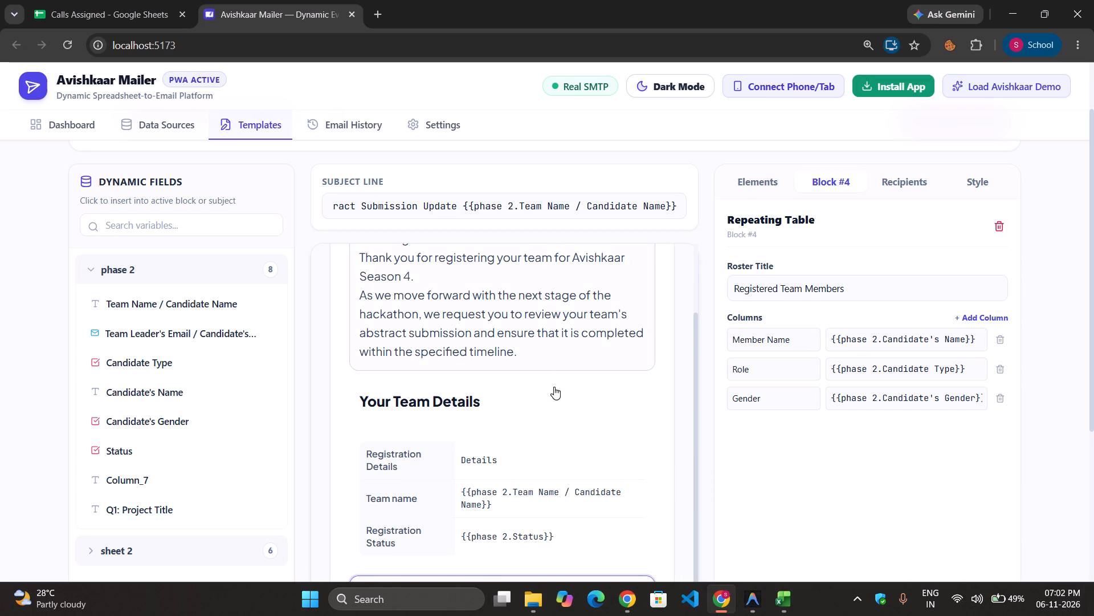
# Review the template draft from its name and greeting down to the Registered Team Members table.
pyautogui.scroll(-2, 554, 387)
pyautogui.scroll(-2, 574, 429)
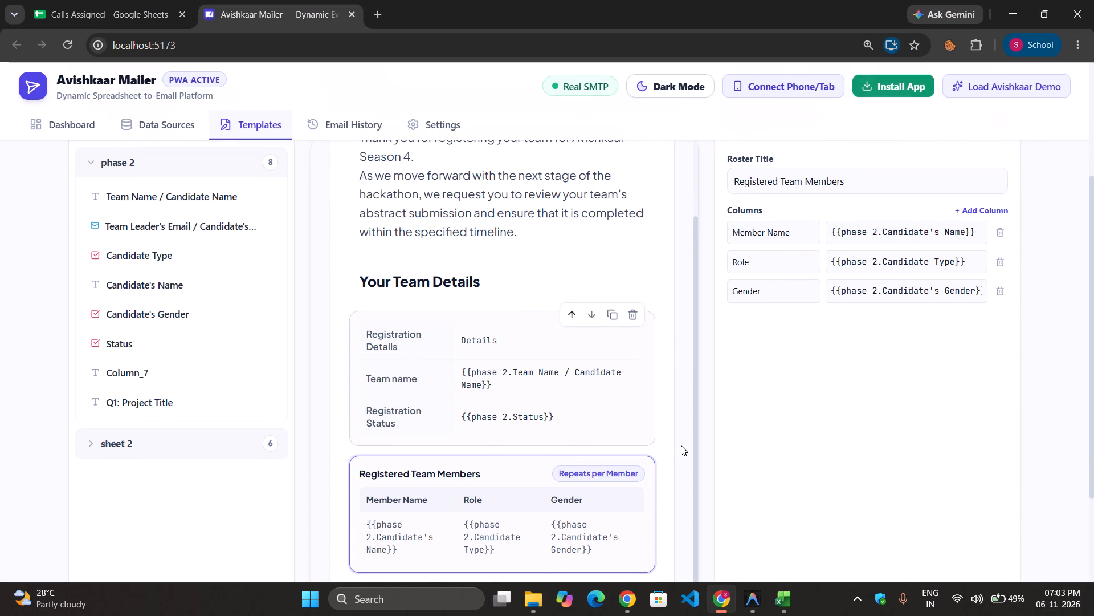
pyautogui.scroll(-2, 681, 447)
pyautogui.scroll(-1, 639, 416)
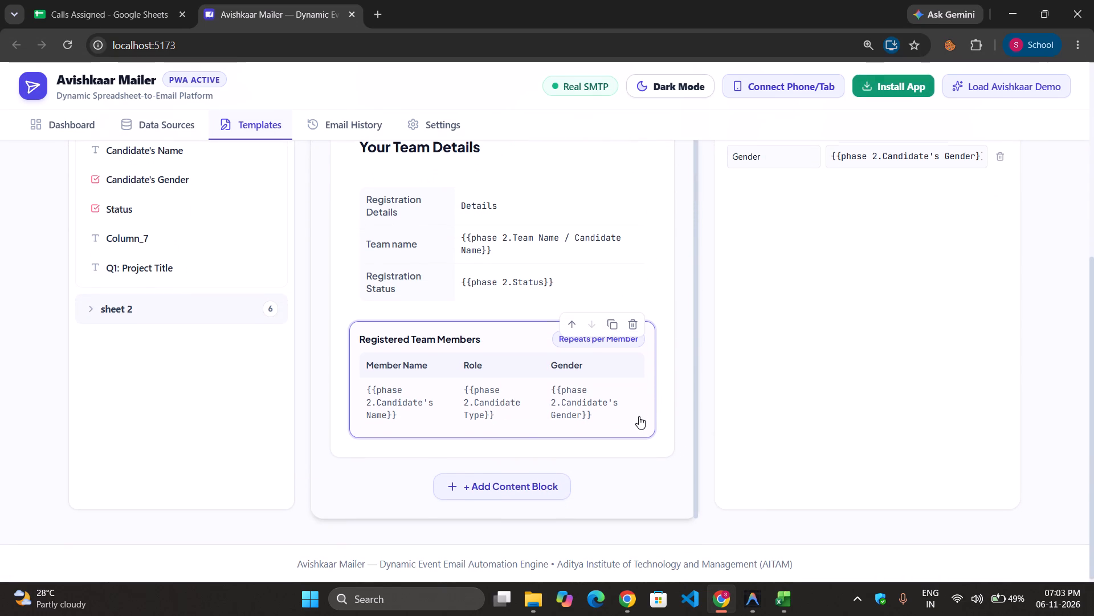
pyautogui.scroll(-1, 639, 416)
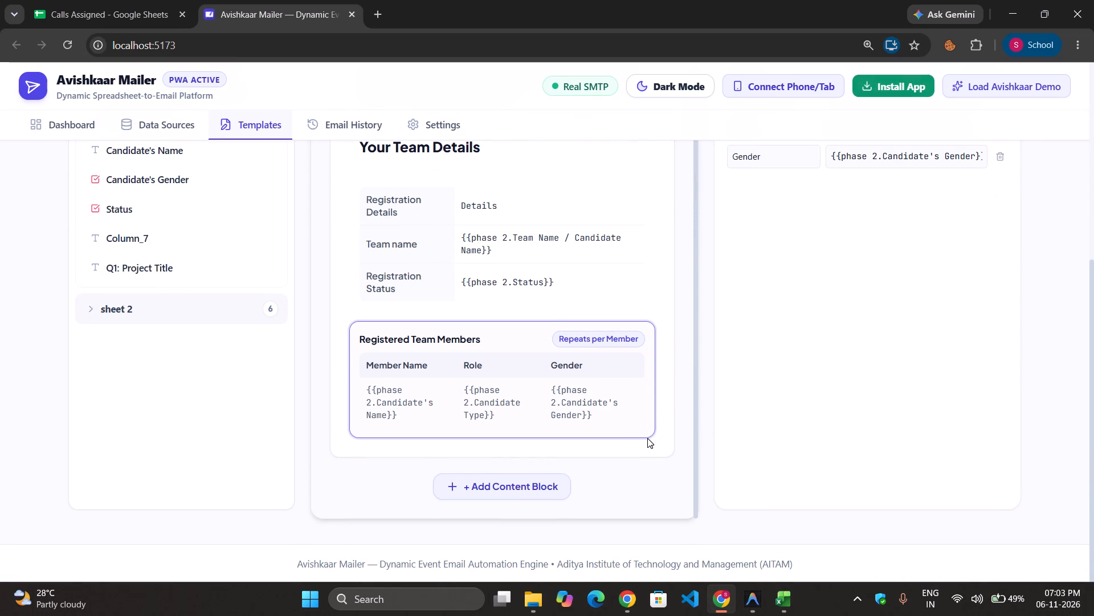
pyautogui.scroll(1, 647, 438)
pyautogui.scroll(2, 711, 425)
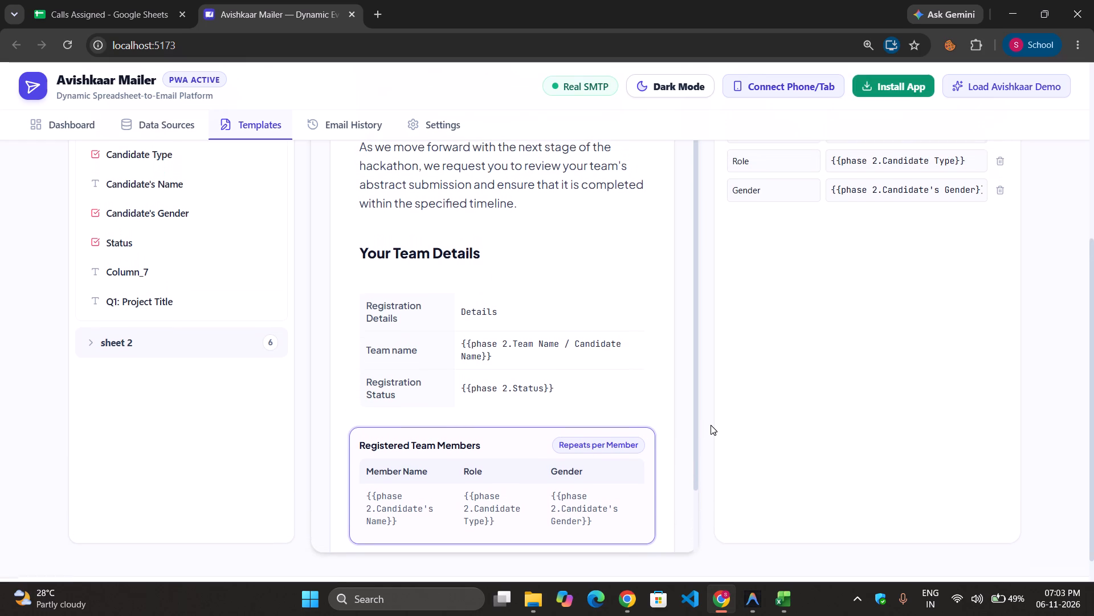
pyautogui.scroll(2, 711, 425)
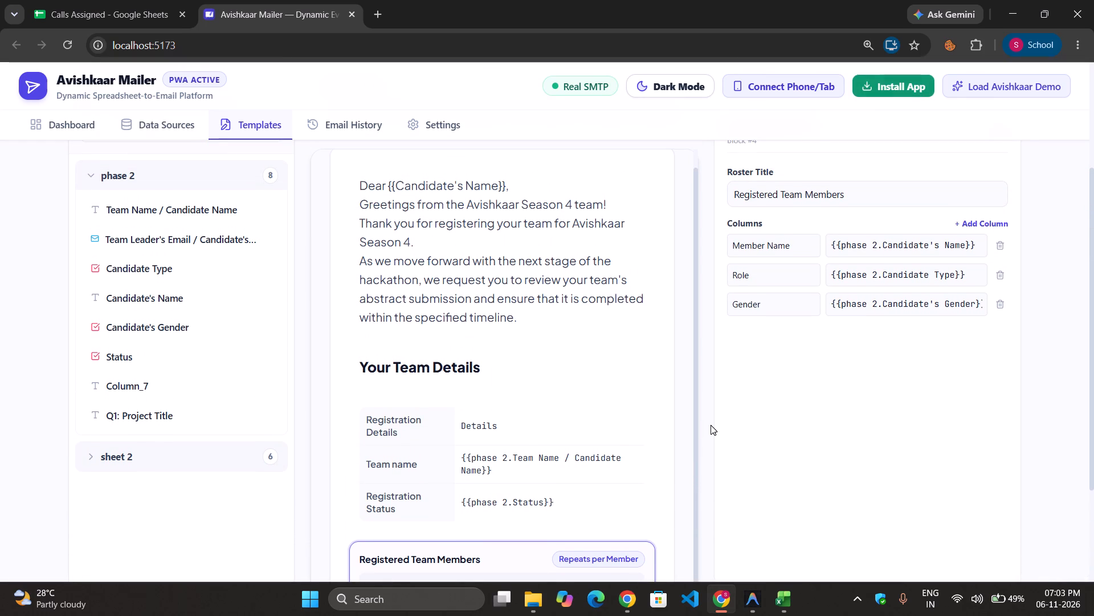
pyautogui.scroll(8, 711, 425)
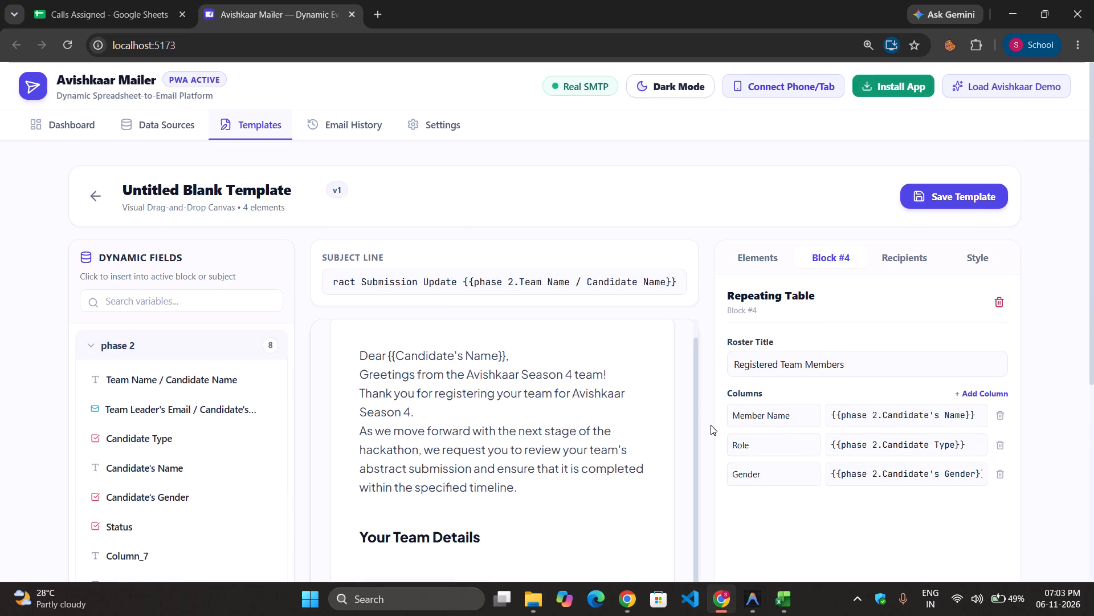
pyautogui.click(165, 193)
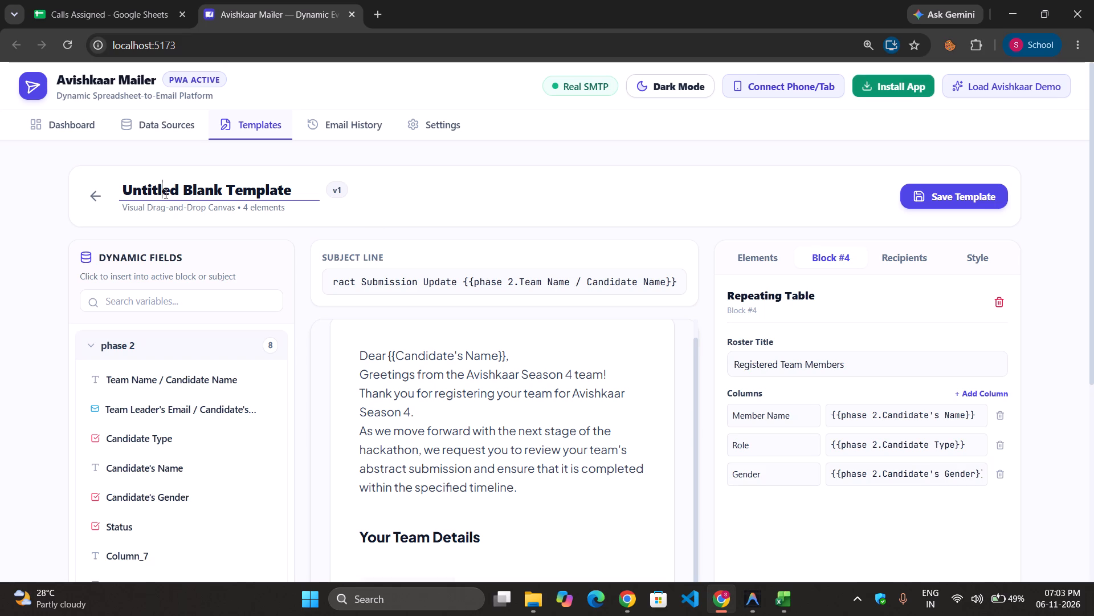
pyautogui.scroll(-2, 419, 399)
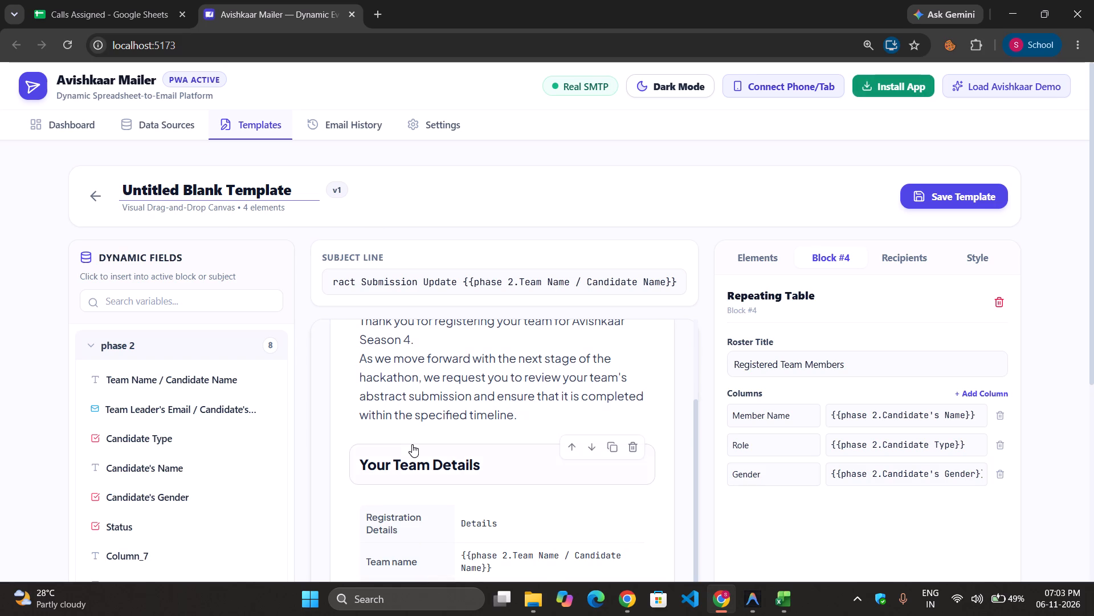
pyautogui.scroll(-2, 538, 435)
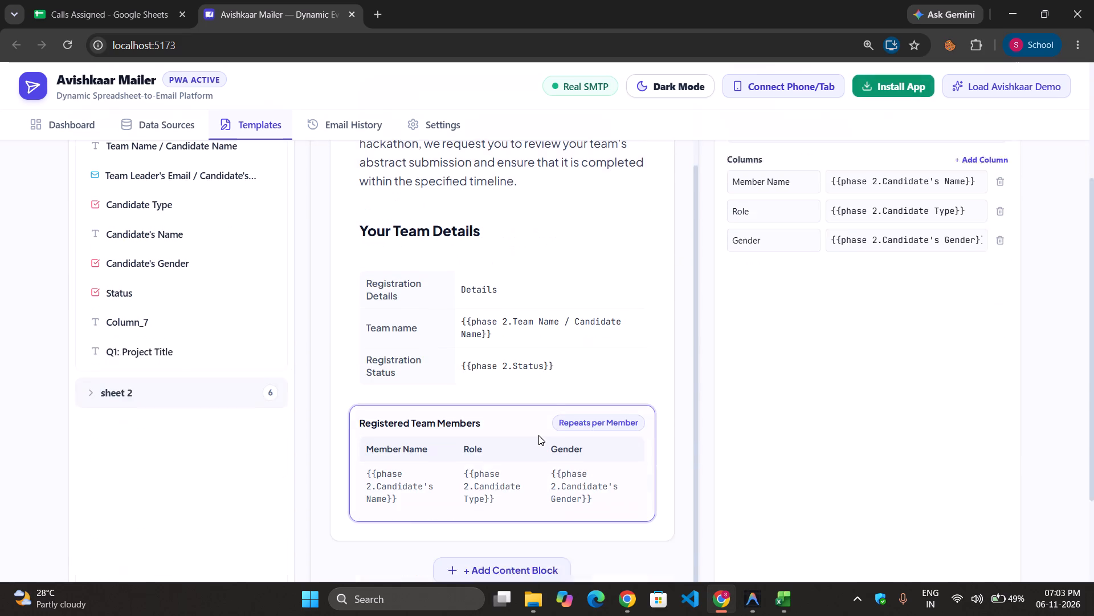
pyautogui.scroll(-1, 538, 435)
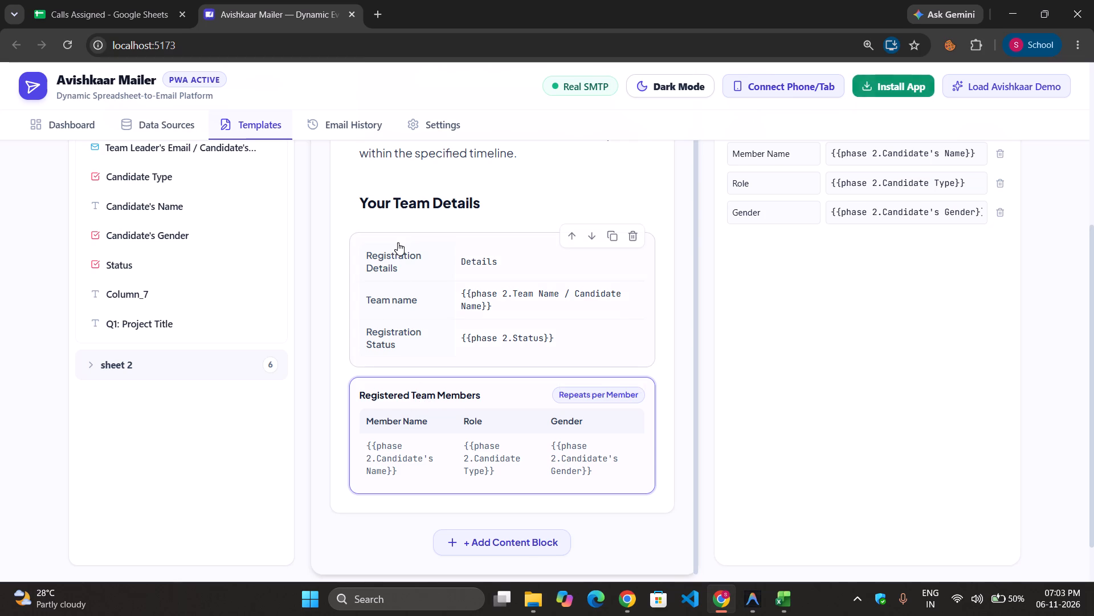
# Copy the text of the "Your Team Details" heading and delete that heading block.
pyautogui.doubleClick(394, 197)
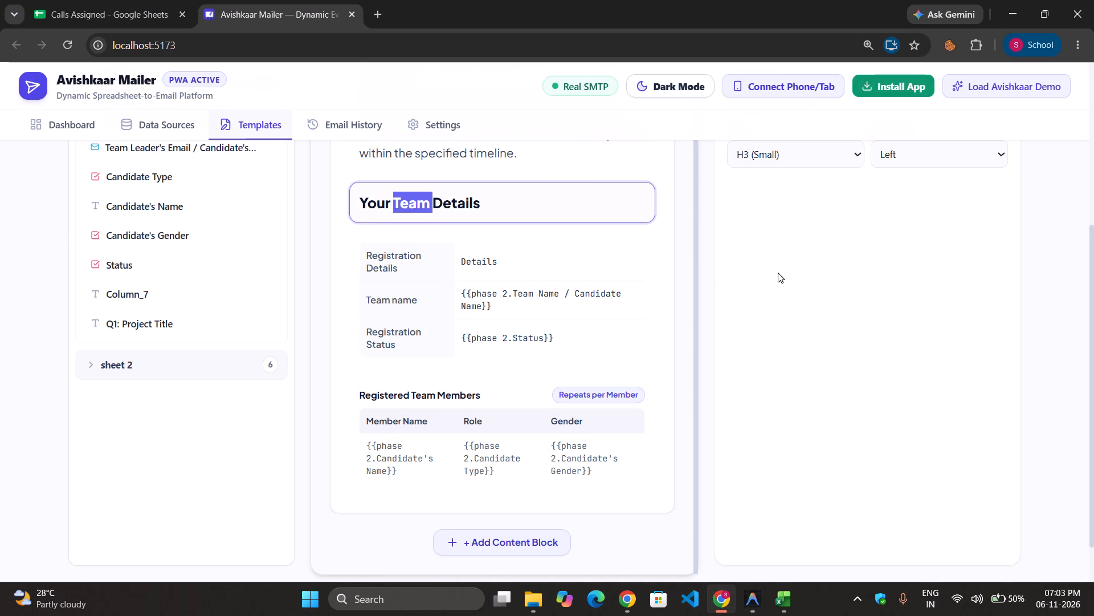
pyautogui.scroll(1, 781, 254)
pyautogui.click(801, 236)
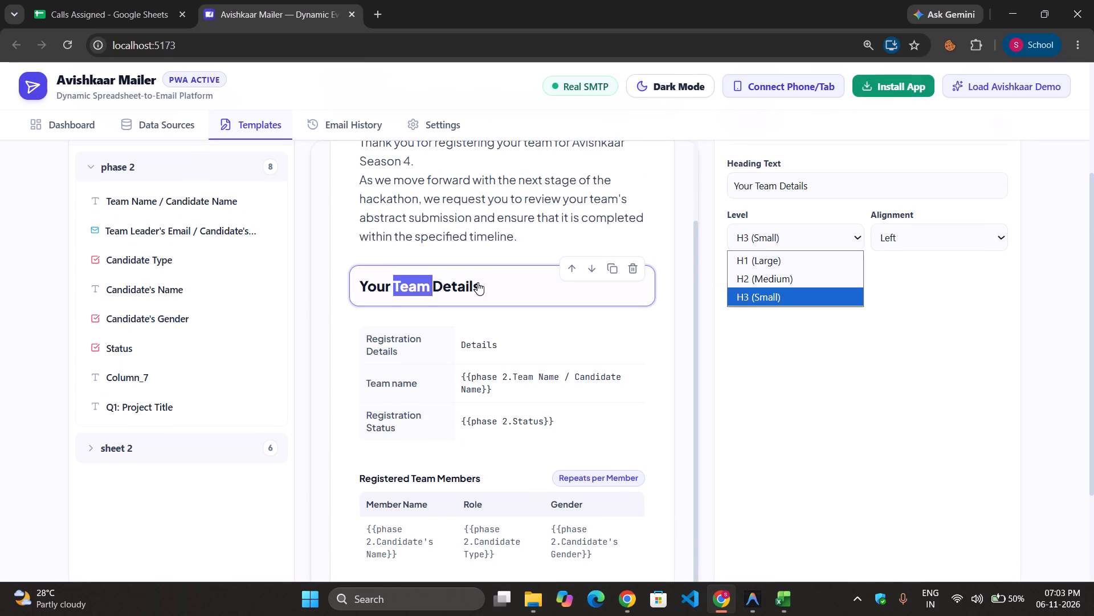
pyautogui.tripleClick(454, 282)
pyautogui.click(454, 282)
pyautogui.hotkey('ctrl', 'c')
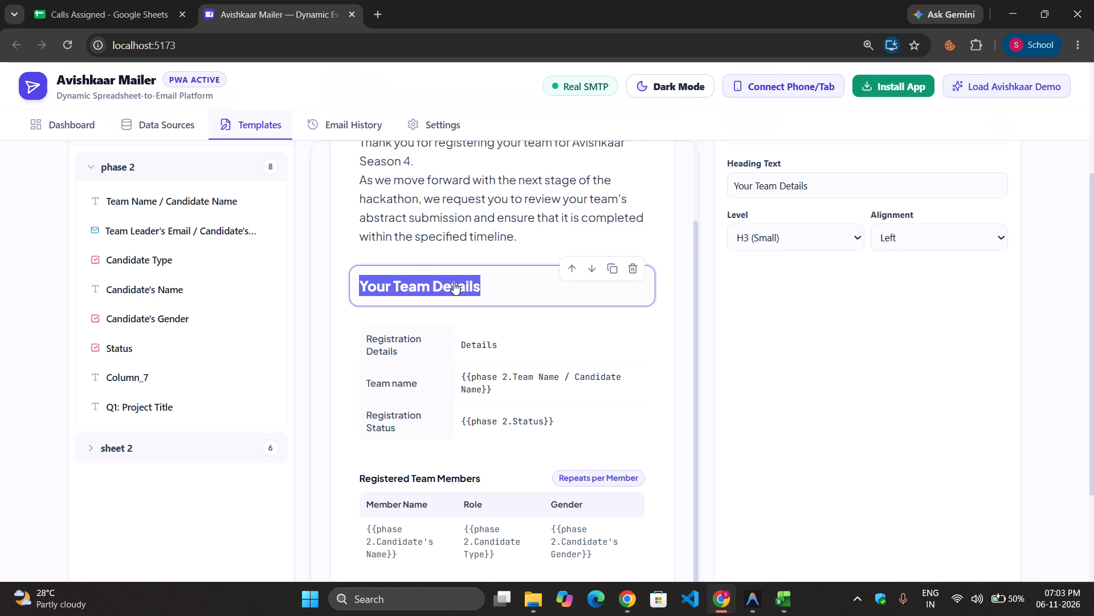
pyautogui.click(632, 271)
# Set the title of the registration details table to the copied text "Your Team Details".
pyautogui.click(469, 373)
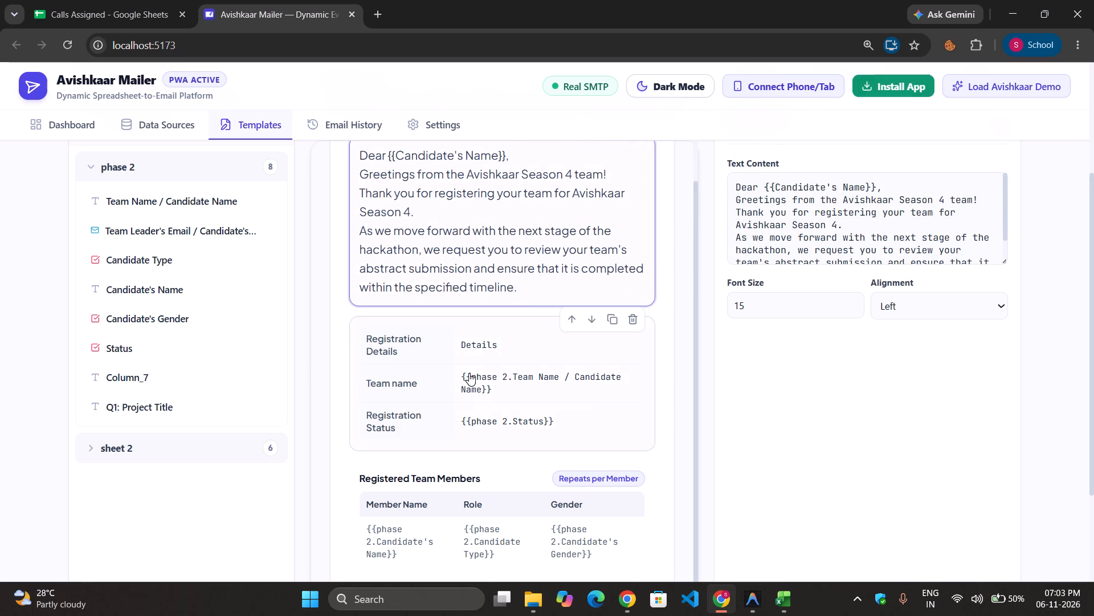
pyautogui.click(810, 176)
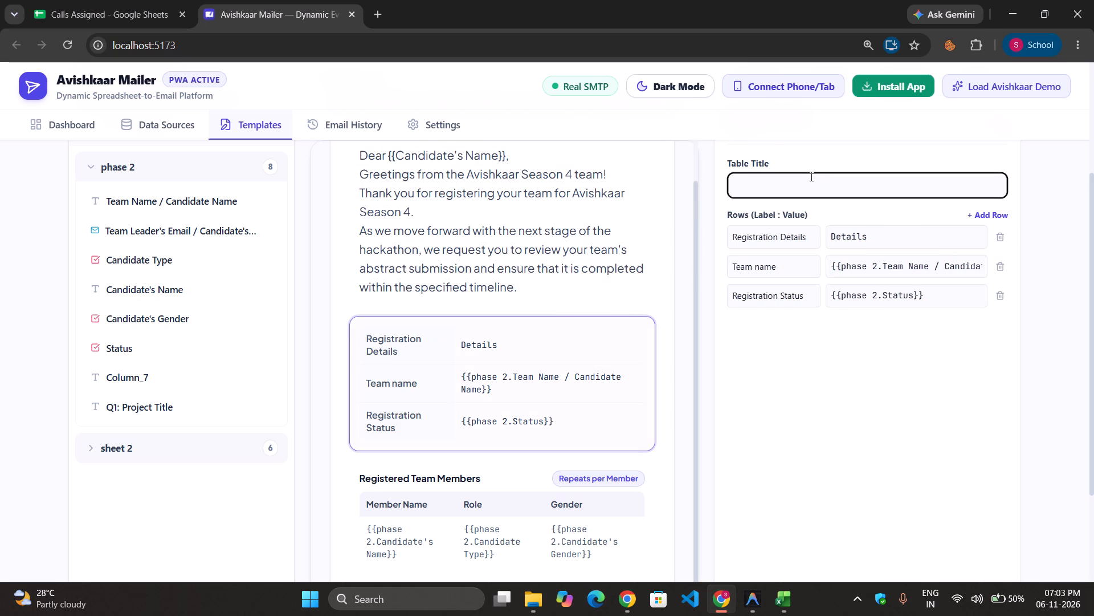
pyautogui.press('v')
pyautogui.press('BackSpace')
pyautogui.hotkey('ctrl', 'v')
pyautogui.click(773, 392)
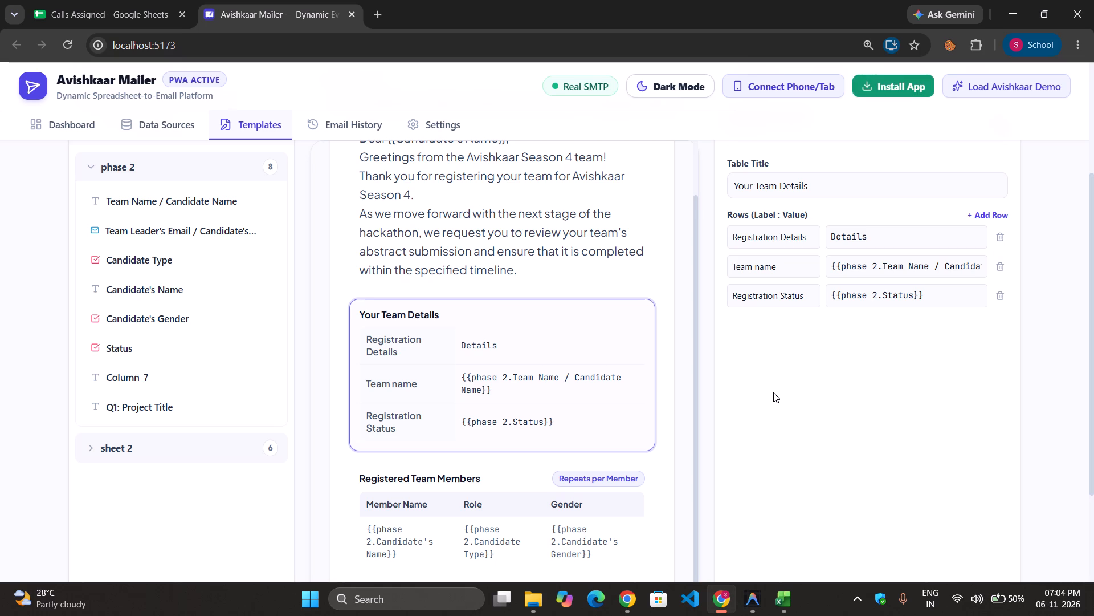
# Add a heading block below the Registered Team Members table with level H3 (Small).
pyautogui.scroll(-3, 691, 416)
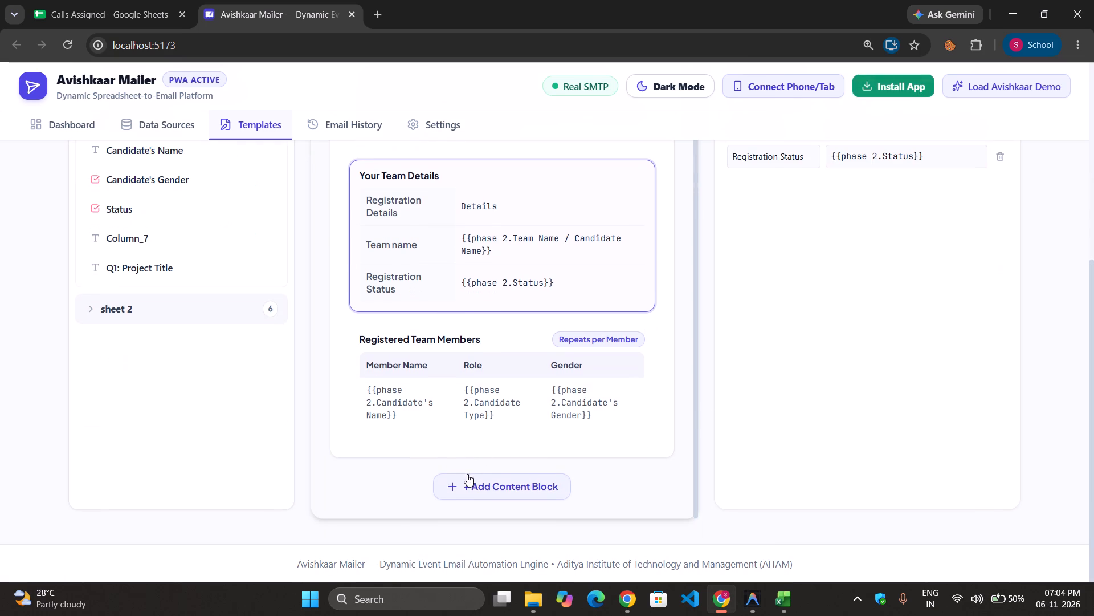
pyautogui.click(472, 479)
pyautogui.scroll(3, 858, 415)
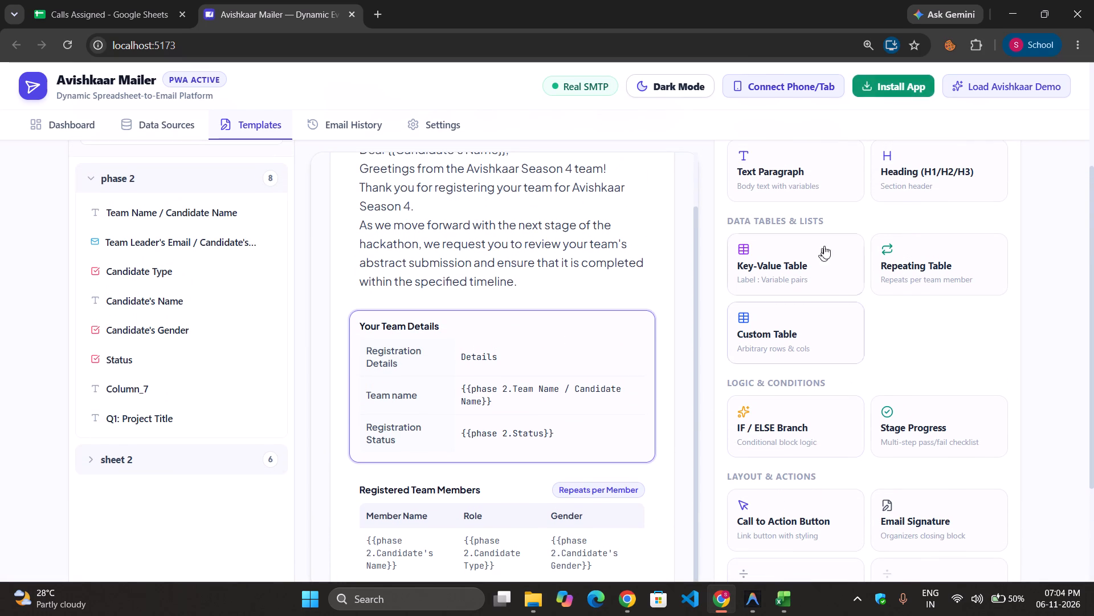
pyautogui.click(905, 189)
pyautogui.click(809, 238)
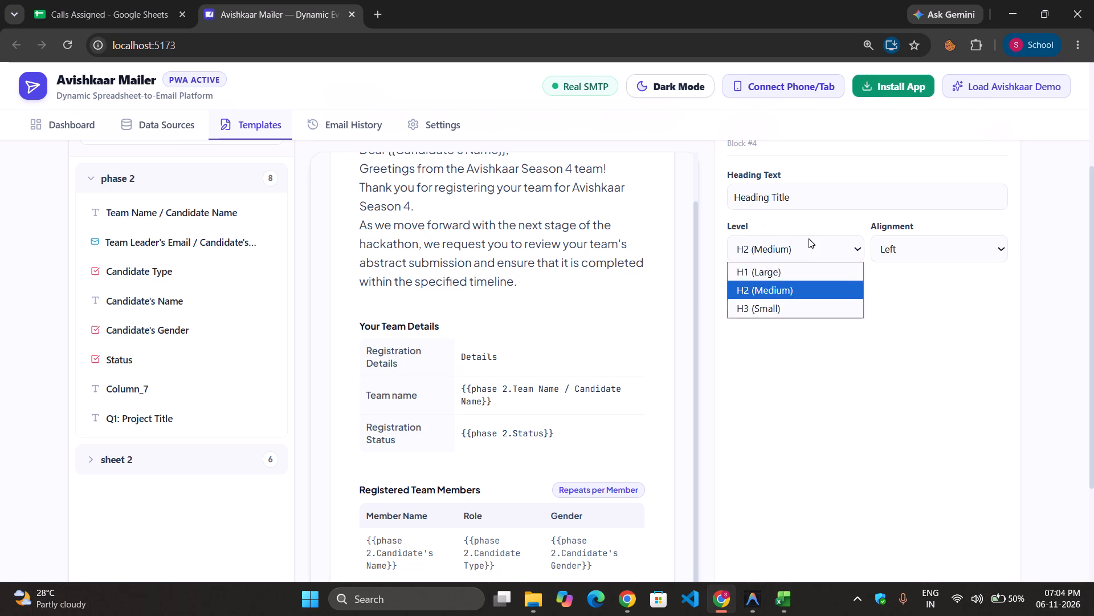
pyautogui.click(795, 306)
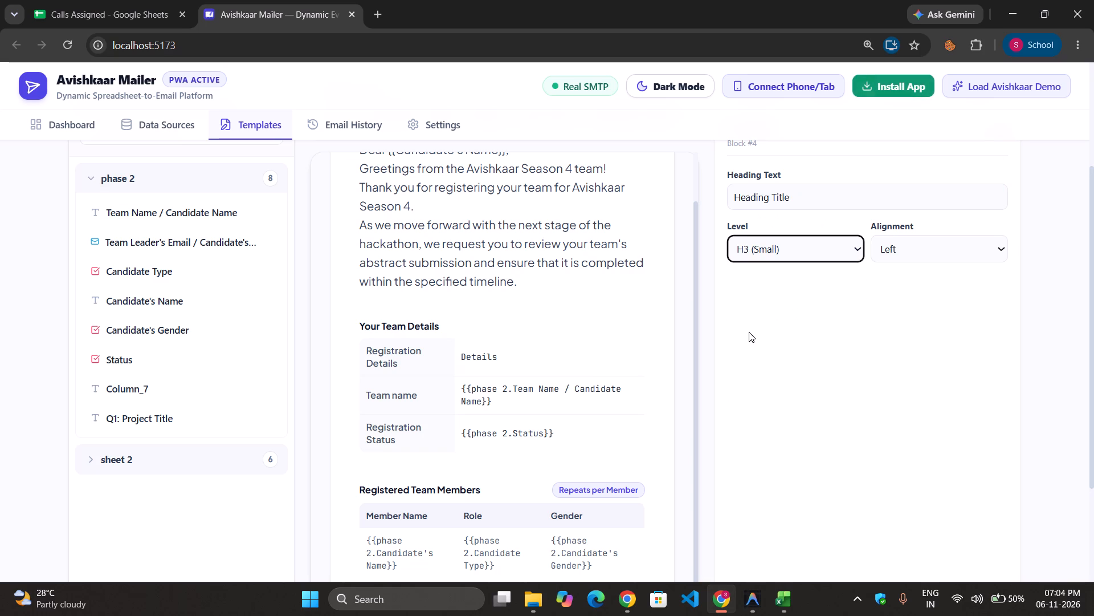
# Clear the placeholder text of the new heading block.
pyautogui.scroll(-1, 725, 377)
pyautogui.scroll(1, 752, 306)
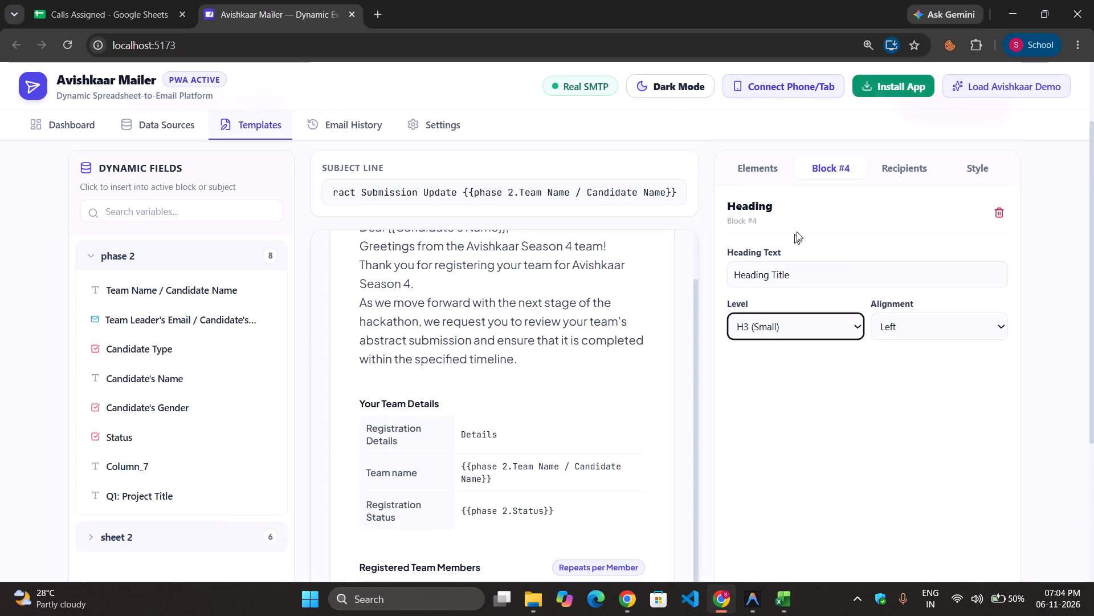
pyautogui.moveTo(809, 270); pyautogui.dragTo(724, 271)
pyautogui.press('BackSpace')
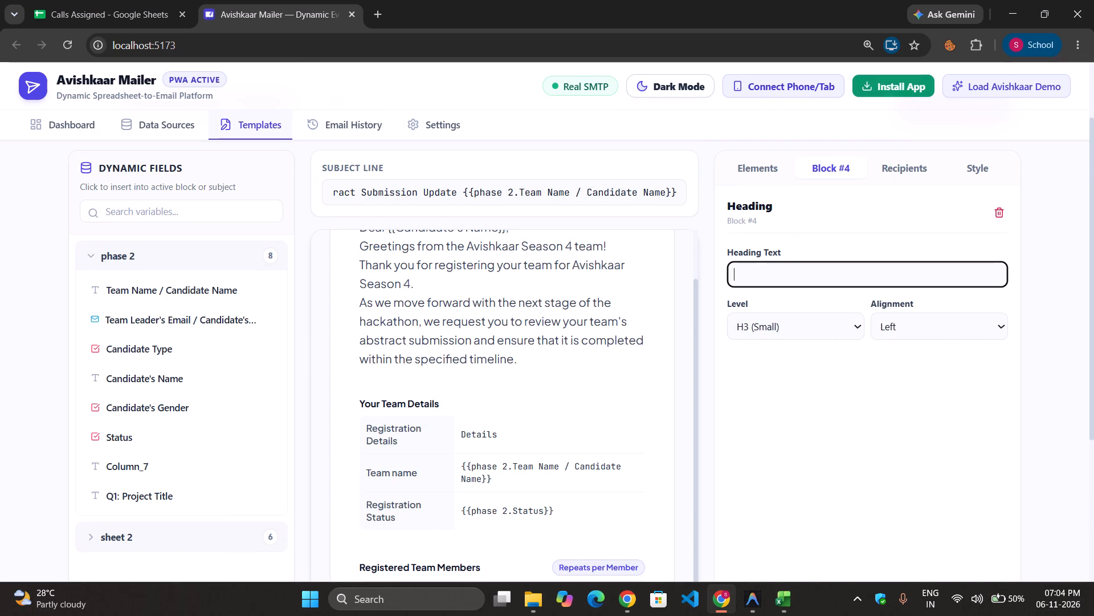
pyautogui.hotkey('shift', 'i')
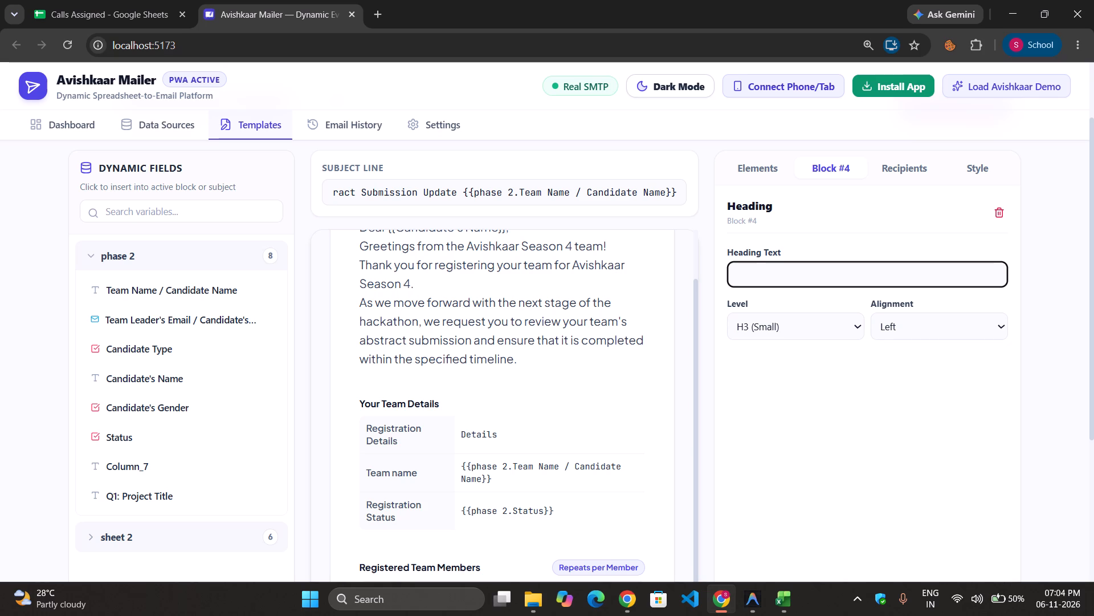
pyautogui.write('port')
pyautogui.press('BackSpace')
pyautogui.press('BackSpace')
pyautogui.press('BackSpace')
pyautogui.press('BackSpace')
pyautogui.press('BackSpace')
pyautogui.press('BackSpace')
# Enter "Dead Line" as the text of the new heading.
pyautogui.write('DEA')
pyautogui.press('BackSpace')
pyautogui.press('BackSpace')
pyautogui.write('eat')
pyautogui.press('space')
pyautogui.press('BackSpace')
pyautogui.press('BackSpace')
pyautogui.write('d LOne')
pyautogui.press('space')
pyautogui.press('BackSpace')
pyautogui.press('BackSpace')
pyautogui.press('BackSpace')
pyautogui.press('BackSpace')
pyautogui.write('ine')
pyautogui.press('space')
pyautogui.press('BackSpace')
pyautogui.hotkey('shift', ':')
pyautogui.press('BackSpace')
pyautogui.press('space')
pyautogui.press('BackSpace')
# Add a text paragraph block below the Dead Line heading.
pyautogui.scroll(-3, 597, 365)
pyautogui.scroll(-2, 587, 493)
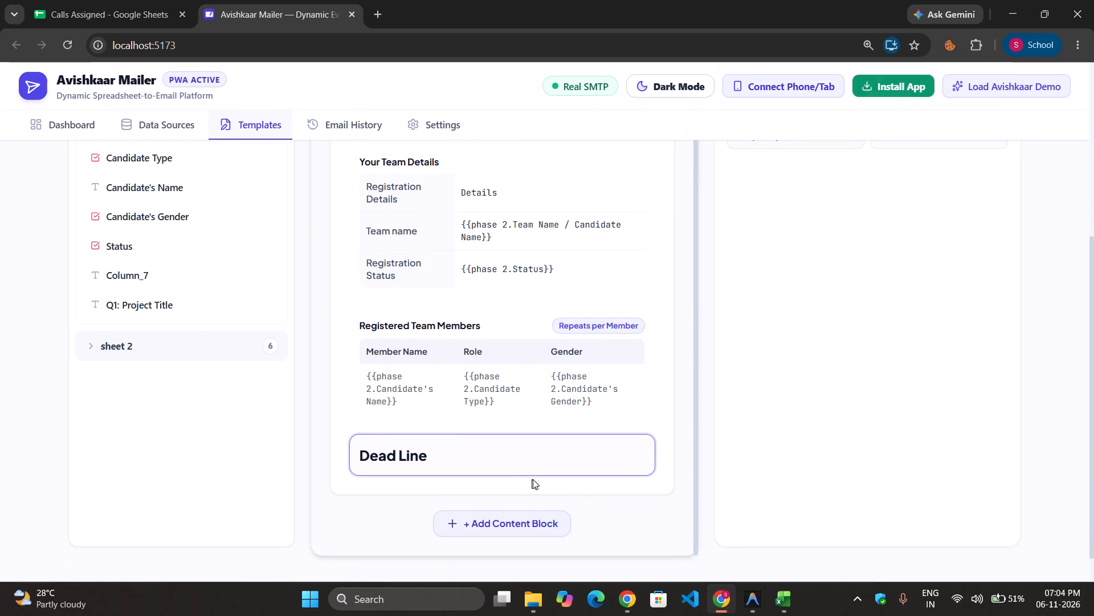
pyautogui.click(537, 517)
pyautogui.scroll(1, 845, 346)
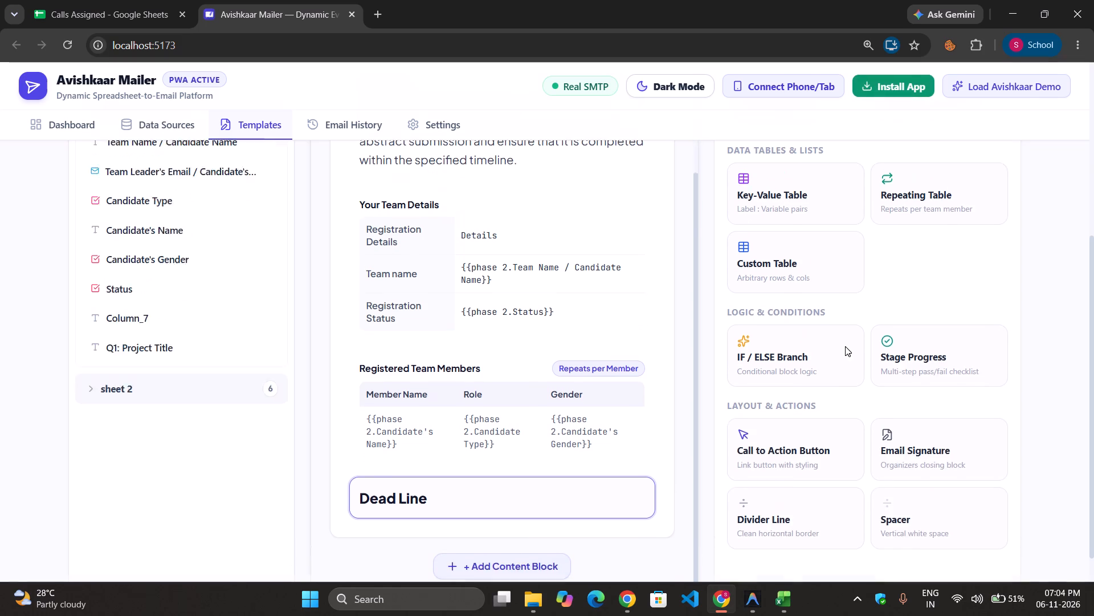
pyautogui.scroll(1, 845, 346)
pyautogui.scroll(1, 784, 232)
pyautogui.click(794, 229)
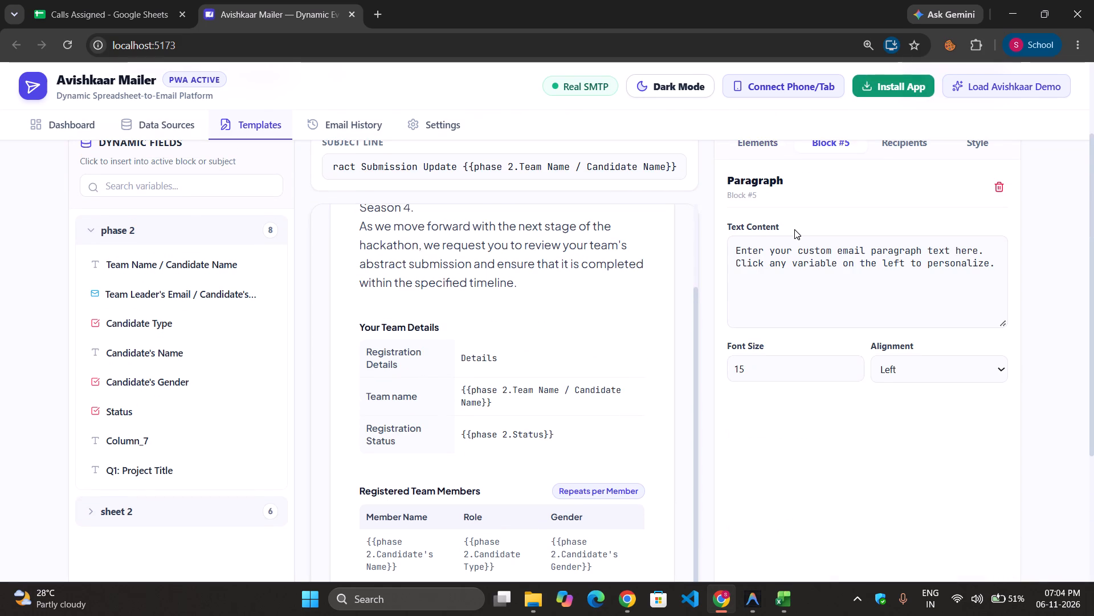
# Clear the placeholder text of the new paragraph block below the Dead Line heading.
pyautogui.scroll(-1, 794, 229)
pyautogui.click(855, 210)
pyautogui.doubleClick(855, 210)
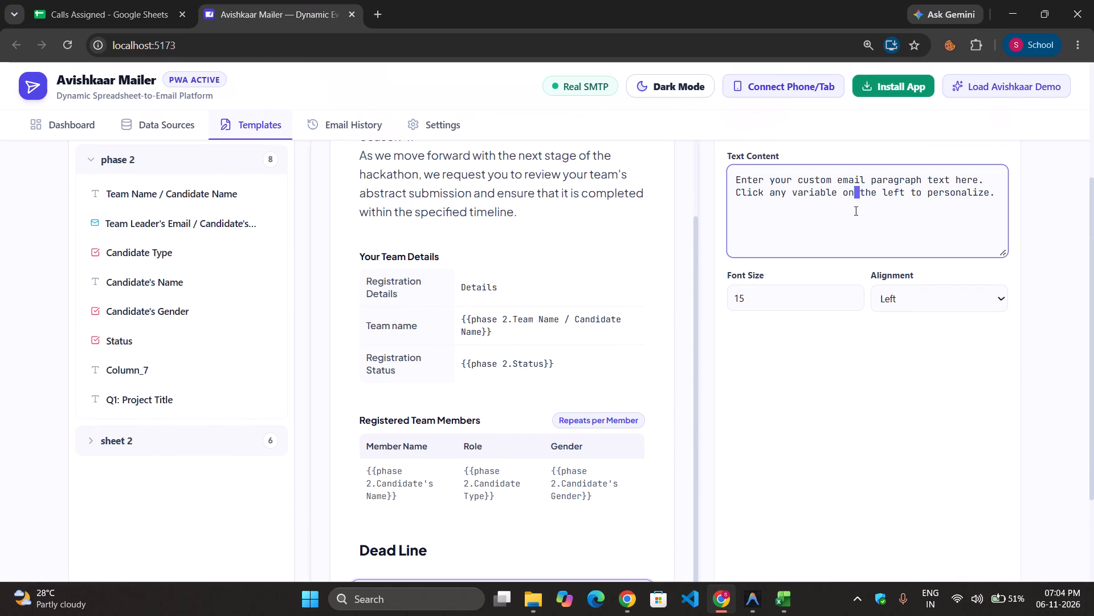
pyautogui.doubleClick(855, 210)
pyautogui.press('BackSpace')
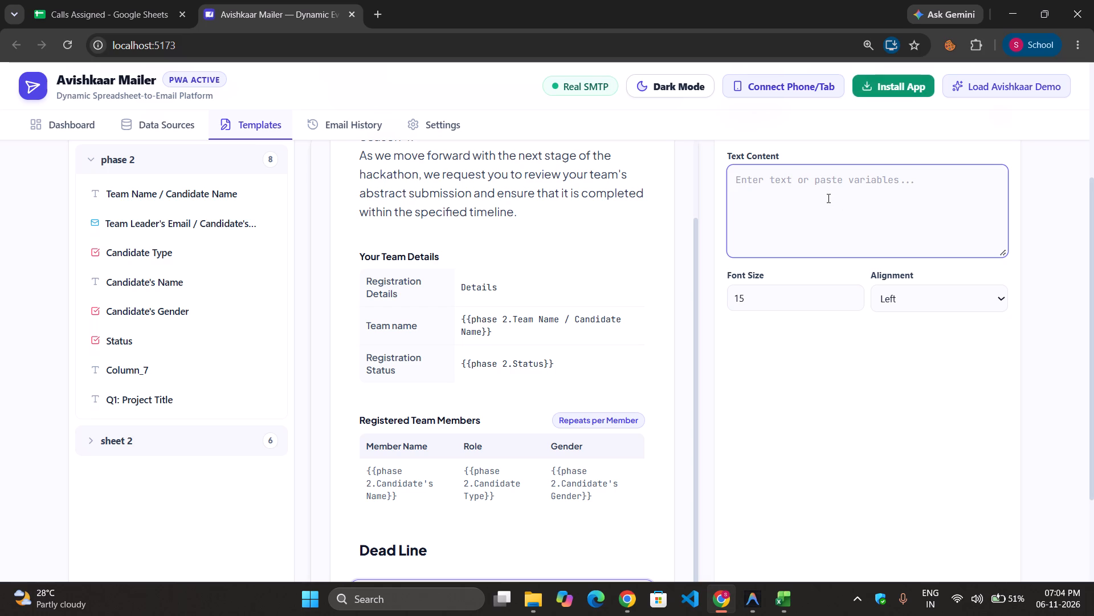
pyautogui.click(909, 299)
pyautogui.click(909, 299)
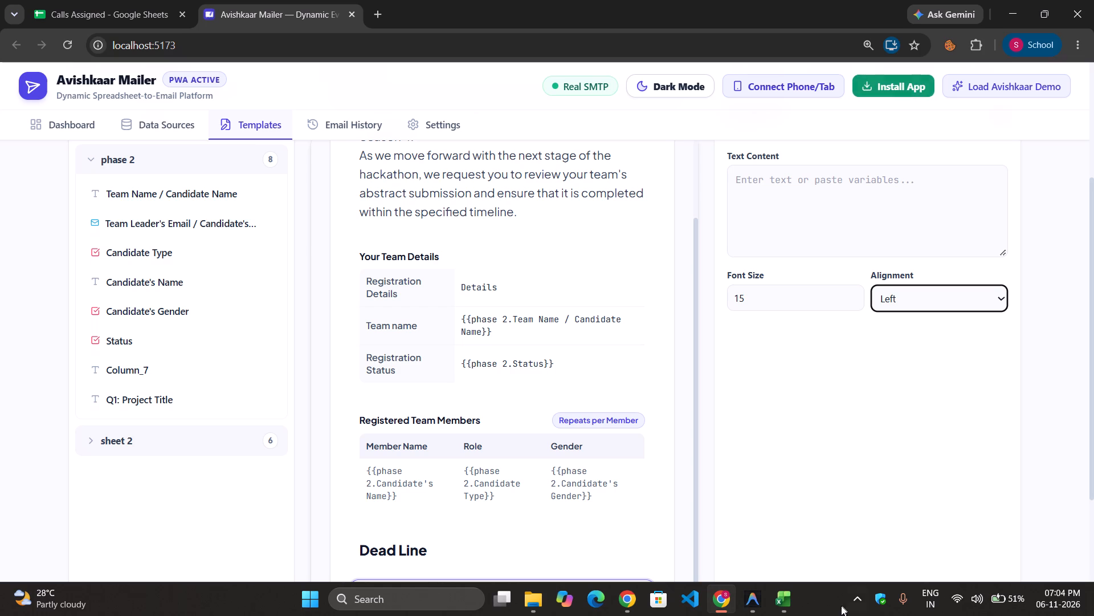
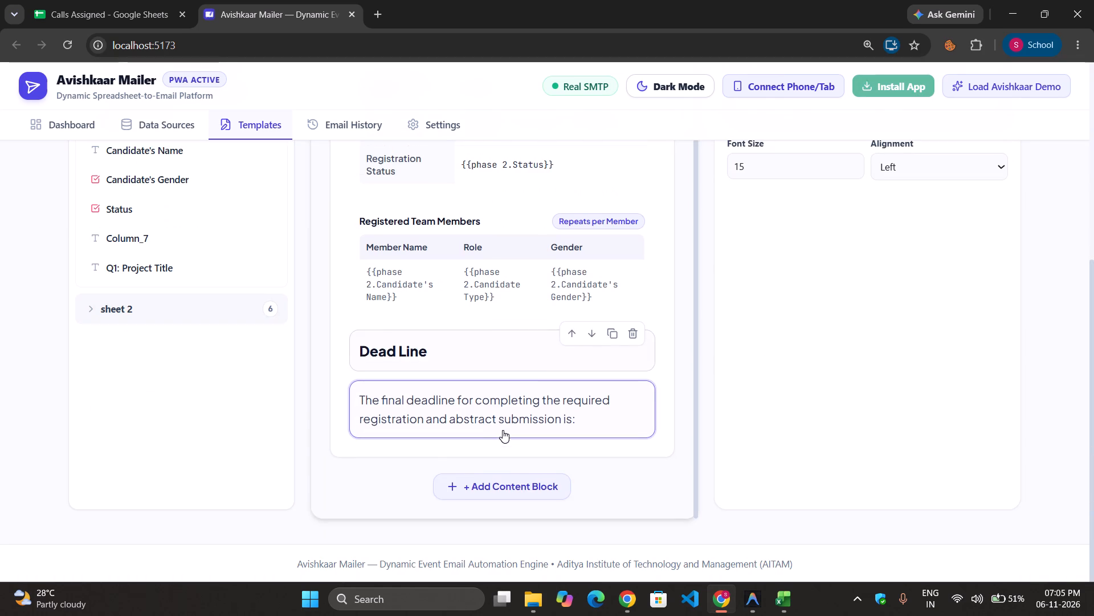
# Add a heading block below the deadline text paragraph and set its level to H3 (Small).
pyautogui.click(498, 484)
pyautogui.scroll(4, 807, 289)
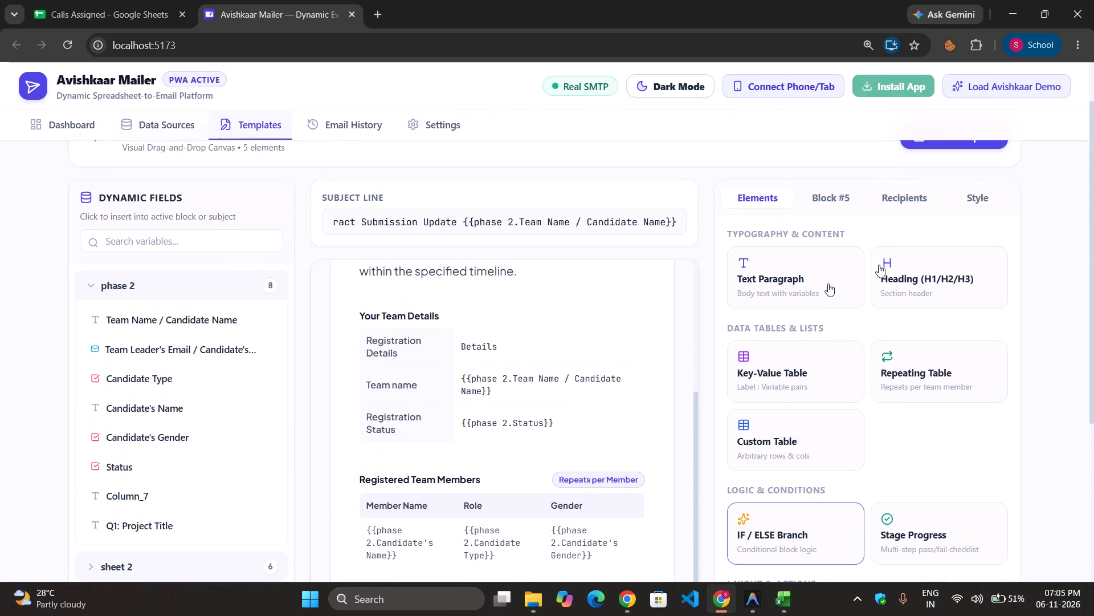
pyautogui.click(947, 293)
pyautogui.click(778, 350)
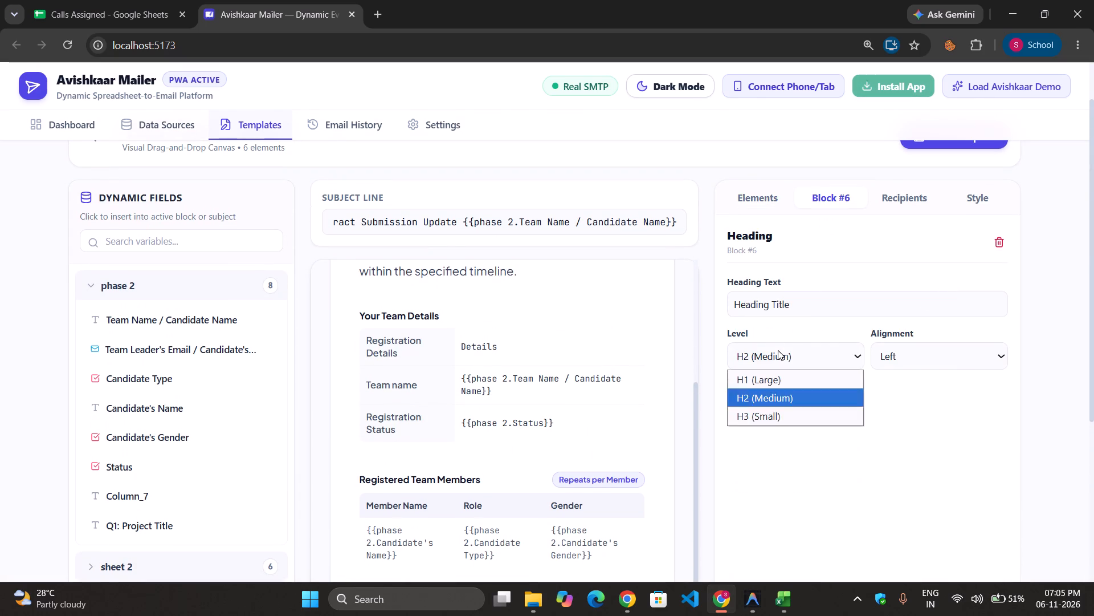
pyautogui.click(773, 417)
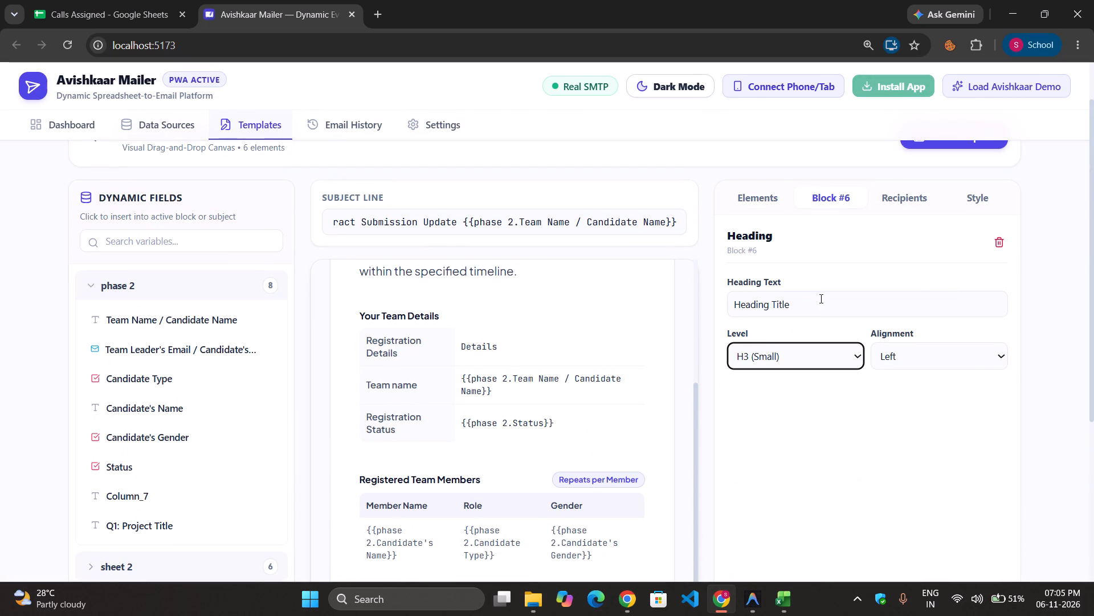
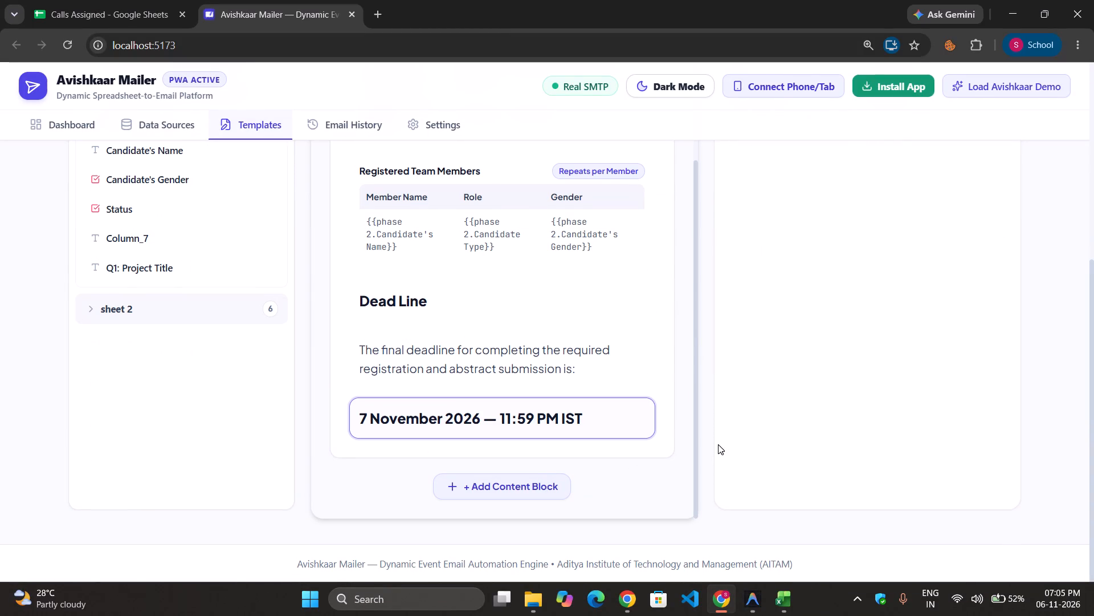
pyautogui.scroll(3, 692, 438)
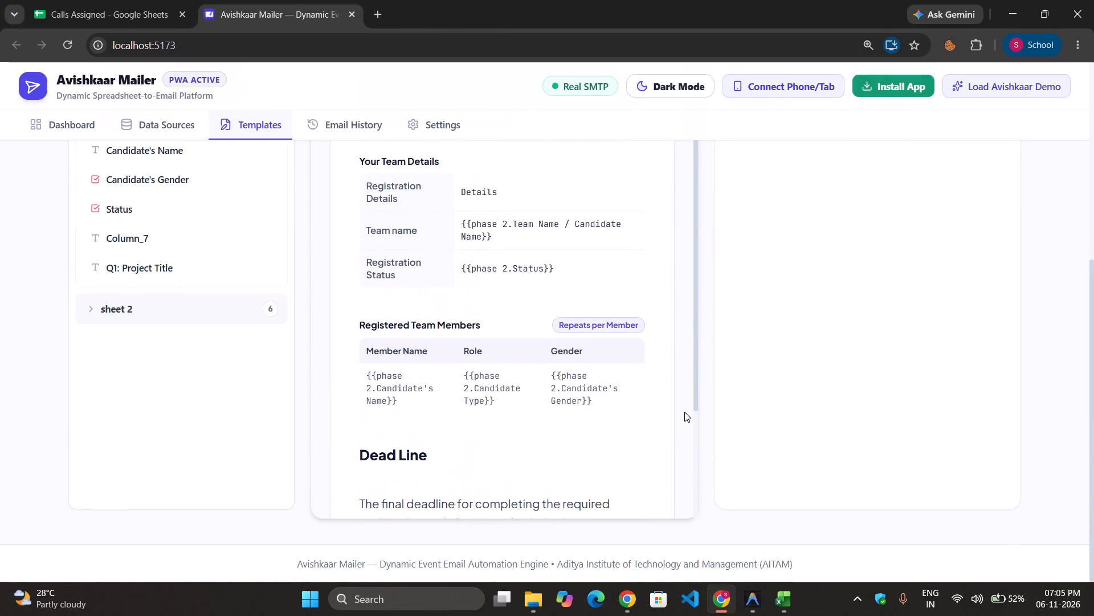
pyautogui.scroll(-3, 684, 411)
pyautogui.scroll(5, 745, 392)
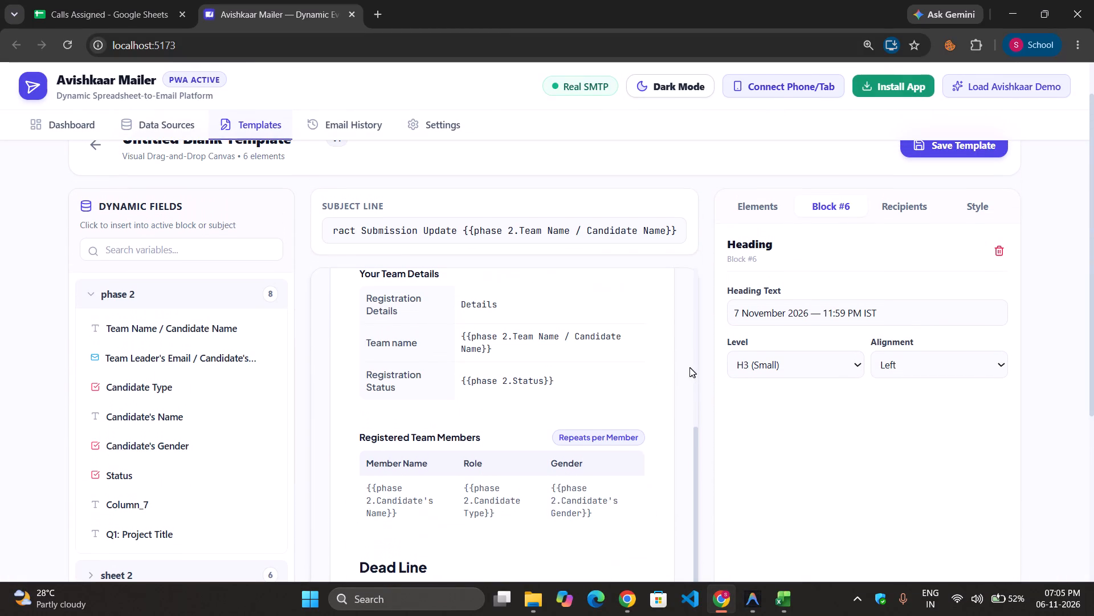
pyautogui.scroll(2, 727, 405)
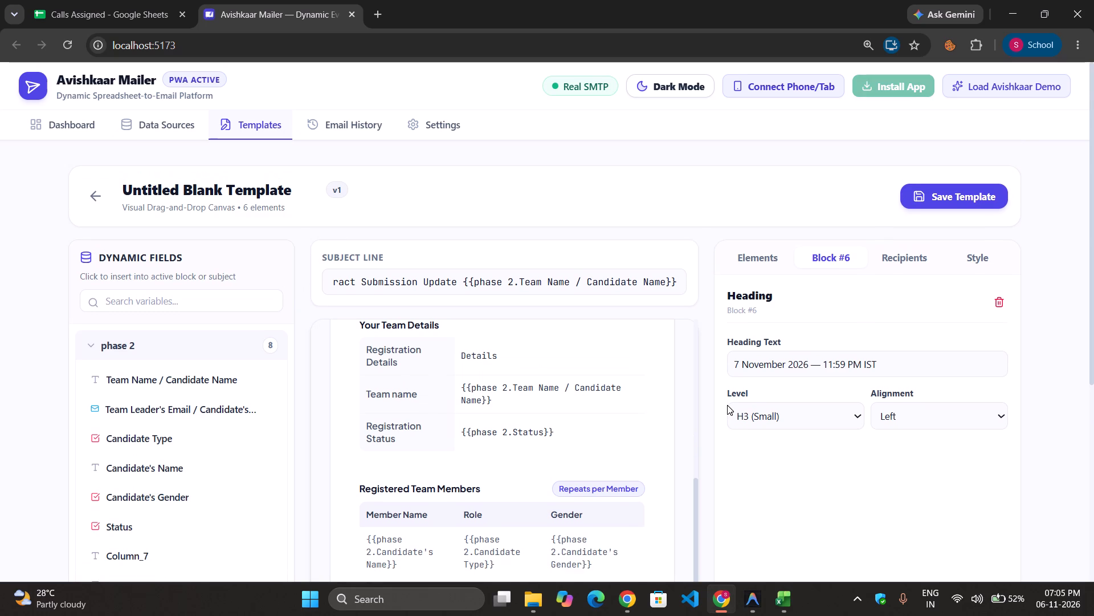
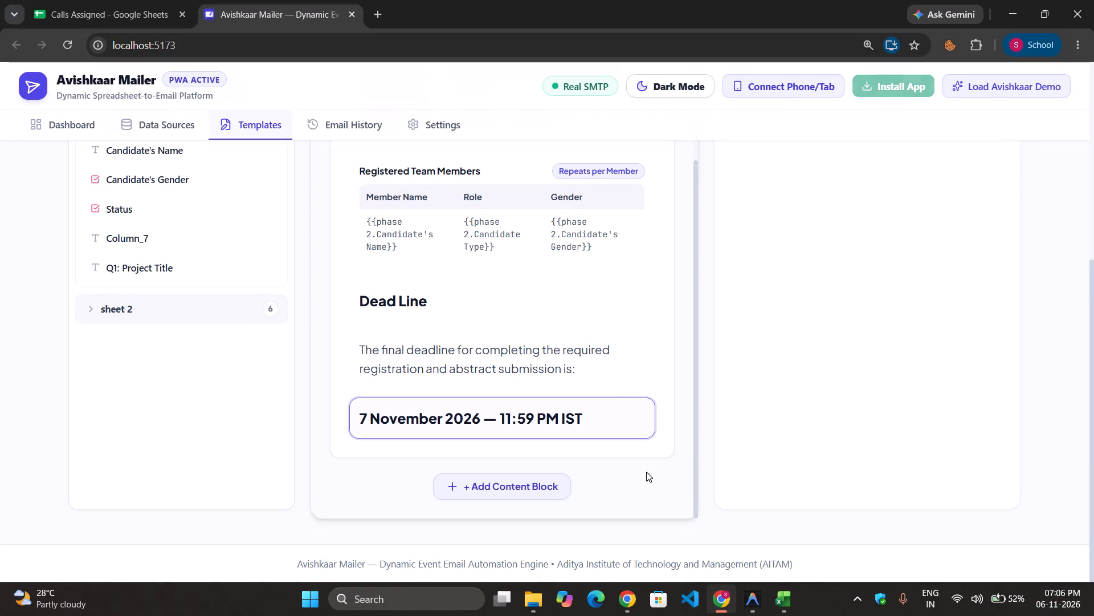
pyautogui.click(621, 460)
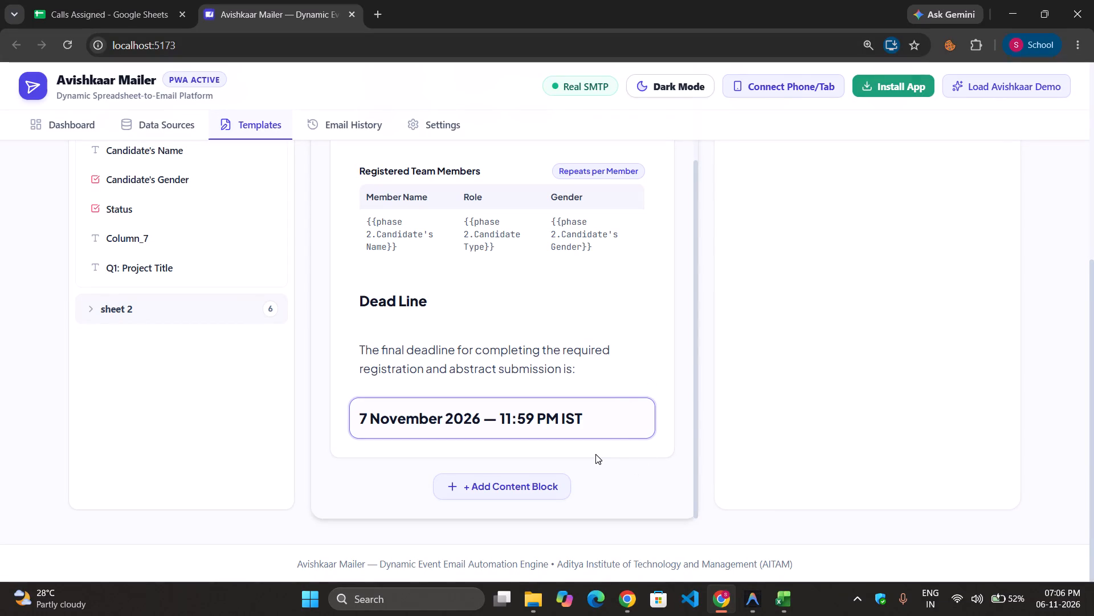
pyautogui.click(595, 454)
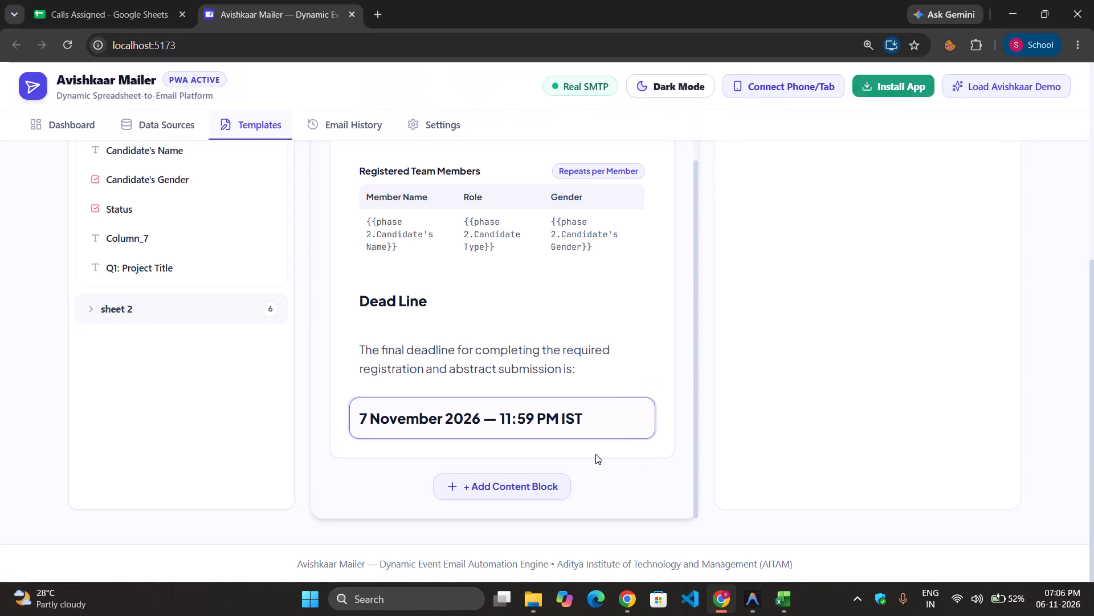
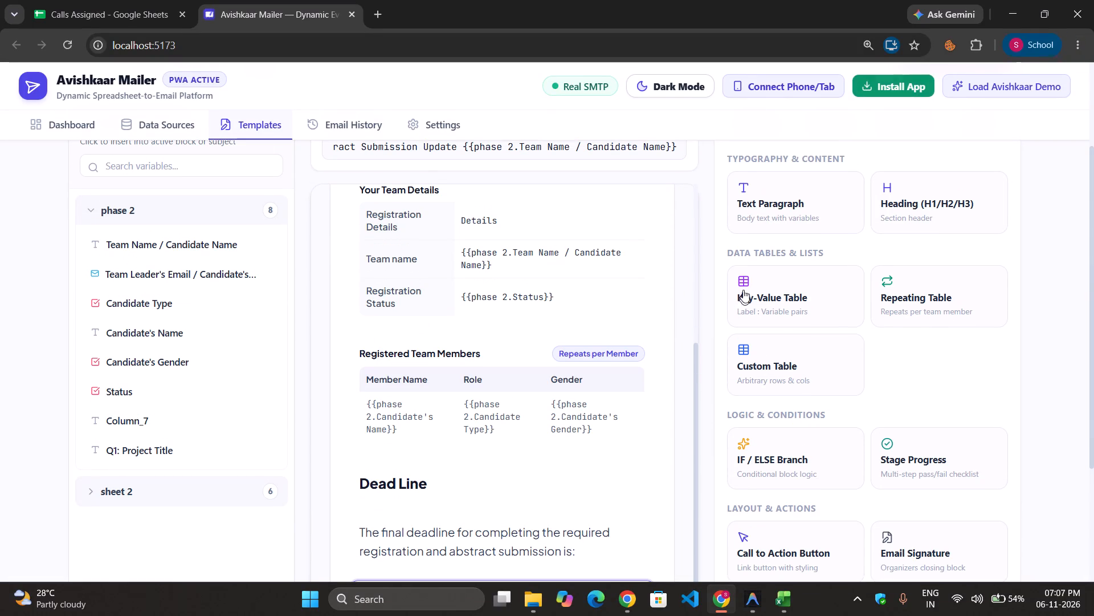
# Add a text paragraph below the deadline date containing the copied "Please make sure that:" checklist on registration, team members, abstract and submission details.
pyautogui.moveTo(803, 214); pyautogui.dragTo(758, 210)
pyautogui.click(758, 210)
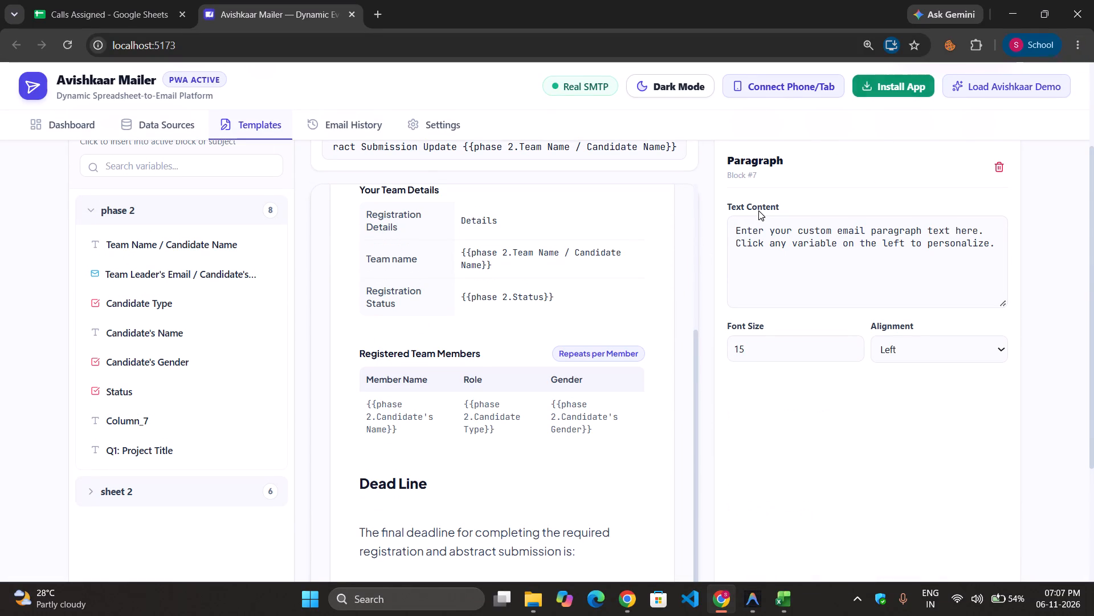
pyautogui.click(769, 241)
pyautogui.hotkey('ctrl', 'a')
pyautogui.hotkey('ctrl', 'v')
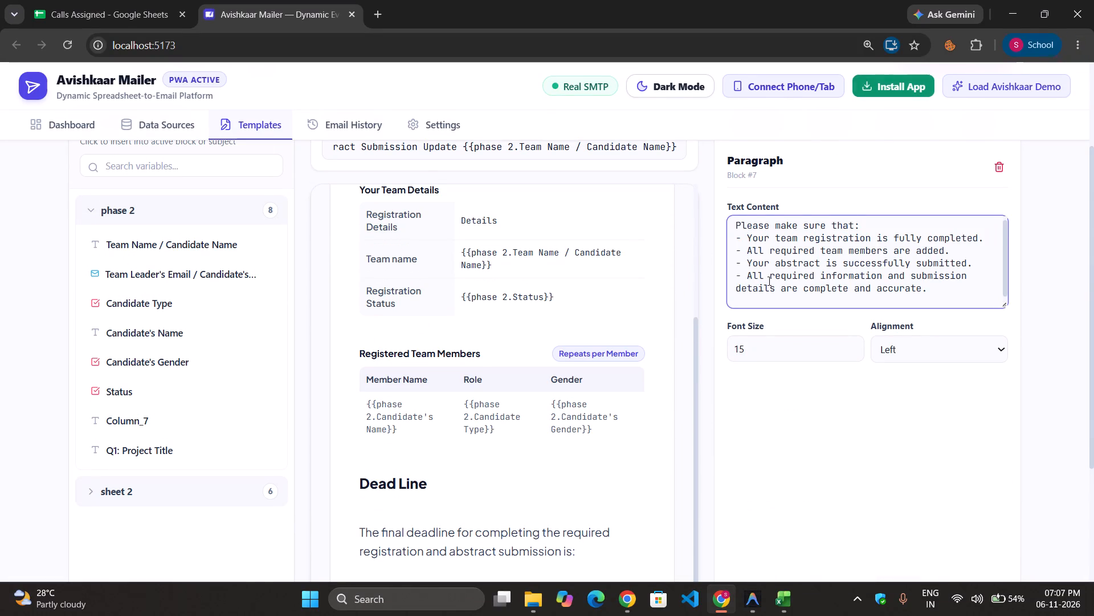
pyautogui.scroll(-3, 766, 297)
pyautogui.scroll(-3, 759, 367)
pyautogui.click(718, 392)
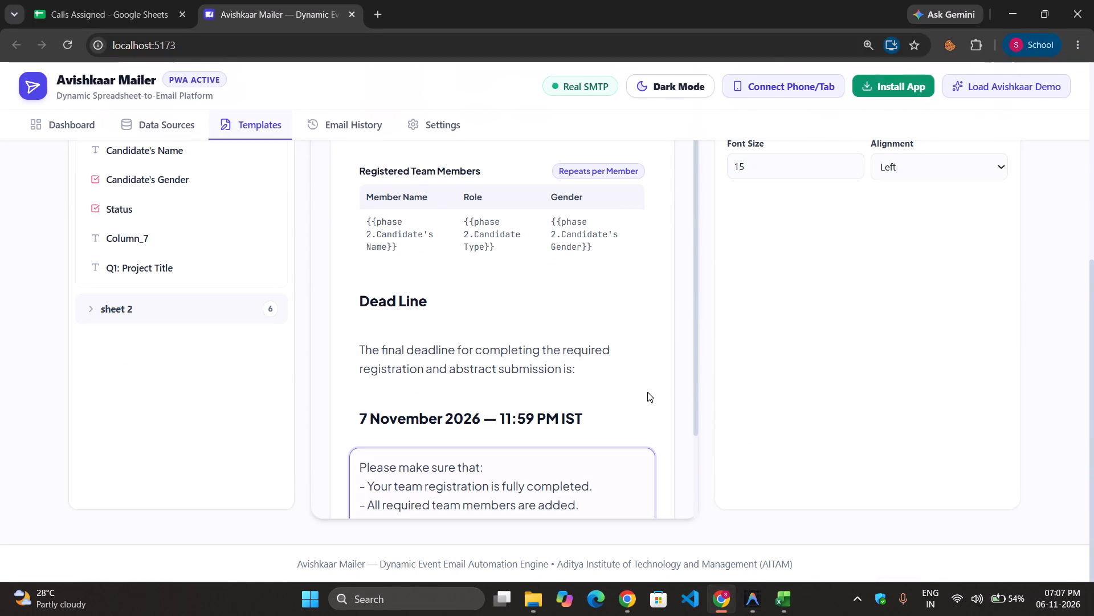
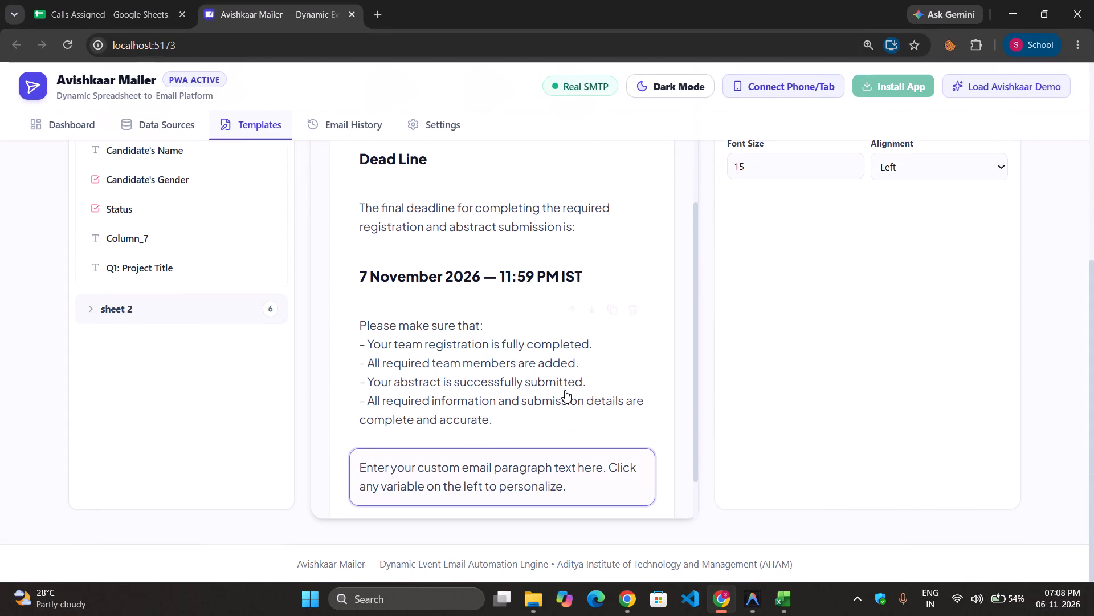
# Replace the placeholder text of the paragraph below the checklist with the copied notice on completing pending registration or abstract submission before the deadline.
pyautogui.scroll(2, 739, 241)
pyautogui.click(779, 244)
pyautogui.hotkey('ctrl', 'a')
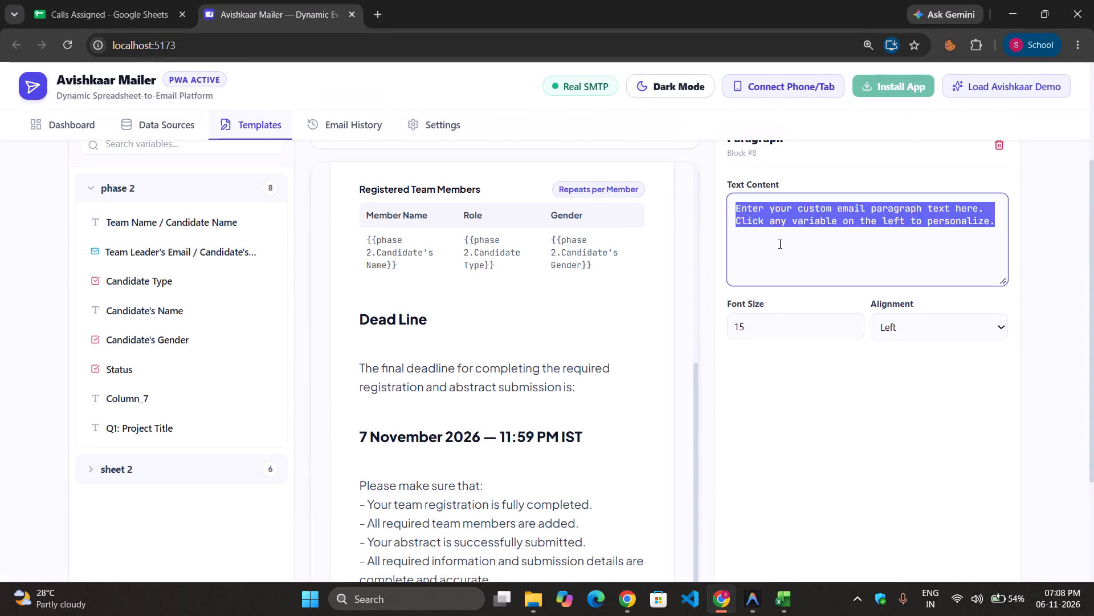
pyautogui.hotkey('ctrl', 'v')
pyautogui.scroll(-5, 779, 244)
pyautogui.scroll(-5, 625, 370)
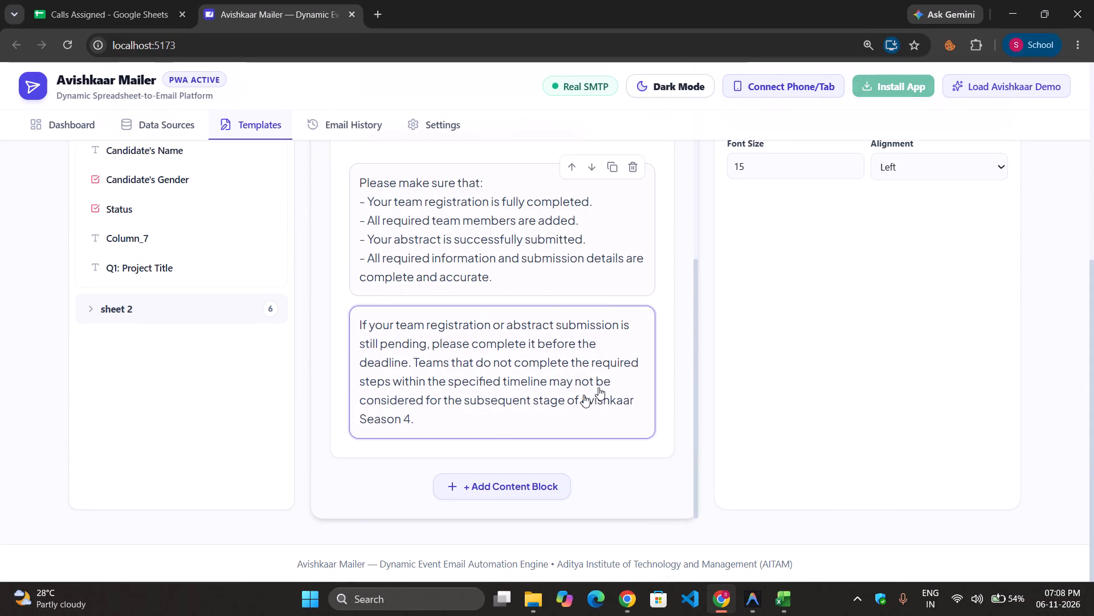
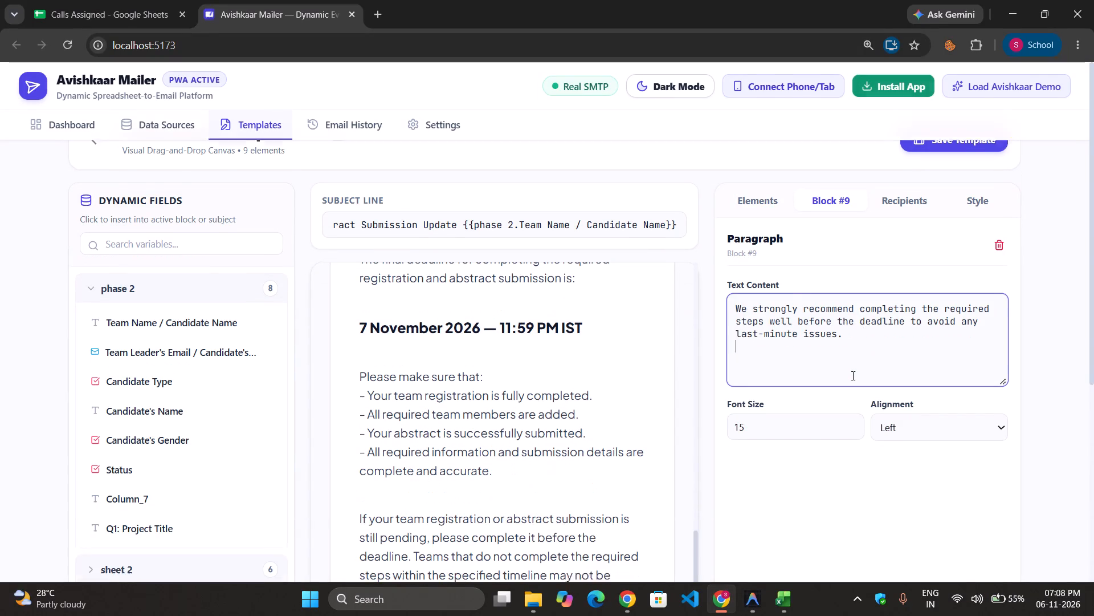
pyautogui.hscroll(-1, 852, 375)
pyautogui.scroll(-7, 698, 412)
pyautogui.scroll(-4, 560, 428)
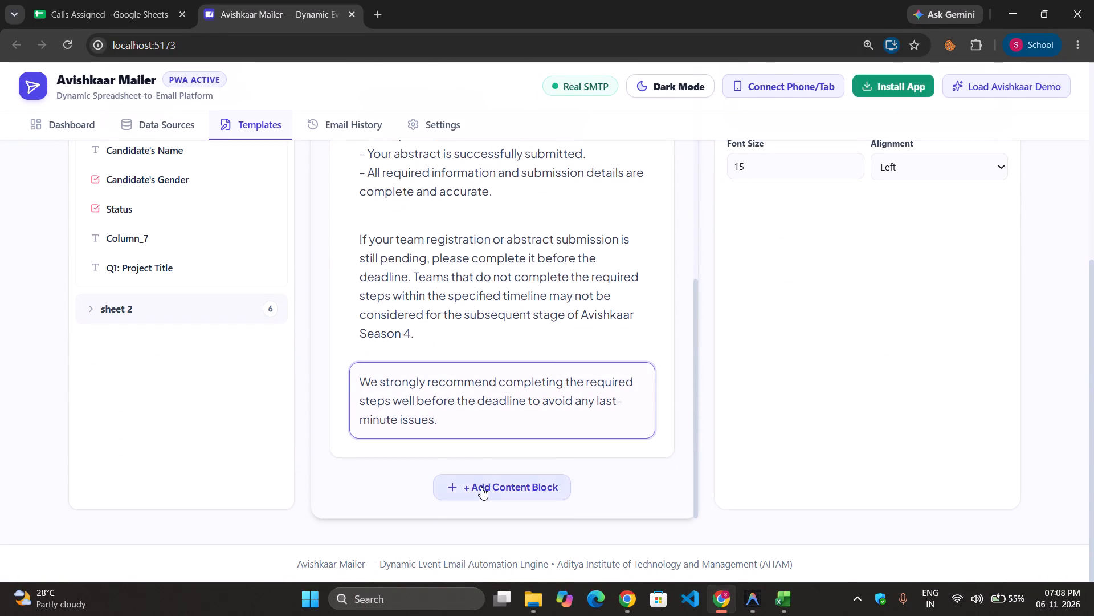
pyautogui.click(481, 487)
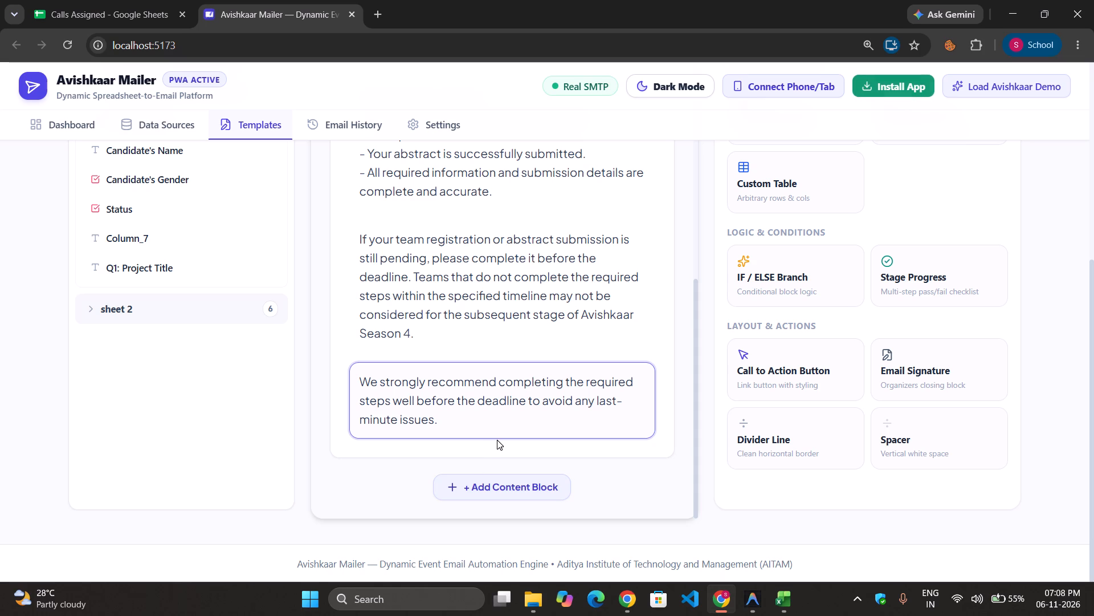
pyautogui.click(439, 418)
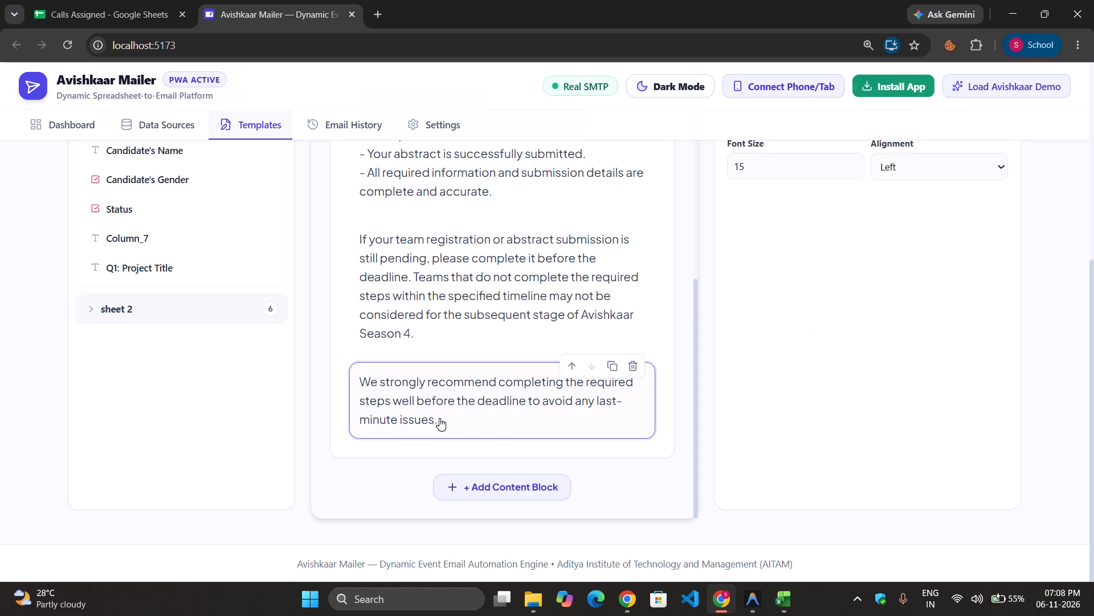
# Remove the leading dashes from the four checklist lines in the "Please make sure that:" paragraph.
pyautogui.scroll(2, 370, 384)
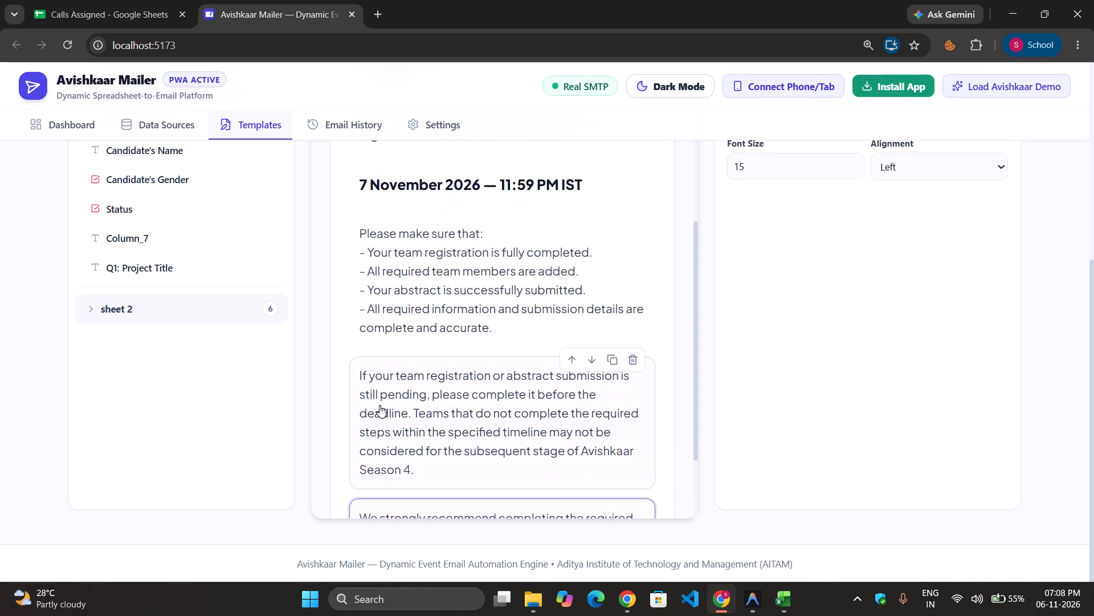
pyautogui.scroll(1, 379, 405)
pyautogui.doubleClick(364, 270)
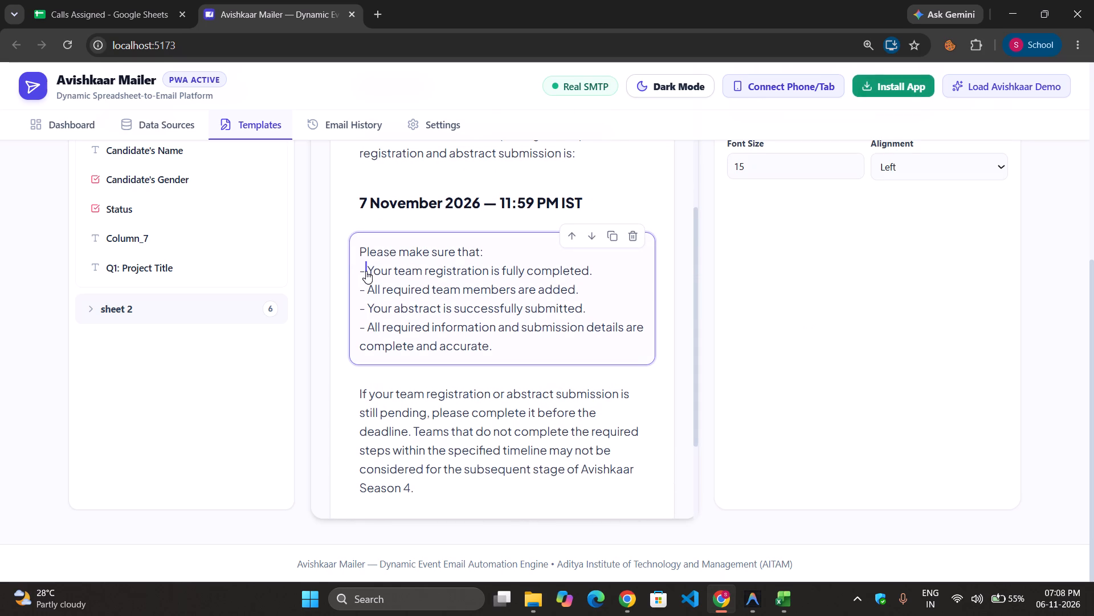
pyautogui.click(366, 271)
pyautogui.press('BackSpace')
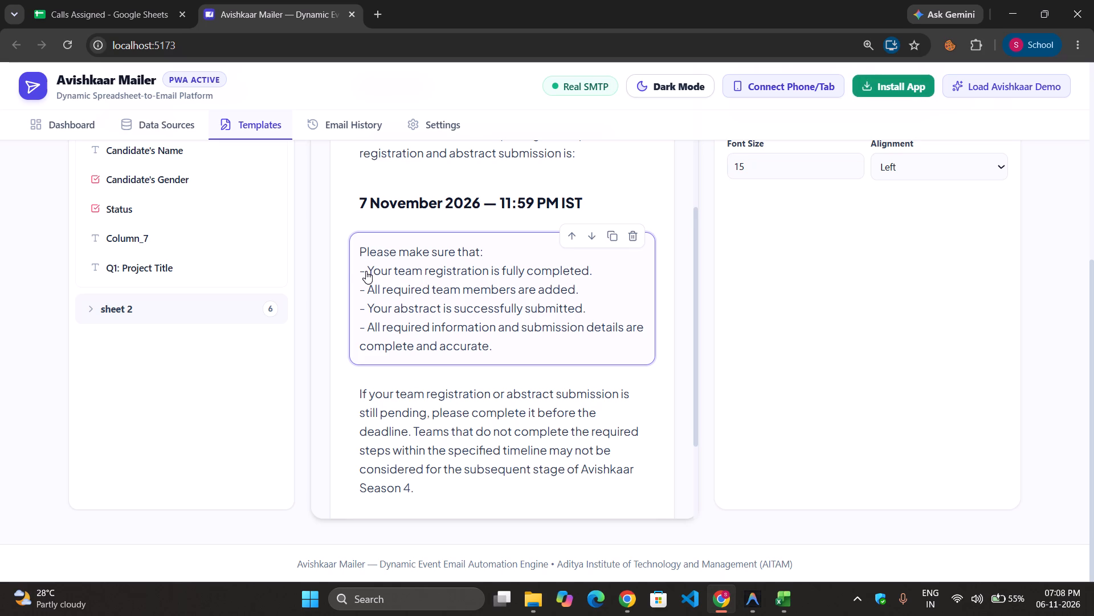
pyautogui.click(369, 271)
pyautogui.click(391, 284)
pyautogui.scroll(4, 771, 284)
pyautogui.click(744, 382)
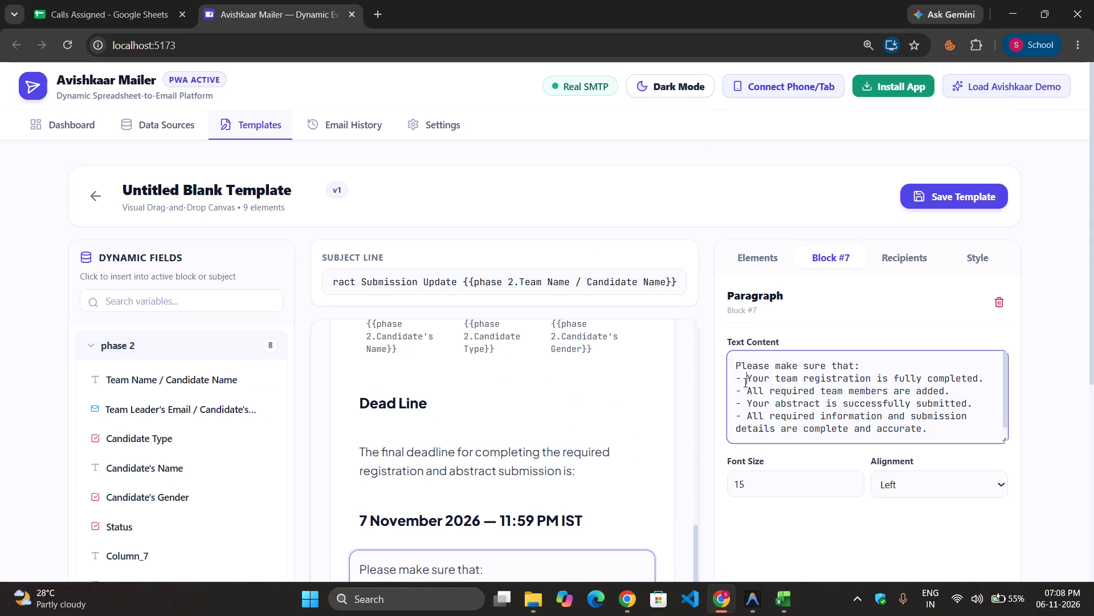
pyautogui.press('Left')
pyautogui.press('BackSpace')
pyautogui.click(747, 391)
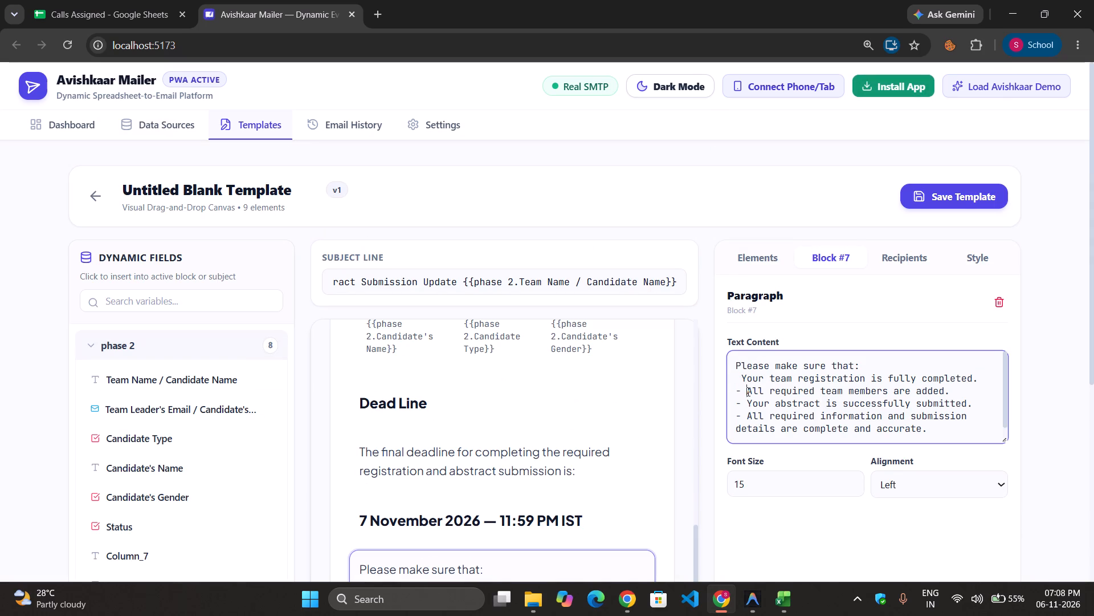
pyautogui.press('Left')
pyautogui.press('BackSpace')
pyautogui.press('Down')
pyautogui.press('Right')
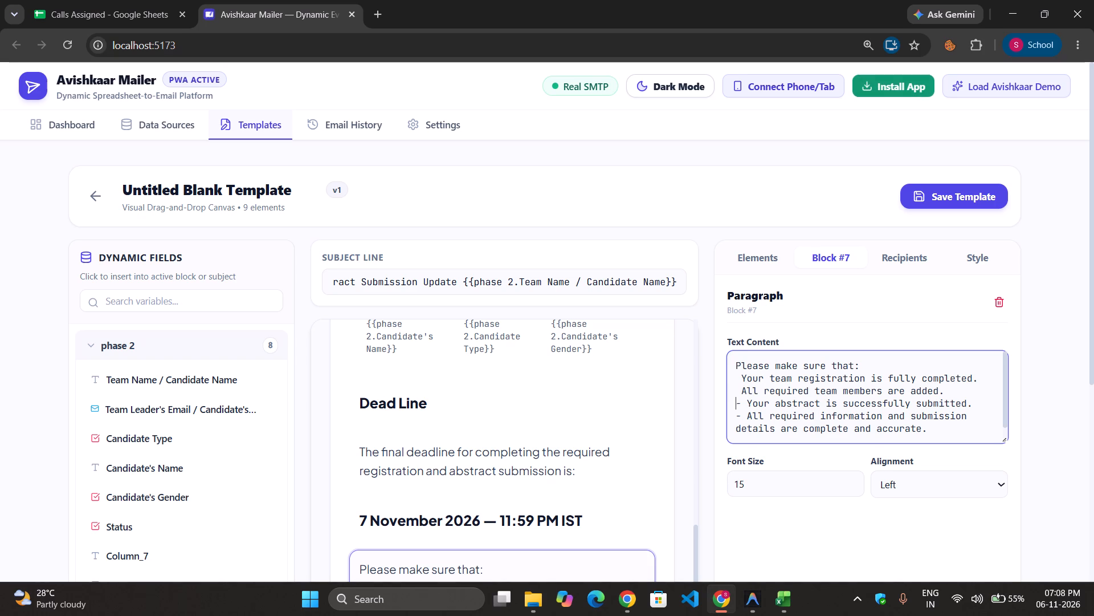
pyautogui.press('BackSpace')
pyautogui.press('Down')
pyautogui.press('Right')
pyautogui.press('BackSpace')
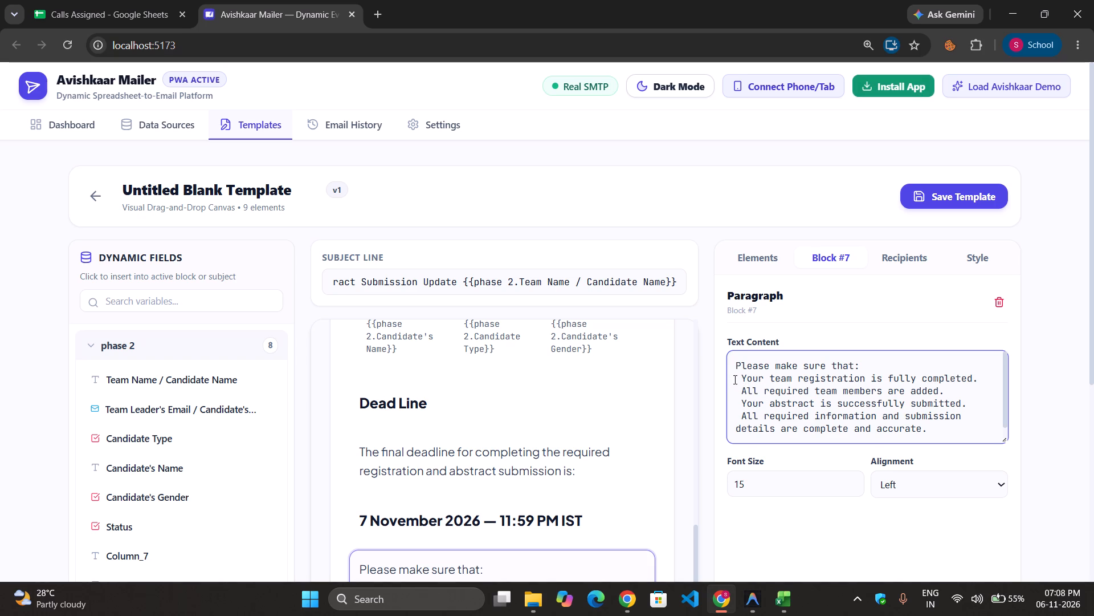
# Look through the available content elements and the template's style settings, including the font family choices.
pyautogui.click(742, 378)
pyautogui.click(749, 272)
pyautogui.click(753, 265)
pyautogui.scroll(-5, 798, 399)
pyautogui.scroll(5, 798, 399)
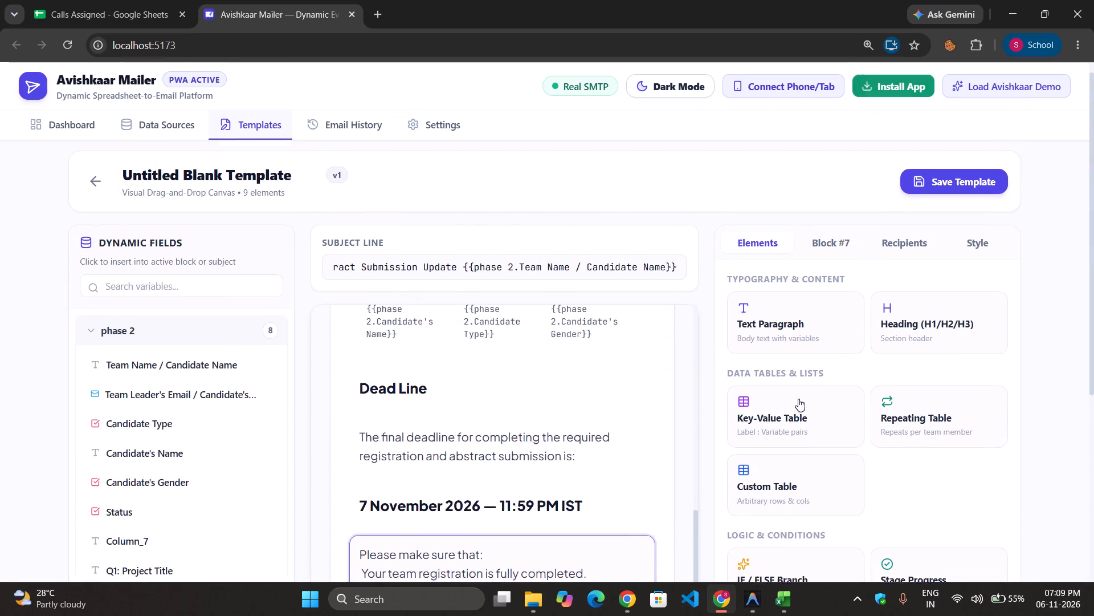
pyautogui.scroll(-1, 798, 399)
pyautogui.scroll(2, 798, 399)
pyautogui.click(838, 245)
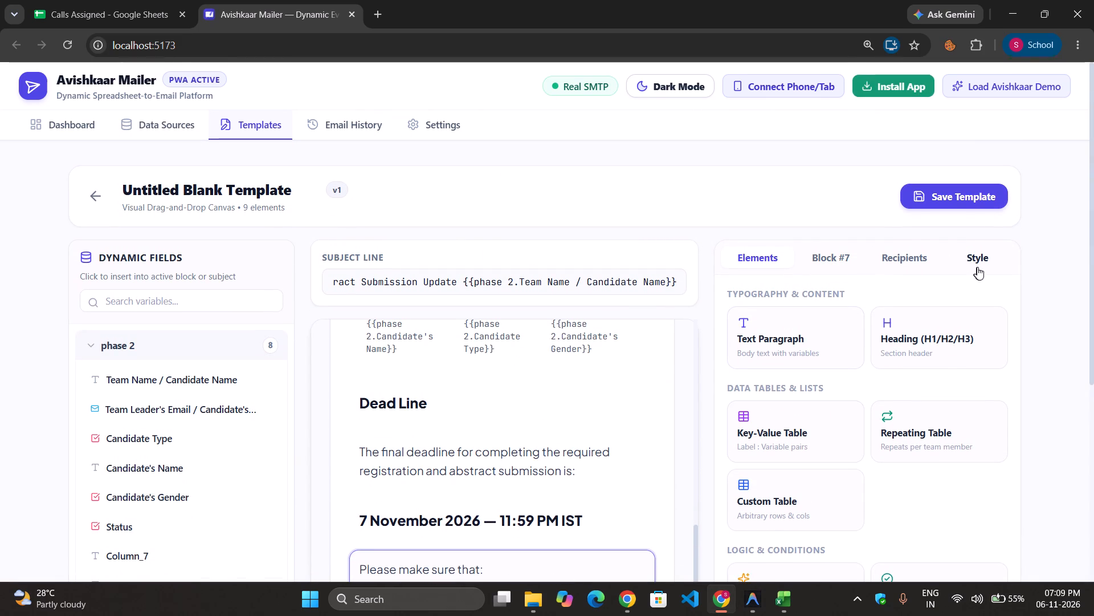
pyautogui.click(978, 263)
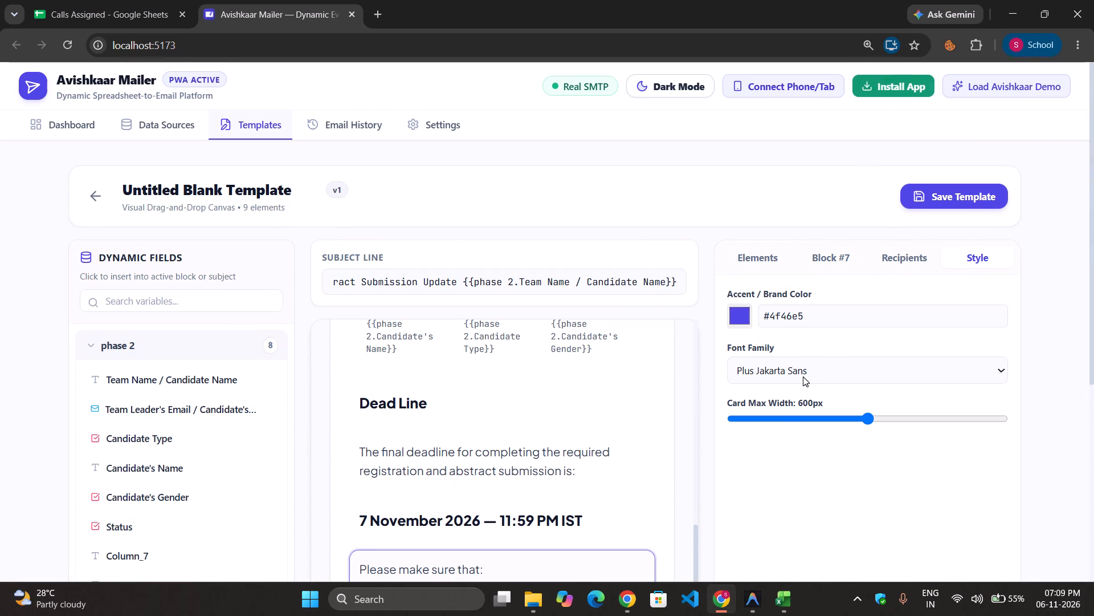
pyautogui.click(803, 376)
pyautogui.click(803, 376)
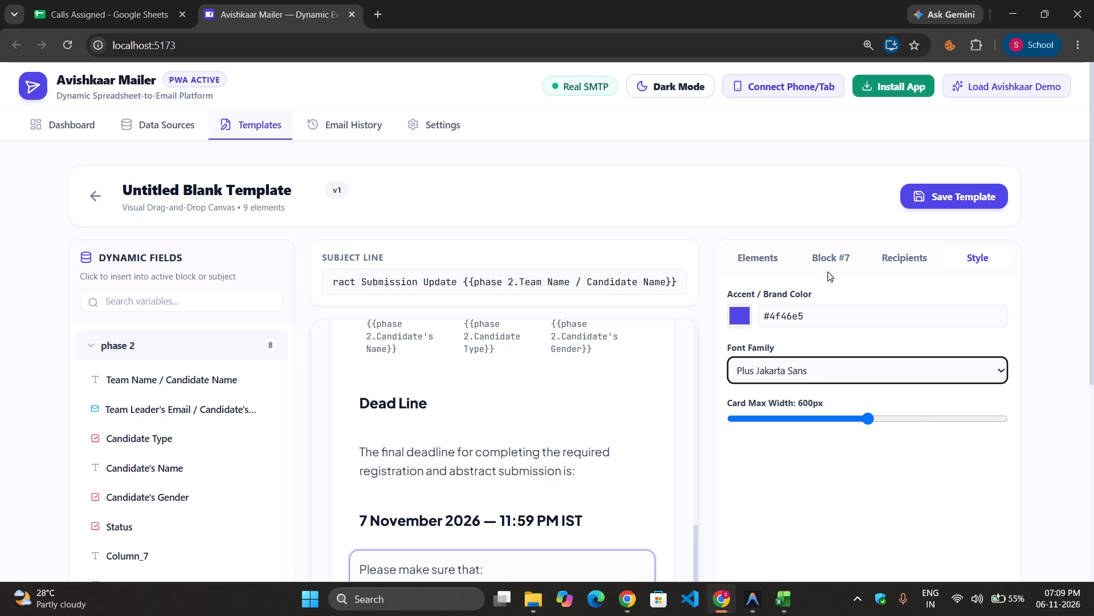
# Insert a bullet symbol (•) before "Your team registration is fully completed." in the checklist paragraph, picking it from the general punctuation symbols.
pyautogui.click(827, 265)
pyautogui.click(737, 380)
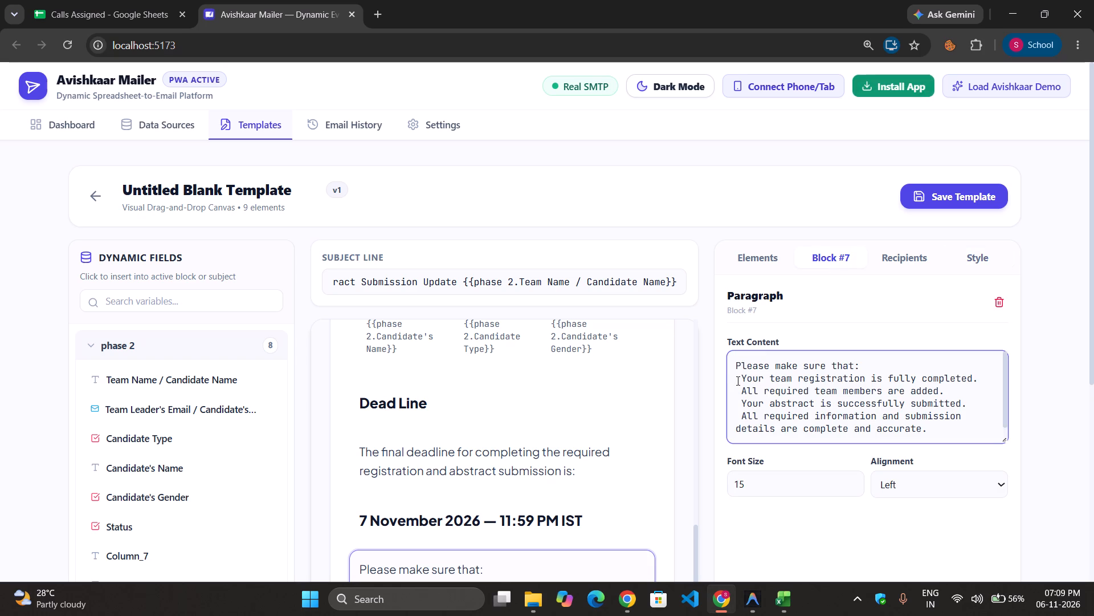
pyautogui.press('super+period')
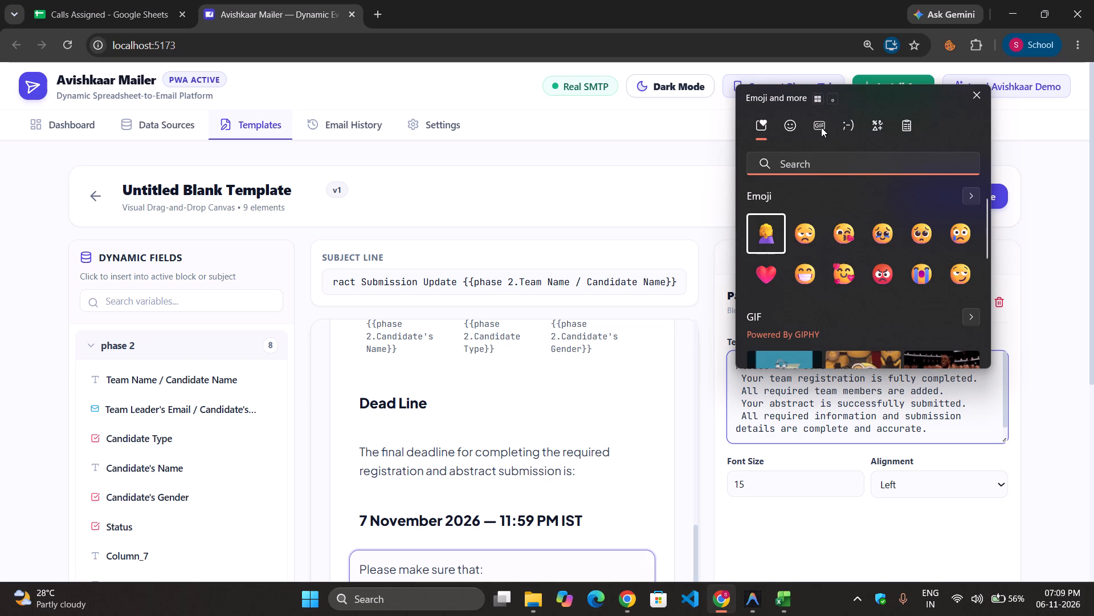
pyautogui.click(889, 124)
pyautogui.click(881, 124)
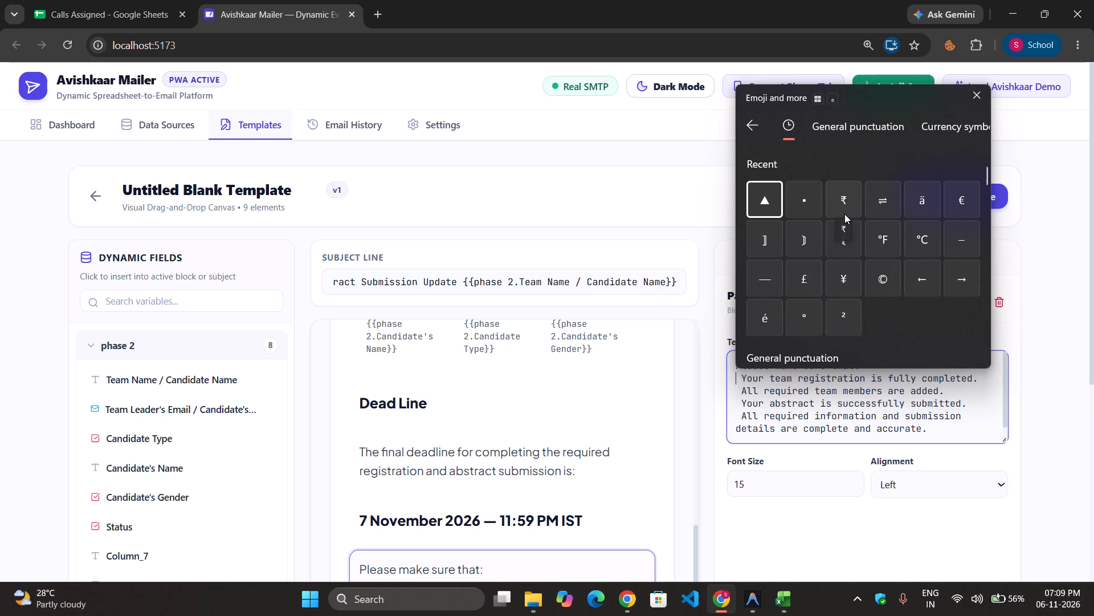
pyautogui.scroll(-1, 813, 285)
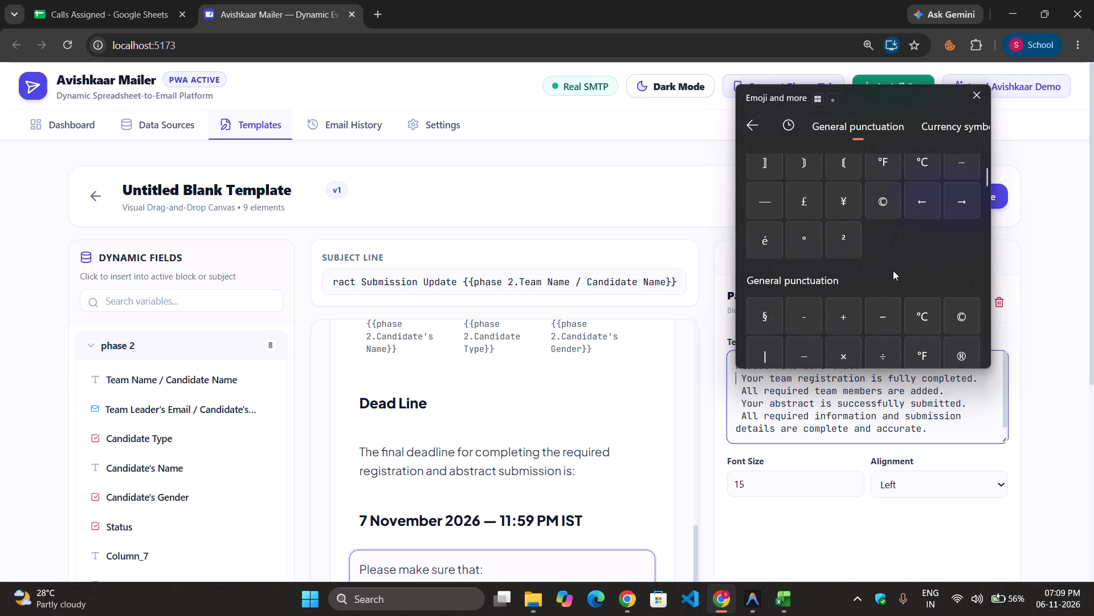
pyautogui.scroll(-4, 893, 270)
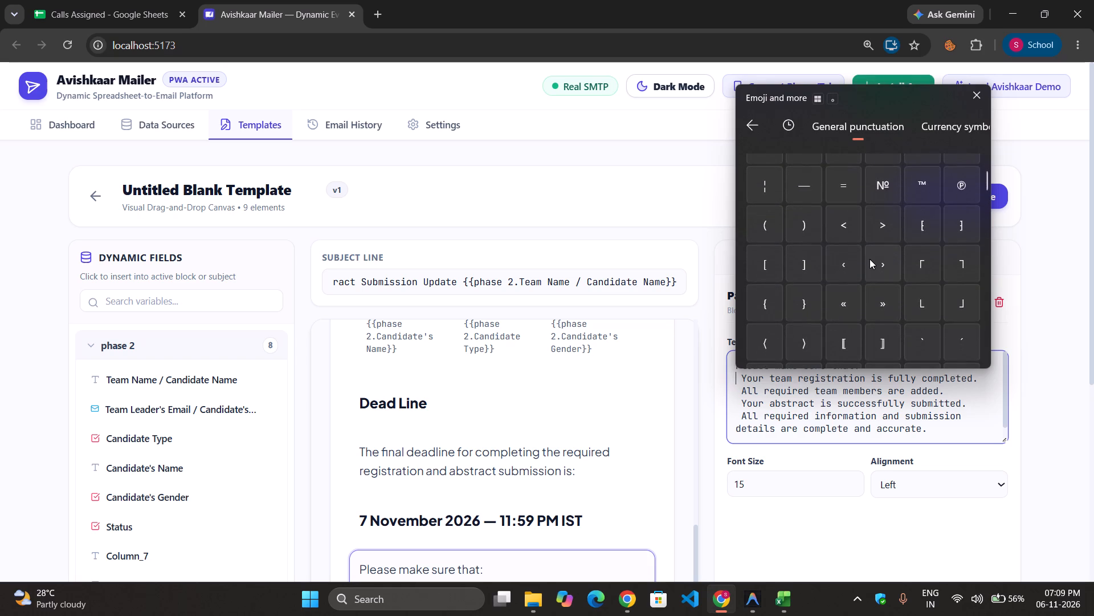
pyautogui.scroll(-3, 870, 259)
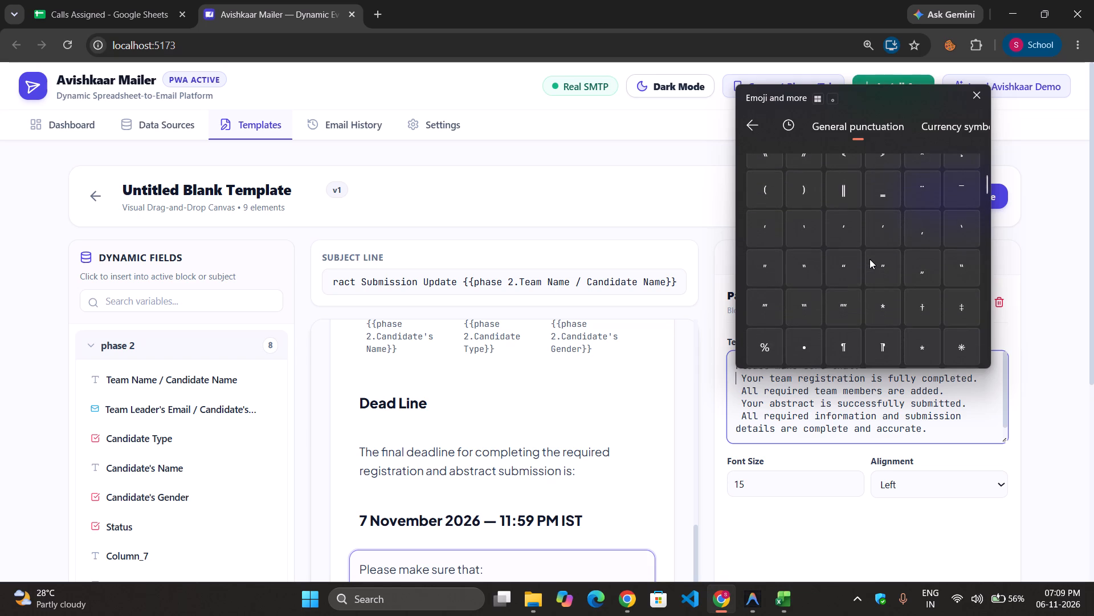
pyautogui.scroll(-1, 870, 259)
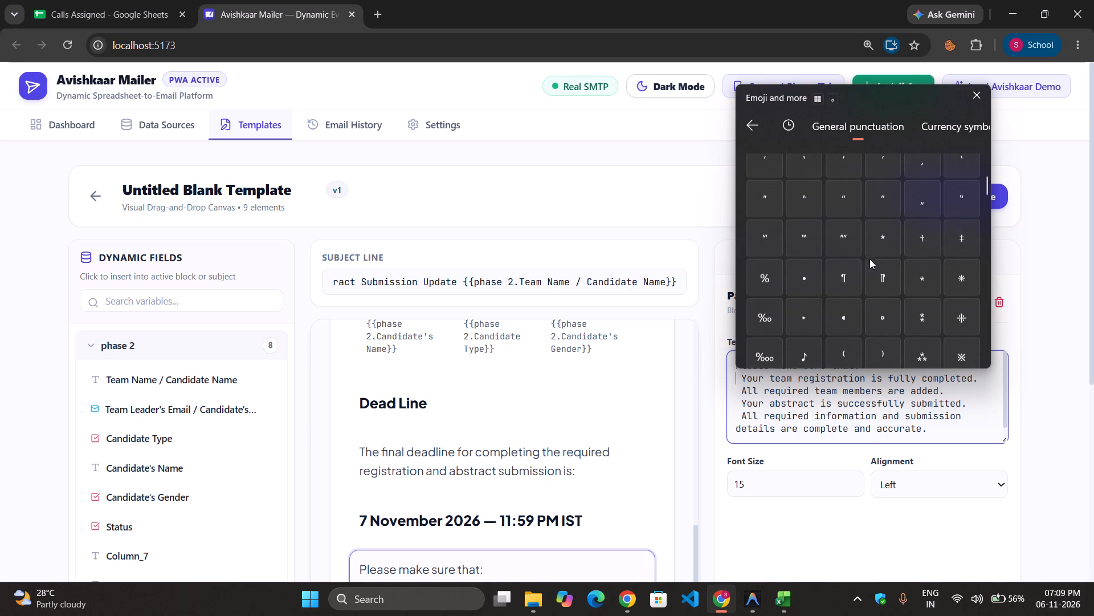
pyautogui.scroll(-1, 870, 259)
pyautogui.scroll(-2, 802, 279)
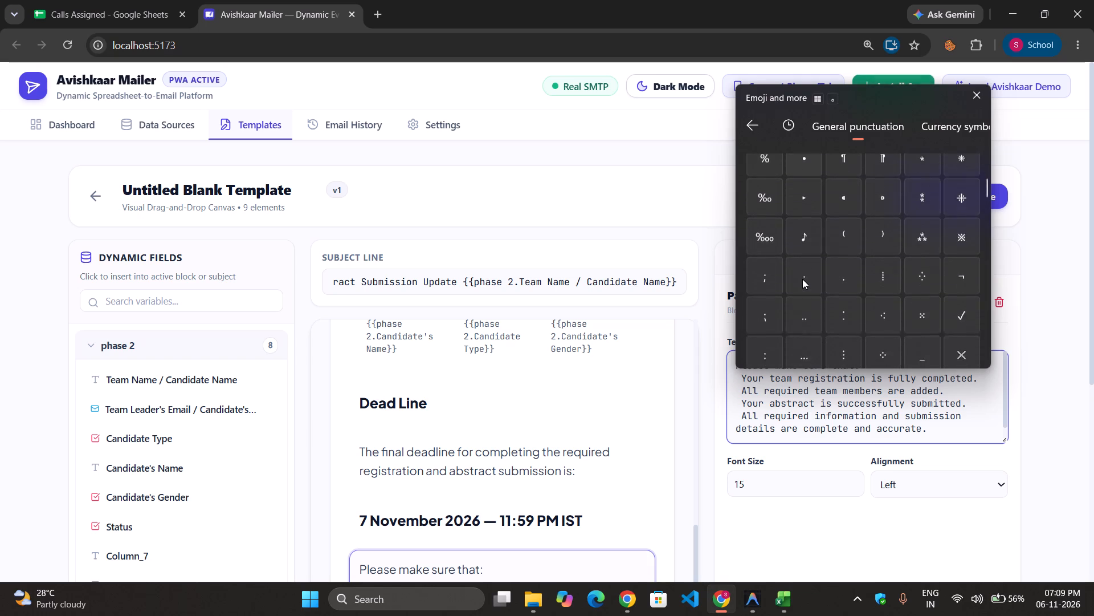
pyautogui.scroll(-2, 802, 279)
pyautogui.scroll(1, 802, 279)
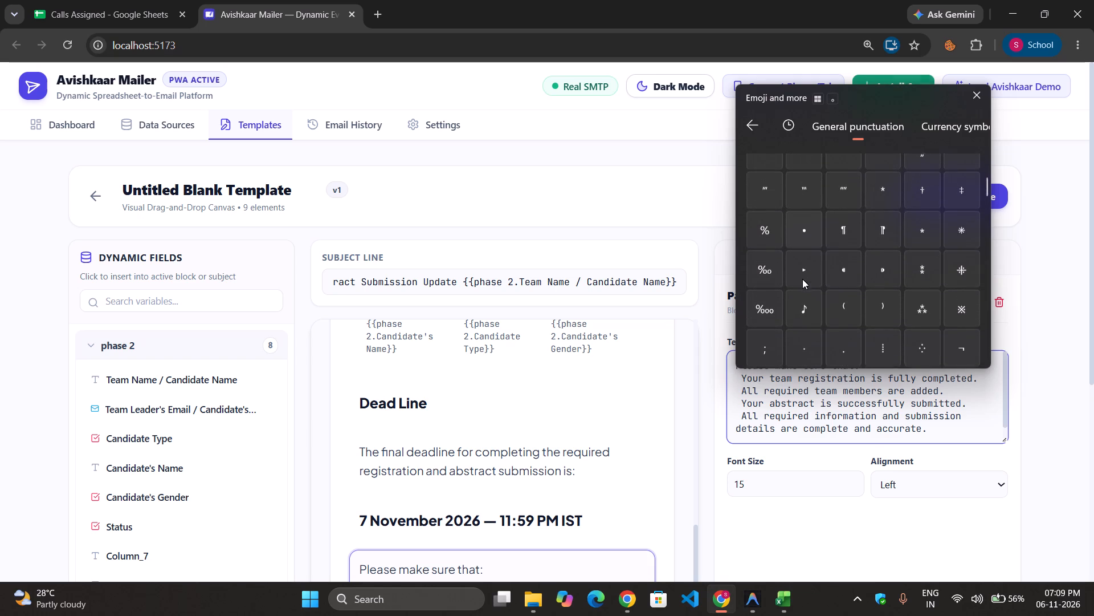
pyautogui.scroll(1, 802, 279)
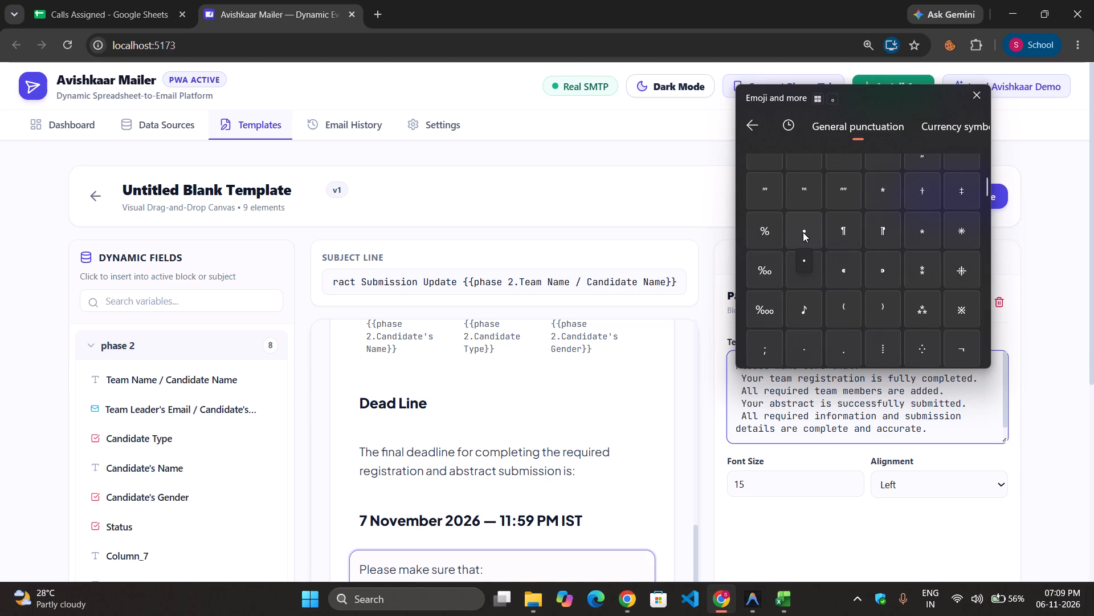
pyautogui.click(807, 232)
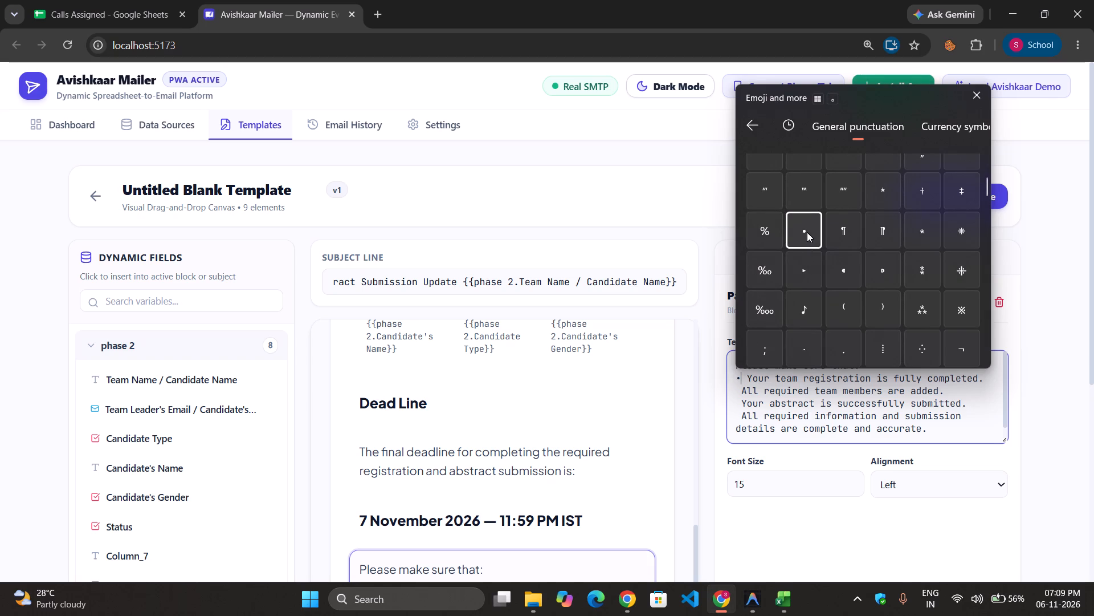
# Copy the bullet symbol to the start of the other three checklist lines: team members, abstract, and information and submission details.
pyautogui.click(739, 387)
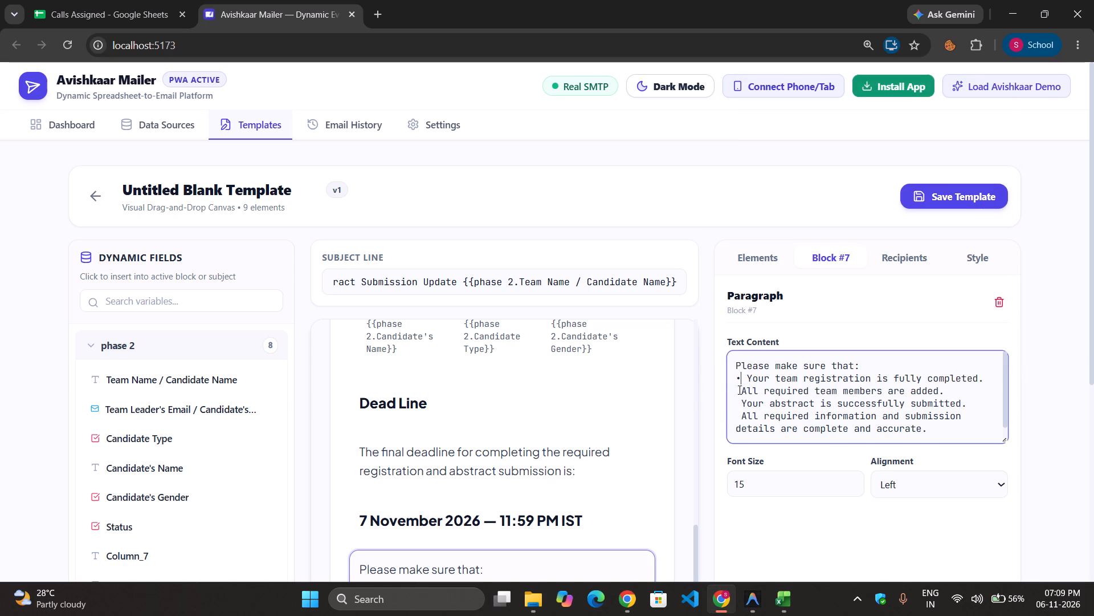
pyautogui.moveTo(740, 380); pyautogui.dragTo(732, 380)
pyautogui.hotkey('ctrl', 'c')
pyautogui.click(737, 396)
pyautogui.hotkey('ctrl', 'v')
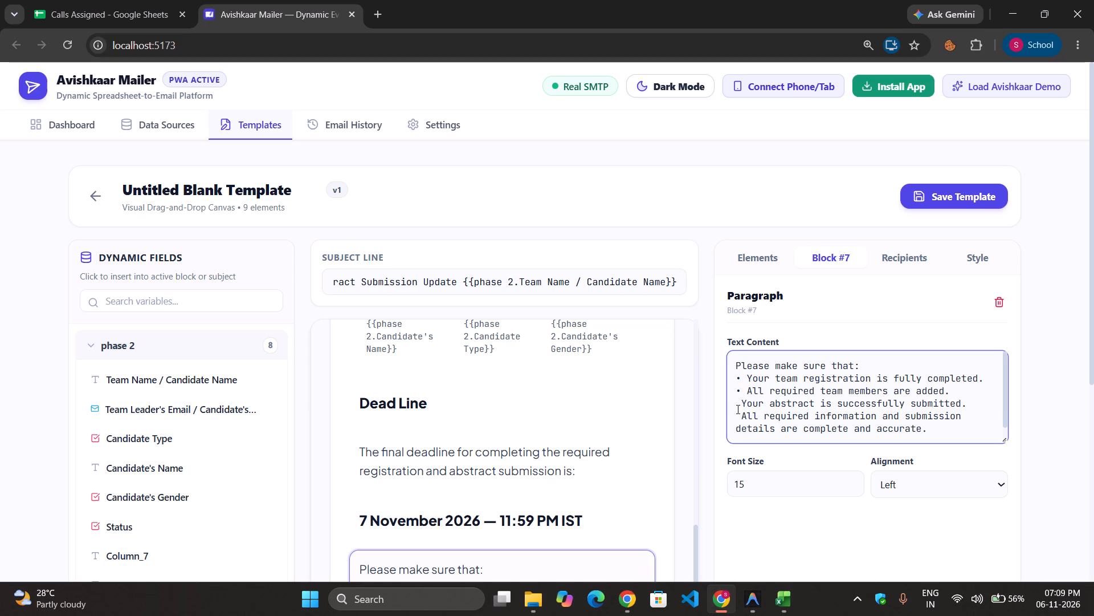
pyautogui.click(737, 409)
pyautogui.click(737, 409)
pyautogui.hotkey('ctrl', 'v')
pyautogui.click(737, 402)
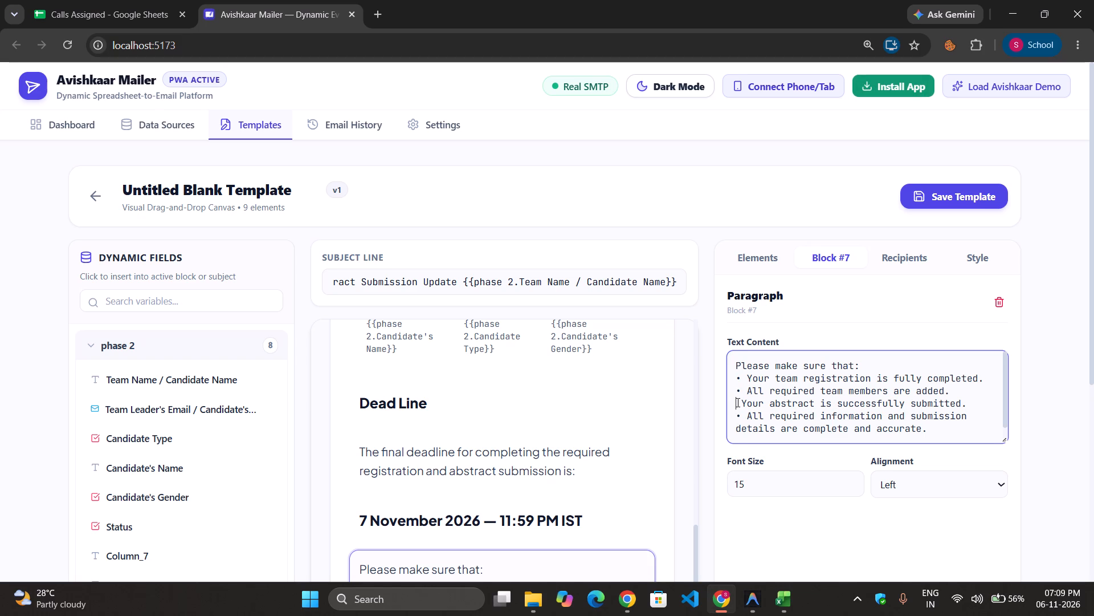
pyautogui.hotkey('ctrl', 'v')
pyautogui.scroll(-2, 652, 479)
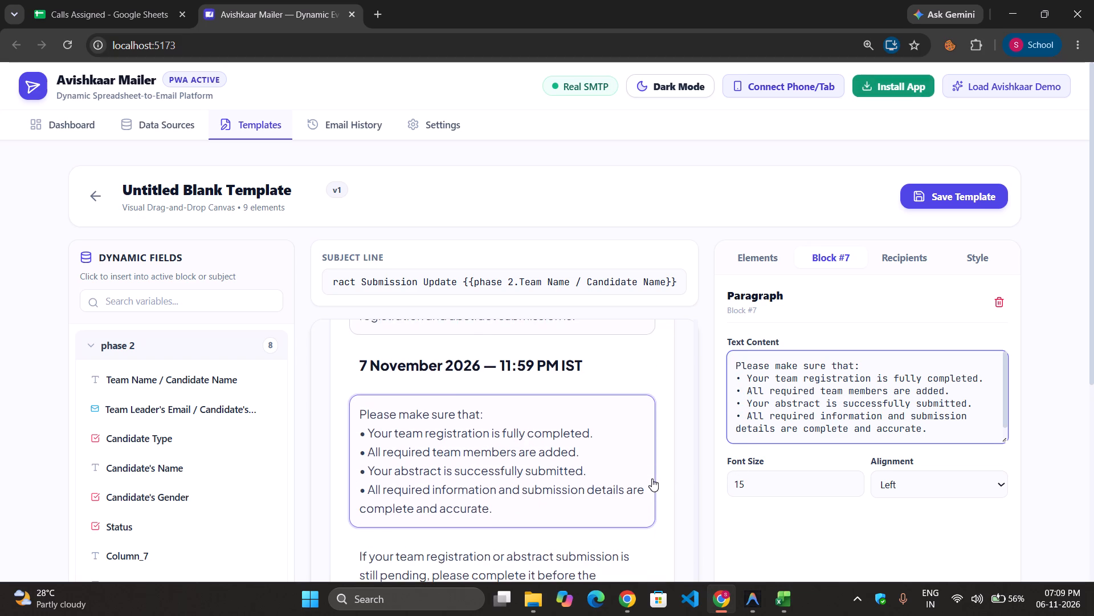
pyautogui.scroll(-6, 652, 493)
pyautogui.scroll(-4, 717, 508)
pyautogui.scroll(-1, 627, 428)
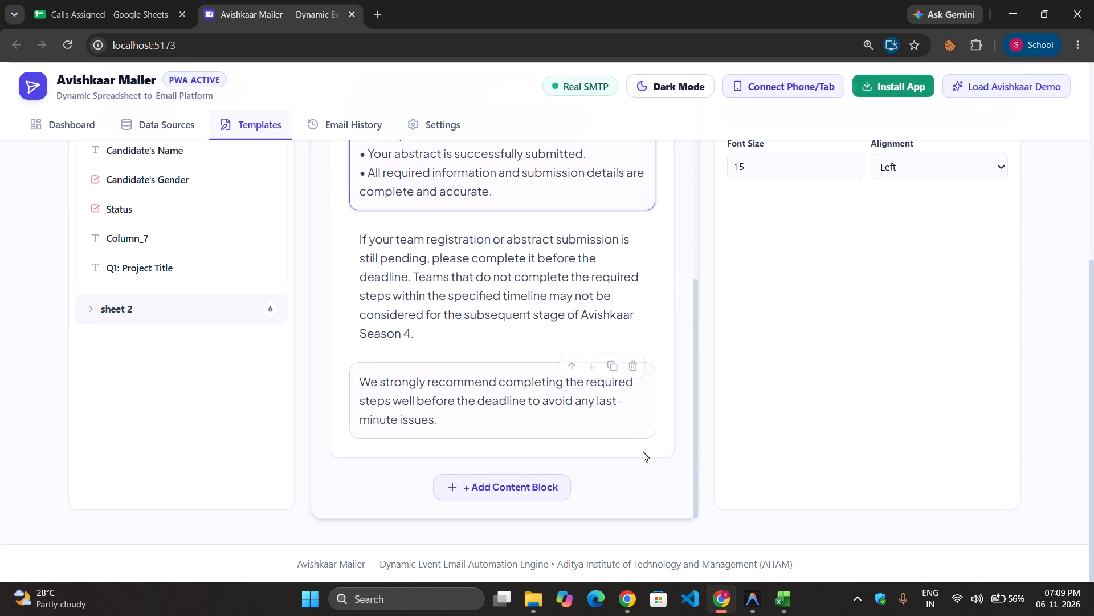
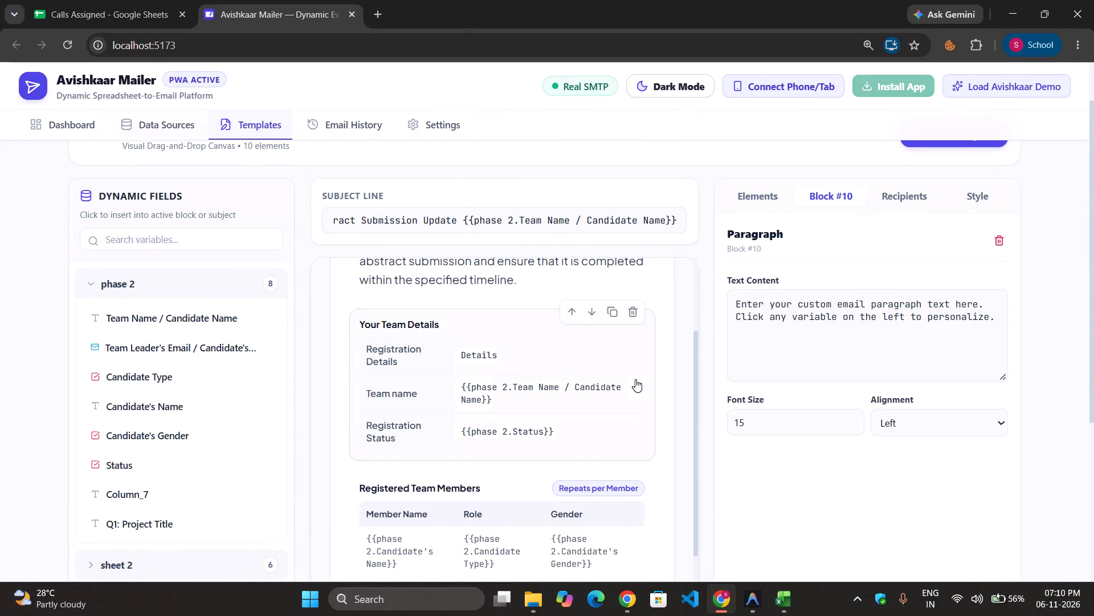
# Replace the last paragraph's placeholder text with the copied line "We look forward to seeing your team's innovative solution at Avishkaar Season 4!".
pyautogui.scroll(-7, 635, 379)
pyautogui.scroll(-2, 507, 476)
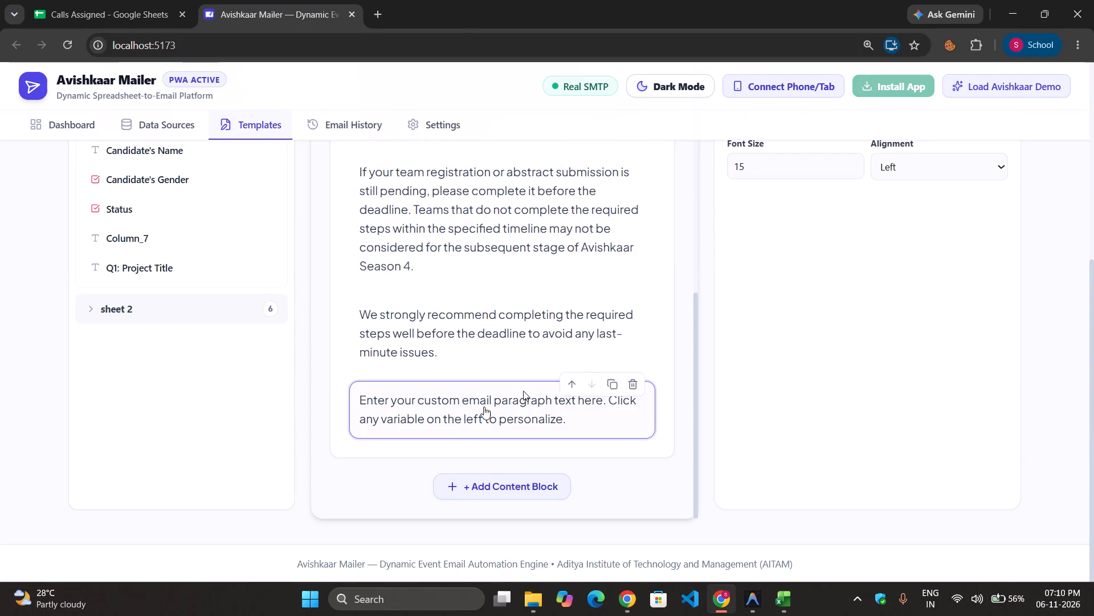
pyautogui.scroll(2, 862, 271)
pyautogui.click(826, 289)
pyautogui.hotkey('ctrl', 's')
pyautogui.hotkey('ctrl', 'a')
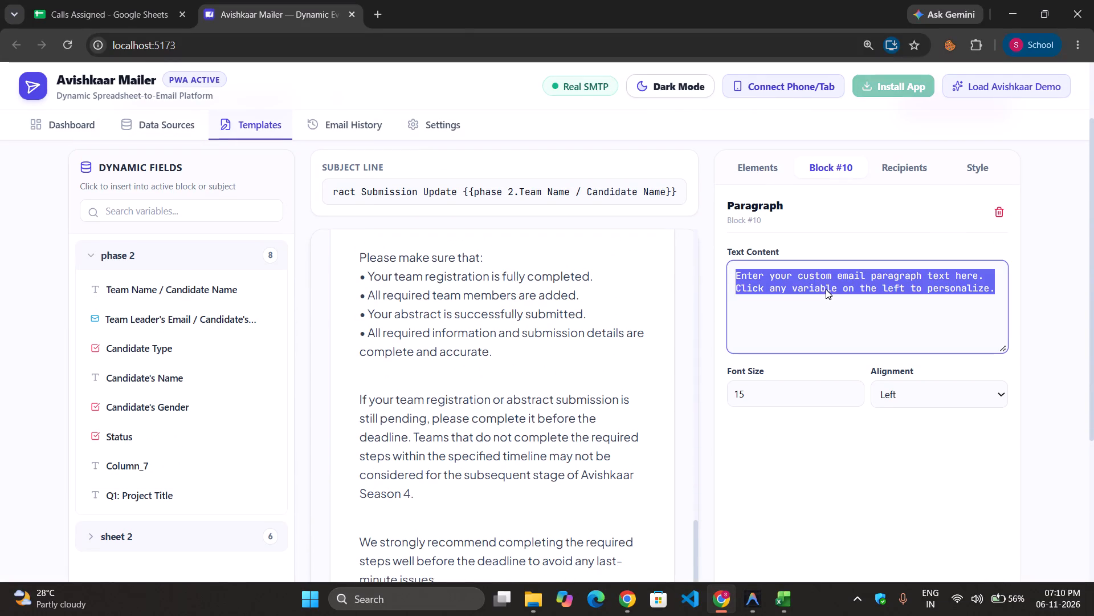
pyautogui.hotkey('ctrl', 'v')
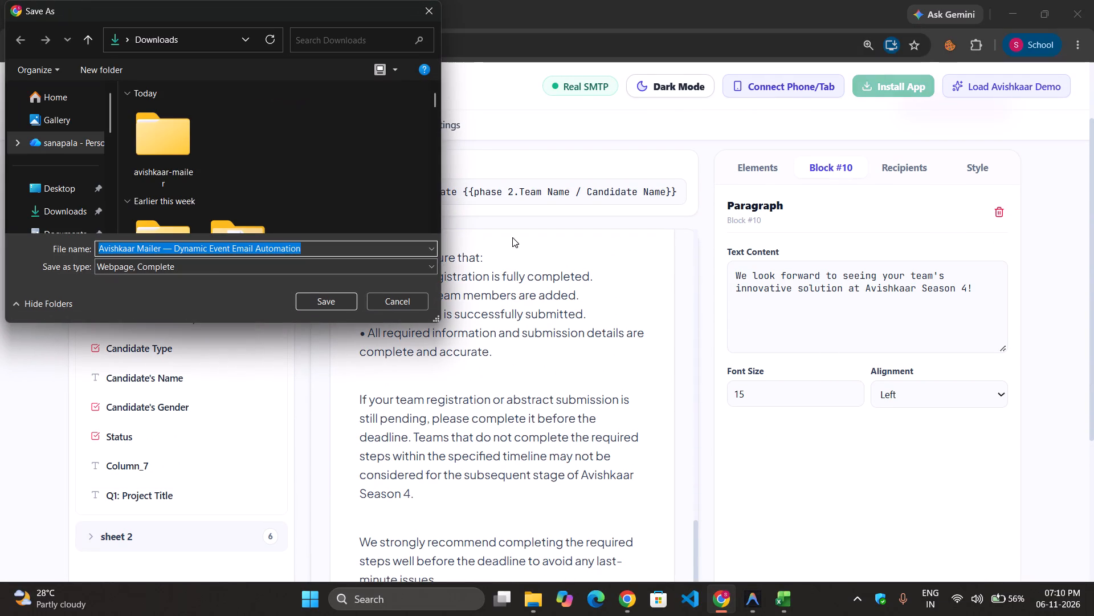
pyautogui.click(419, 301)
pyautogui.click(768, 343)
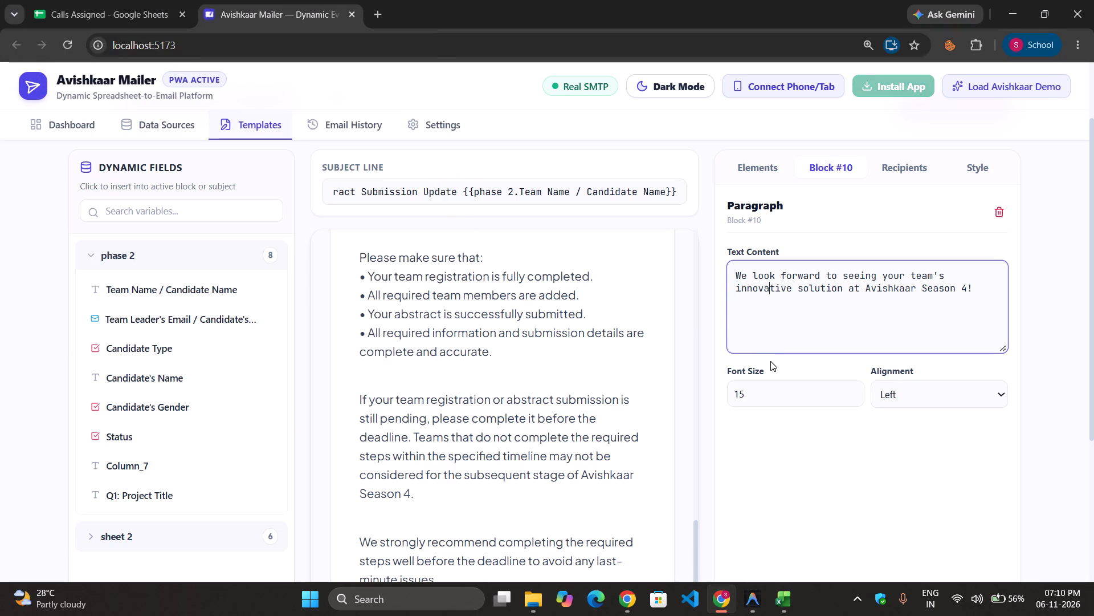
pyautogui.click(771, 361)
# Review the email's content blocks, from the closing line up to the greeting and back down to the checklist.
pyautogui.scroll(-5, 683, 395)
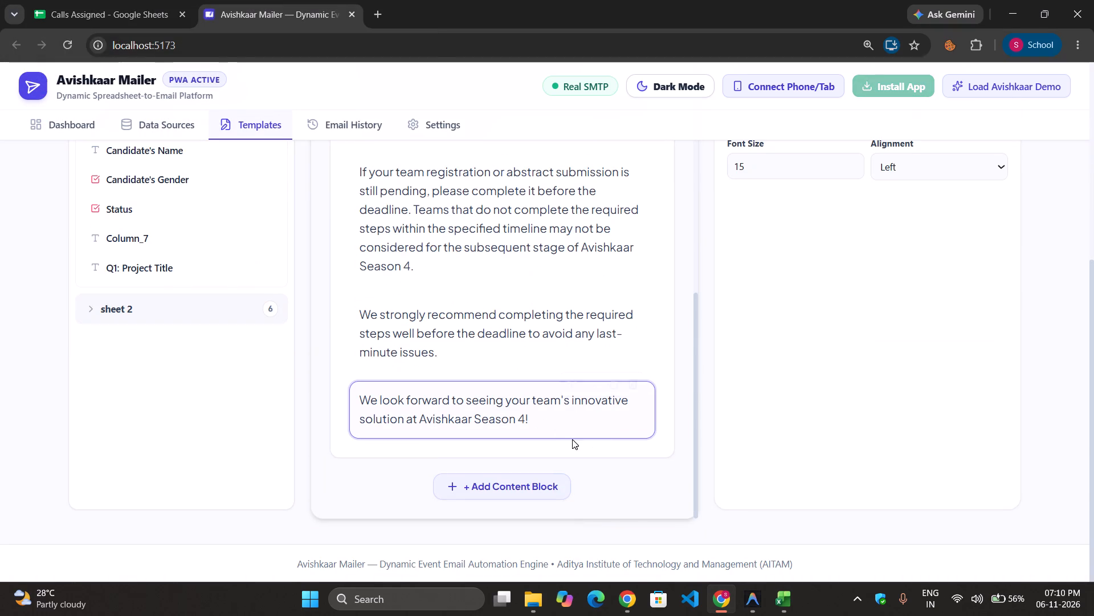
pyautogui.click(572, 439)
pyautogui.scroll(5, 508, 374)
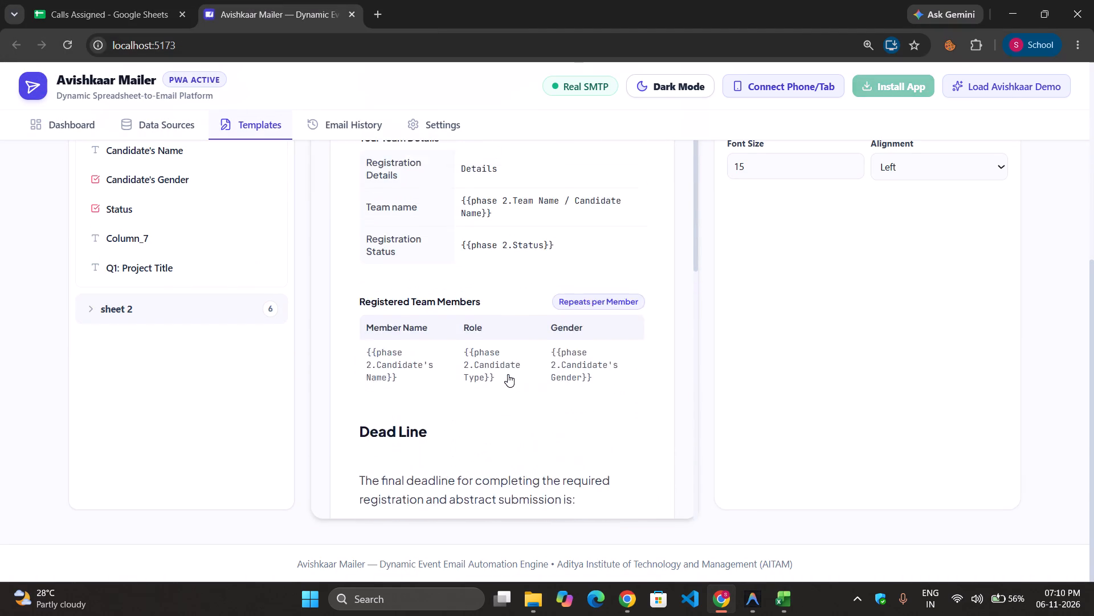
pyautogui.scroll(2, 508, 374)
pyautogui.click(434, 406)
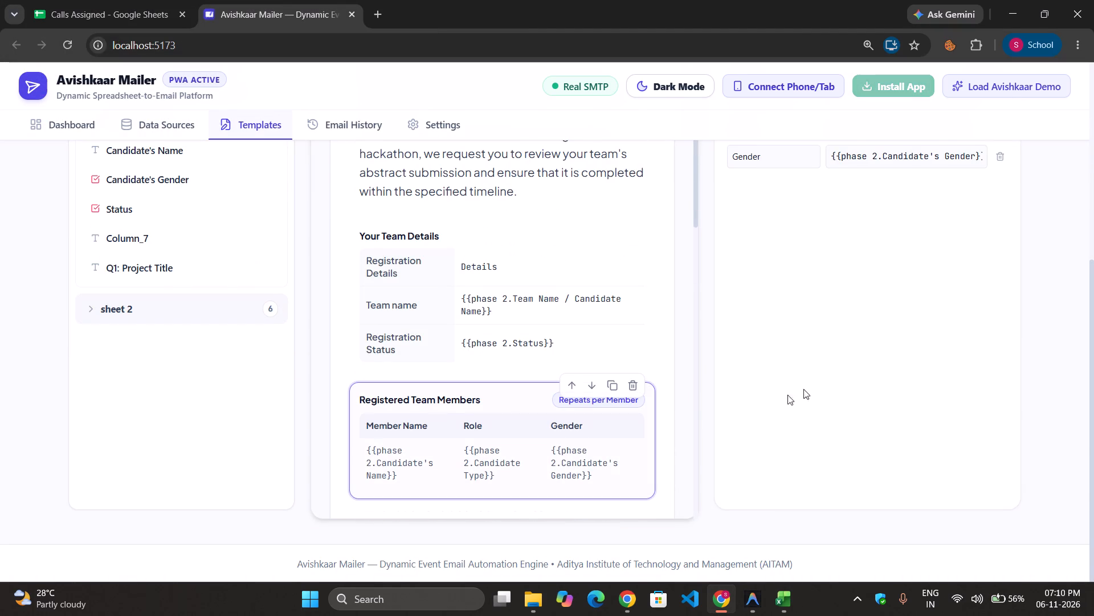
pyautogui.scroll(1, 847, 367)
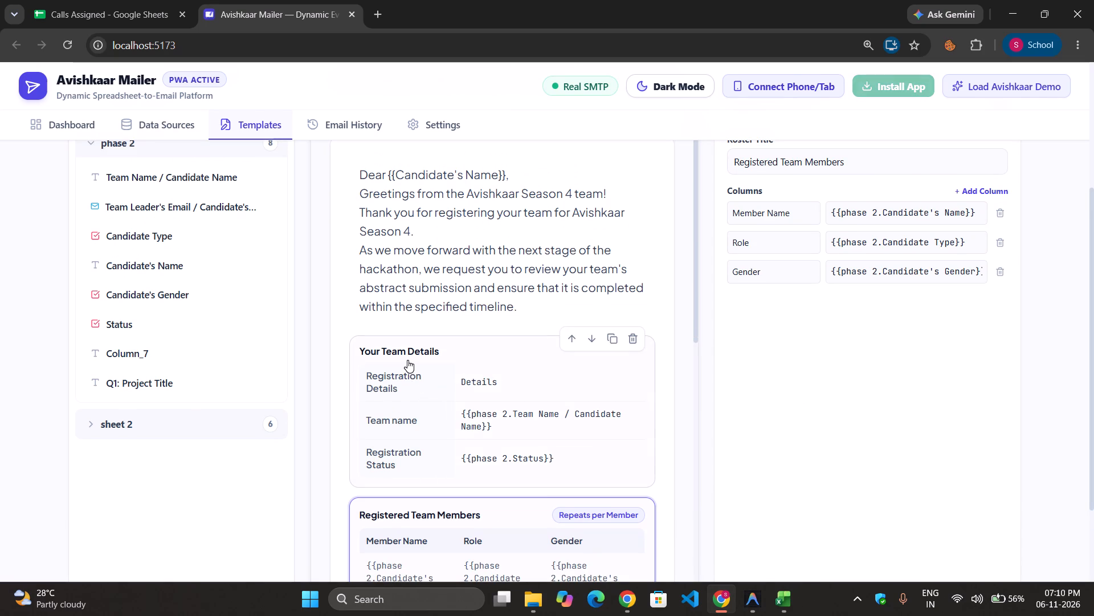
pyautogui.click(407, 360)
pyautogui.scroll(7, 407, 360)
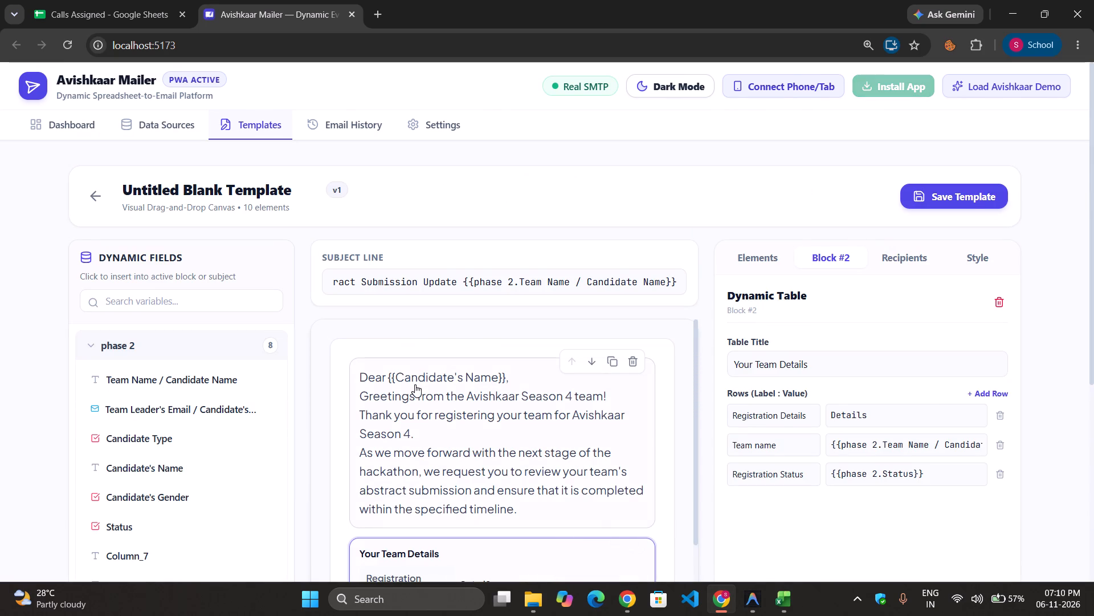
pyautogui.click(375, 385)
pyautogui.scroll(-3, 375, 385)
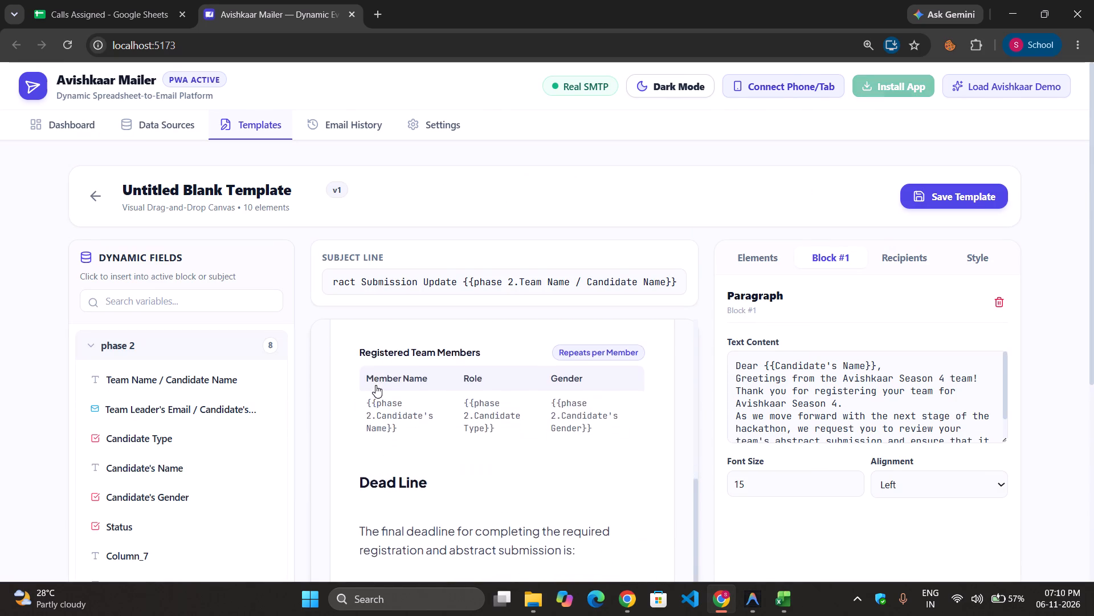
pyautogui.scroll(-3, 375, 385)
pyautogui.scroll(-2, 384, 477)
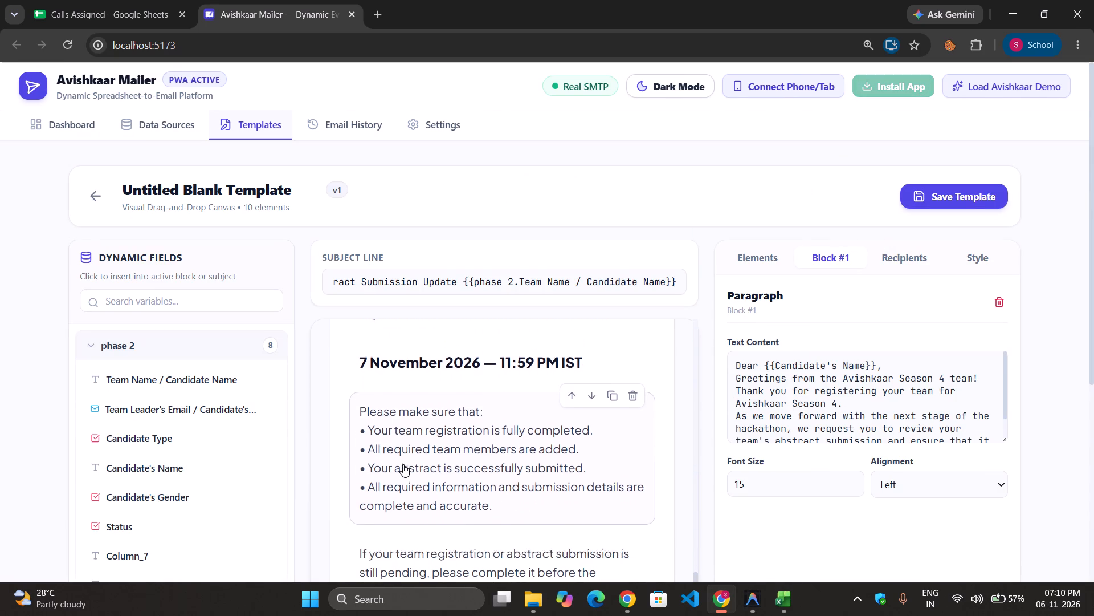
pyautogui.scroll(-1, 403, 464)
# Examine the "Please make sure that:" paragraph's settings and the template's style settings for text formatting options.
pyautogui.click(421, 407)
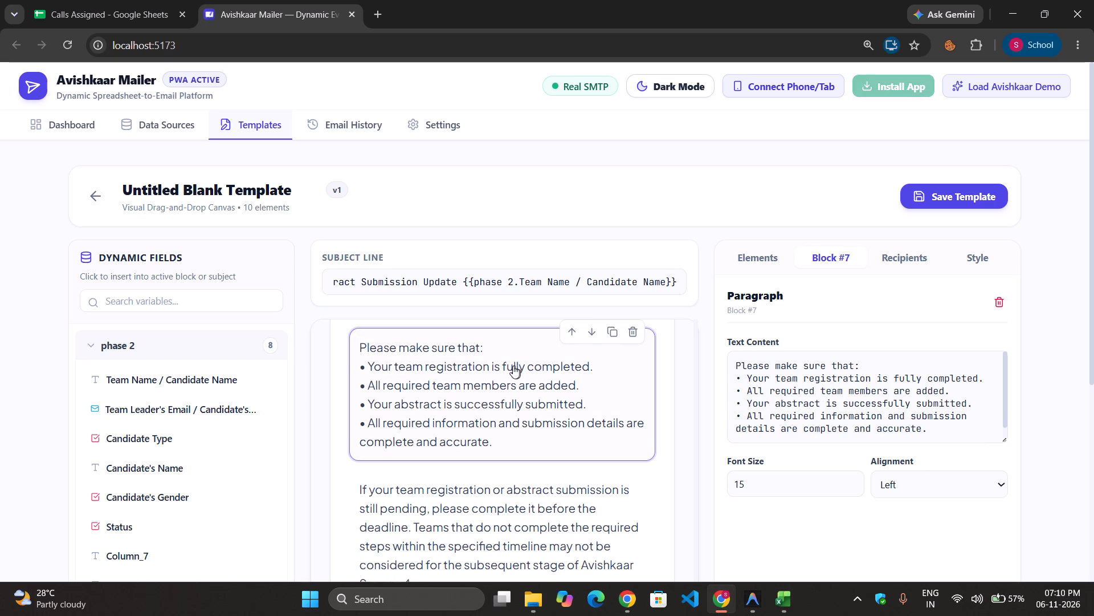
pyautogui.click(499, 363)
pyautogui.click(552, 366)
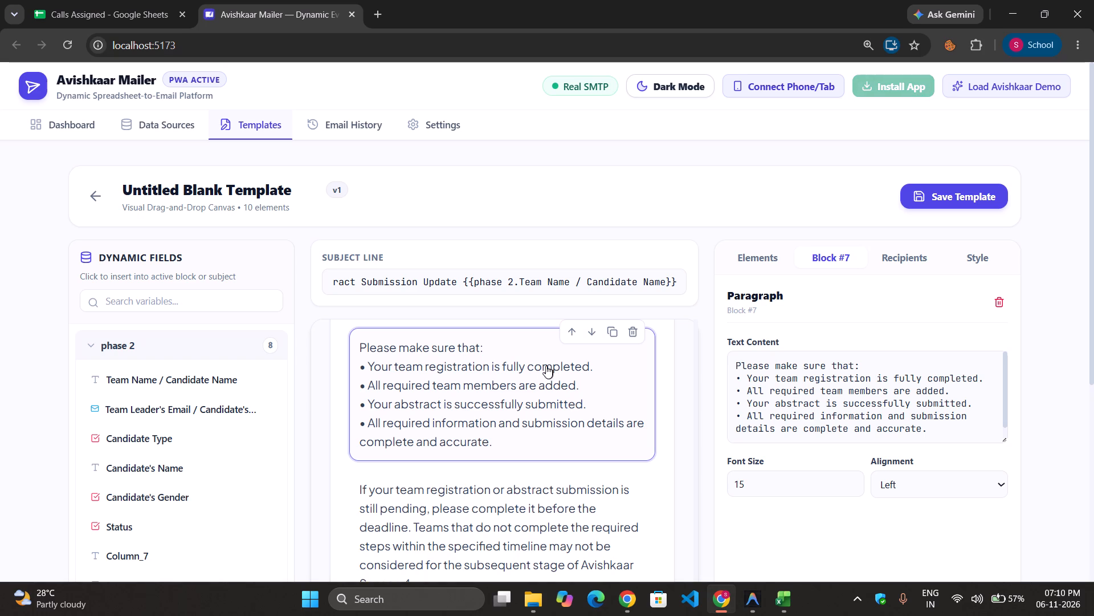
pyautogui.moveTo(366, 367); pyautogui.dragTo(643, 425)
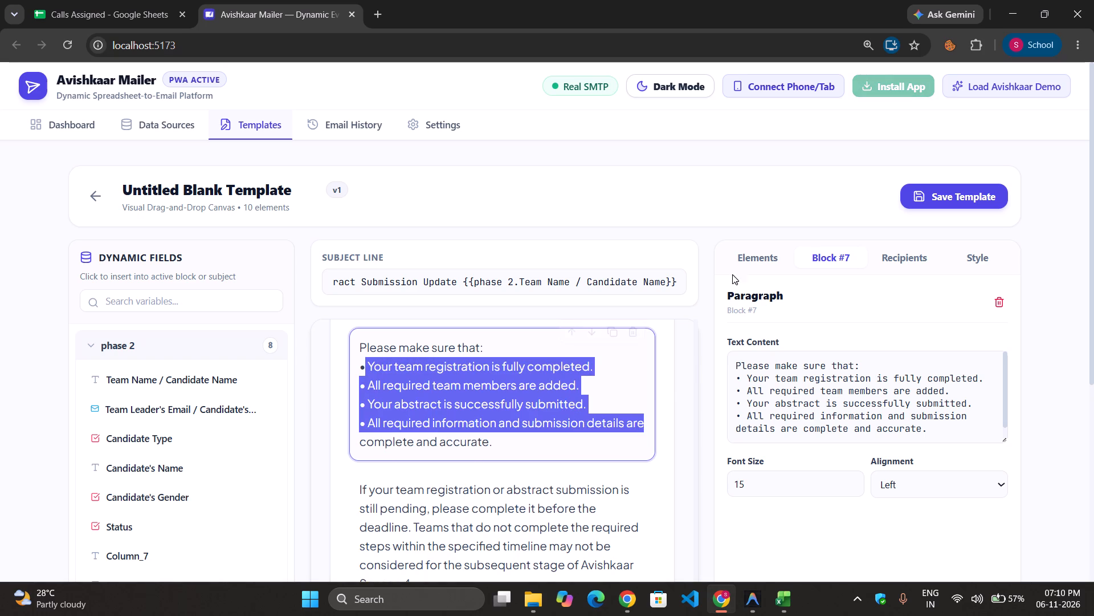
pyautogui.click(969, 269)
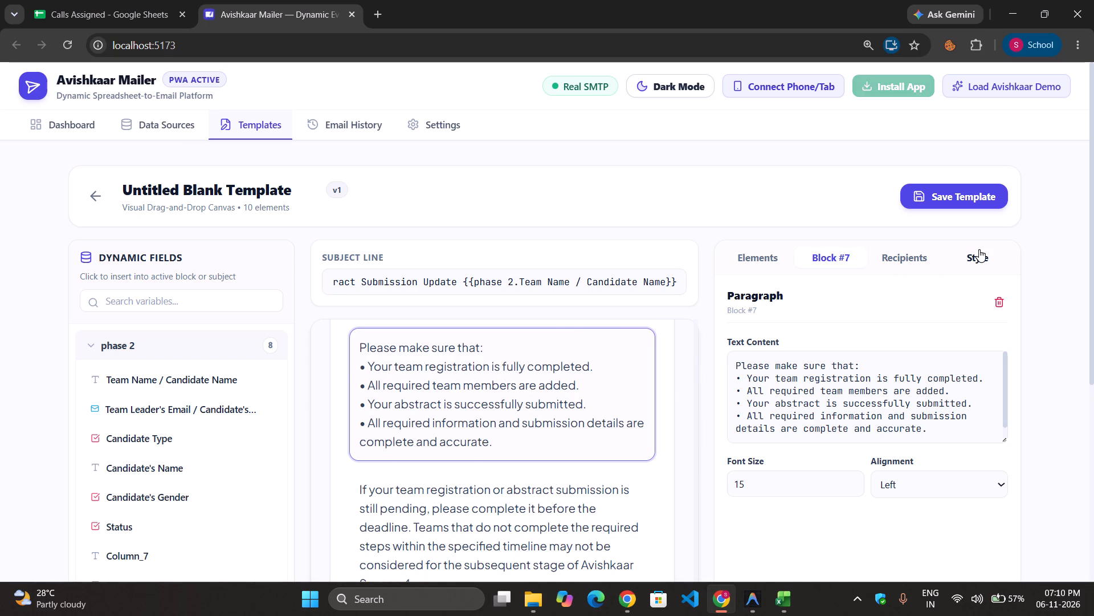
pyautogui.click(979, 249)
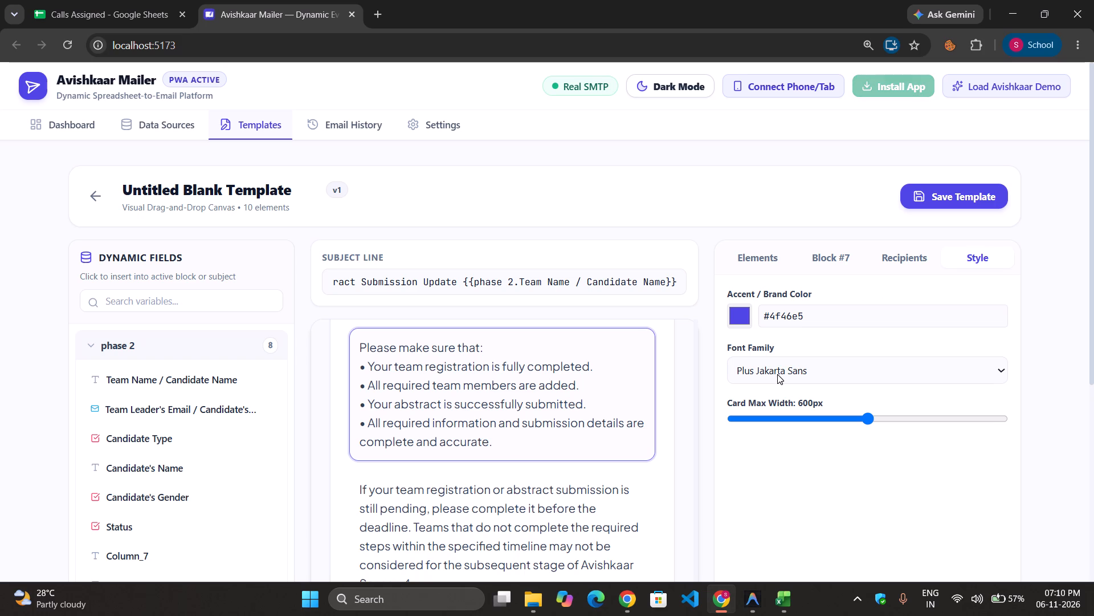
pyautogui.click(777, 374)
pyautogui.click(777, 374)
pyautogui.click(852, 266)
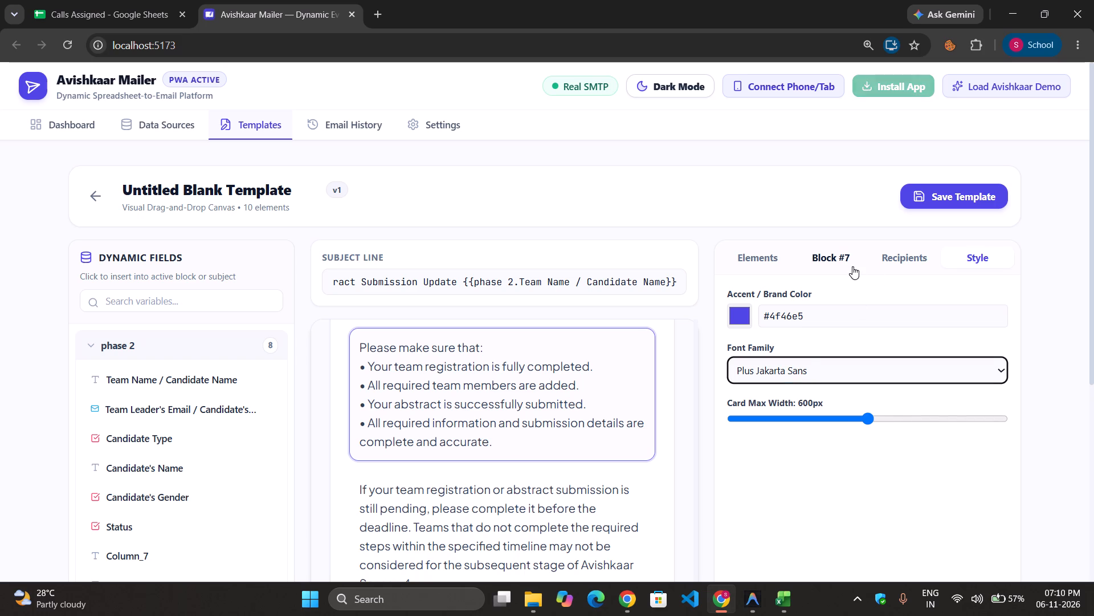
# Wrap "team registration is fully completed." in <b> and </b> tags in the first checklist line.
pyautogui.click(738, 363)
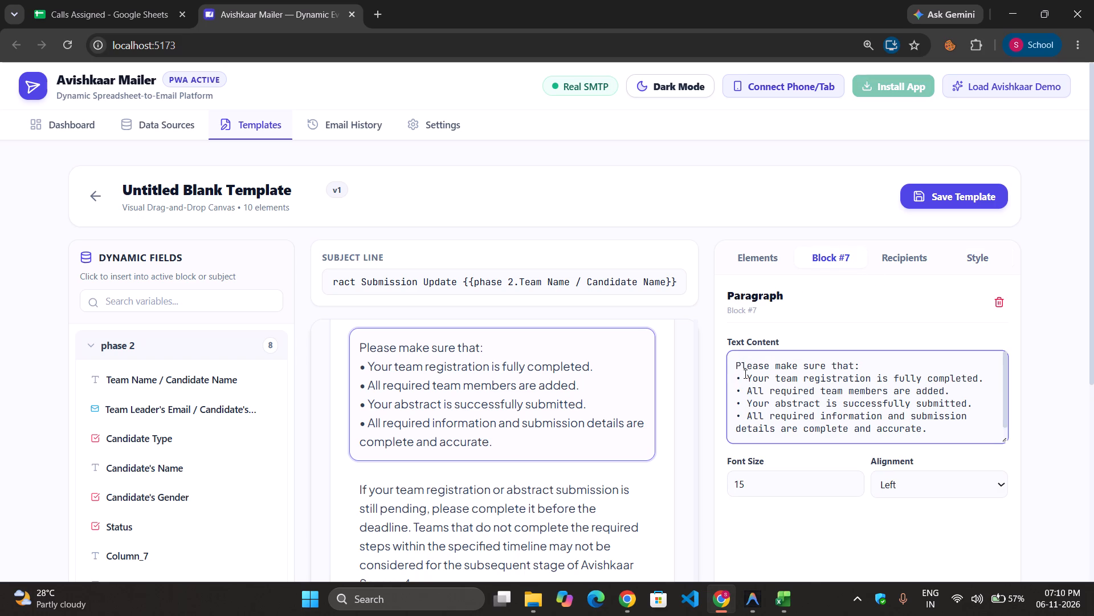
pyautogui.click(730, 380)
pyautogui.click(773, 380)
pyautogui.write('<>')
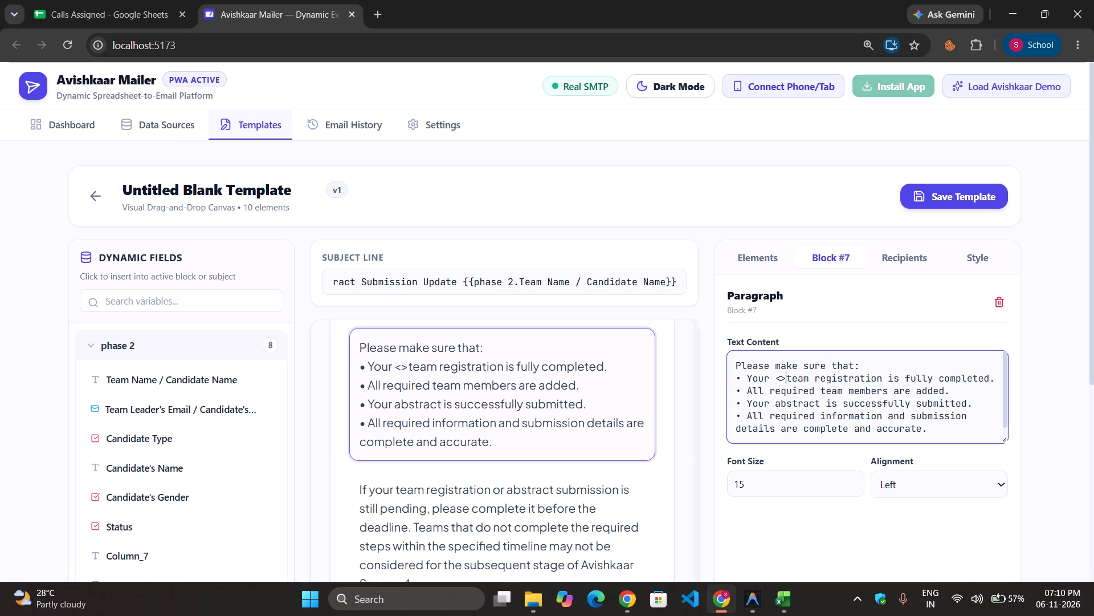
pyautogui.press('Left')
pyautogui.press('b')
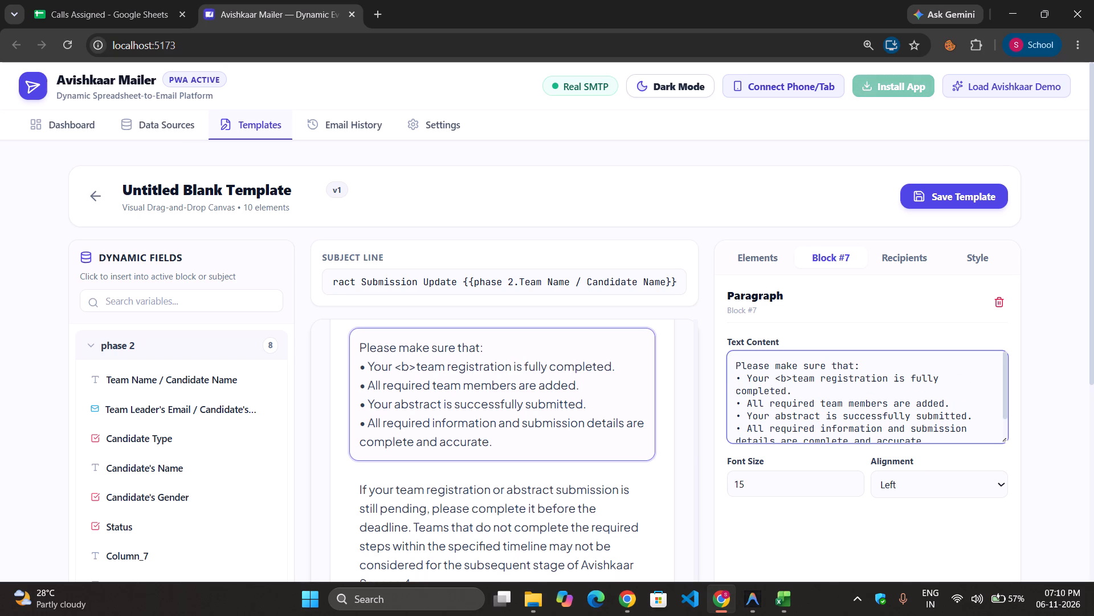
pyautogui.click(809, 387)
pyautogui.press('shift+less')
pyautogui.press('b')
pyautogui.press('Left')
pyautogui.press('/')
pyautogui.press('Right')
pyautogui.hotkey('shift', '>')
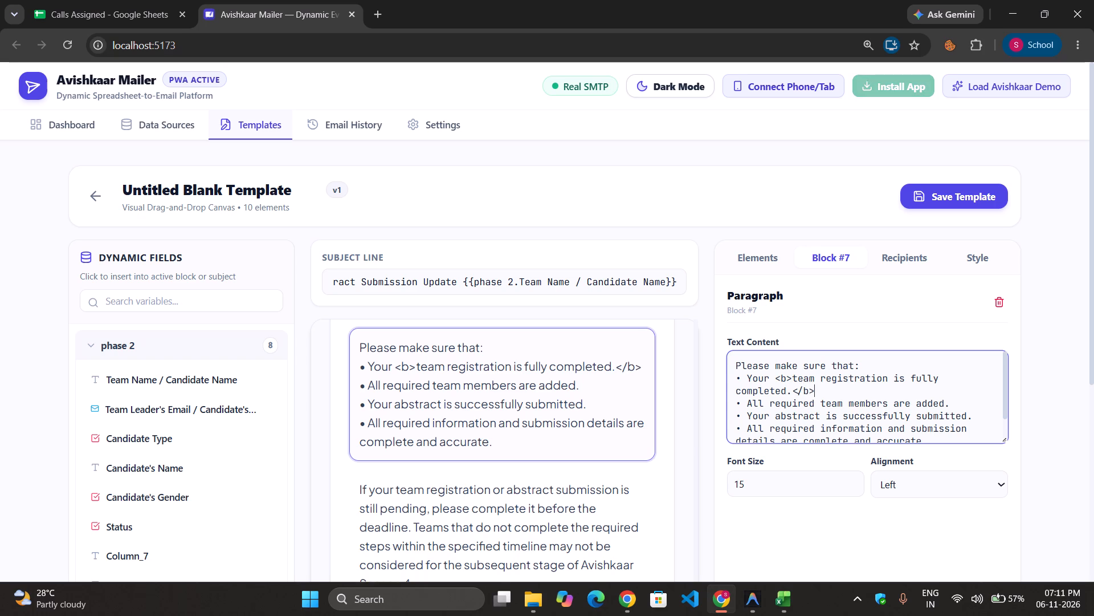
pyautogui.press('Left')
pyautogui.press('Left')
# Wrap "team members are added." in <b> and </b> tags in the second checklist line.
pyautogui.click(817, 404)
pyautogui.click(818, 404)
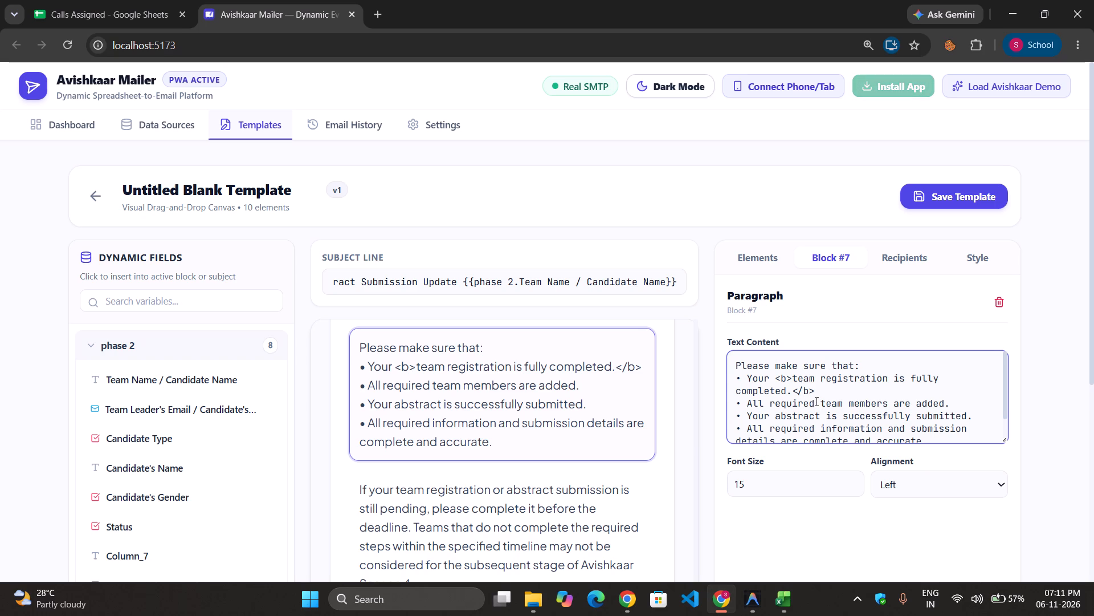
pyautogui.write('<>')
pyautogui.press('Left')
pyautogui.press('b')
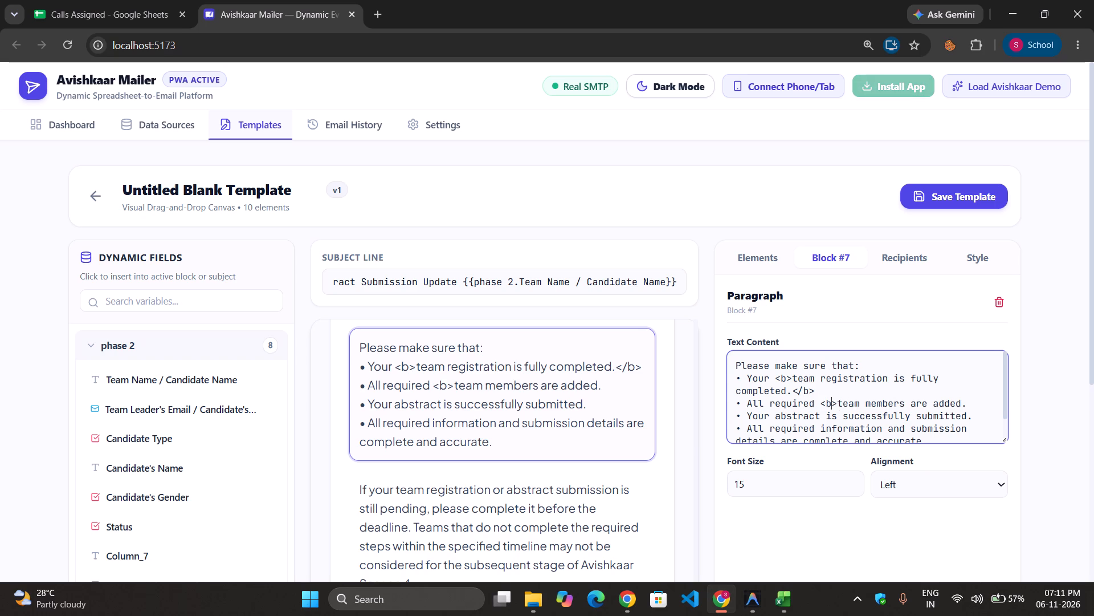
pyautogui.click(968, 406)
pyautogui.write('<>')
pyautogui.press('Left')
pyautogui.write('/b')
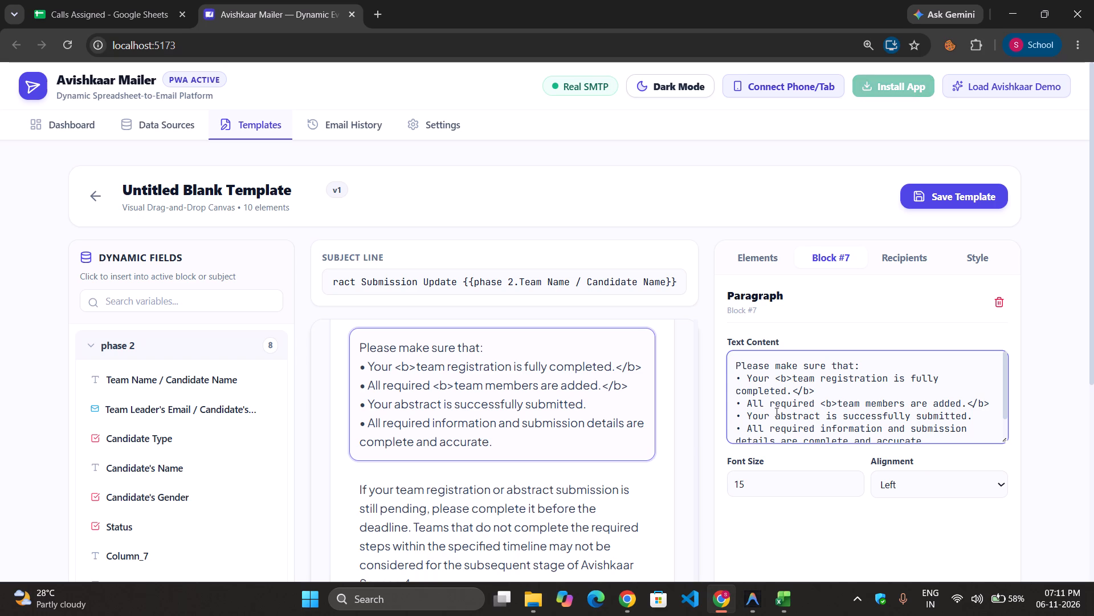
# Wrap "abstract is successfully submitted." in <b> and </b> tags in the third checklist line.
pyautogui.click(775, 412)
pyautogui.write('<>')
pyautogui.press('Left')
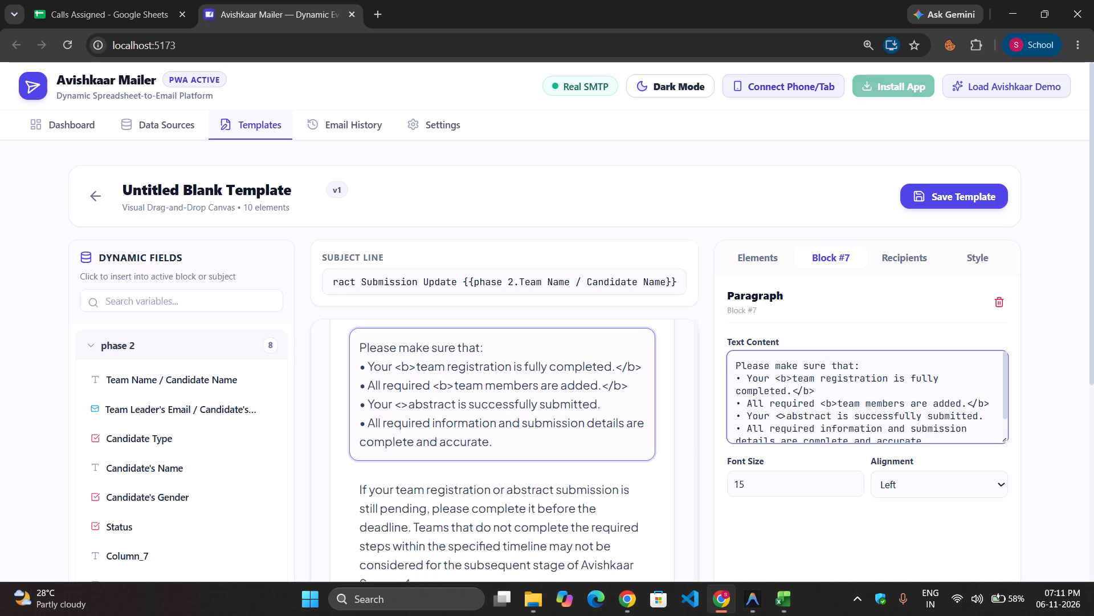
pyautogui.press('b')
pyautogui.click(990, 418)
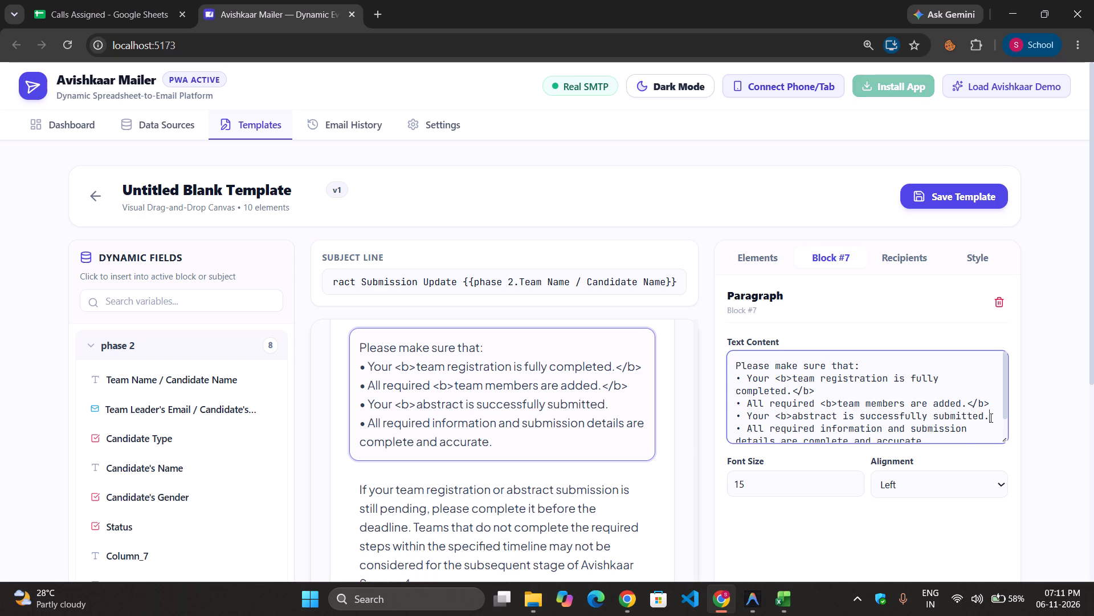
pyautogui.write('</')
pyautogui.hotkey('shift', '>')
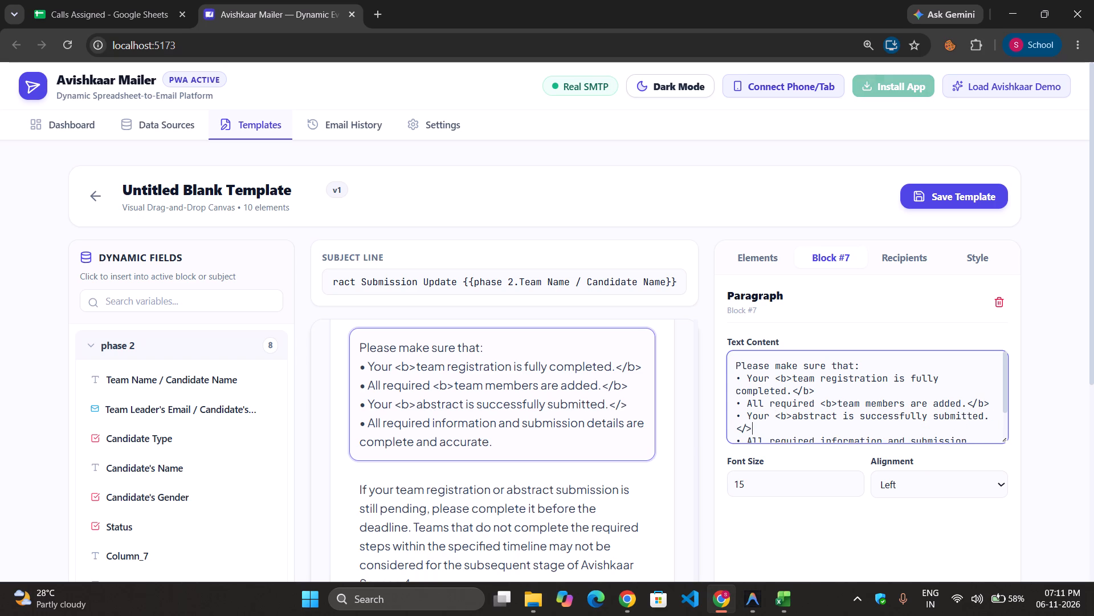
pyautogui.press('Left')
pyautogui.press('b')
# Add bold tags to the last checklist line, beginning before "information and submission details".
pyautogui.scroll(-1, 895, 412)
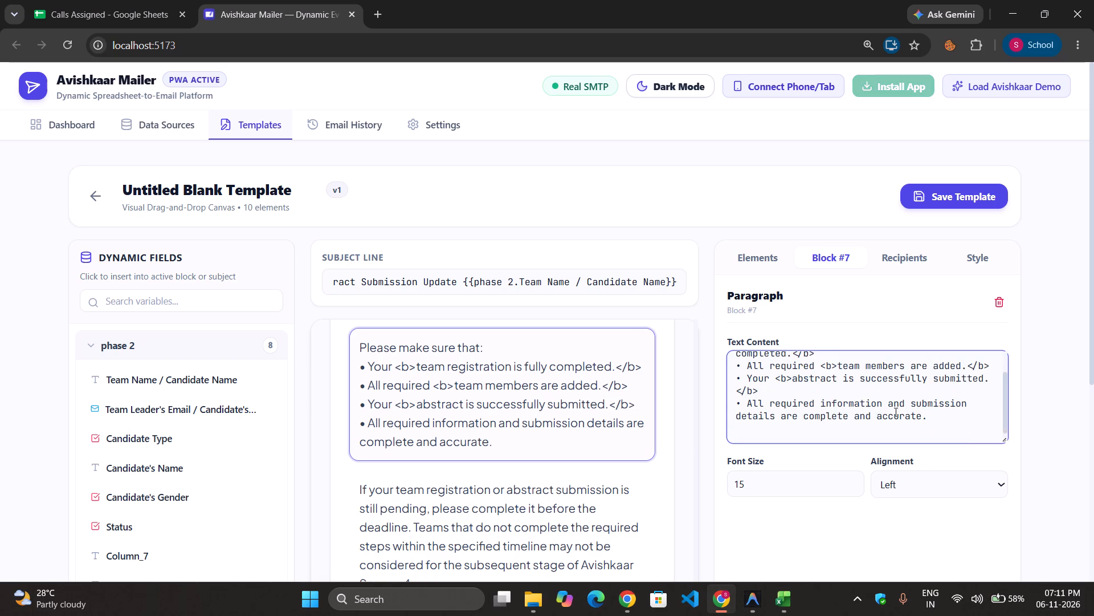
pyautogui.scroll(-1, 895, 412)
pyautogui.click(822, 408)
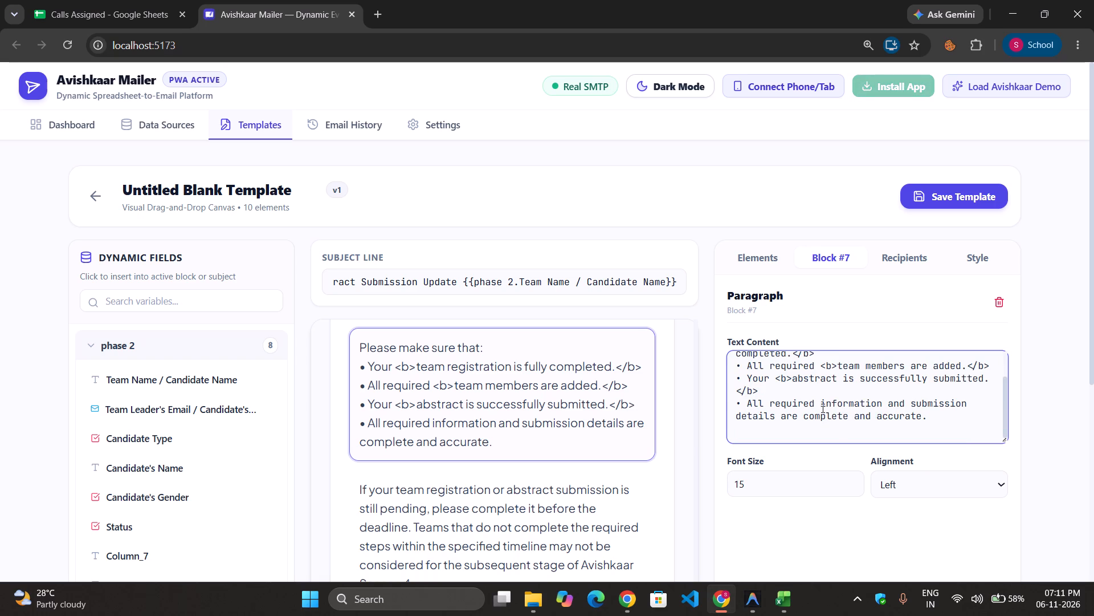
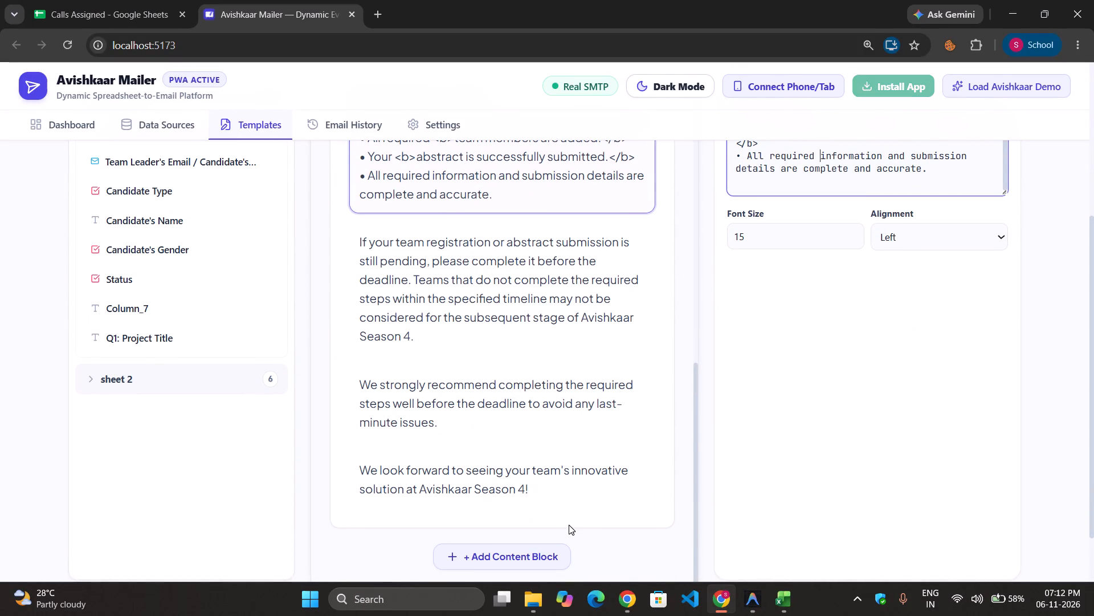
# Wrap "before the deadline." in <b> and </b> tags in the paragraph about pending team registration or abstract submission.
pyautogui.scroll(2, 594, 408)
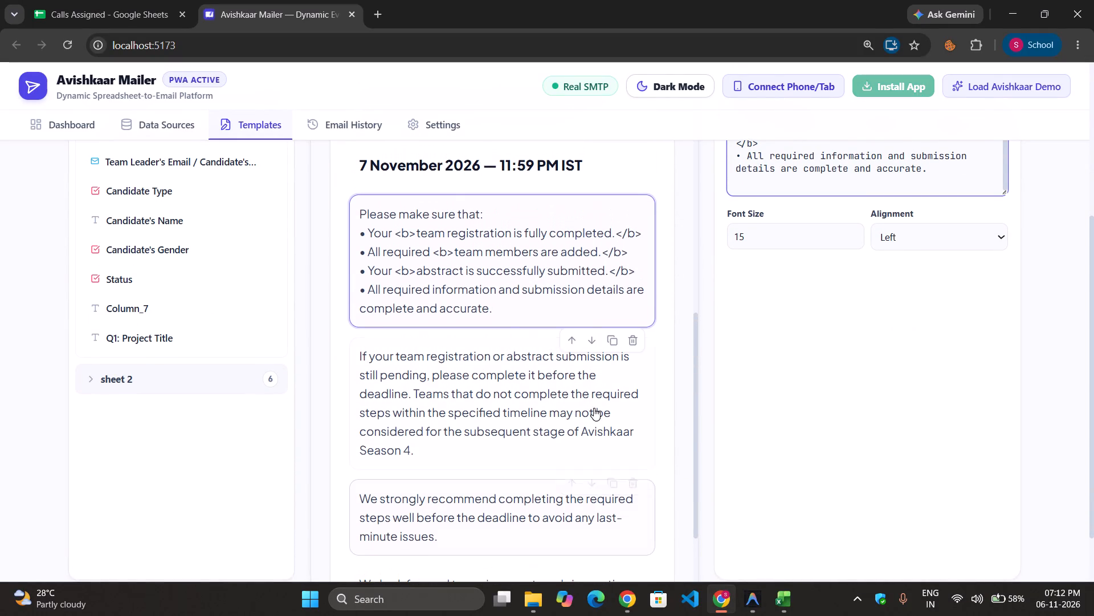
pyautogui.click(528, 388)
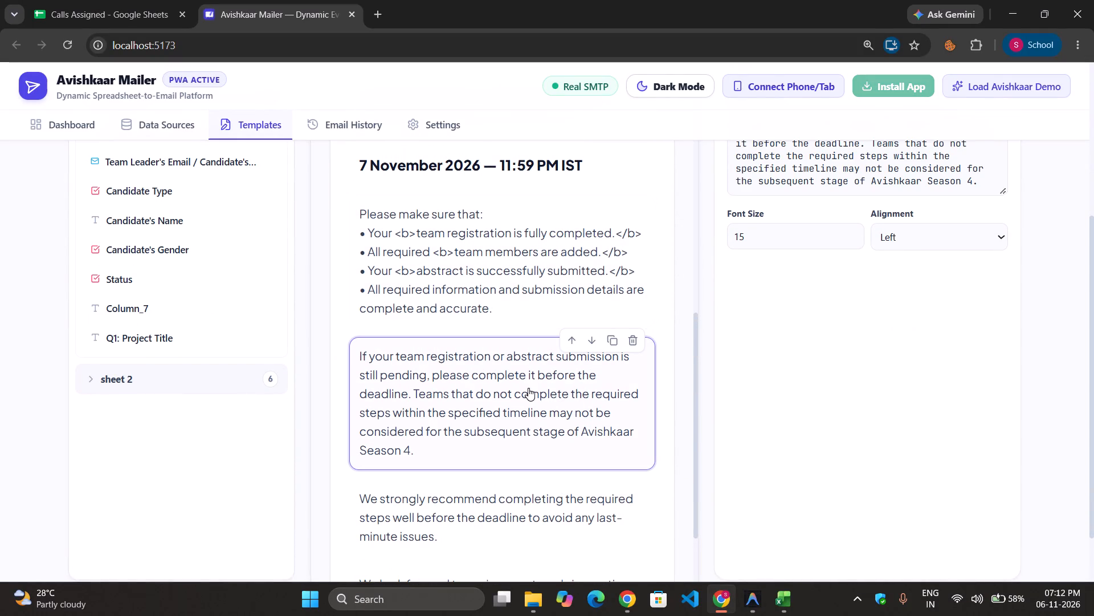
pyautogui.scroll(1, 852, 304)
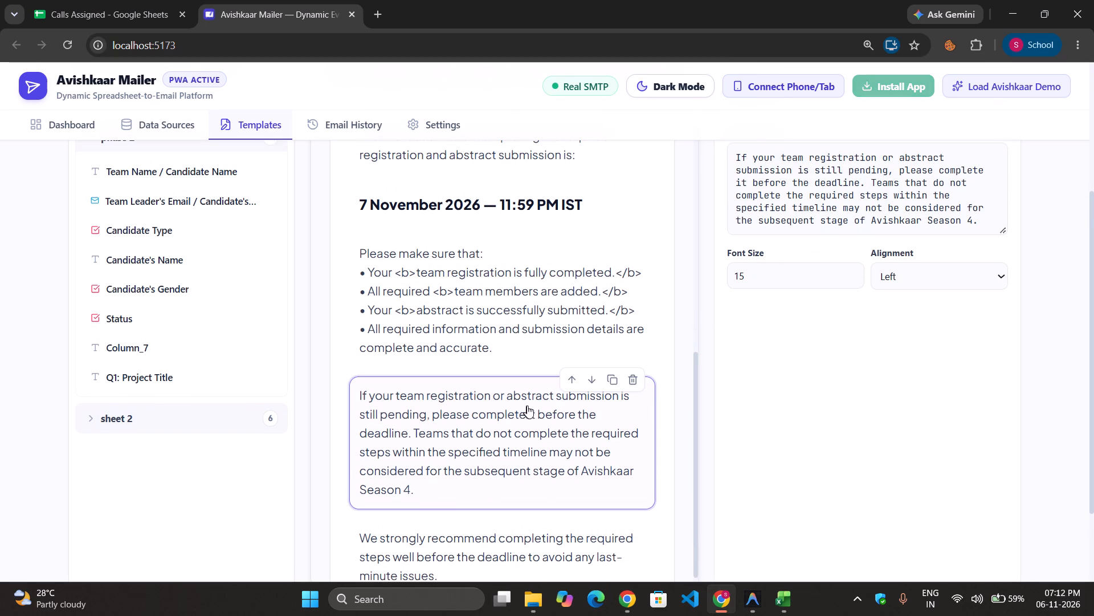
pyautogui.scroll(1, 748, 380)
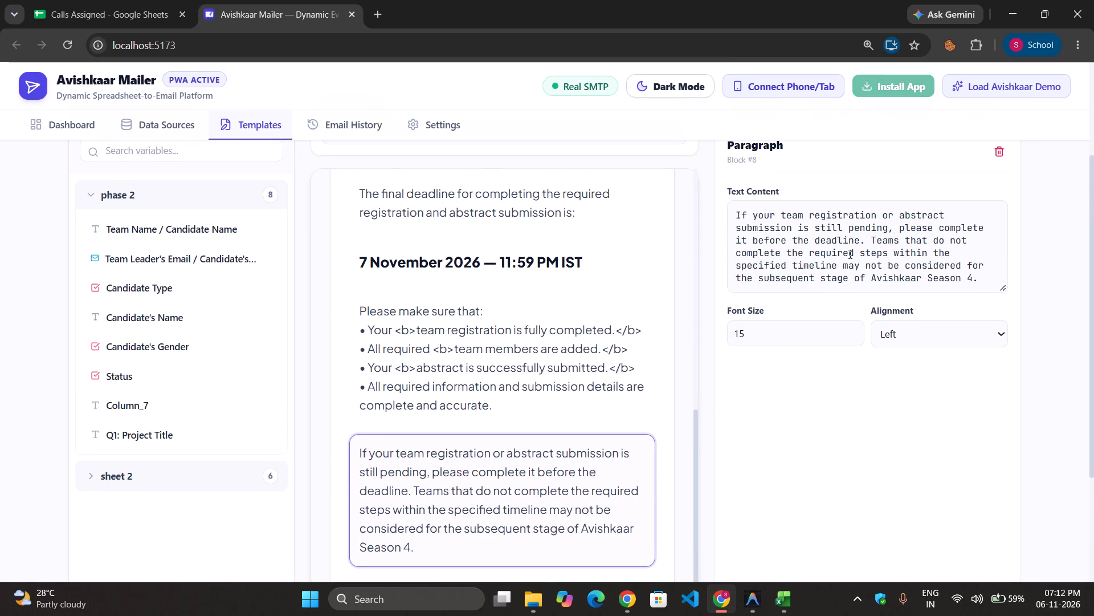
pyautogui.scroll(-1, 871, 253)
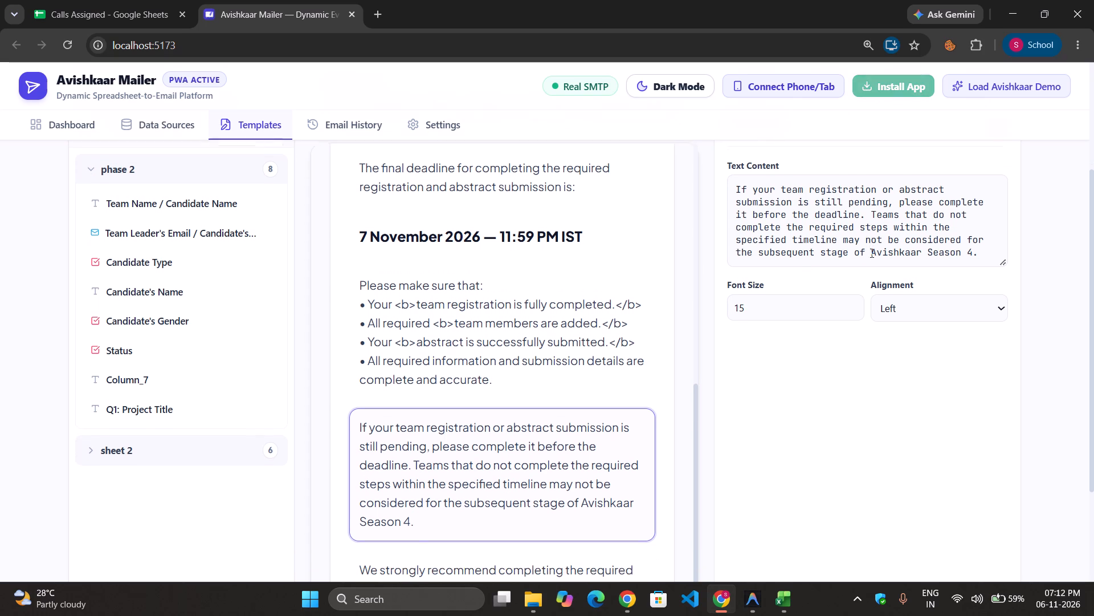
pyautogui.scroll(-1, 871, 253)
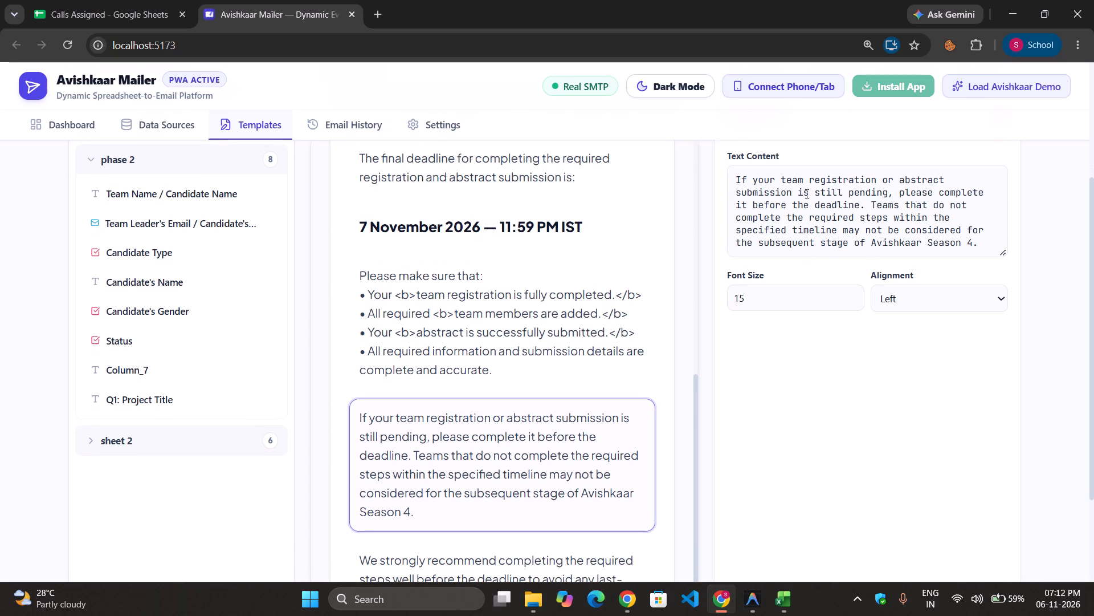
pyautogui.click(749, 205)
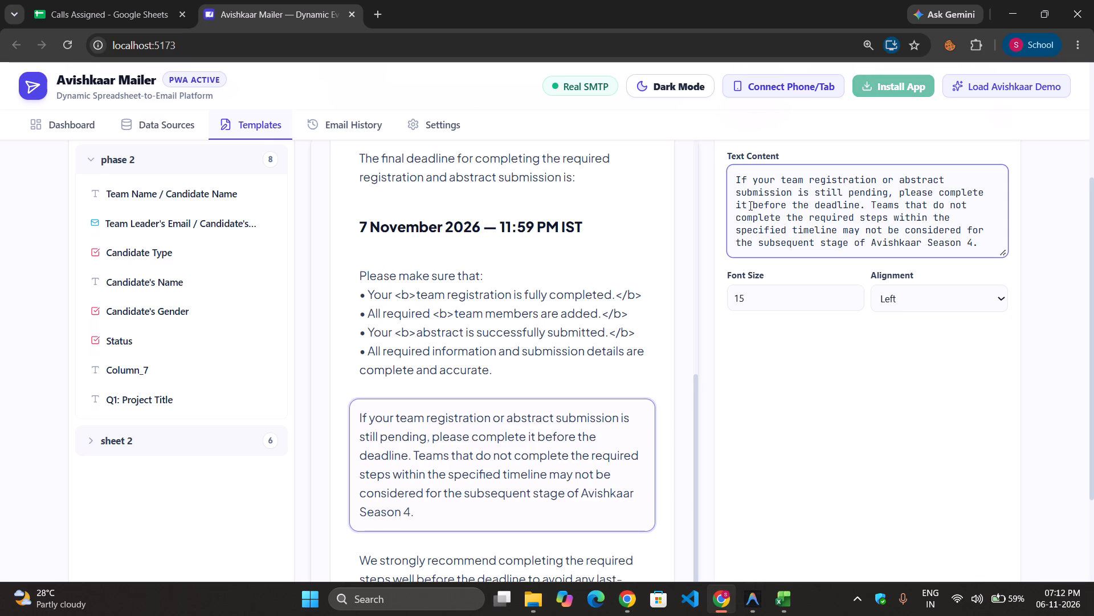
pyautogui.press('space')
pyautogui.press('Up')
pyautogui.press(',')
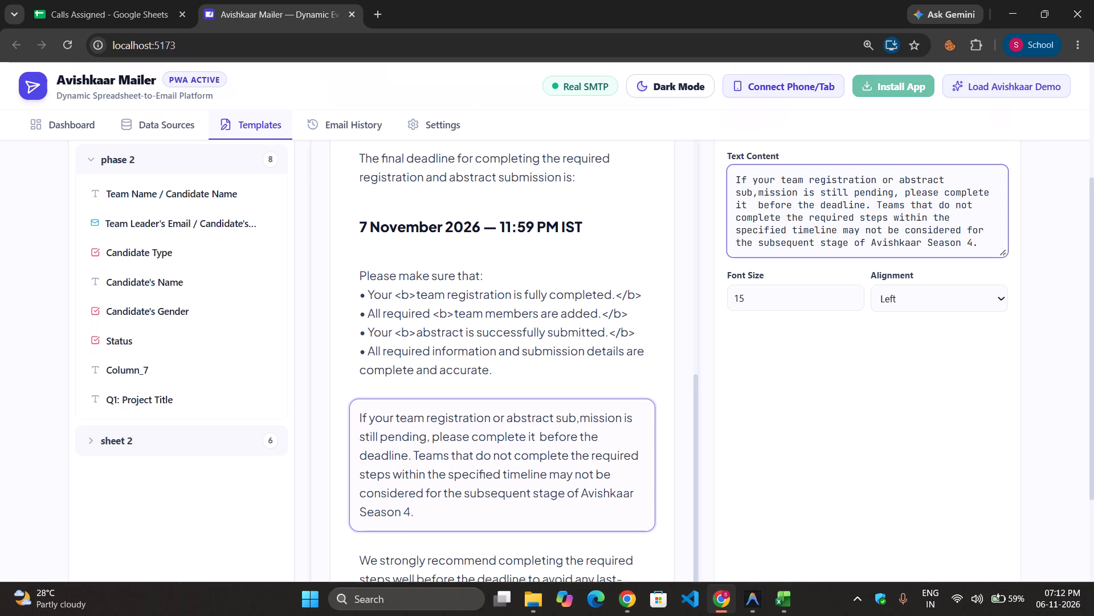
pyautogui.press('BackSpace')
pyautogui.press('Down')
pyautogui.write('<>')
pyautogui.press('Left')
pyautogui.press('b')
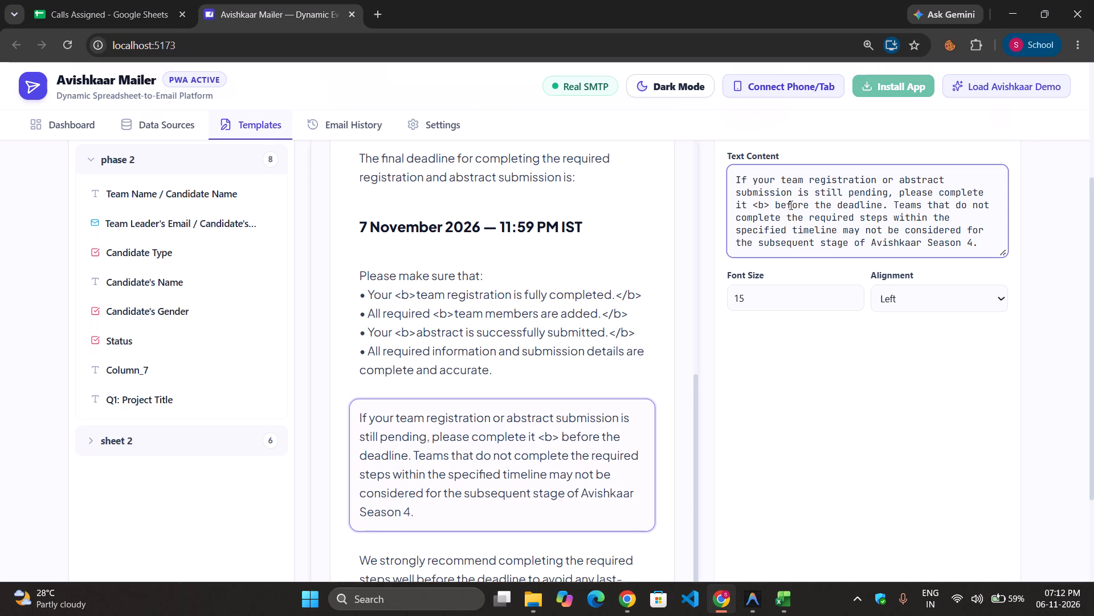
pyautogui.click(888, 208)
pyautogui.write('</')
pyautogui.hotkey('shift', '>')
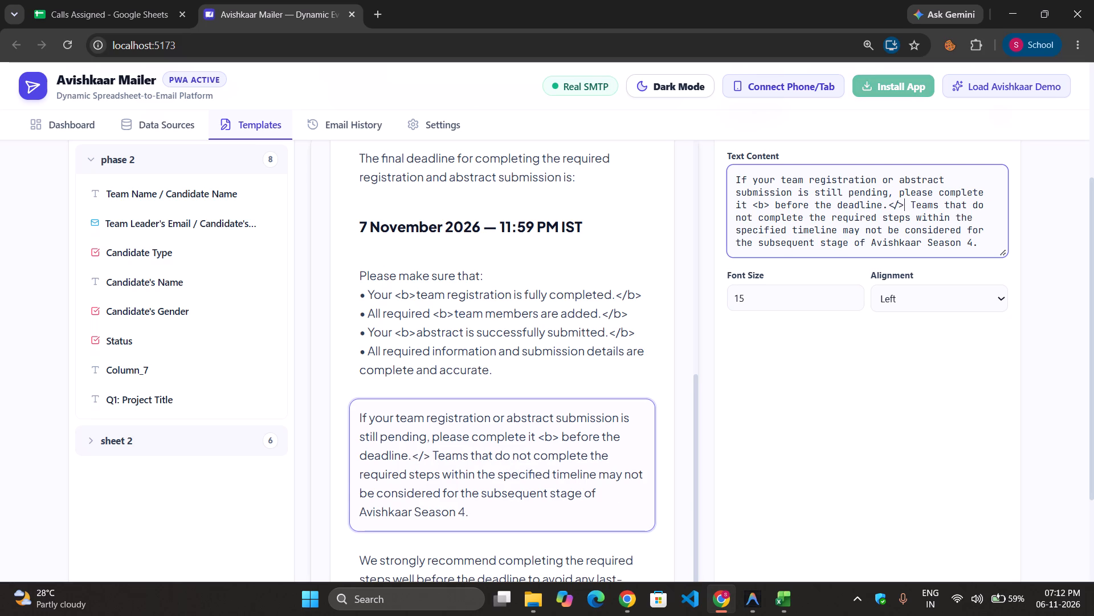
pyautogui.press('Left')
pyautogui.press('b')
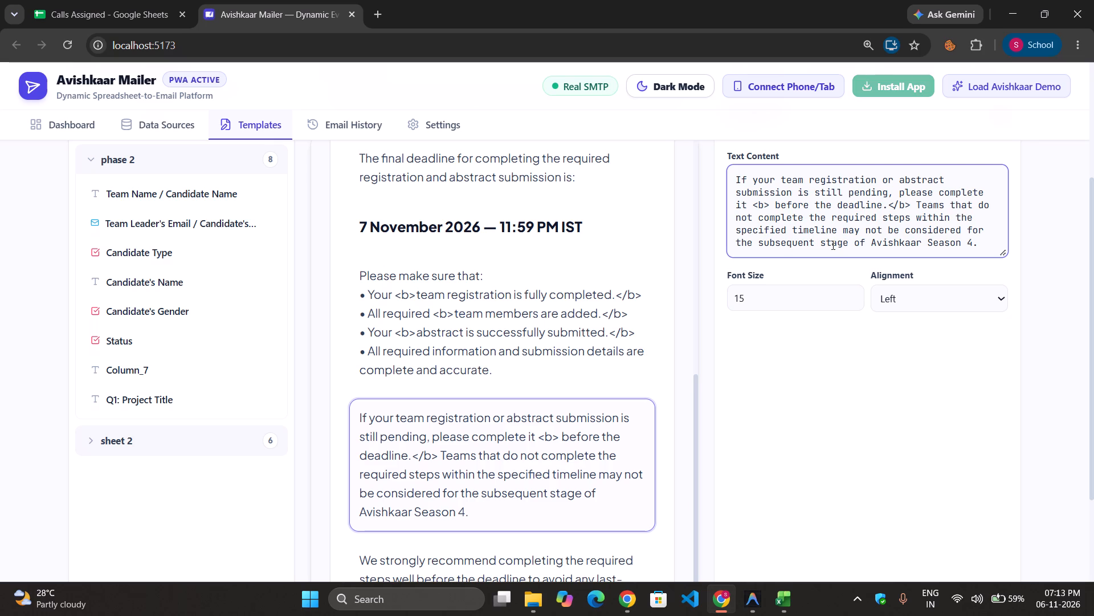
# Review the whole email template, from the greeting and team detail tables through the deadline, checklist and closing paragraphs.
pyautogui.scroll(-3, 650, 306)
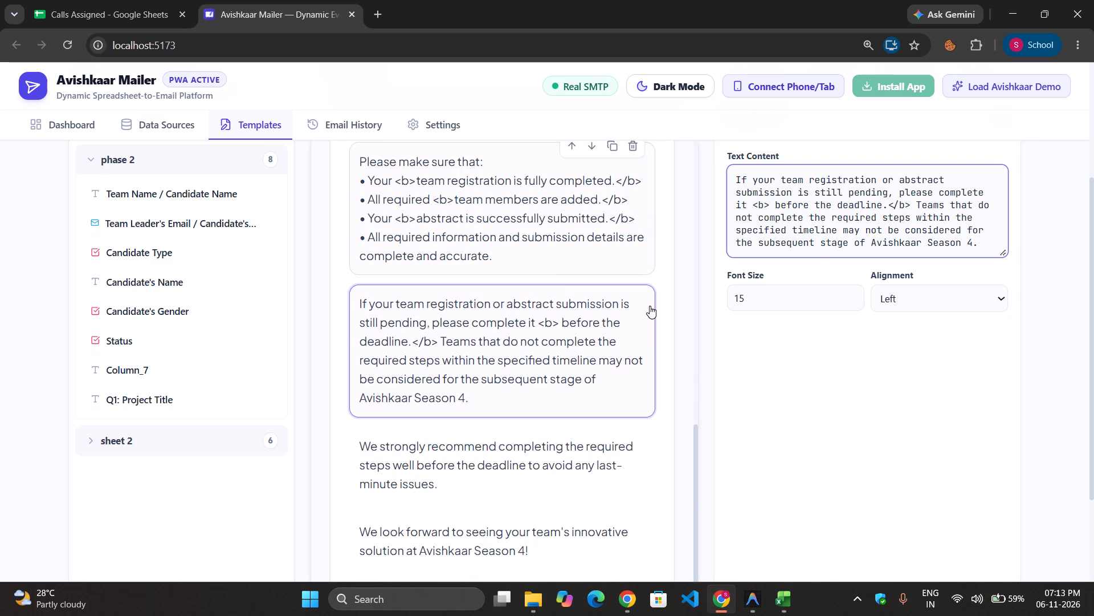
pyautogui.click(664, 366)
pyautogui.scroll(-1, 664, 366)
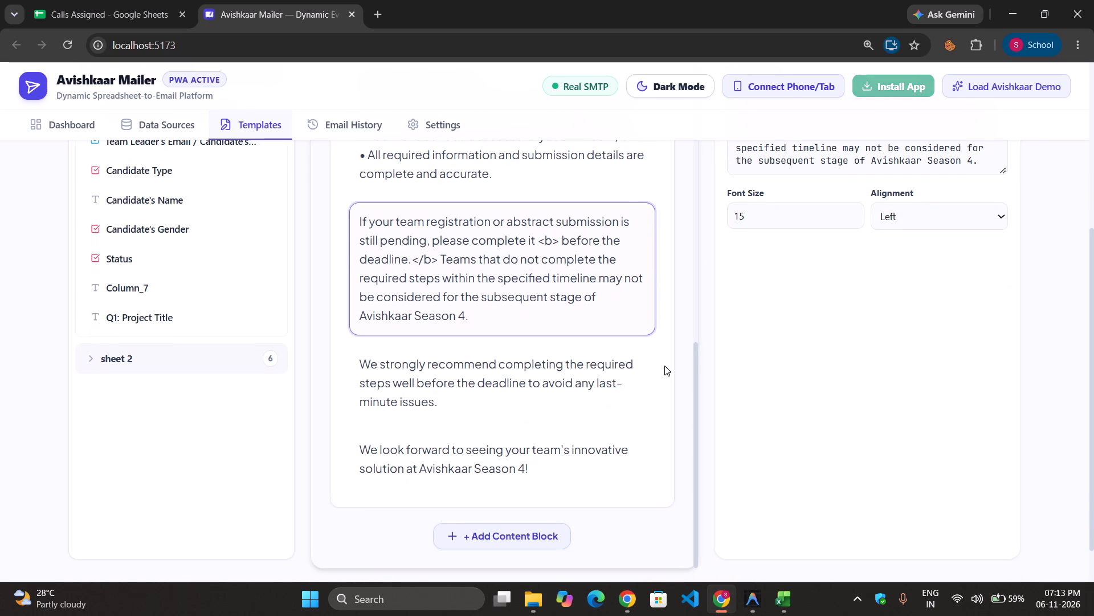
pyautogui.scroll(5, 684, 350)
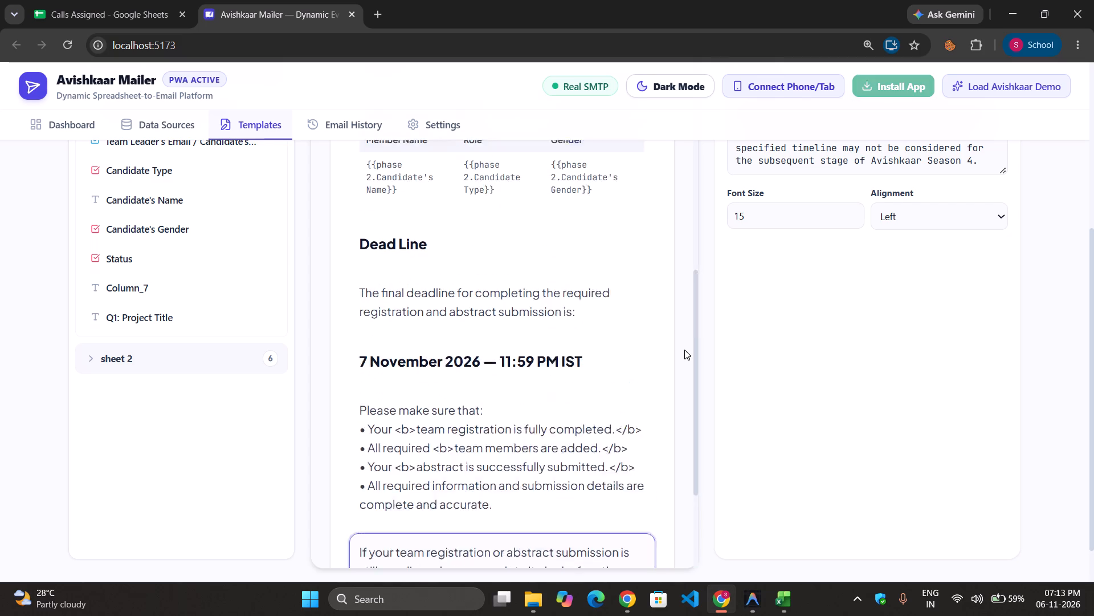
pyautogui.scroll(7, 684, 350)
pyautogui.scroll(-3, 695, 380)
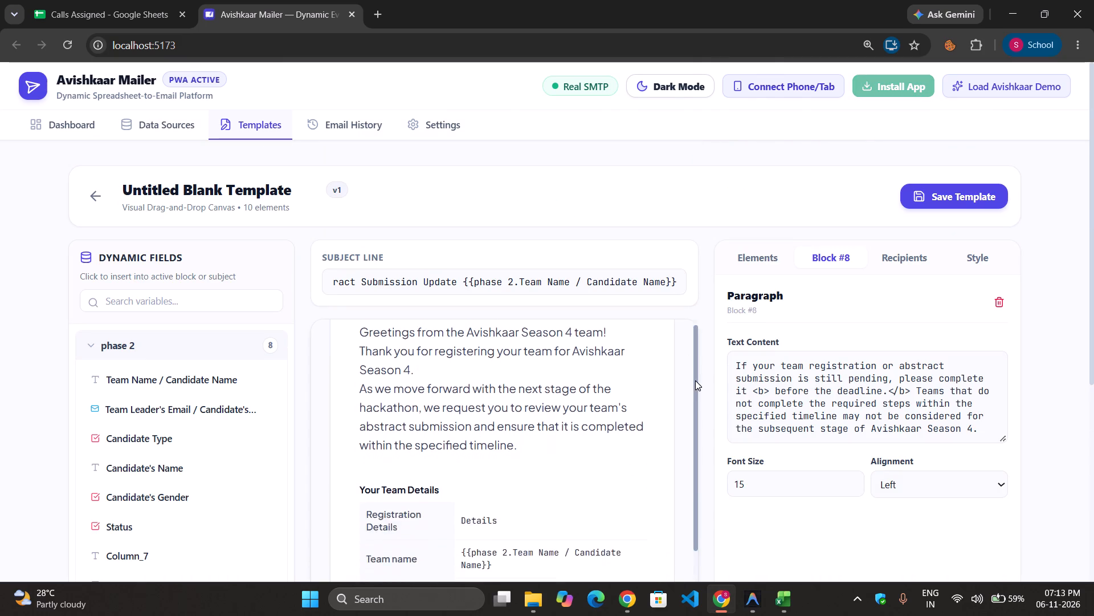
pyautogui.scroll(-8, 695, 380)
pyautogui.scroll(9, 695, 380)
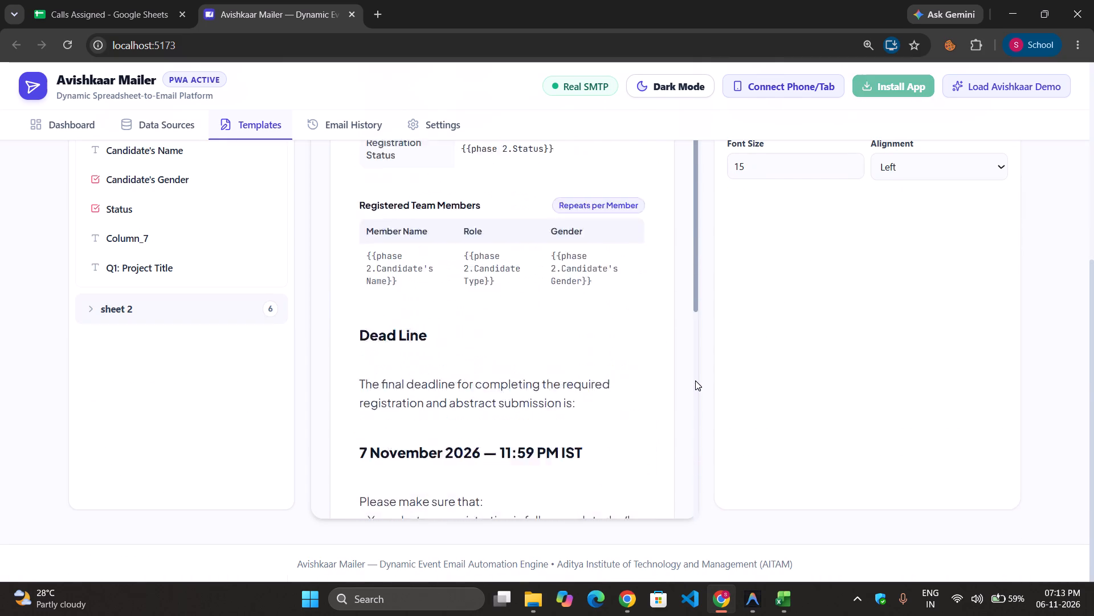
pyautogui.scroll(1, 695, 380)
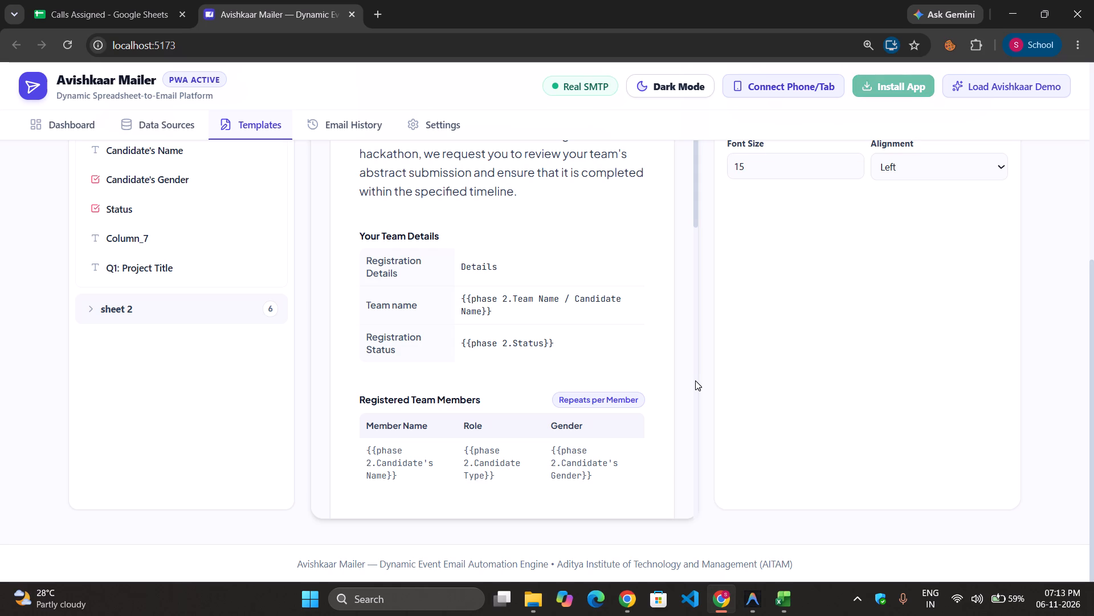
pyautogui.scroll(2, 695, 380)
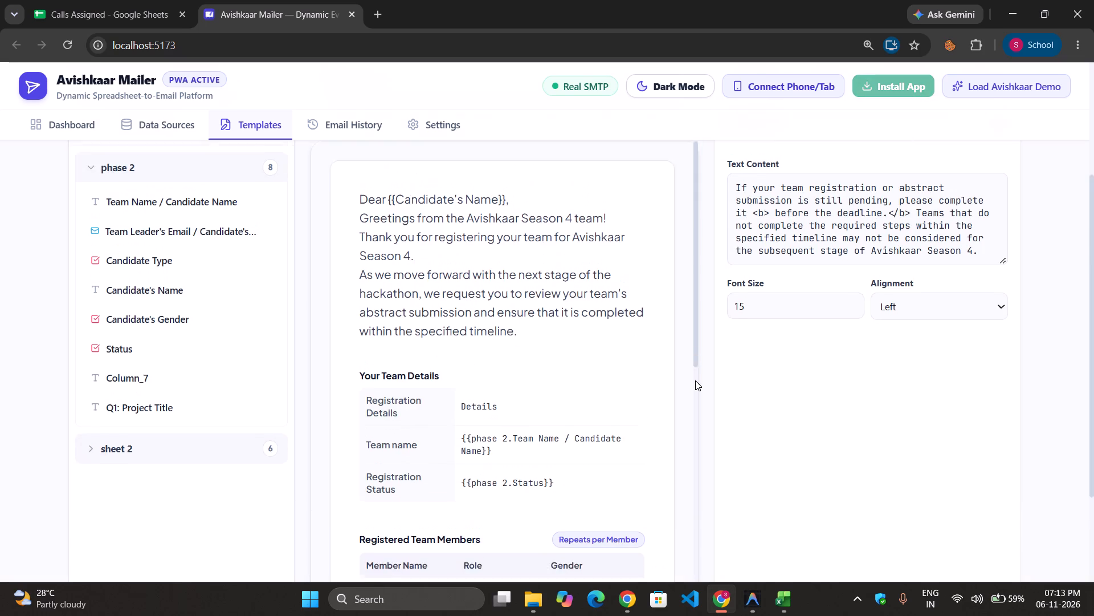
pyautogui.scroll(1, 695, 380)
pyautogui.moveTo(695, 380); pyautogui.dragTo(696, 550)
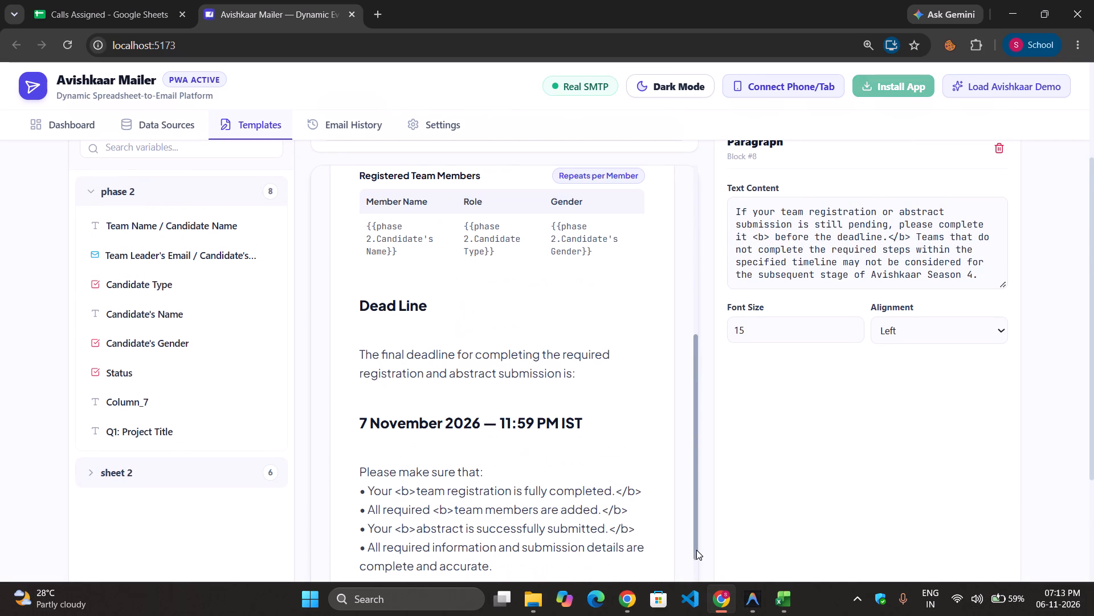
pyautogui.scroll(-2, 696, 550)
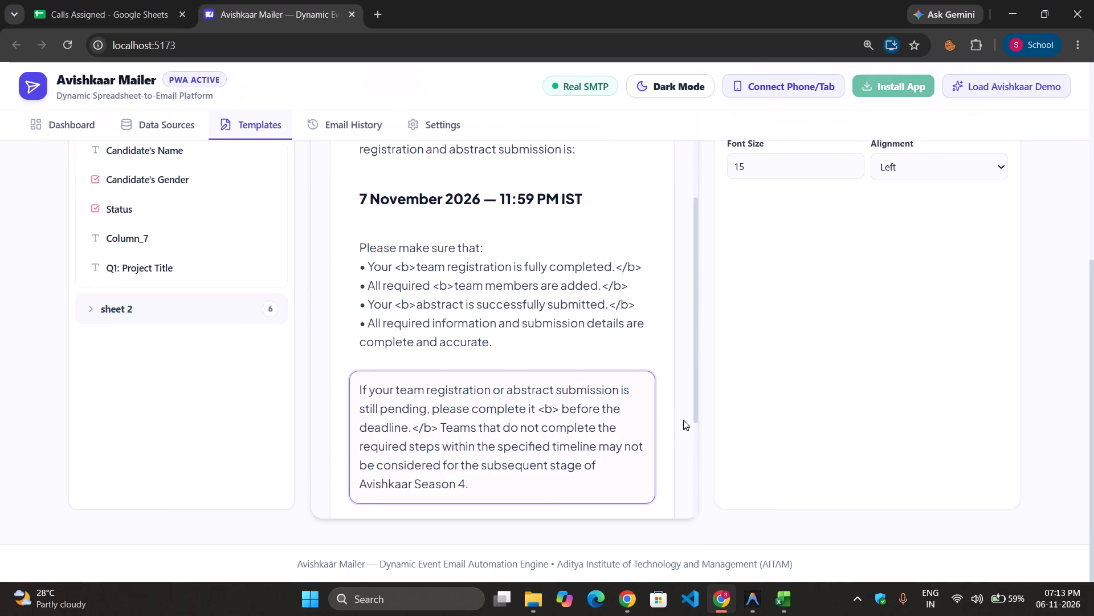
pyautogui.moveTo(696, 411); pyautogui.dragTo(697, 523)
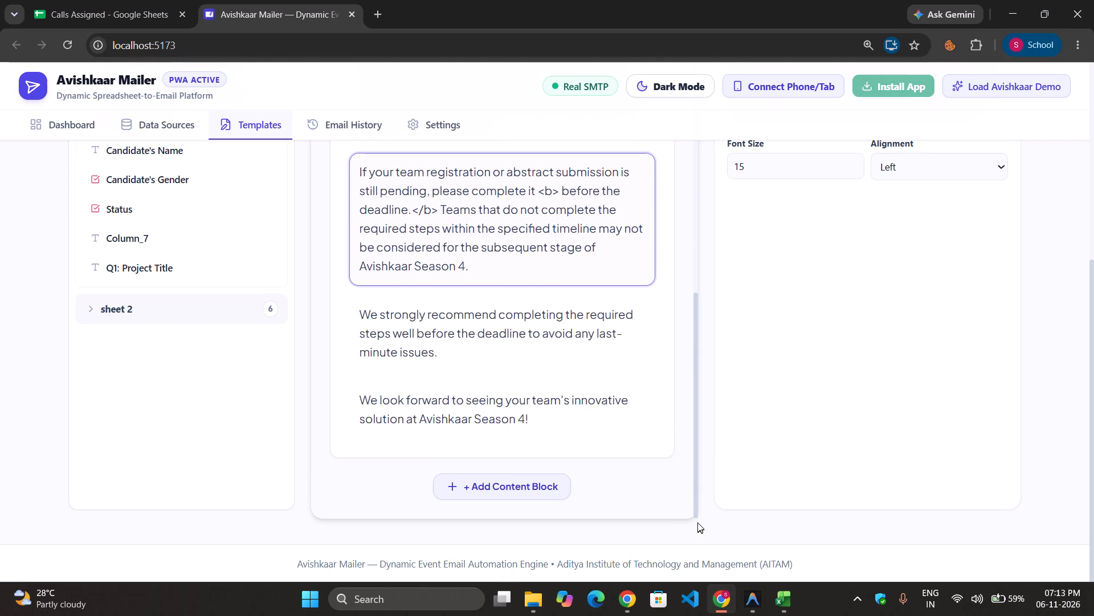
pyautogui.moveTo(698, 509); pyautogui.dragTo(696, 494)
pyautogui.moveTo(696, 494); pyautogui.dragTo(699, 437)
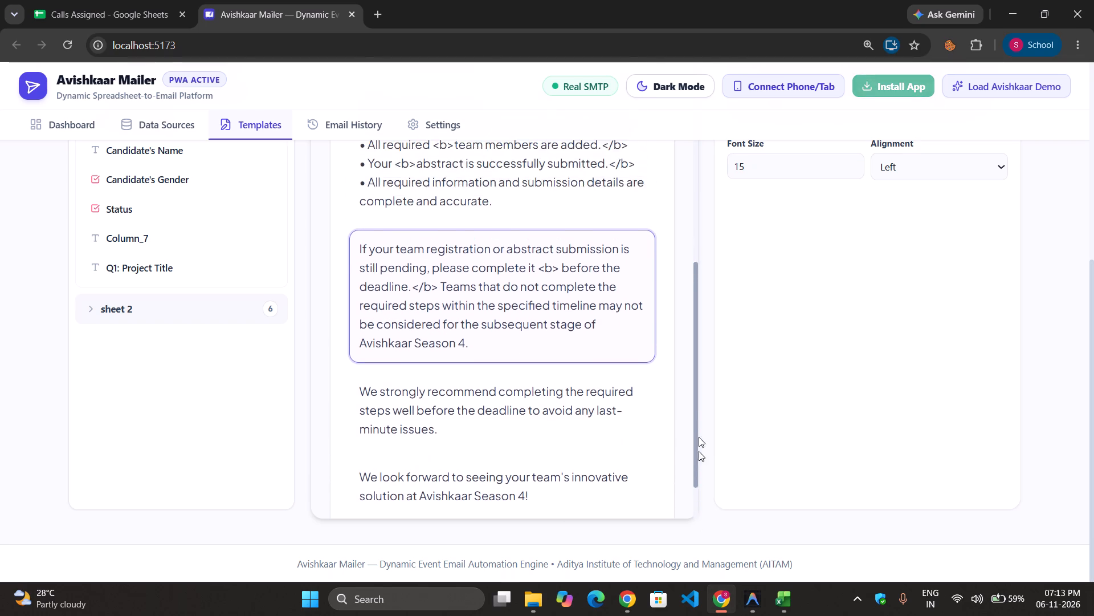
pyautogui.moveTo(699, 437); pyautogui.dragTo(716, 321)
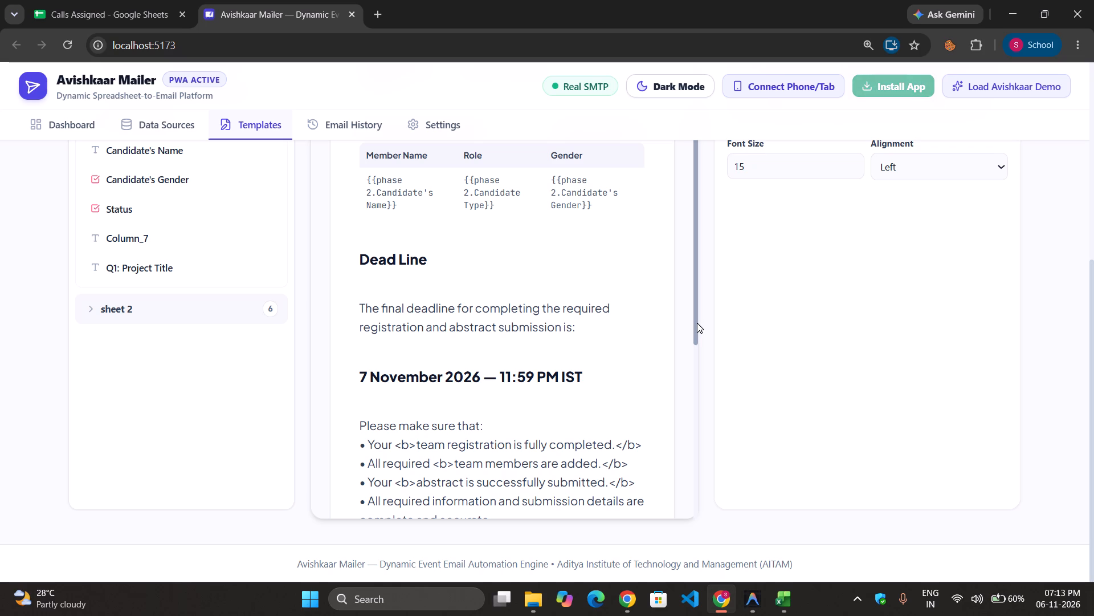
pyautogui.scroll(2, 697, 323)
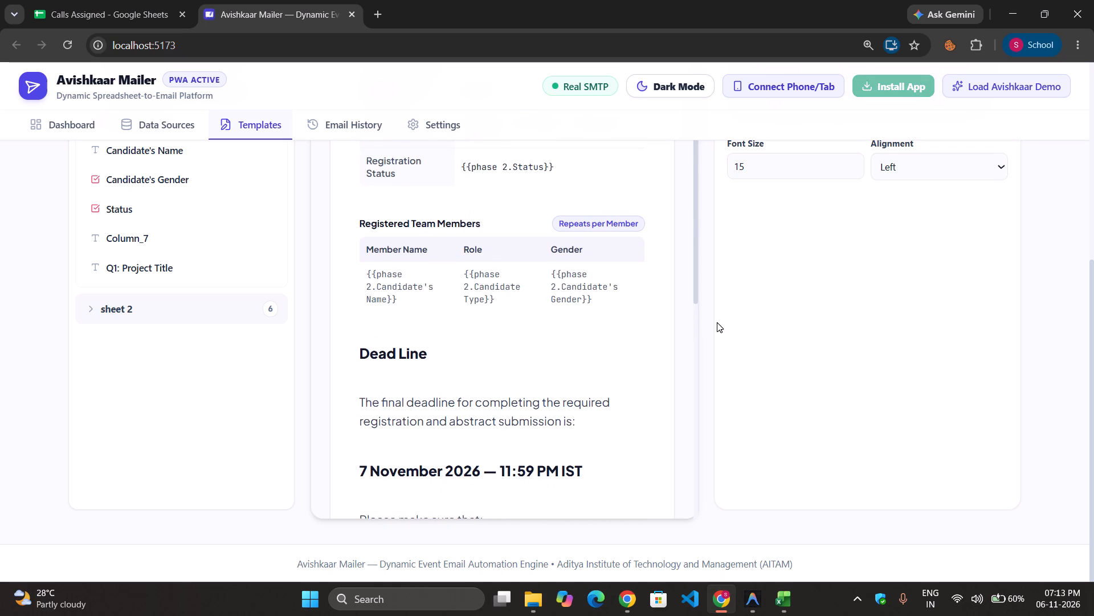
pyautogui.scroll(2, 717, 322)
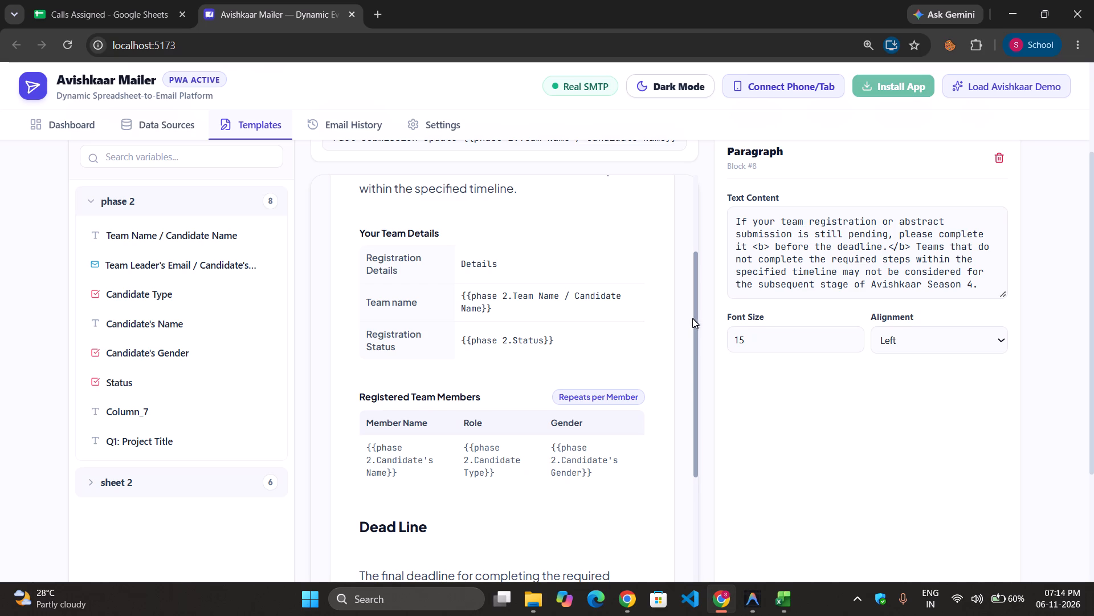
pyautogui.scroll(-3, 688, 323)
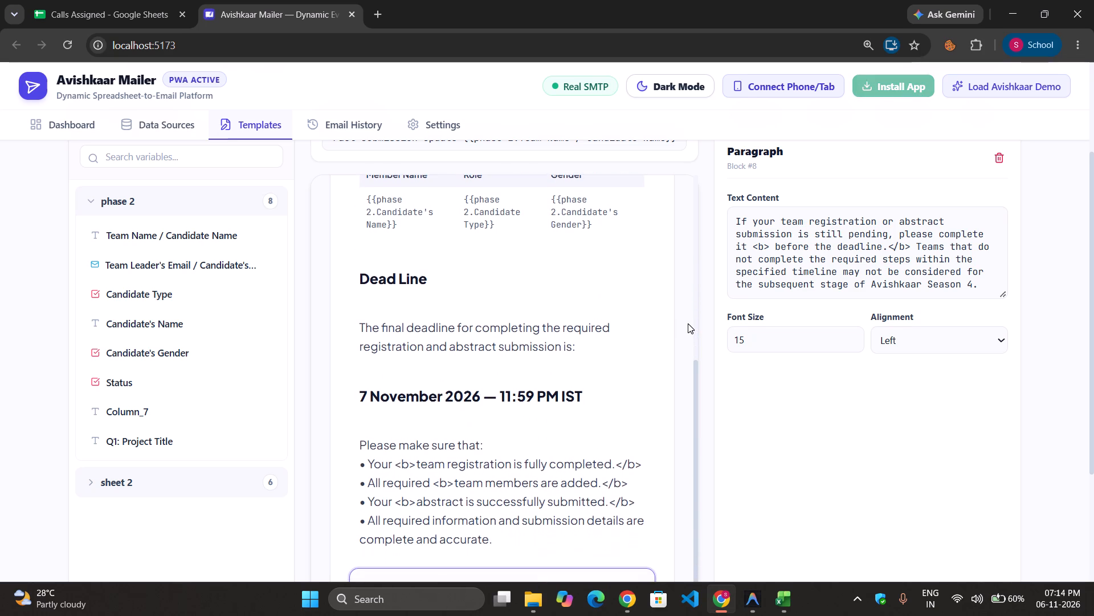
pyautogui.scroll(-3, 697, 329)
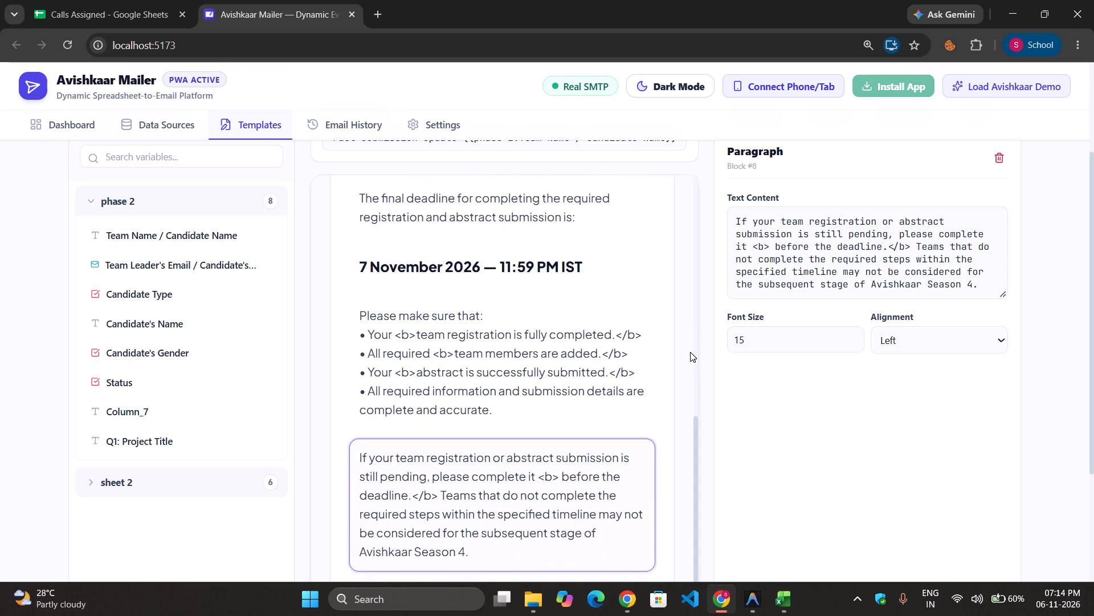
pyautogui.scroll(-2, 690, 352)
pyautogui.scroll(2, 691, 372)
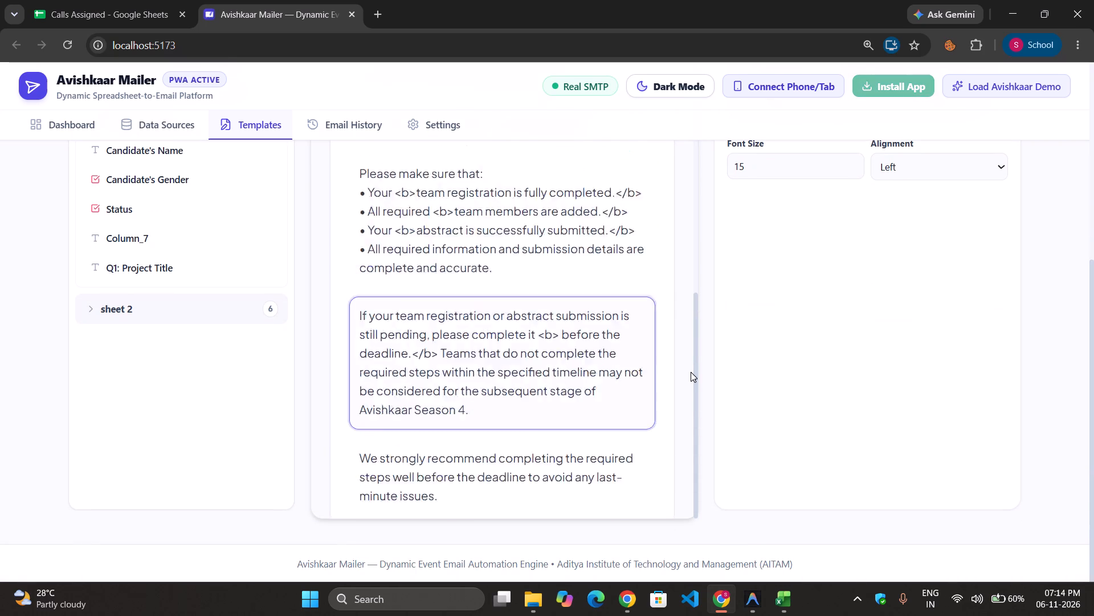
pyautogui.scroll(5, 691, 372)
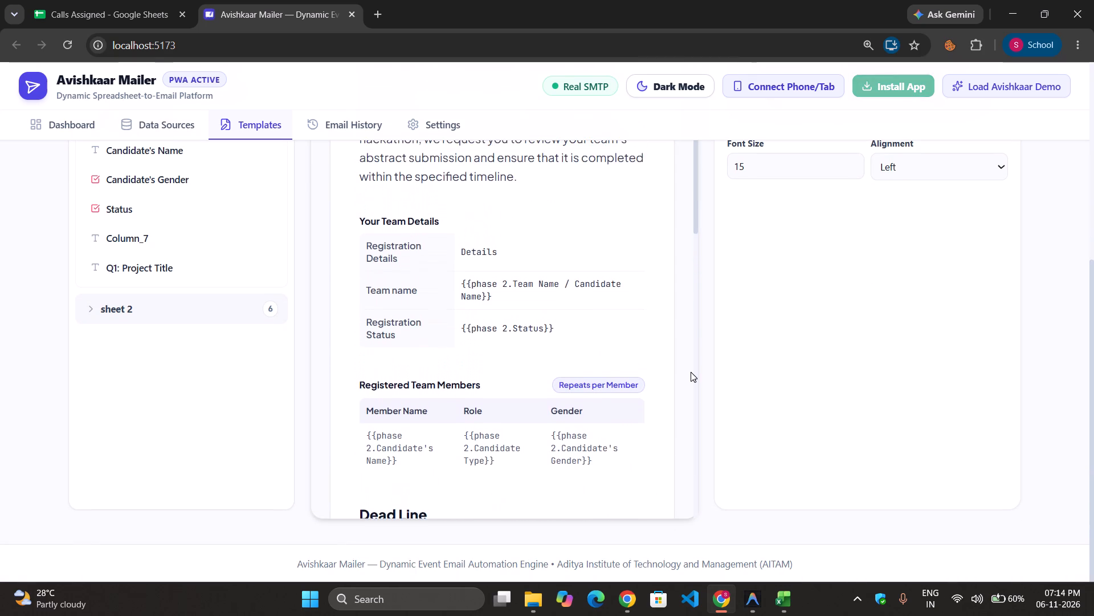
pyautogui.scroll(-5, 691, 372)
pyautogui.scroll(5, 691, 372)
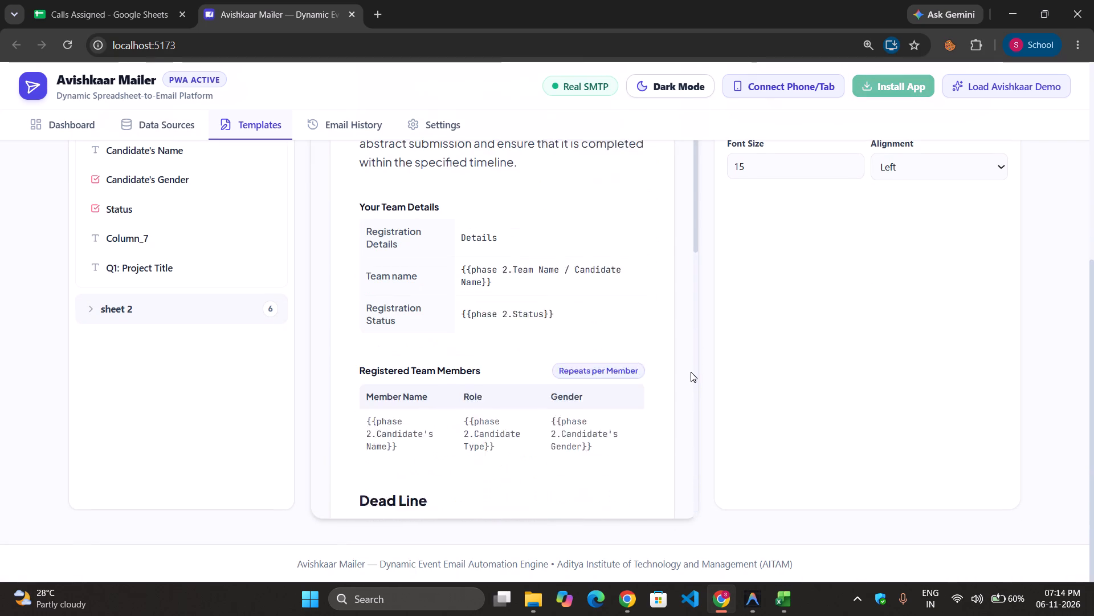
pyautogui.scroll(-1, 691, 372)
pyautogui.scroll(4, 692, 340)
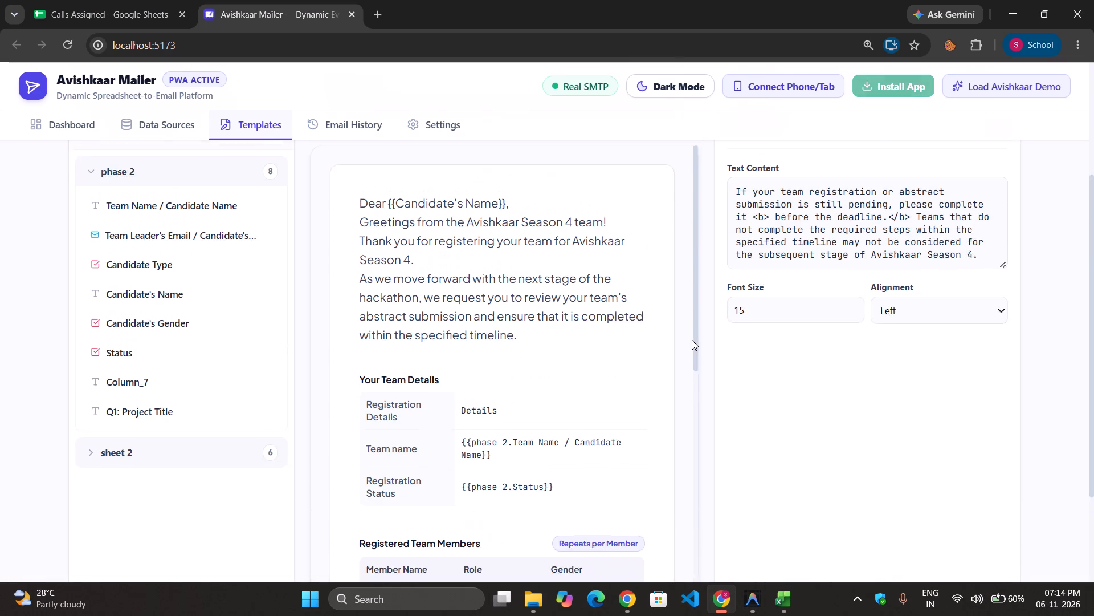
pyautogui.scroll(2, 692, 340)
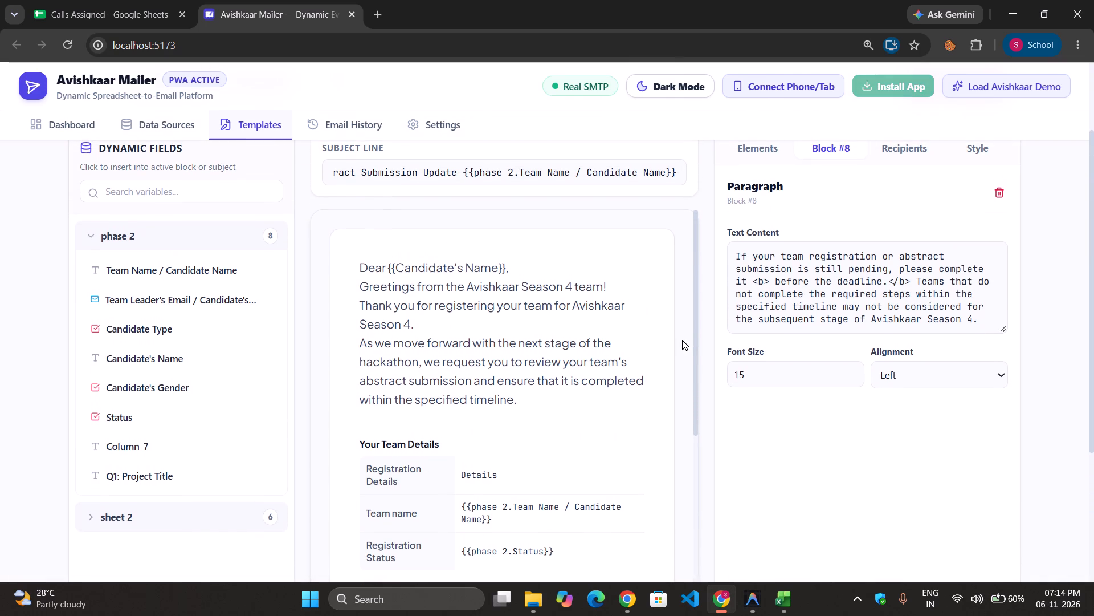
pyautogui.moveTo(694, 345); pyautogui.dragTo(718, 504)
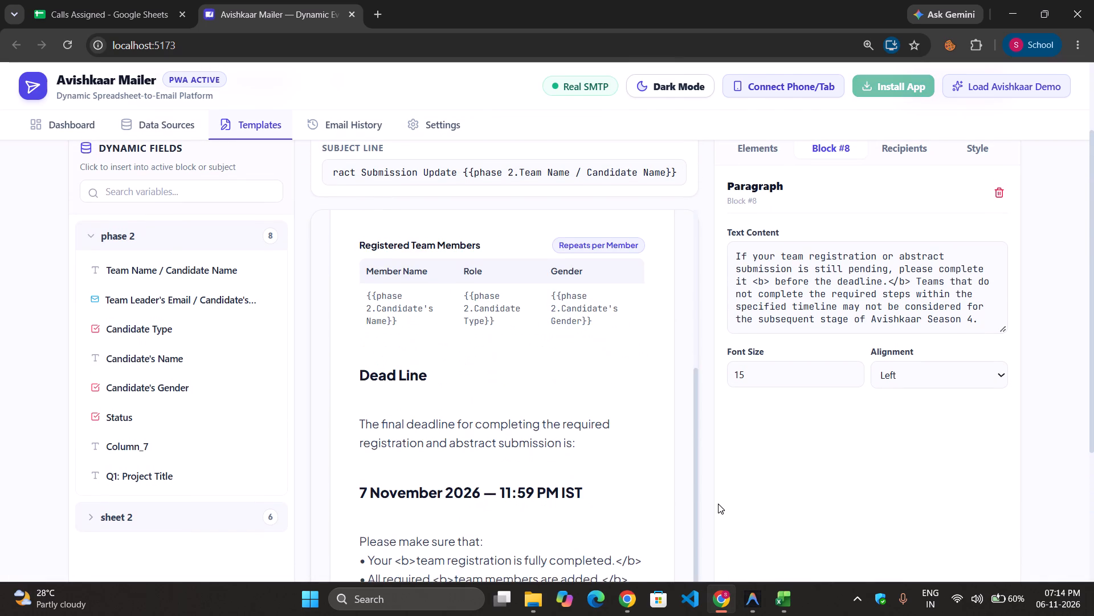
pyautogui.scroll(-2, 720, 497)
pyautogui.moveTo(693, 423); pyautogui.dragTo(695, 433)
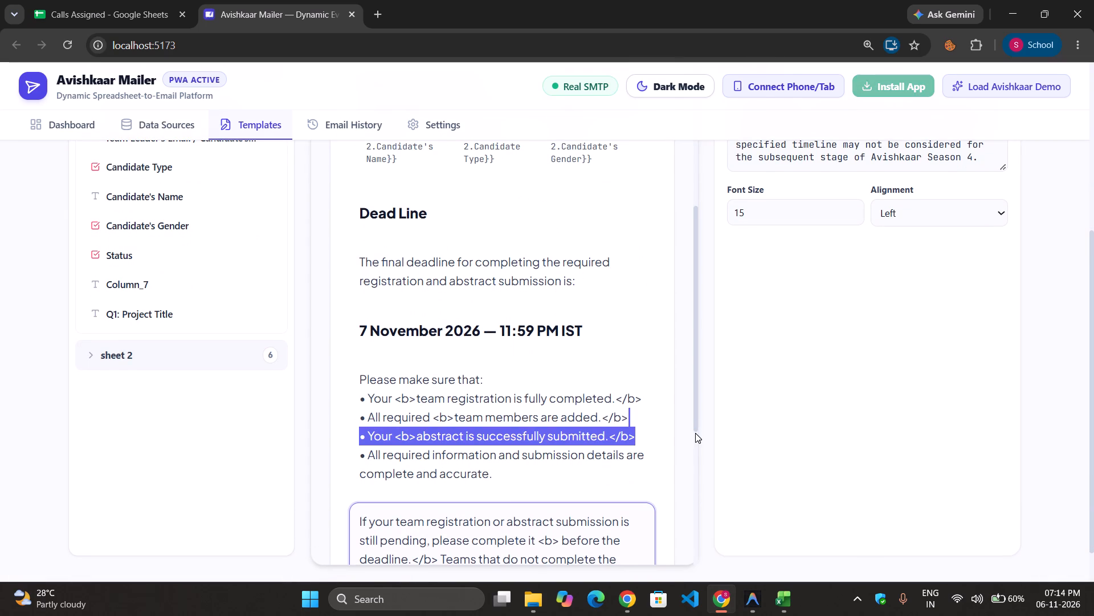
# Wrap "Avishkaar Season 4." in <b> and </b> tags at the end of the paragraph about pending team registration or abstract submission.
pyautogui.moveTo(695, 433); pyautogui.dragTo(695, 432)
pyautogui.click(695, 428)
pyautogui.click(705, 475)
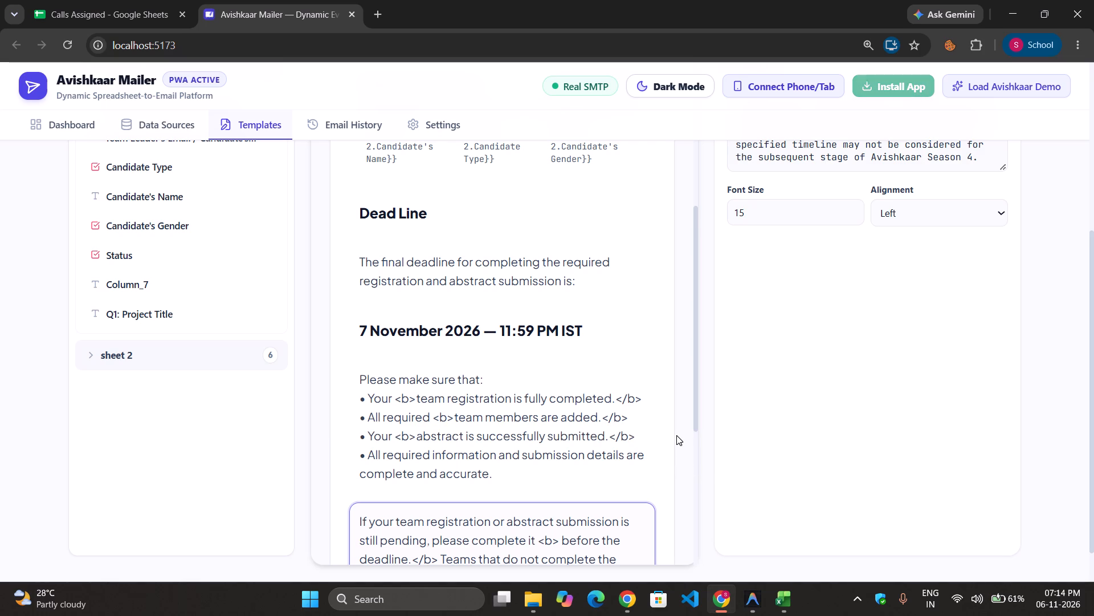
pyautogui.moveTo(695, 416); pyautogui.dragTo(698, 481)
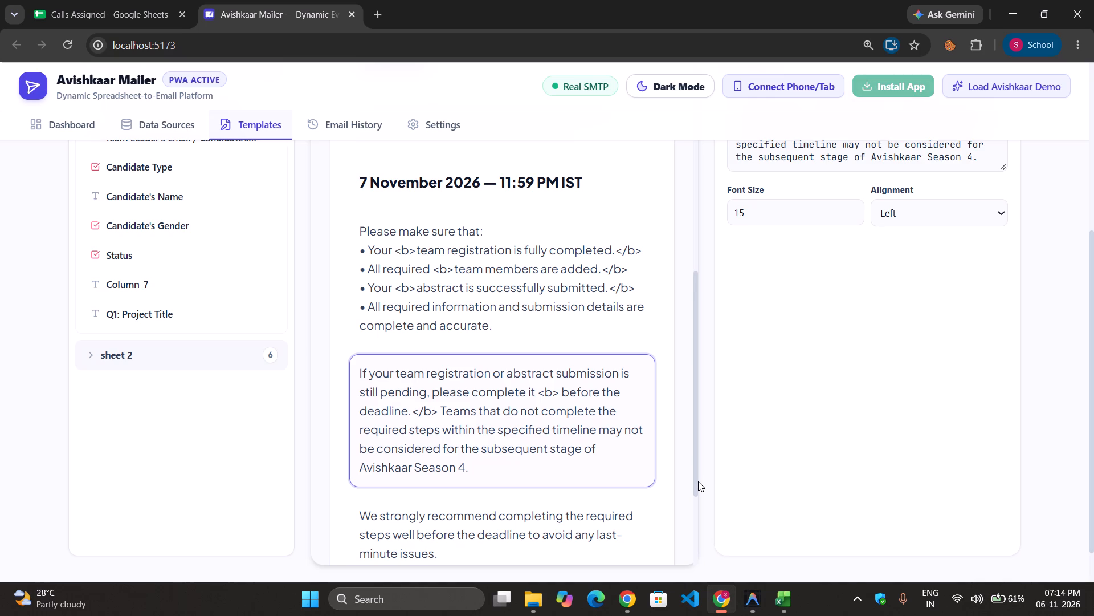
pyautogui.scroll(-2, 459, 437)
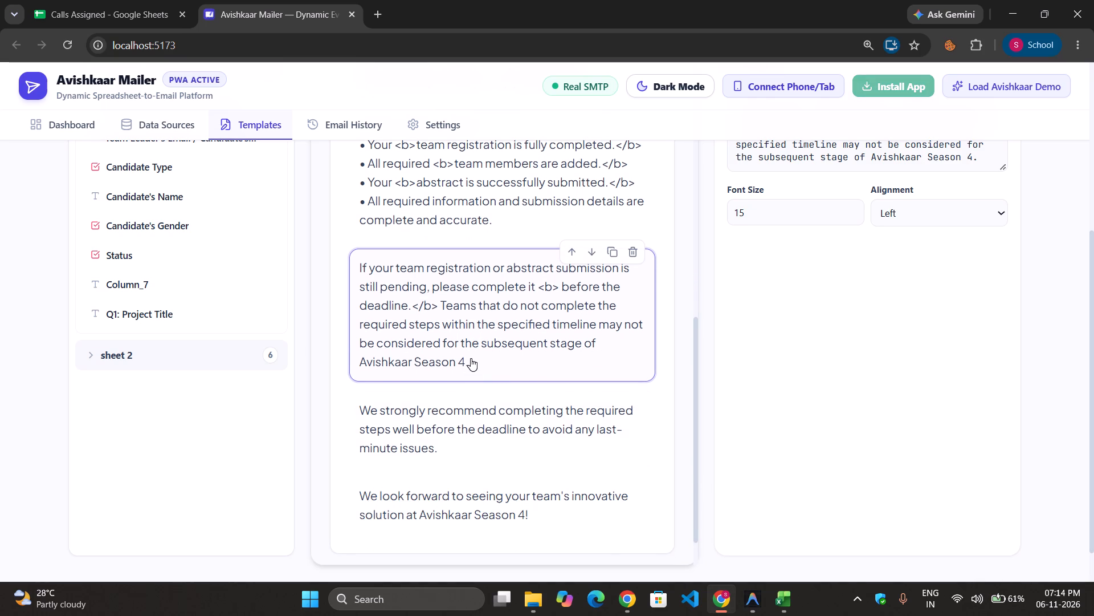
pyautogui.click(470, 358)
pyautogui.scroll(1, 966, 155)
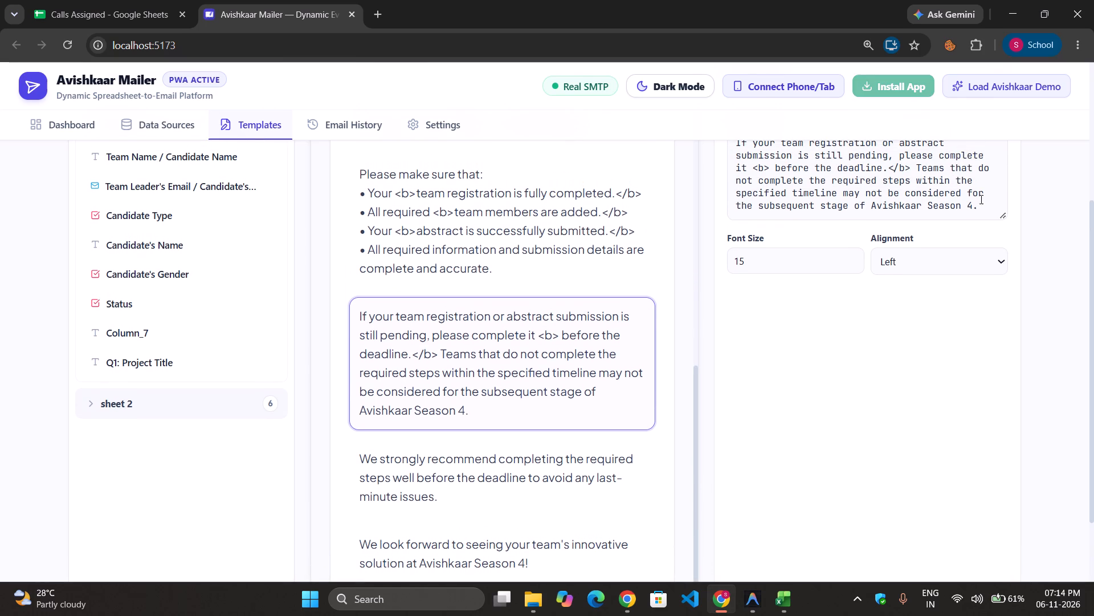
pyautogui.click(981, 214)
pyautogui.write('<>')
pyautogui.press('Left')
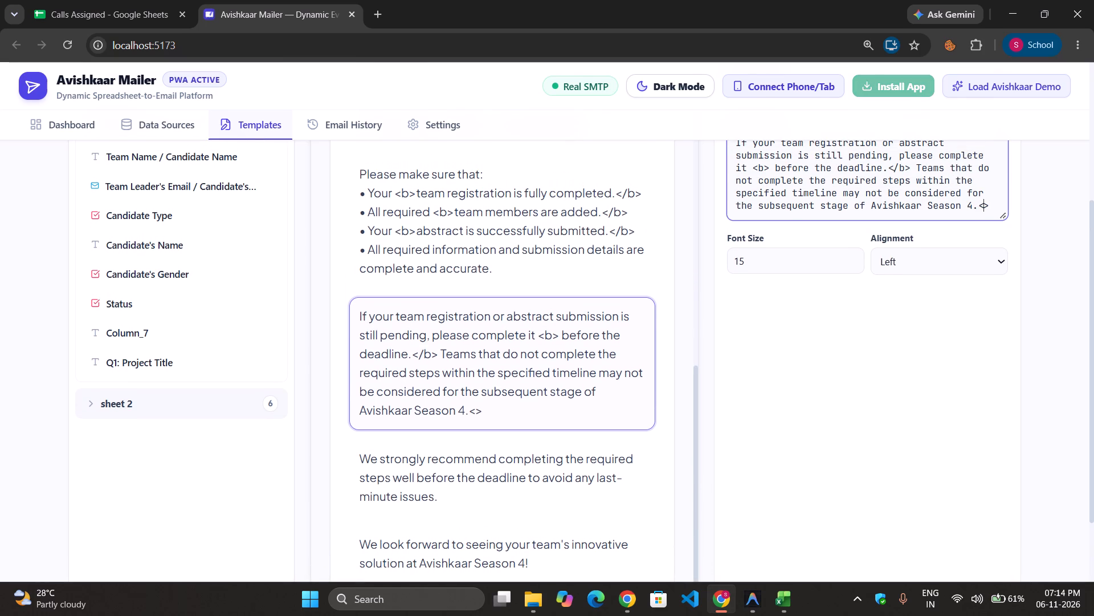
pyautogui.write('/b')
pyautogui.press('Left')
pyautogui.press('Left')
pyautogui.press('Left')
pyautogui.press('Left')
pyautogui.press('Left')
pyautogui.press('Left')
pyautogui.press('Left')
pyautogui.press('Left')
pyautogui.press('Left')
pyautogui.press('Left')
pyautogui.press('Left')
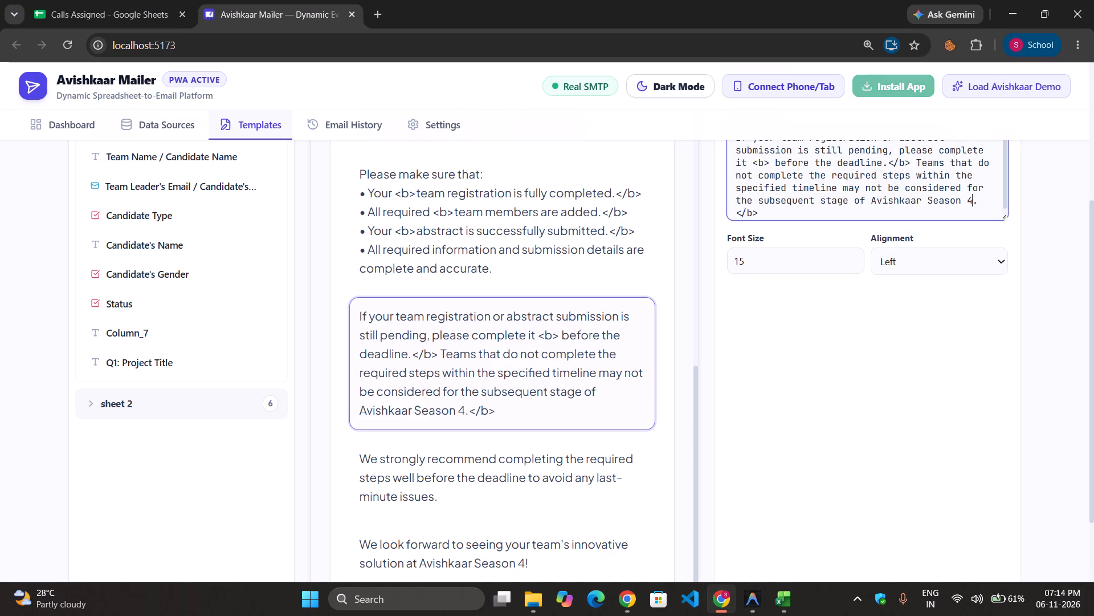
pyautogui.press('Left')
pyautogui.press('Left')
pyautogui.press('Left')
pyautogui.press('Left')
pyautogui.press('Left')
pyautogui.press('Left')
pyautogui.press('Left')
pyautogui.press('Left')
pyautogui.press('Left')
pyautogui.press('Left')
pyautogui.press('Left')
pyautogui.write('<b>')
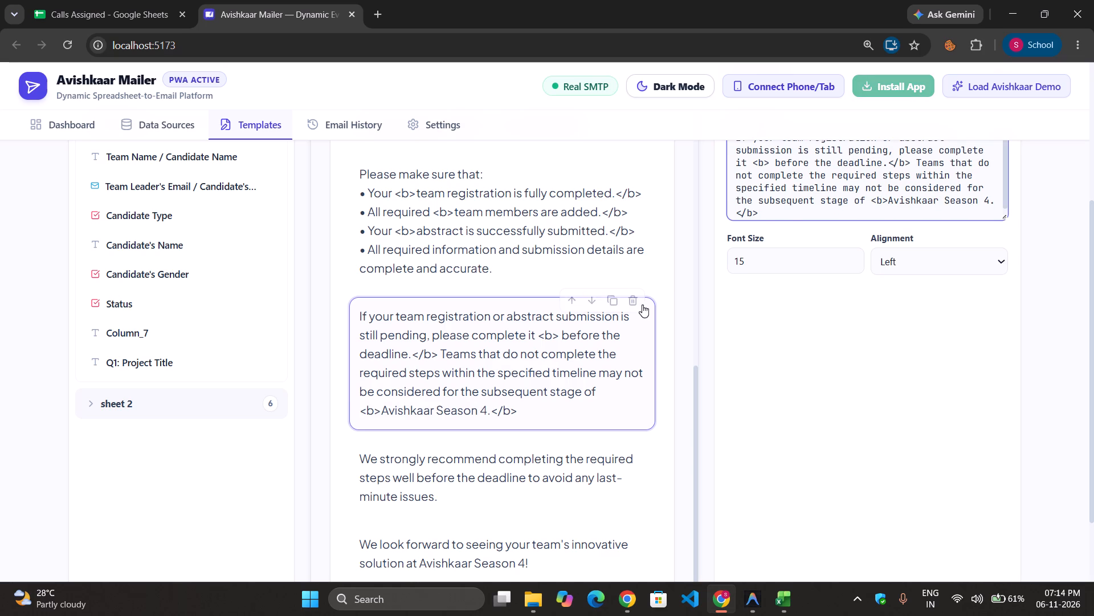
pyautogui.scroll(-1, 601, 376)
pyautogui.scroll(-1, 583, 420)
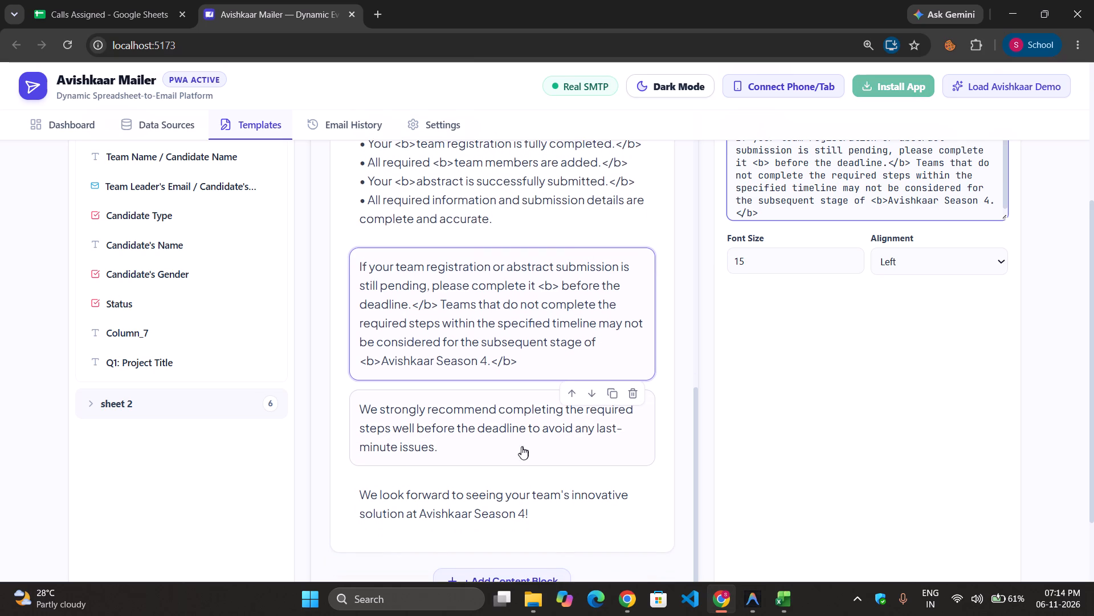
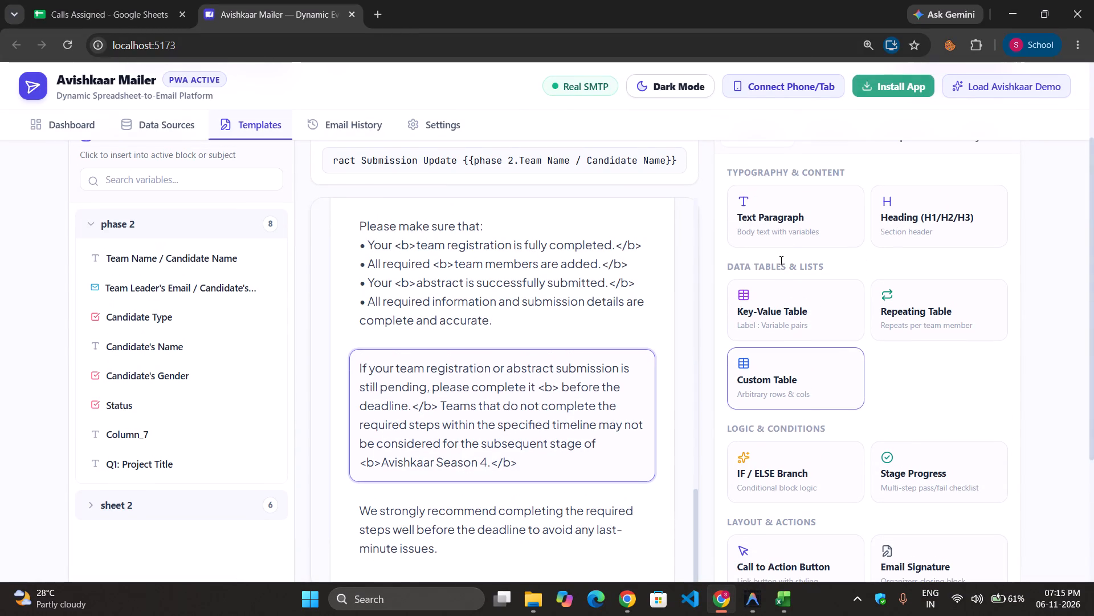
# Add a paragraph above the "We look forward" block reading "For any queries or assistance, please reach out to the Avishkaar organizing team.".
pyautogui.click(789, 234)
pyautogui.scroll(-3, 548, 505)
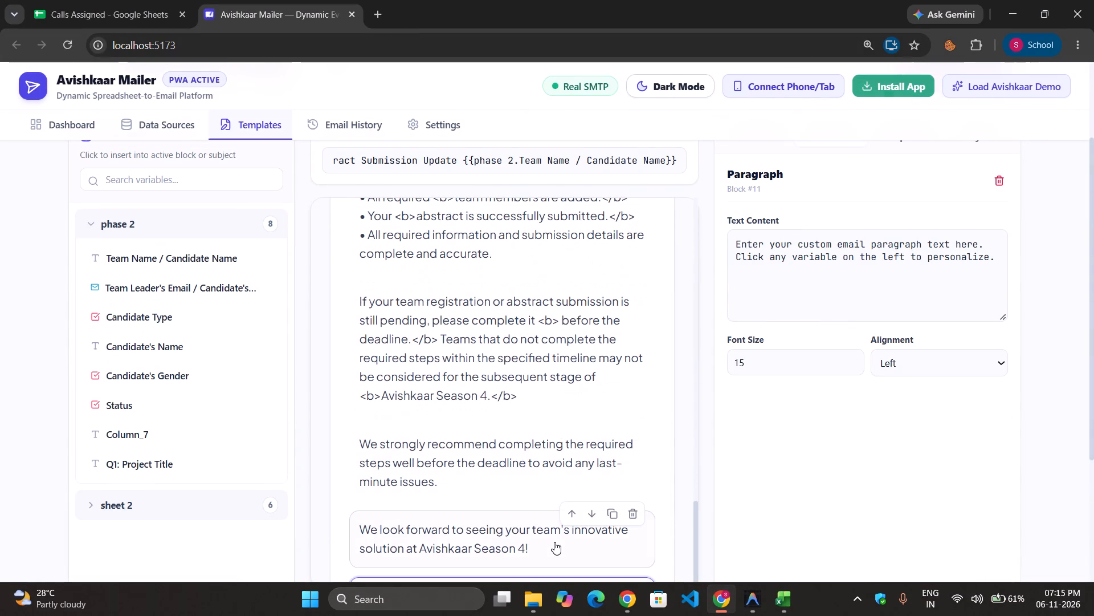
pyautogui.scroll(-2, 554, 542)
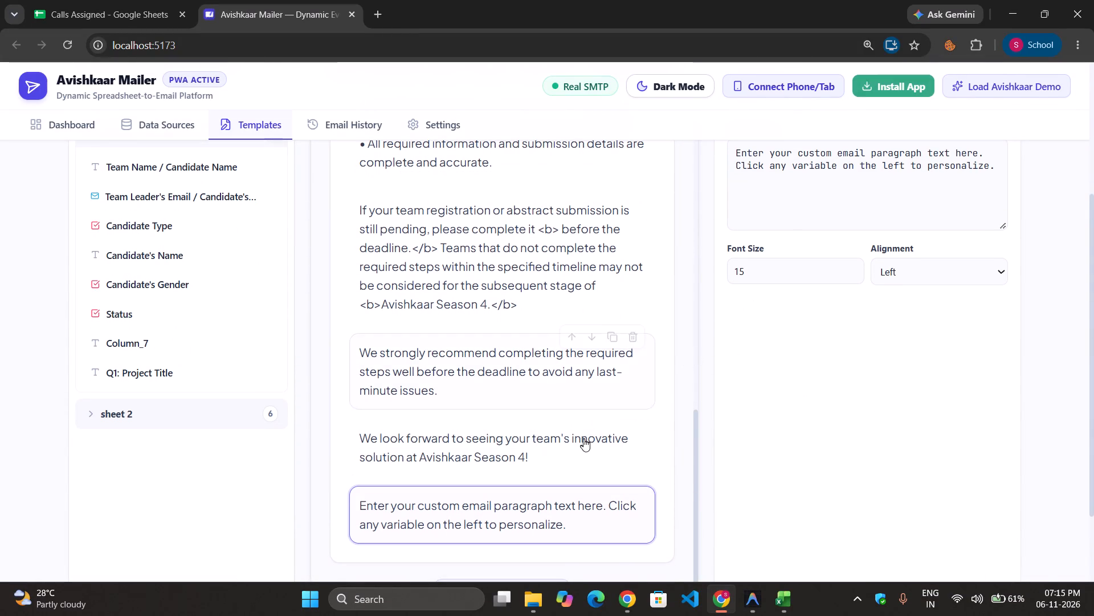
pyautogui.click(566, 487)
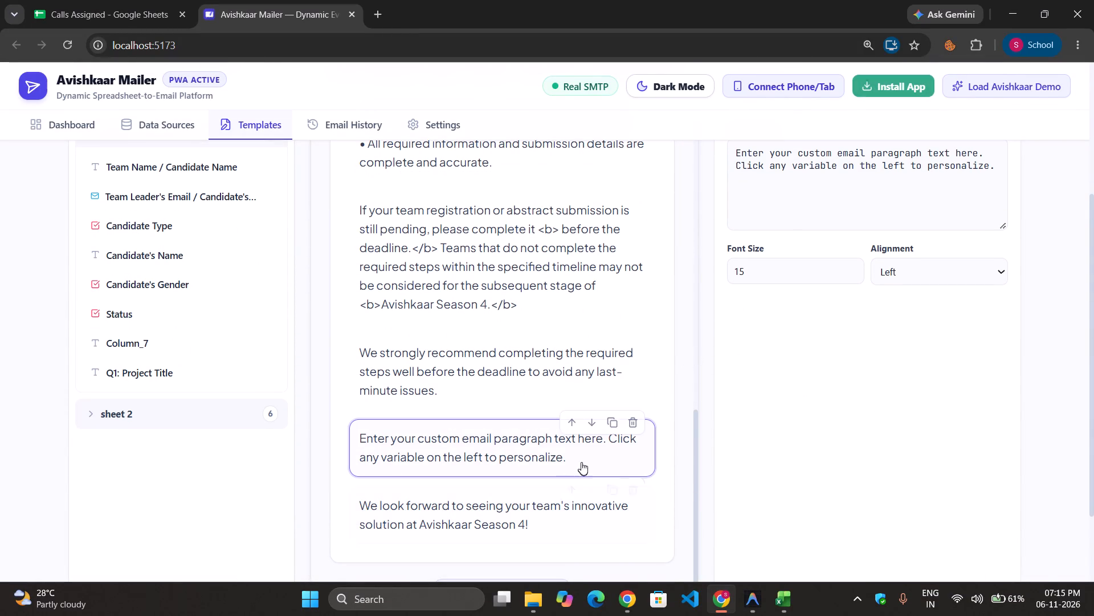
pyautogui.doubleClick(798, 208)
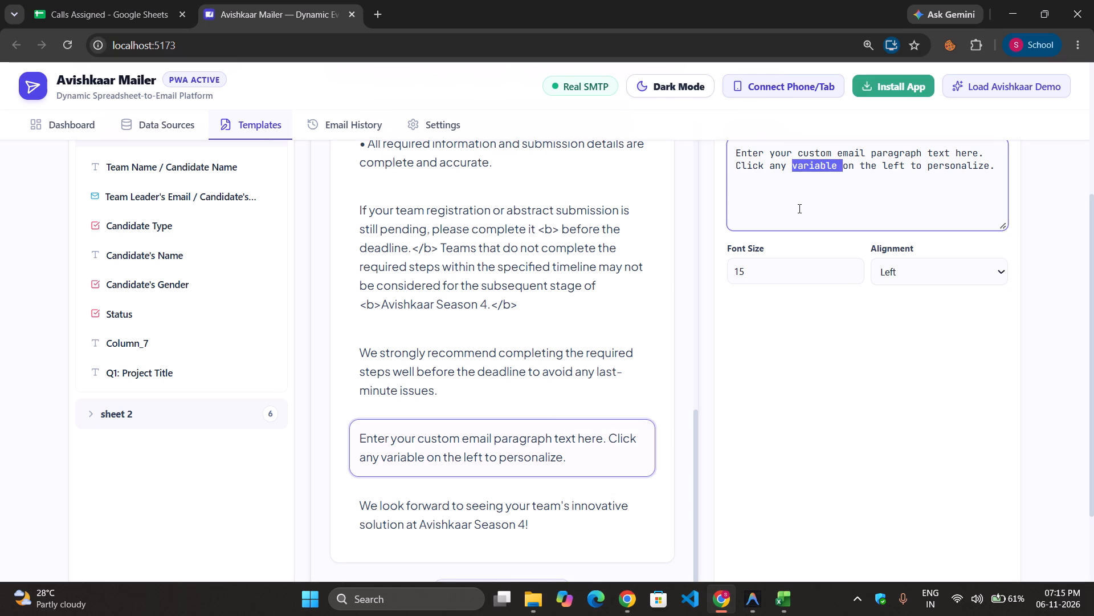
pyautogui.hotkey('ctrl', 'a')
pyautogui.hotkey('ctrl', 'v')
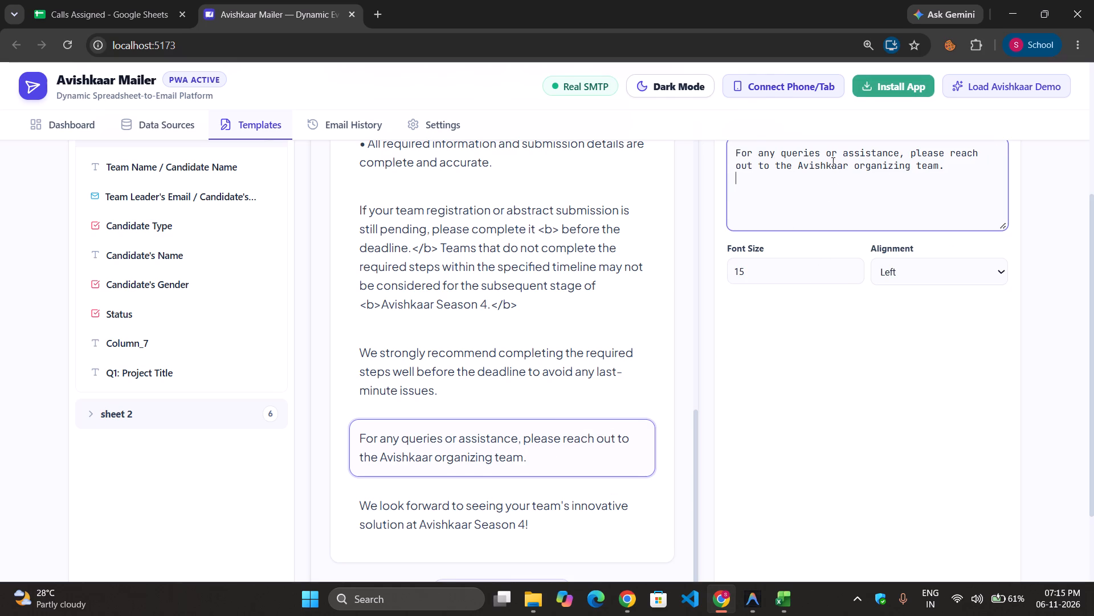
# Wrap "Avishkaar organizing team." in <b> and </b> tags in the paragraph about queries or assistance.
pyautogui.click(797, 167)
pyautogui.write('<>')
pyautogui.press('Left')
pyautogui.press('b')
pyautogui.press('Right')
pyautogui.press('Right')
pyautogui.press('Right')
pyautogui.press('Right')
pyautogui.press('Right')
pyautogui.press('Right')
pyautogui.press('Right')
pyautogui.press('Right')
pyautogui.press('Right')
pyautogui.press('Right')
pyautogui.press('Right')
pyautogui.press('Right')
pyautogui.press('Right')
pyautogui.press('Right')
pyautogui.press('Right')
pyautogui.press('Right')
pyautogui.press('Right')
pyautogui.press('Right')
pyautogui.press('Right')
pyautogui.press('Right')
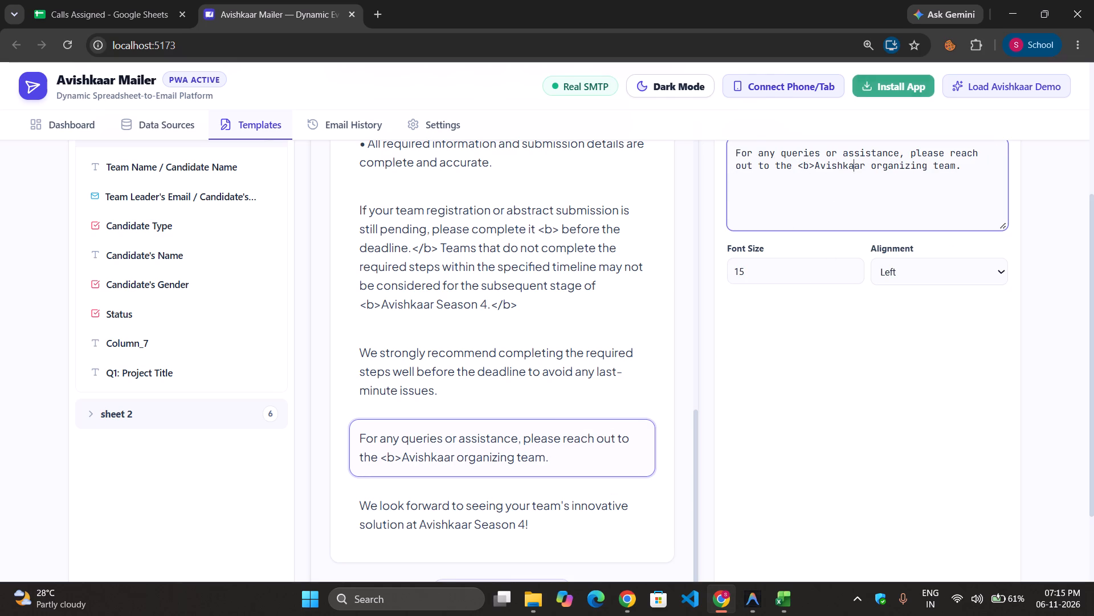
pyautogui.press('Left')
pyautogui.write('<>')
pyautogui.press('Left')
pyautogui.write('/b')
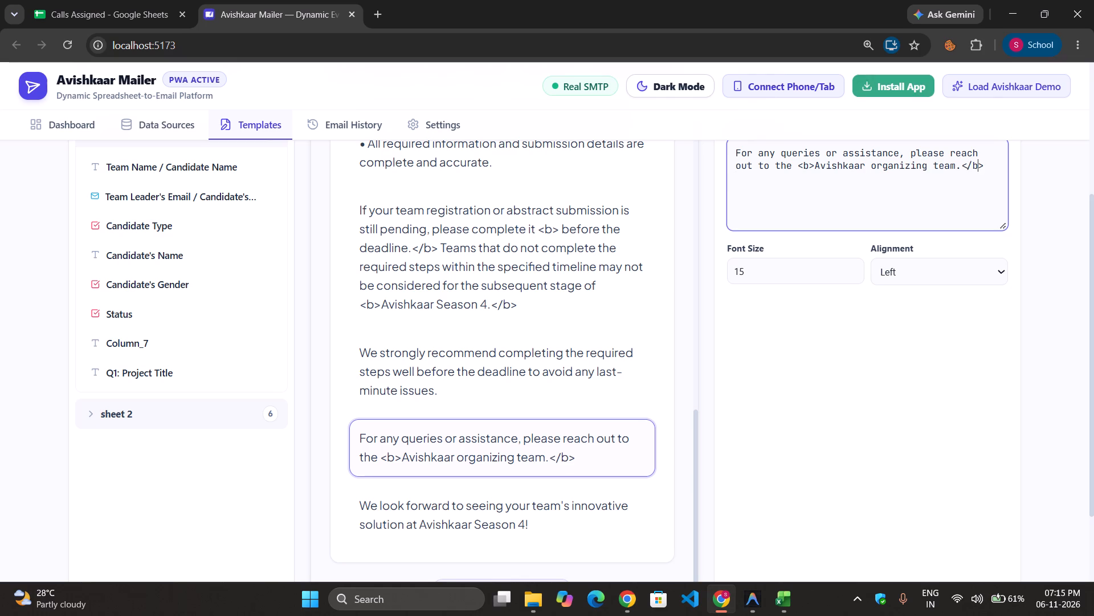
# Wrap "Avishkaar Season 4!" in <b> and </b> tags in the closing paragraph about seeing the team's innovative solution.
pyautogui.scroll(1, 615, 347)
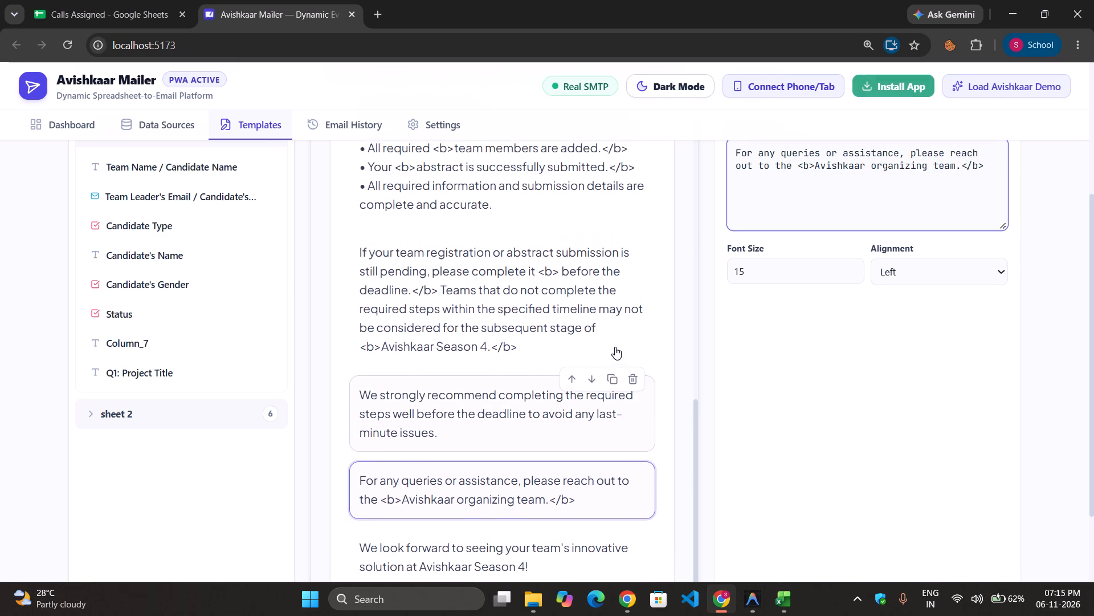
pyautogui.scroll(1, 615, 347)
pyautogui.scroll(2, 567, 328)
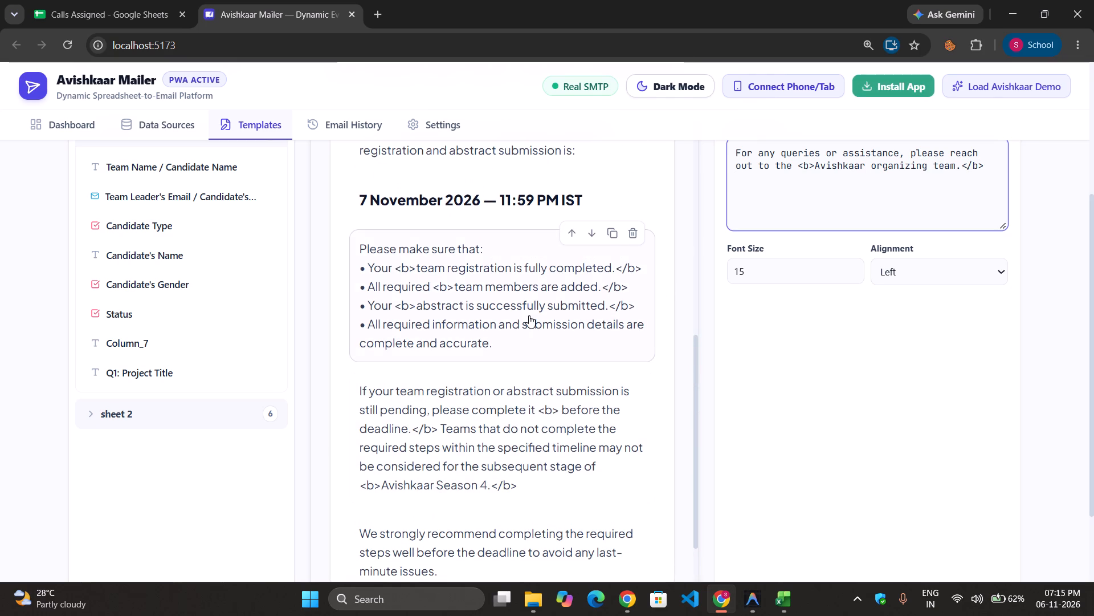
pyautogui.scroll(-7, 529, 315)
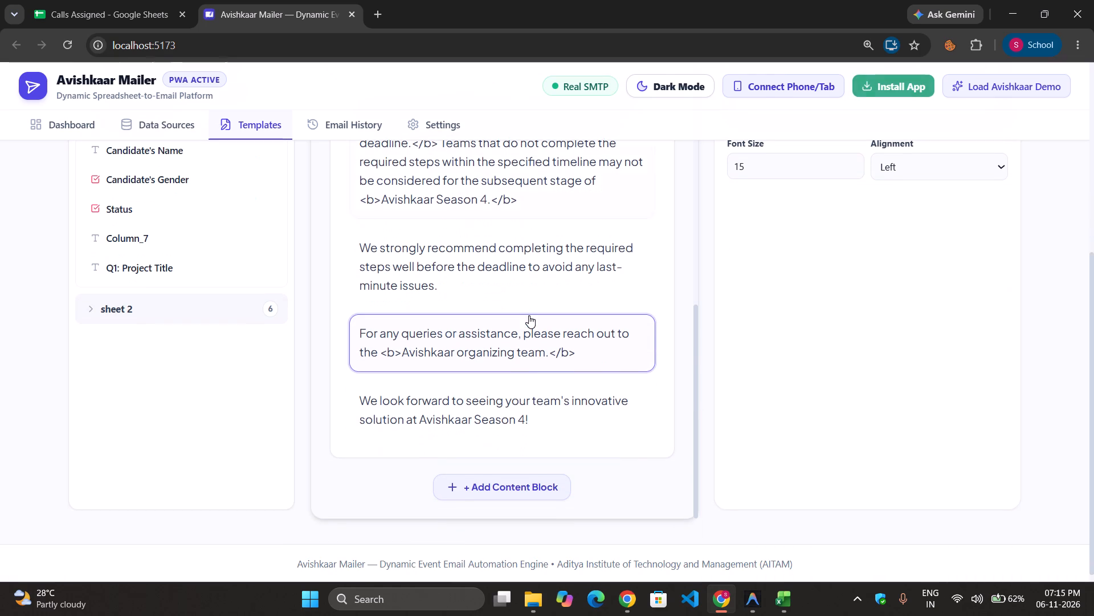
pyautogui.click(479, 399)
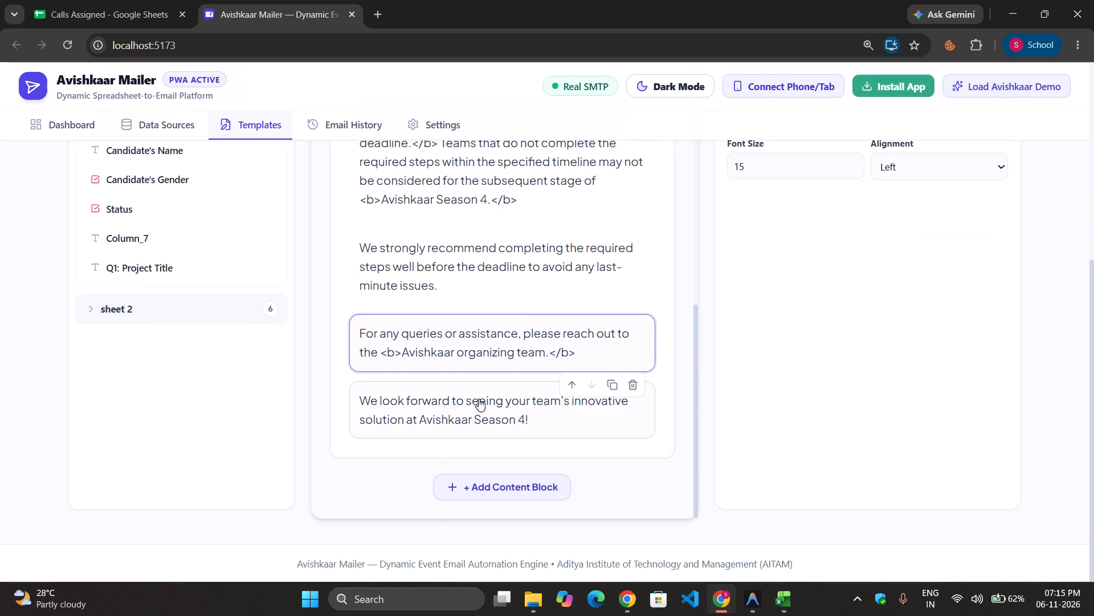
pyautogui.scroll(4, 846, 337)
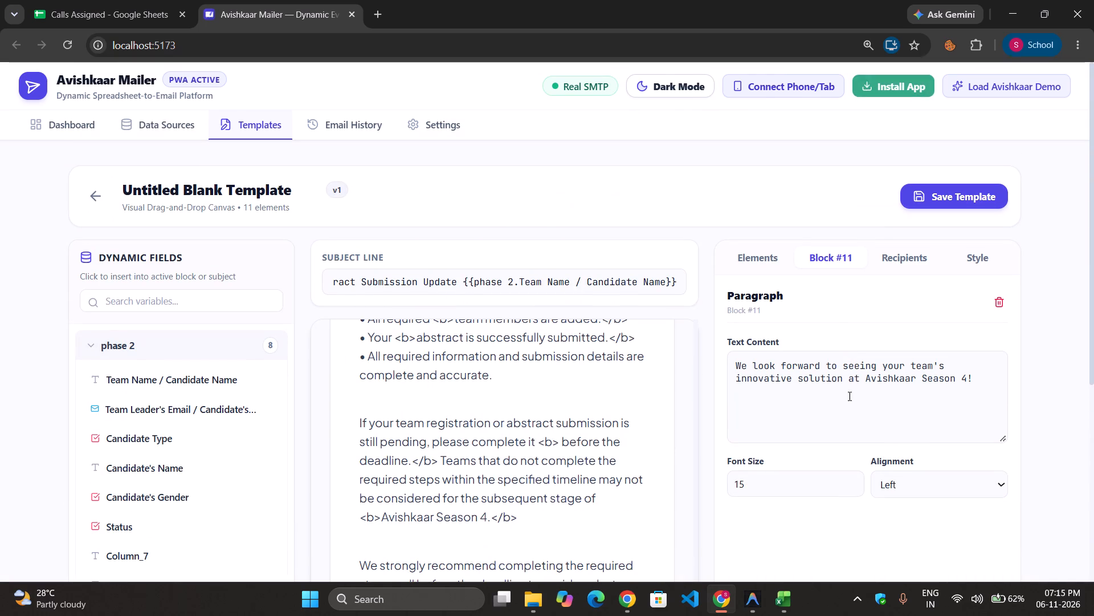
pyautogui.click(865, 382)
pyautogui.write('<>')
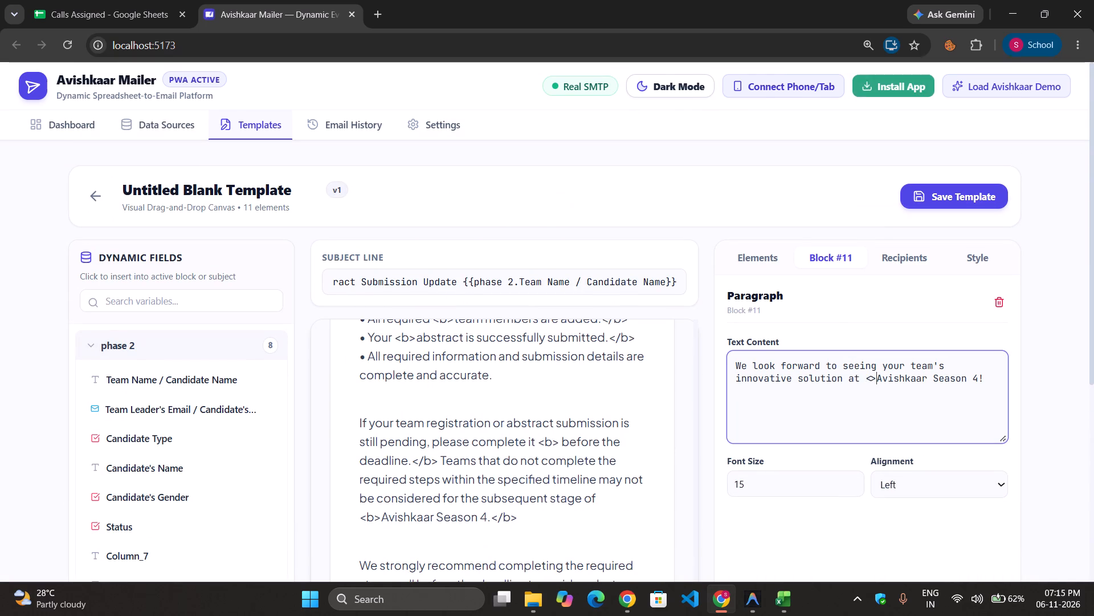
pyautogui.press('Left')
pyautogui.press('b')
pyautogui.press('Right')
pyautogui.press('Right')
pyautogui.press('Right')
pyautogui.press('Right')
pyautogui.press('Right')
pyautogui.press('Right')
pyautogui.press('Right')
pyautogui.press('Right')
pyautogui.press('Right')
pyautogui.press('Right')
pyautogui.press('Right')
pyautogui.press('Right')
pyautogui.press('Right')
pyautogui.press('Right')
pyautogui.press('Right')
pyautogui.press('Right')
pyautogui.press('Right')
pyautogui.press('Right')
pyautogui.press('Right')
pyautogui.press('Right')
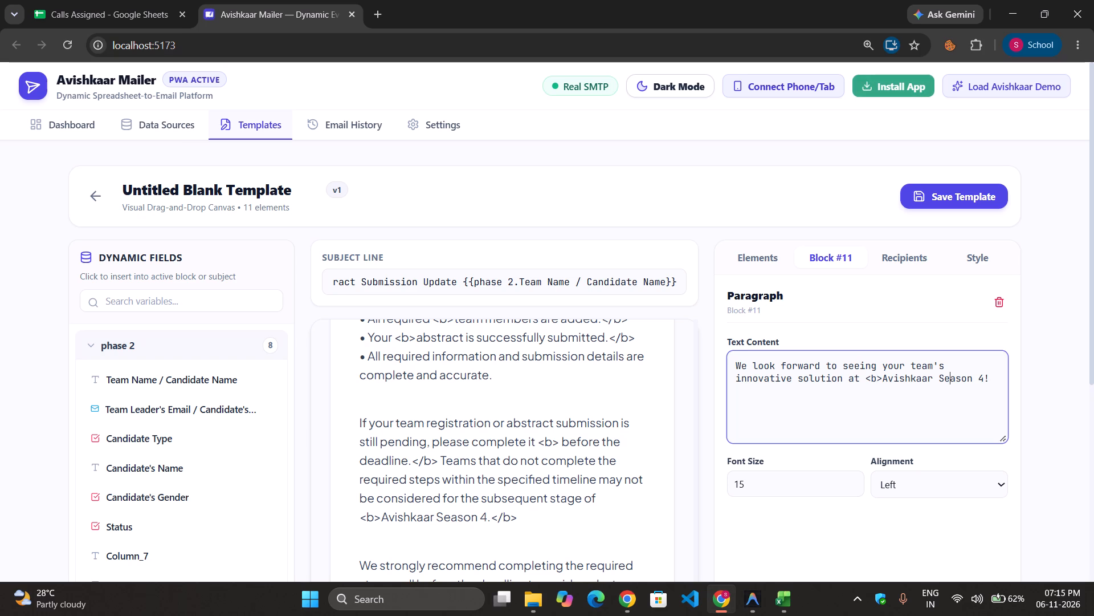
pyautogui.write('<>')
pyautogui.press('Left')
pyautogui.press('/')
pyautogui.press('b')
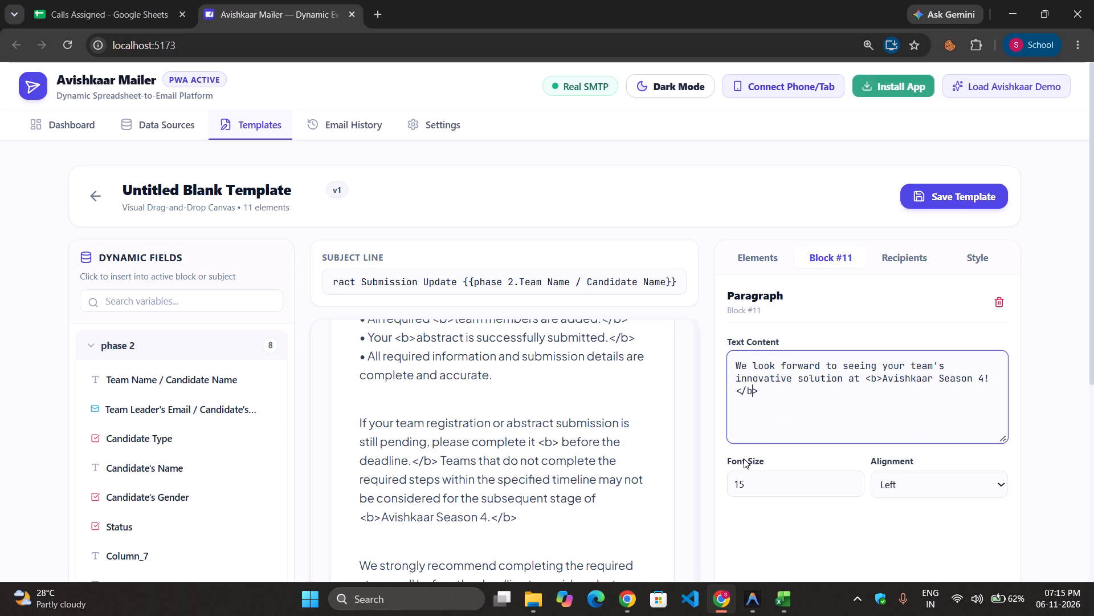
pyautogui.click(744, 459)
pyautogui.scroll(-5, 713, 429)
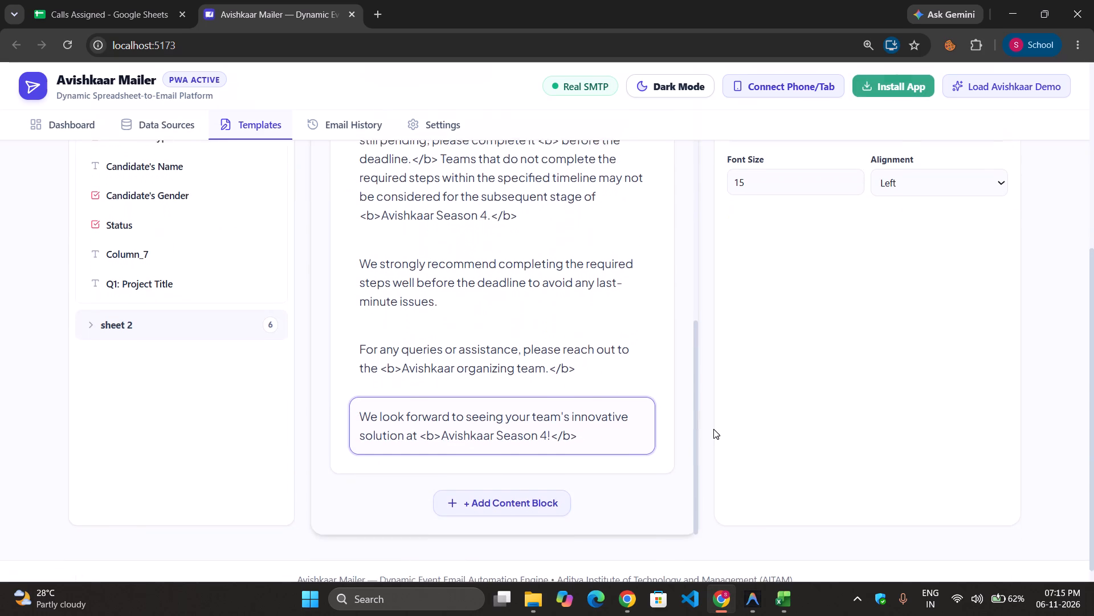
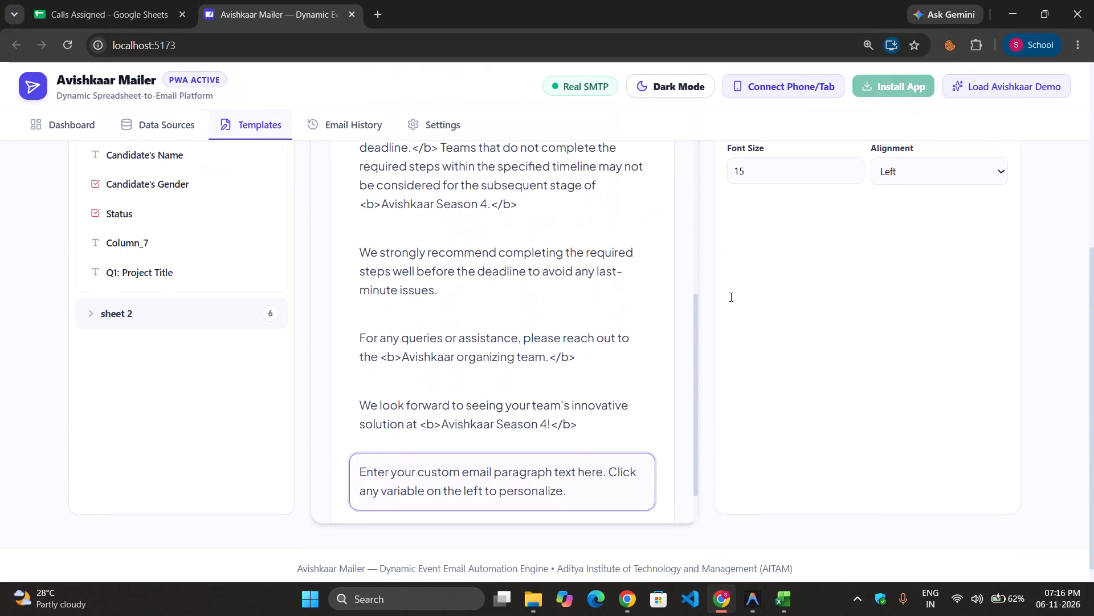
# Replace the last paragraph's placeholder with the sign-off "Regards, Team Avishkaar Season 4, Aditya Institute of Technology and Management (AITAM), Tekkali", split over three lines.
pyautogui.scroll(1, 801, 164)
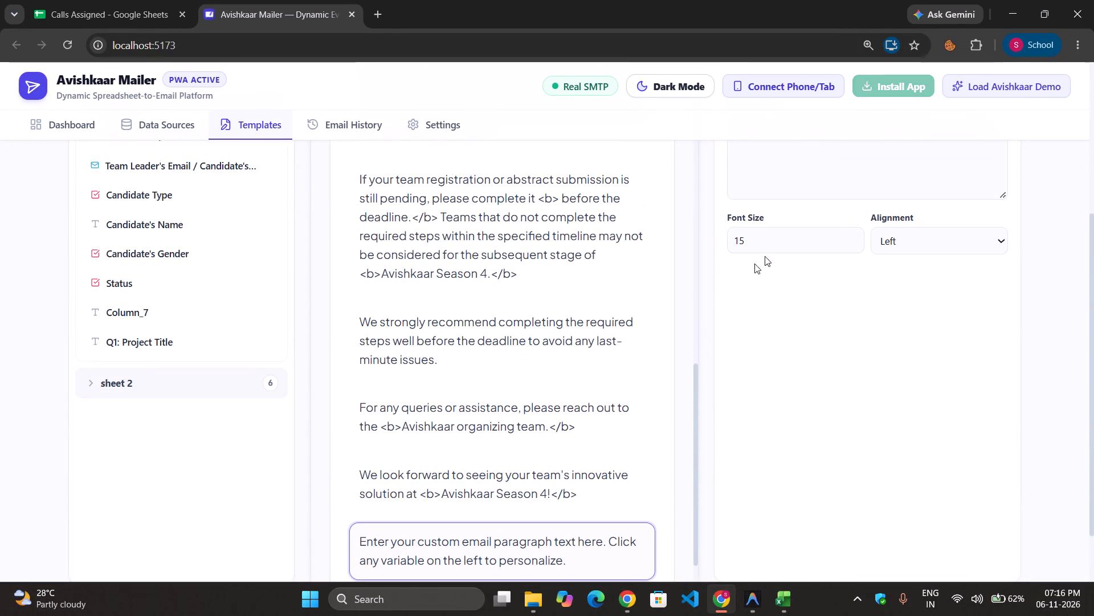
pyautogui.scroll(1, 770, 255)
pyautogui.click(800, 250)
pyautogui.hotkey('ctrl', 'a')
pyautogui.hotkey('ctrl', 'v')
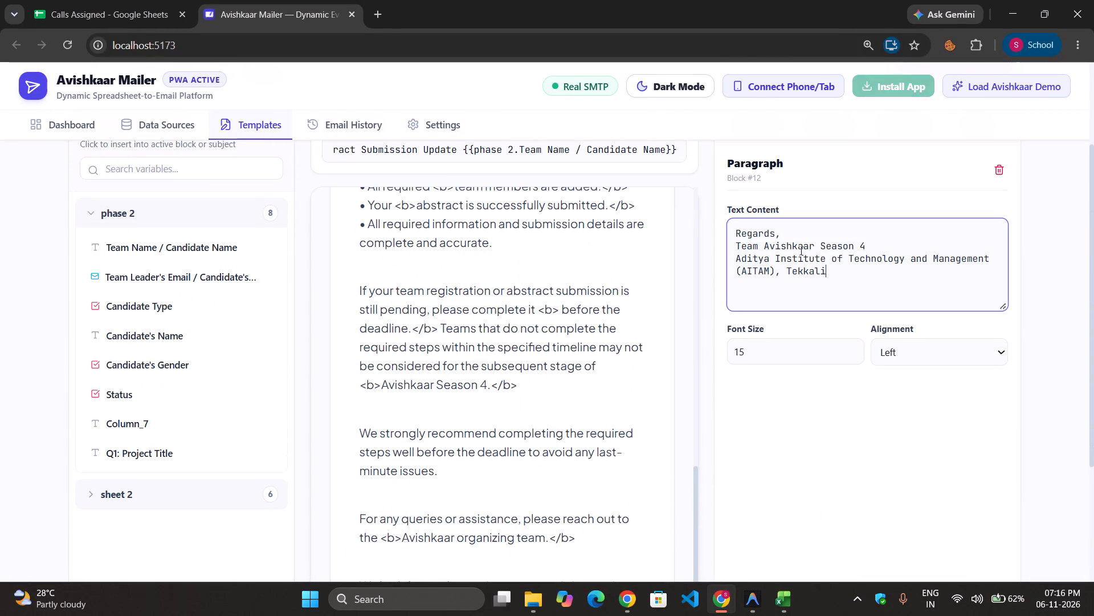
# Wrap "Team Avishkaar Season 4" in <b> and </b> tags in the sign-off paragraph.
pyautogui.click(735, 249)
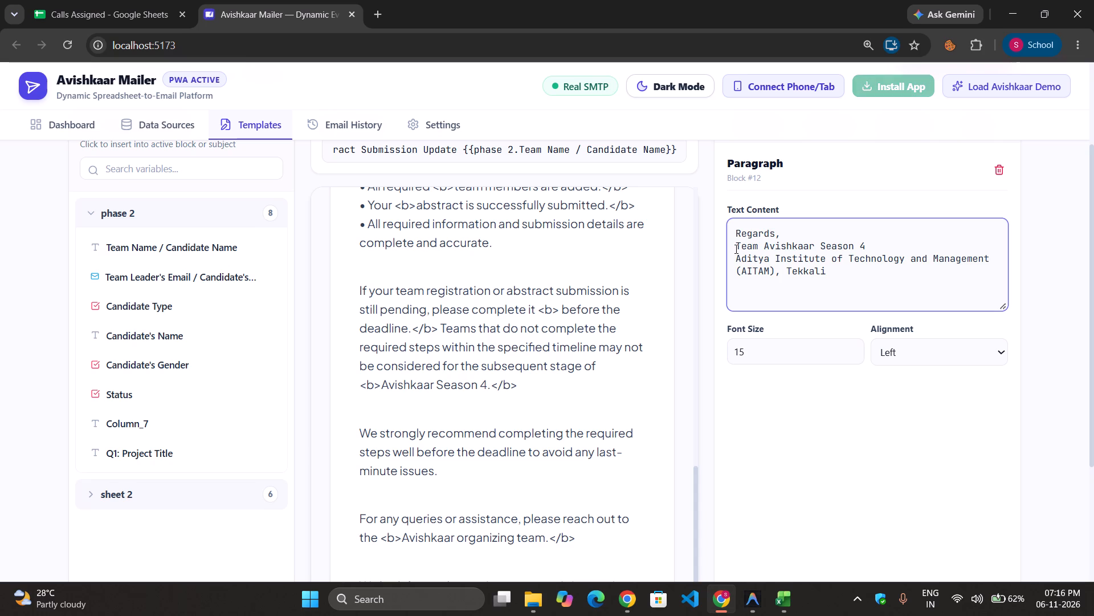
pyautogui.click(817, 299)
pyautogui.scroll(-1, 817, 299)
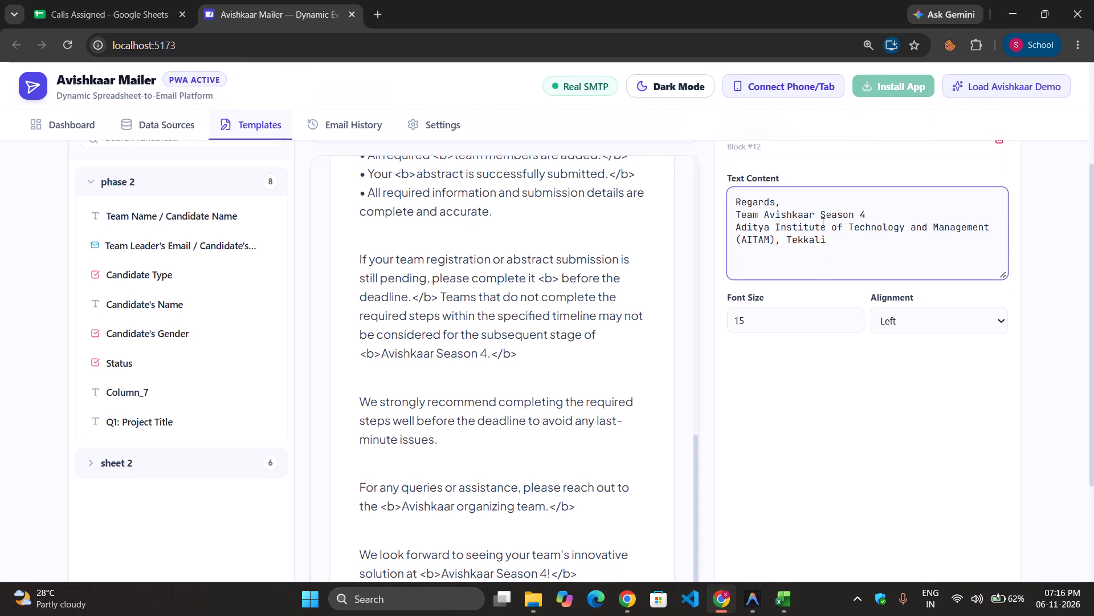
pyautogui.click(734, 215)
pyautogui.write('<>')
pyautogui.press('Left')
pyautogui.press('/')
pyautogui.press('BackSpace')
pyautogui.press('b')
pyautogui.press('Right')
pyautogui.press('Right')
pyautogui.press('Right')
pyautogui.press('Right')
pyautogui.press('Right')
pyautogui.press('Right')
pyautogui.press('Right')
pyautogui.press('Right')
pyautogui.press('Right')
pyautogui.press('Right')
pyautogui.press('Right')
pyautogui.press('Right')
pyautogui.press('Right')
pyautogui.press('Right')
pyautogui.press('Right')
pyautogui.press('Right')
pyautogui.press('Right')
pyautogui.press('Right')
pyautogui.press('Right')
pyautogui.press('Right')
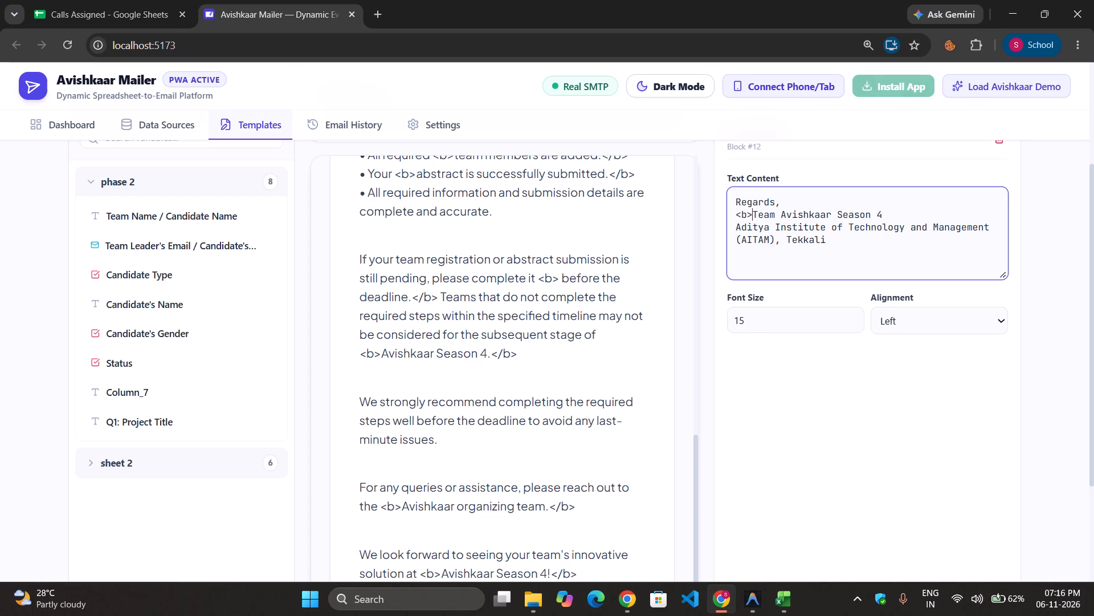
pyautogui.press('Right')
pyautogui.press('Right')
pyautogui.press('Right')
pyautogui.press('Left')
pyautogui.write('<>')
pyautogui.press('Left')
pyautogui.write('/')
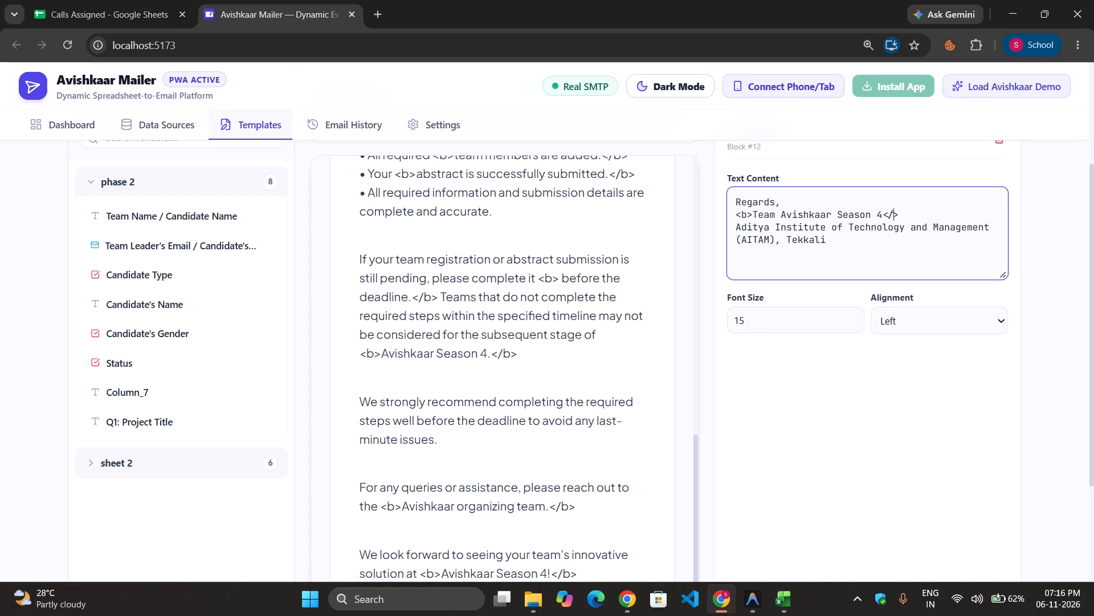
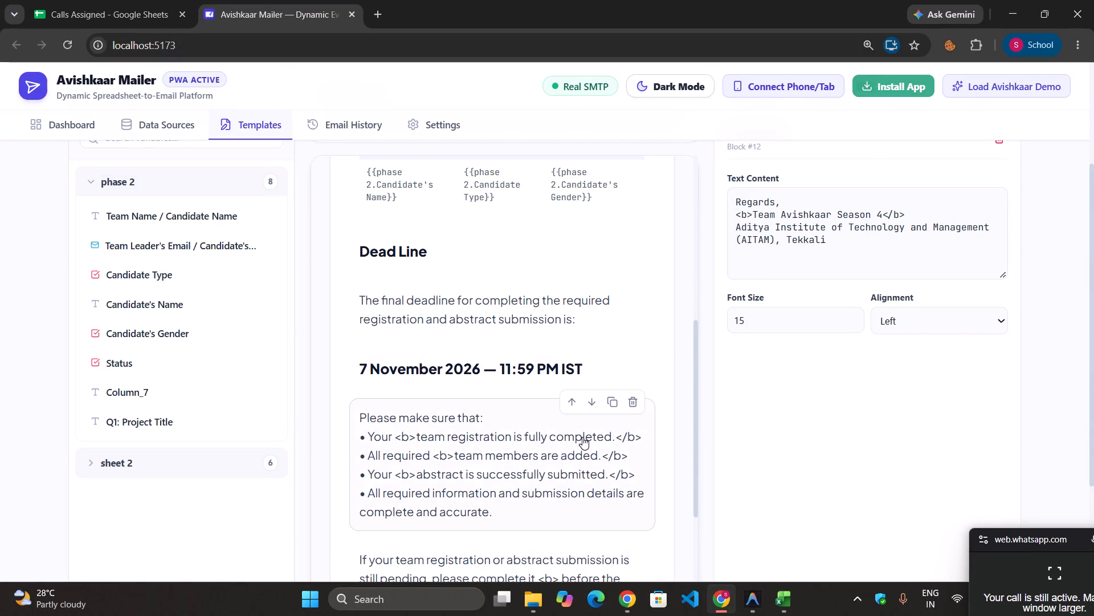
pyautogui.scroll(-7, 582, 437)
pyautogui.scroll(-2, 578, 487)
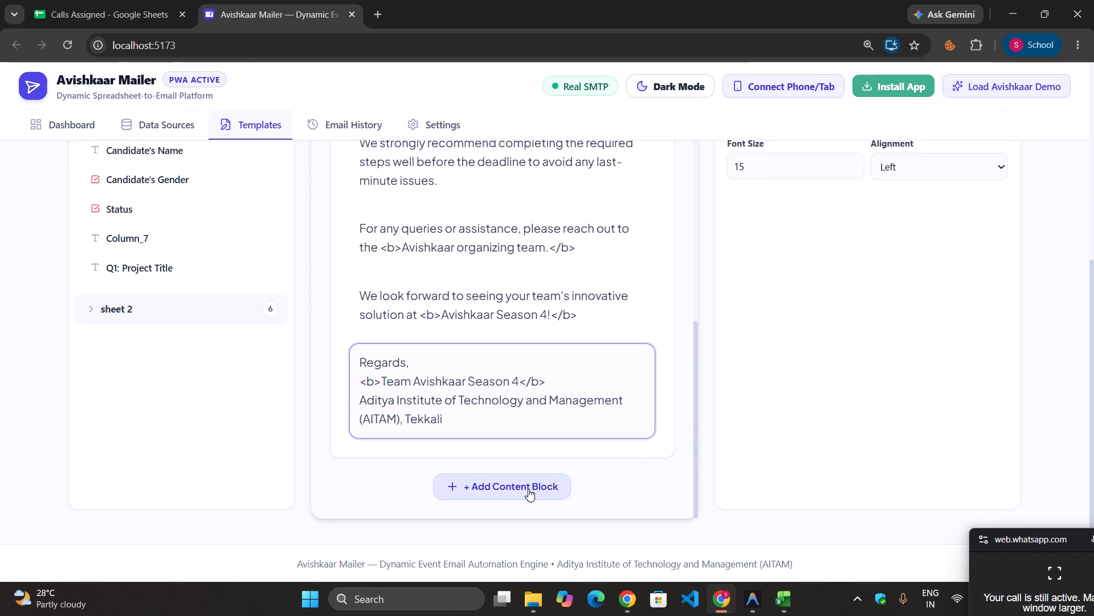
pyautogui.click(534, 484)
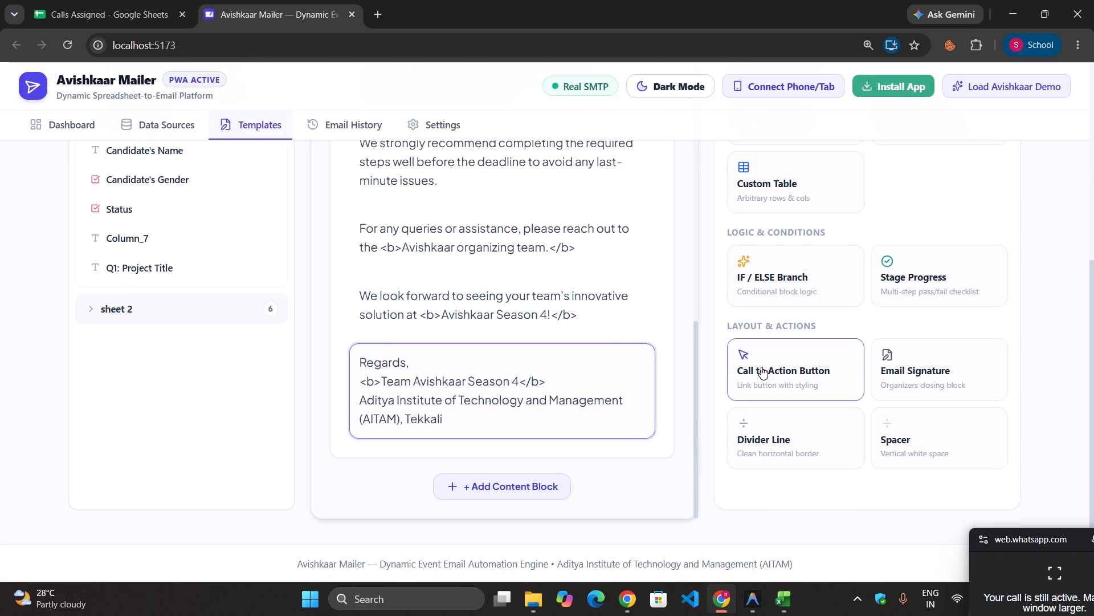
# Open the "7 November 2026 — 11:59 PM IST" heading block in the Dead Line section for editing.
pyautogui.scroll(5, 631, 333)
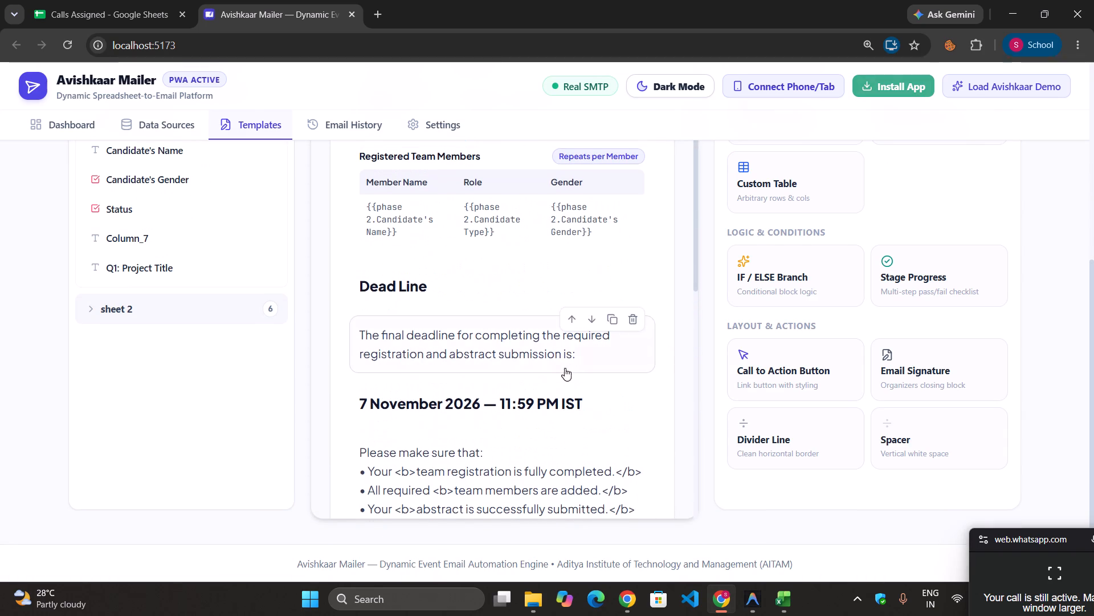
pyautogui.click(537, 408)
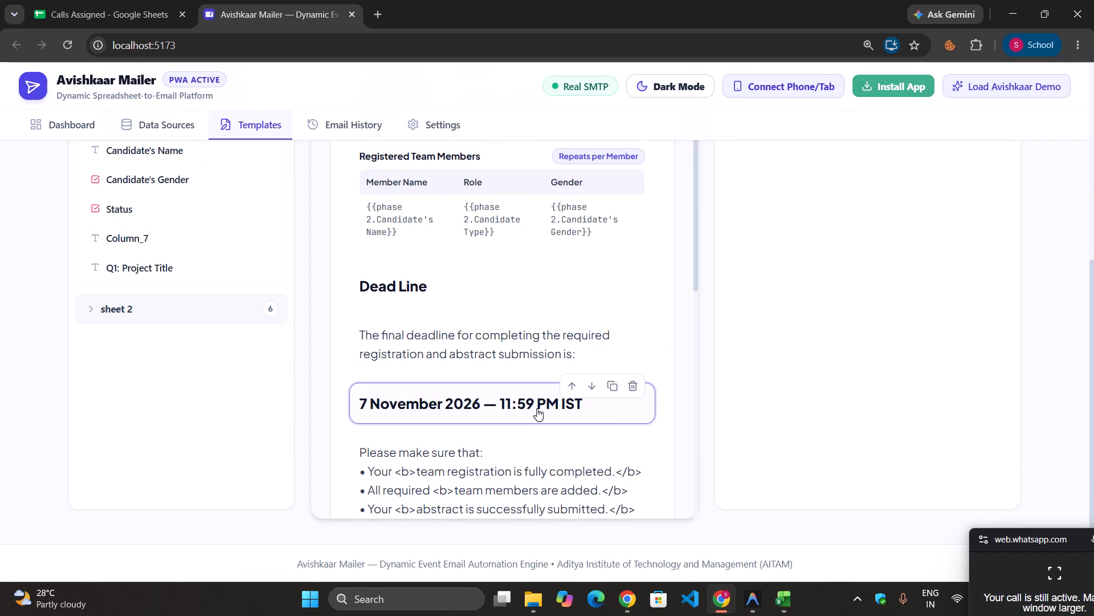
# Add a Call to Action Button block to the end of the email template.
pyautogui.scroll(-6, 537, 434)
pyautogui.scroll(1, 537, 434)
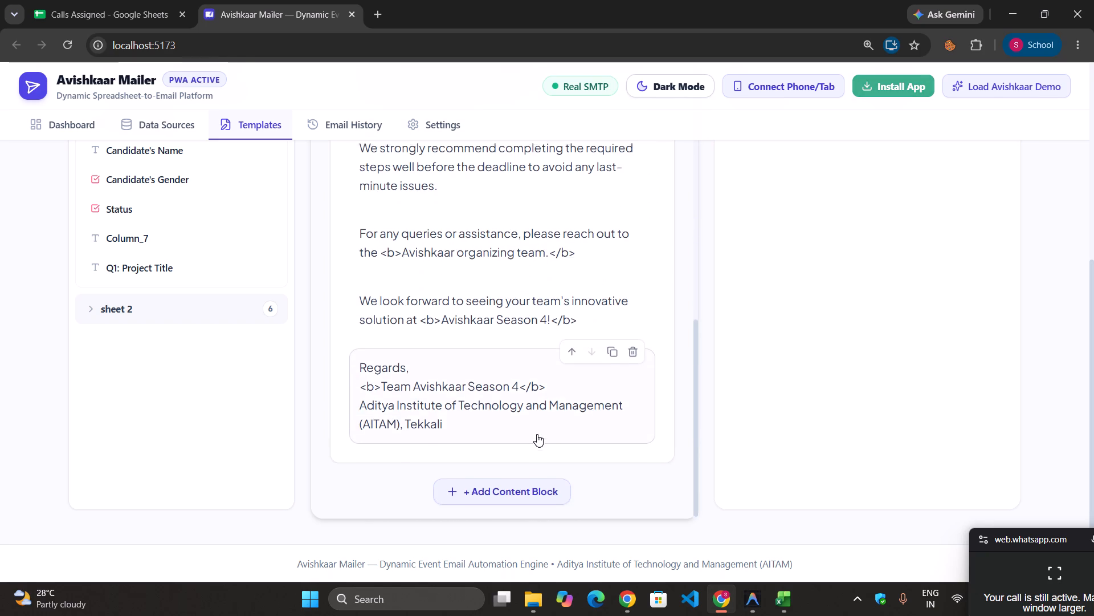
pyautogui.scroll(1, 537, 434)
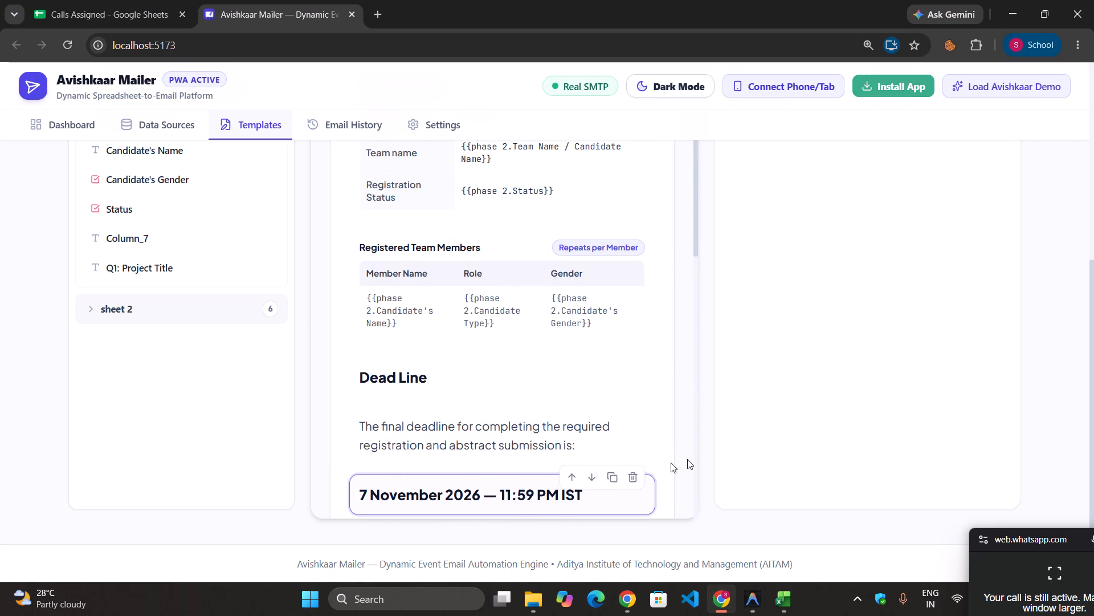
pyautogui.scroll(3, 854, 377)
pyautogui.scroll(1, 813, 269)
pyautogui.scroll(-1, 784, 297)
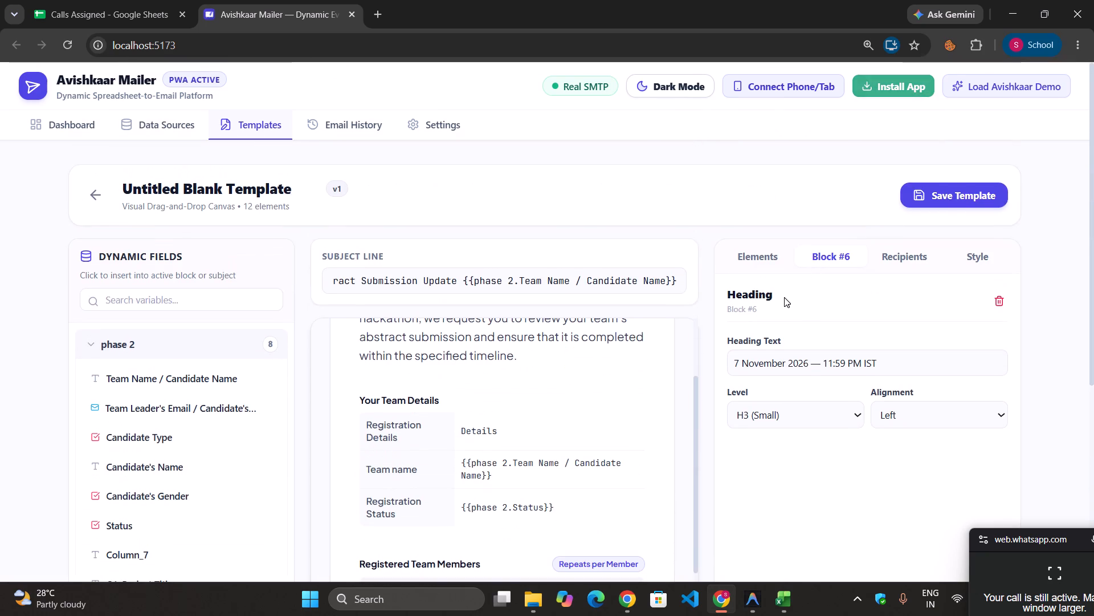
pyautogui.scroll(-7, 784, 297)
pyautogui.doubleClick(504, 480)
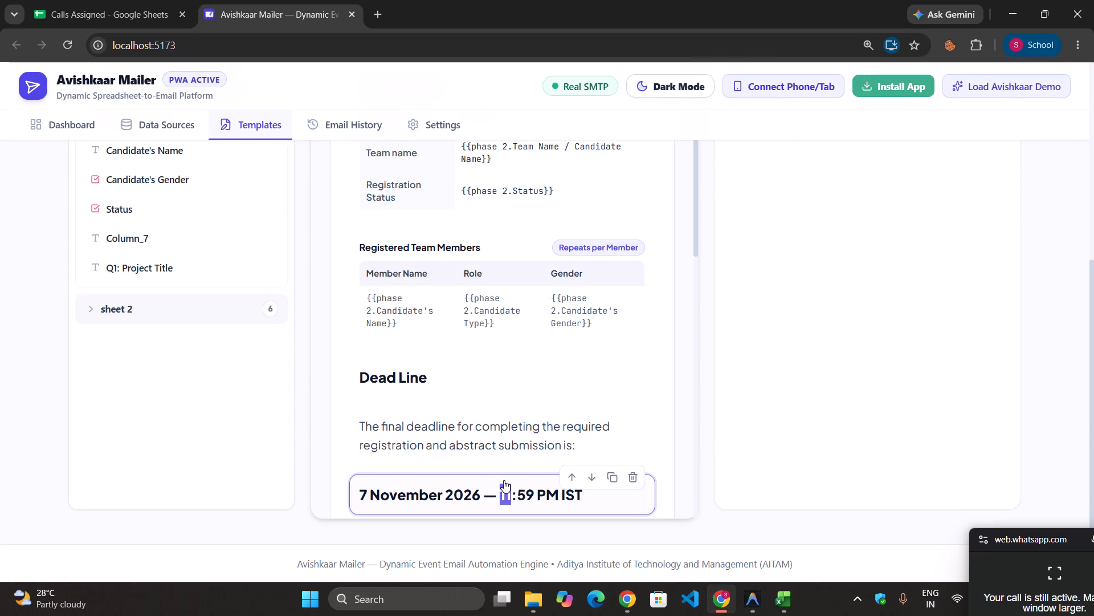
pyautogui.scroll(6, 830, 329)
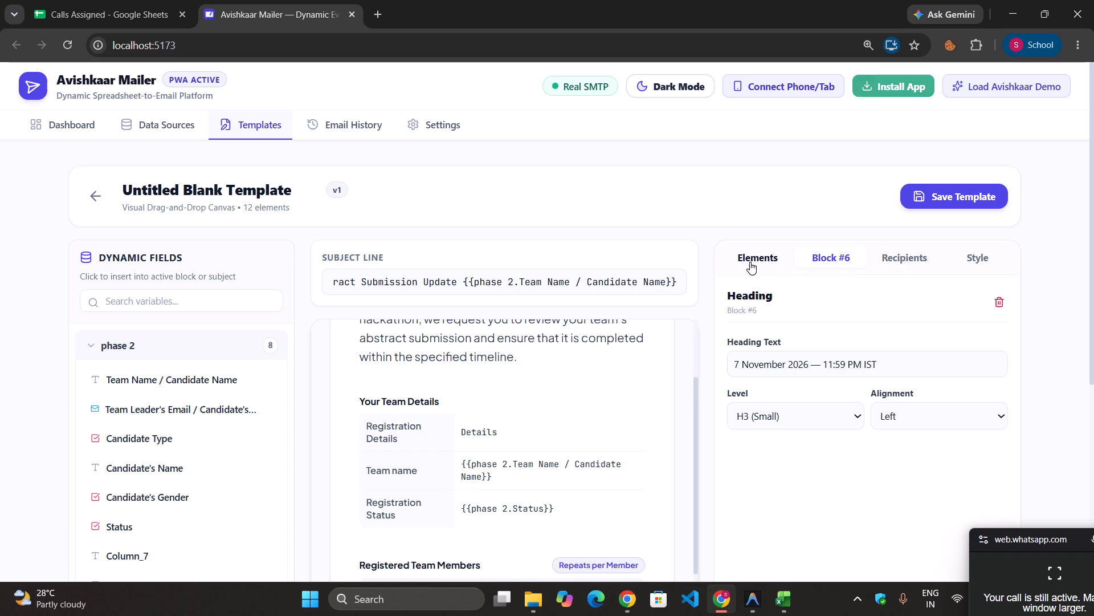
pyautogui.click(750, 262)
pyautogui.scroll(-3, 796, 459)
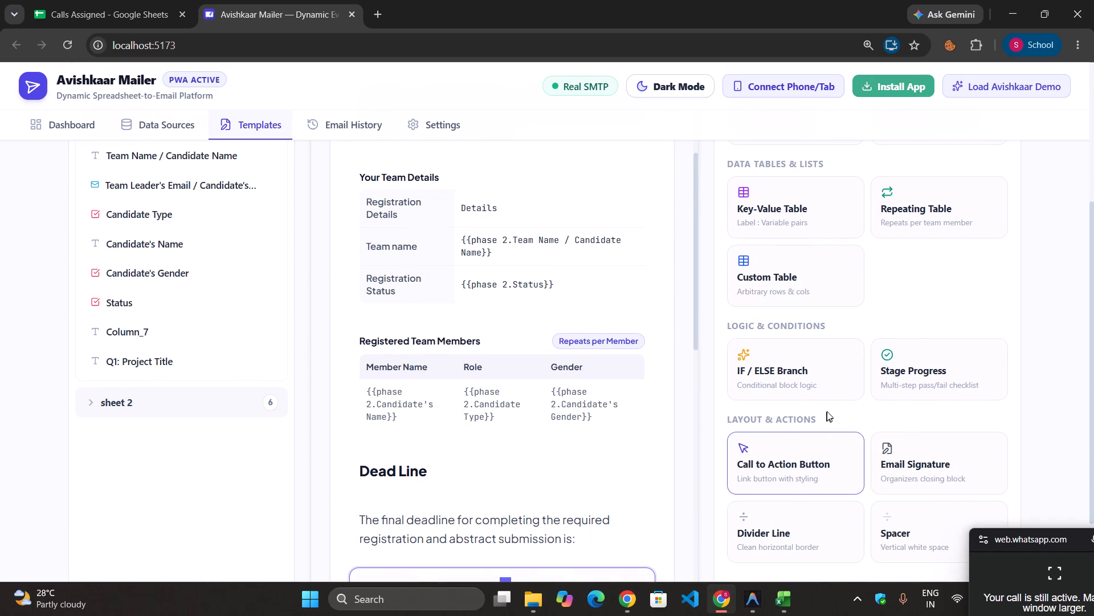
pyautogui.click(810, 461)
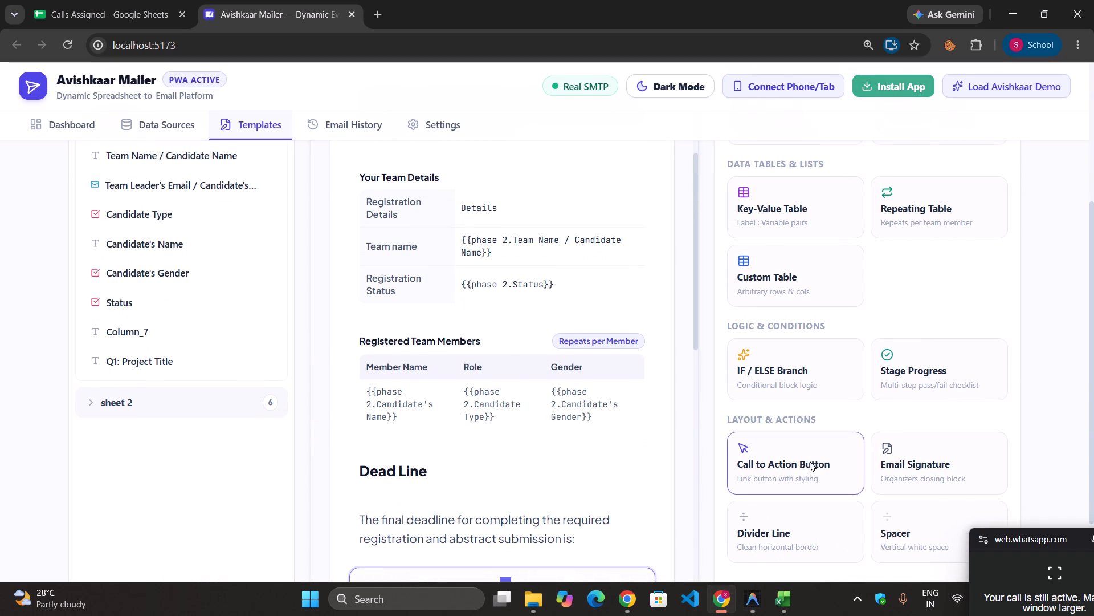
# Replace the new button's target URL with the copied unstop.com Avishkaar hackathon link.
pyautogui.scroll(1, 802, 191)
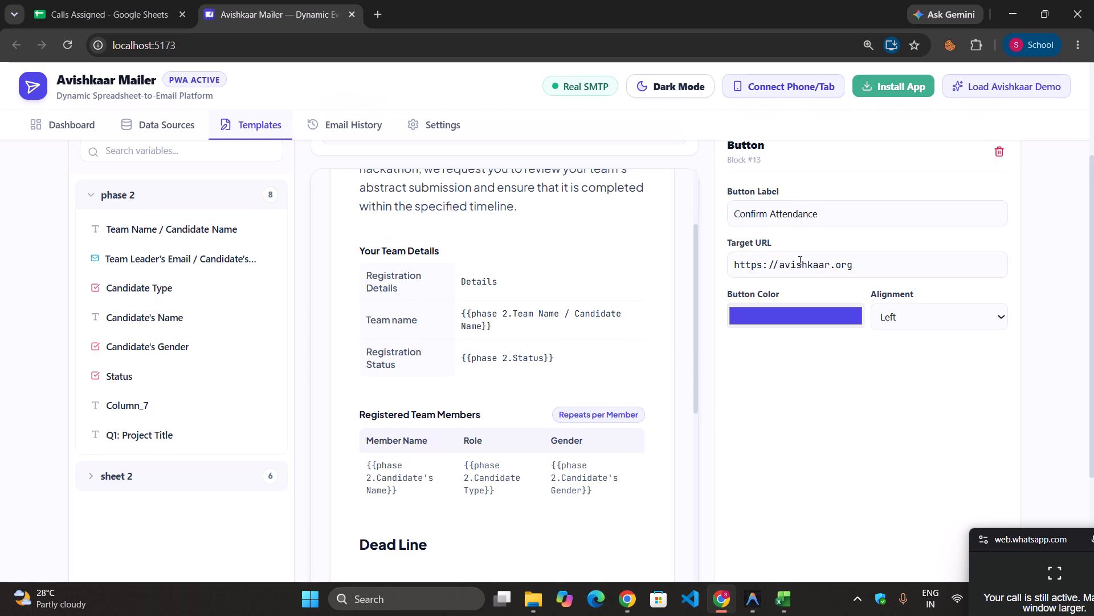
pyautogui.tripleClick(799, 260)
pyautogui.click(799, 260)
pyautogui.hotkey('ctrl', 'v')
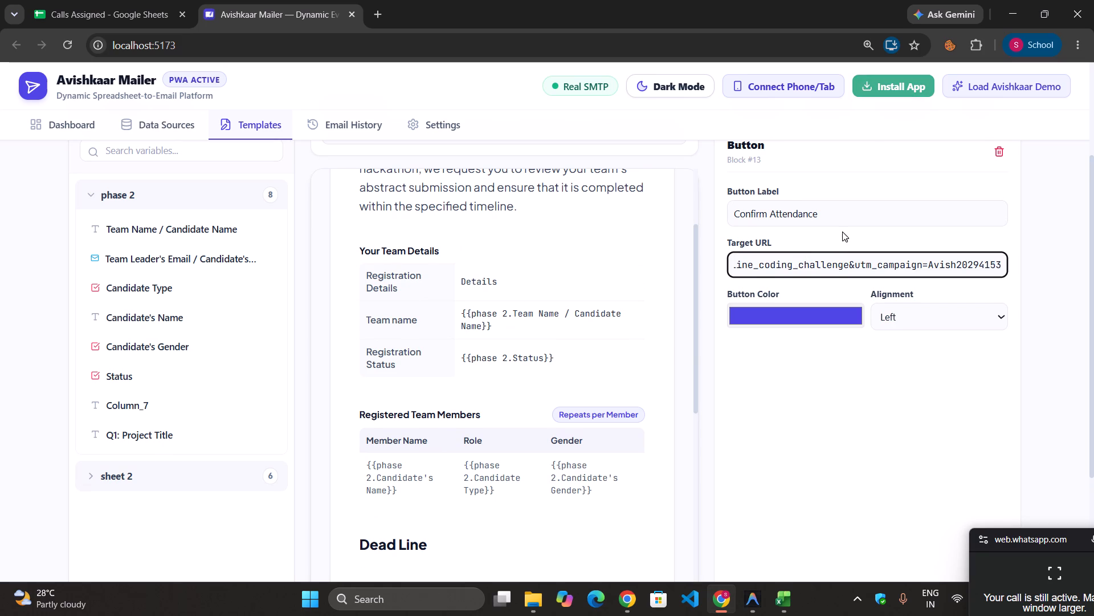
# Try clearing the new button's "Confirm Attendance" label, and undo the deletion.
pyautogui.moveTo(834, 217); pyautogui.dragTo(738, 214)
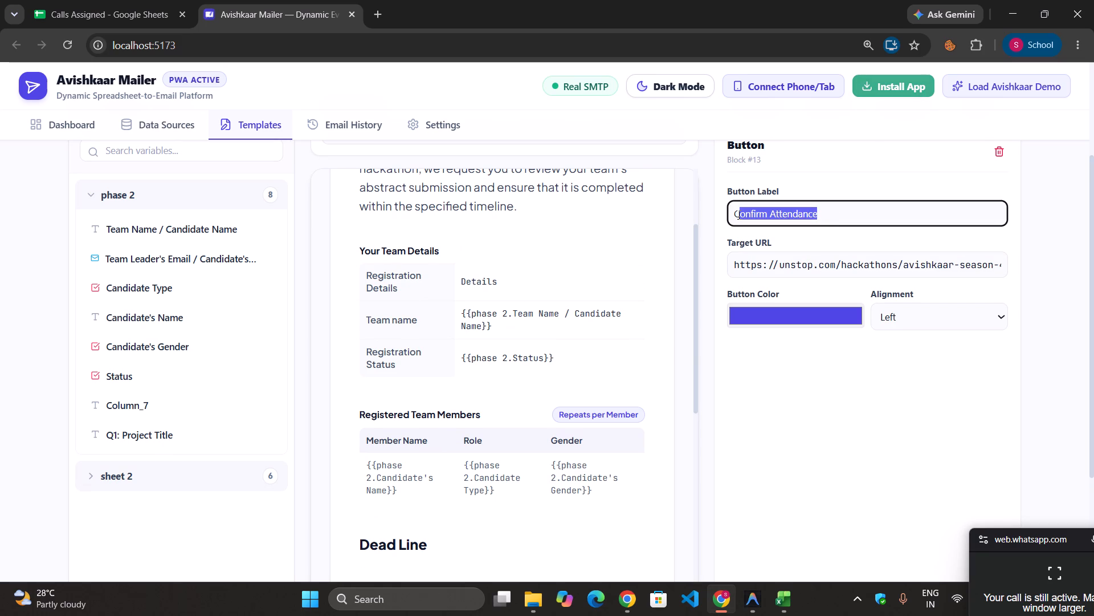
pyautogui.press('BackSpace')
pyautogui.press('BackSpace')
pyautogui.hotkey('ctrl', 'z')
# Replace the call to action button's label with new text beginning "redirect to u".
pyautogui.click(782, 377)
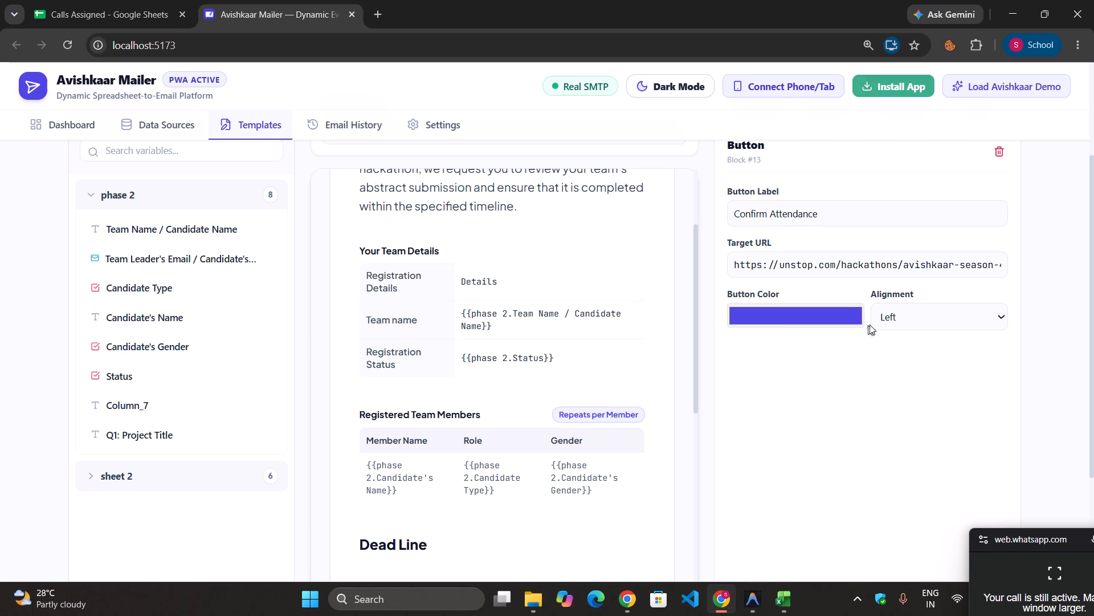
pyautogui.scroll(-1, 834, 354)
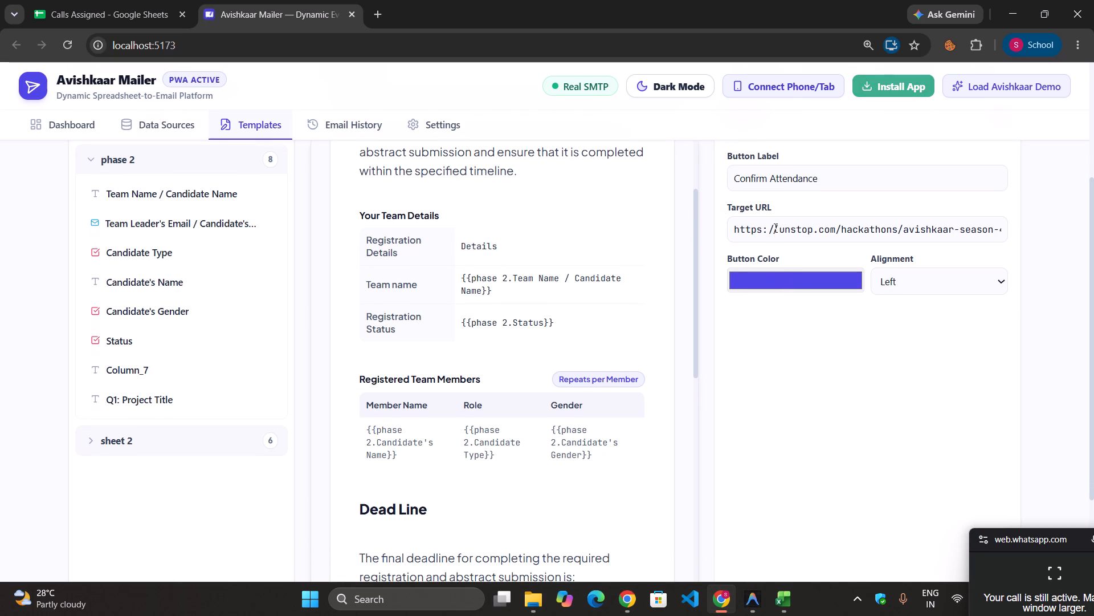
pyautogui.hscroll(-1, 781, 230)
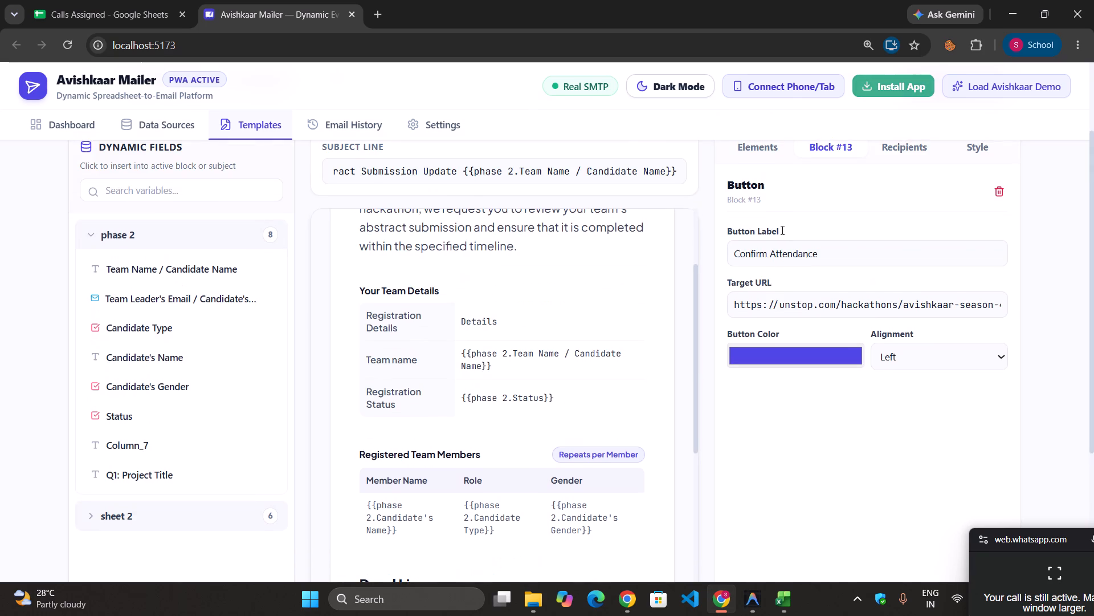
pyautogui.hscroll(-1, 781, 230)
pyautogui.doubleClick(822, 201)
pyautogui.tripleClick(822, 201)
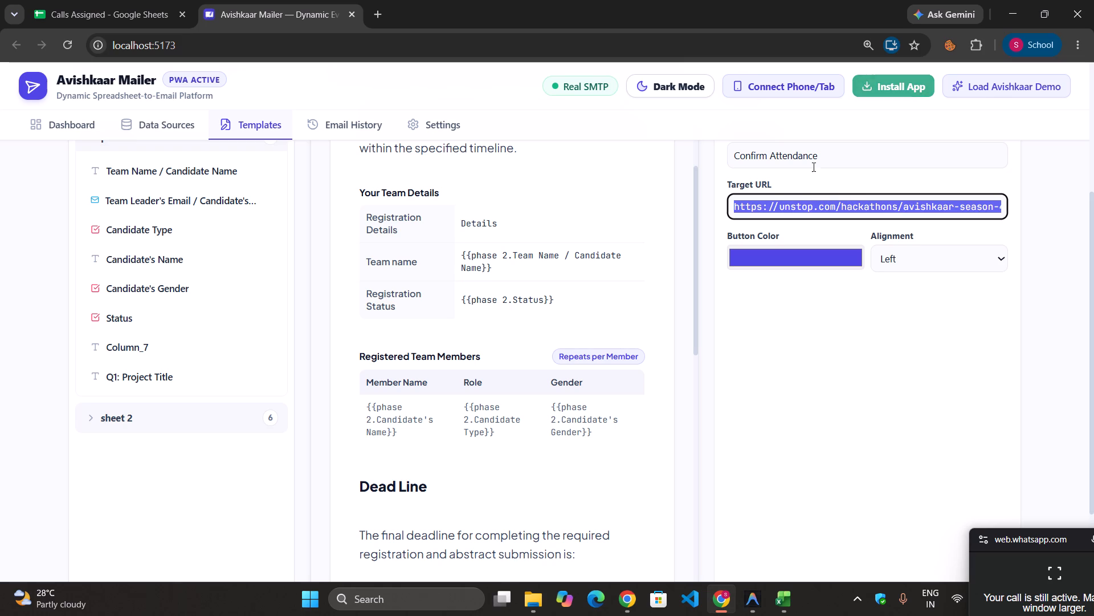
pyautogui.moveTo(823, 159); pyautogui.dragTo(696, 146)
pyautogui.press('BackSpace')
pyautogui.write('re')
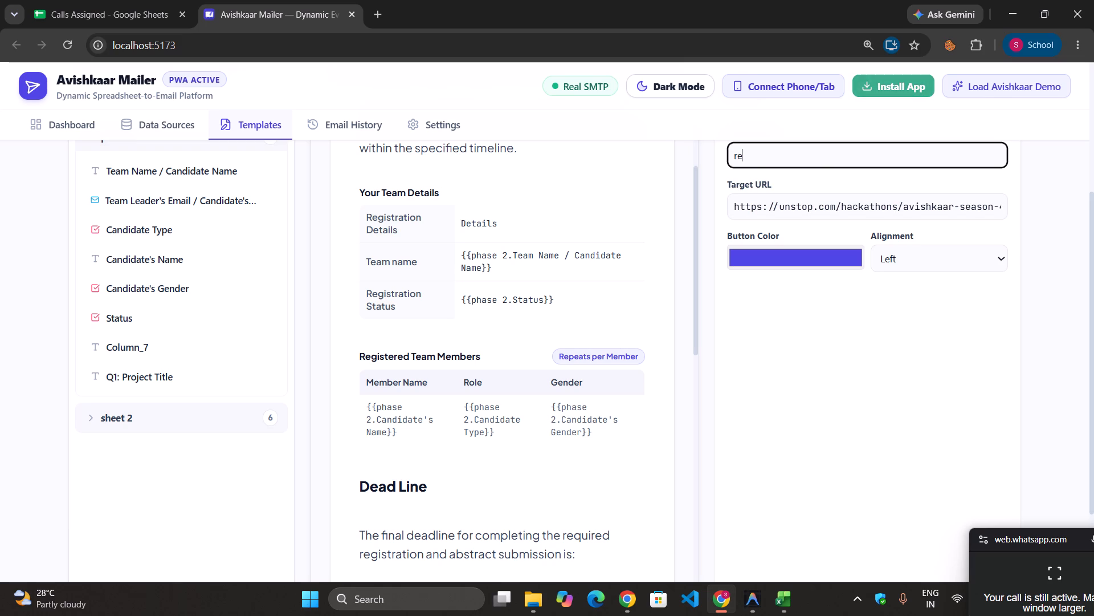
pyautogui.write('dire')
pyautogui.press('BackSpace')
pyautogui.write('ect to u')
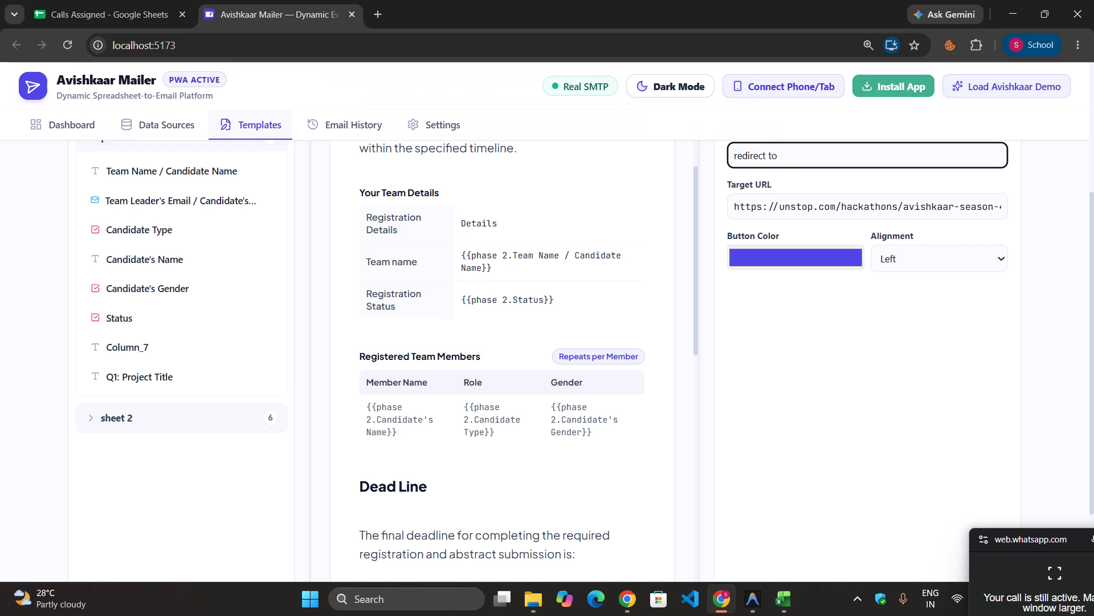
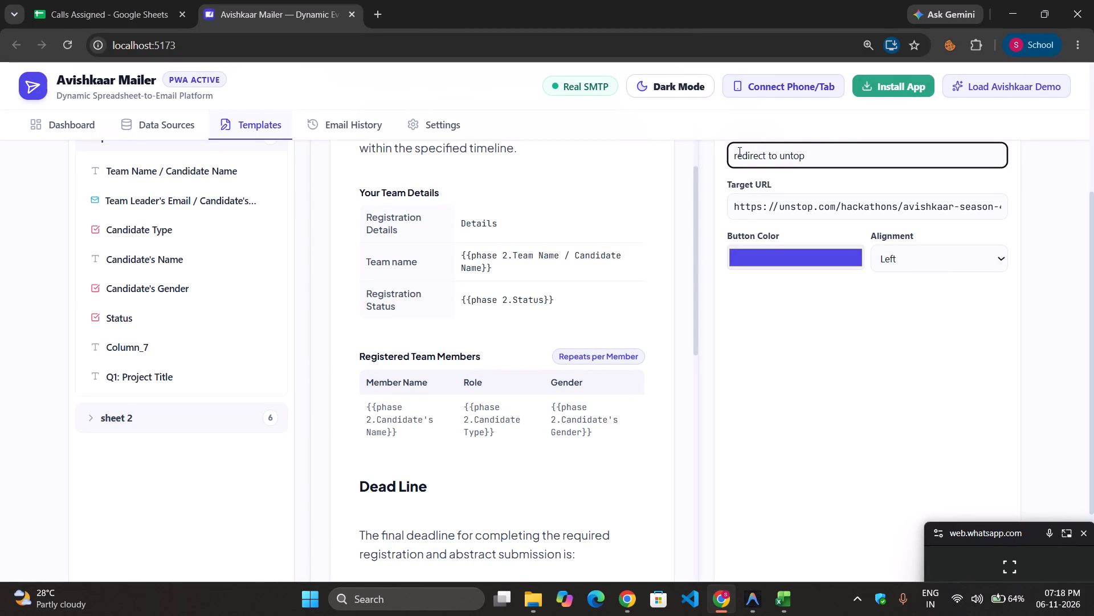
# Capitalise the first letter of the button's label so it reads "Redirect to untop".
pyautogui.click(736, 153)
pyautogui.press('BackSpace')
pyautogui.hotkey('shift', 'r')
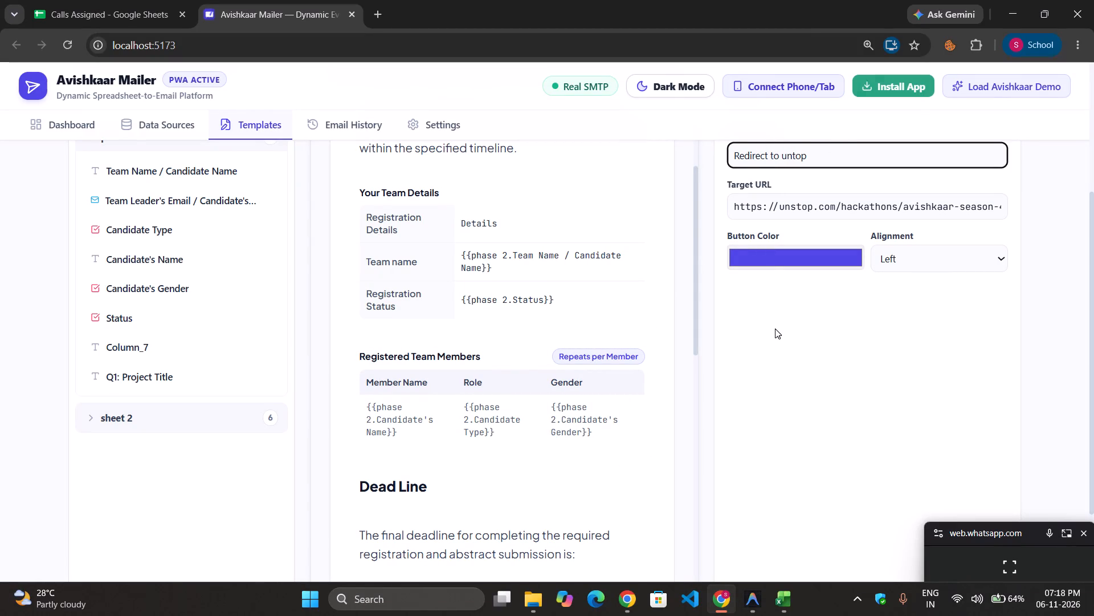
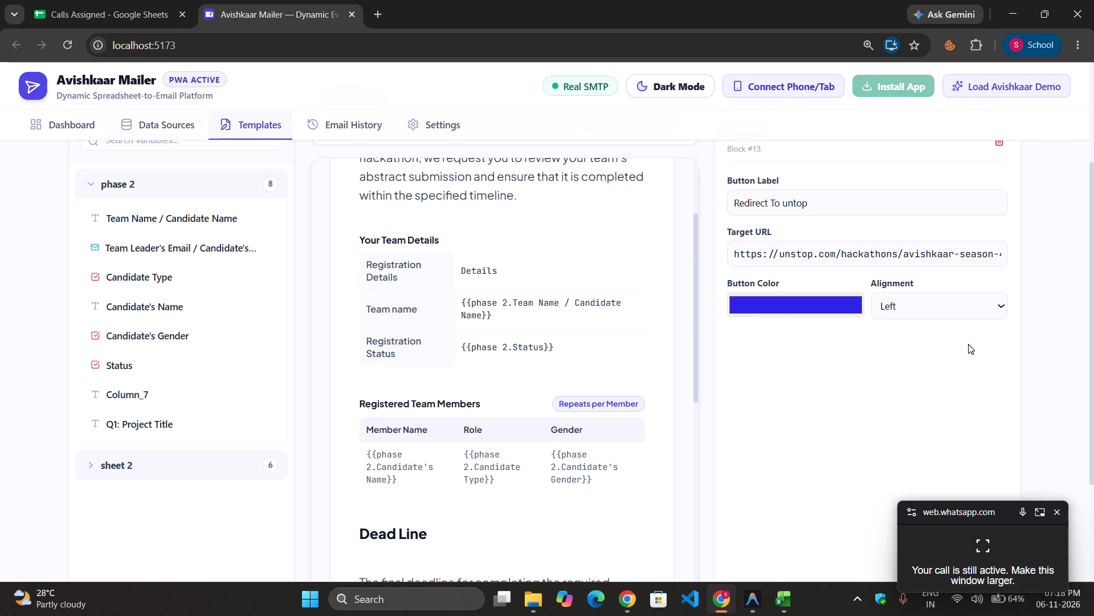
# Change the new call-to-action button's color to a deep blue, about RGB 23, 35, 196.
pyautogui.click(801, 304)
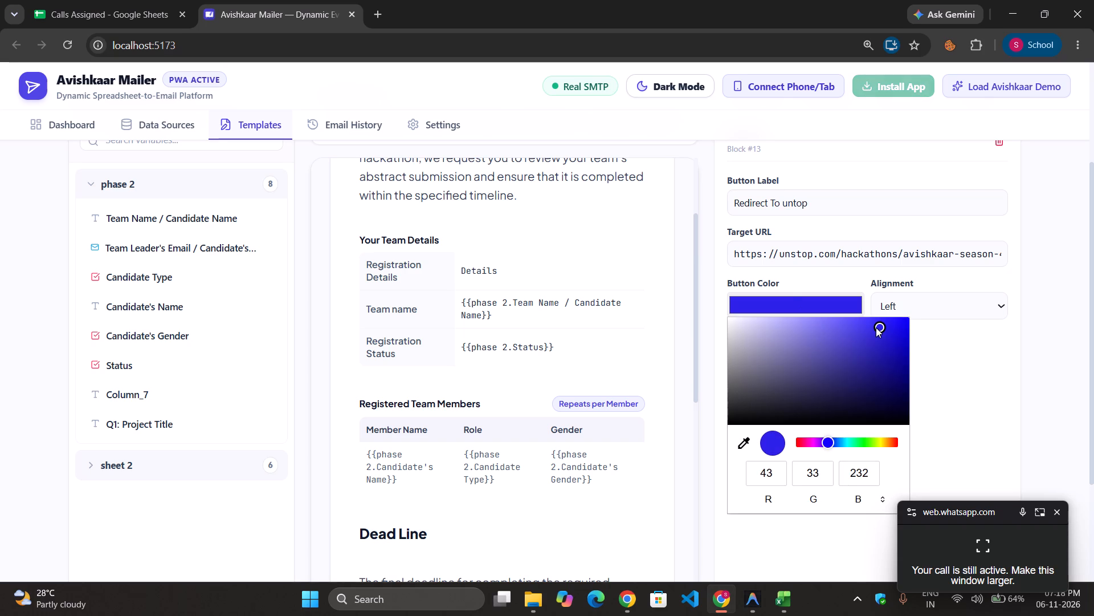
pyautogui.moveTo(824, 443); pyautogui.dragTo(827, 443)
pyautogui.moveTo(827, 443); pyautogui.dragTo(831, 444)
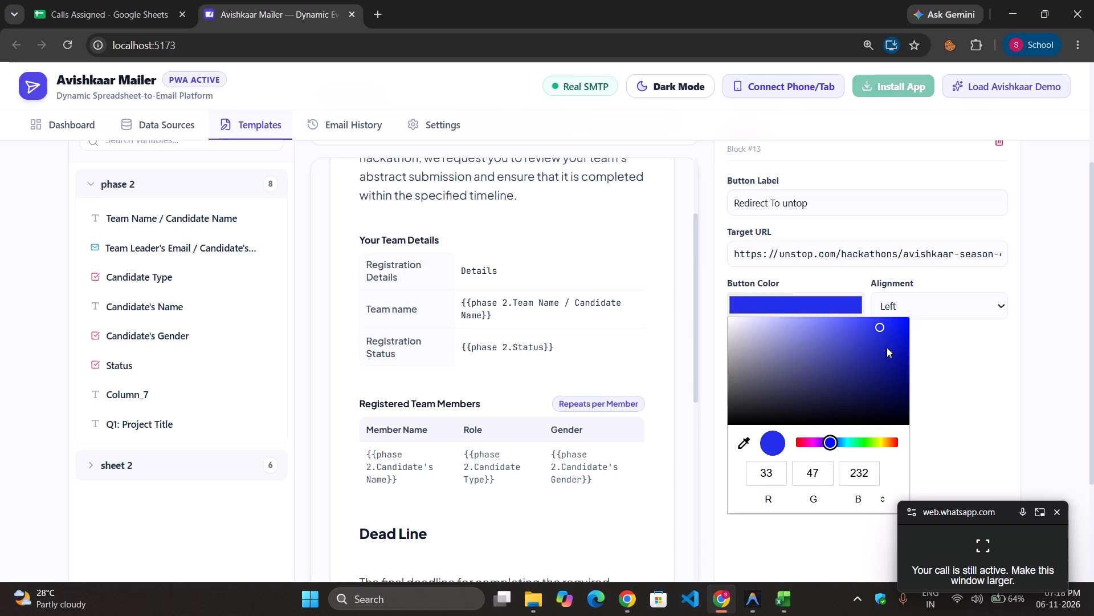
pyautogui.moveTo(880, 329); pyautogui.dragTo(879, 344)
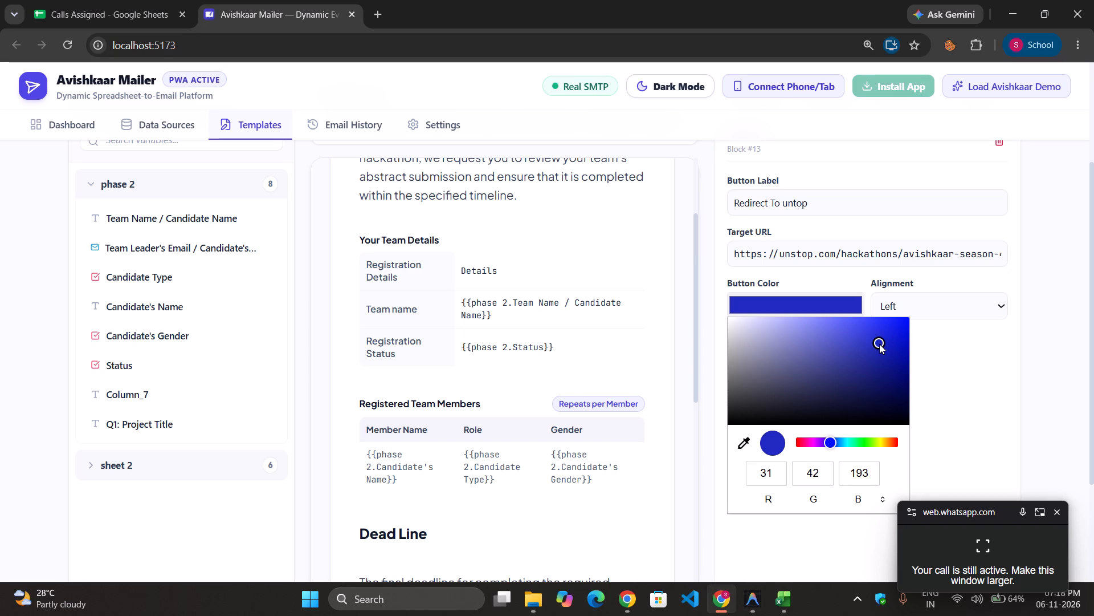
pyautogui.moveTo(879, 344); pyautogui.dragTo(881, 348)
pyautogui.click(916, 384)
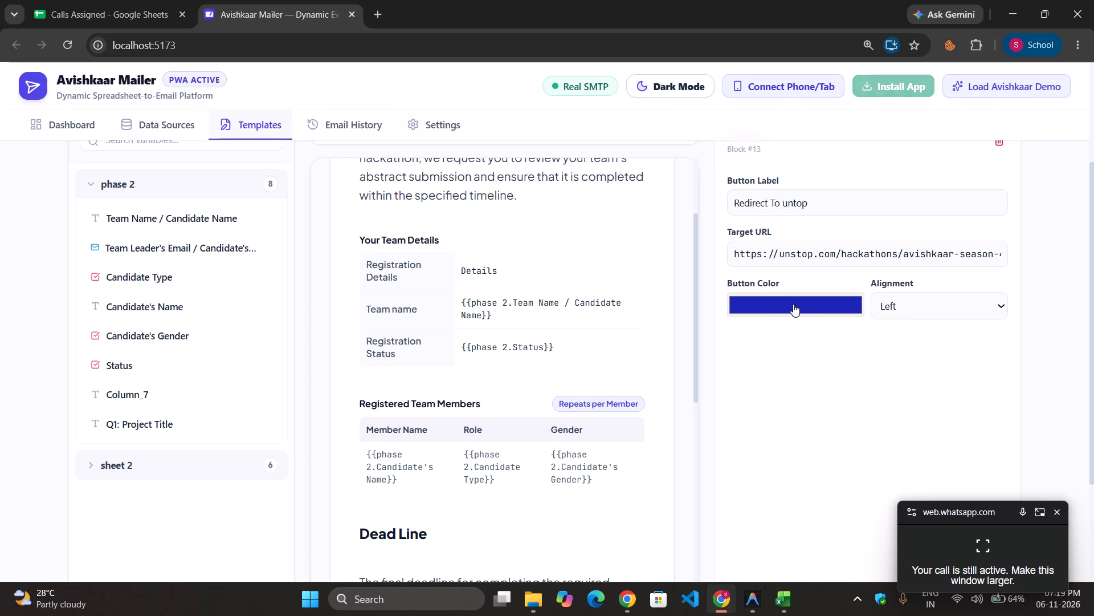
pyautogui.click(762, 304)
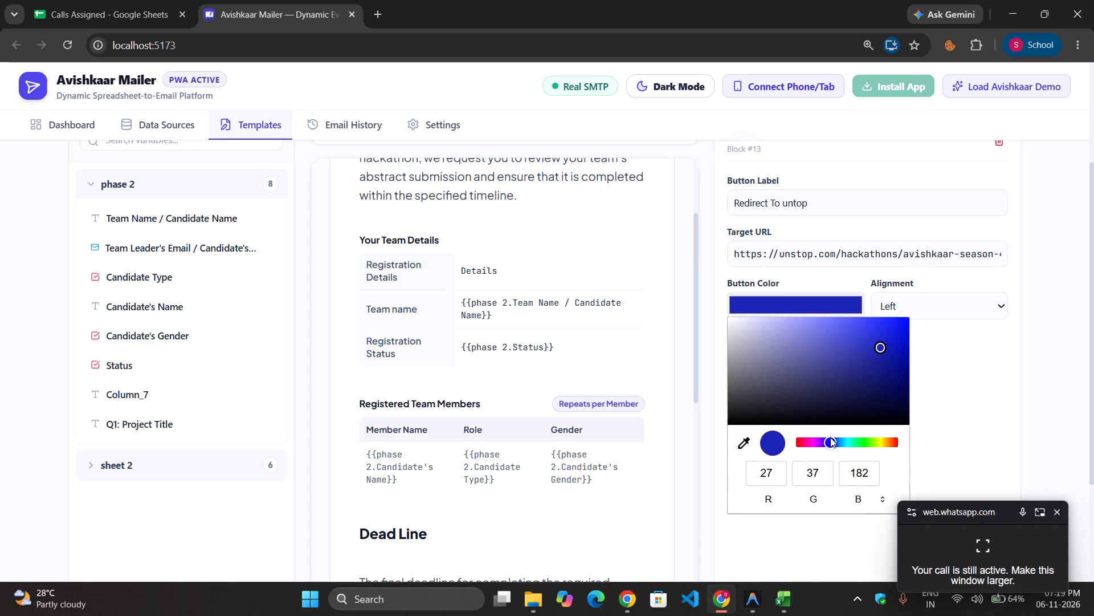
pyautogui.moveTo(881, 347); pyautogui.dragTo(901, 330)
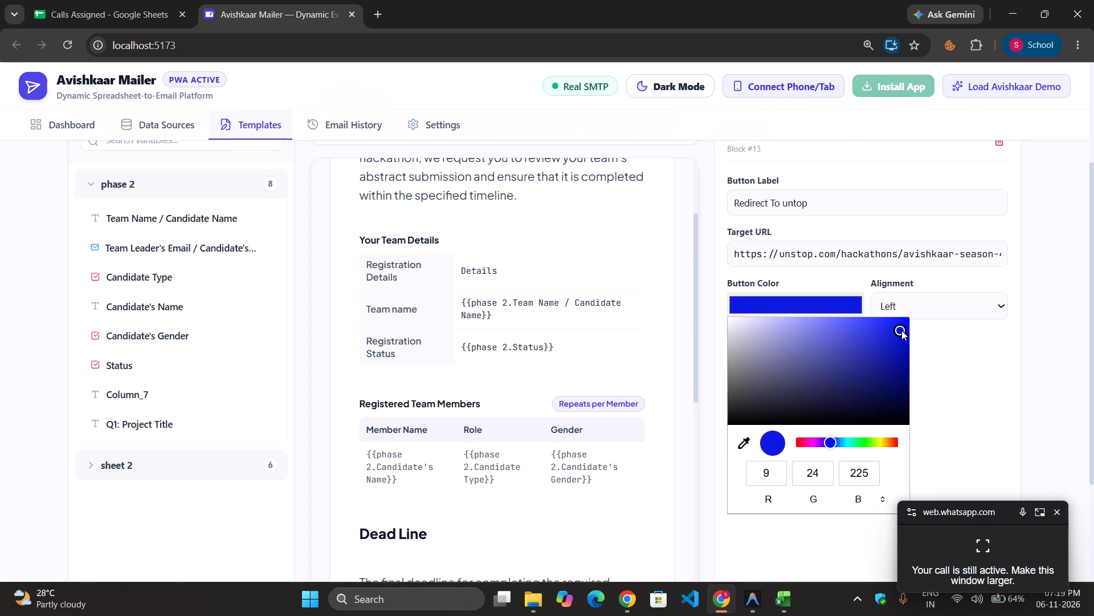
pyautogui.moveTo(901, 330); pyautogui.dragTo(908, 332)
pyautogui.moveTo(908, 332); pyautogui.dragTo(908, 368)
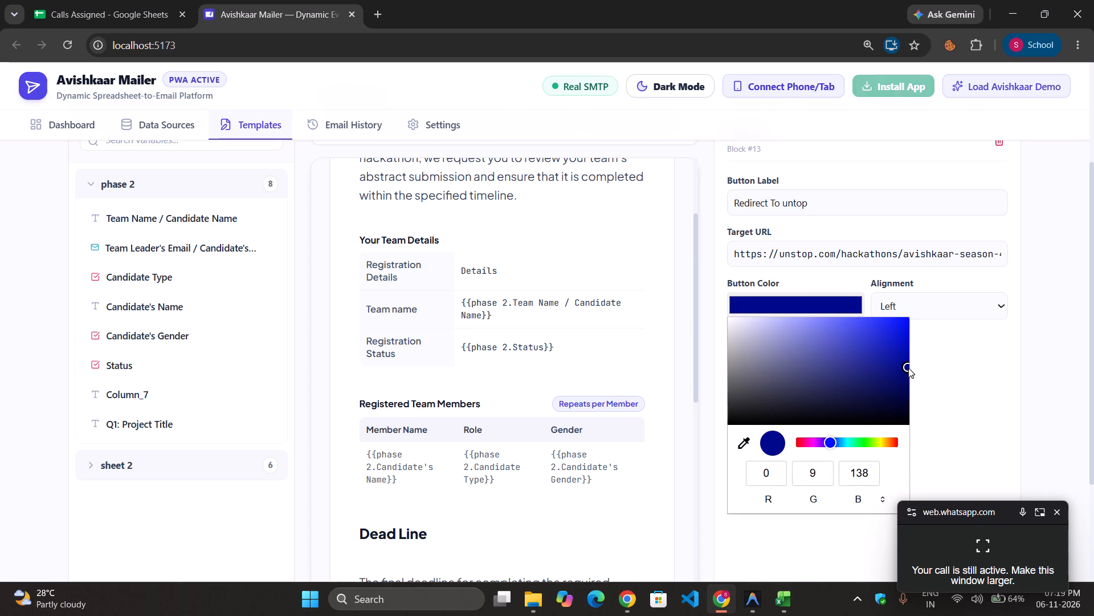
pyautogui.moveTo(908, 368); pyautogui.dragTo(866, 334)
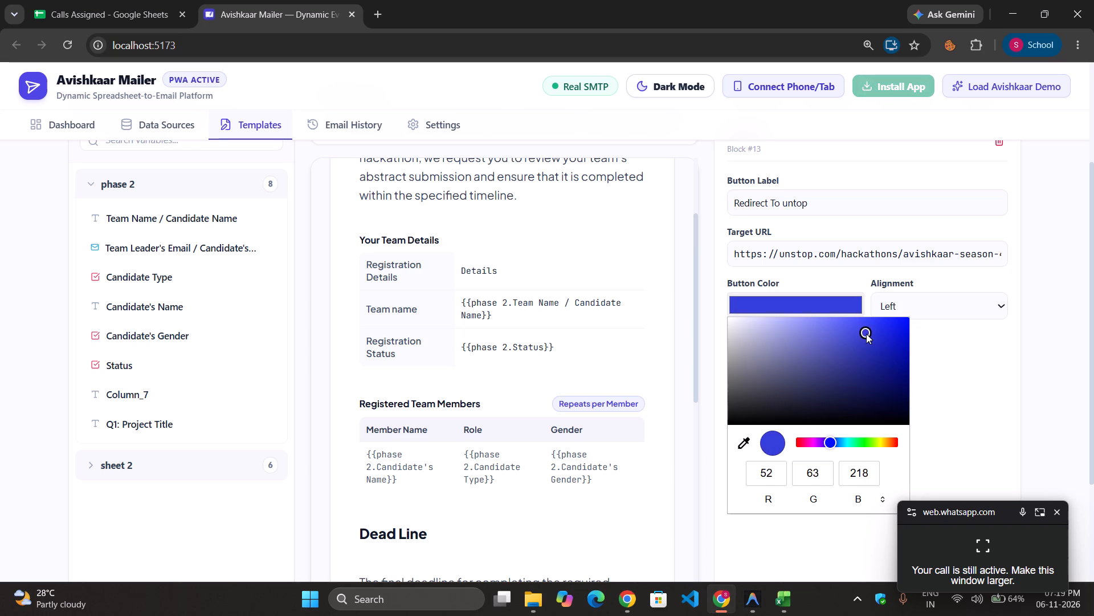
pyautogui.moveTo(866, 334); pyautogui.dragTo(892, 331)
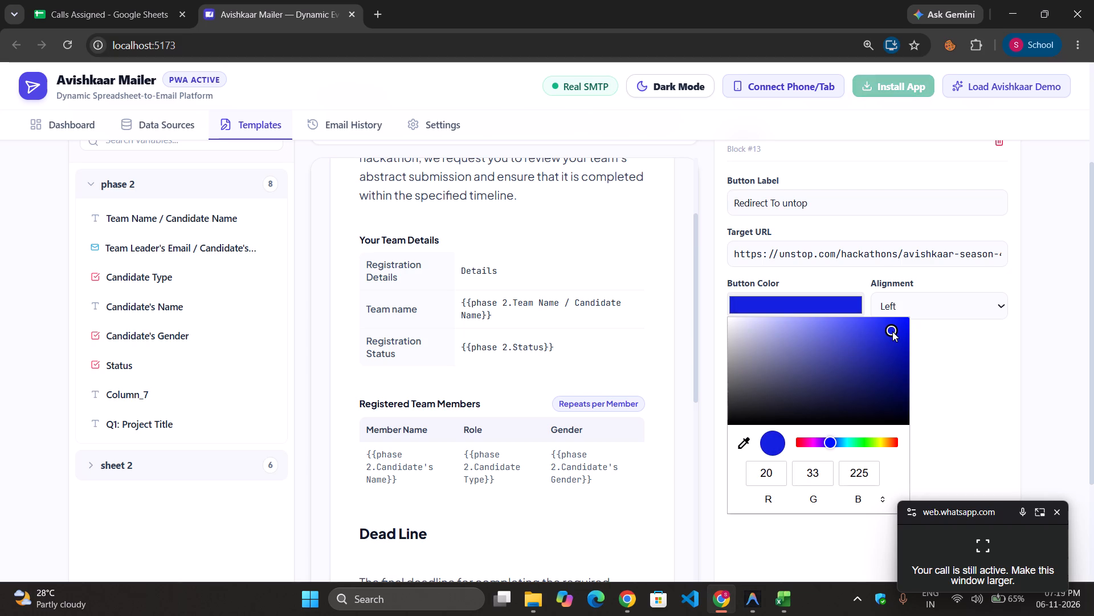
pyautogui.moveTo(892, 331); pyautogui.dragTo(887, 342)
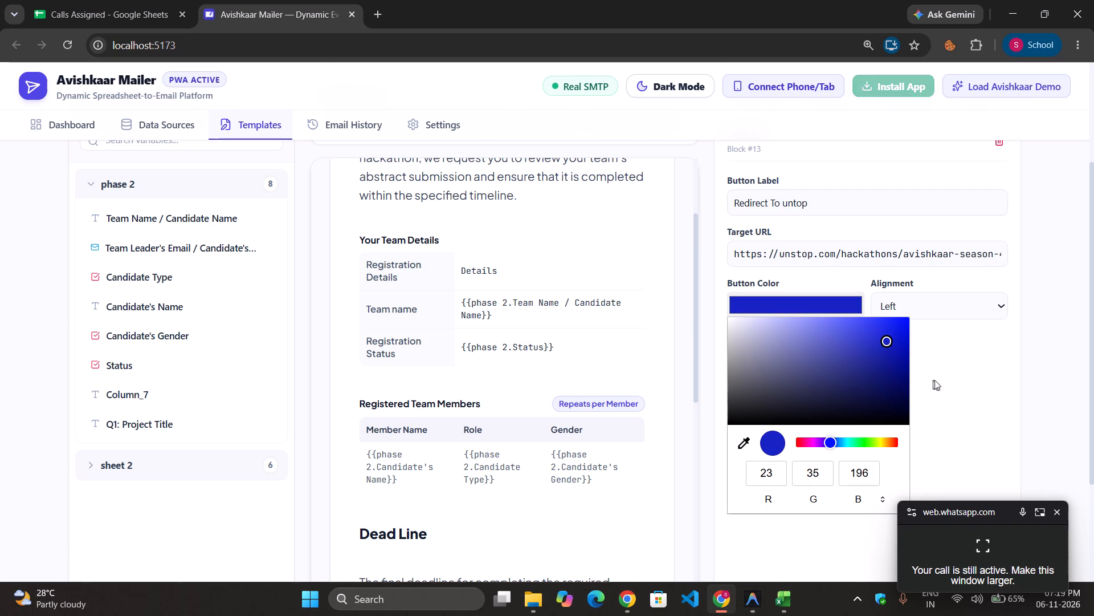
pyautogui.click(952, 380)
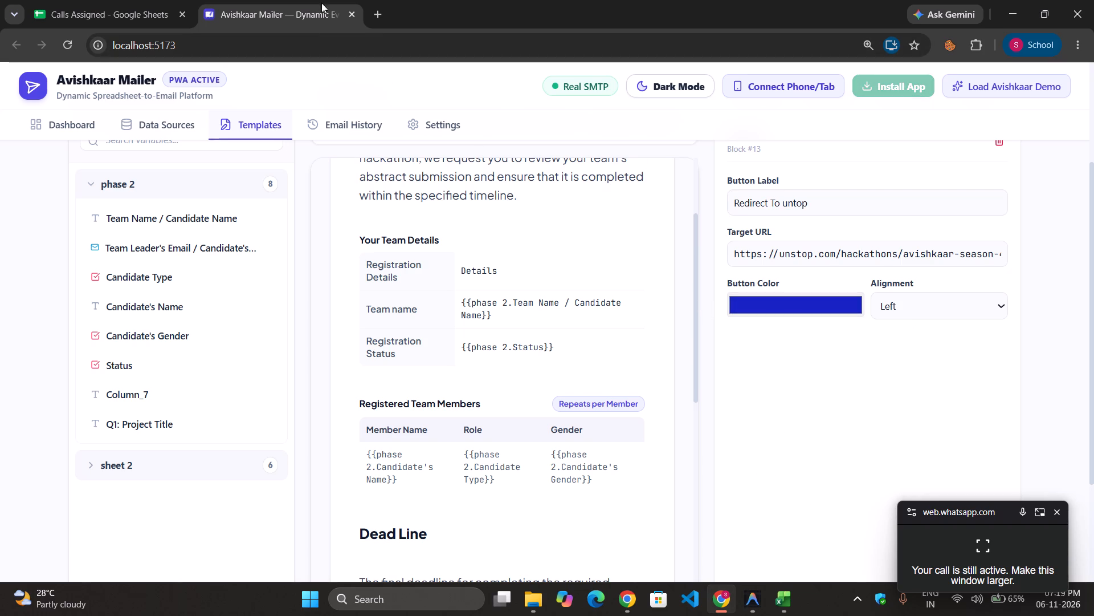
# Switch to the Calls Assigned spreadsheet in Google Sheets.
pyautogui.click(178, 0)
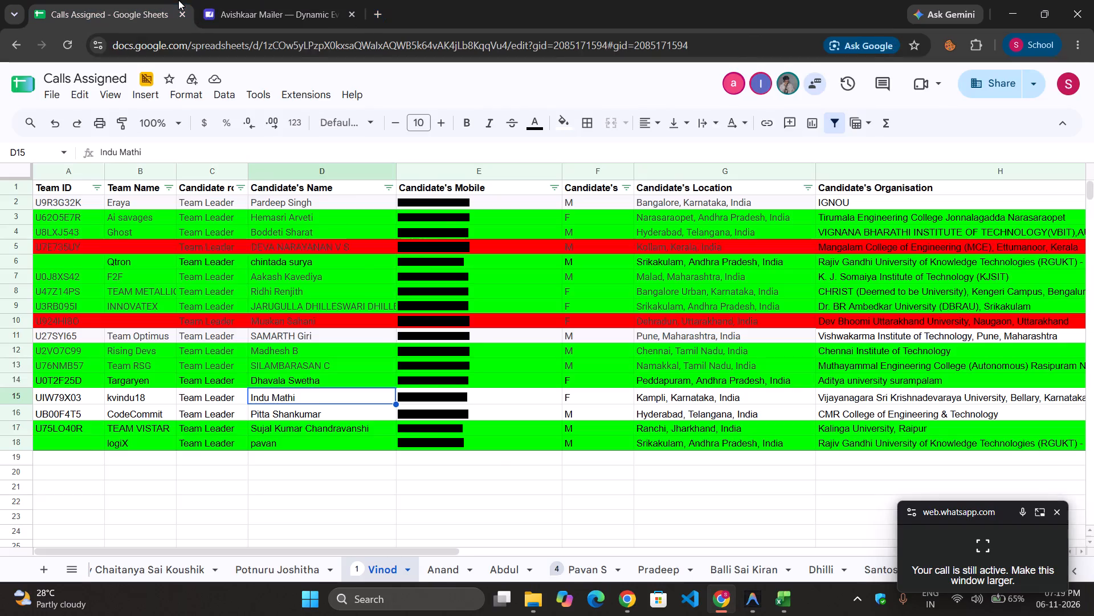
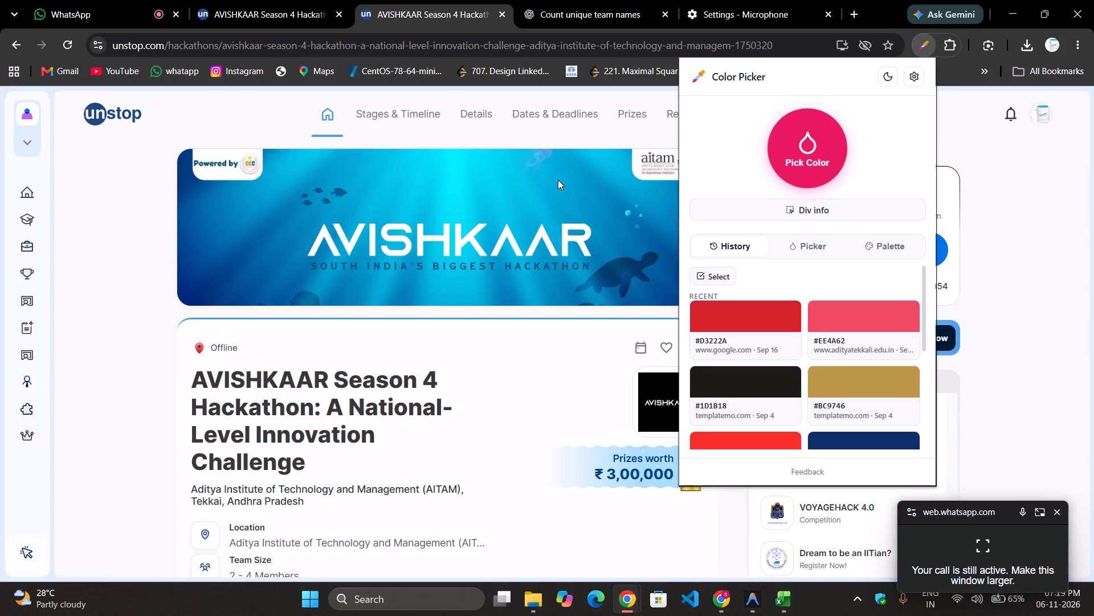
# Sample the dark blue #014473 near the turtle in the AVISHKAAR banner with the color picker.
pyautogui.click(794, 143)
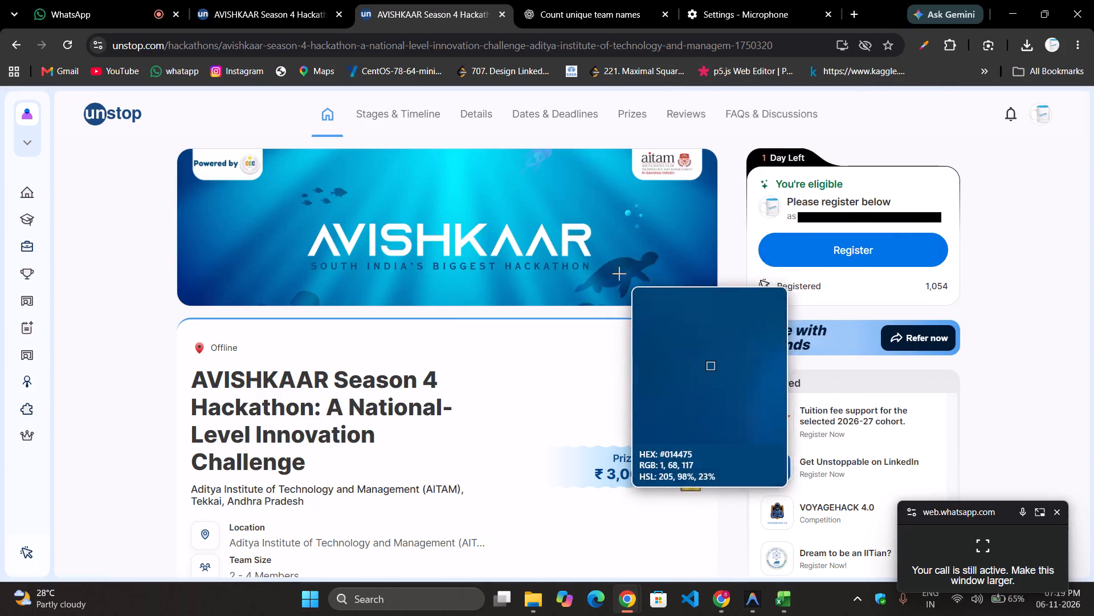
pyautogui.click(621, 267)
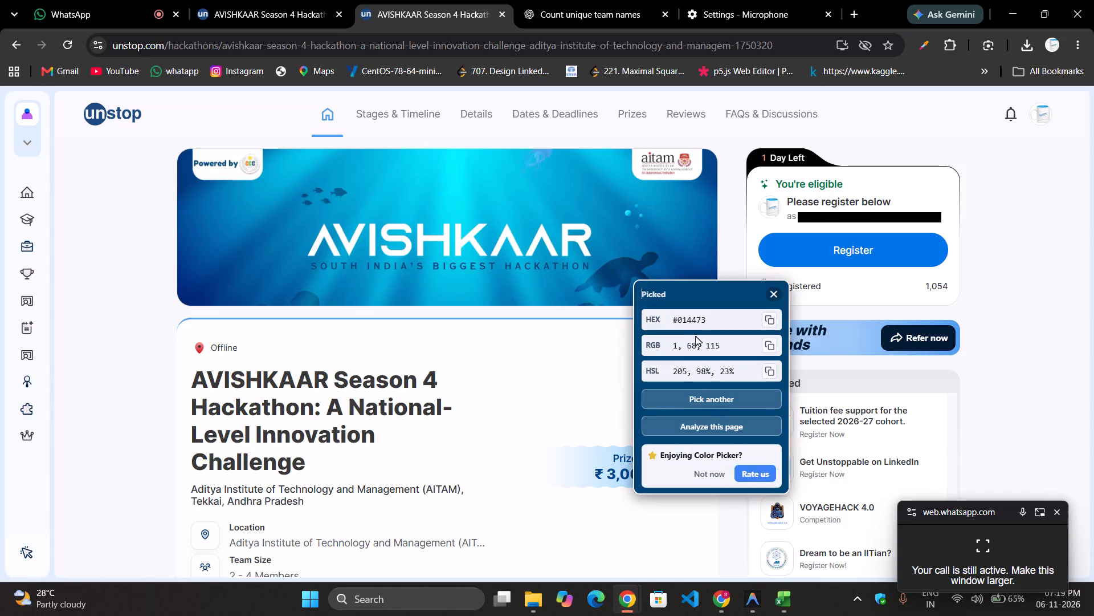
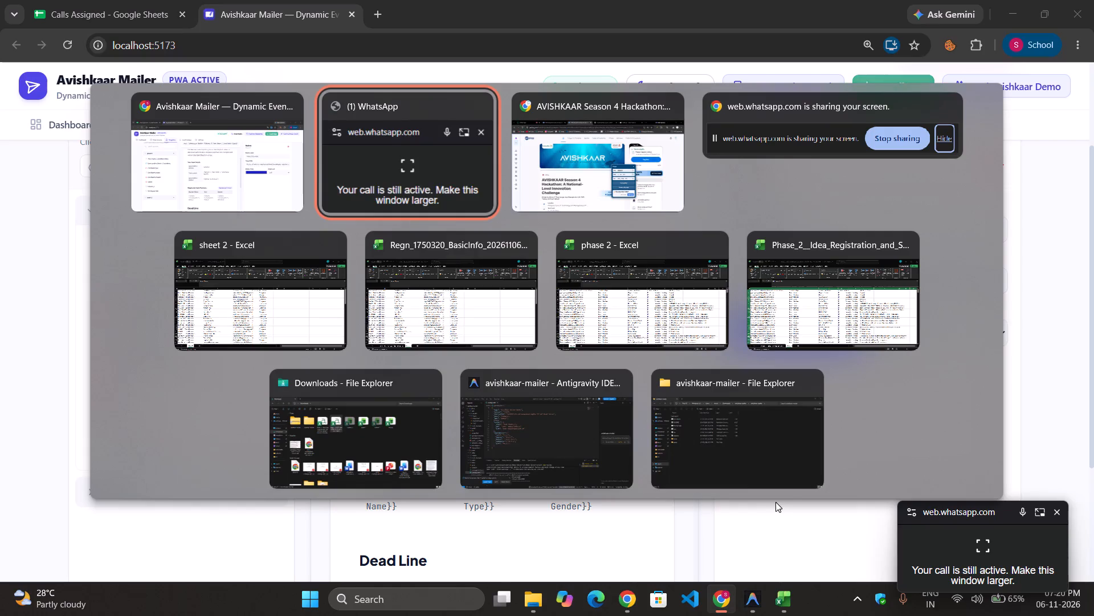
# Back in Avishkaar Mailer, set the "Redirect To untop" button's color to the picked banner blue, RGB 1, 68, 115.
pyautogui.hotkey('alt', 'Tab')
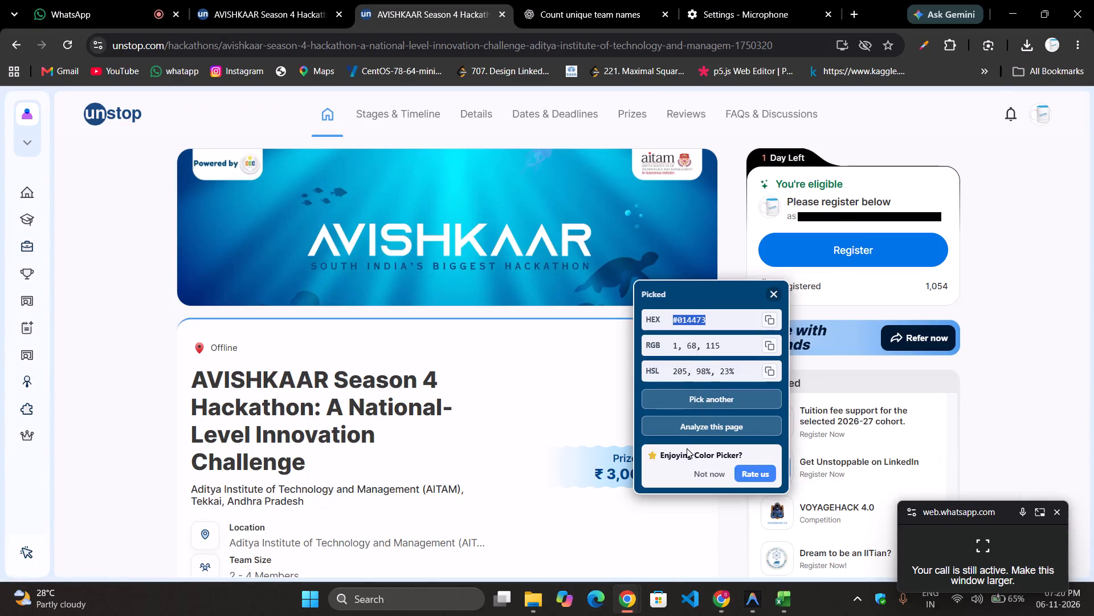
pyautogui.hotkey('alt', 'Tab')
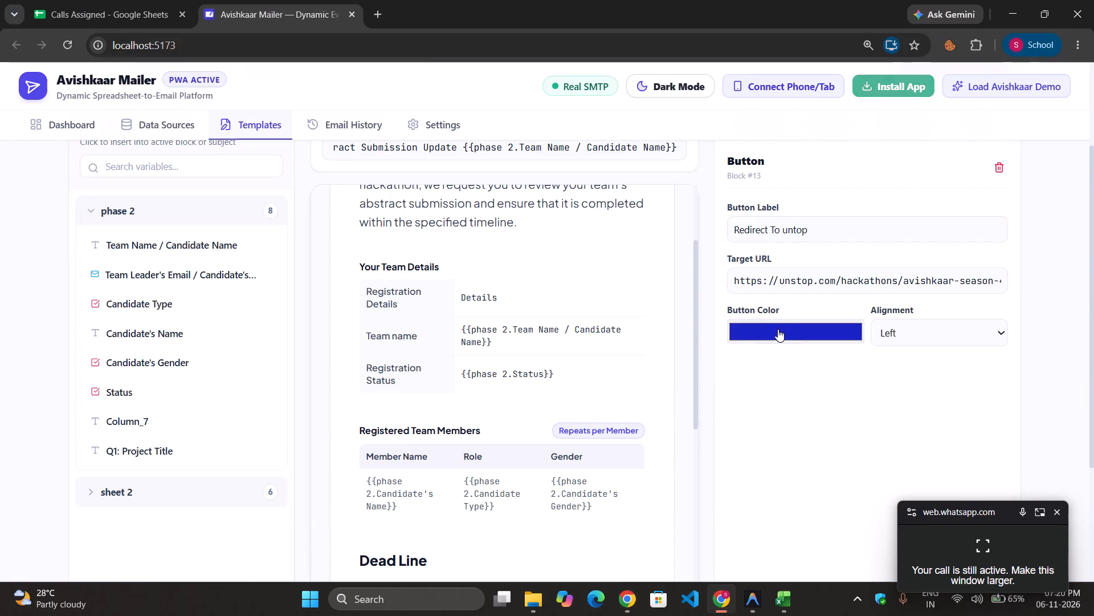
pyautogui.click(778, 329)
pyautogui.click(762, 501)
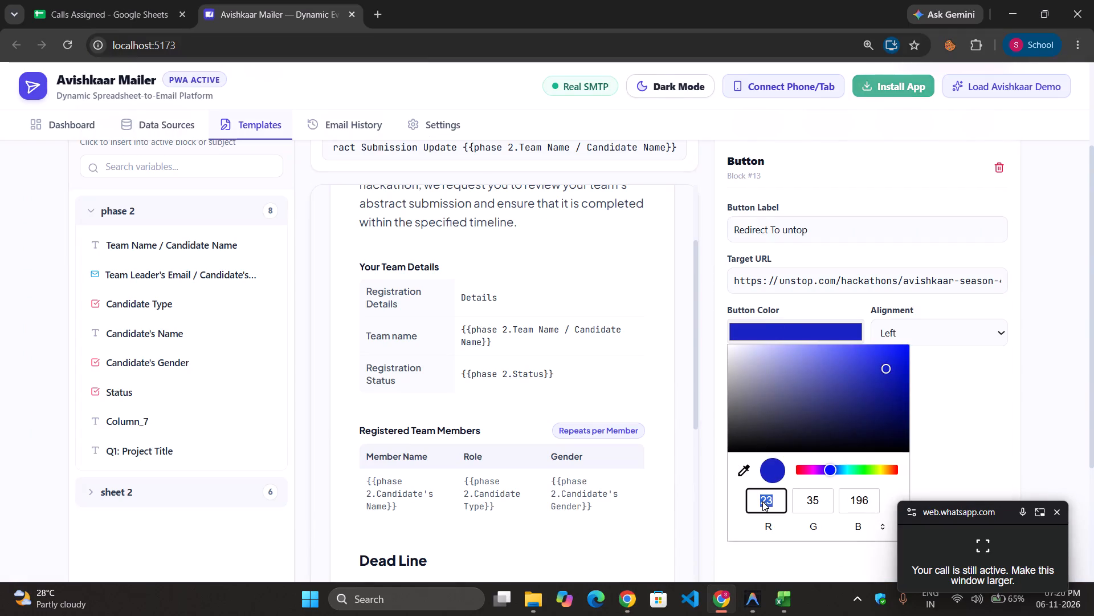
pyautogui.press('BackSpace')
pyautogui.press('1')
pyautogui.click(821, 500)
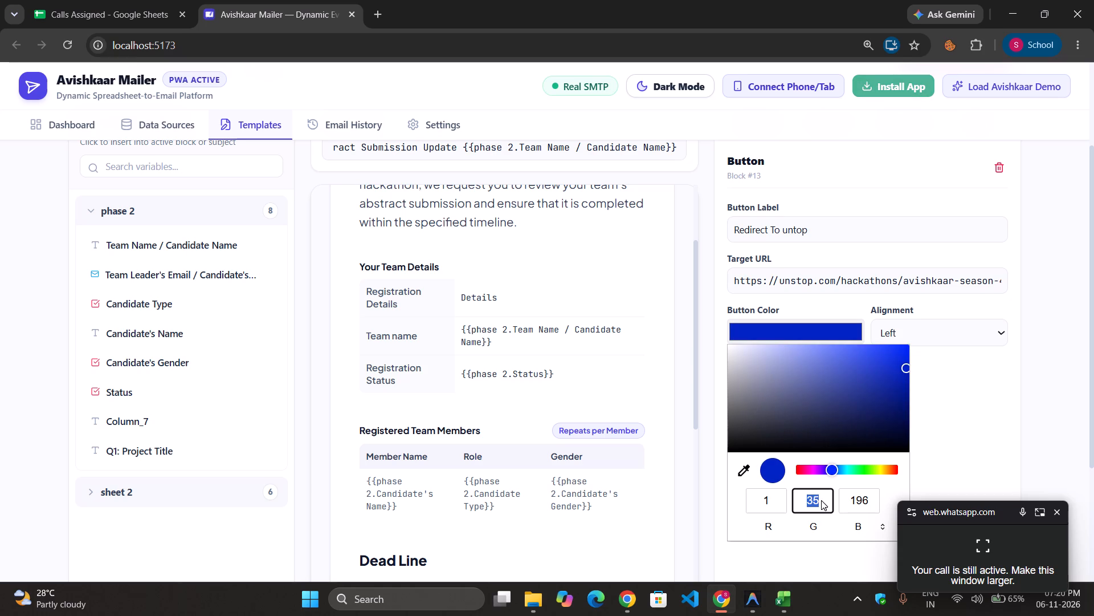
pyautogui.write('68')
pyautogui.click(860, 500)
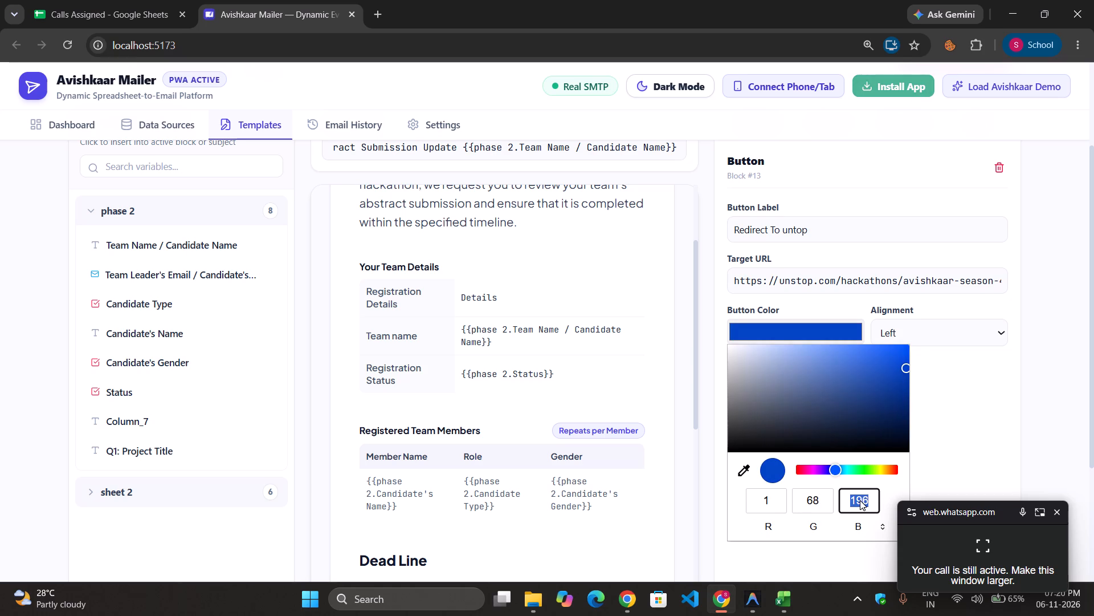
pyautogui.write('115')
pyautogui.click(956, 462)
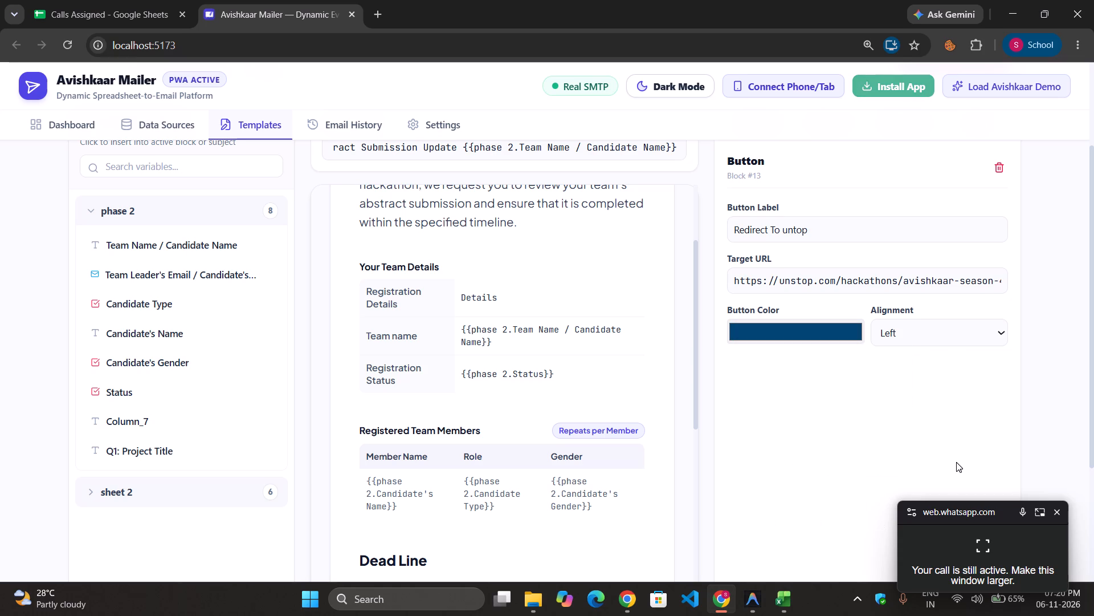
pyautogui.click(794, 340)
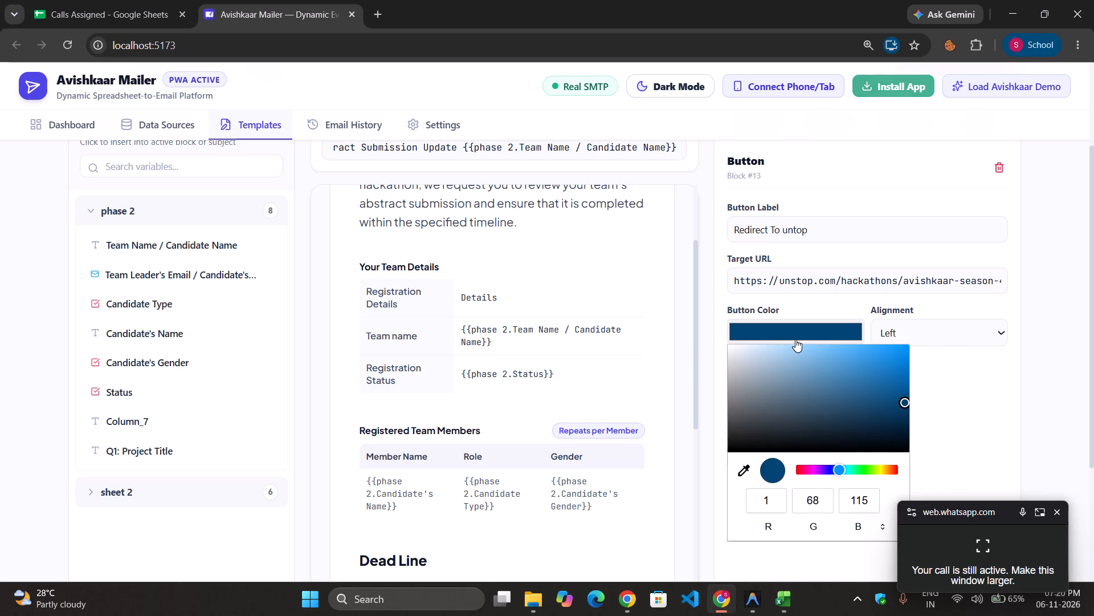
pyautogui.click(966, 401)
# Set the alignment of the "Redirect To untop" button to Center.
pyautogui.click(918, 333)
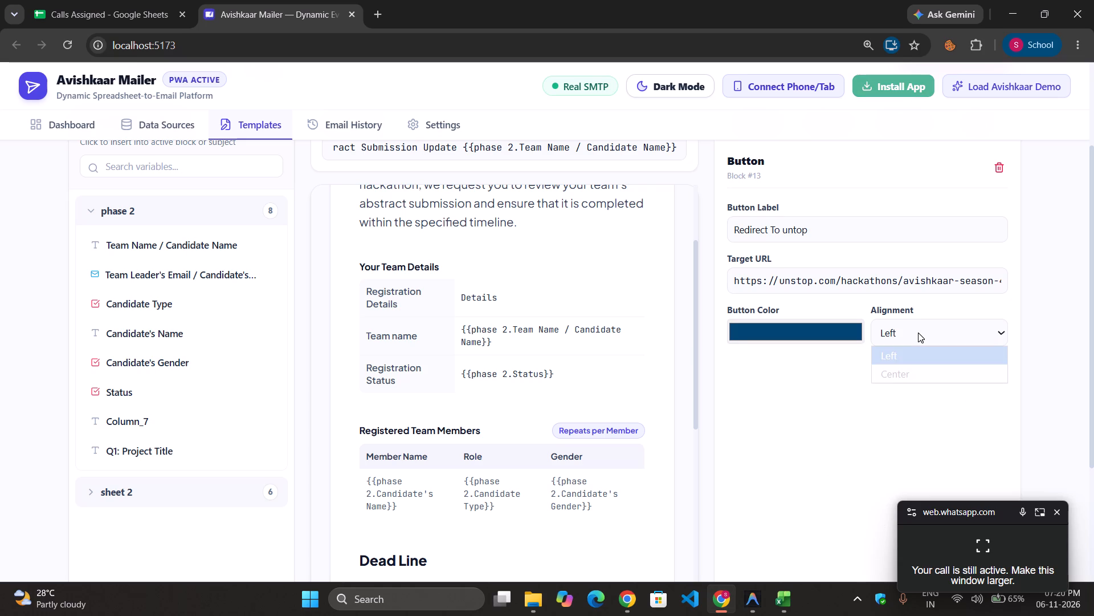
pyautogui.click(909, 376)
pyautogui.click(850, 380)
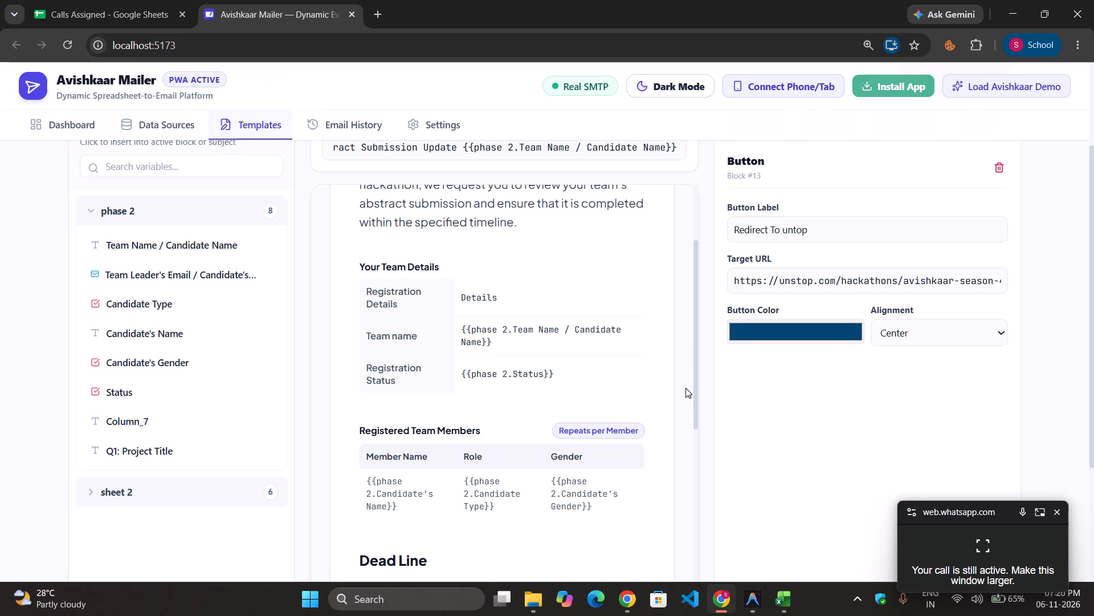
# Review the template's lower blocks on the canvas, from the Dead Line heading through the submission checklist and closing paragraph.
pyautogui.scroll(-3, 614, 382)
pyautogui.scroll(-1, 530, 425)
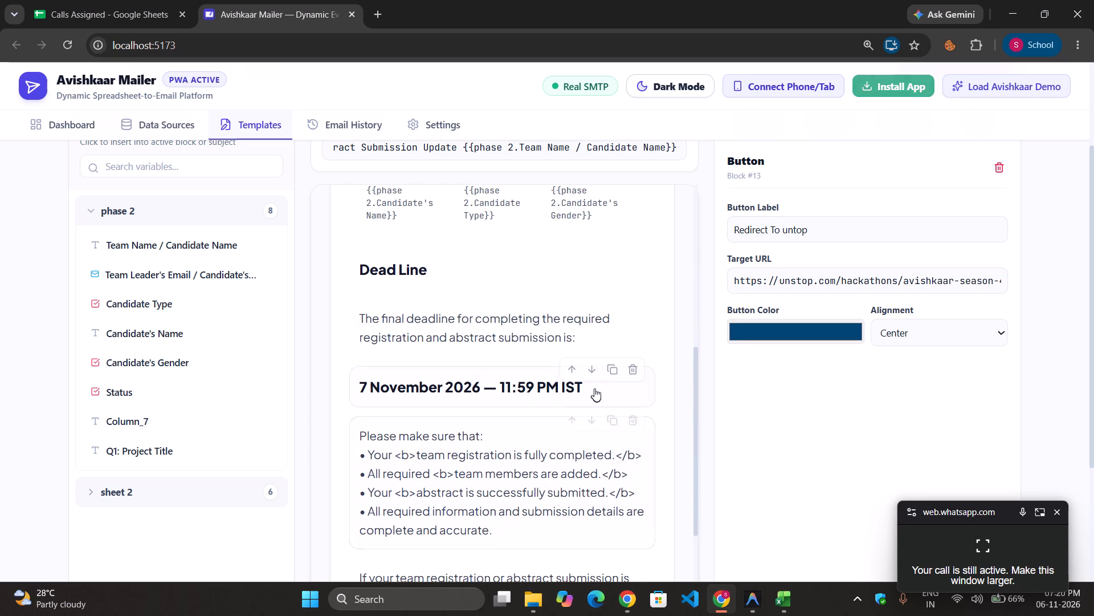
pyautogui.click(725, 383)
pyautogui.scroll(1, 769, 376)
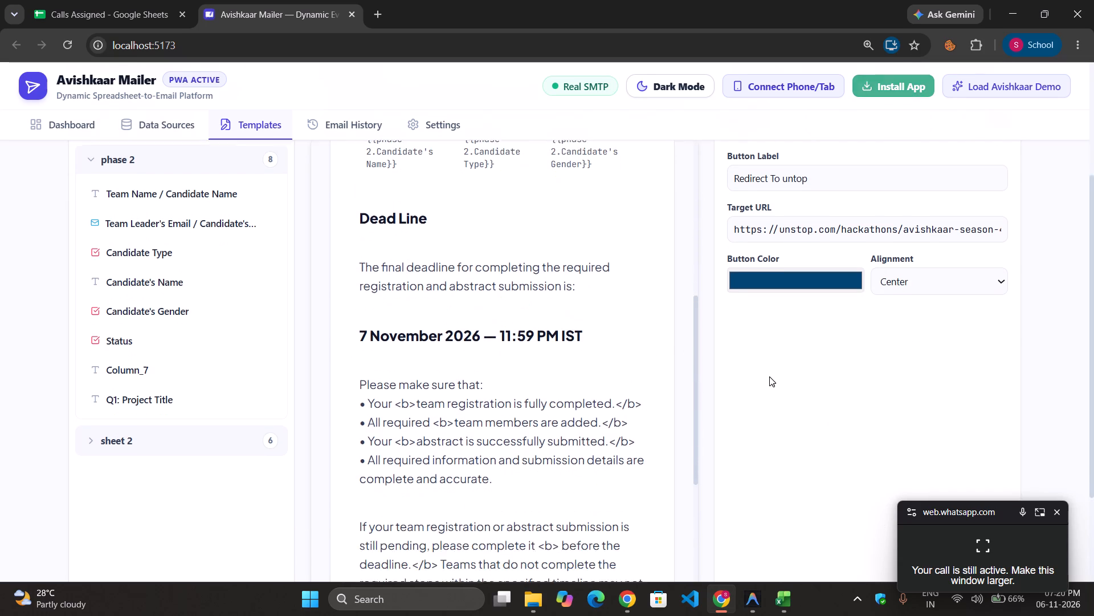
pyautogui.scroll(1, 769, 376)
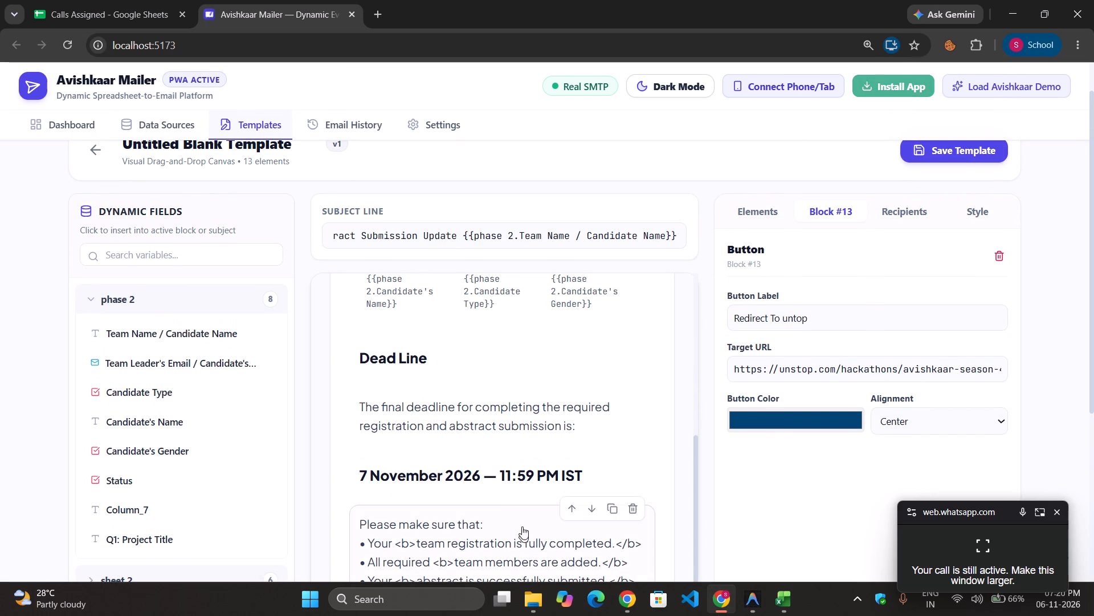
pyautogui.scroll(-1, 769, 484)
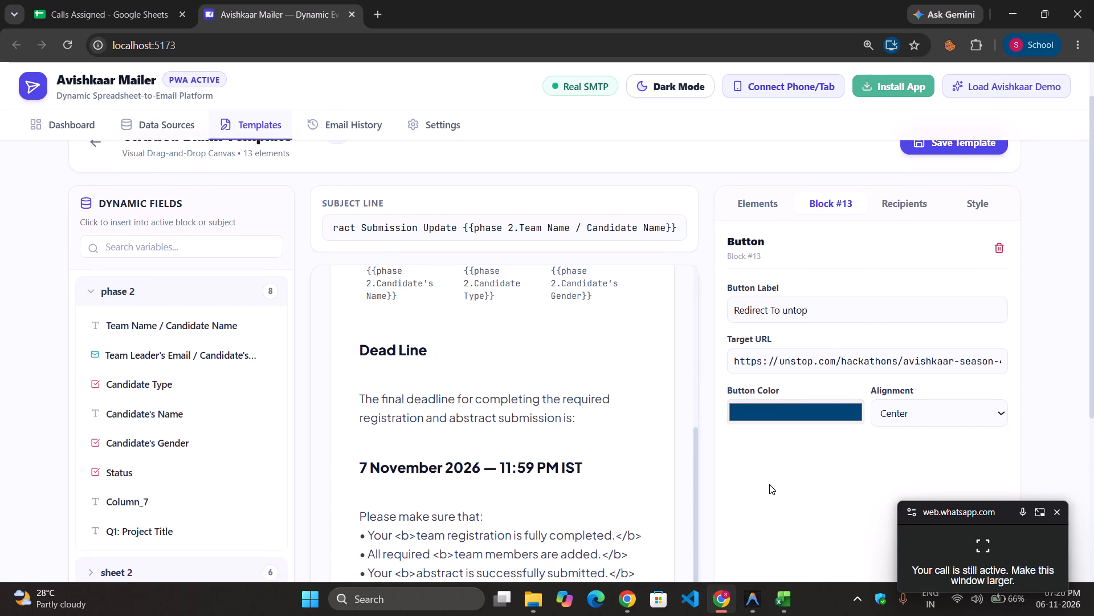
pyautogui.scroll(-1, 769, 484)
pyautogui.scroll(-4, 815, 550)
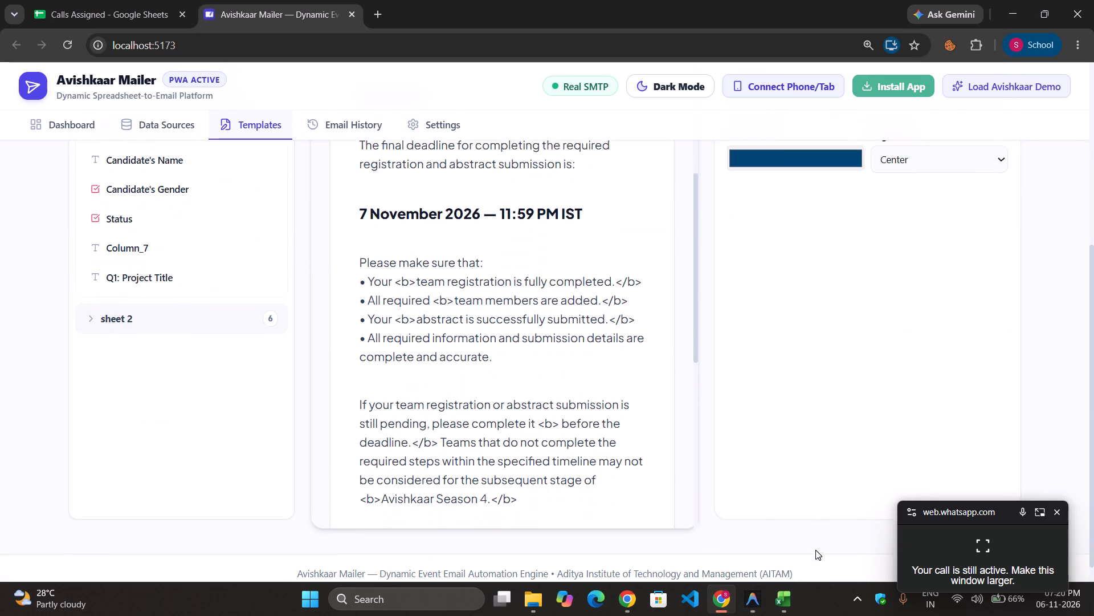
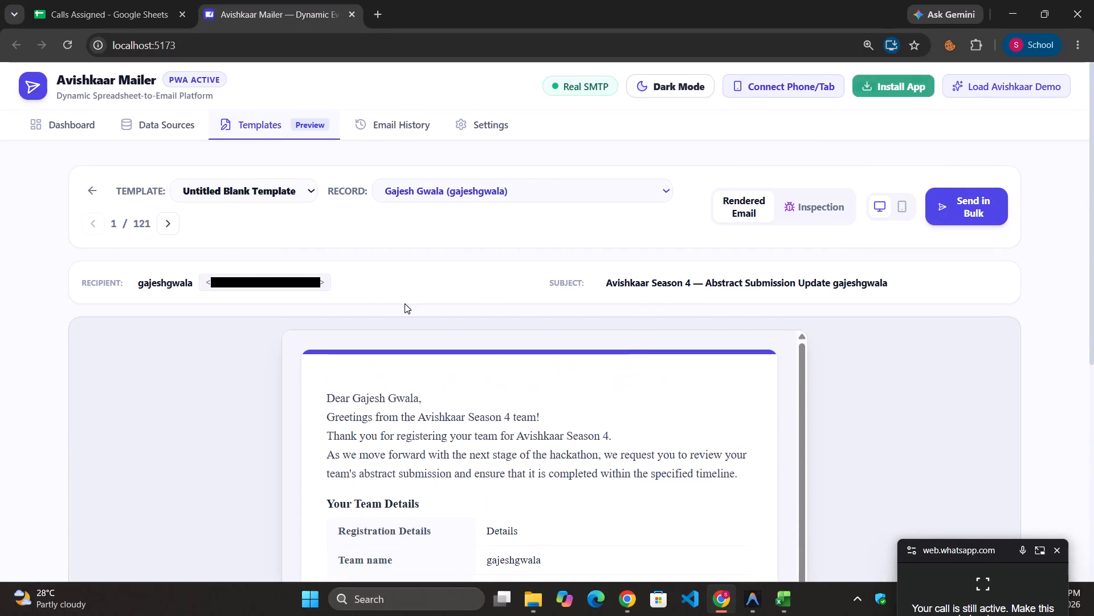
# Review the rendered email for the first record, from the greeting through the team tables and deadline down to the button and footer.
pyautogui.scroll(-1, 405, 303)
pyautogui.scroll(-4, 255, 341)
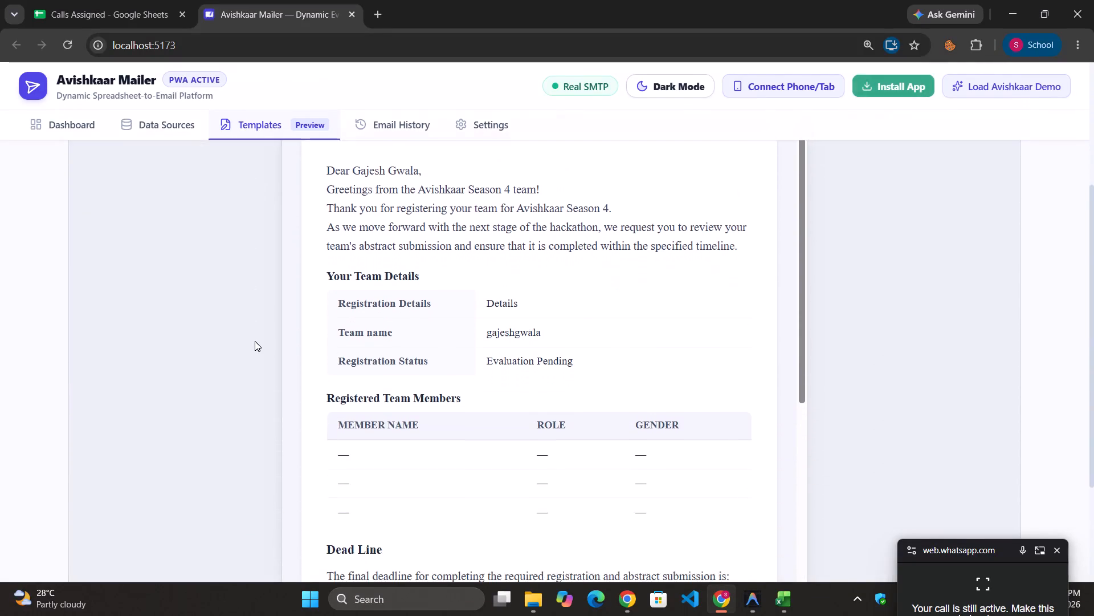
pyautogui.scroll(-1, 431, 446)
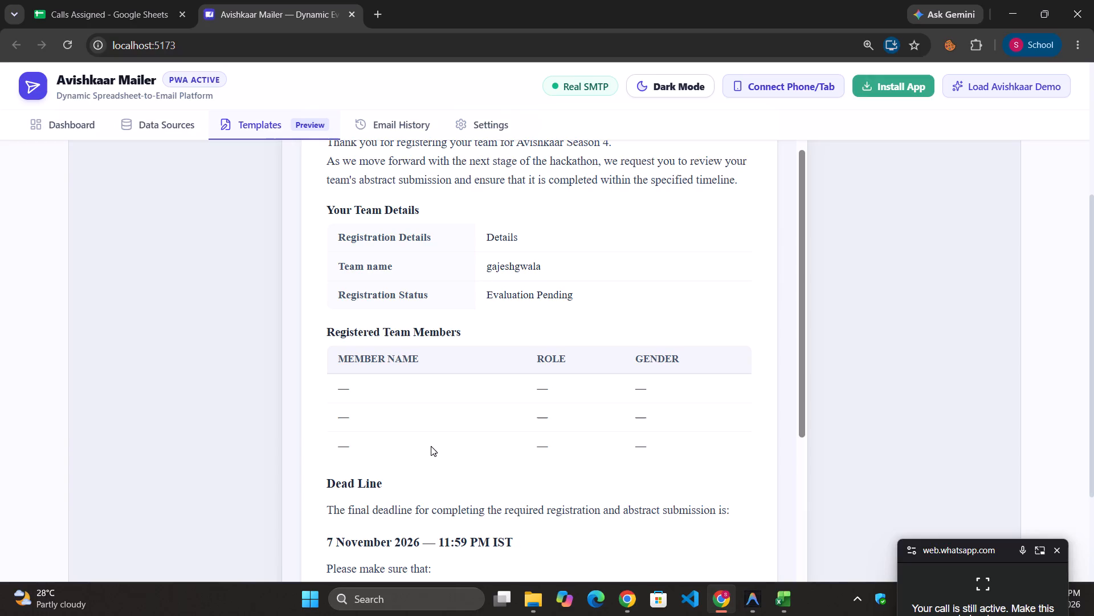
pyautogui.scroll(-4, 431, 446)
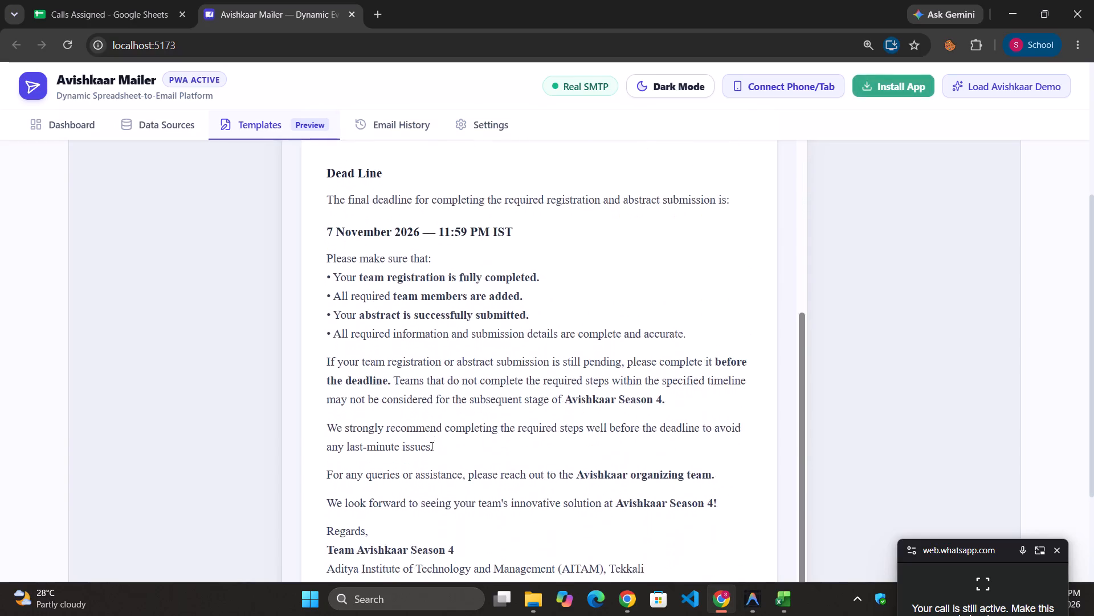
pyautogui.scroll(-4, 431, 446)
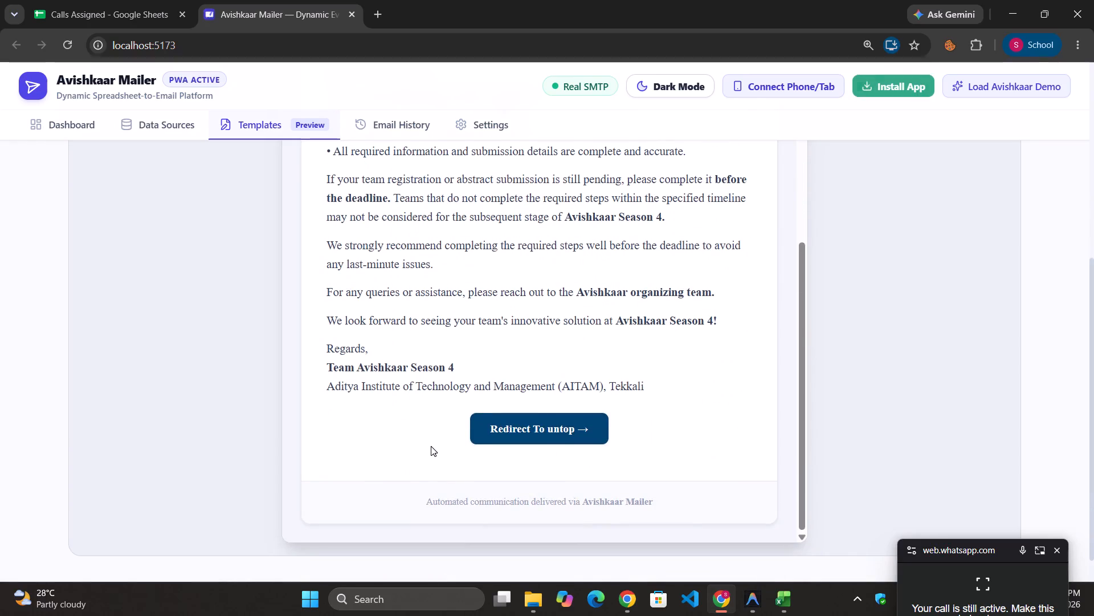
pyautogui.scroll(8, 449, 443)
pyautogui.scroll(7, 903, 251)
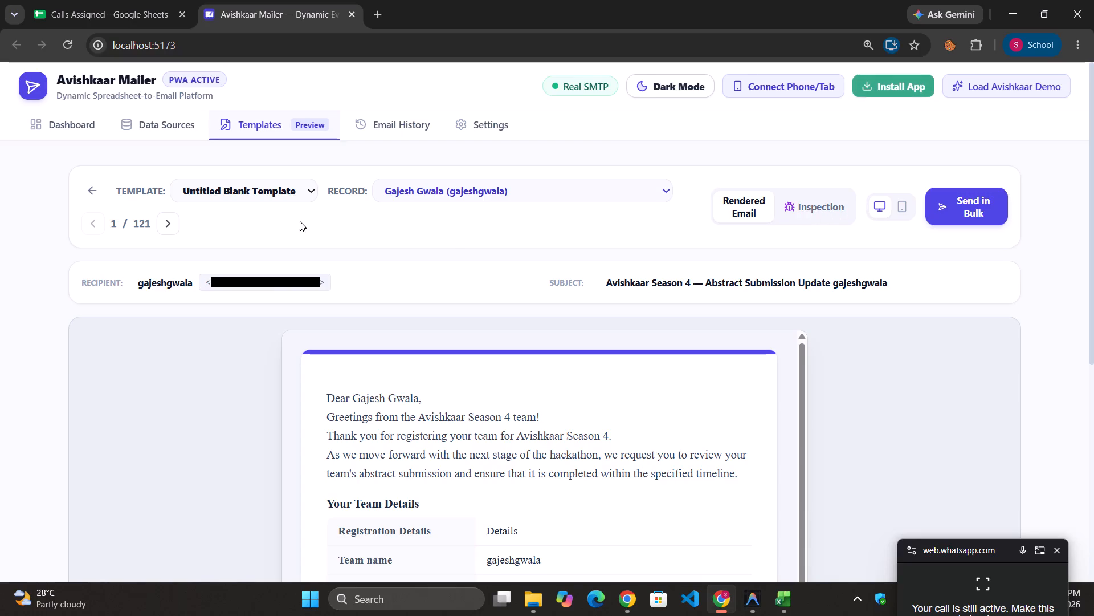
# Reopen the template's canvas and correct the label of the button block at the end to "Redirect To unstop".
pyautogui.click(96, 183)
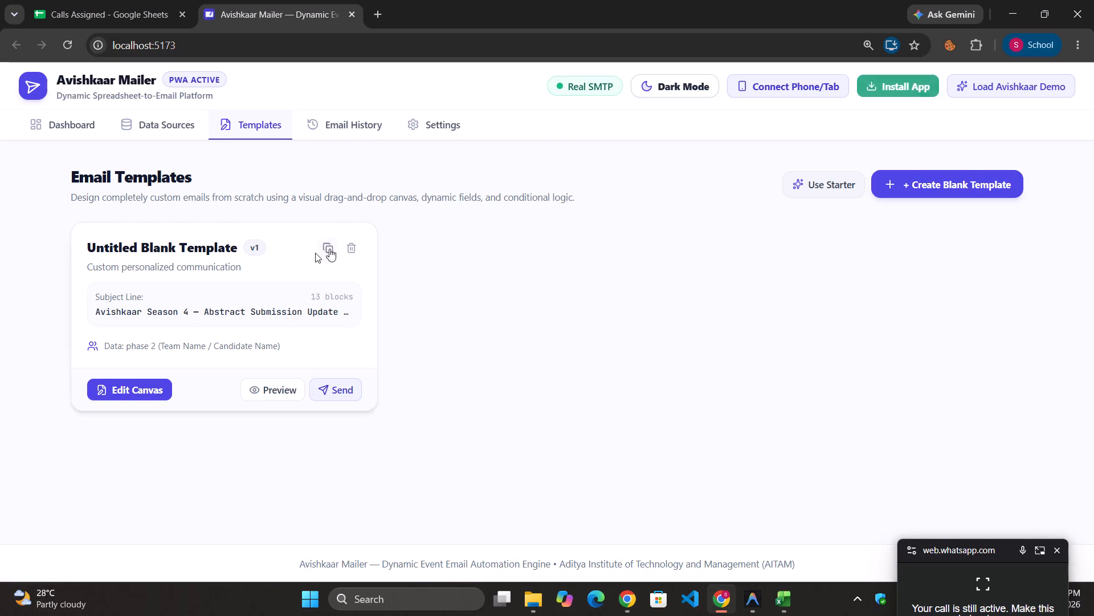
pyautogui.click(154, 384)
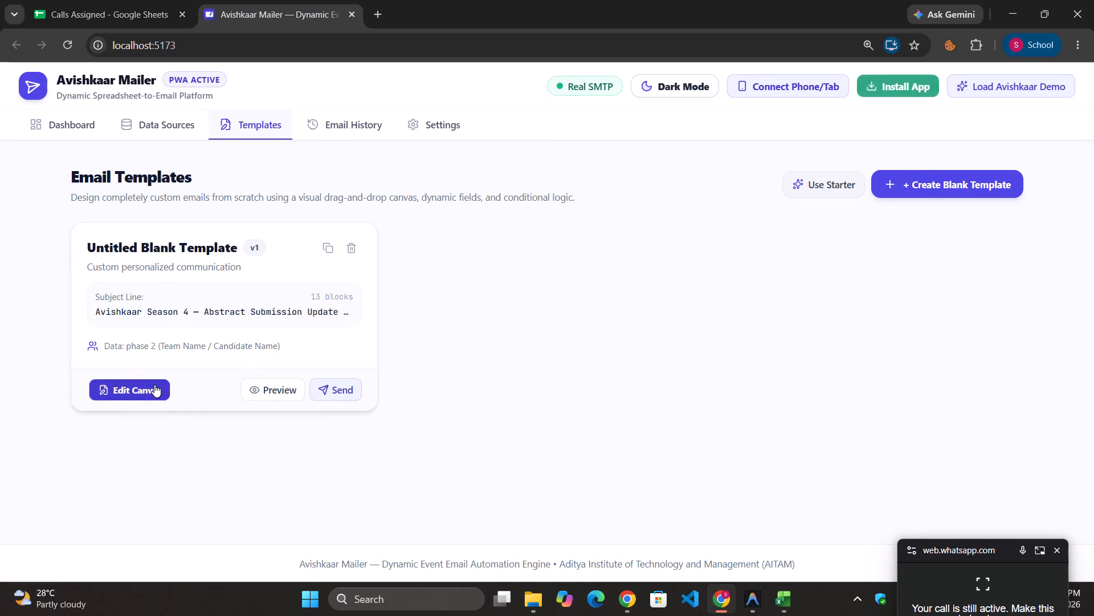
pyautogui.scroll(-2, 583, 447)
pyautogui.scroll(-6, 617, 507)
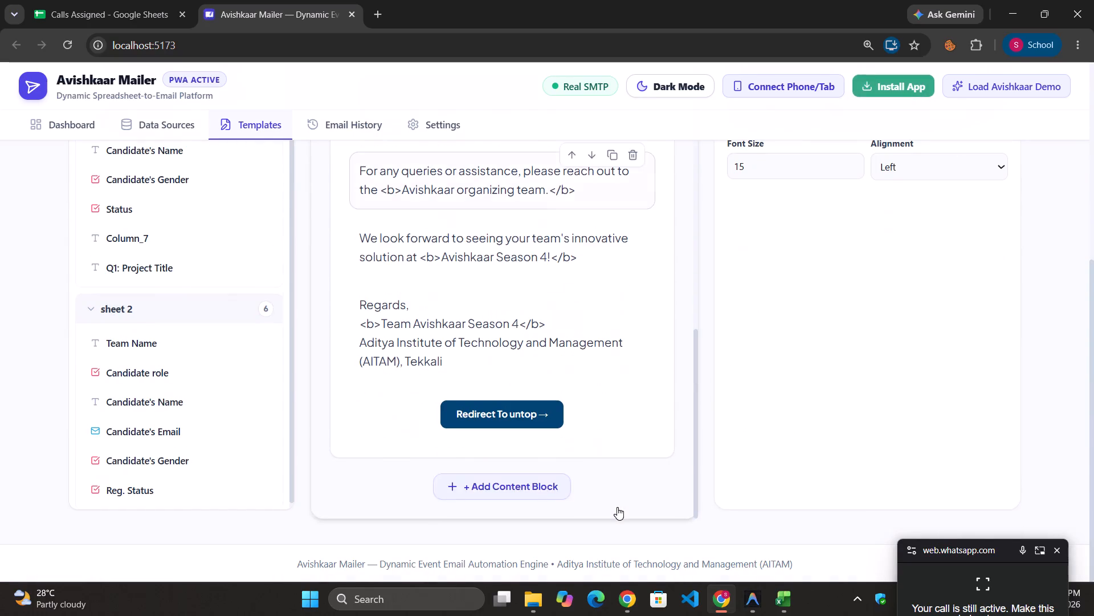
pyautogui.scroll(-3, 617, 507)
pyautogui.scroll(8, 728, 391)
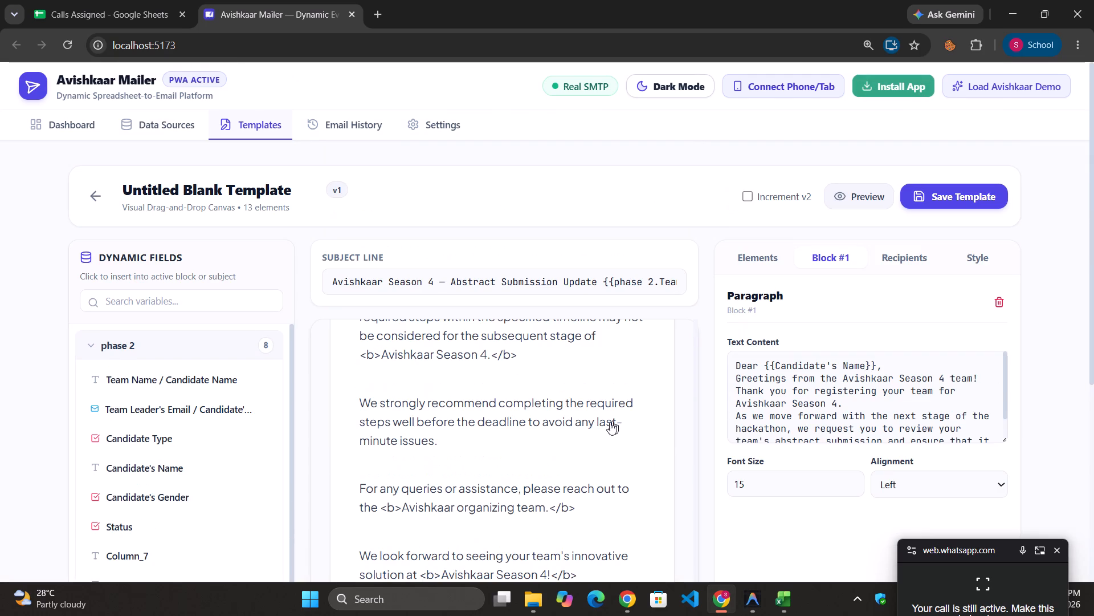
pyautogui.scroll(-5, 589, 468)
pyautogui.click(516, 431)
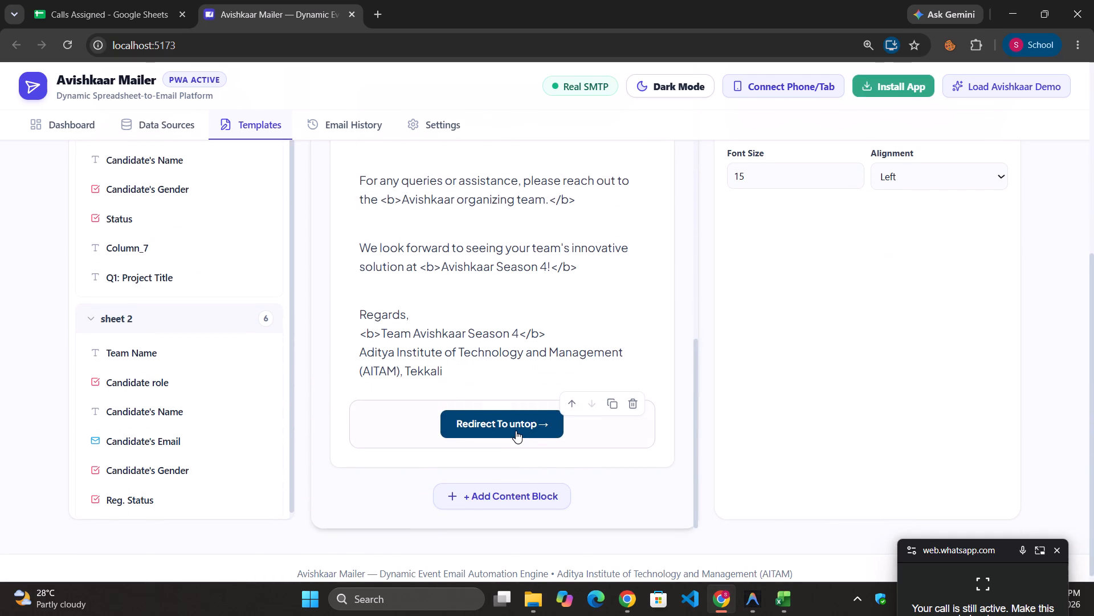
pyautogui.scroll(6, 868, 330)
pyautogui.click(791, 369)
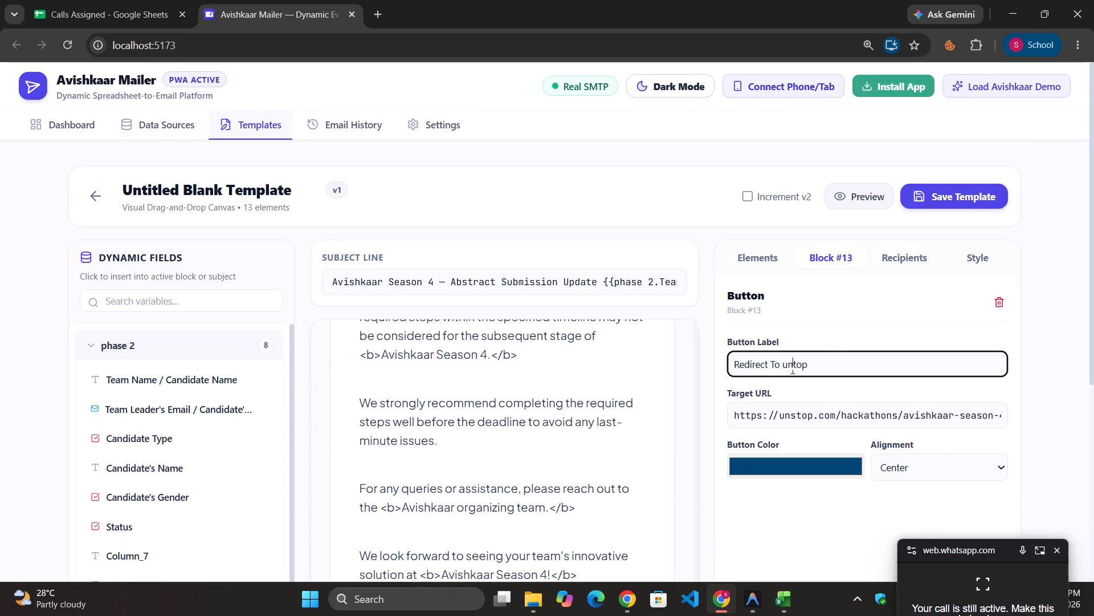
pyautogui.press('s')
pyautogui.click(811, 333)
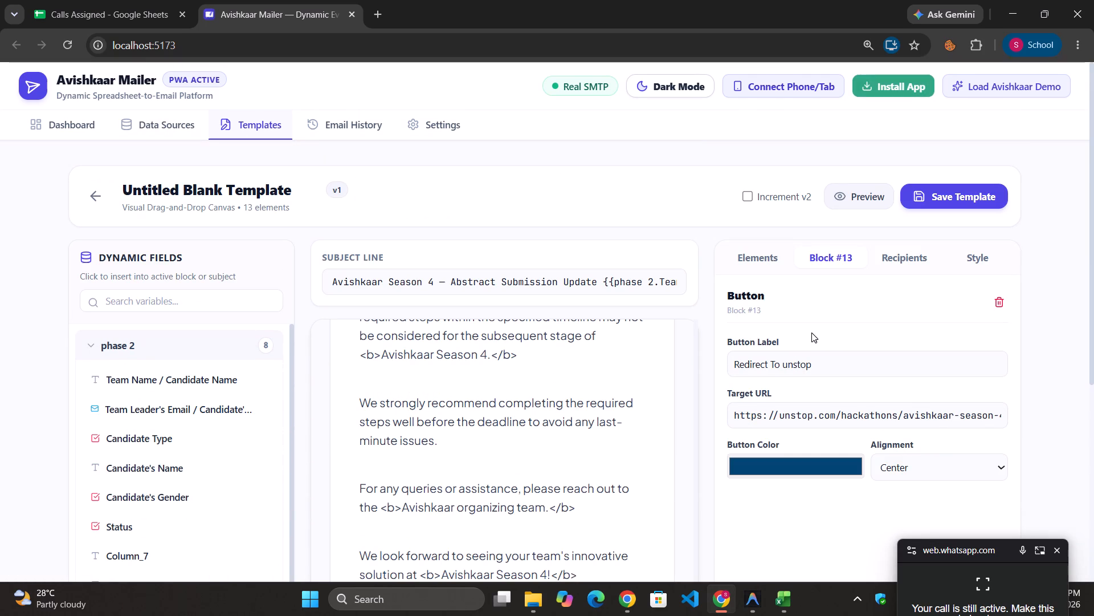
# Preview the rendered email and check it for the second record, Team Cheetahs.
pyautogui.click(846, 204)
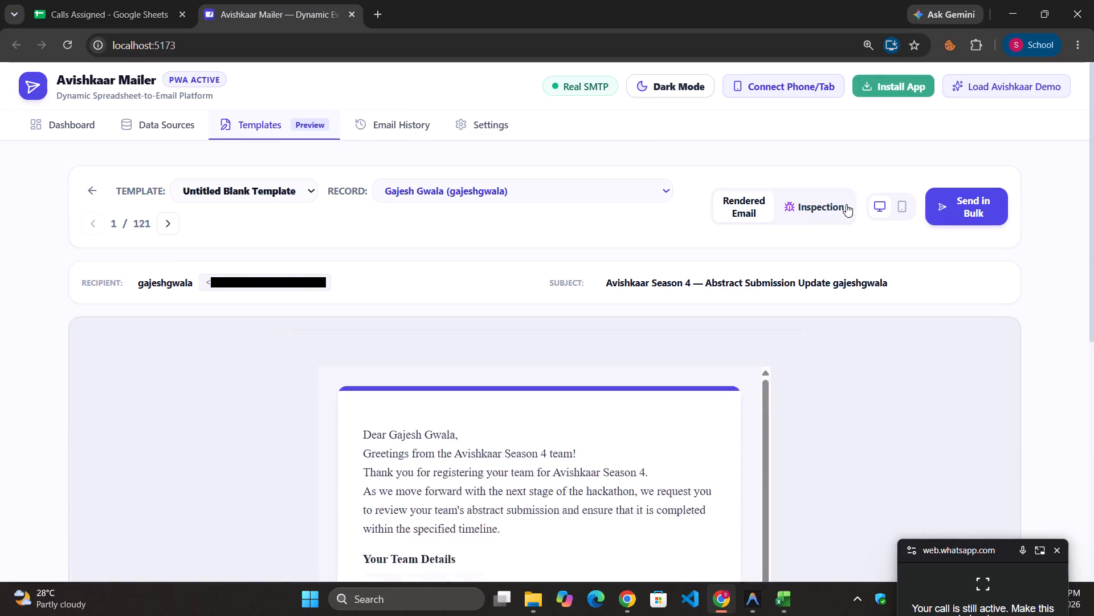
pyautogui.click(171, 228)
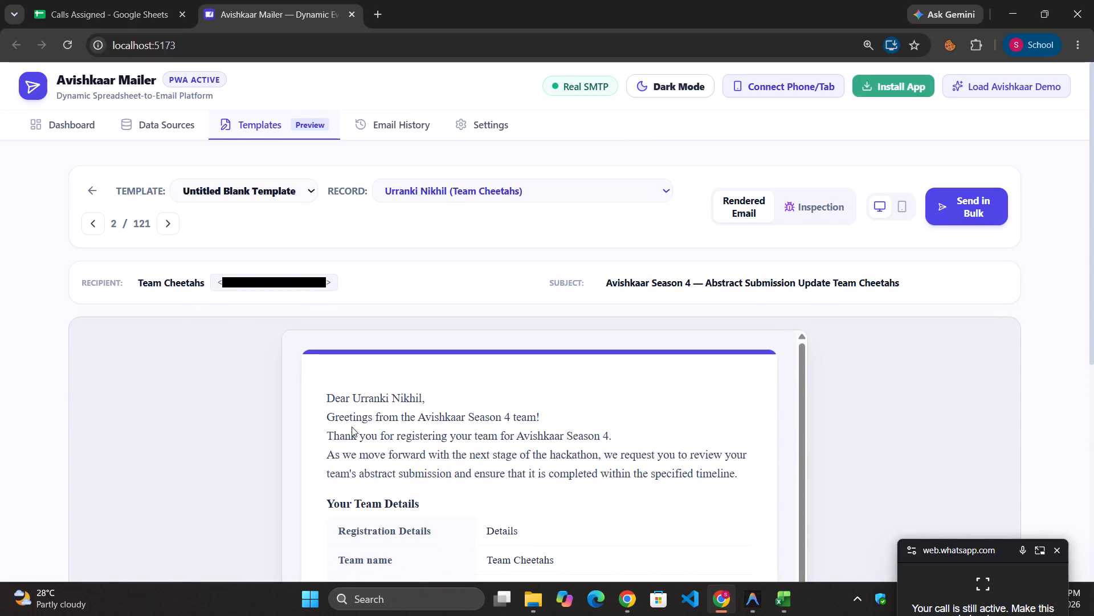
pyautogui.scroll(-3, 277, 429)
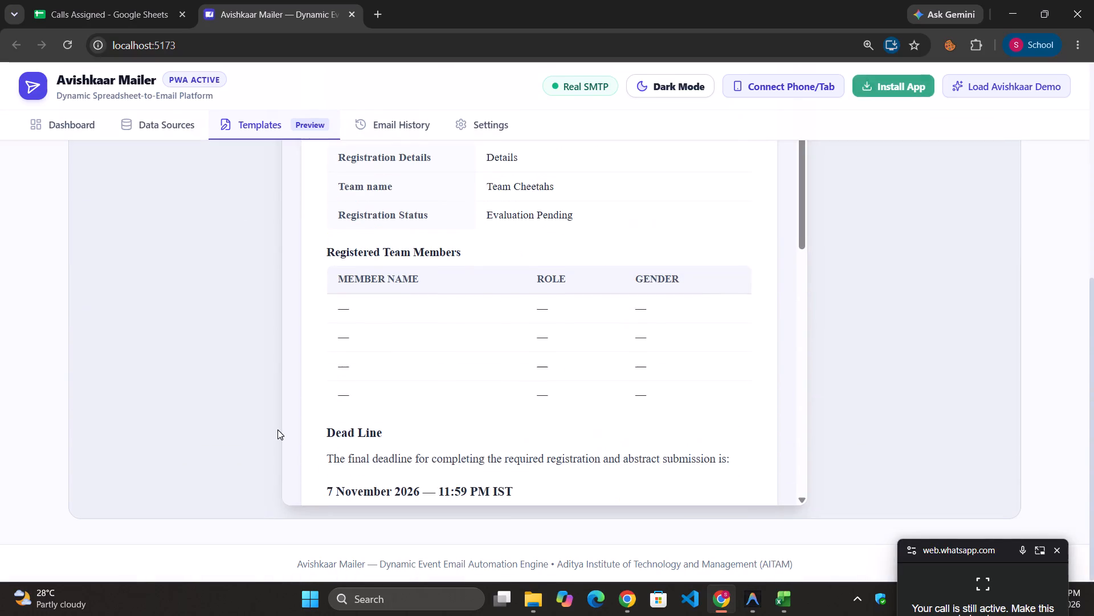
pyautogui.scroll(-3, 277, 429)
pyautogui.scroll(-7, 436, 400)
pyautogui.scroll(10, 276, 347)
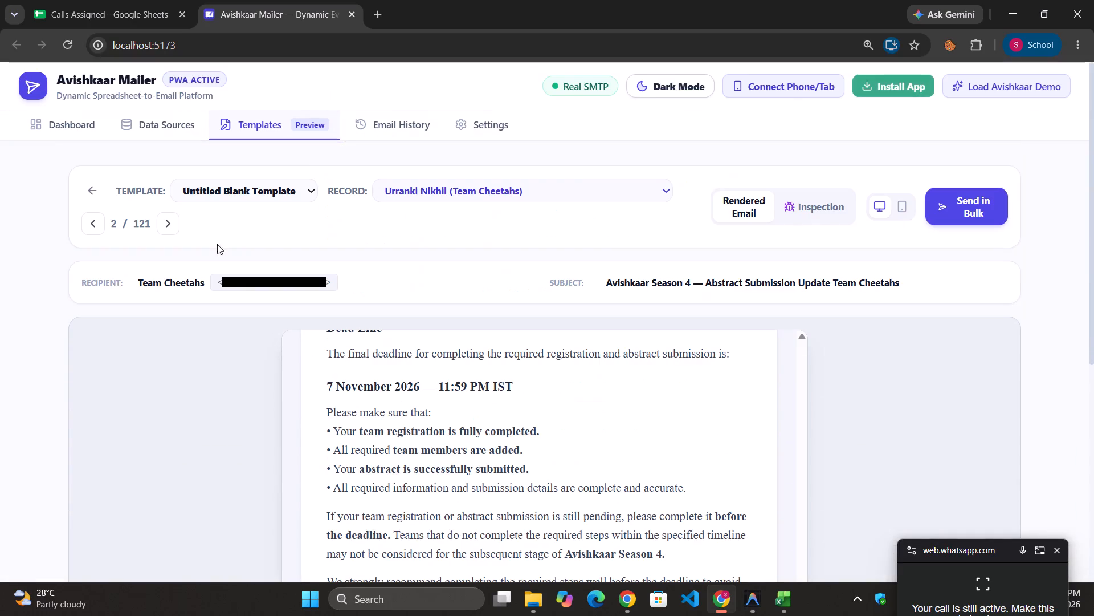
# Return to the template's canvas and set the closing button's label to "Redirect To unstop".
pyautogui.click(93, 196)
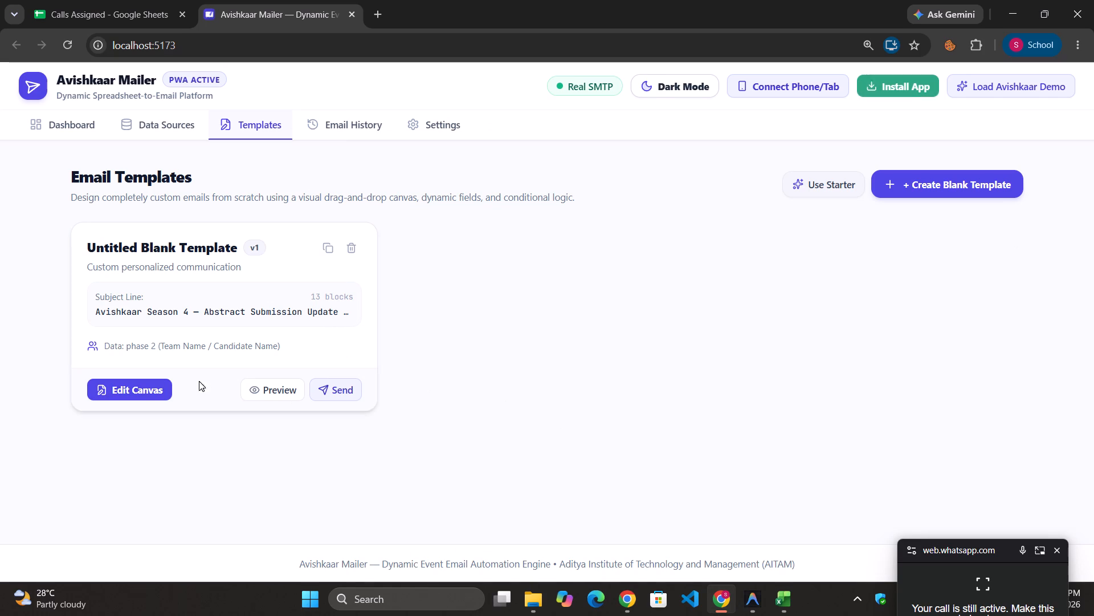
pyautogui.click(135, 387)
pyautogui.scroll(-8, 593, 475)
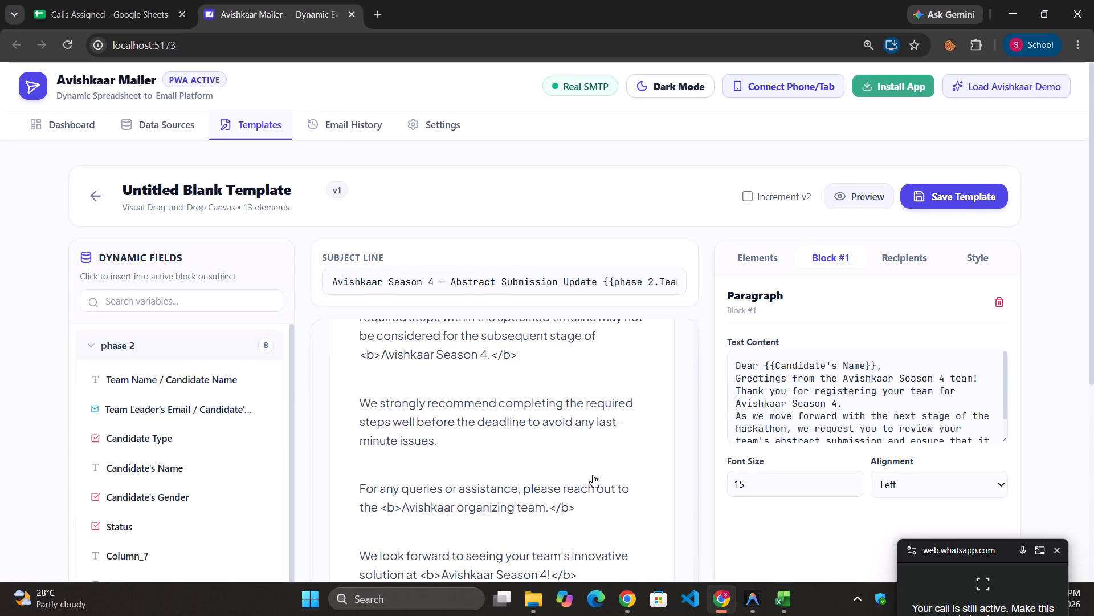
pyautogui.scroll(-4, 593, 475)
pyautogui.click(500, 432)
pyautogui.scroll(9, 888, 275)
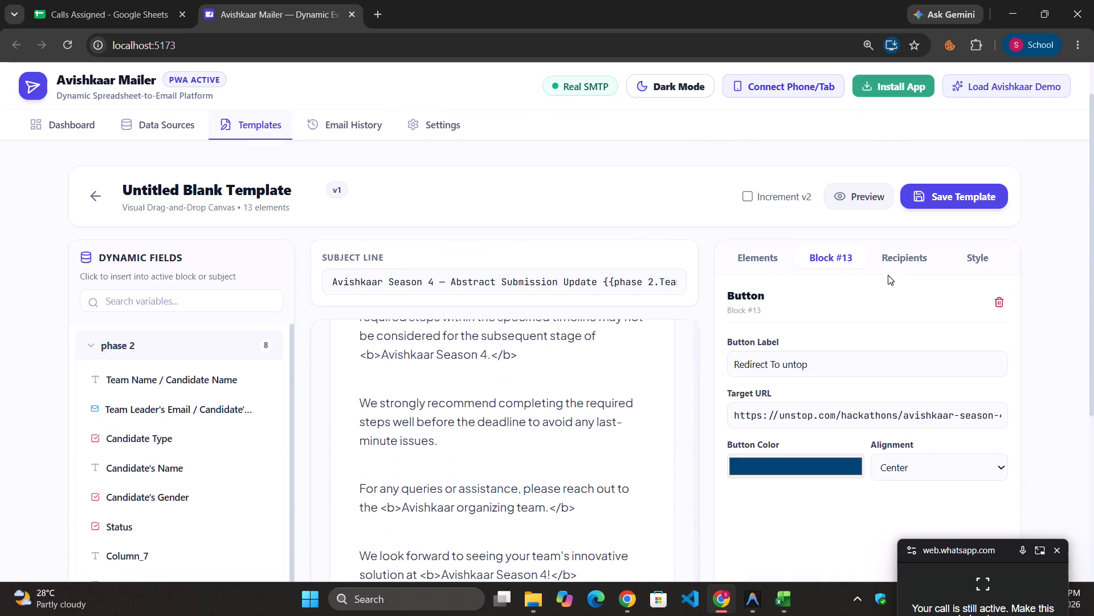
pyautogui.click(793, 362)
pyautogui.press('s')
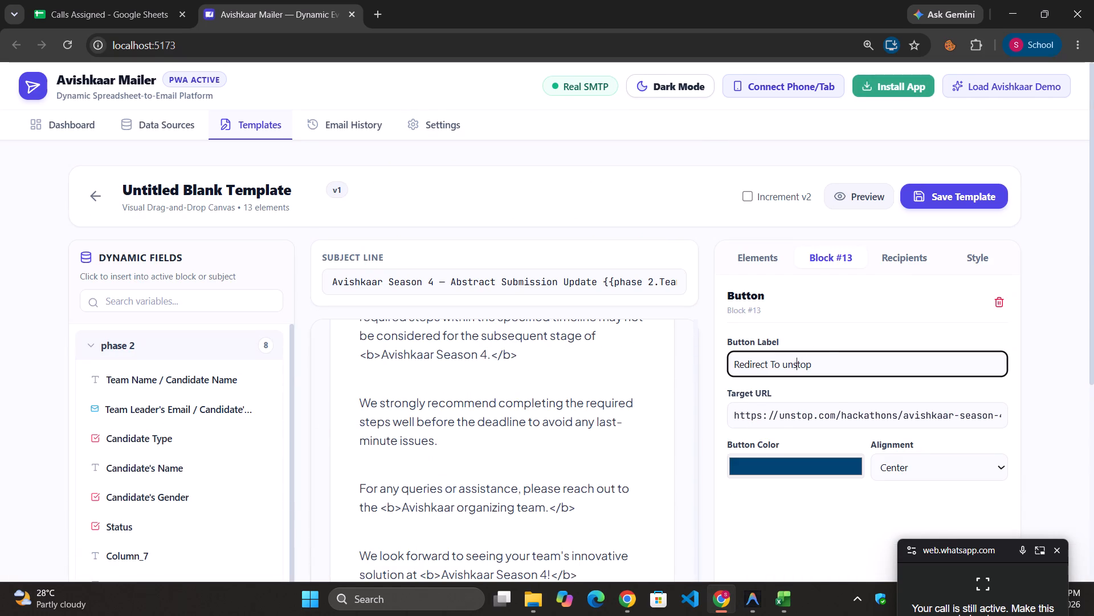
pyautogui.click(823, 346)
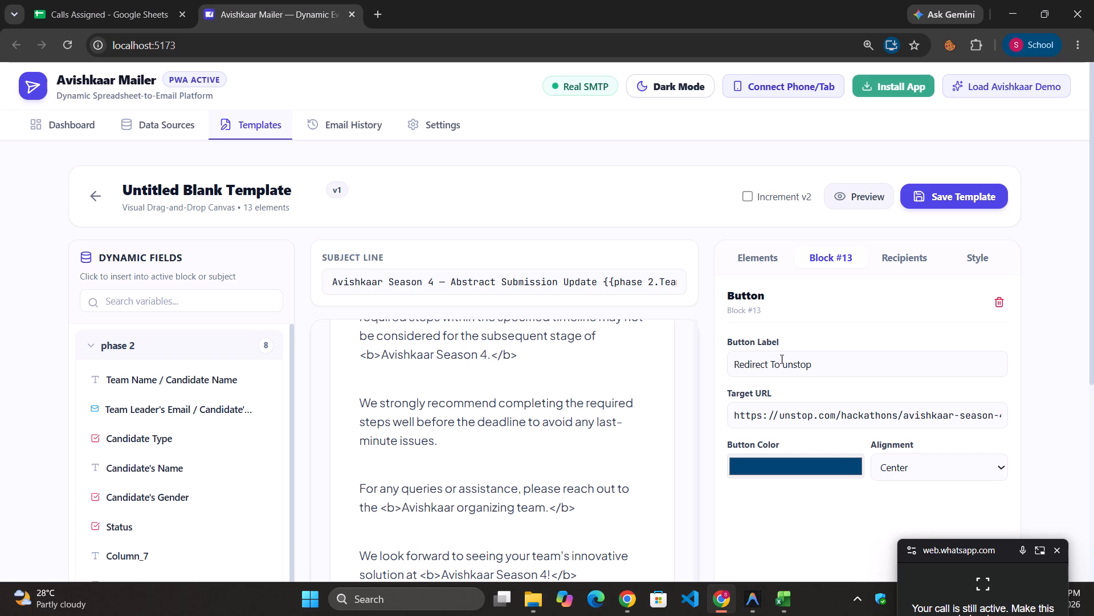
# Move the "Redirect To unstop" button block up so it sits directly below the "7 November 2026 — 11:59 PM IST" heading.
pyautogui.scroll(-4, 643, 436)
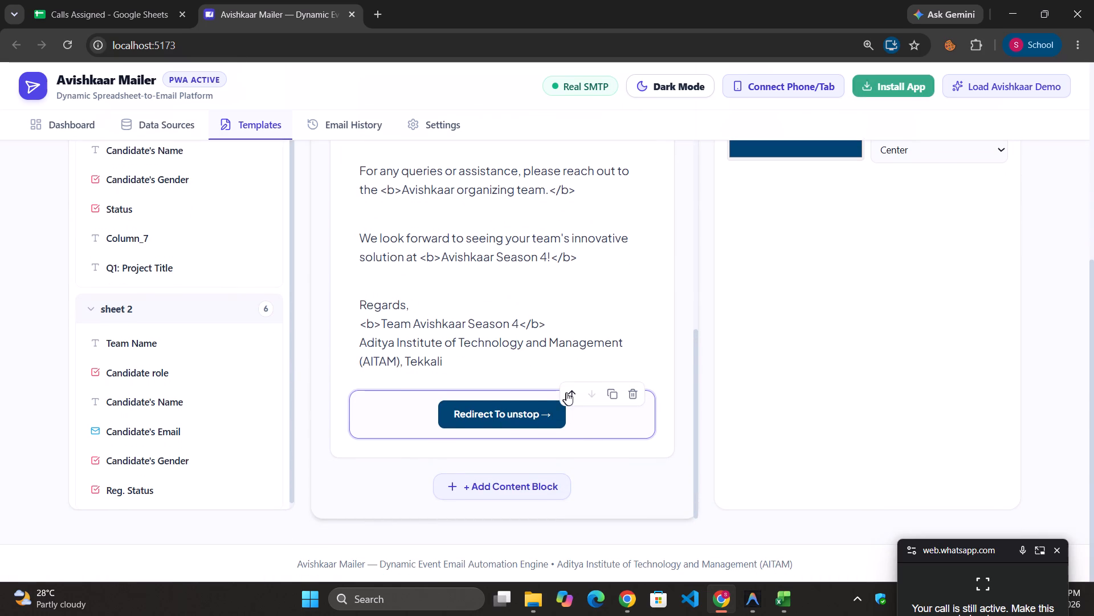
pyautogui.click(568, 391)
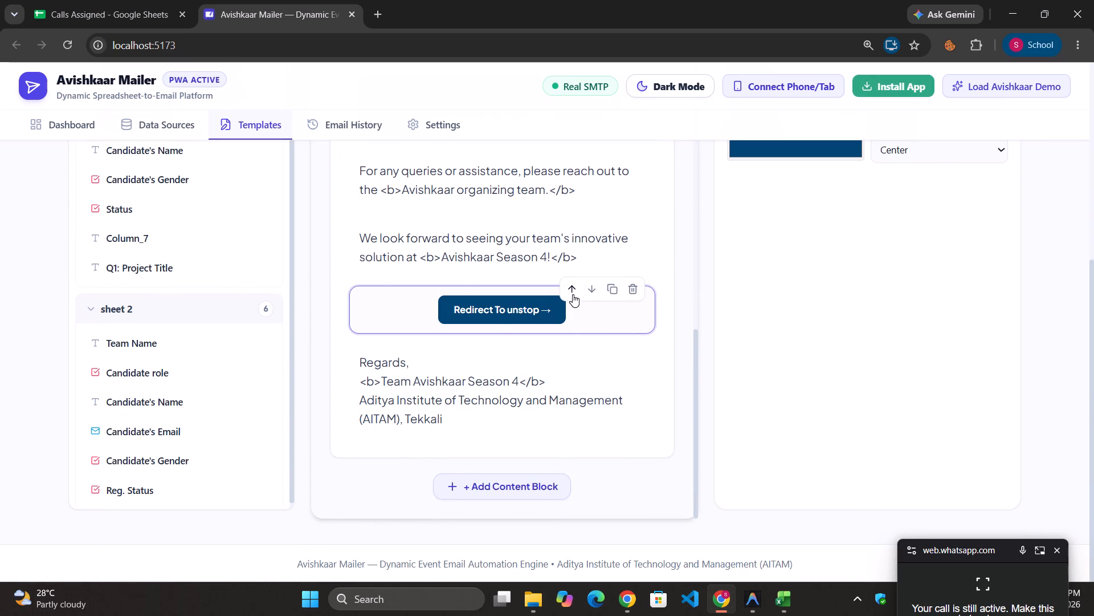
pyautogui.click(573, 294)
pyautogui.scroll(1, 573, 294)
pyautogui.click(571, 277)
pyautogui.scroll(1, 571, 277)
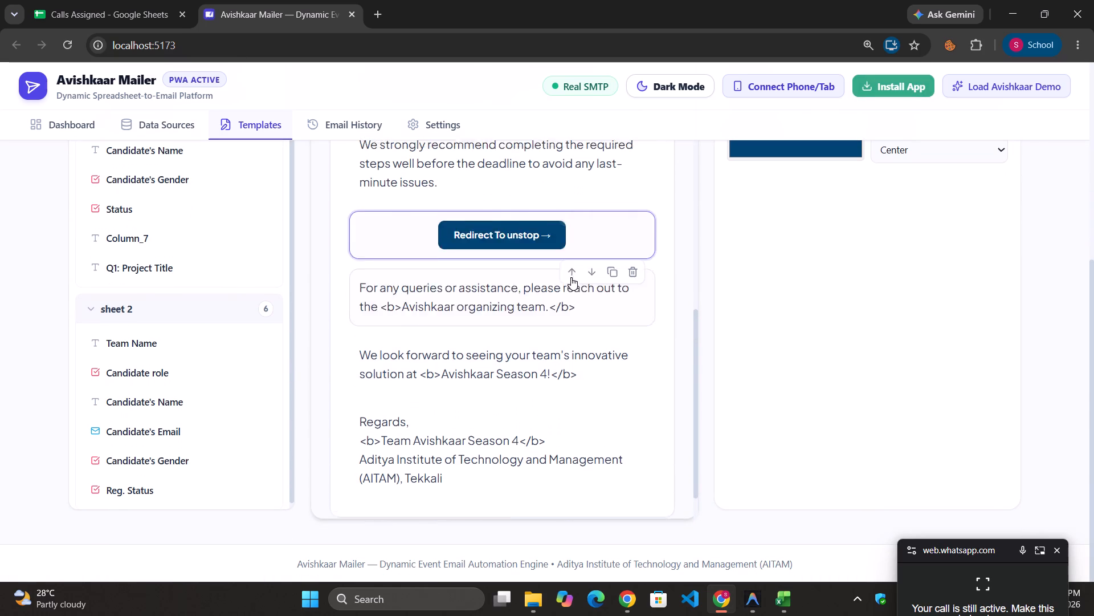
pyautogui.scroll(1, 571, 277)
pyautogui.click(569, 285)
pyautogui.scroll(2, 569, 285)
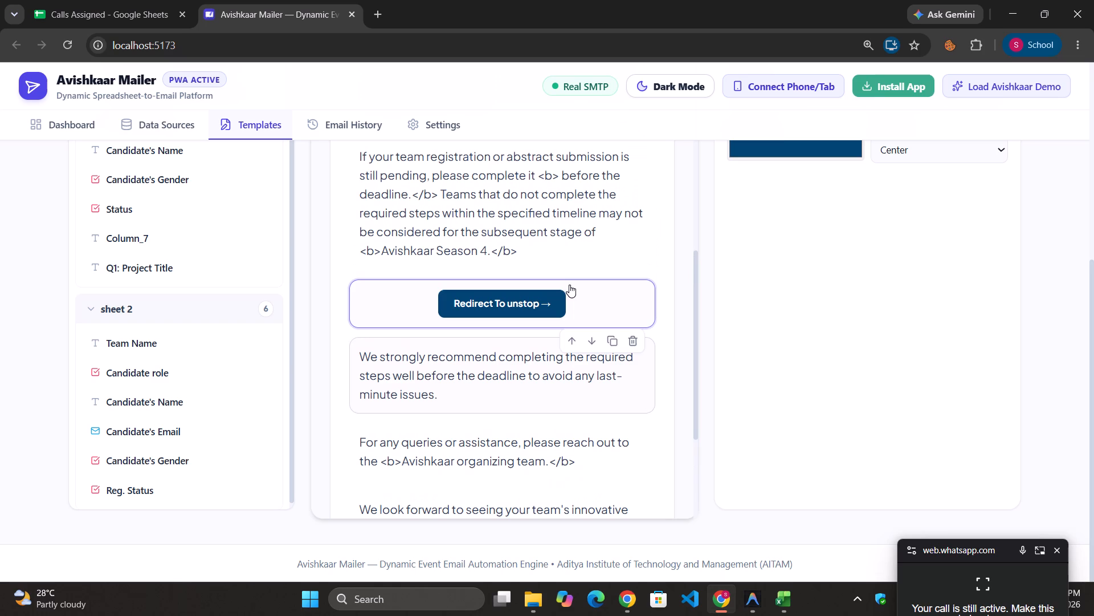
pyautogui.click(567, 287)
pyautogui.scroll(2, 567, 287)
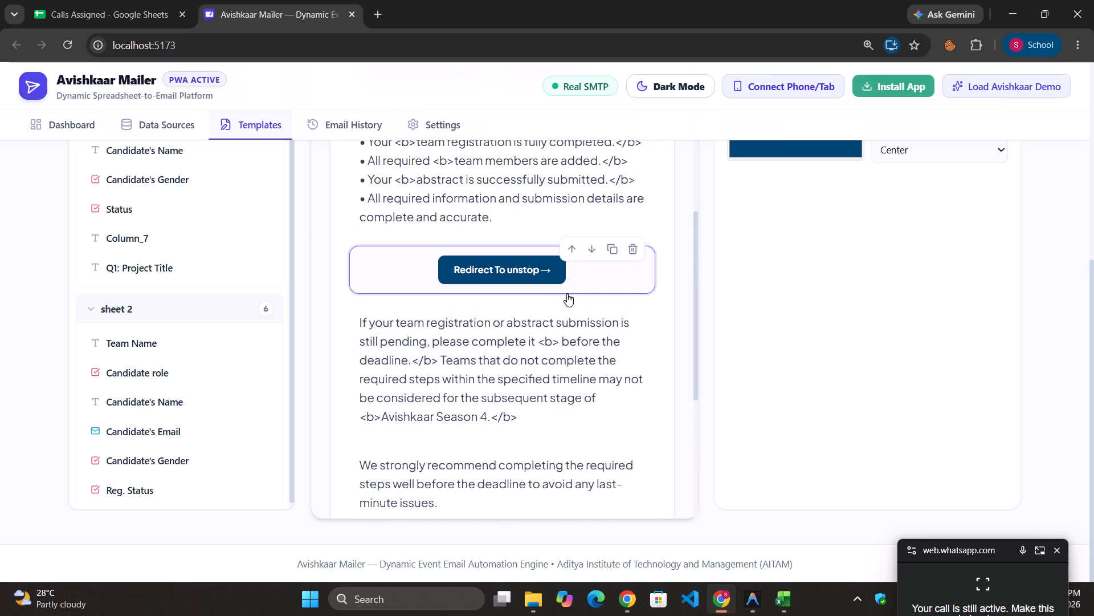
pyautogui.click(568, 252)
pyautogui.scroll(3, 568, 252)
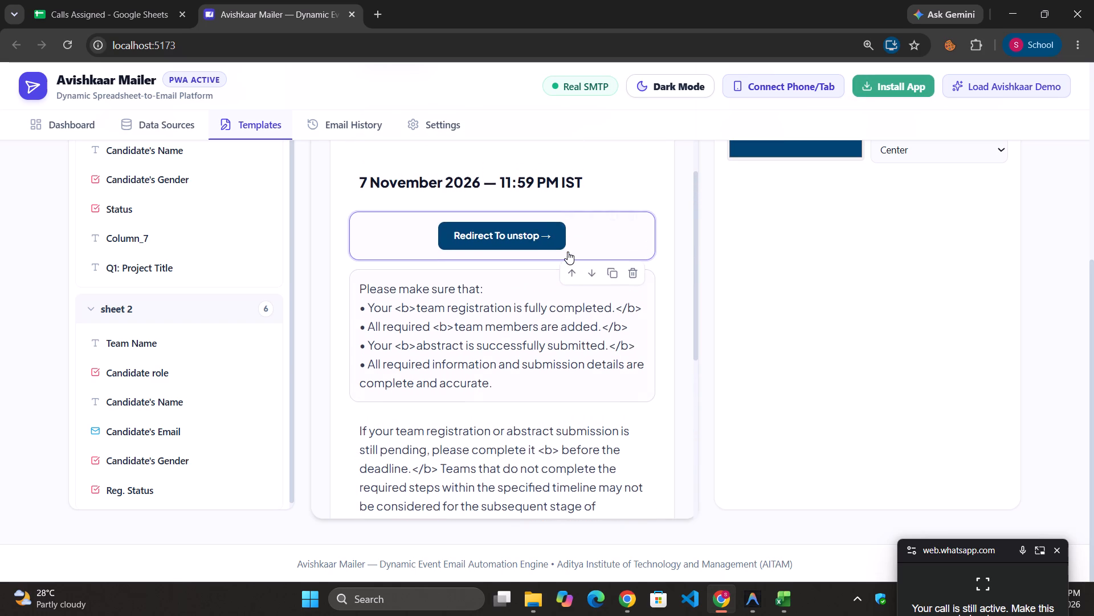
pyautogui.click(778, 264)
# Save the template without incrementing its version.
pyautogui.scroll(2, 778, 264)
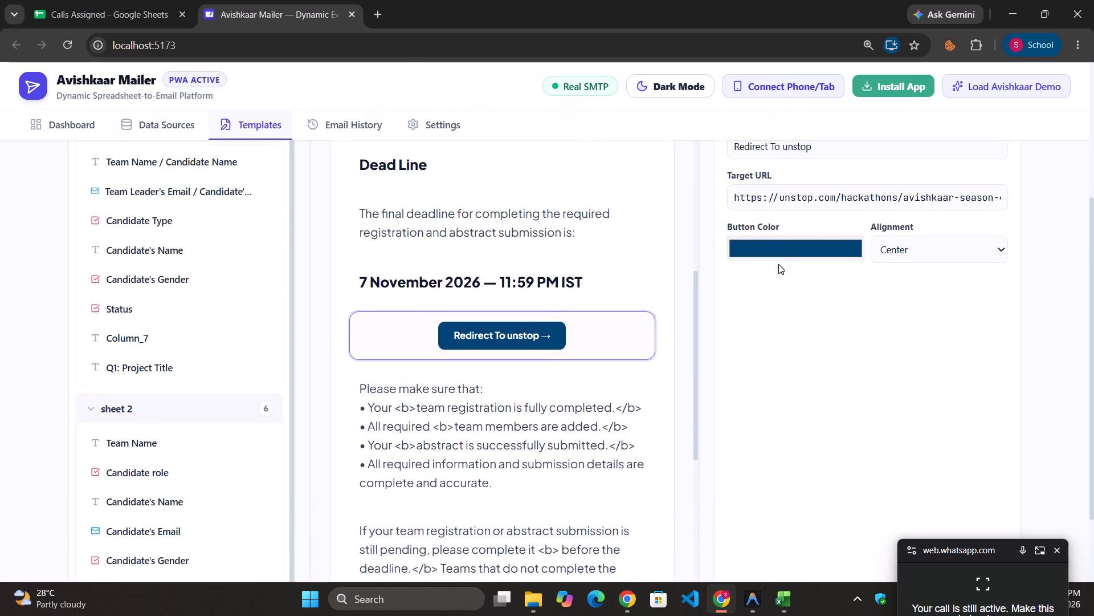
pyautogui.scroll(3, 778, 264)
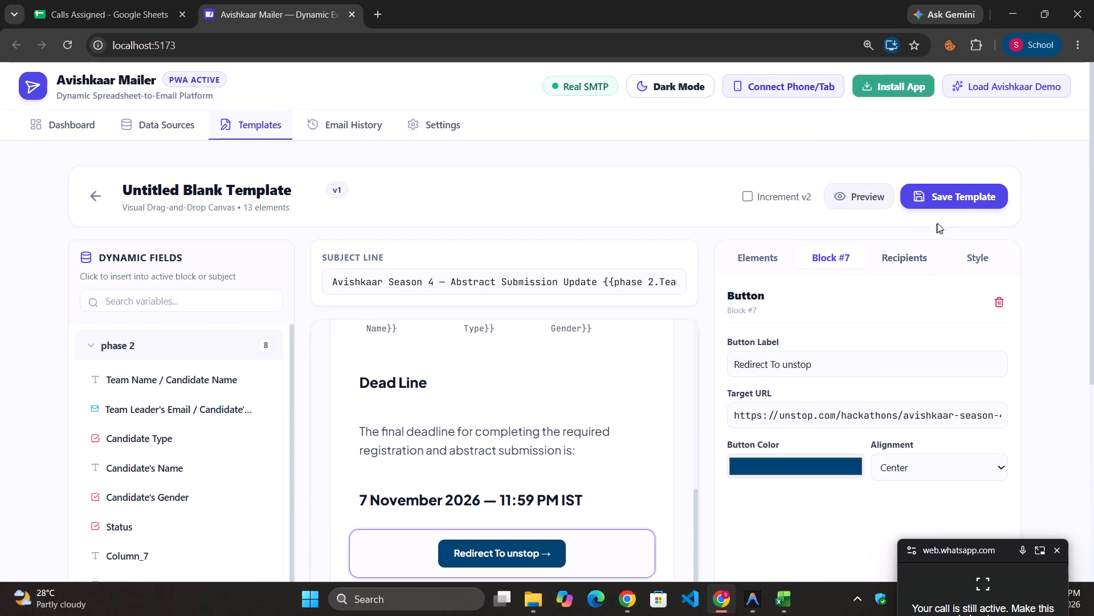
pyautogui.click(949, 203)
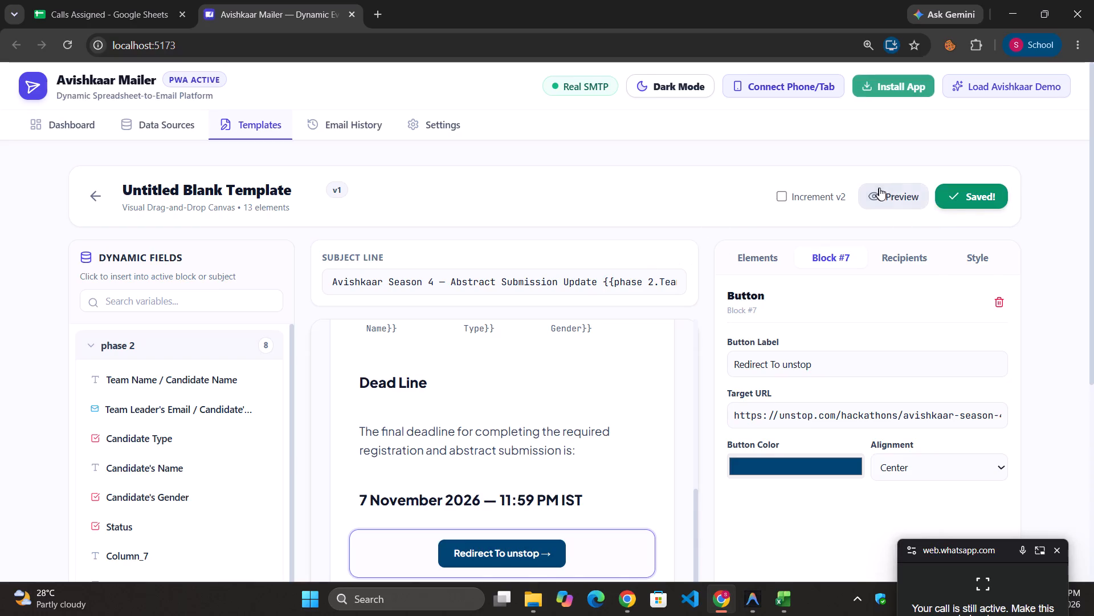
# Preview the rendered email for the first three records, checking the member table, the deadline and the button's placement.
pyautogui.click(883, 188)
pyautogui.scroll(-3, 390, 356)
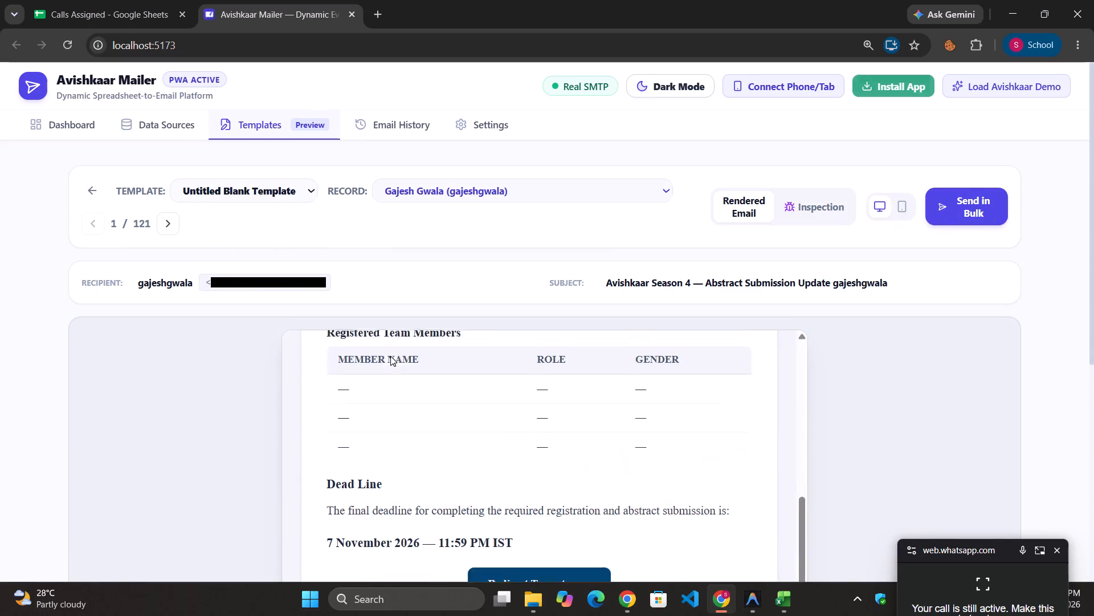
pyautogui.scroll(-1, 390, 356)
pyautogui.click(163, 226)
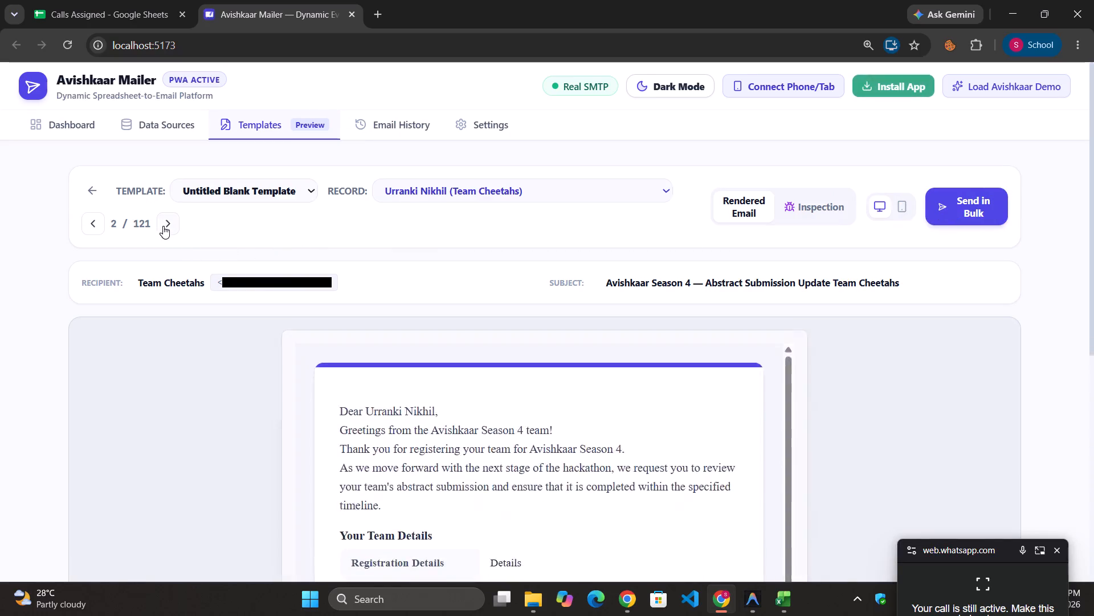
pyautogui.scroll(-5, 424, 438)
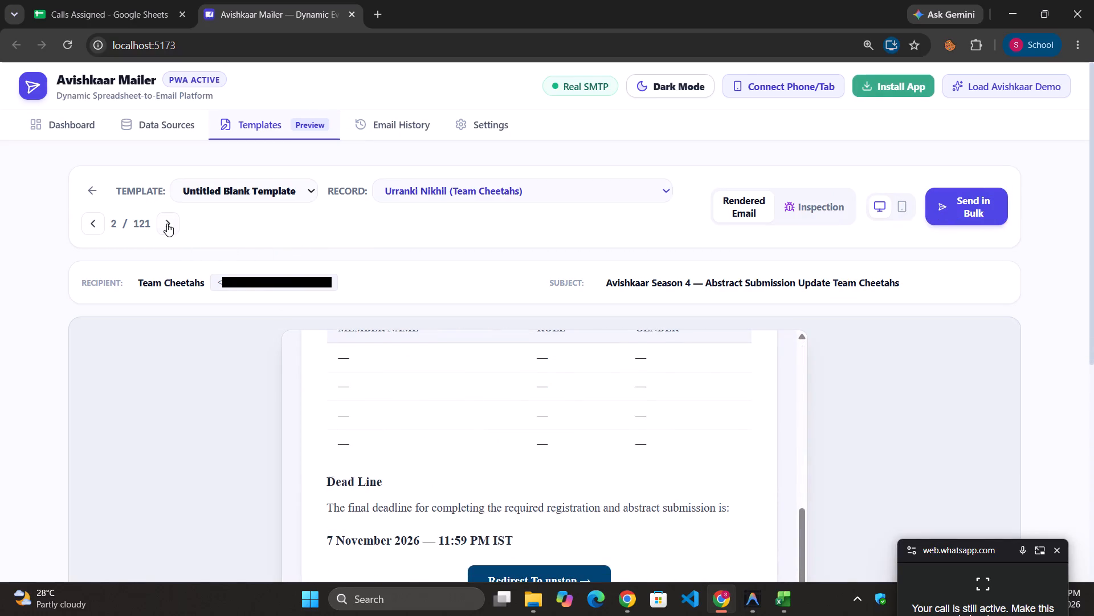
pyautogui.click(167, 224)
pyautogui.scroll(-4, 446, 437)
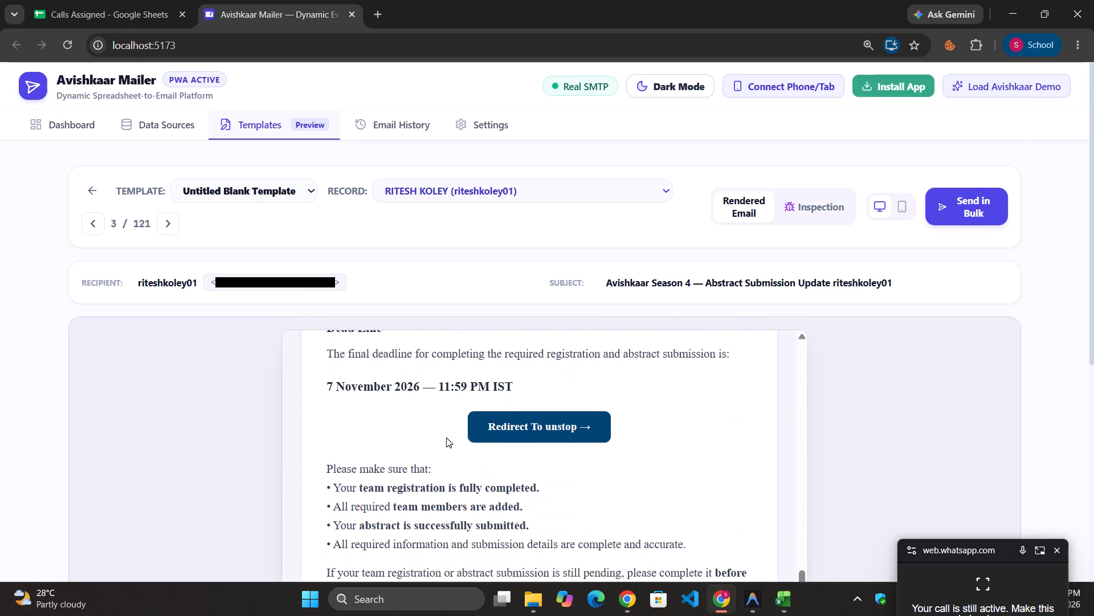
pyautogui.scroll(-2, 446, 437)
pyautogui.scroll(5, 446, 437)
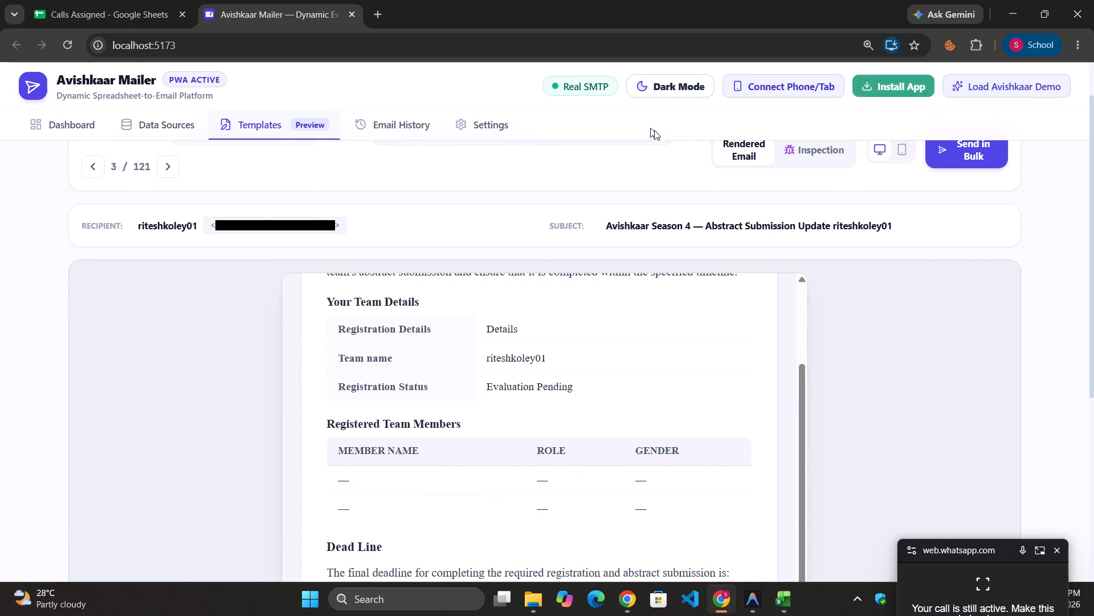
# Return to the template's canvas and check the Registered Team Members table's column variables against the phase 2 Candidate's Name field.
pyautogui.scroll(1, 837, 167)
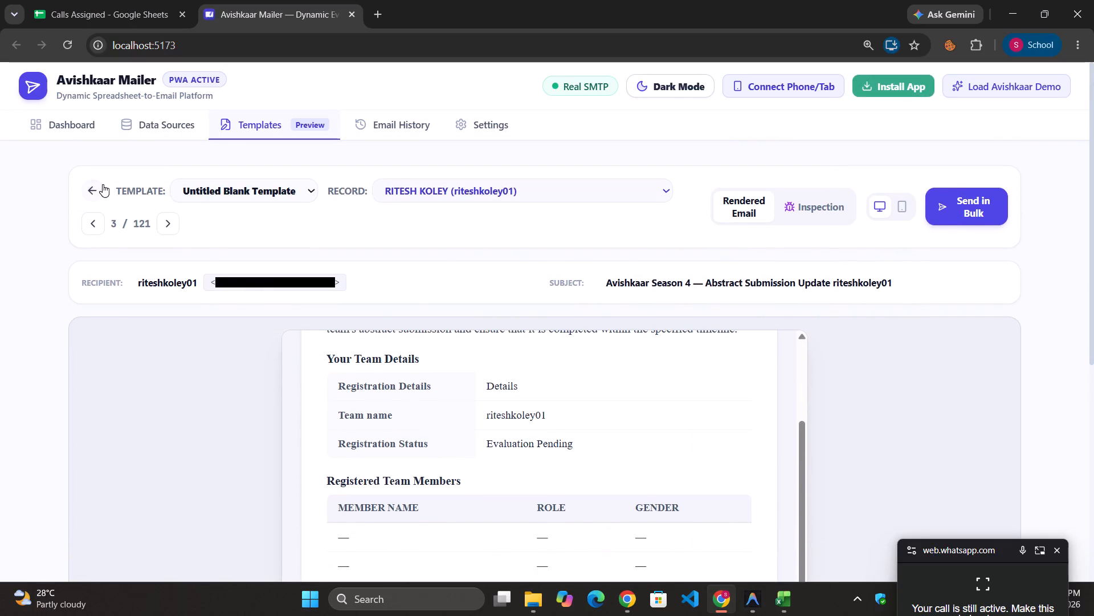
pyautogui.click(103, 184)
pyautogui.click(152, 391)
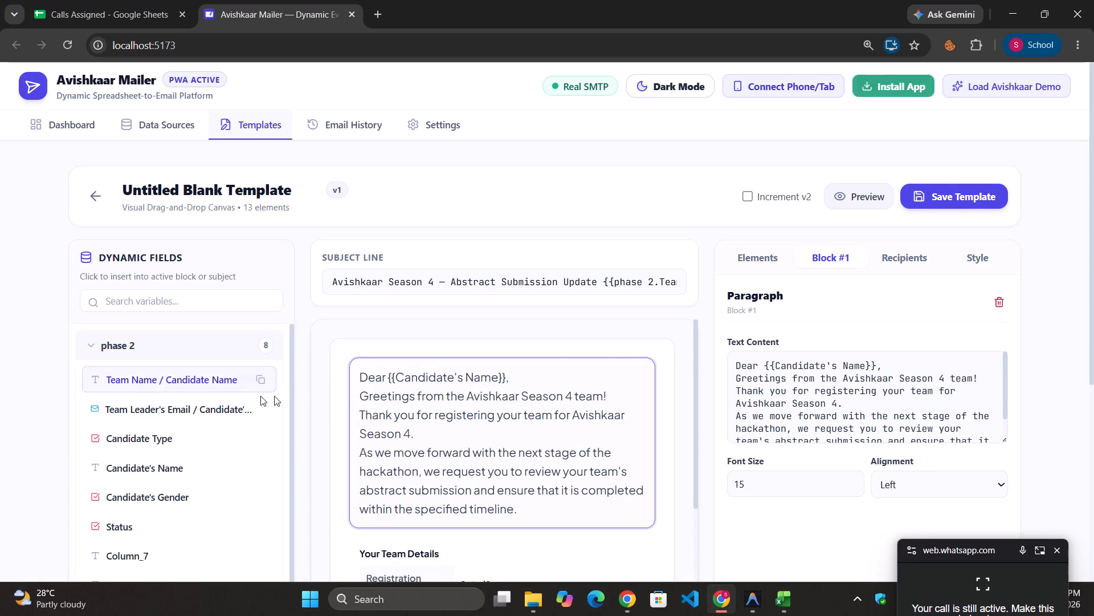
pyautogui.scroll(-2, 501, 416)
pyautogui.scroll(-2, 567, 432)
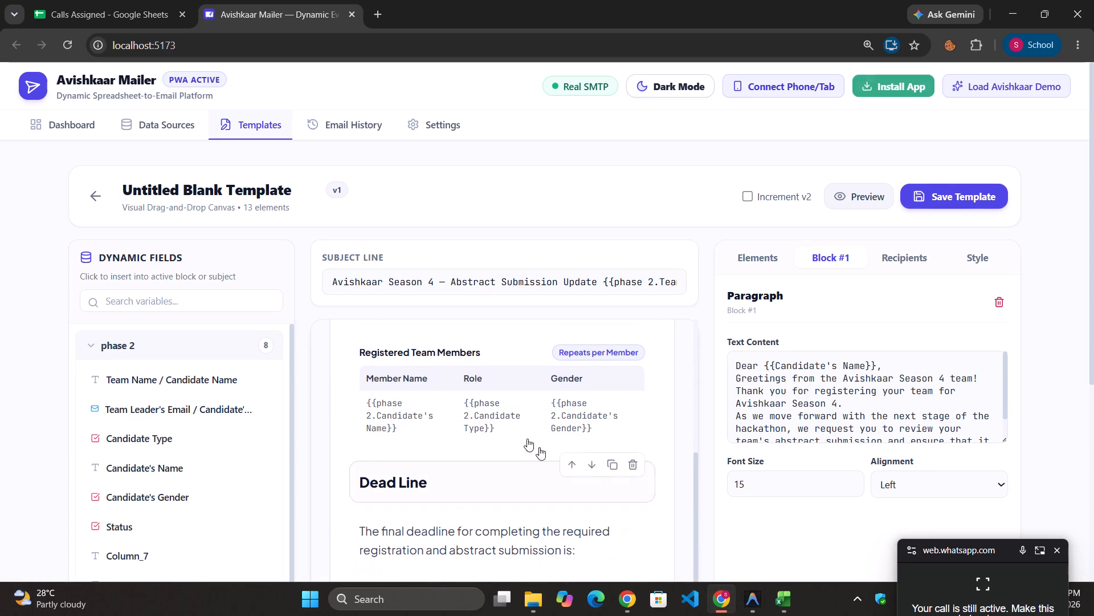
pyautogui.click(492, 419)
pyautogui.scroll(-1, 788, 452)
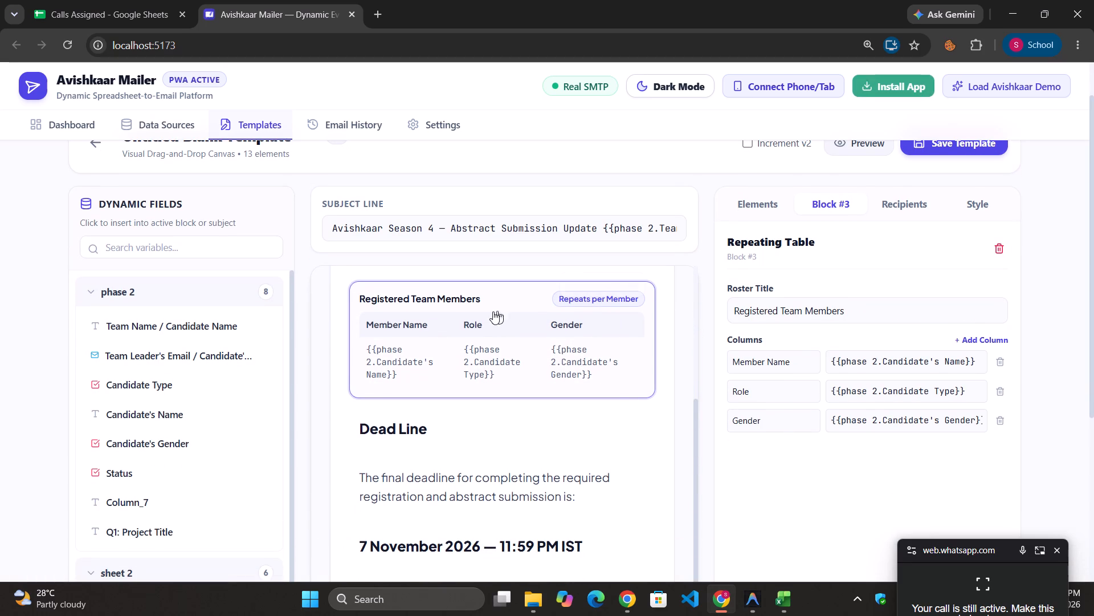
pyautogui.click(155, 421)
pyautogui.click(169, 417)
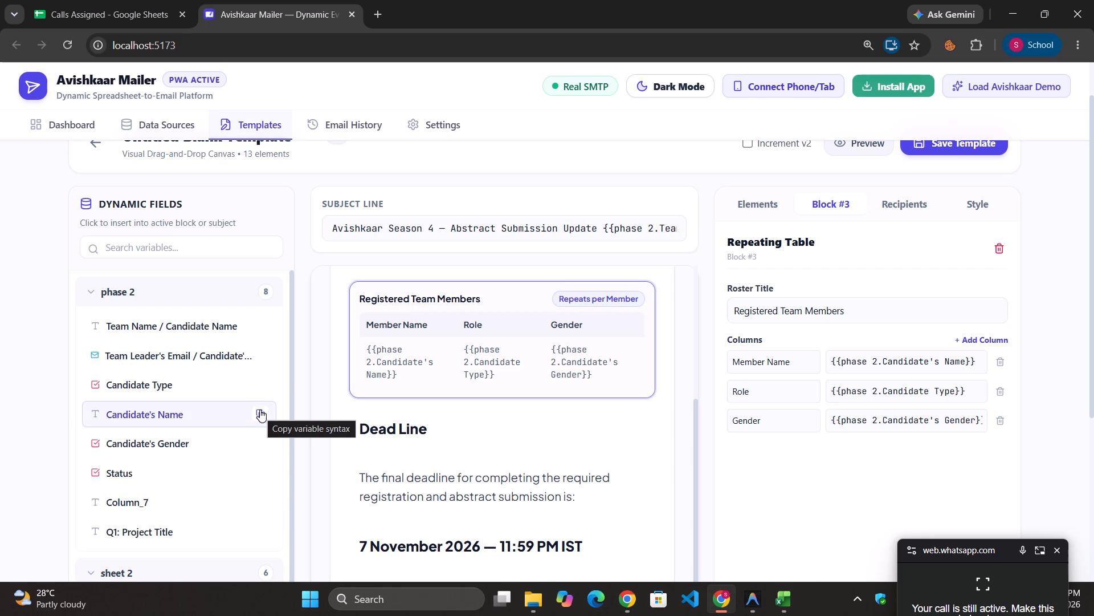
pyautogui.click(952, 419)
pyautogui.hscroll(-1, 952, 419)
pyautogui.hscroll(2, 925, 426)
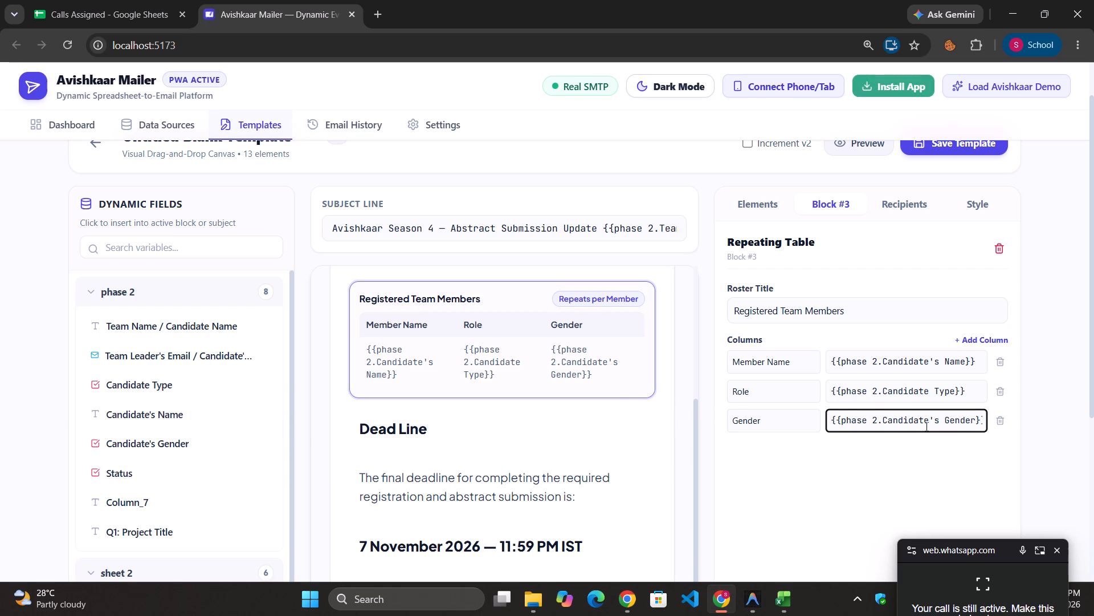
pyautogui.scroll(3, 358, 254)
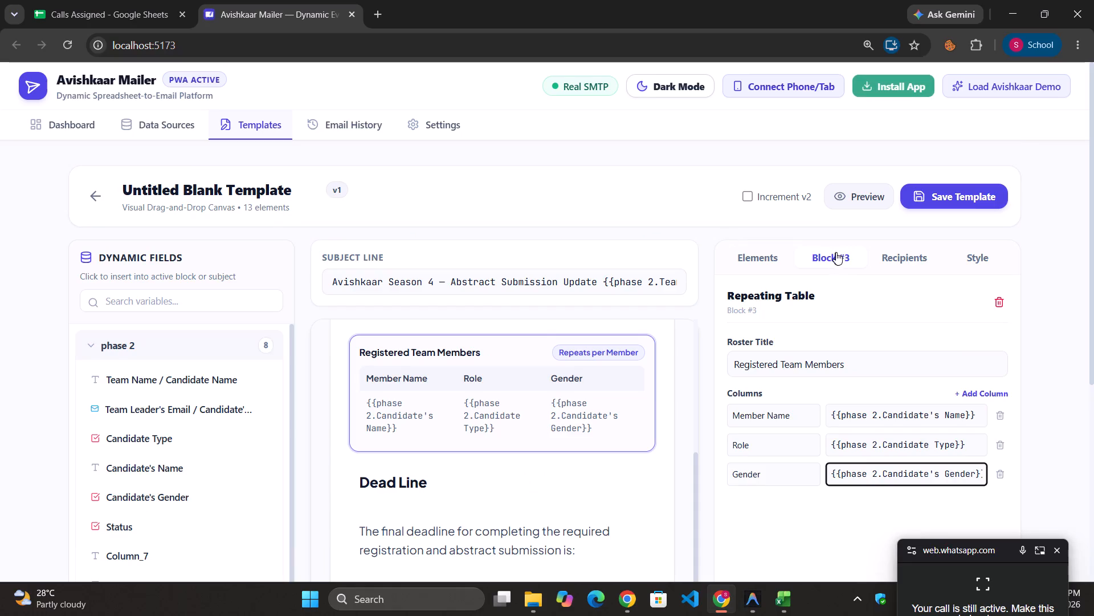
pyautogui.scroll(4, 505, 350)
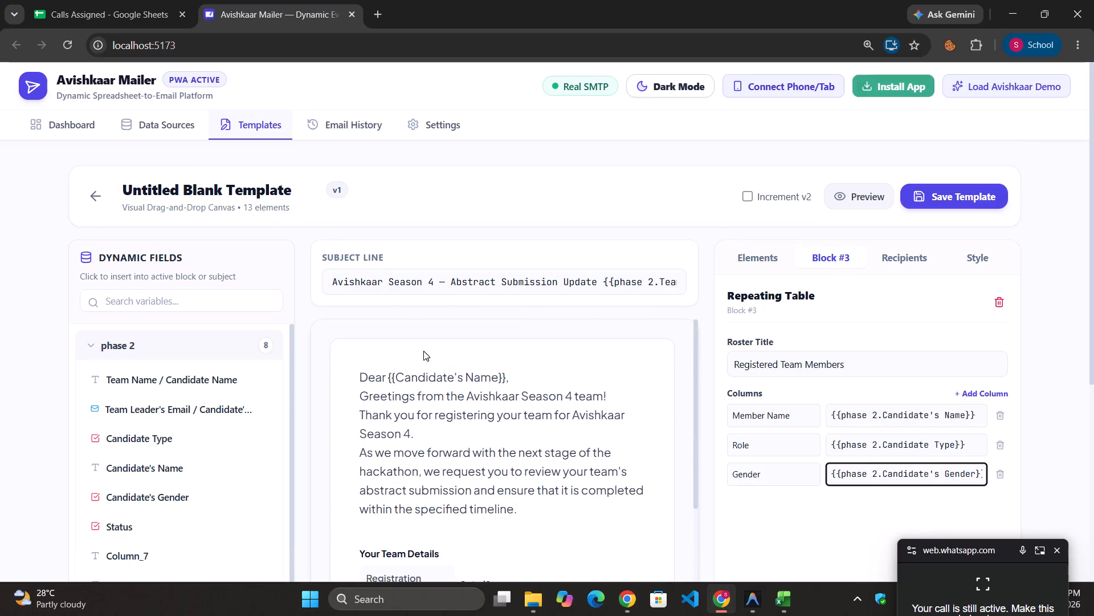
# Preview the rendered email for the first record, checking the team details, the member table and the deadline section.
pyautogui.click(855, 201)
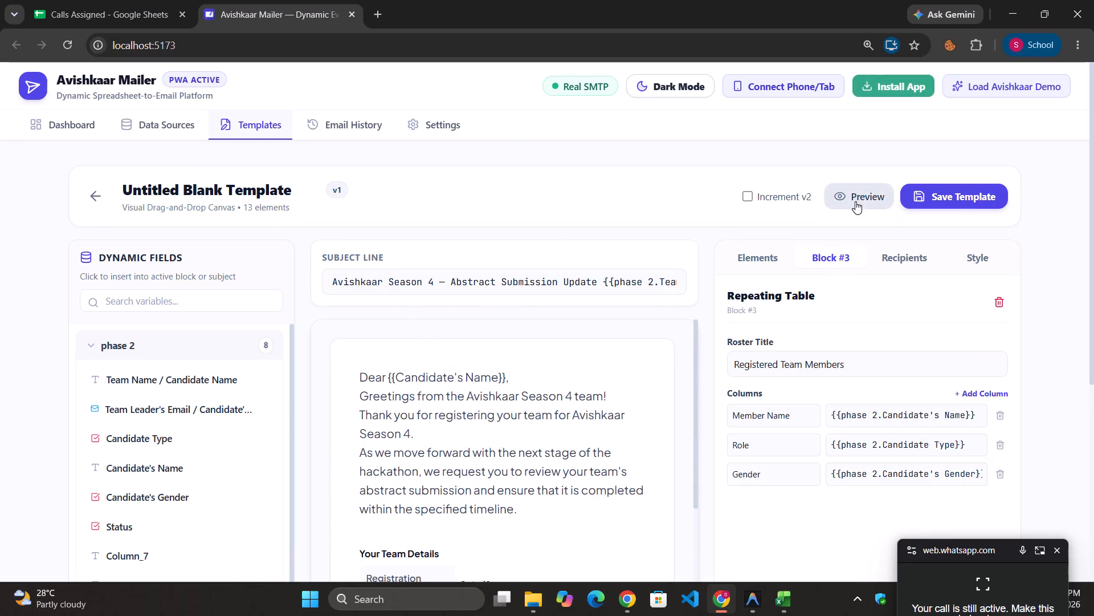
pyautogui.scroll(-2, 483, 348)
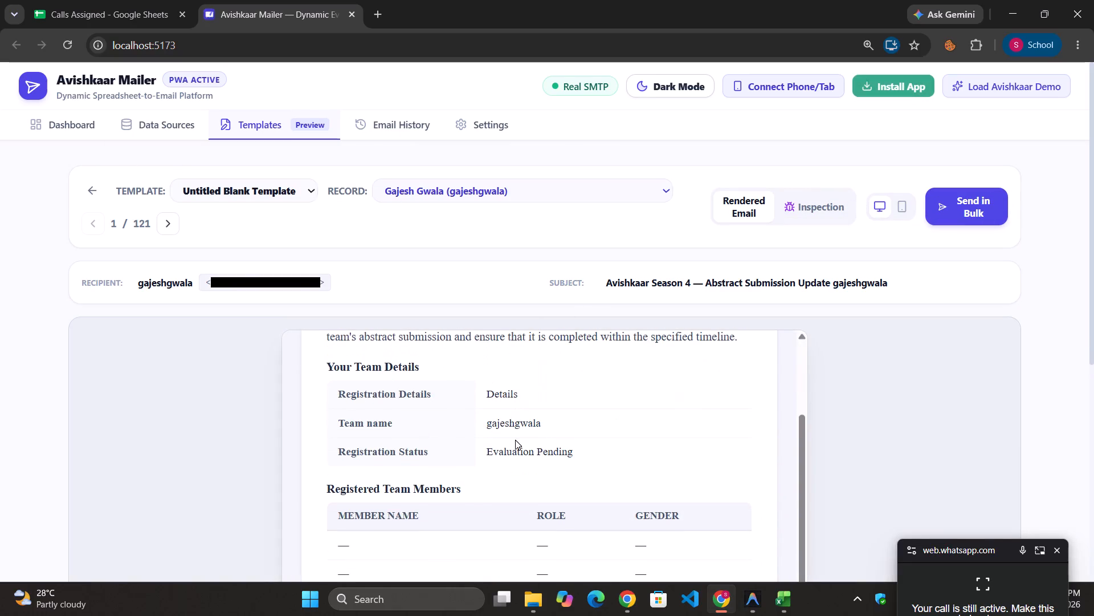
pyautogui.scroll(-1, 528, 453)
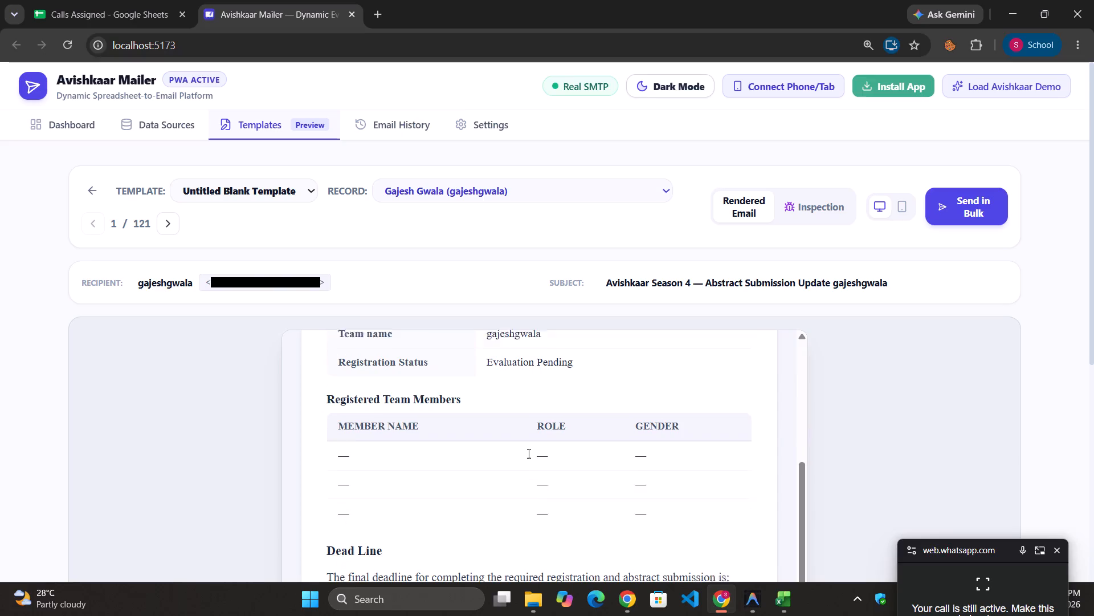
pyautogui.scroll(-4, 528, 453)
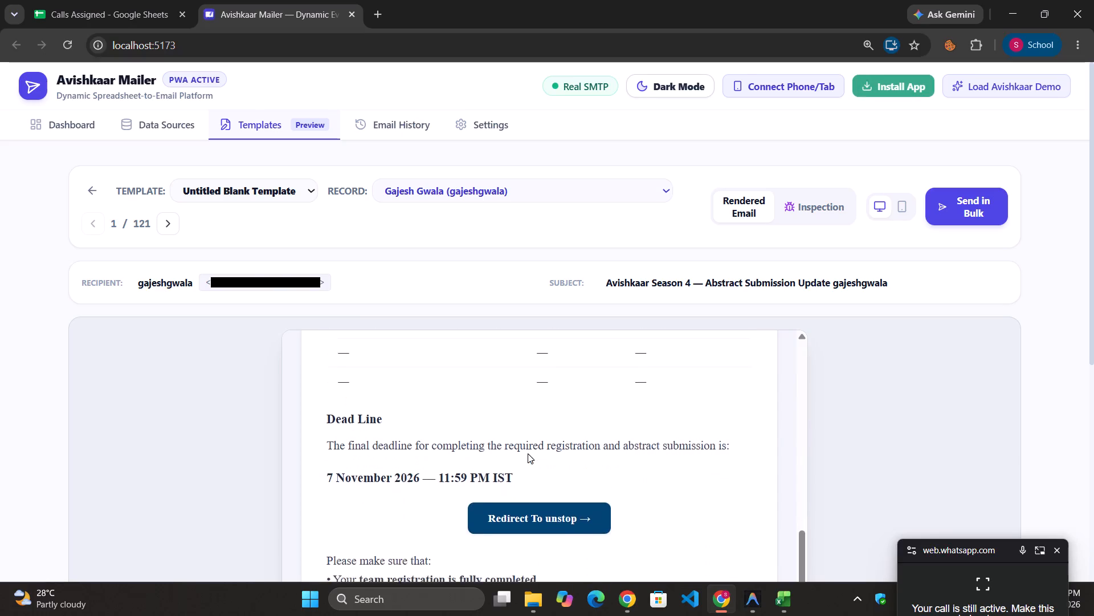
pyautogui.scroll(-4, 528, 453)
pyautogui.scroll(2, 528, 453)
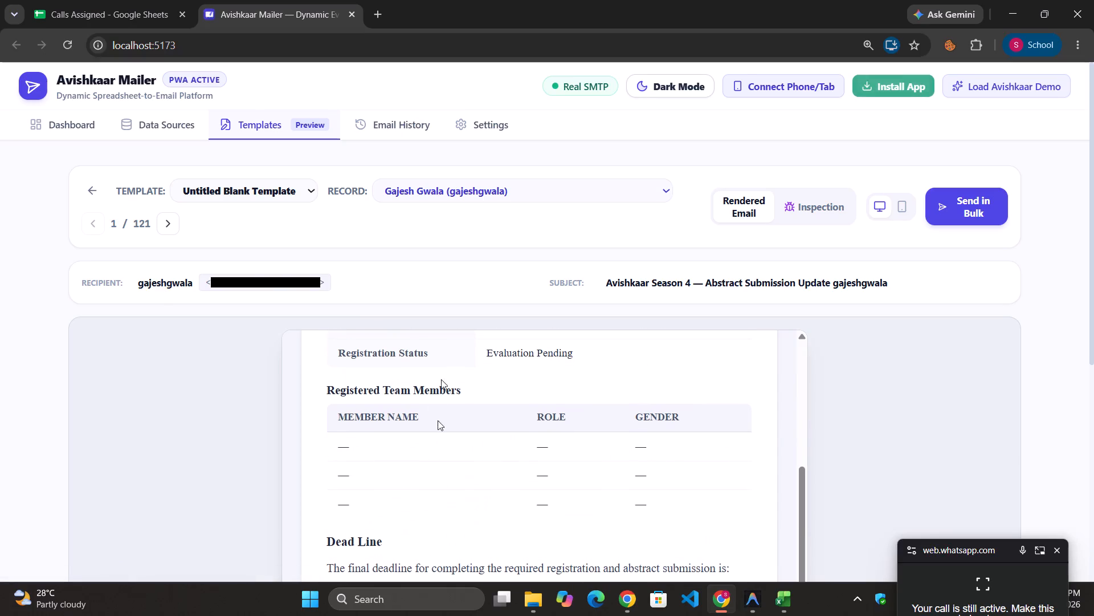
# Reopen the template's canvas and compare the Registered Team Members table's column variables with the phase 2 dynamic fields.
pyautogui.click(92, 197)
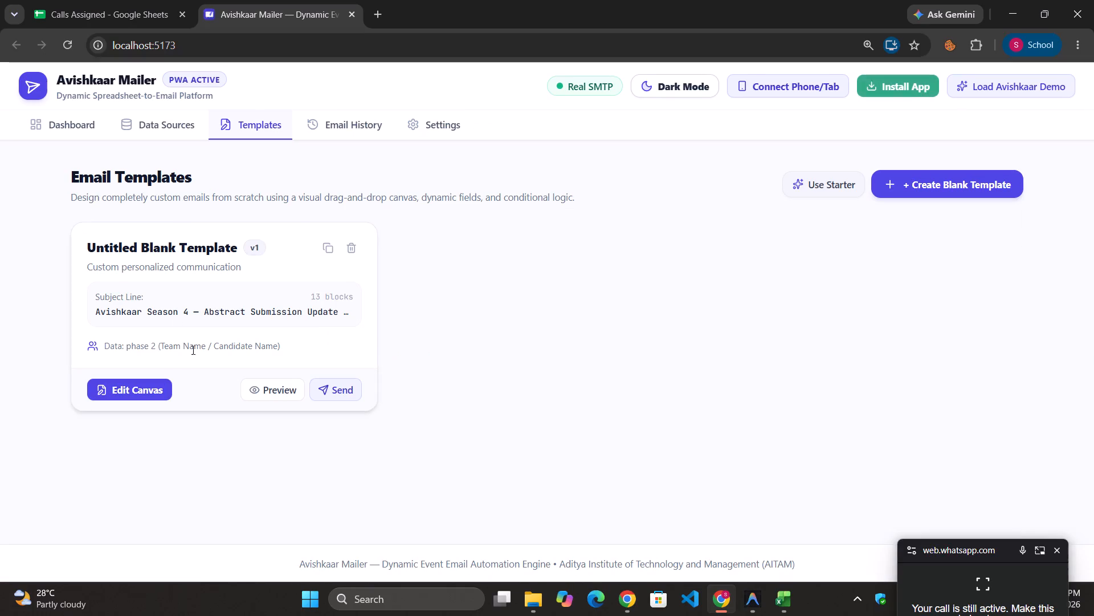
pyautogui.click(144, 395)
pyautogui.scroll(-1, 336, 425)
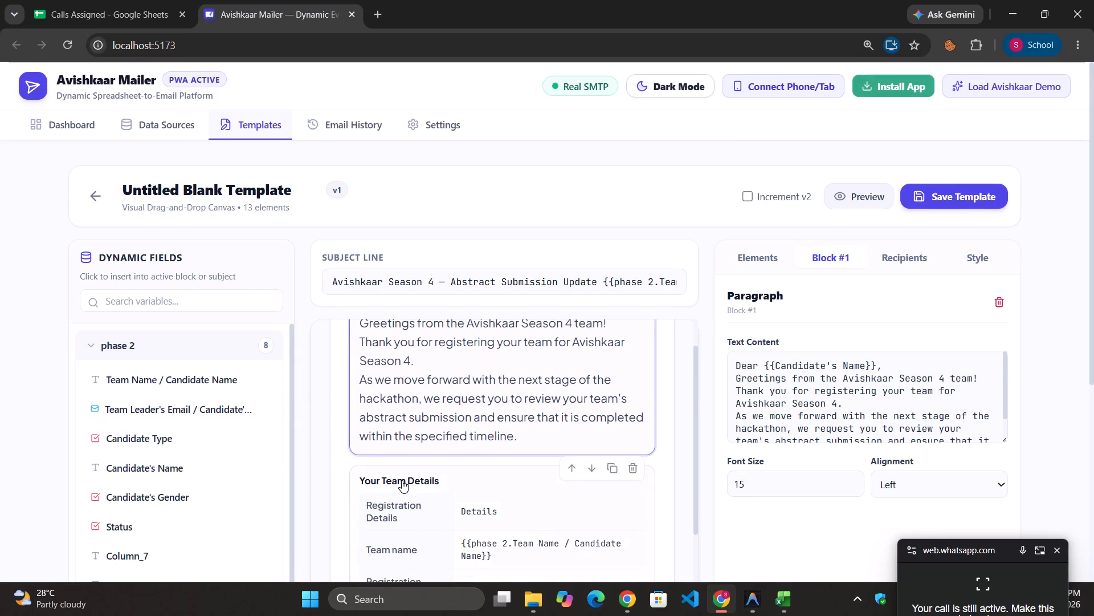
pyautogui.scroll(-2, 402, 480)
pyautogui.click(497, 526)
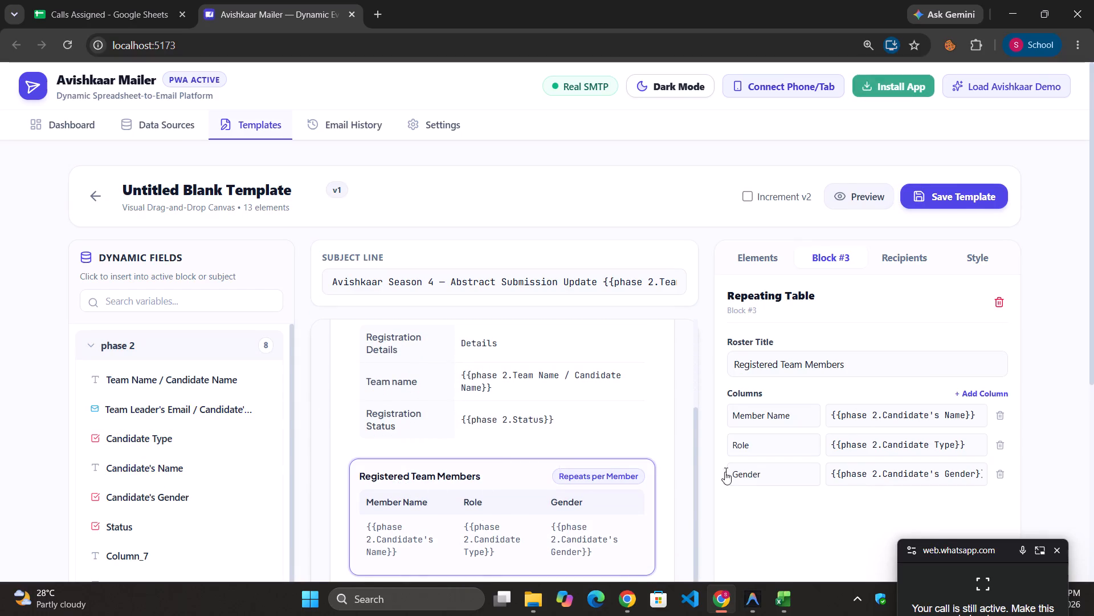
pyautogui.scroll(1, 169, 413)
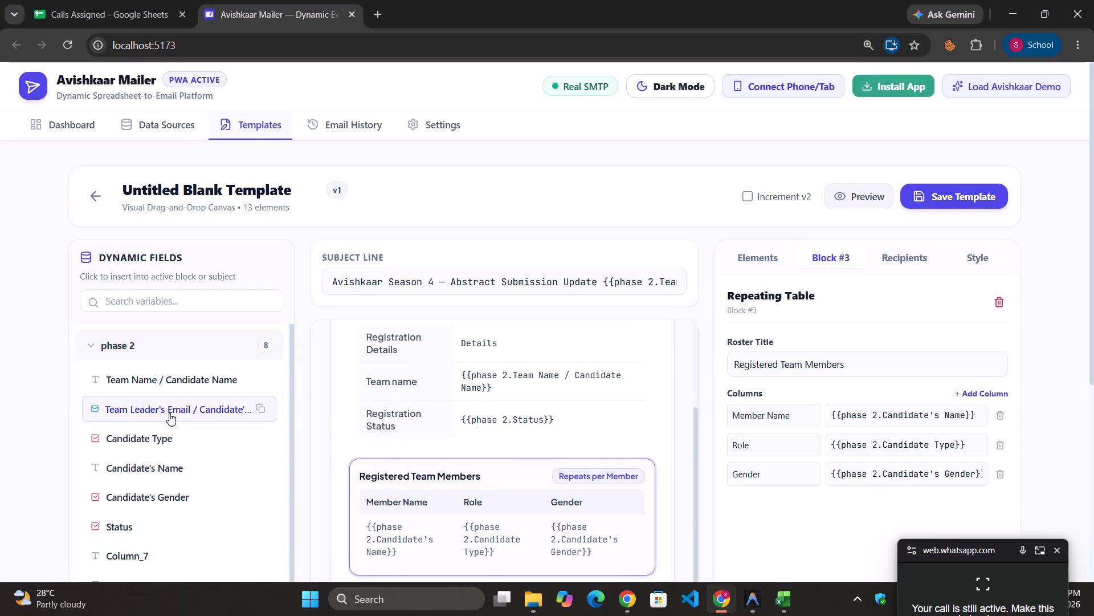
pyautogui.scroll(1, 169, 413)
pyautogui.scroll(-2, 169, 413)
pyautogui.click(170, 465)
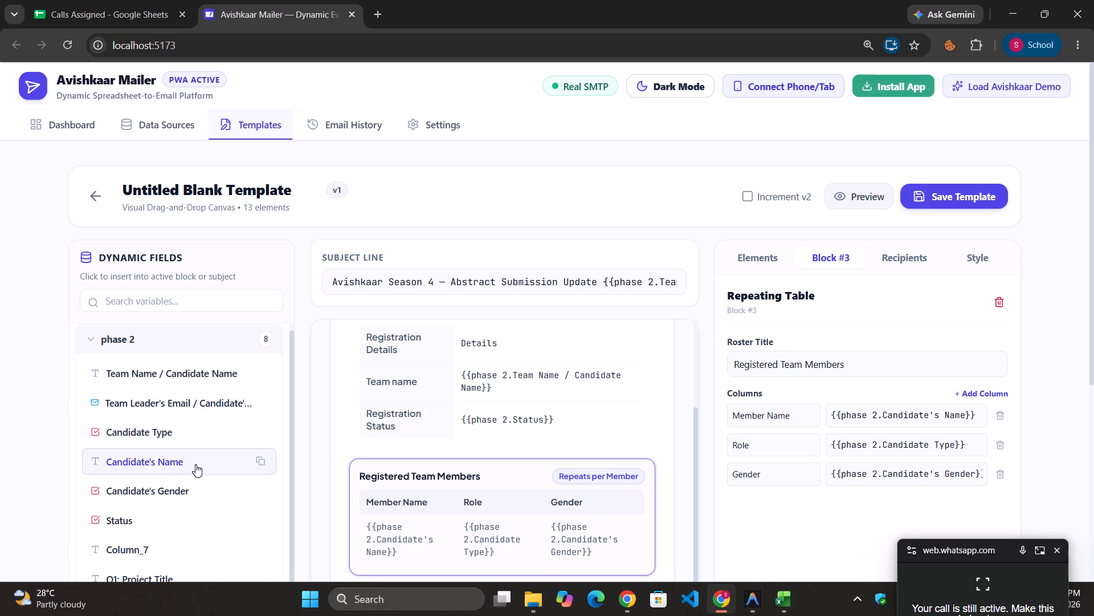
pyautogui.click(195, 464)
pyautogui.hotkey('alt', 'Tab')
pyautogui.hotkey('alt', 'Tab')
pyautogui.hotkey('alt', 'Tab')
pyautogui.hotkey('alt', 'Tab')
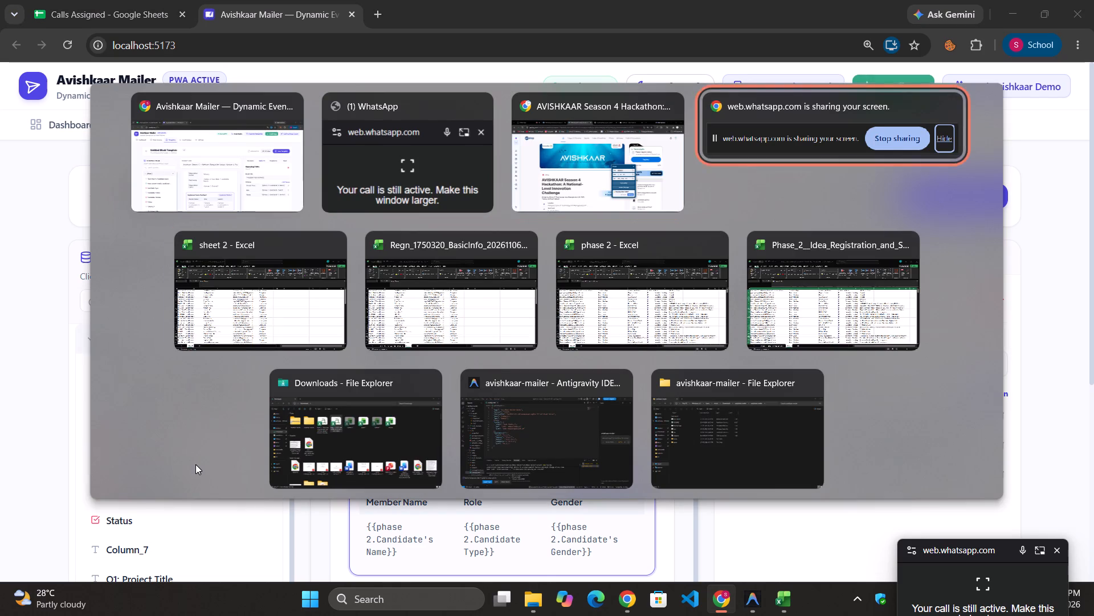
# Switch to the phase 2 workbook in Excel and examine the Candidate's Name header and its column.
pyautogui.hotkey('alt', 'Tab')
pyautogui.hotkey('alt', 'Tab')
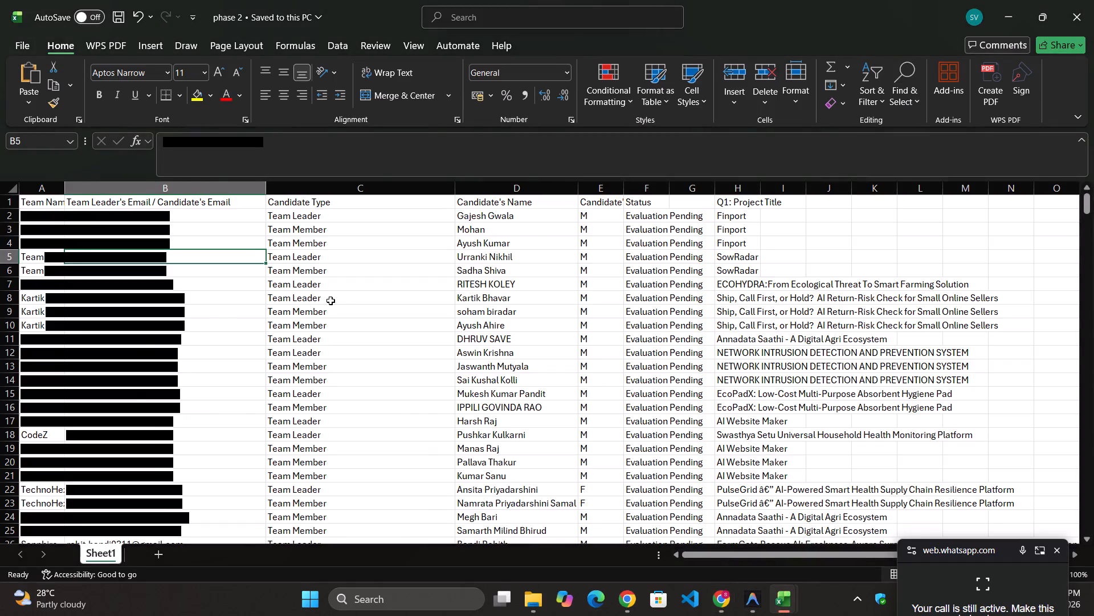
pyautogui.click(531, 204)
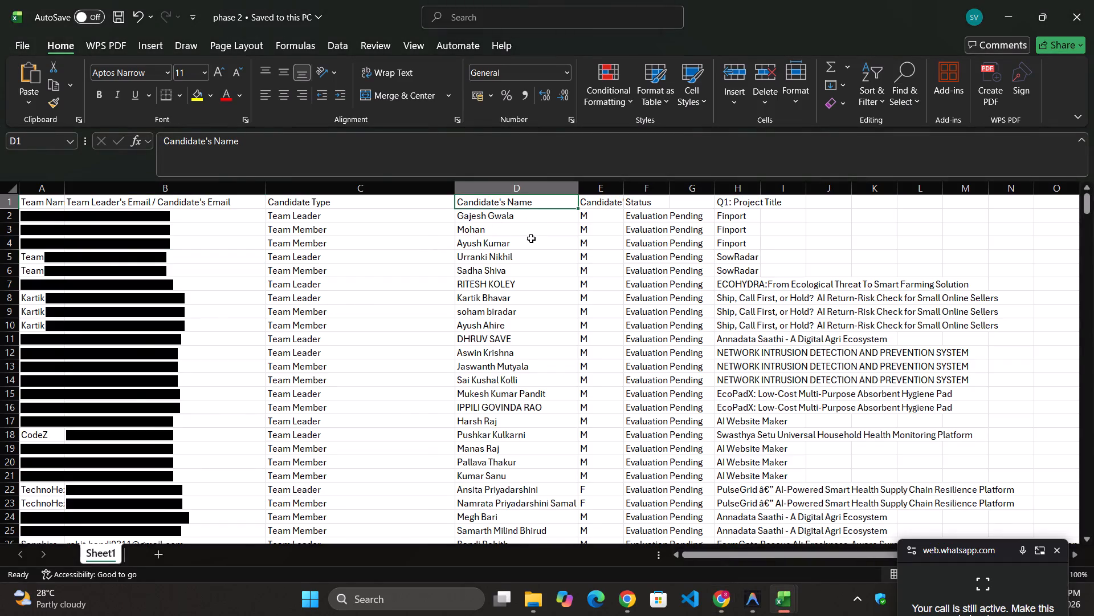
pyautogui.click(525, 206)
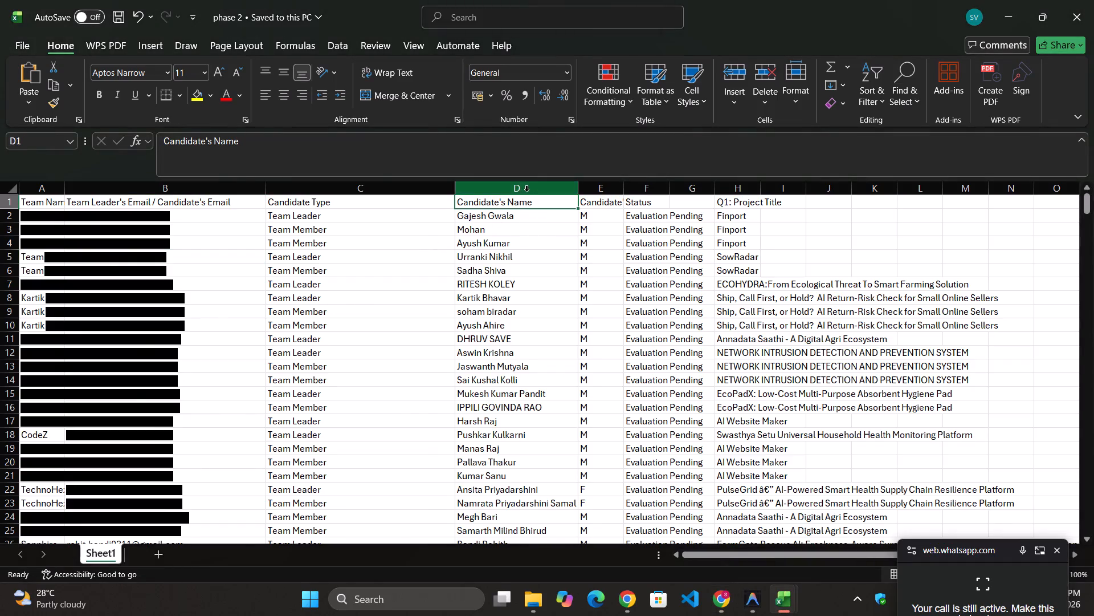
pyautogui.click(526, 191)
# Return to the Avishkaar Mailer template in Chrome and inspect the Member Name column's variable in the Registered Team Members table.
pyautogui.hotkey('alt', 'Tab')
pyautogui.hotkey('alt', 'Tab')
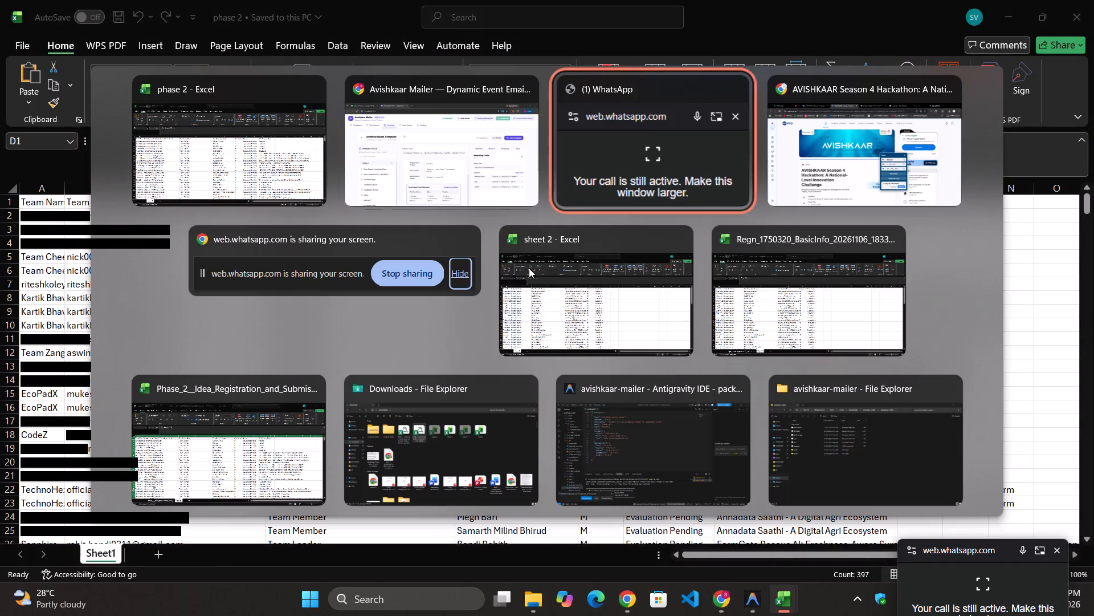
pyautogui.hotkey('alt', 'Tab')
pyautogui.hotkey('alt', 'Tab')
pyautogui.hotkey('alt', 'Tab')
pyautogui.hotkey('alt', 'Tab')
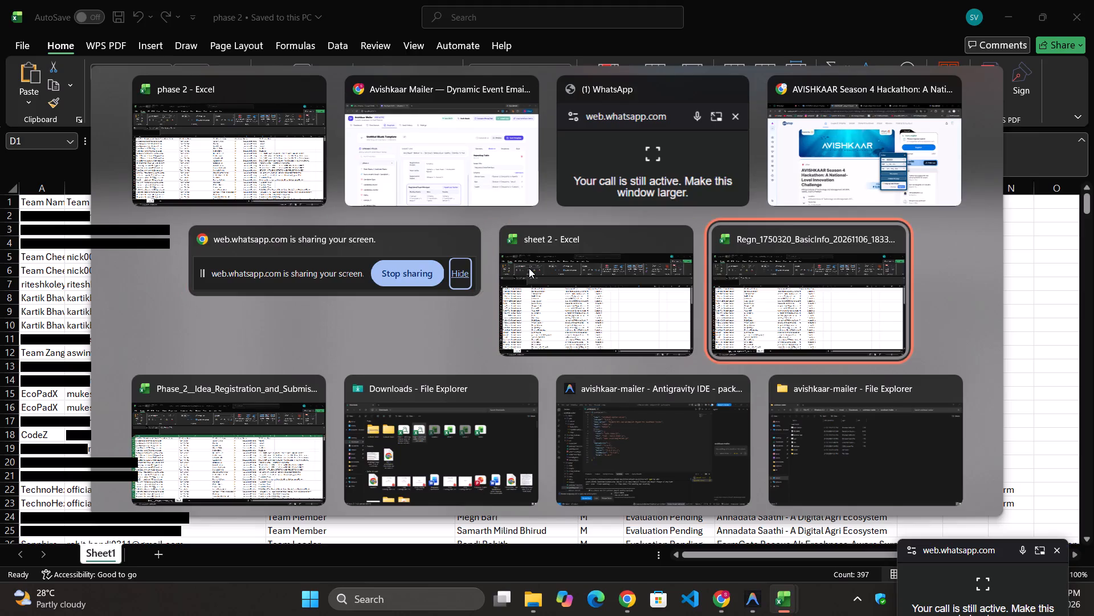
pyautogui.hotkey('alt', 'Tab')
pyautogui.hotkey('alt', 'Tab')
pyautogui.hotkey('alt', 'Tab')
pyautogui.hotkey('alt', 'Tab')
pyautogui.hotkey('alt', 'Tab')
pyautogui.hotkey('alt', 'Tab')
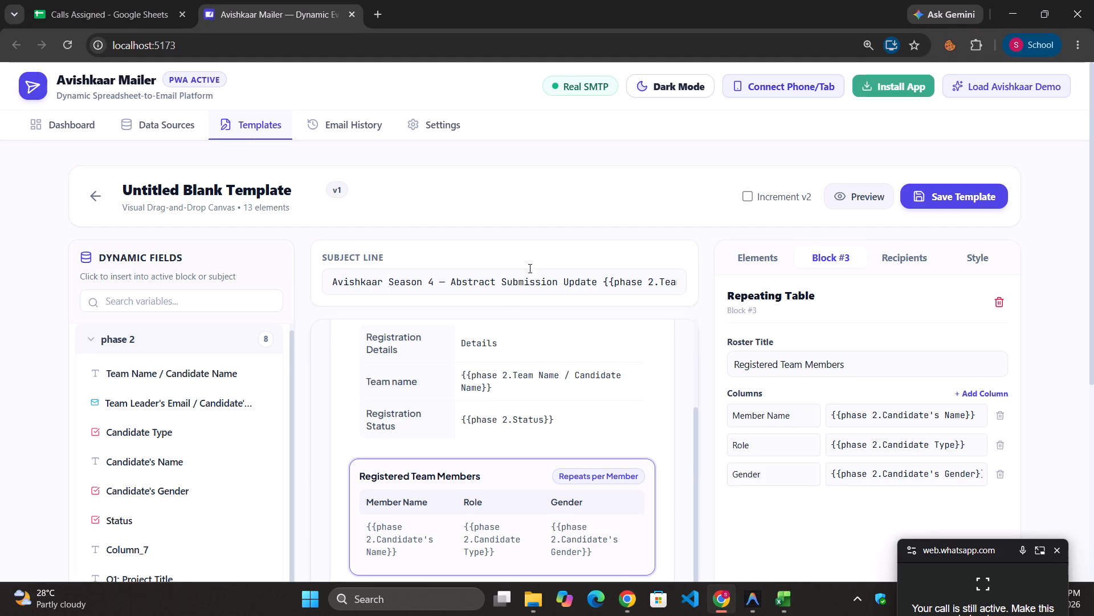
pyautogui.scroll(-2, 460, 420)
pyautogui.click(418, 417)
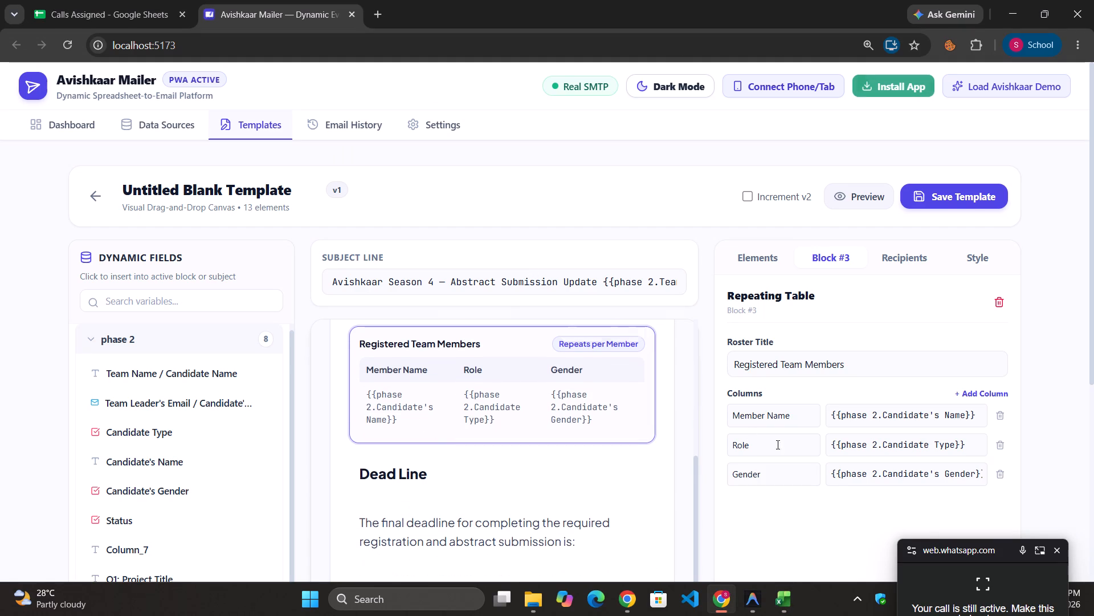
pyautogui.click(887, 418)
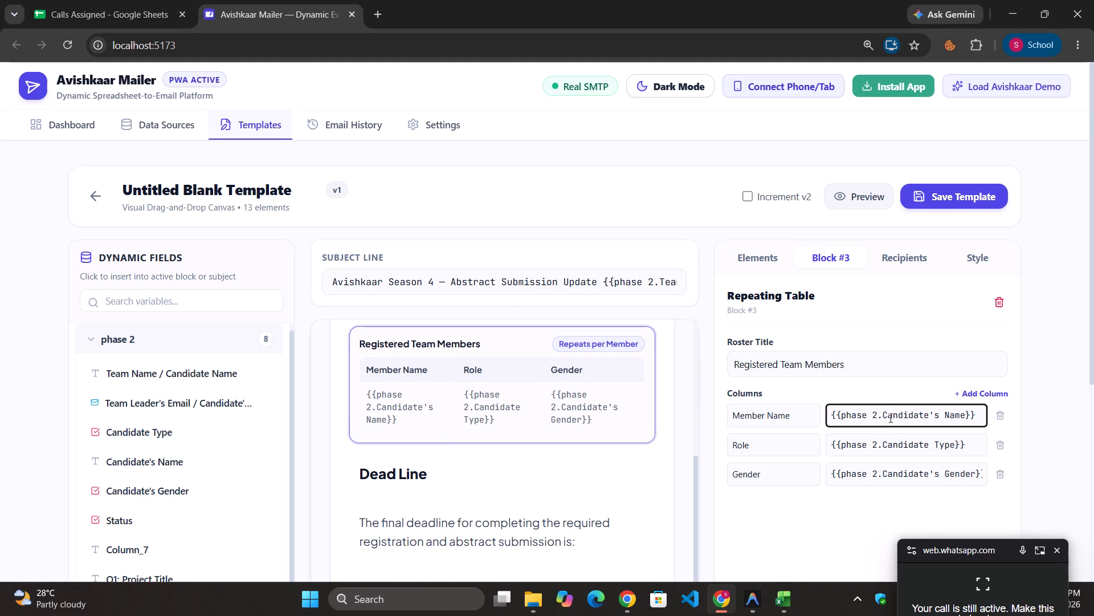
pyautogui.click(877, 419)
pyautogui.click(888, 416)
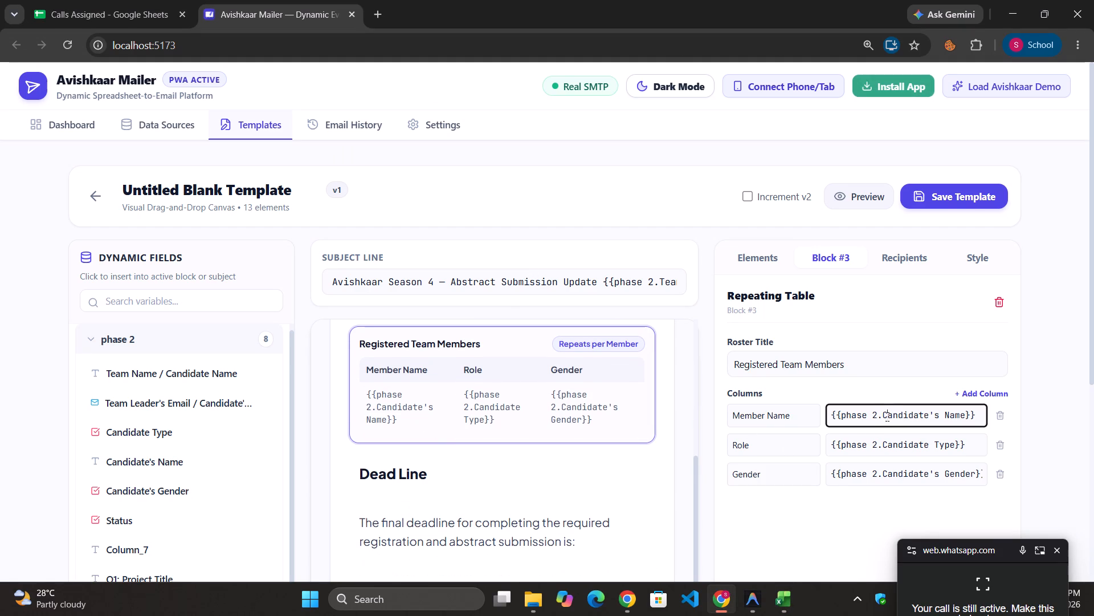
pyautogui.click(878, 418)
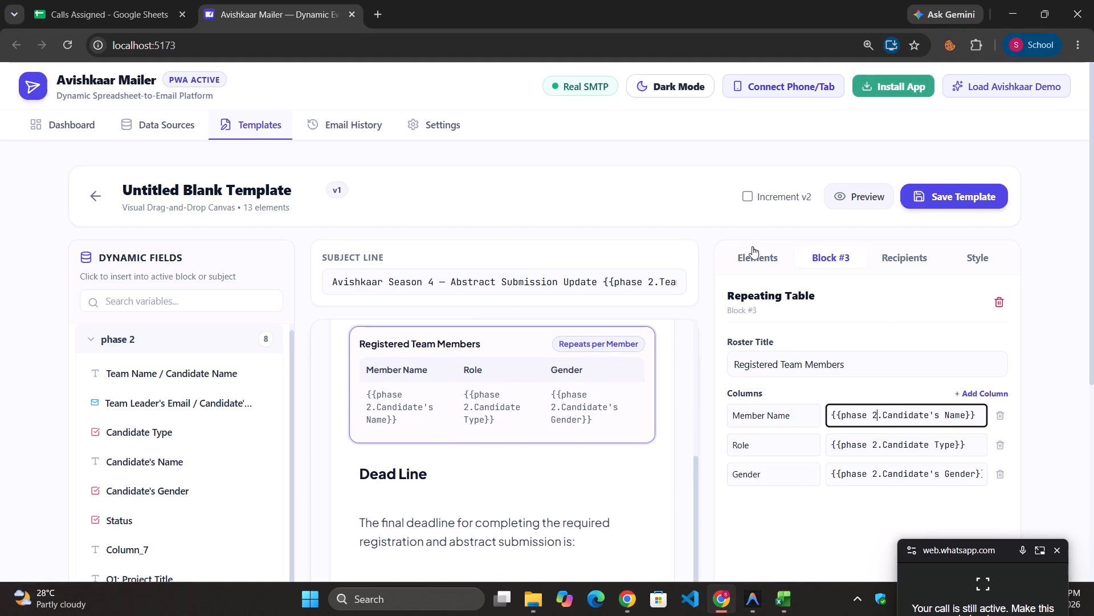
# Browse the available template elements, looking over the data table and logic blocks.
pyautogui.click(755, 251)
pyautogui.scroll(-1, 786, 367)
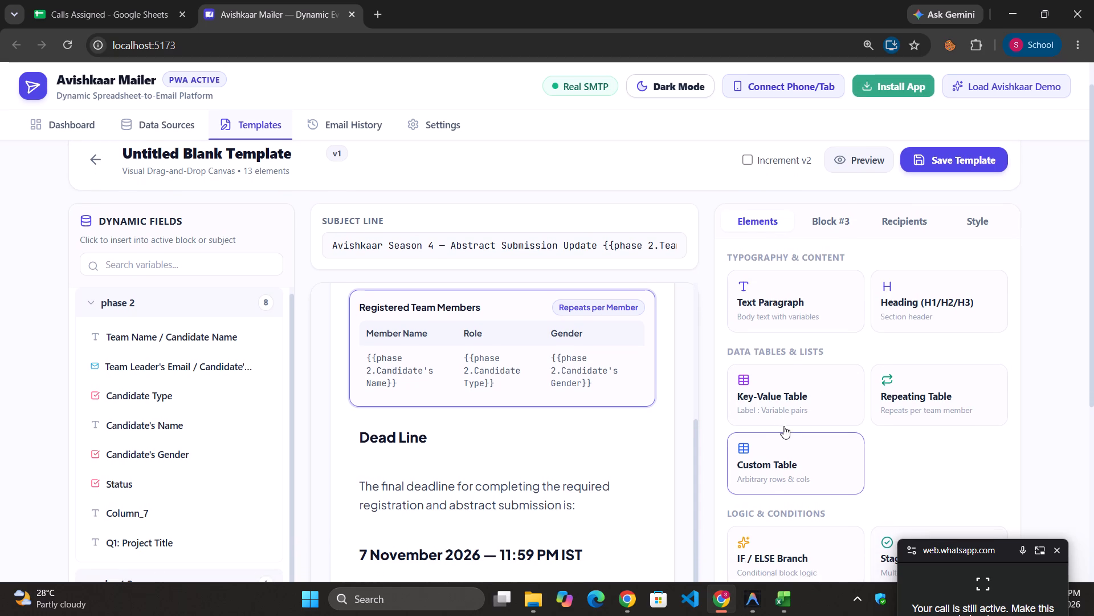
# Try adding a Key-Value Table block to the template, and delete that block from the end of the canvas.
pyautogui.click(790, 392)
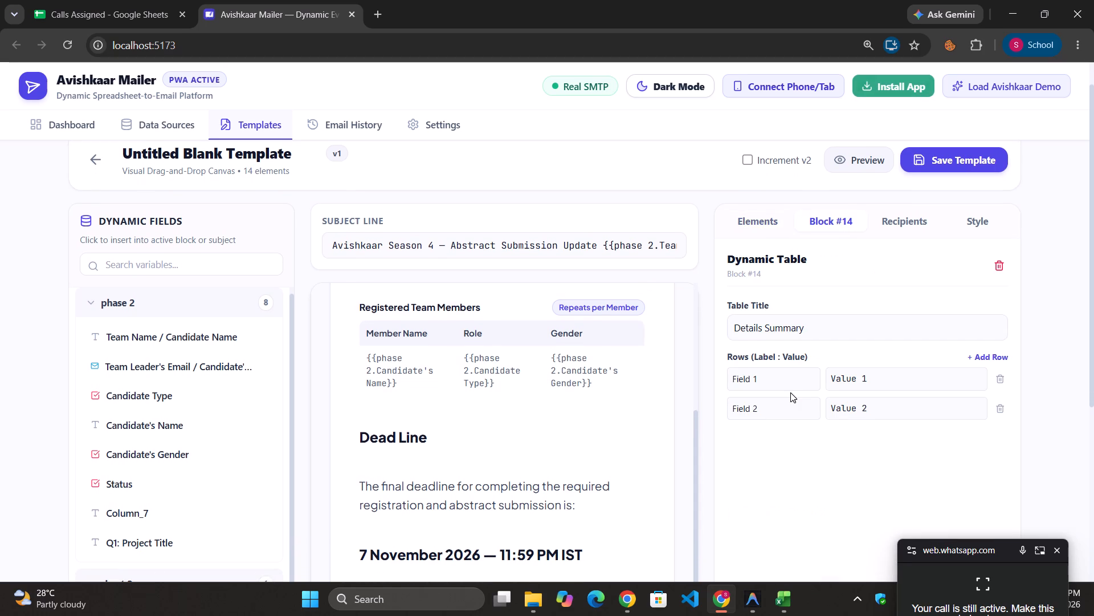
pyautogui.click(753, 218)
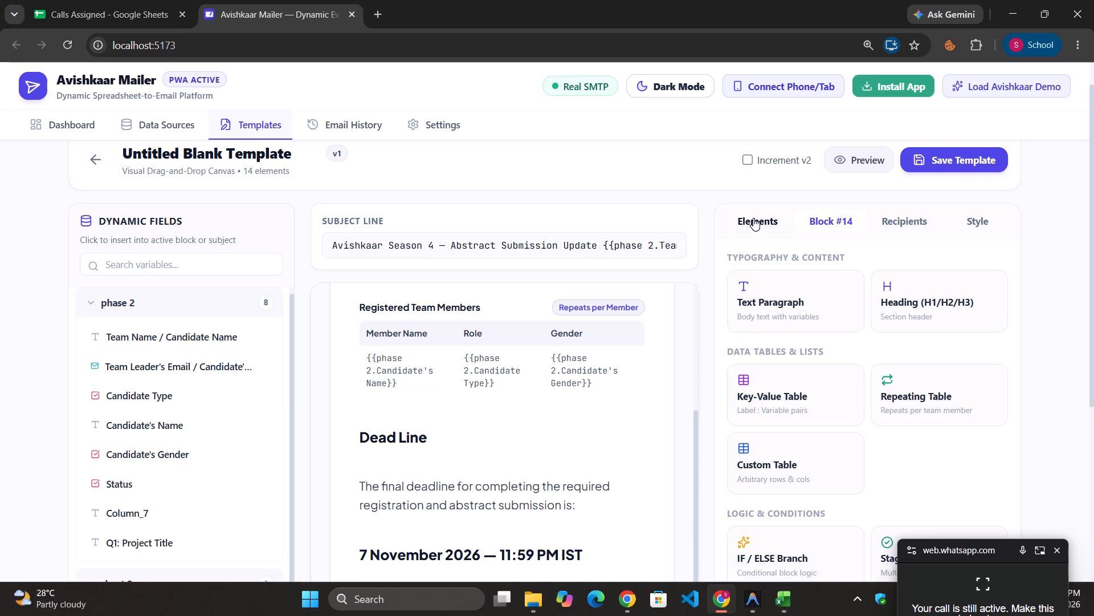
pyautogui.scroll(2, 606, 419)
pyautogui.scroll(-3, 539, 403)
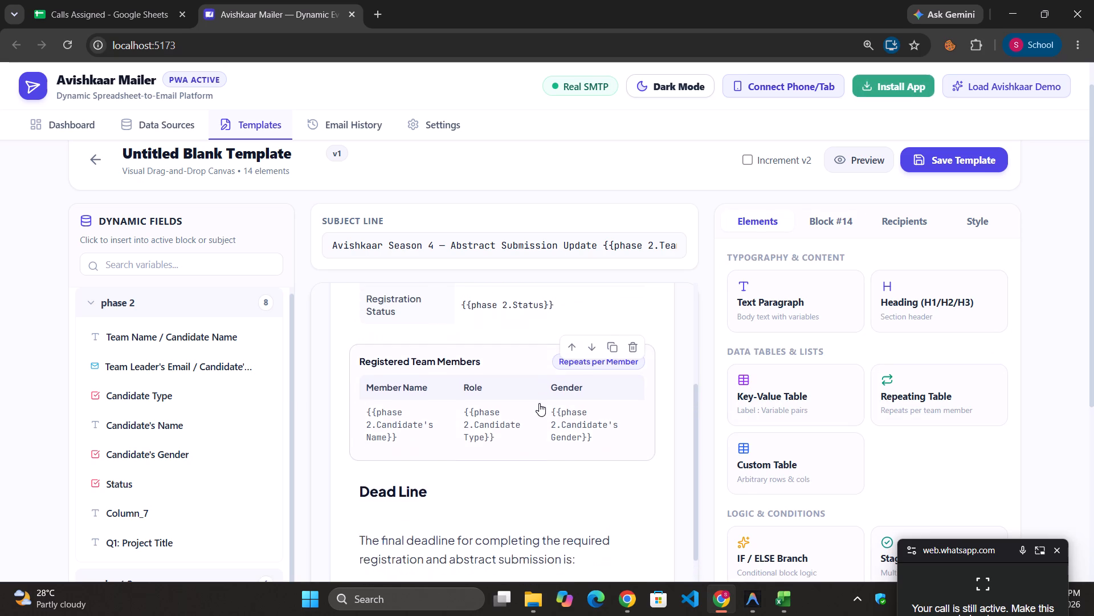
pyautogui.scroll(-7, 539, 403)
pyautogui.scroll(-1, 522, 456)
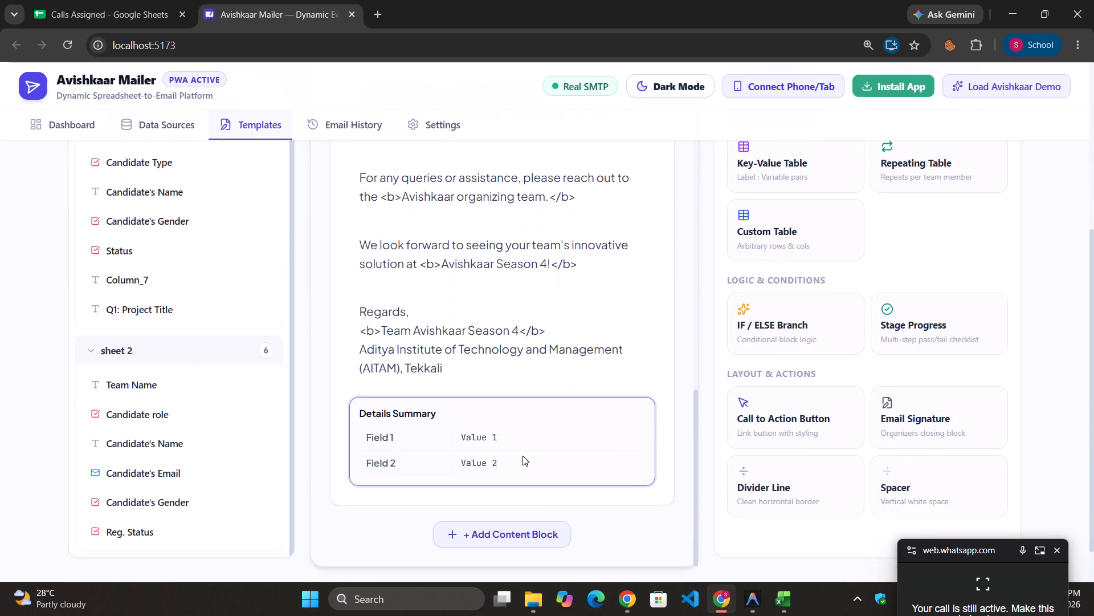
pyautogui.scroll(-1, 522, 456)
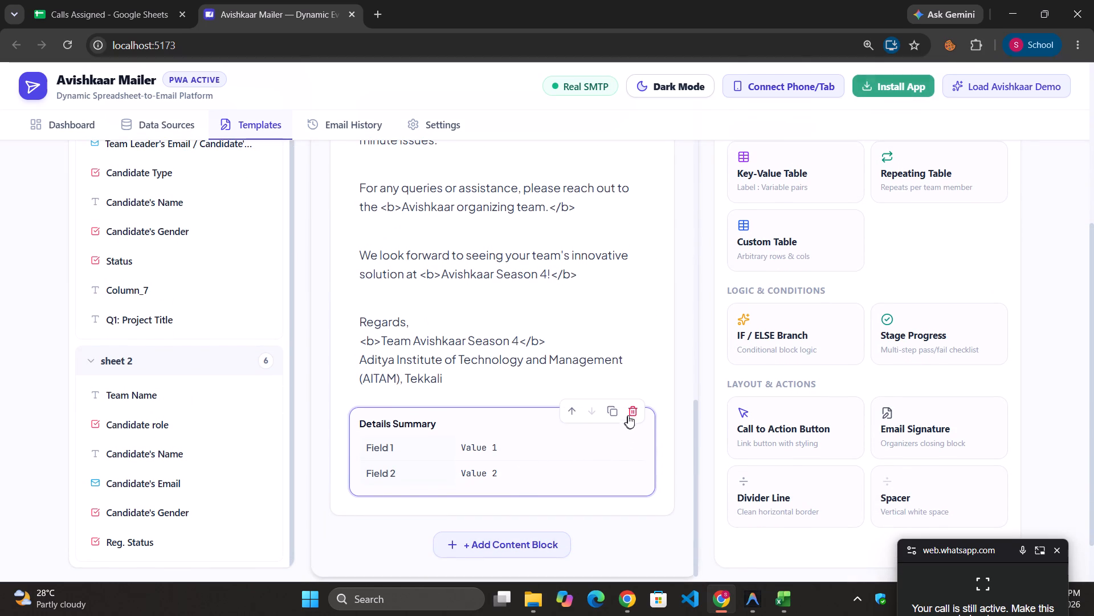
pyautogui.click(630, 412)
# Select the Registered Team Members repeating table and review its roster title and column variables.
pyautogui.scroll(8, 543, 371)
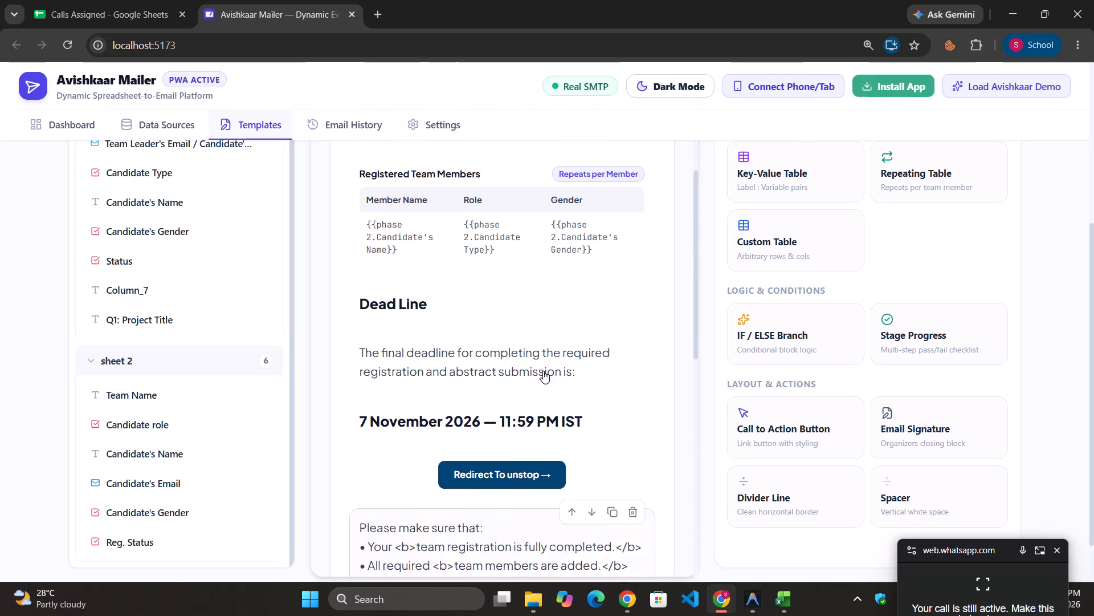
pyautogui.scroll(1, 543, 371)
pyautogui.click(509, 407)
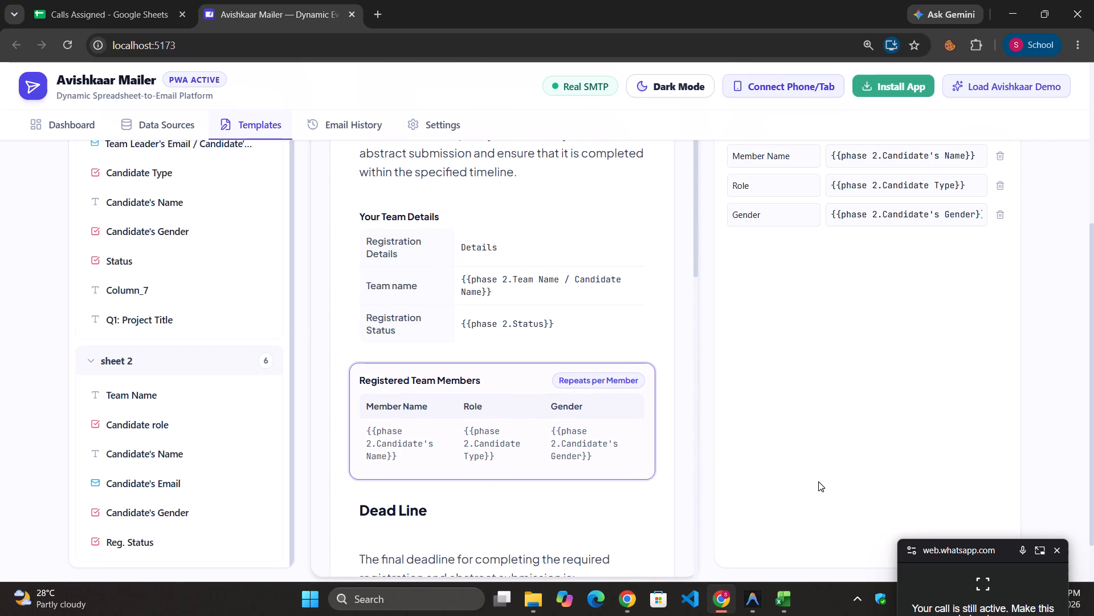
pyautogui.scroll(2, 900, 286)
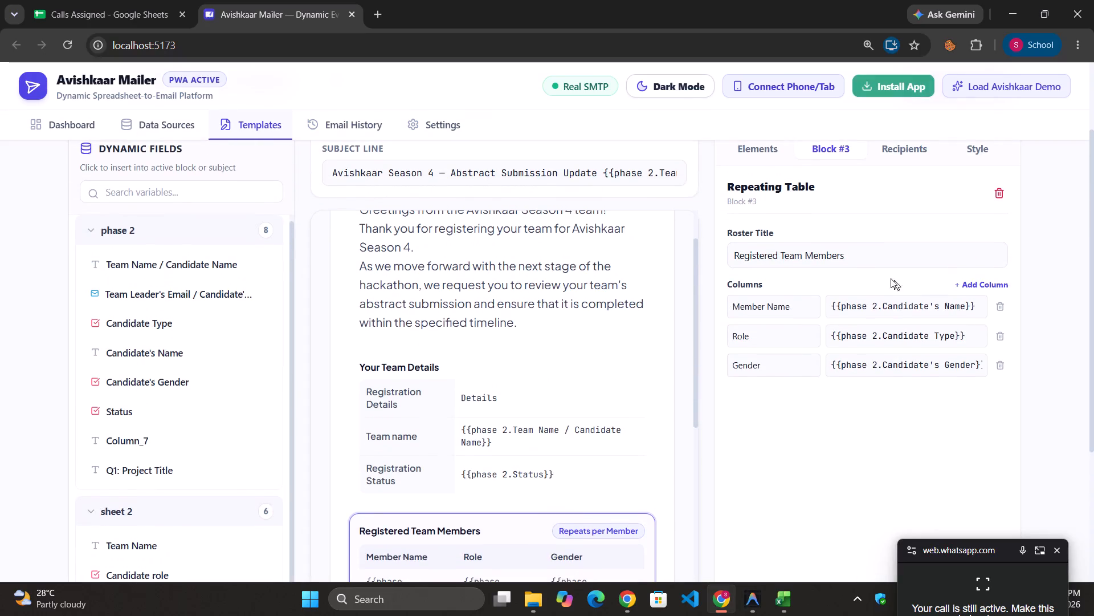
pyautogui.scroll(1, 856, 240)
pyautogui.scroll(2, 442, 211)
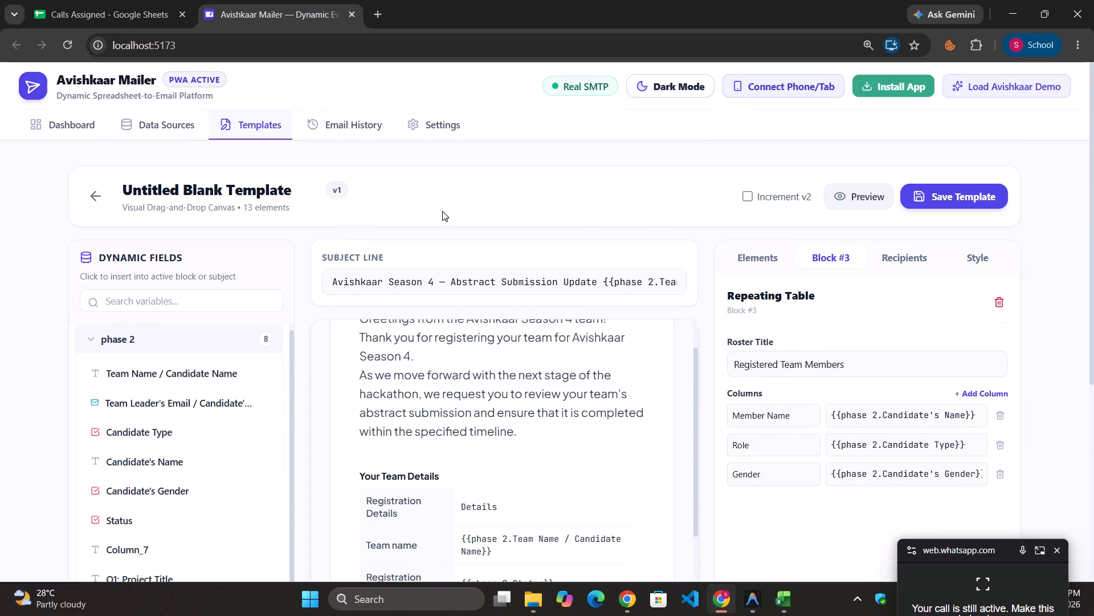
# Preview the rendered email for the first three records, checking the rows of the Registered Team Members table.
pyautogui.click(877, 198)
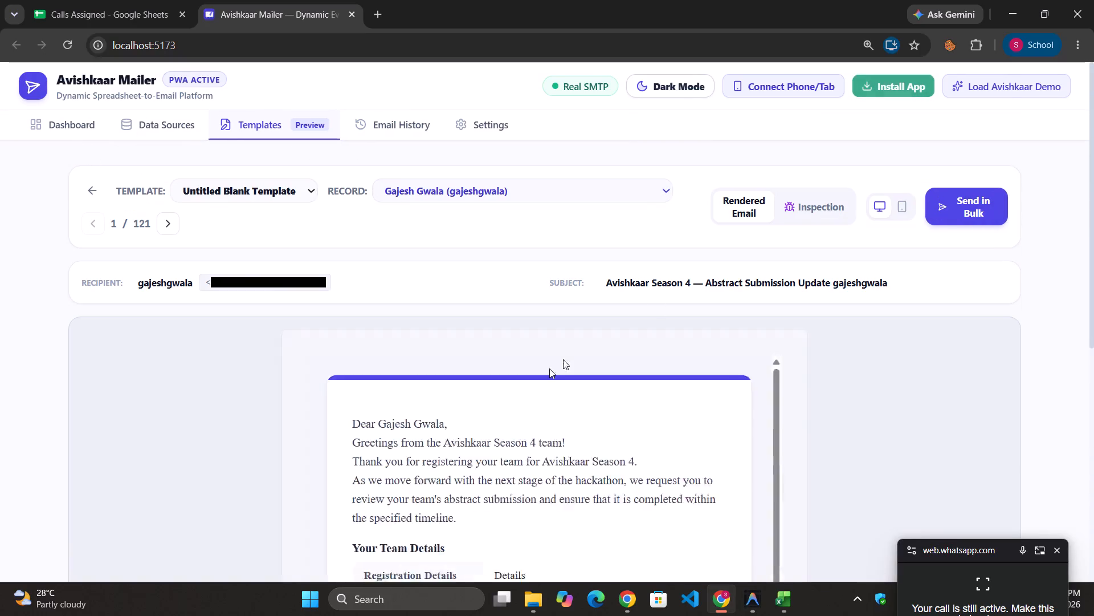
pyautogui.scroll(-4, 504, 402)
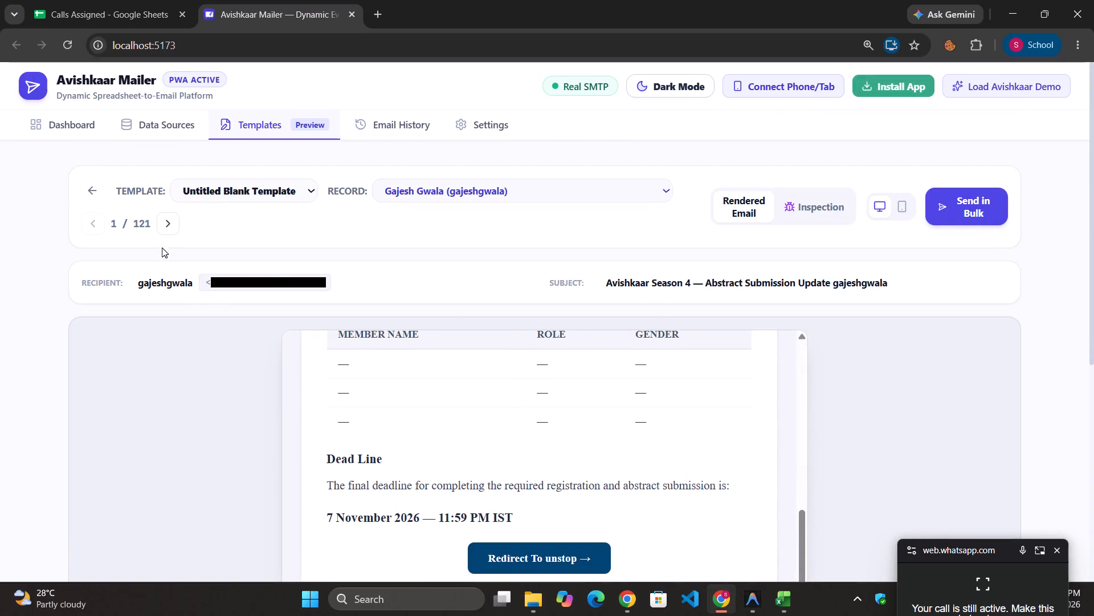
pyautogui.click(167, 225)
pyautogui.scroll(-2, 447, 465)
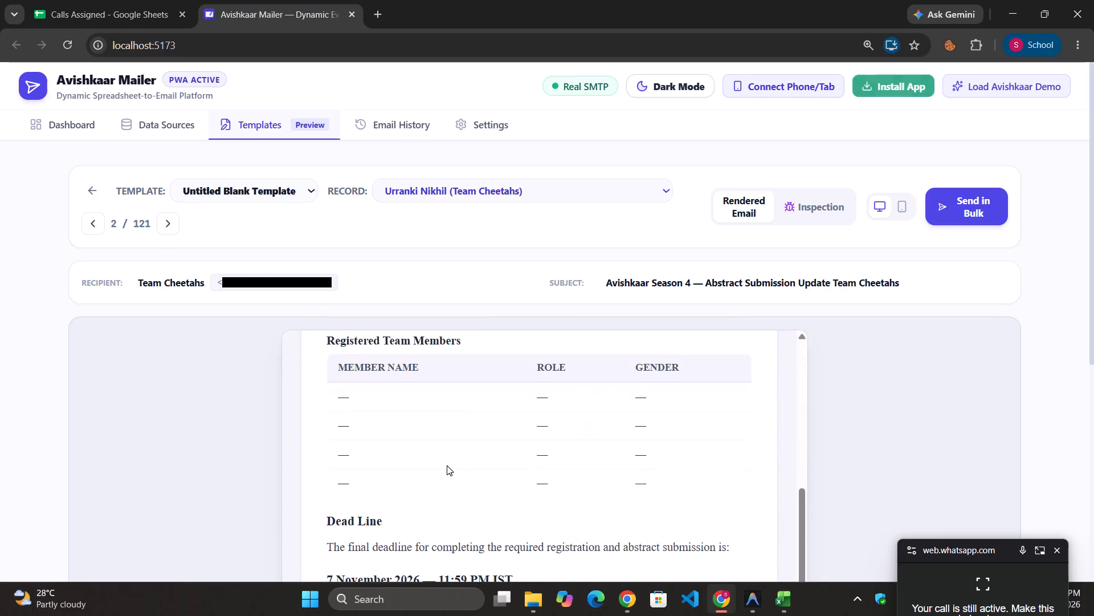
pyautogui.scroll(-1, 447, 465)
pyautogui.click(165, 221)
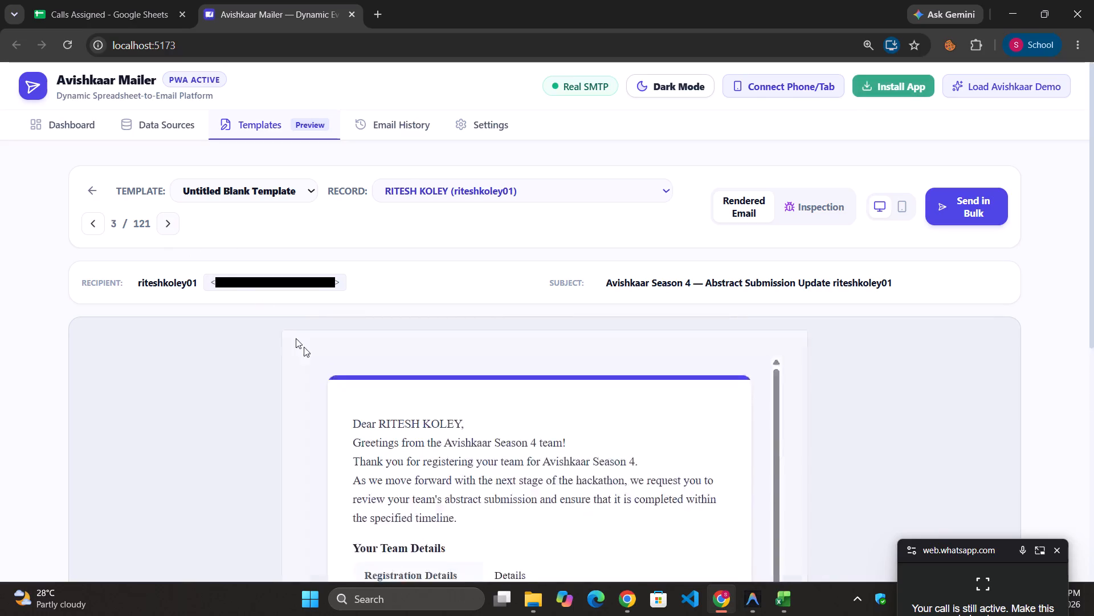
pyautogui.scroll(-3, 395, 471)
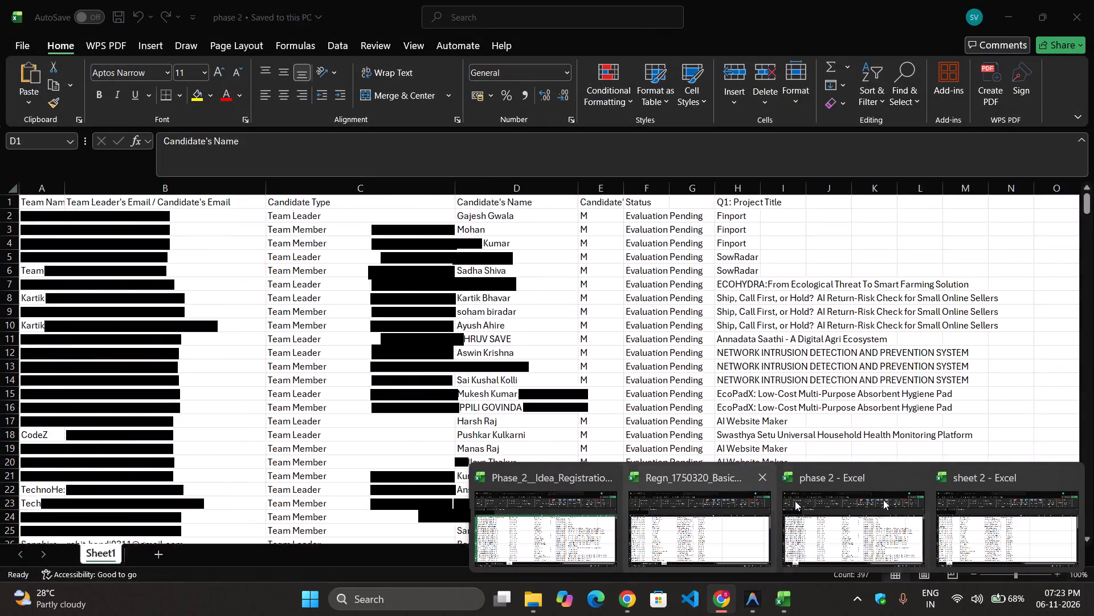
# Switch to the phase 2 workbook in Excel and compare its first Candidate's Name entries with the previewed email's Registered Team Members rows.
pyautogui.click(872, 514)
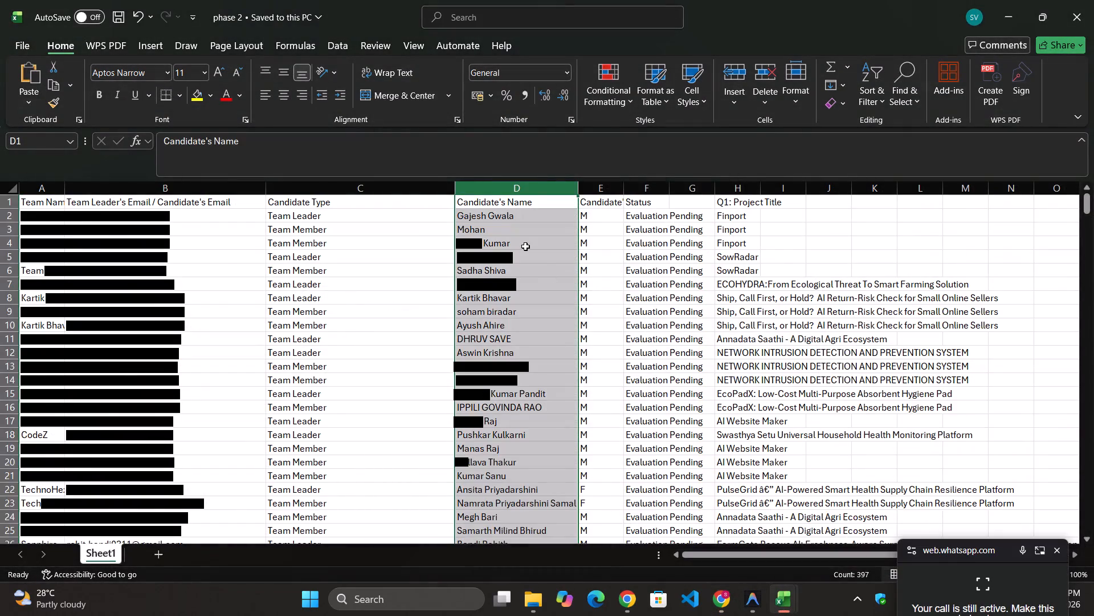
pyautogui.click(525, 246)
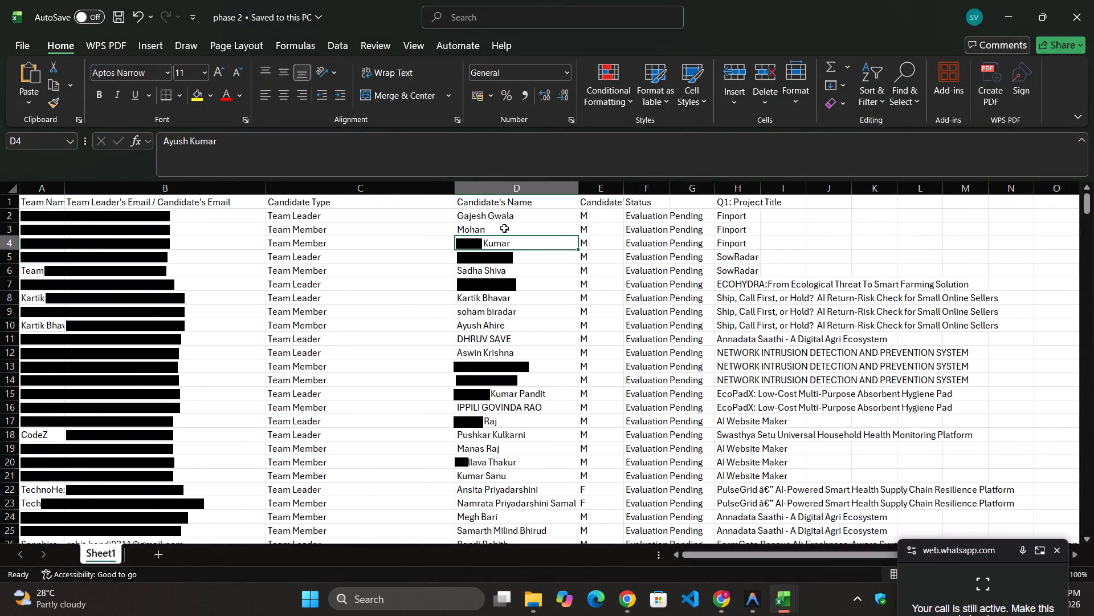
pyautogui.moveTo(508, 212); pyautogui.dragTo(504, 215)
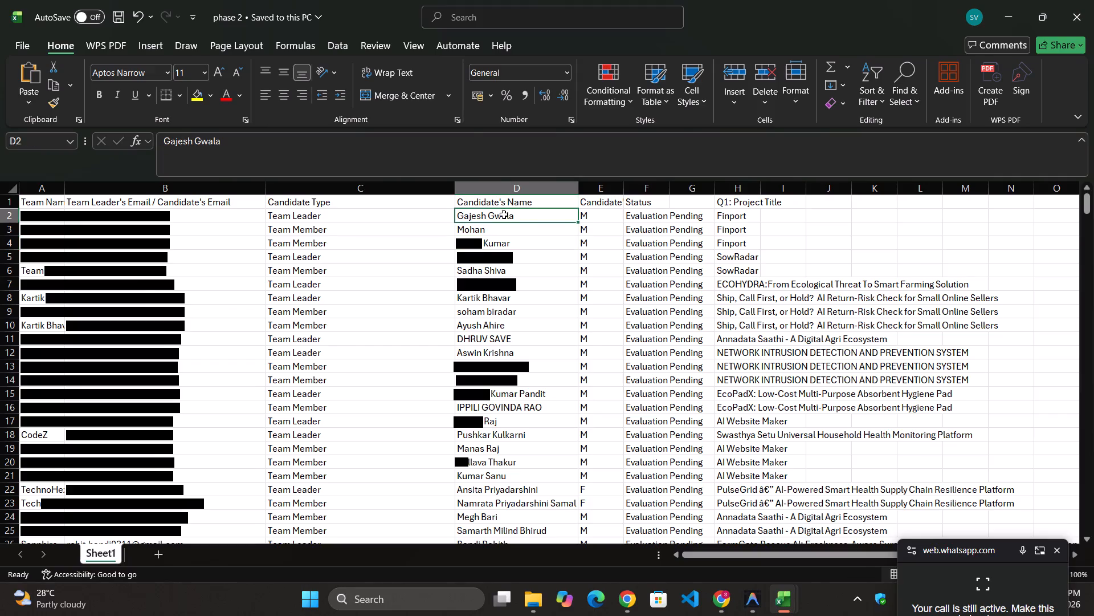
pyautogui.moveTo(504, 215); pyautogui.dragTo(503, 244)
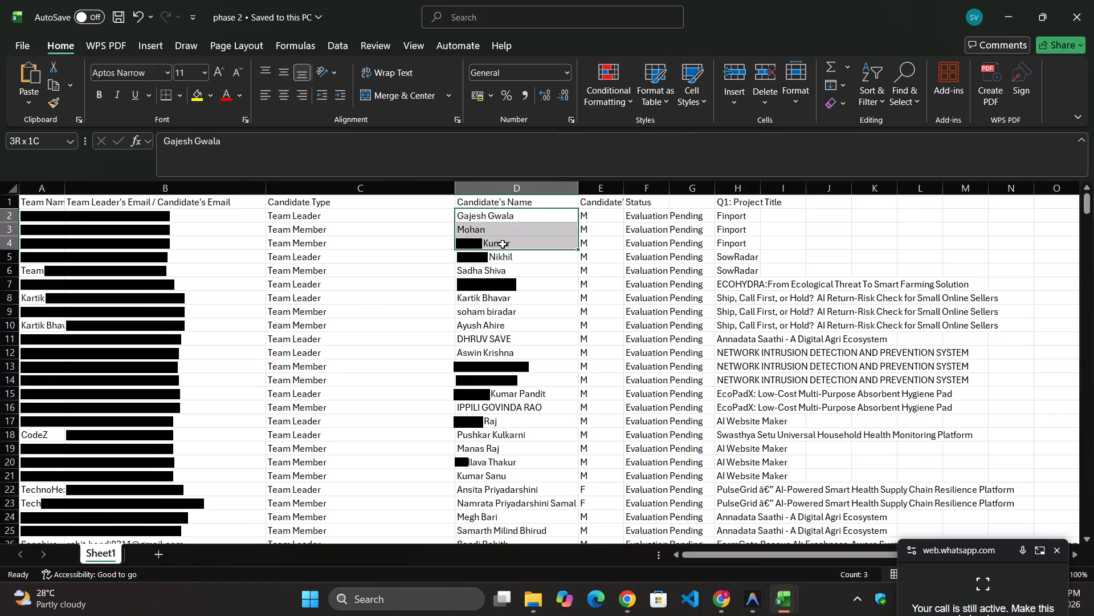
pyautogui.moveTo(503, 244); pyautogui.dragTo(500, 257)
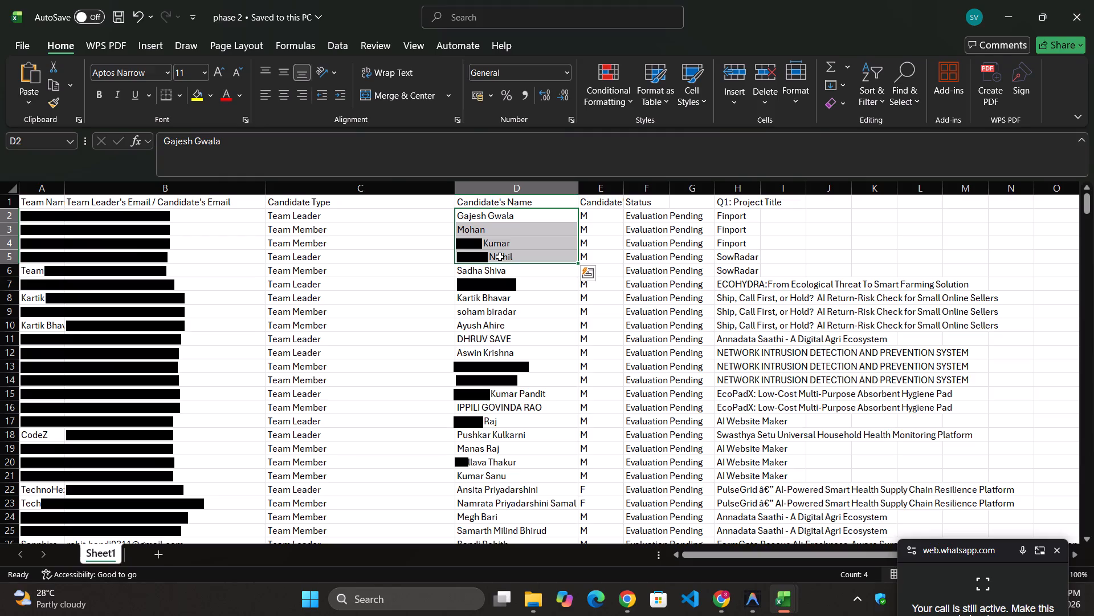
pyautogui.click(500, 257)
pyautogui.hotkey('alt', 'Tab')
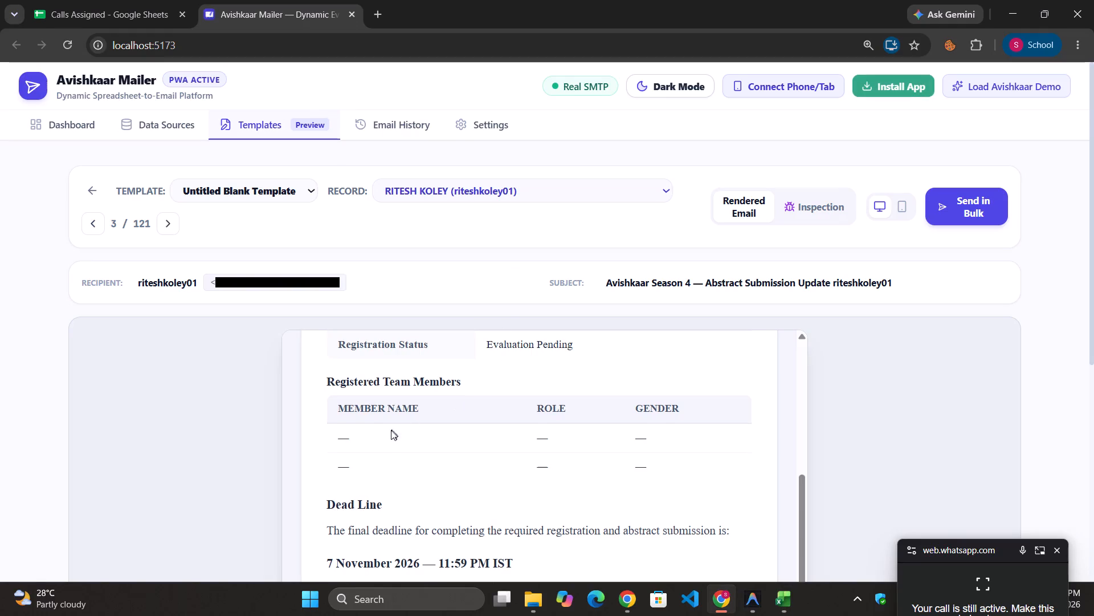
pyautogui.click(349, 441)
# Reopen the template's canvas and check the Registered Team Members table's Member Name variable against the phase 2 workbook's name and email columns.
pyautogui.click(92, 189)
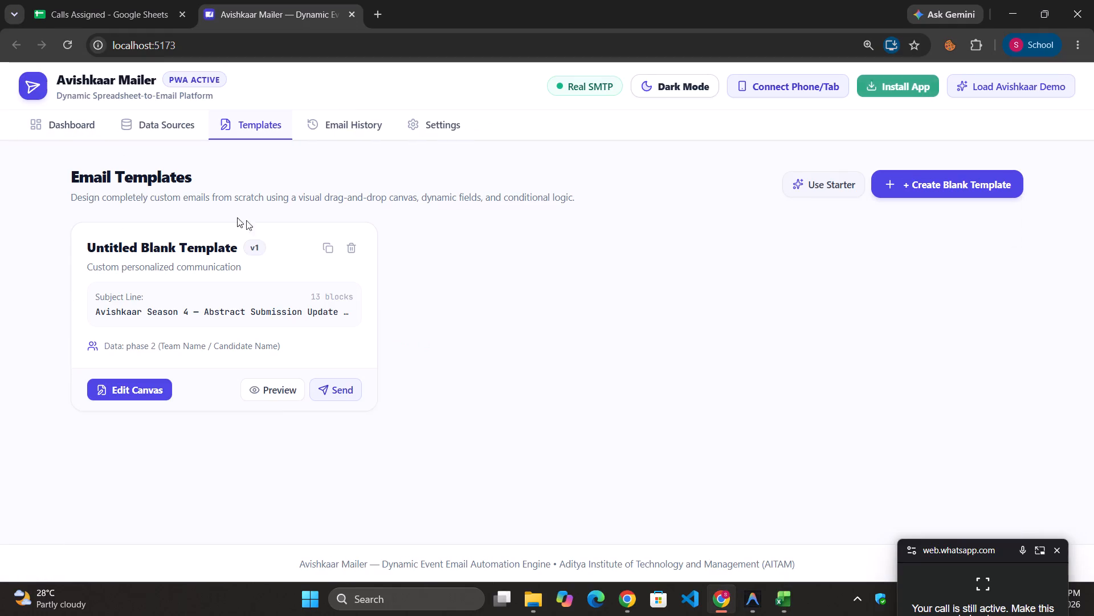
pyautogui.click(139, 388)
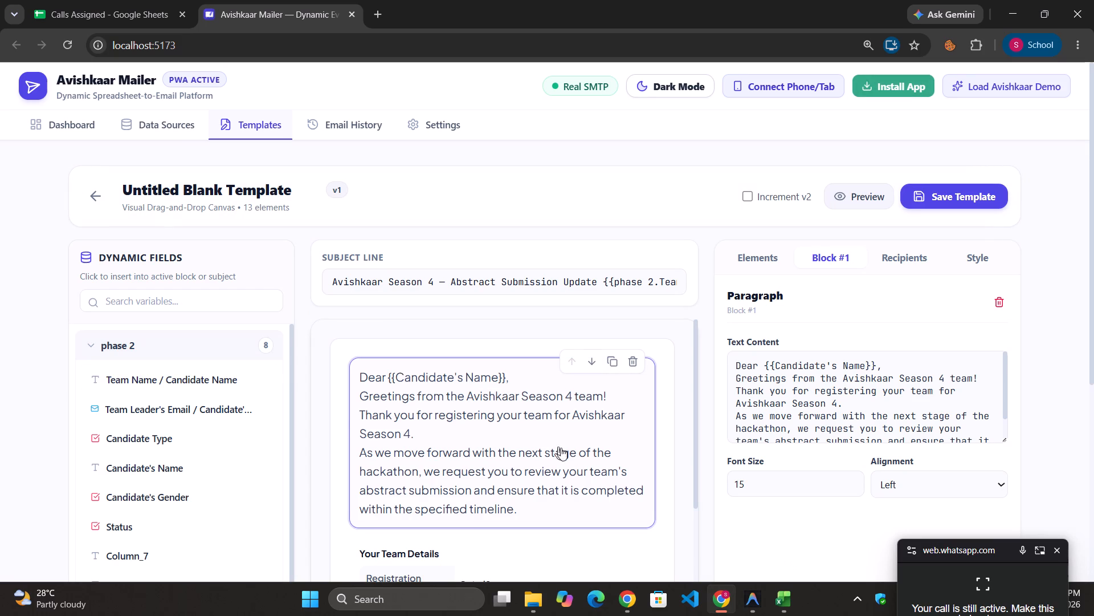
pyautogui.scroll(-2, 655, 465)
pyautogui.scroll(-2, 559, 469)
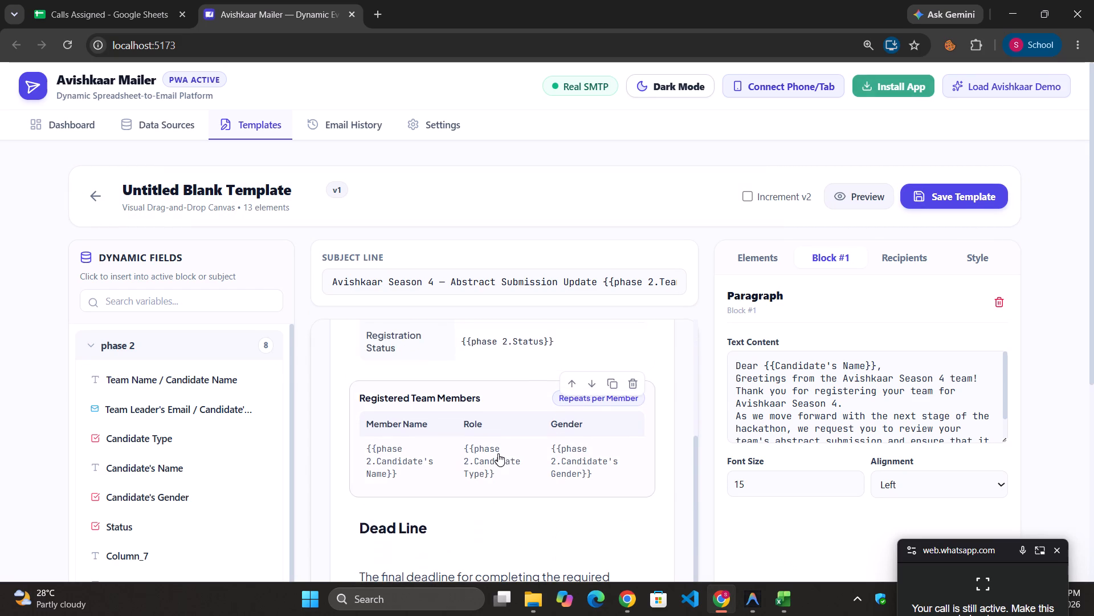
pyautogui.click(498, 453)
pyautogui.scroll(-1, 865, 449)
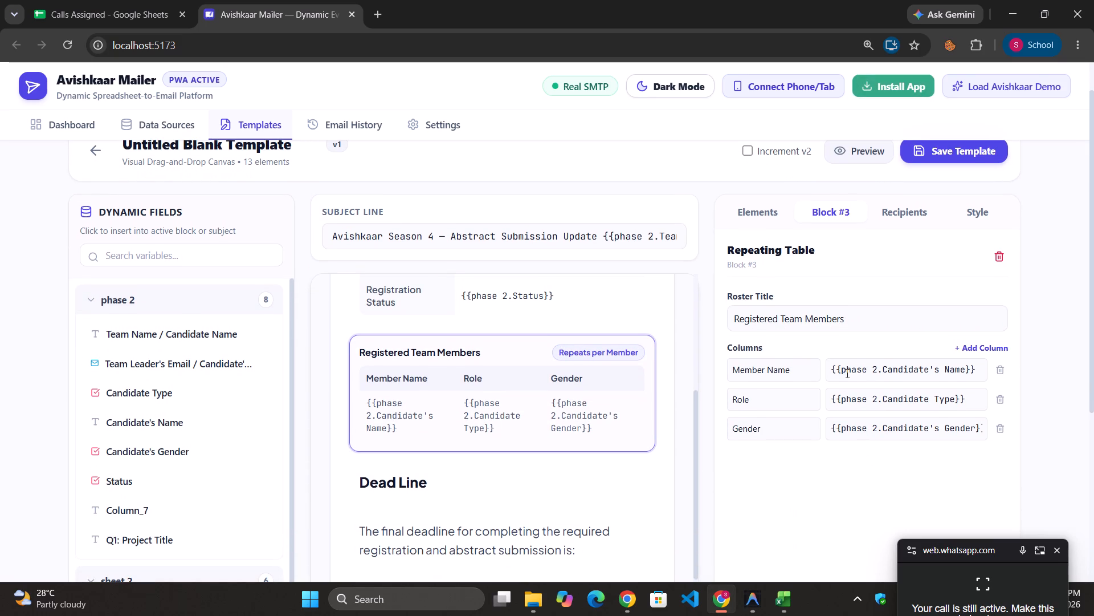
pyautogui.click(841, 375)
pyautogui.hotkey('alt', 'Tab')
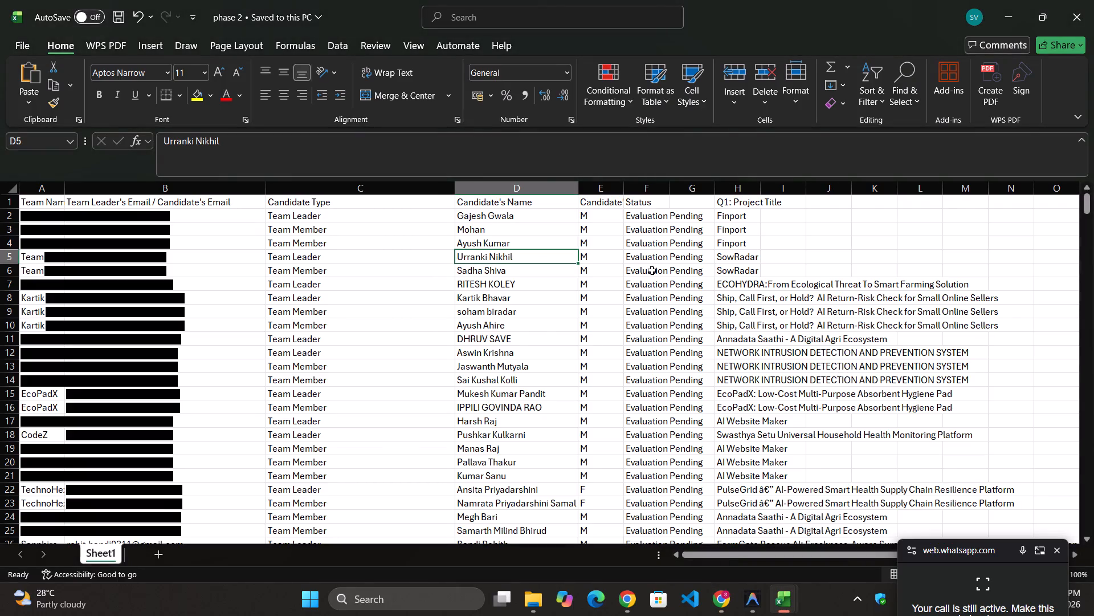
pyautogui.click(483, 222)
pyautogui.click(489, 214)
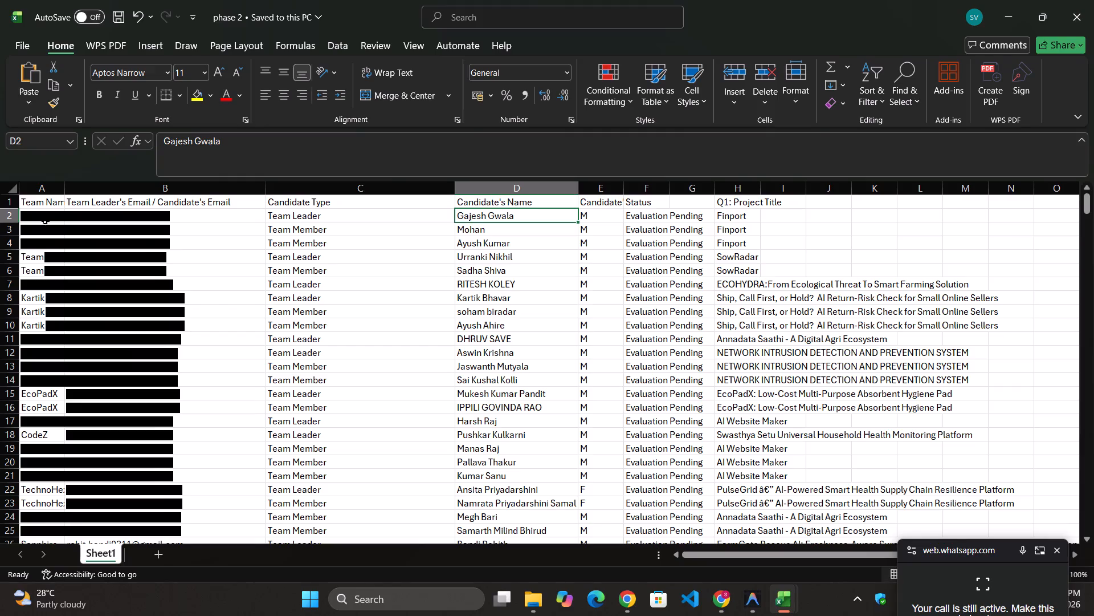
pyautogui.moveTo(85, 217); pyautogui.dragTo(81, 241)
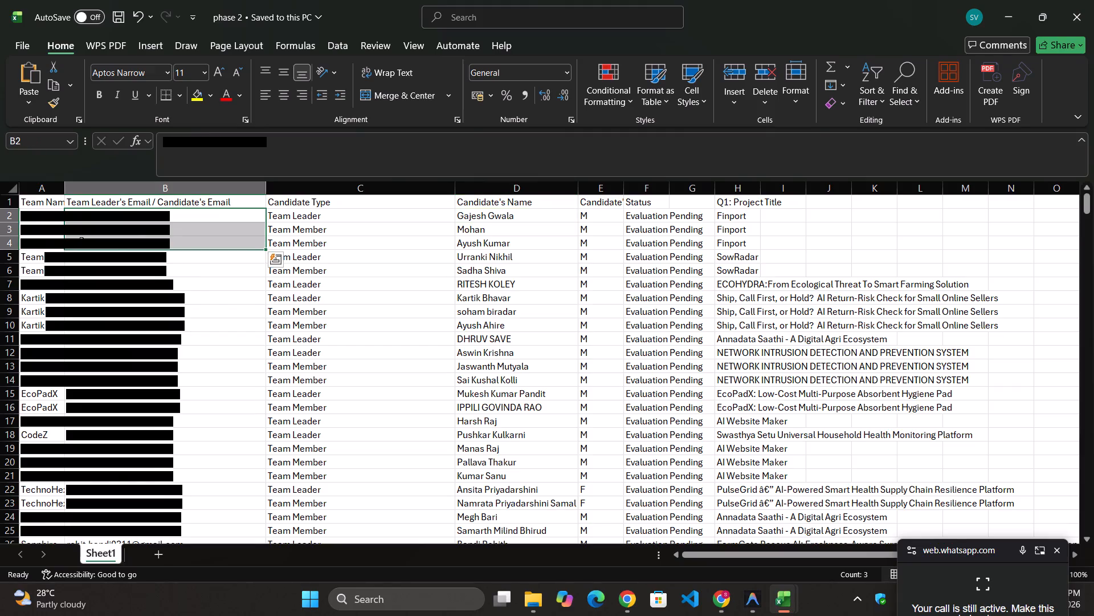
pyautogui.hotkey('alt', 'Tab')
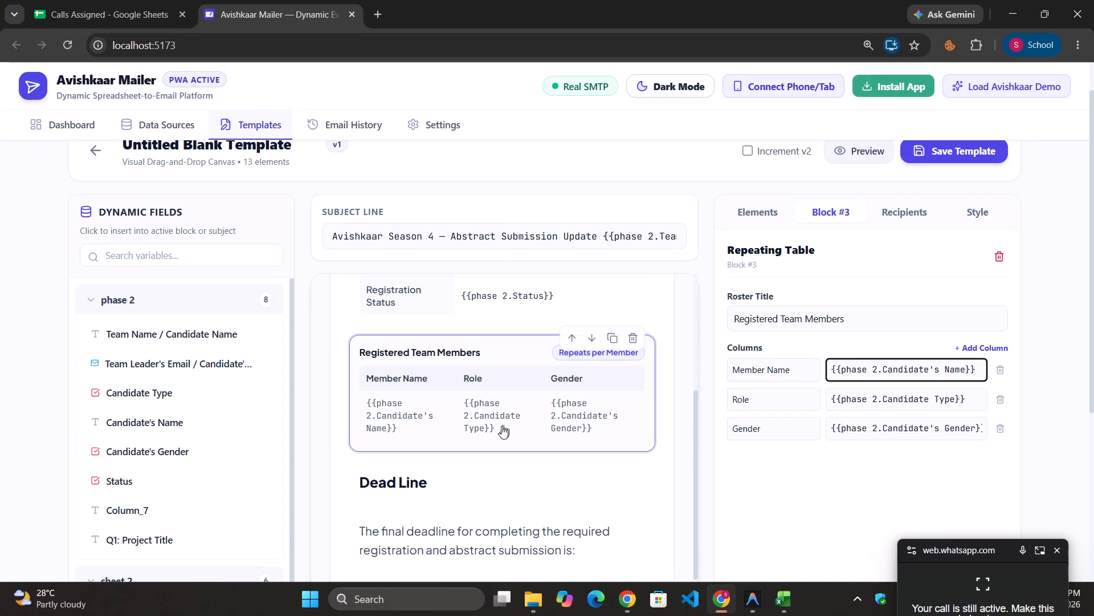
# Examine the Member Name variable of the Registered Team Members table alongside the variables in the greeting and Your Team Details blocks.
pyautogui.click(416, 415)
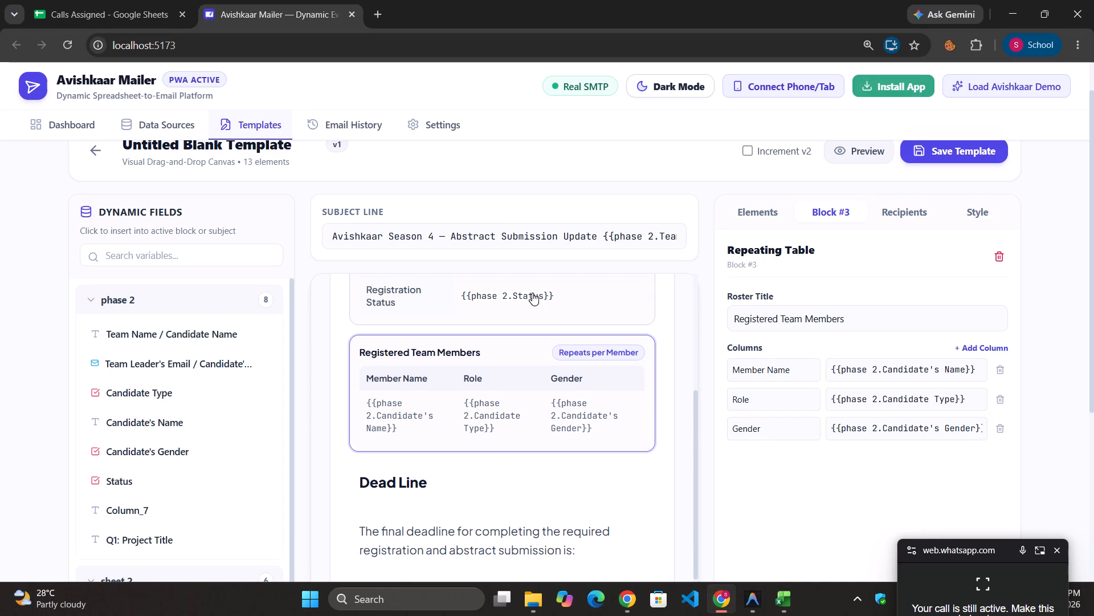
pyautogui.scroll(2, 532, 293)
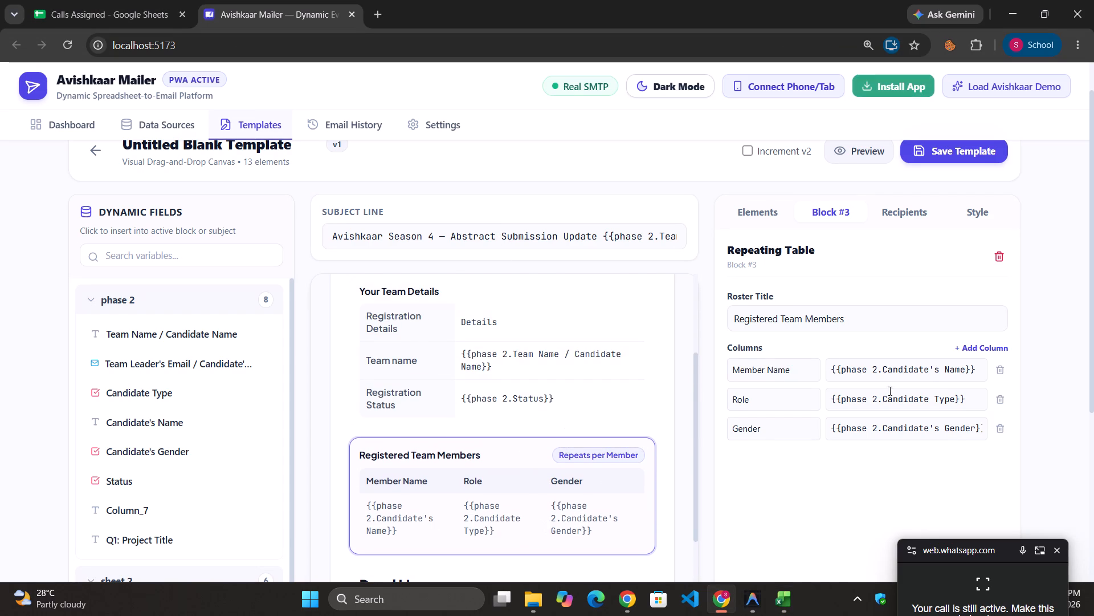
pyautogui.click(908, 374)
pyautogui.scroll(2, 666, 358)
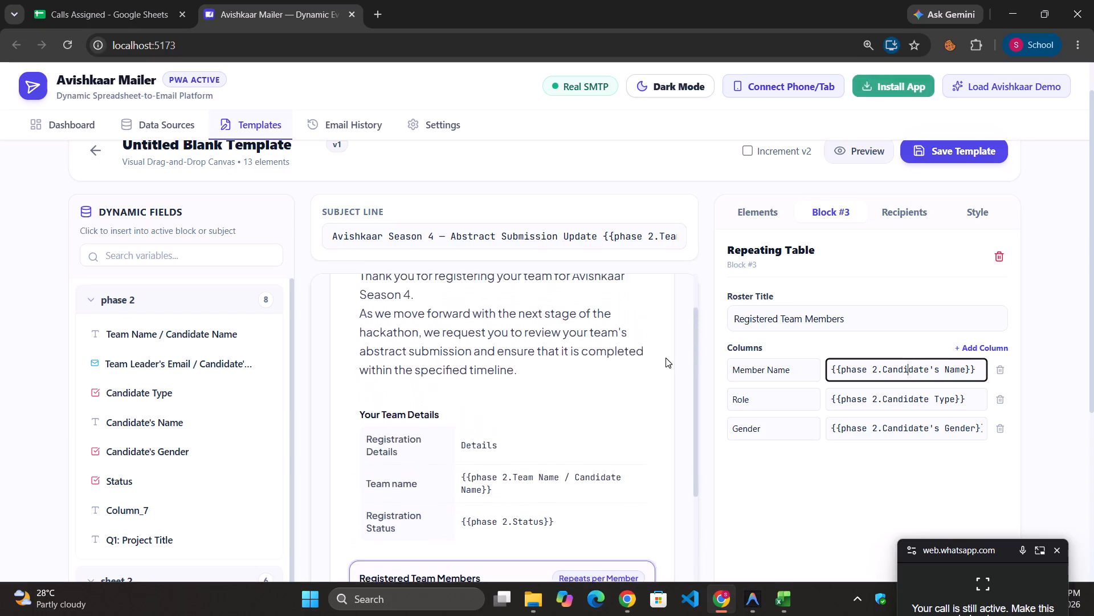
pyautogui.scroll(3, 666, 358)
pyautogui.scroll(-4, 666, 358)
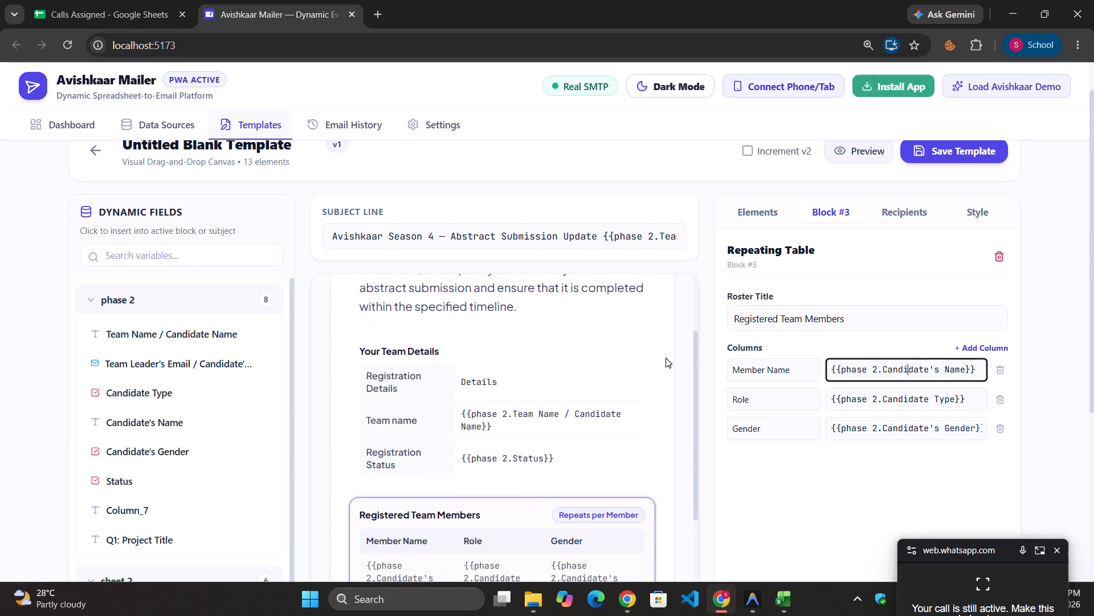
pyautogui.scroll(-1, 666, 358)
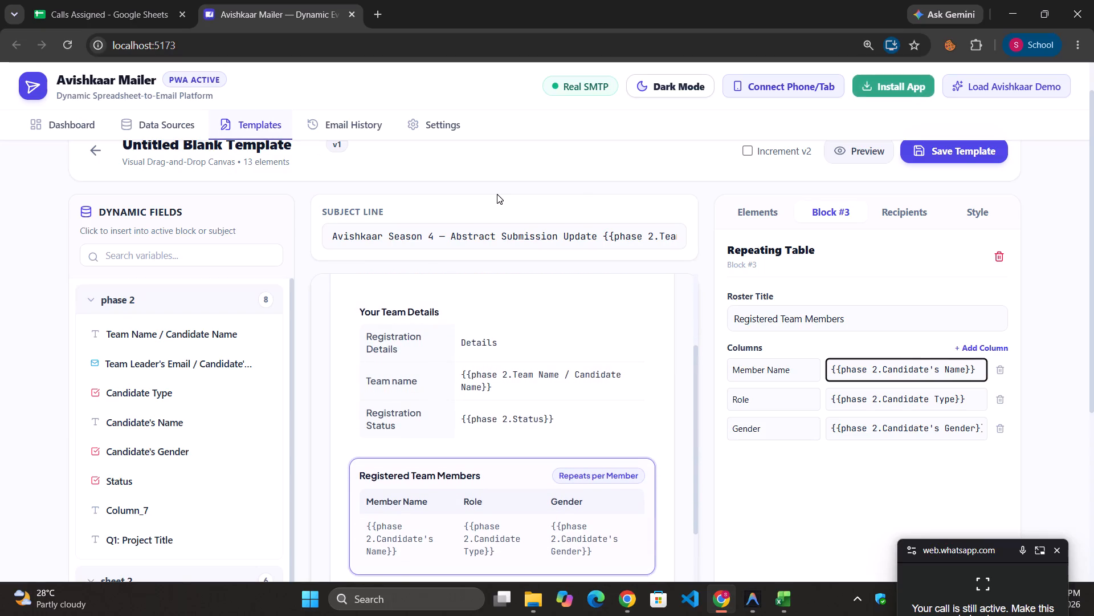
# Preview the rendered email for the first record and check the candidate name in its greeting.
pyautogui.click(858, 148)
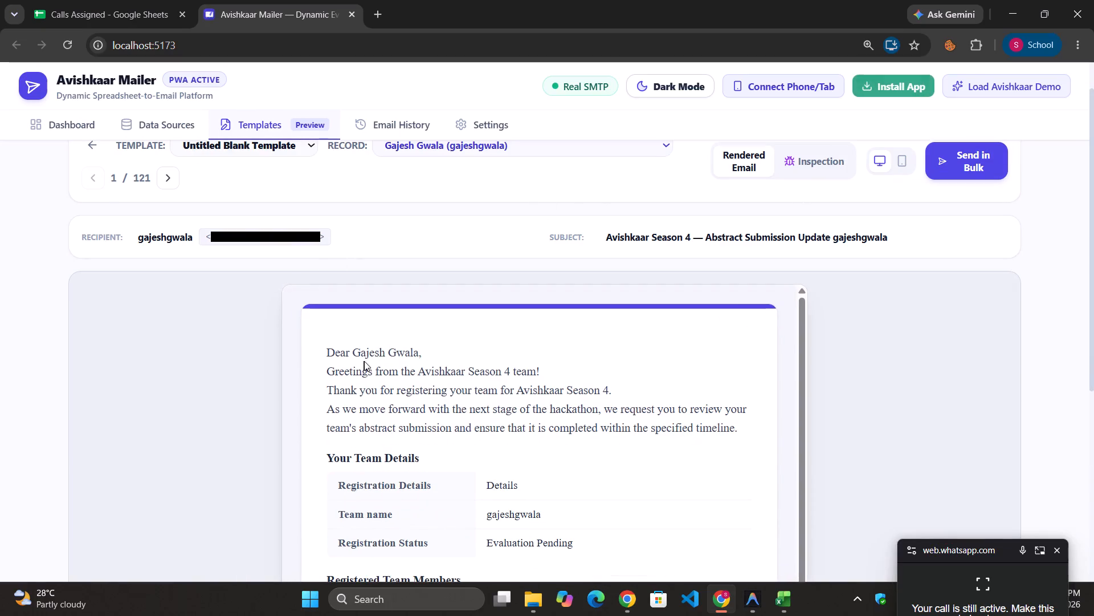
pyautogui.click(370, 357)
pyautogui.moveTo(355, 351); pyautogui.dragTo(411, 348)
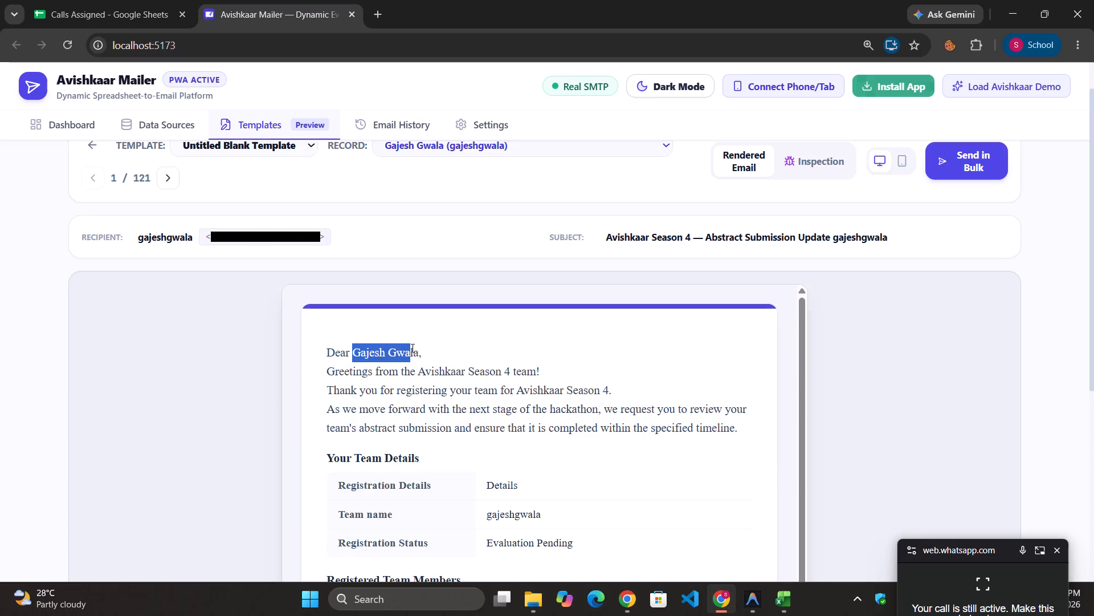
pyautogui.moveTo(411, 348); pyautogui.dragTo(416, 347)
pyautogui.scroll(-1, 416, 347)
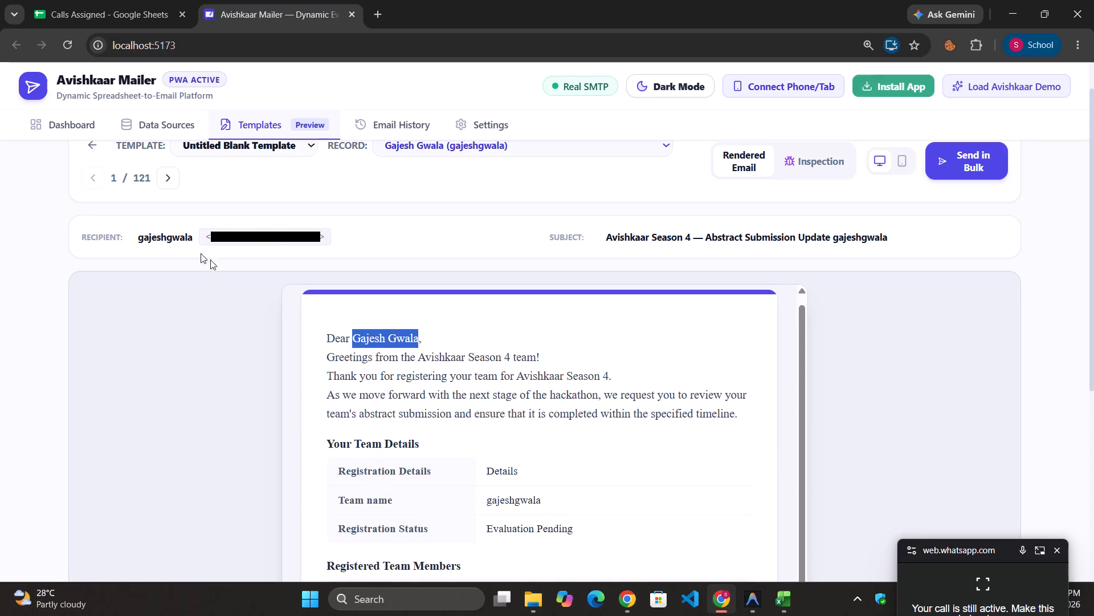
# Reopen the template's canvas and compare the greeting paragraph's candidate name variable with the Registered Team Members table's column variables.
pyautogui.click(100, 146)
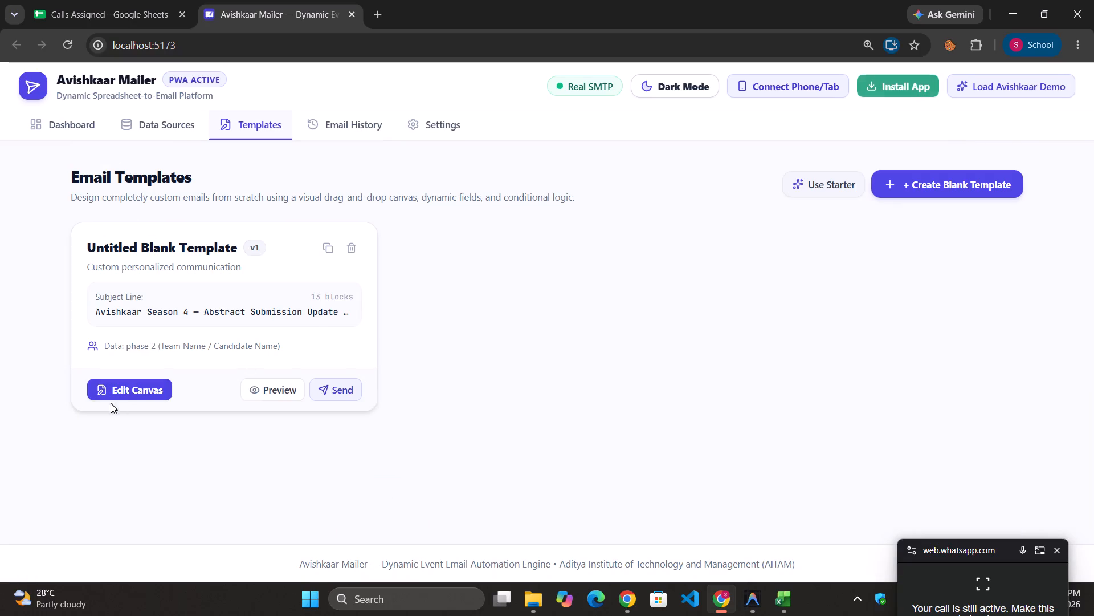
pyautogui.click(121, 389)
pyautogui.scroll(-4, 472, 476)
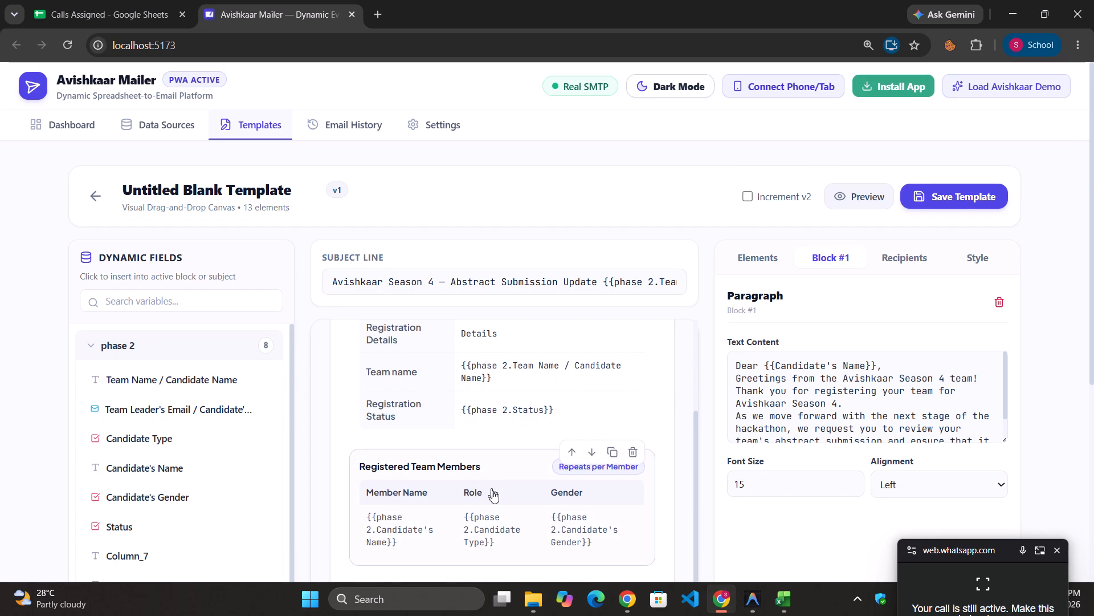
pyautogui.scroll(-1, 495, 499)
pyautogui.click(495, 499)
pyautogui.click(495, 499)
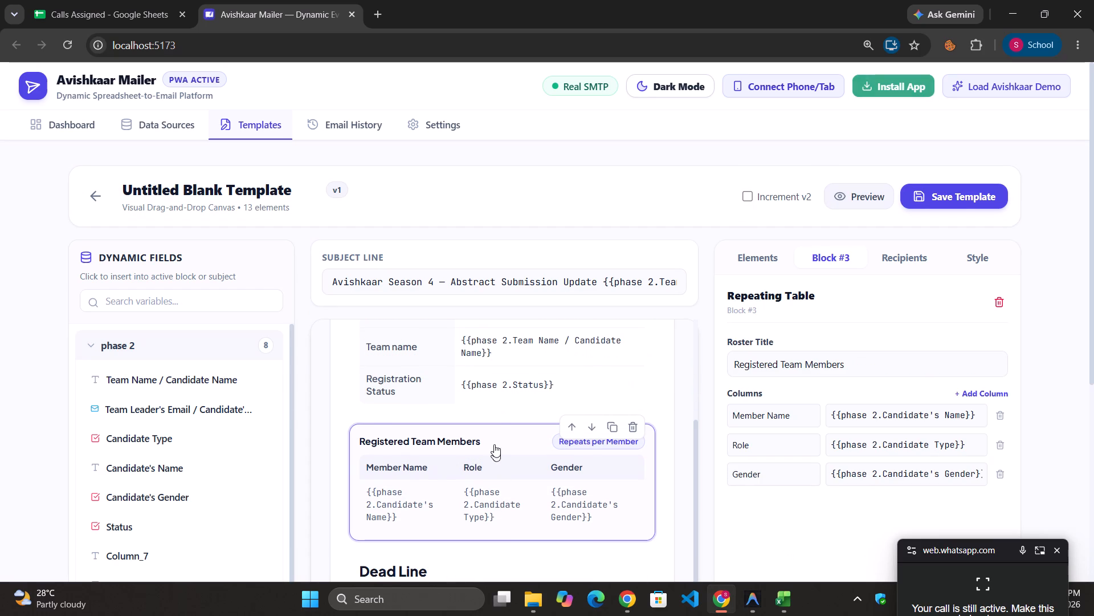
pyautogui.scroll(3, 494, 436)
pyautogui.scroll(3, 414, 353)
pyautogui.click(414, 366)
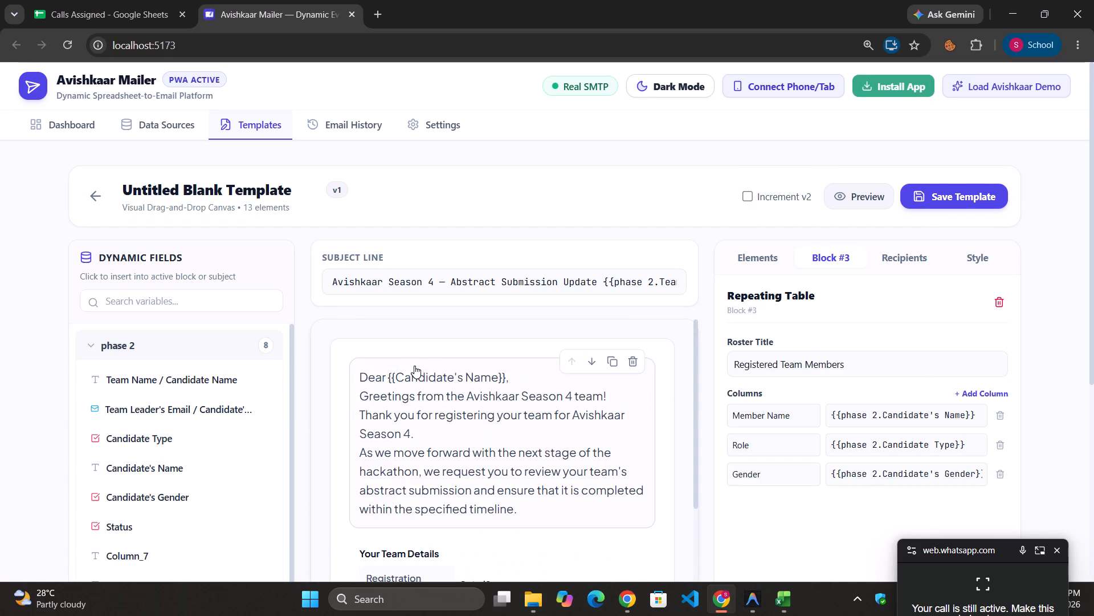
pyautogui.click(423, 380)
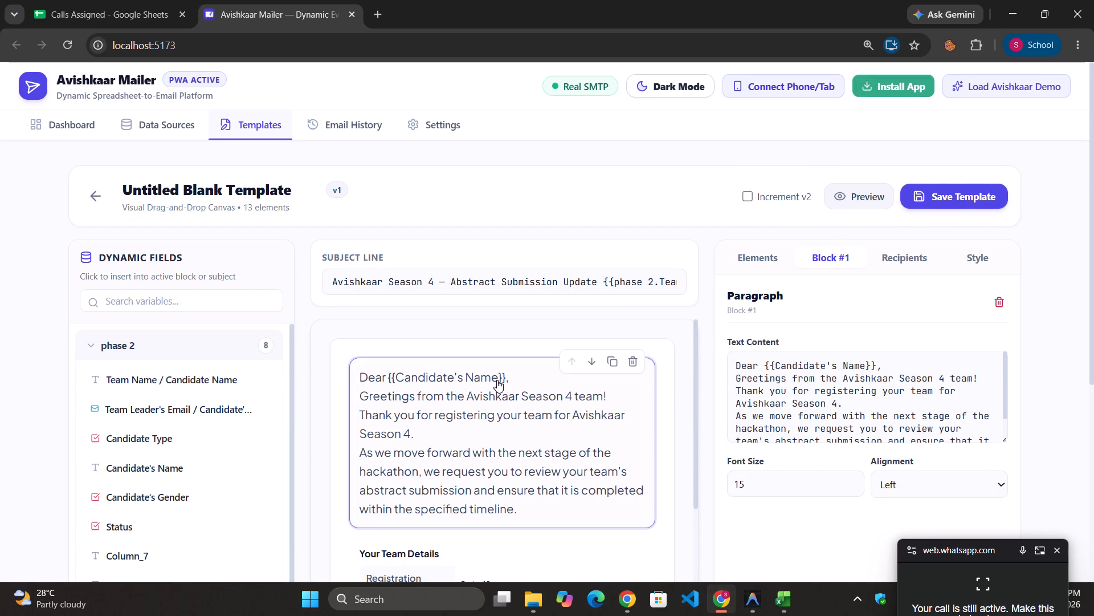
# Replace the Registered Team Members table's Member Name variable with the phase 2 Candidate's Name dynamic field, {{phase 2.Candidate's Name}}.
pyautogui.scroll(-6, 497, 380)
pyautogui.click(496, 424)
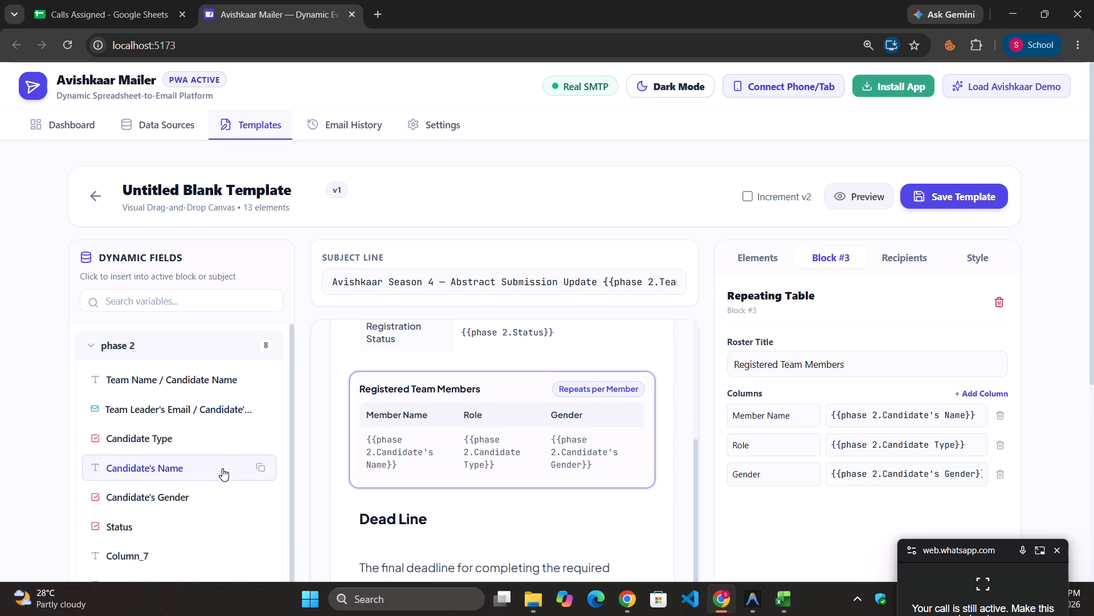
pyautogui.click(266, 464)
pyautogui.tripleClick(880, 418)
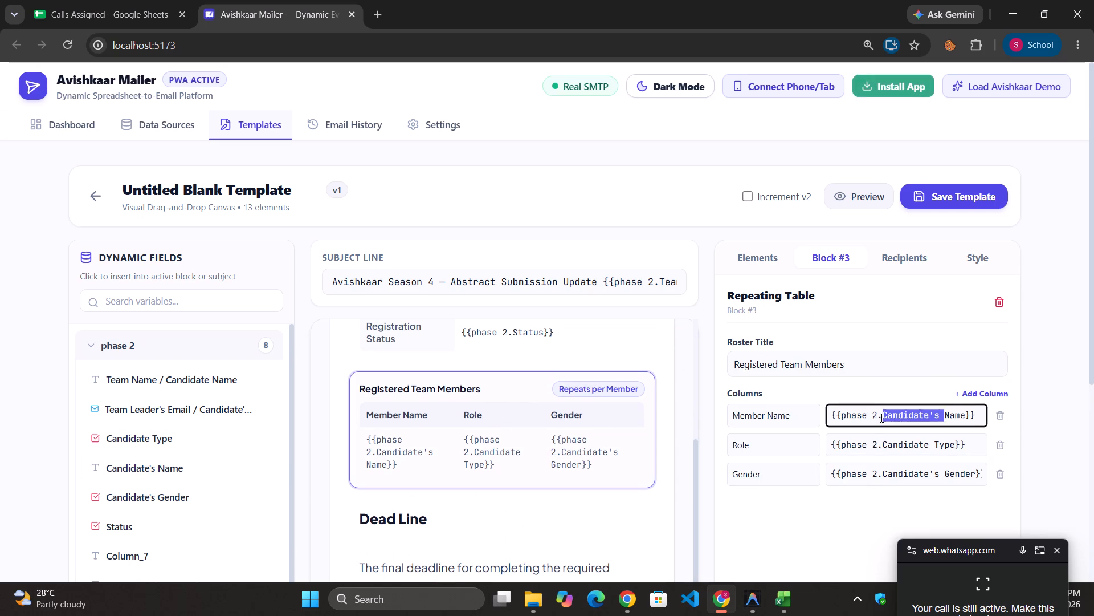
pyautogui.hotkey('ctrl', 'v')
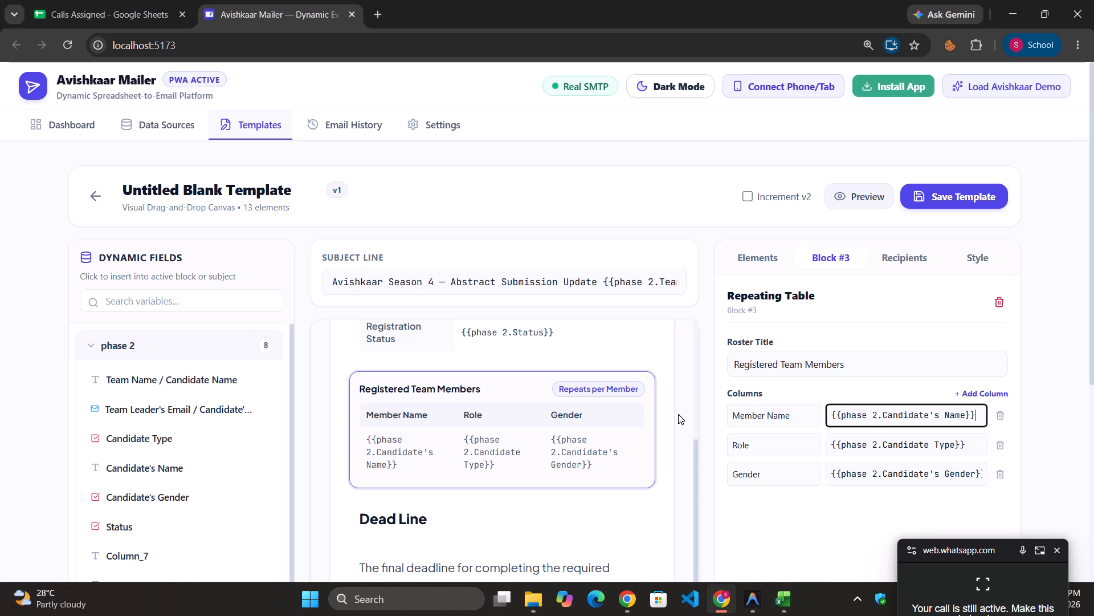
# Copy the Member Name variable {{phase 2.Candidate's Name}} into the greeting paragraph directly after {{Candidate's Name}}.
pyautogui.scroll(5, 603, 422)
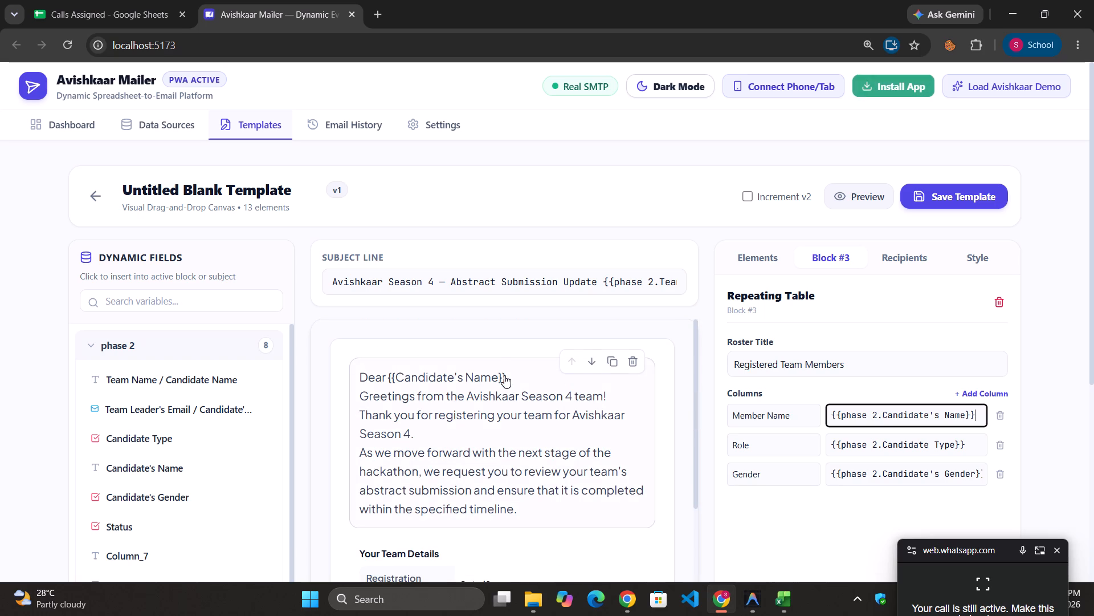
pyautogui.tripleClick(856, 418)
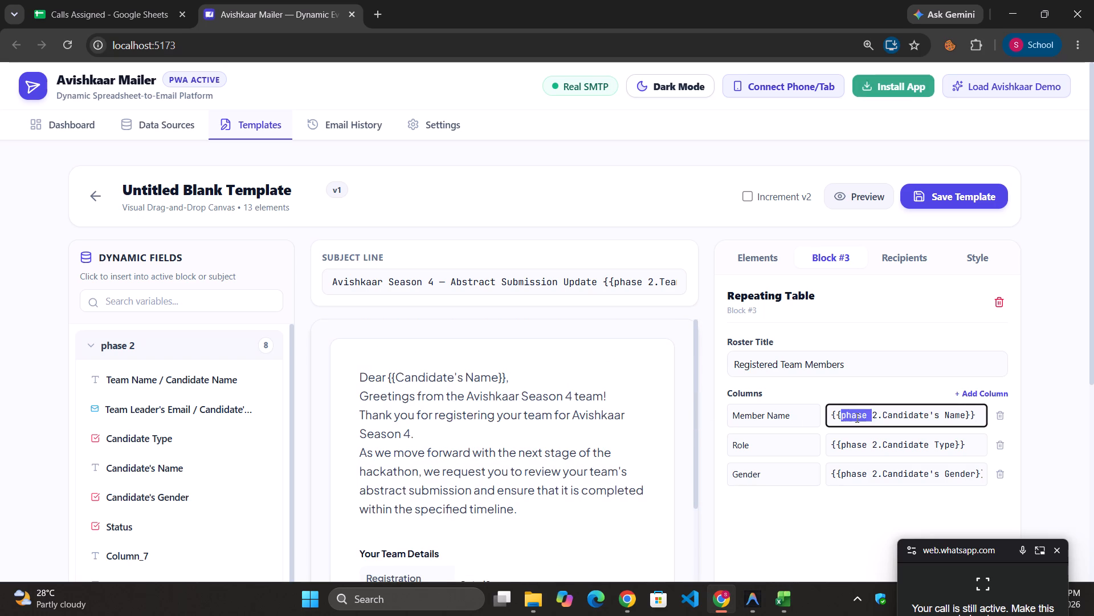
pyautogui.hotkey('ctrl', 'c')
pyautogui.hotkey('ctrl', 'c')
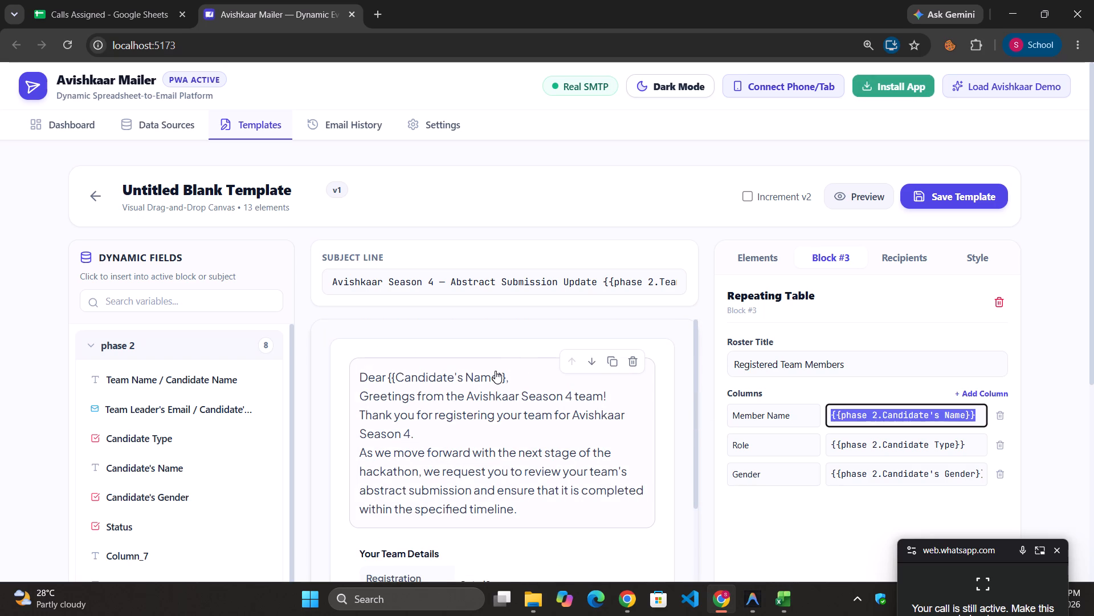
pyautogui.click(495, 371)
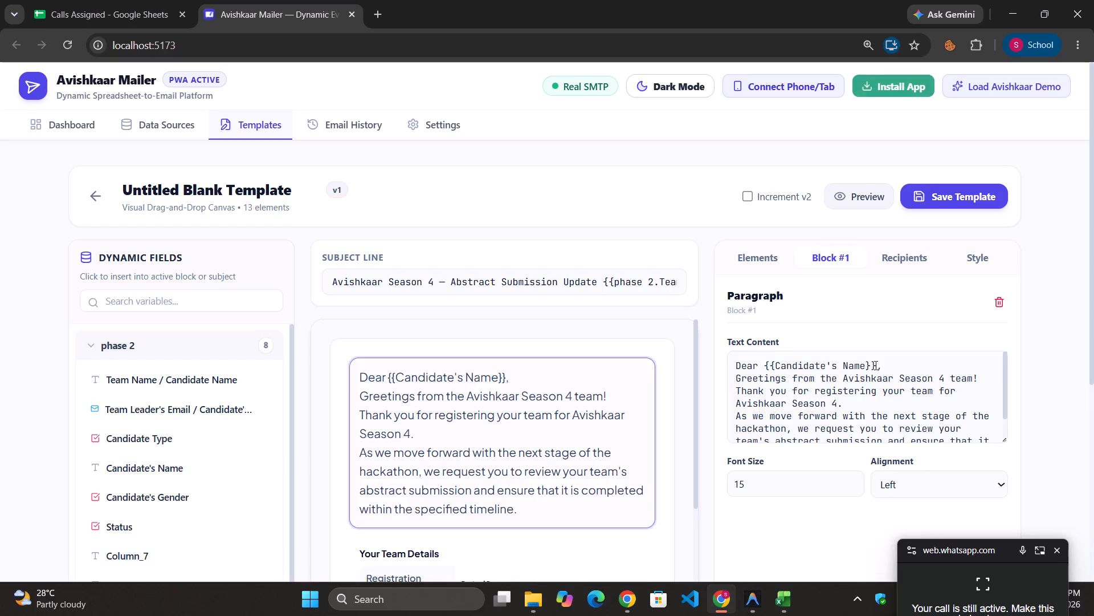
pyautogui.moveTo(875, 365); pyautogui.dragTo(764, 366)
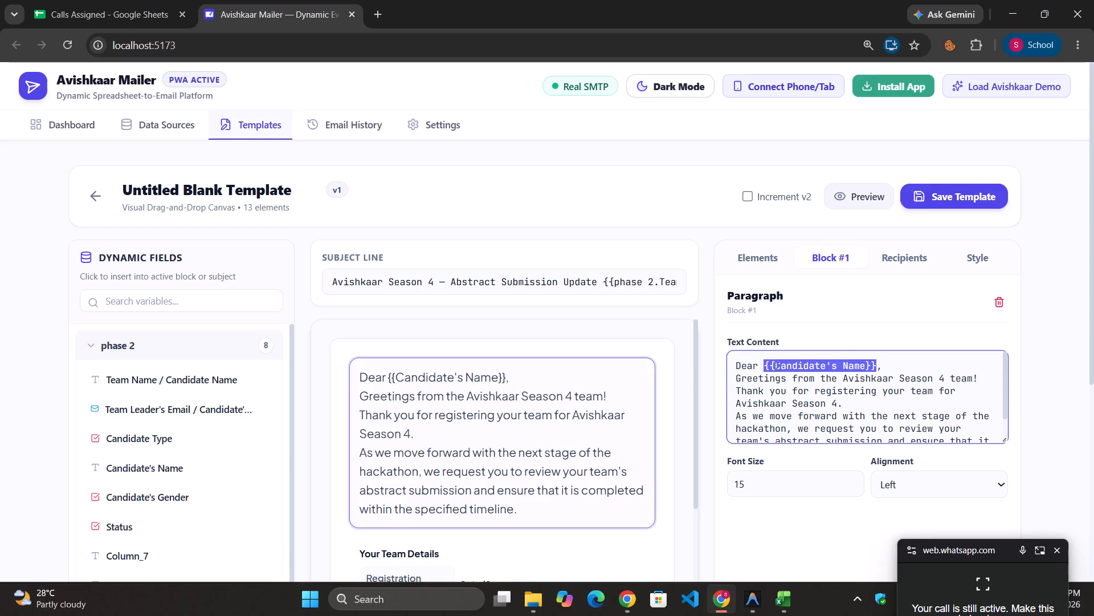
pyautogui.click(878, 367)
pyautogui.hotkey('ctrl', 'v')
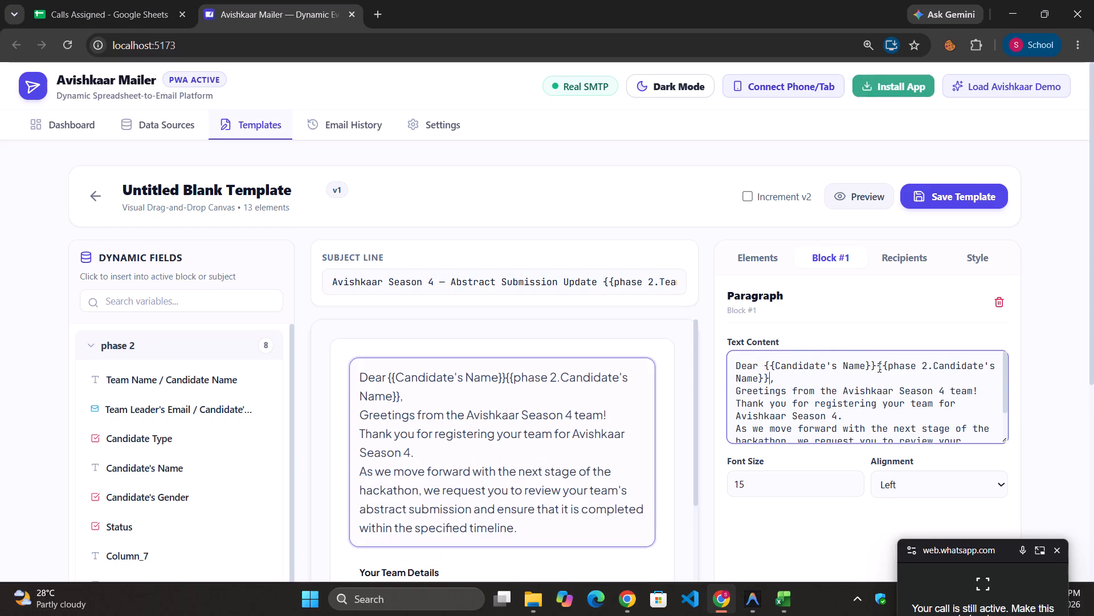
# Preview the rendered email for the first record and check the candidate name in its greeting.
pyautogui.click(847, 198)
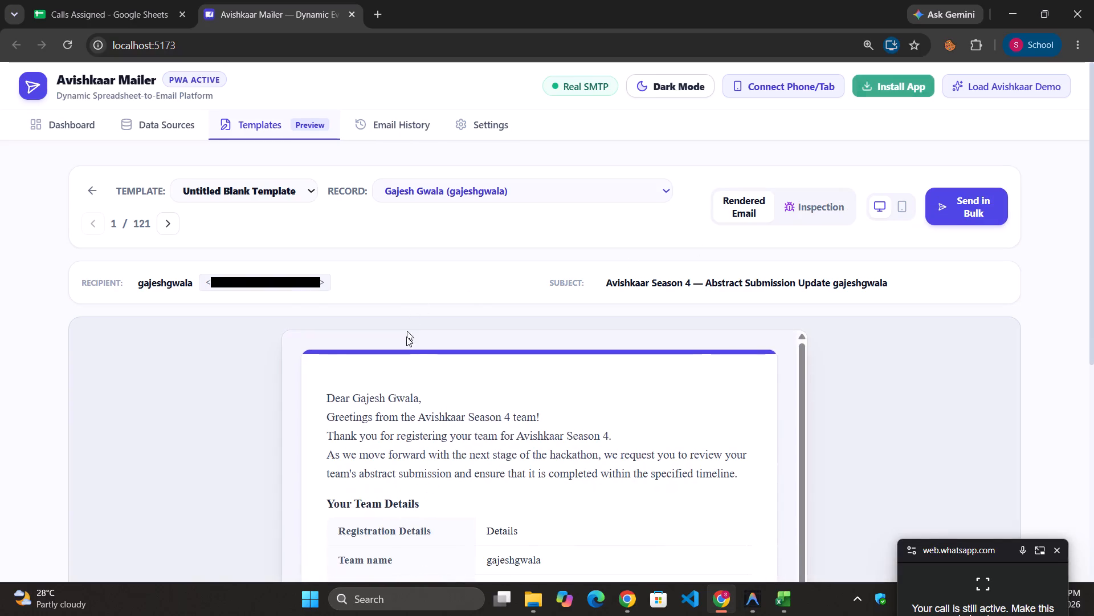
pyautogui.scroll(-4, 417, 409)
pyautogui.scroll(4, 417, 409)
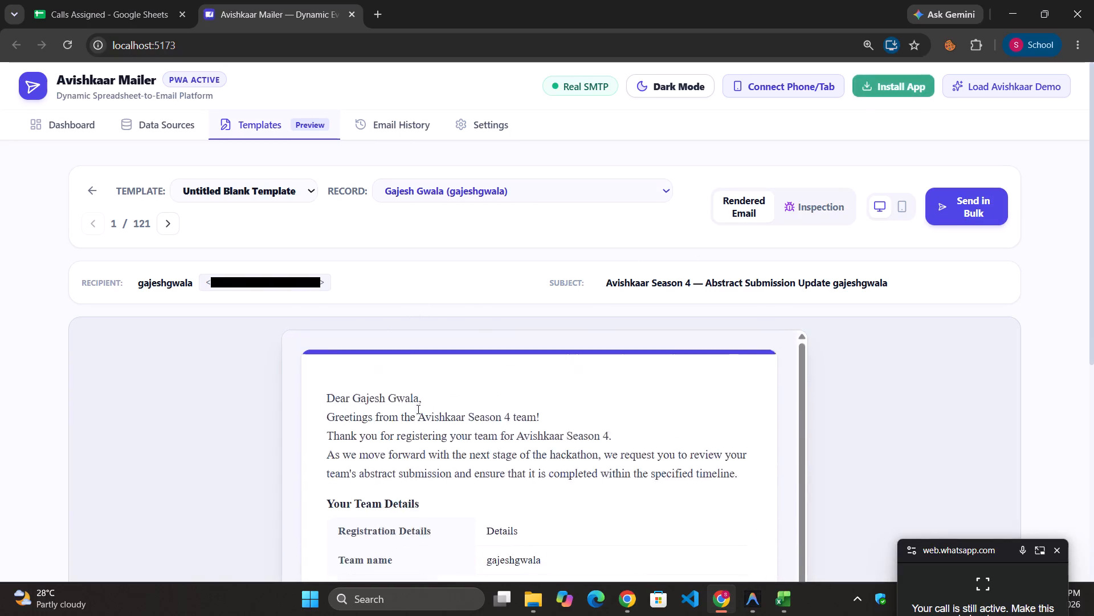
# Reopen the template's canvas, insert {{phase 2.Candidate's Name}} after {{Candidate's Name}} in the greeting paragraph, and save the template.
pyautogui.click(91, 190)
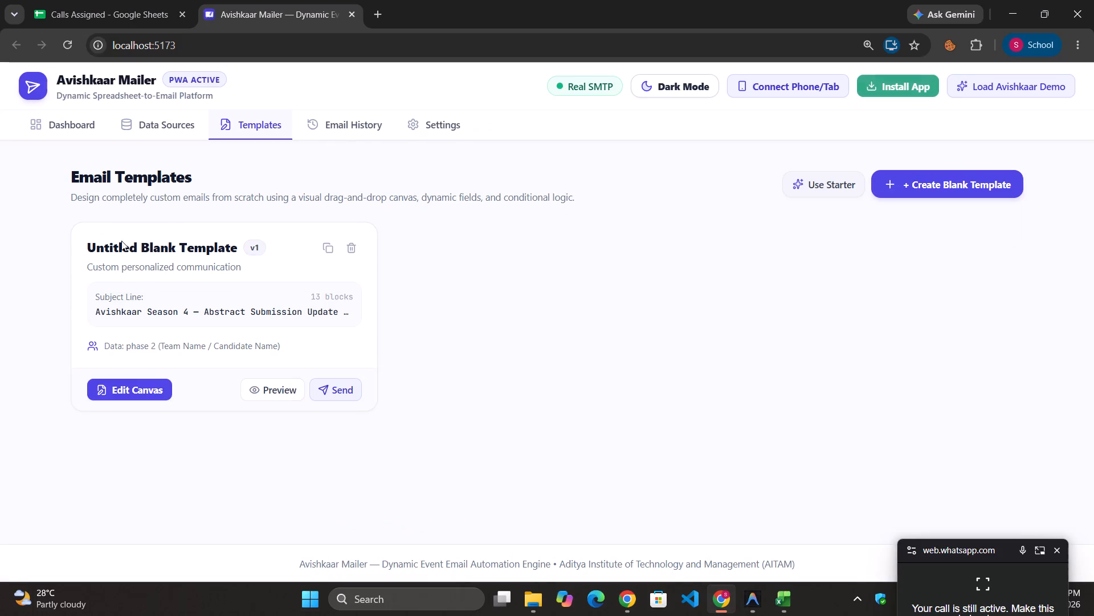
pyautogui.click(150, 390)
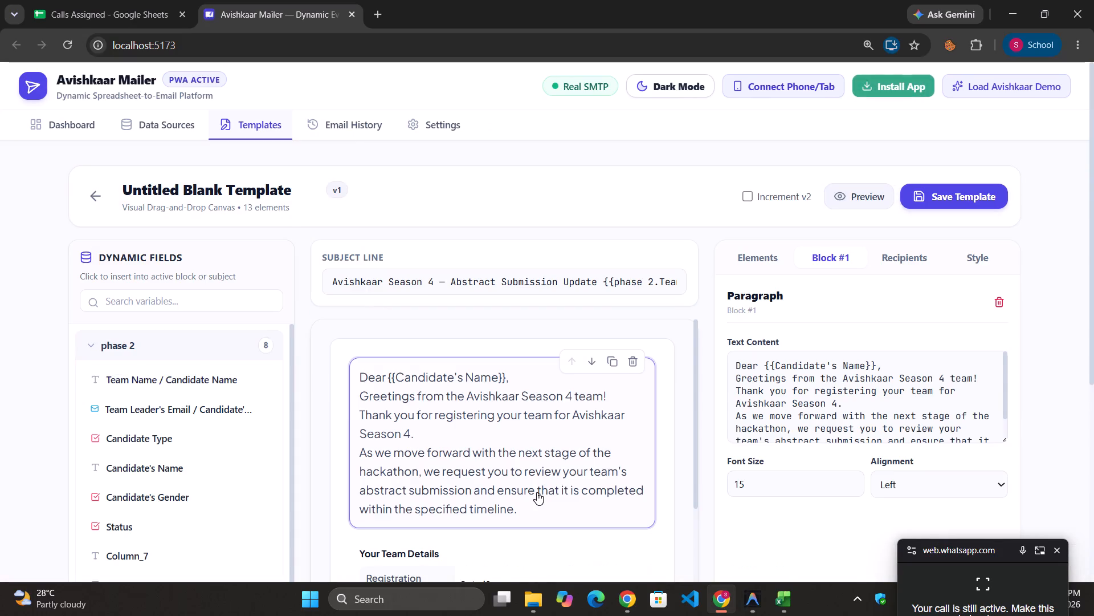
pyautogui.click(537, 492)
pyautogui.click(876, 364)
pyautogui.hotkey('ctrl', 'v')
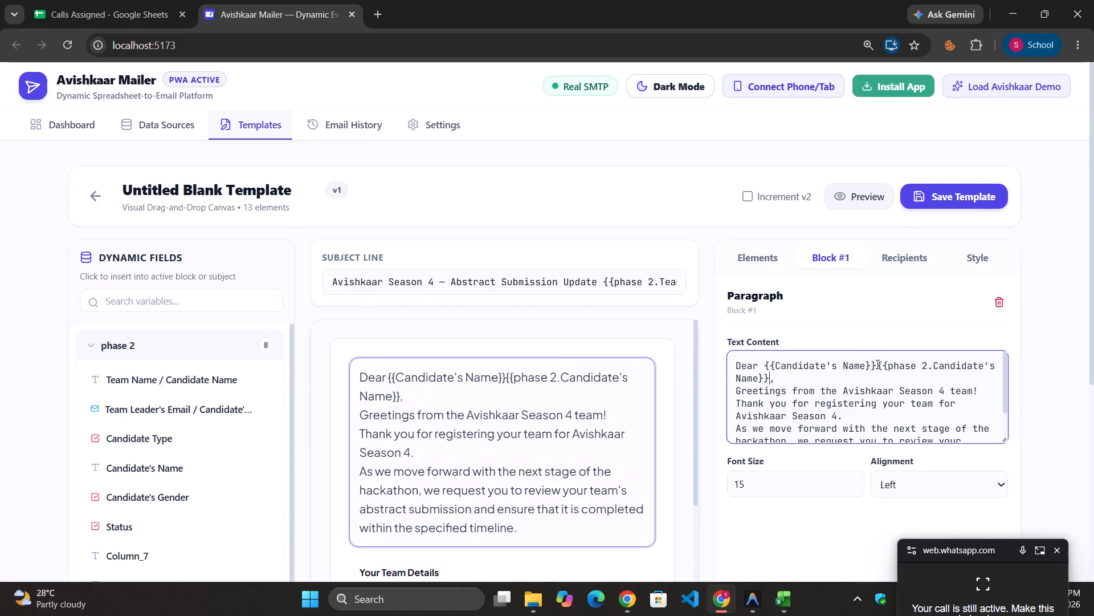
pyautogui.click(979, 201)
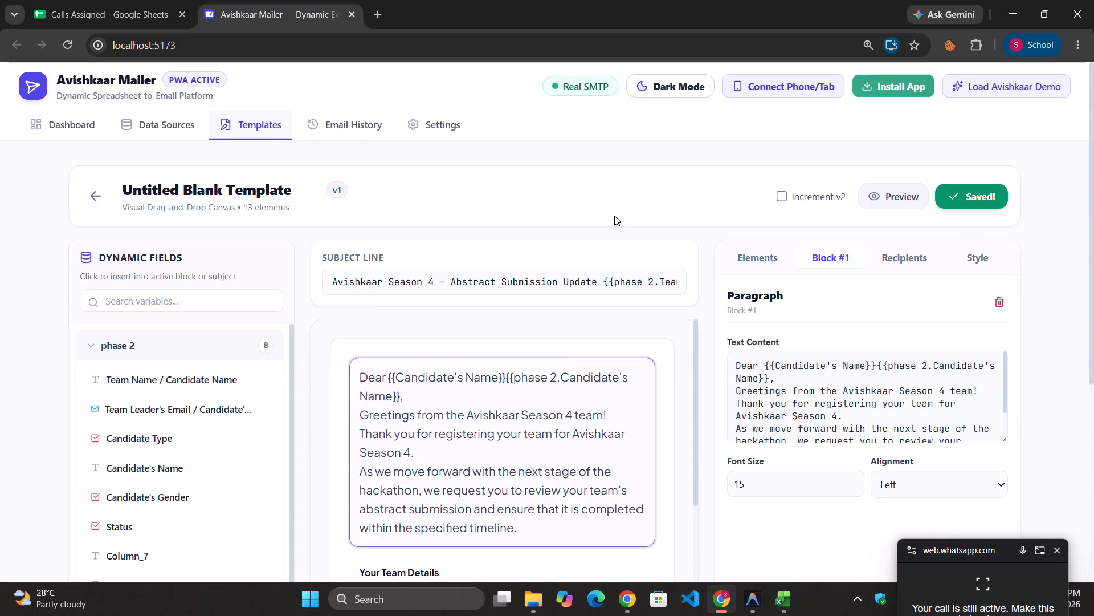
# Preview the rendered email and compare the output of the two candidate name variables in the greeting.
pyautogui.click(883, 202)
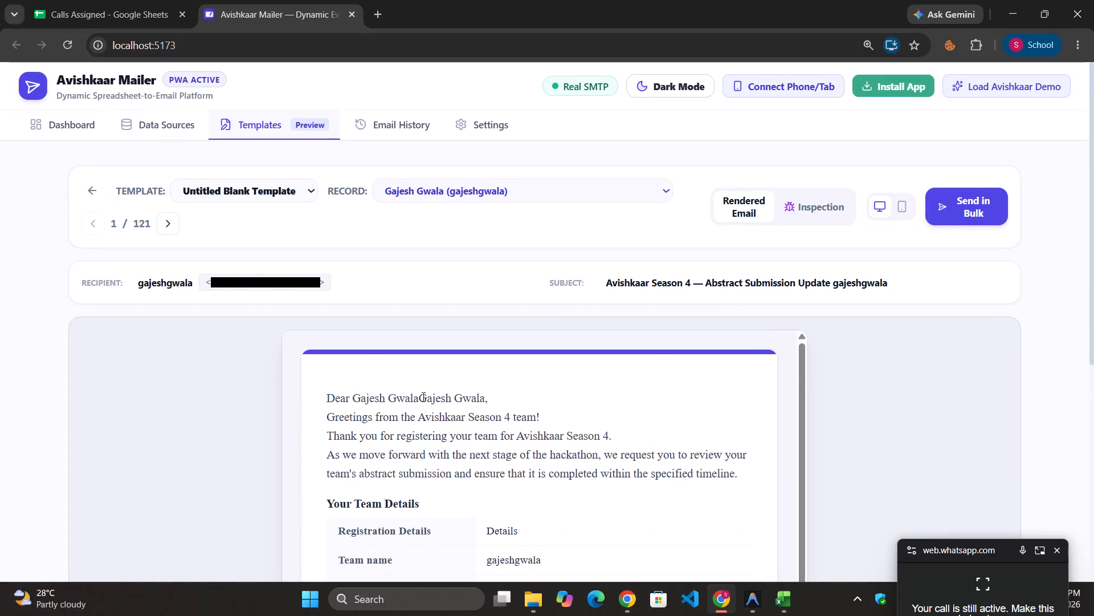
pyautogui.moveTo(422, 396); pyautogui.dragTo(483, 395)
pyautogui.scroll(-2, 483, 395)
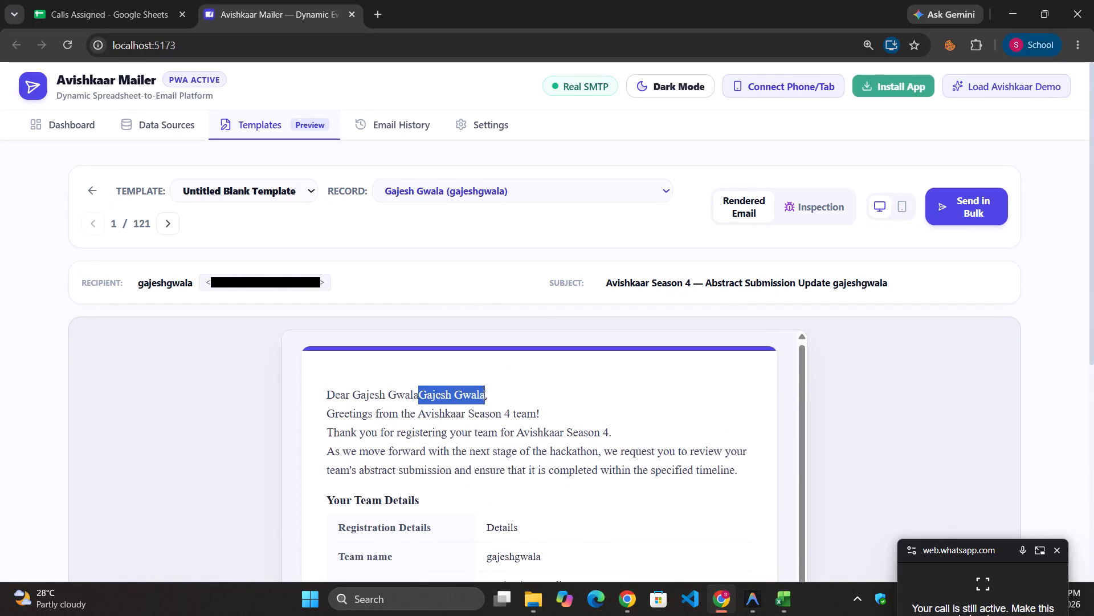
pyautogui.scroll(-3, 483, 395)
pyautogui.scroll(2, 483, 395)
pyautogui.click(469, 396)
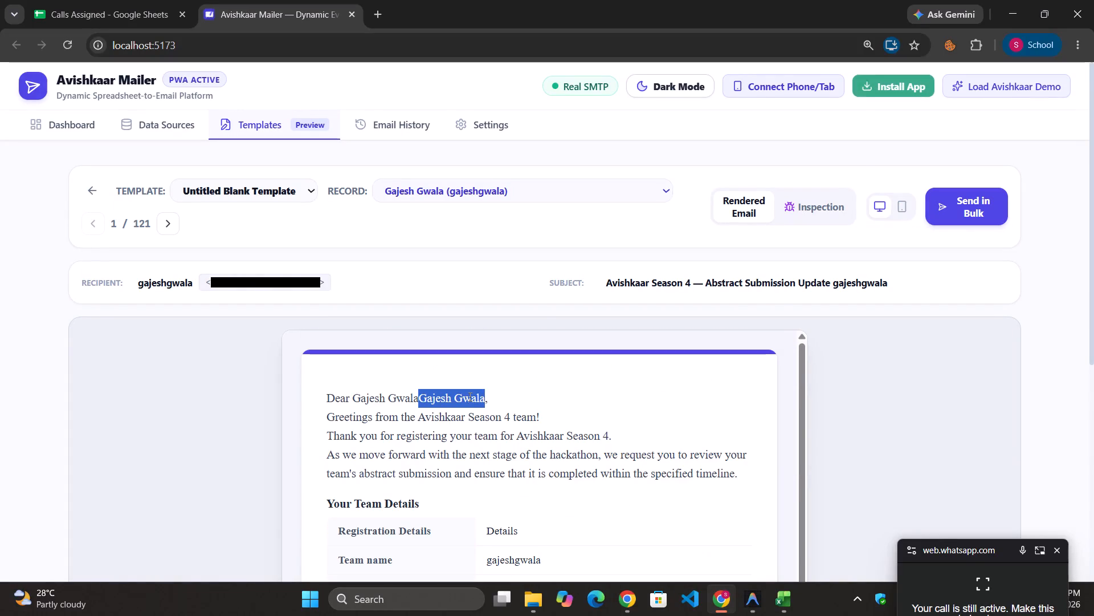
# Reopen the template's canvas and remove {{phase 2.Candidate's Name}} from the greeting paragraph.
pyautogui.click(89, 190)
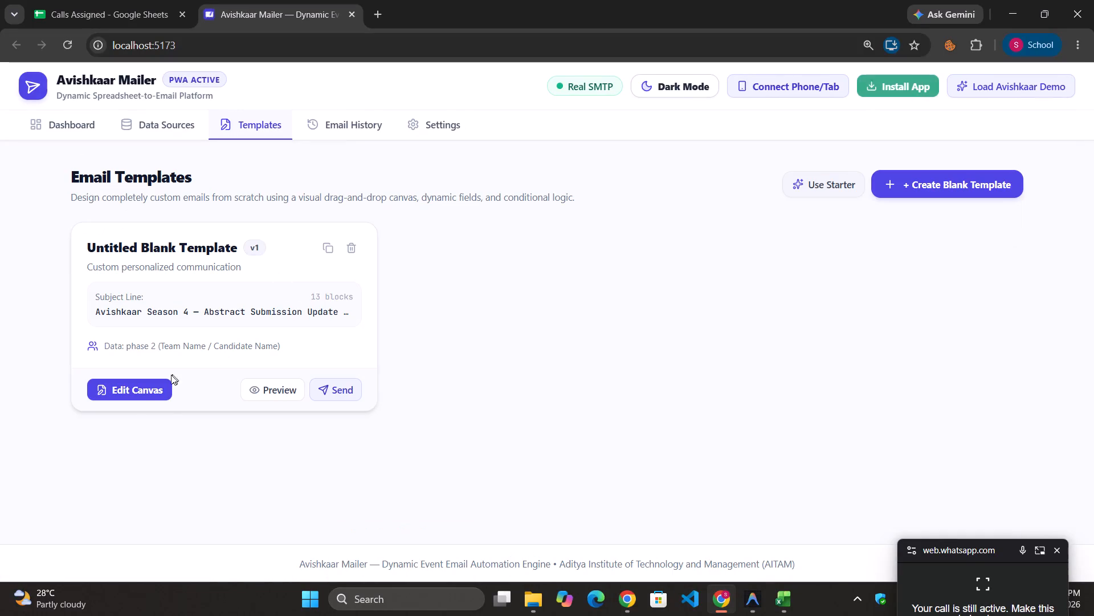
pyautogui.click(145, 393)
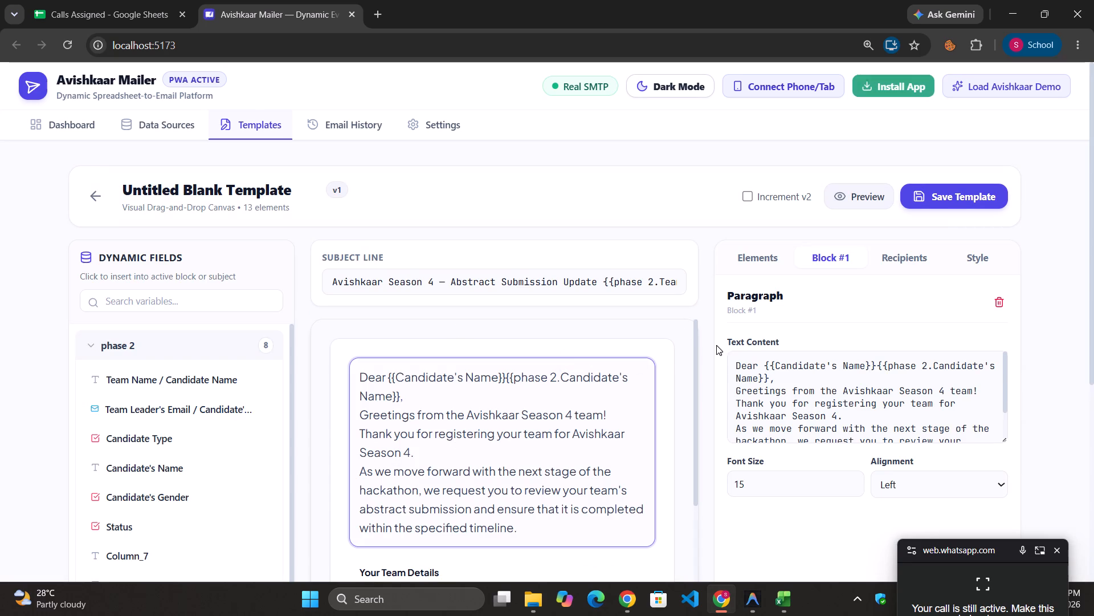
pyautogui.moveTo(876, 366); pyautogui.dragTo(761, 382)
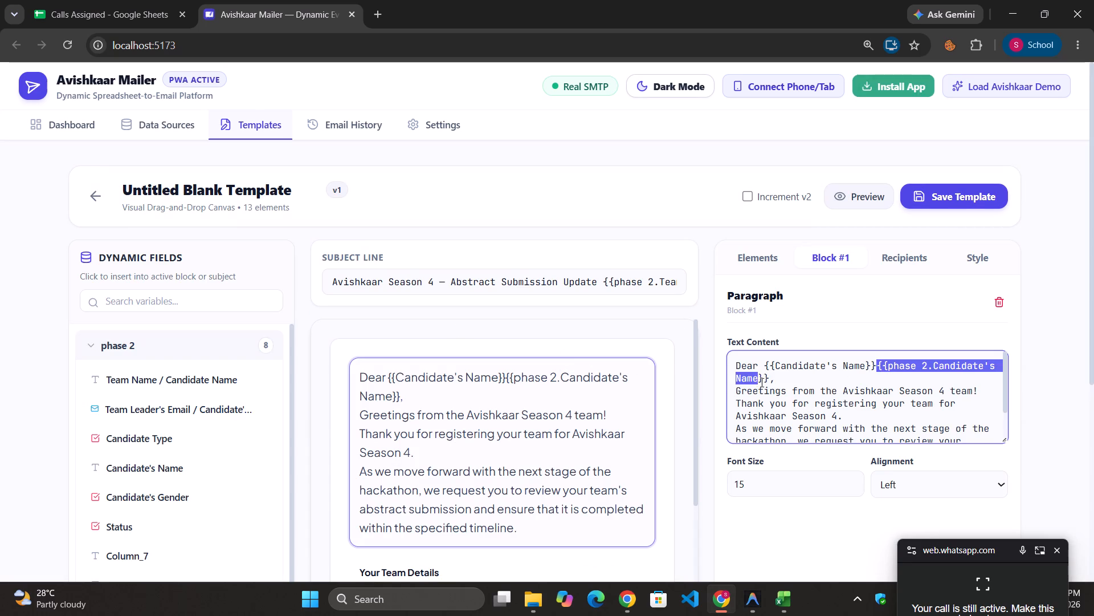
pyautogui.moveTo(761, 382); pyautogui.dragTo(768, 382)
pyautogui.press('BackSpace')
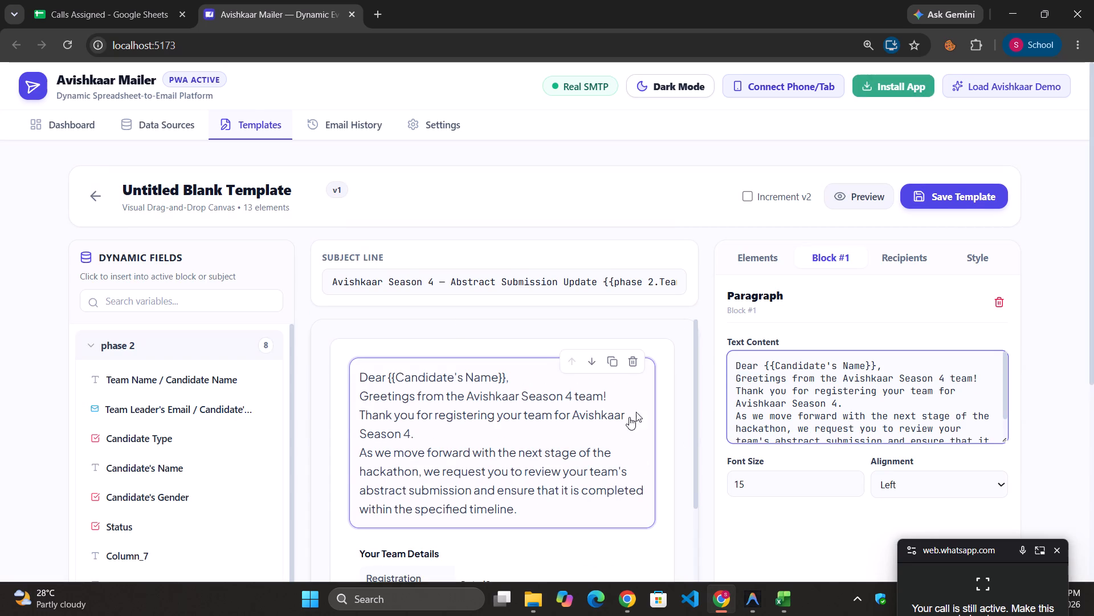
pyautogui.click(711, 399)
# Change the Registered Team Members table's Member Name variable to {{Candidate's Name}} by removing its phase 2 prefix, and save the template.
pyautogui.scroll(-2, 711, 399)
pyautogui.scroll(-2, 594, 443)
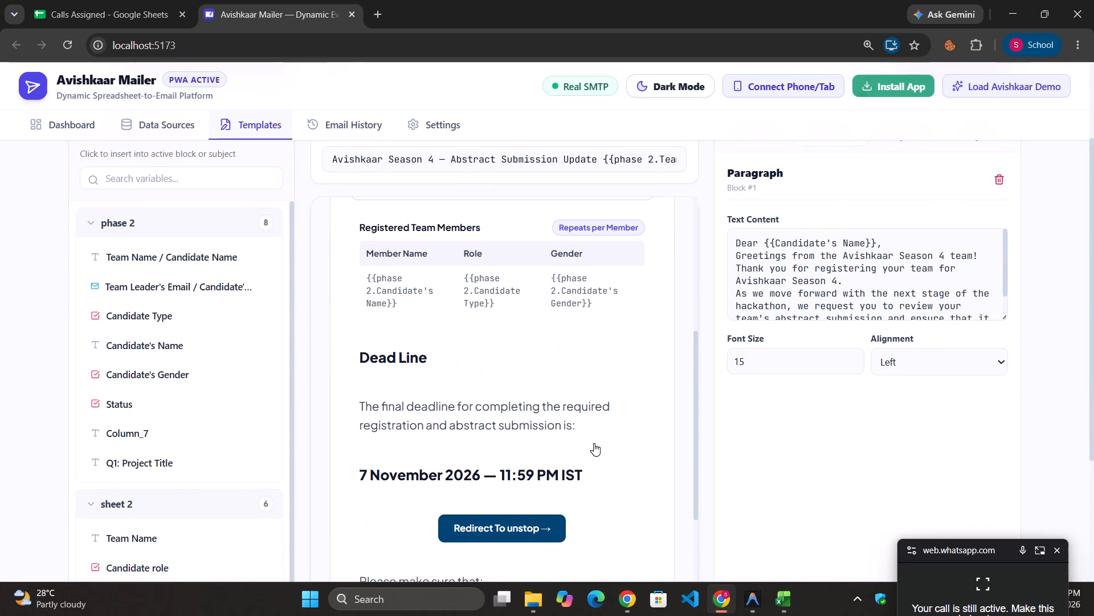
pyautogui.scroll(-1, 507, 425)
pyautogui.scroll(1, 469, 331)
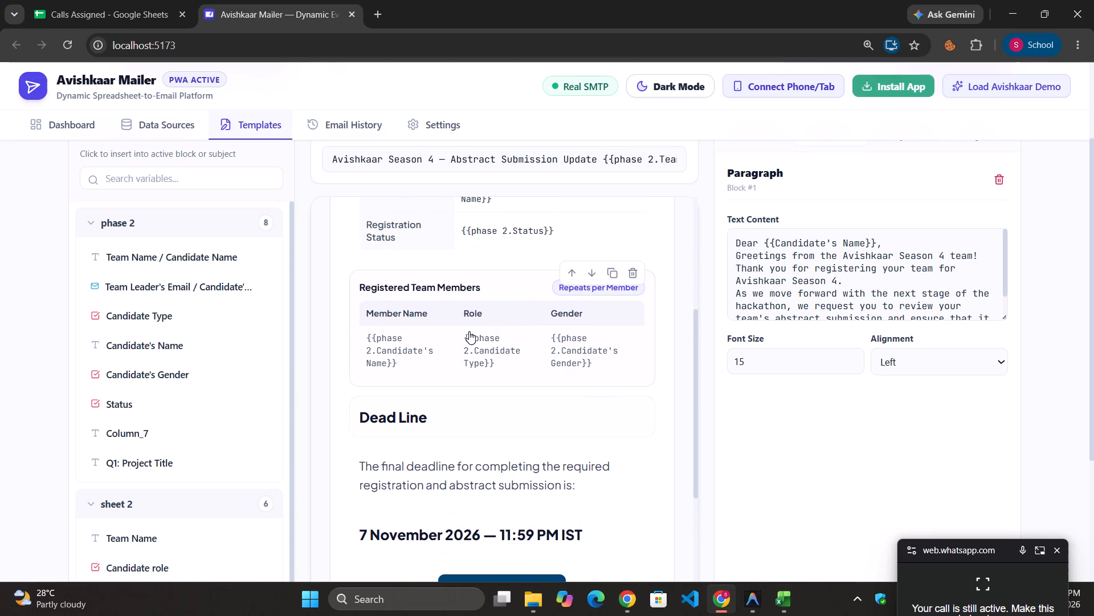
pyautogui.click(509, 329)
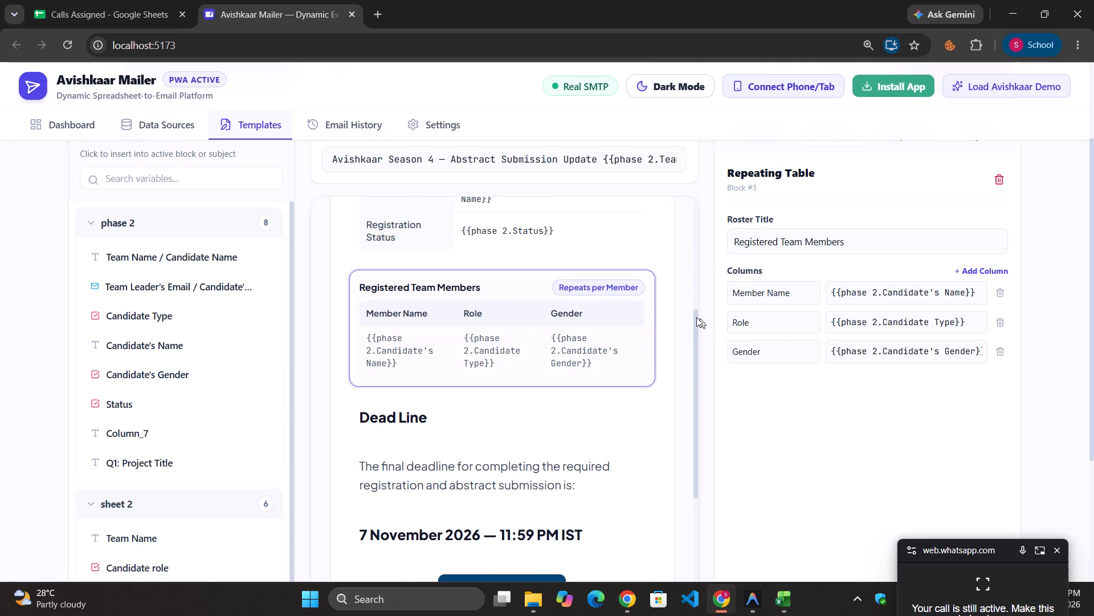
pyautogui.moveTo(884, 291); pyautogui.dragTo(876, 291)
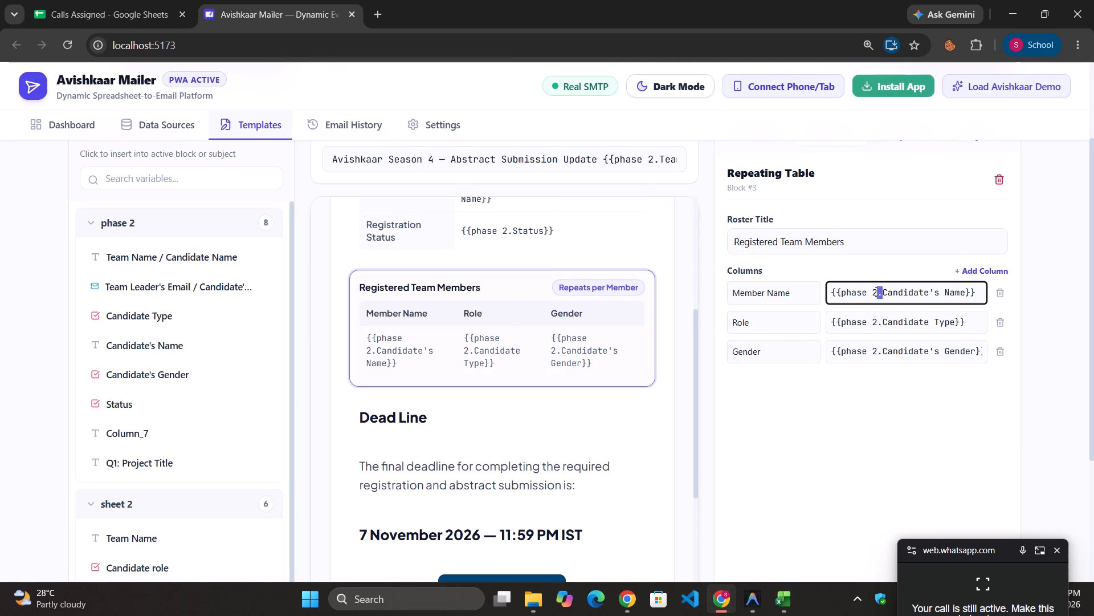
pyautogui.moveTo(876, 291); pyautogui.dragTo(844, 294)
pyautogui.press('BackSpace')
pyautogui.press('BackSpace')
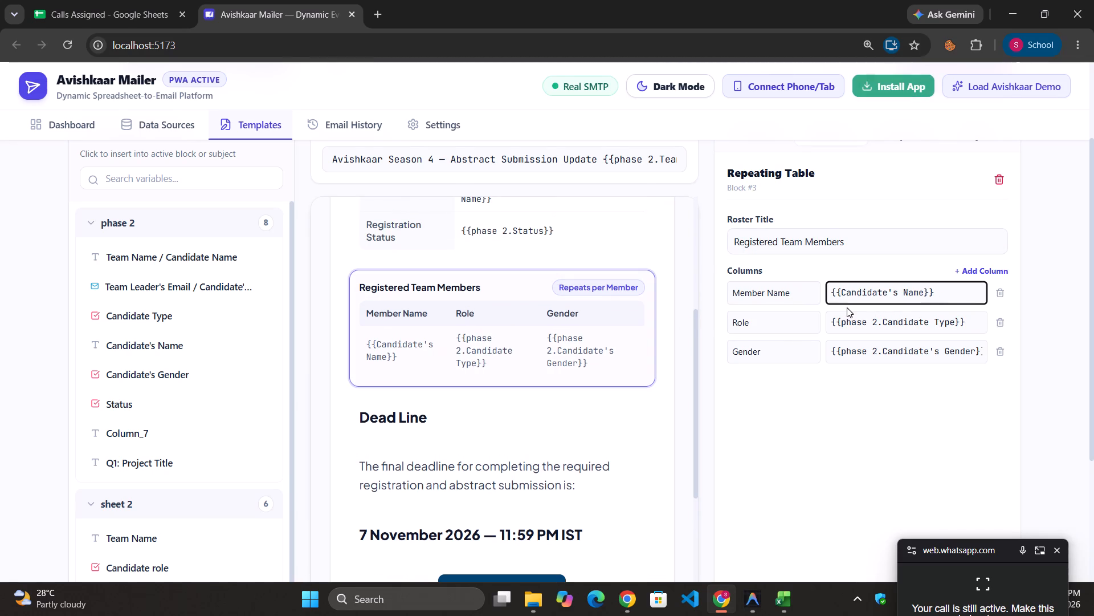
pyautogui.scroll(2, 868, 314)
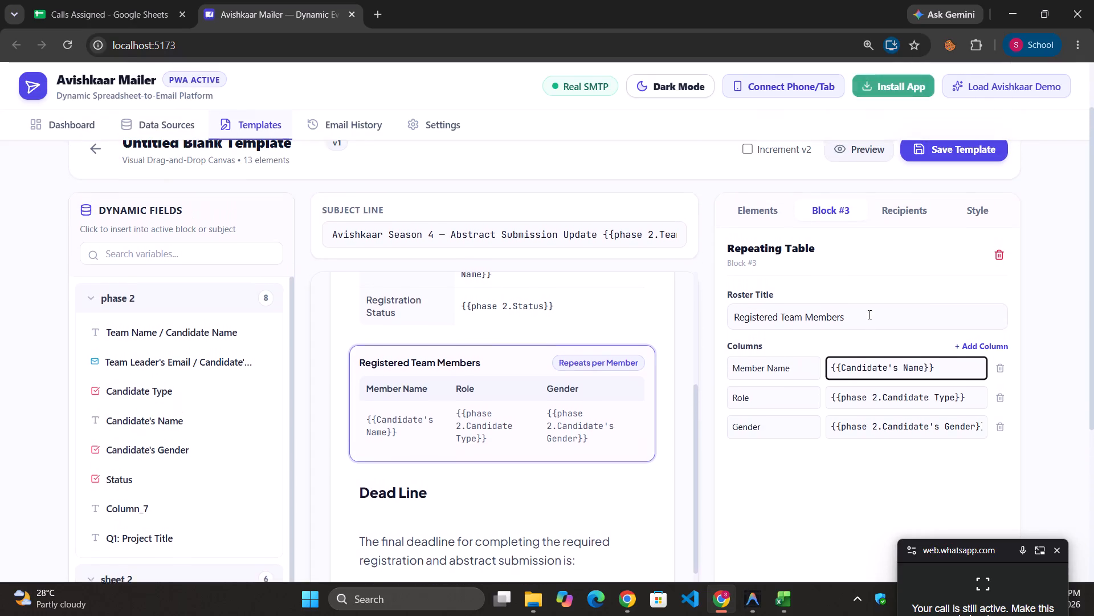
pyautogui.scroll(5, 605, 343)
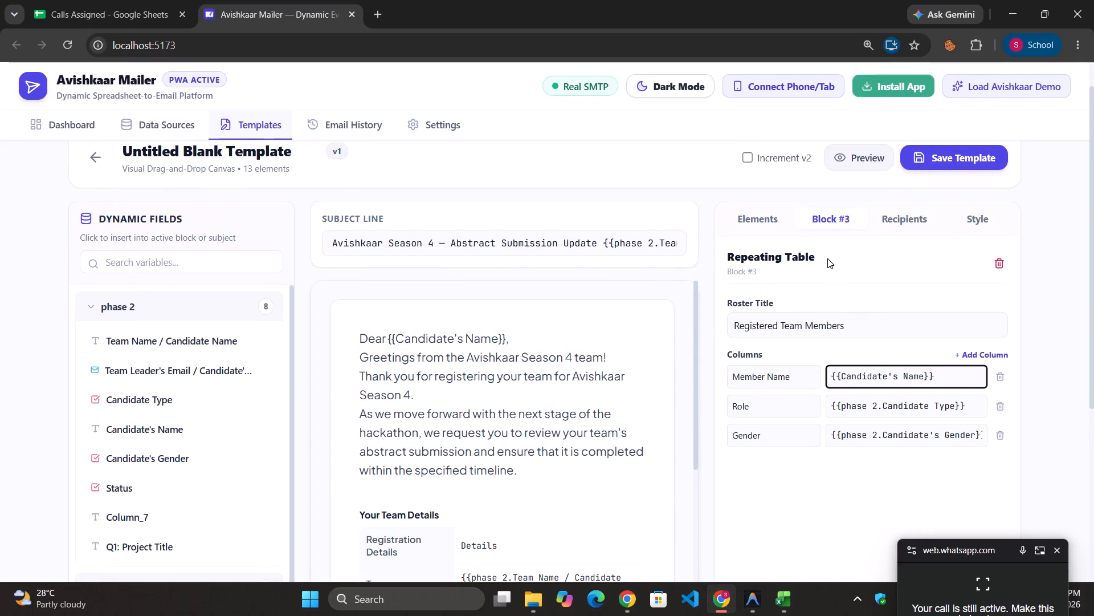
pyautogui.click(926, 157)
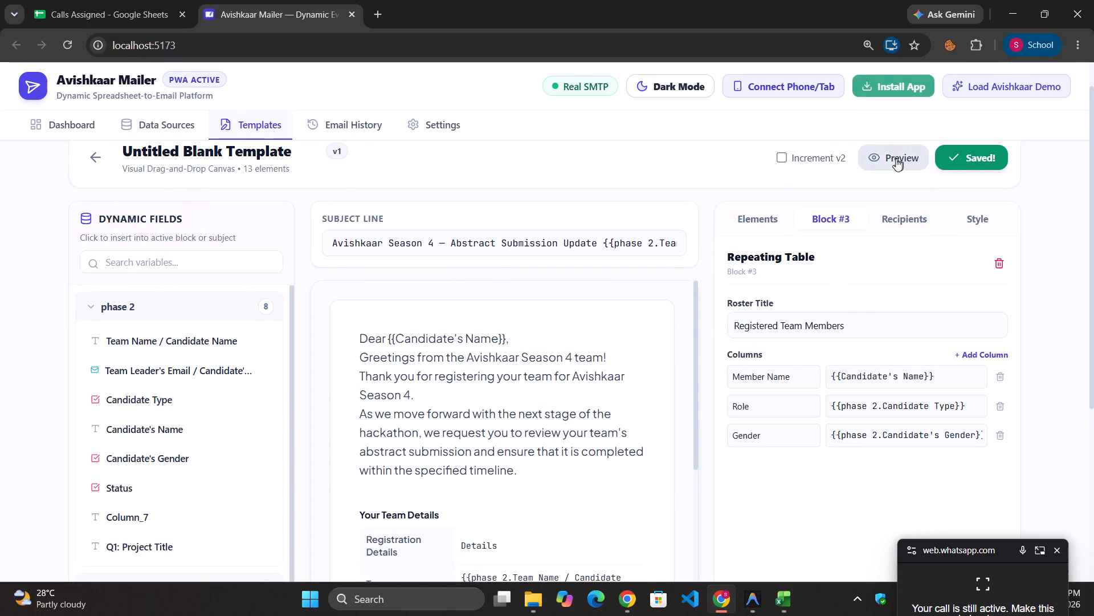
# Preview the rendered email and check the Member Name, Role and Gender columns of the Registered Team Members table.
pyautogui.click(896, 159)
pyautogui.scroll(-3, 541, 395)
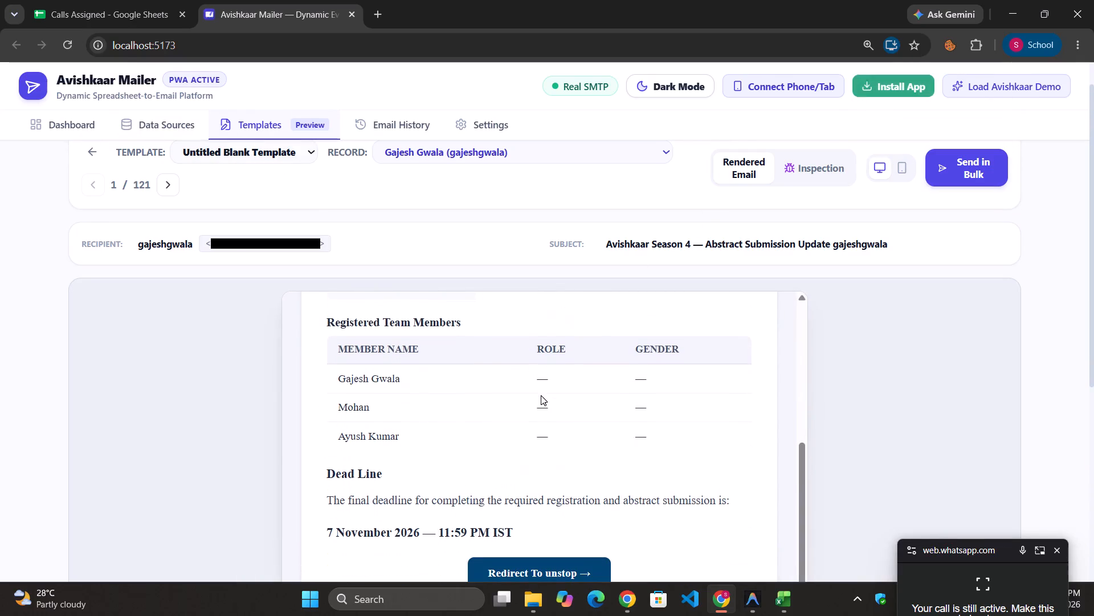
pyautogui.scroll(-1, 541, 395)
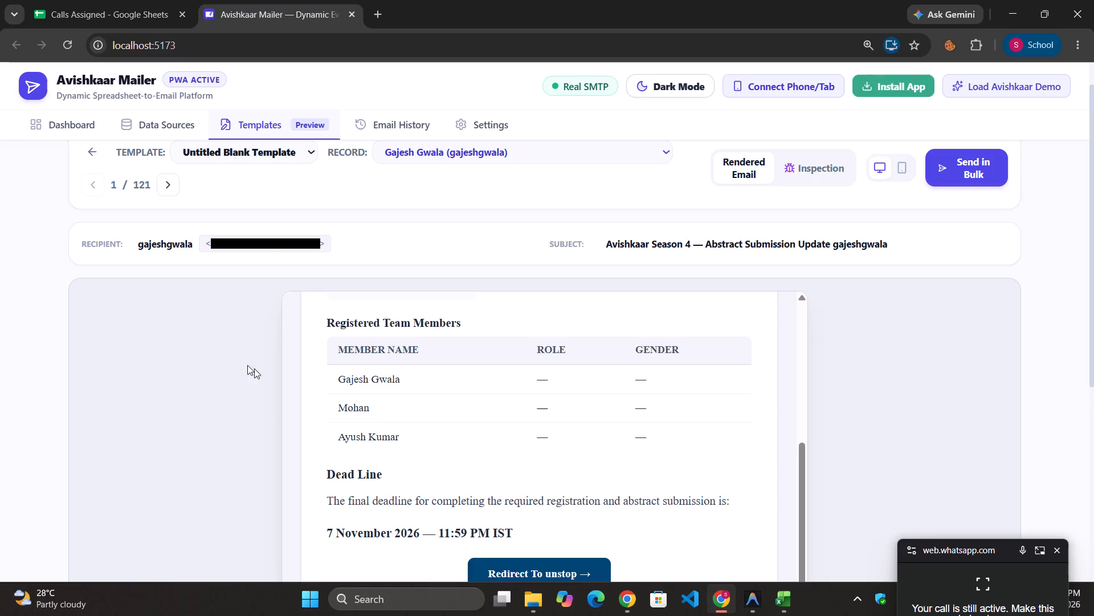
# Reopen the template's canvas and check the phase 2 prefix in the Your Team Details table's Team name variable.
pyautogui.click(87, 144)
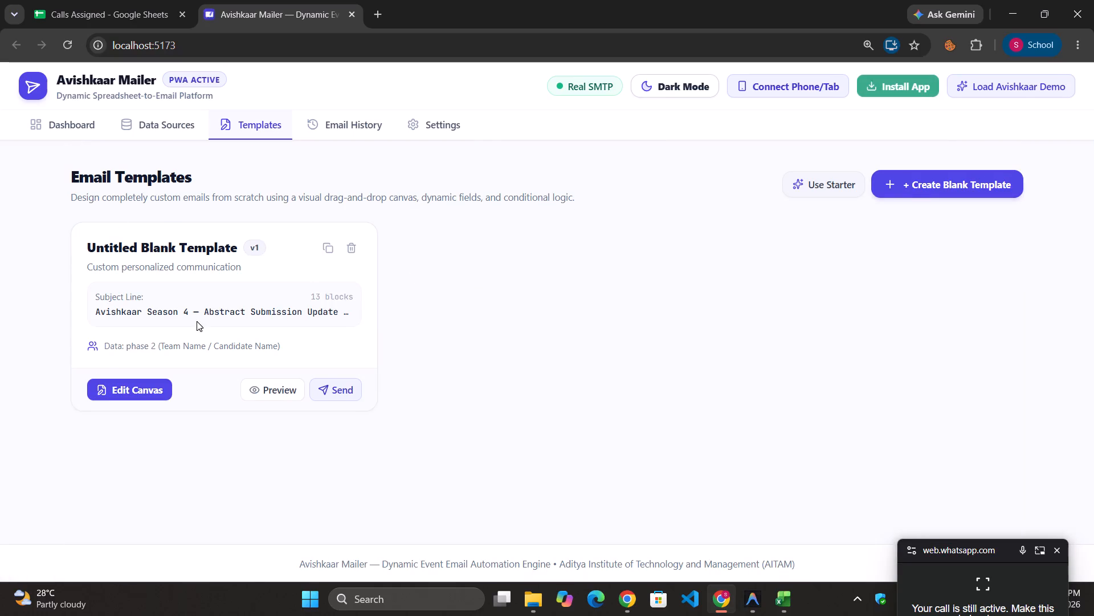
pyautogui.click(128, 396)
pyautogui.scroll(-2, 497, 395)
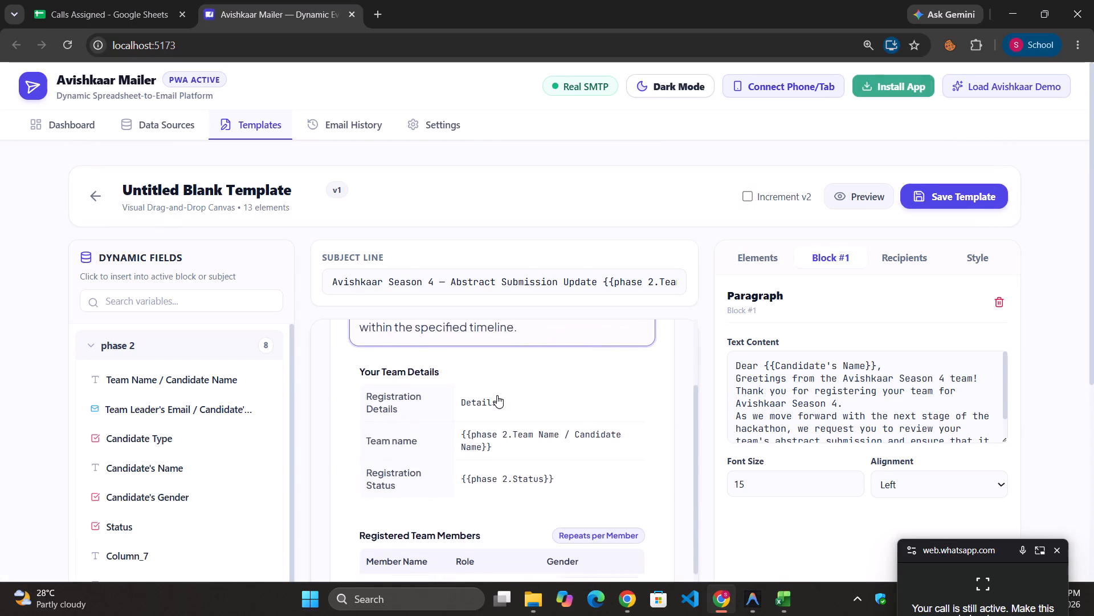
pyautogui.click(515, 431)
pyautogui.scroll(-1, 515, 431)
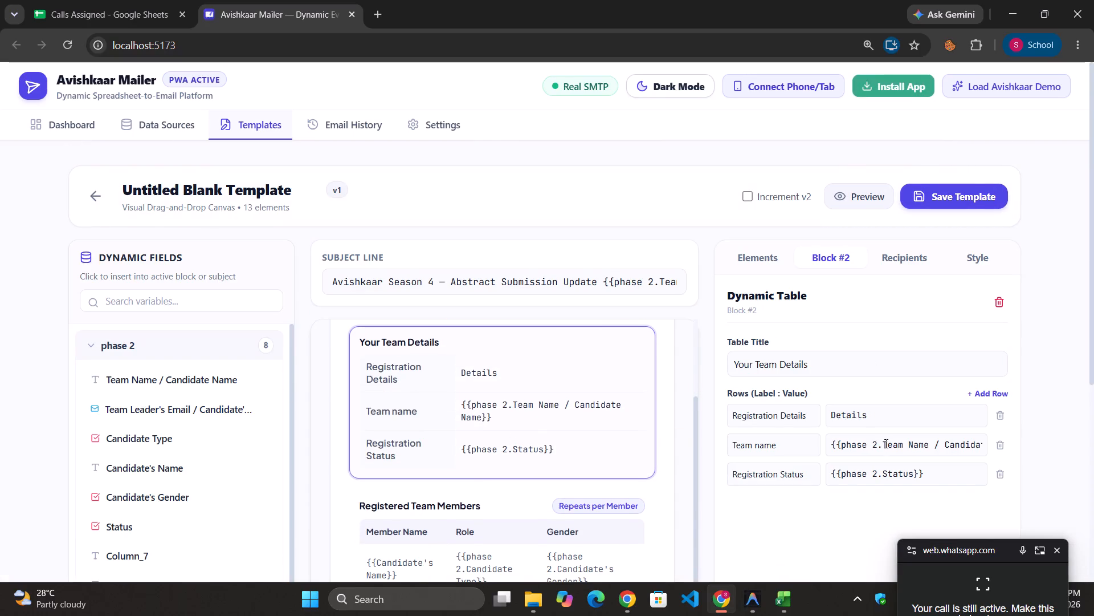
pyautogui.moveTo(882, 443); pyautogui.dragTo(839, 448)
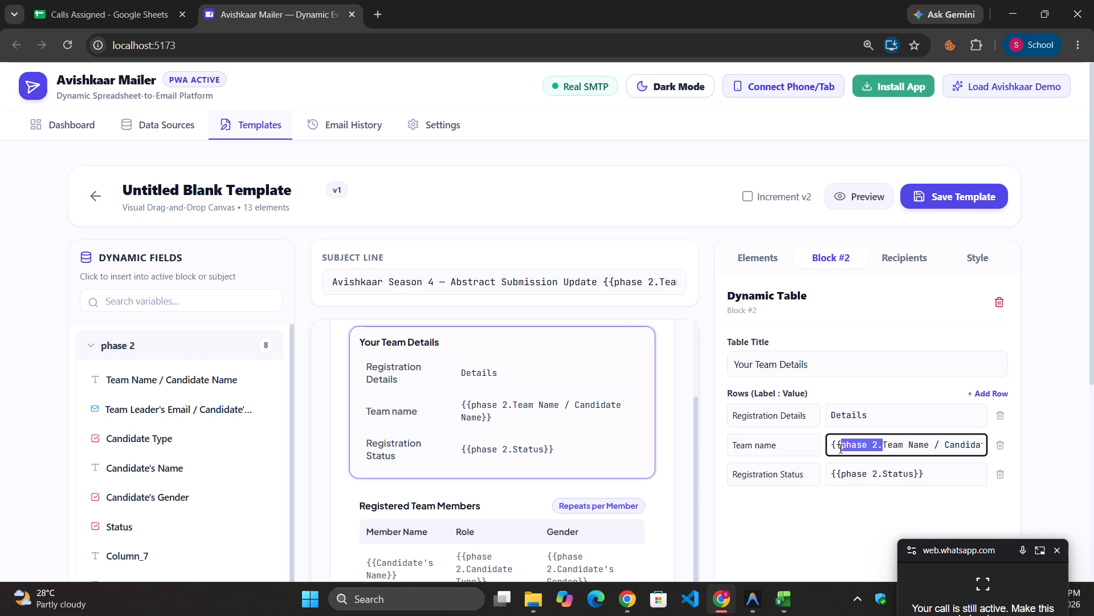
# Change the Registered Team Members table's Role variable to {{Candidate Type}} by removing its phase 2 prefix.
pyautogui.scroll(-1, 600, 496)
pyautogui.click(536, 479)
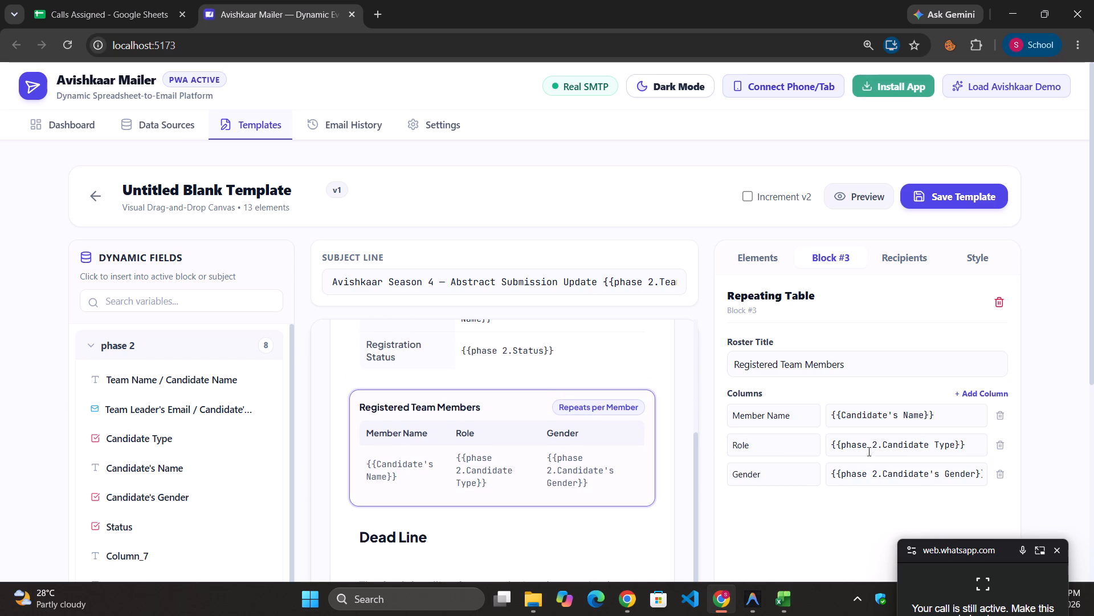
pyautogui.moveTo(883, 448); pyautogui.dragTo(844, 450)
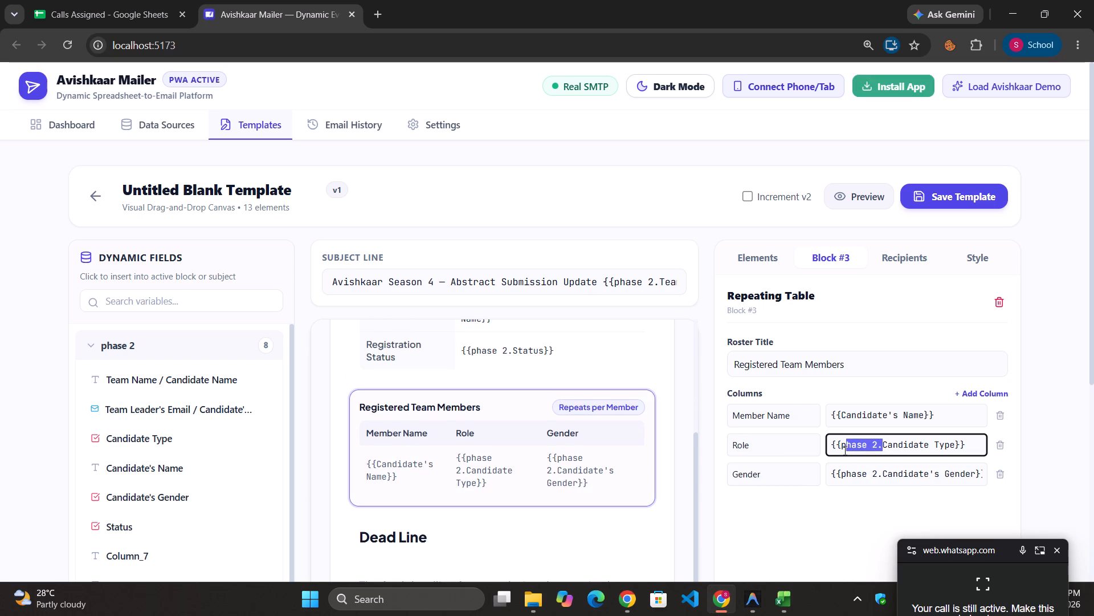
pyautogui.moveTo(844, 450); pyautogui.dragTo(840, 450)
pyautogui.press('\\')
pyautogui.press('BackSpace')
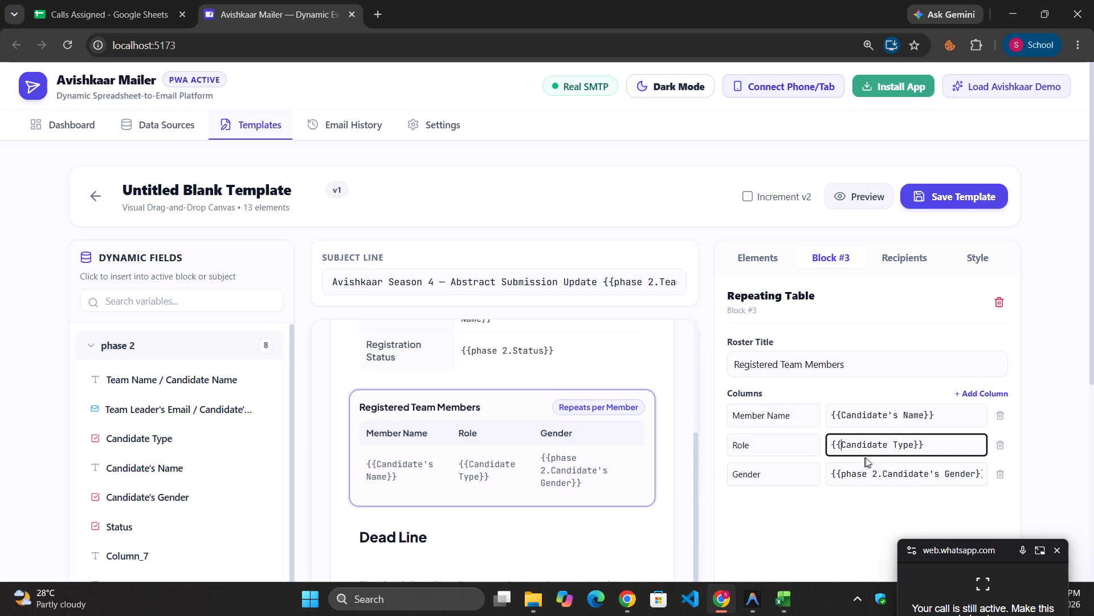
# Change the Registered Team Members table's Gender variable to {{Candidate's Gender}} by removing its phase 2 prefix, and save the template.
pyautogui.moveTo(880, 476); pyautogui.dragTo(848, 477)
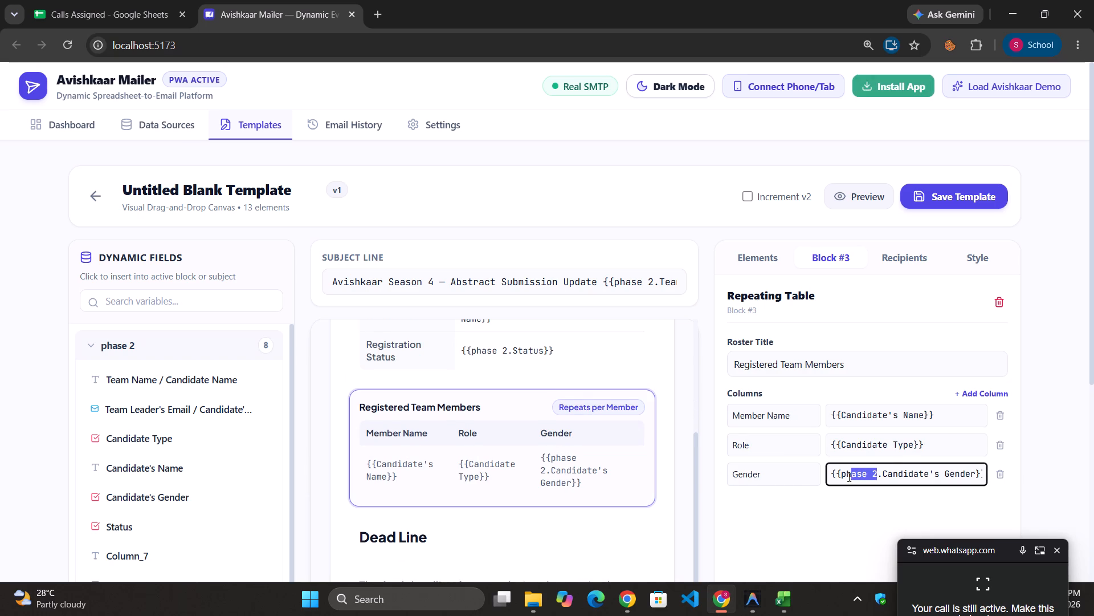
pyautogui.moveTo(848, 477); pyautogui.dragTo(842, 477)
pyautogui.press('BackSpace')
pyautogui.click(847, 476)
pyautogui.press('BackSpace')
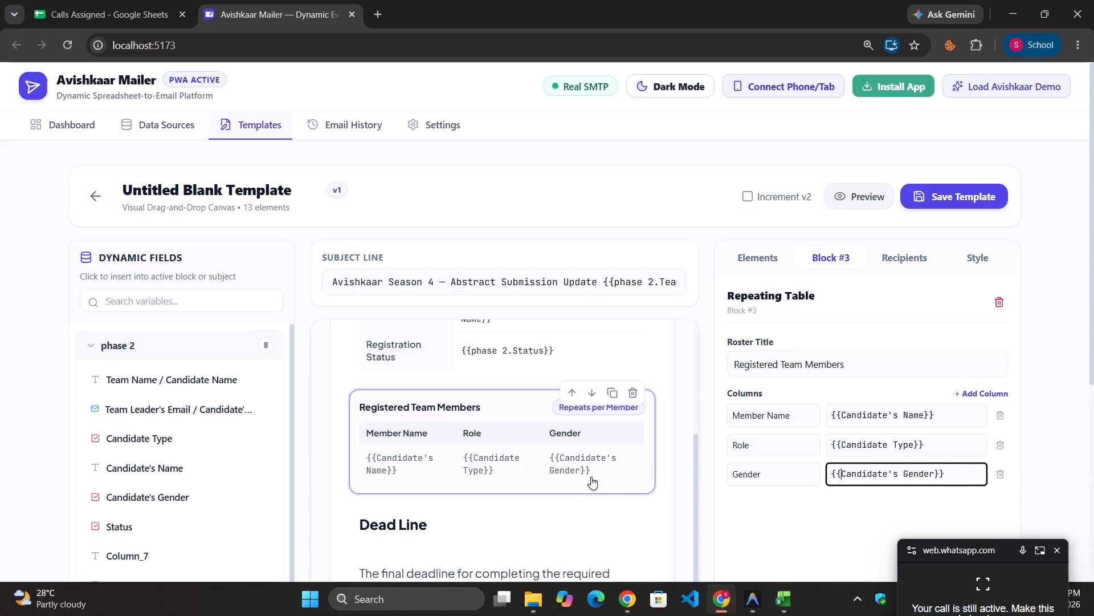
pyautogui.click(937, 202)
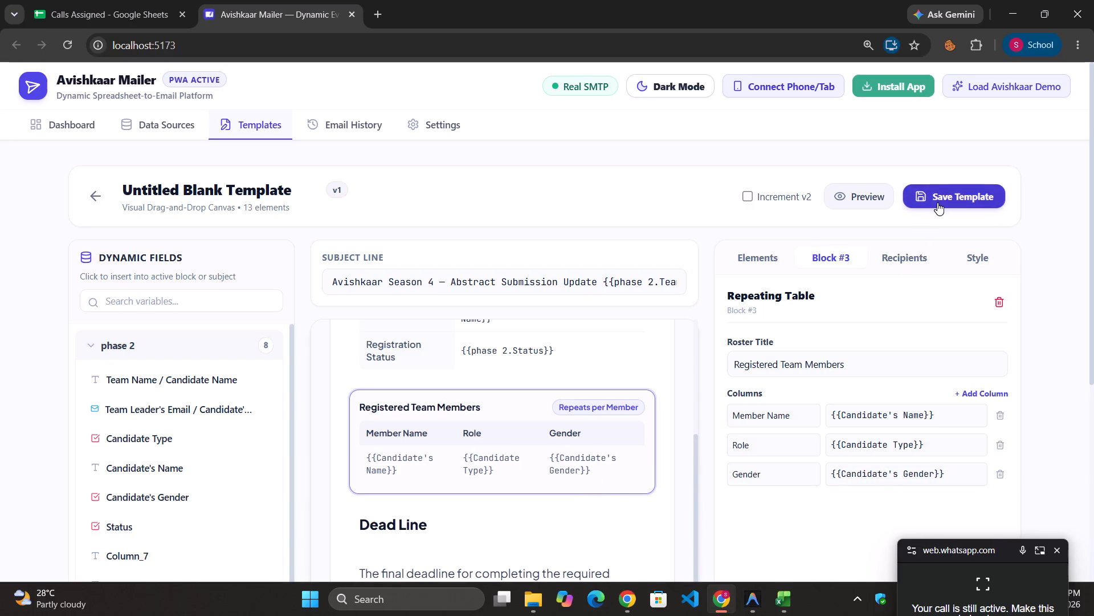
# Preview the rendered email and check the Role and Gender columns of the Registered Team Members table.
pyautogui.click(903, 196)
pyautogui.scroll(-2, 661, 323)
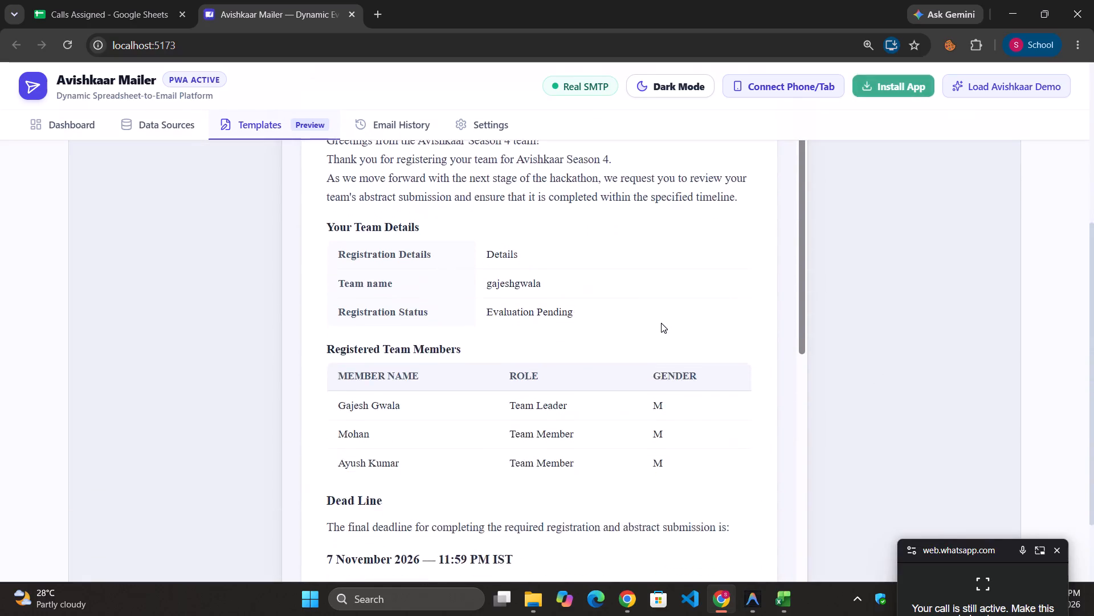
pyautogui.scroll(-3, 661, 323)
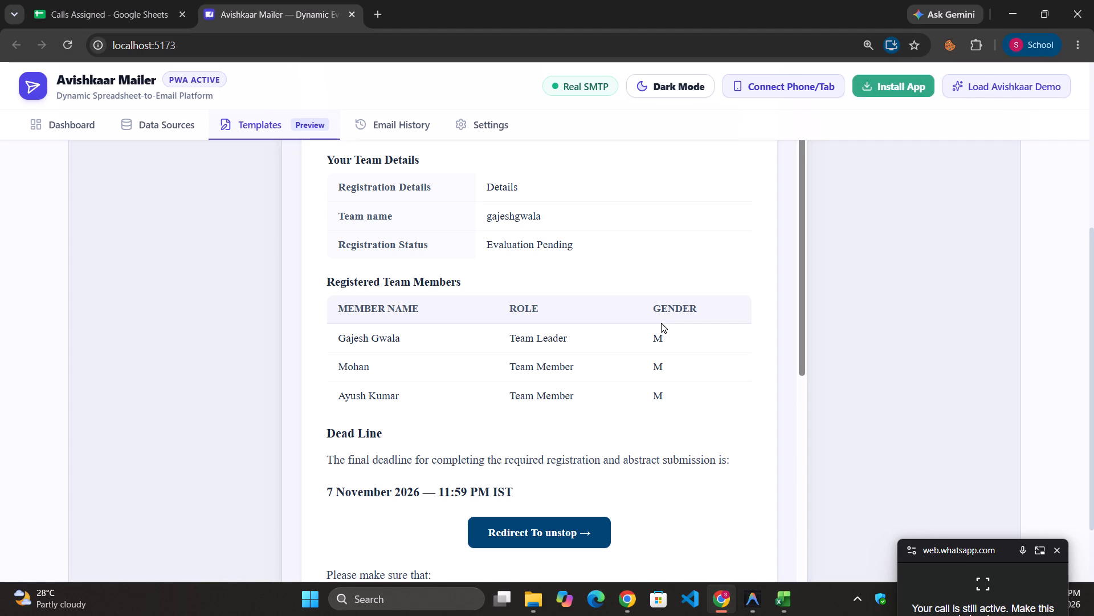
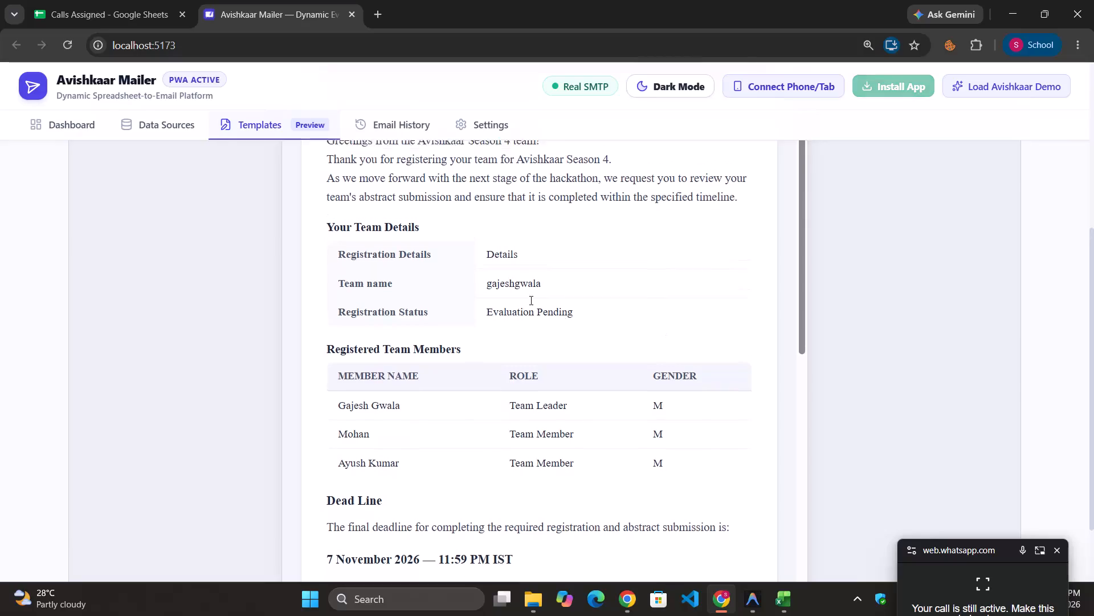
# Review the rendered email preview, checking the greeting, the Your Team Details table, the Registered Team Members table and the deadline section.
pyautogui.scroll(2, 530, 300)
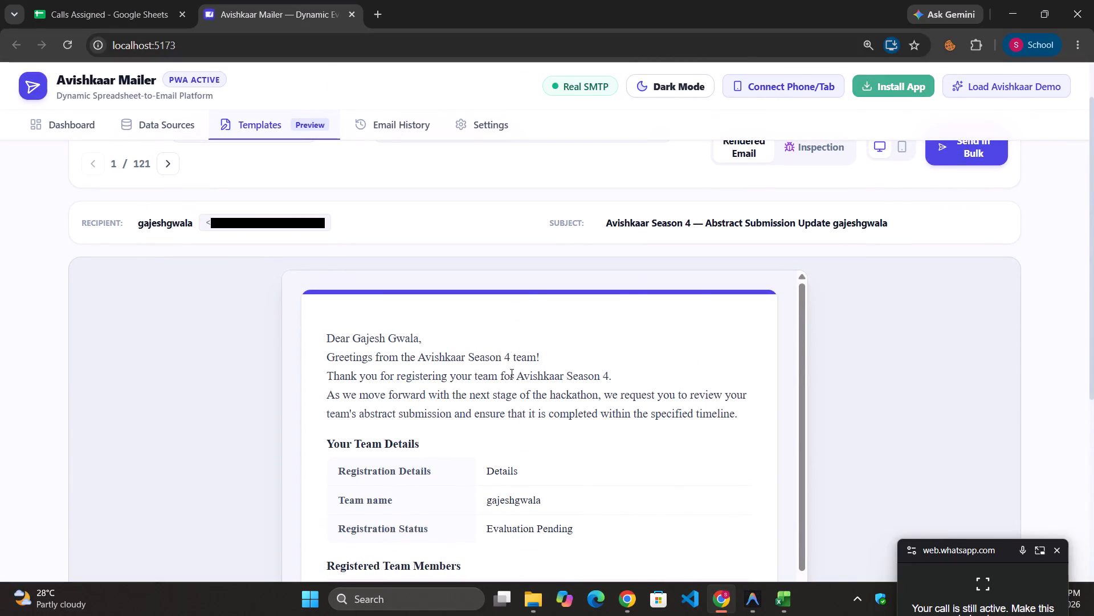
pyautogui.scroll(-1, 542, 382)
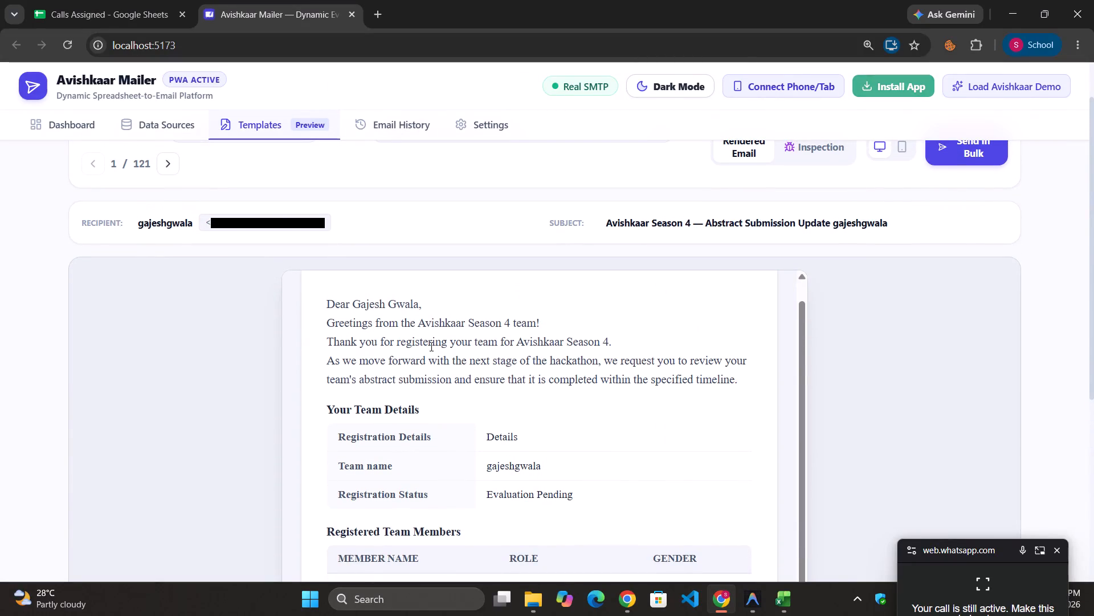
pyautogui.scroll(-1, 430, 346)
pyautogui.scroll(-1, 516, 333)
pyautogui.scroll(1, 486, 323)
pyautogui.scroll(-1, 511, 356)
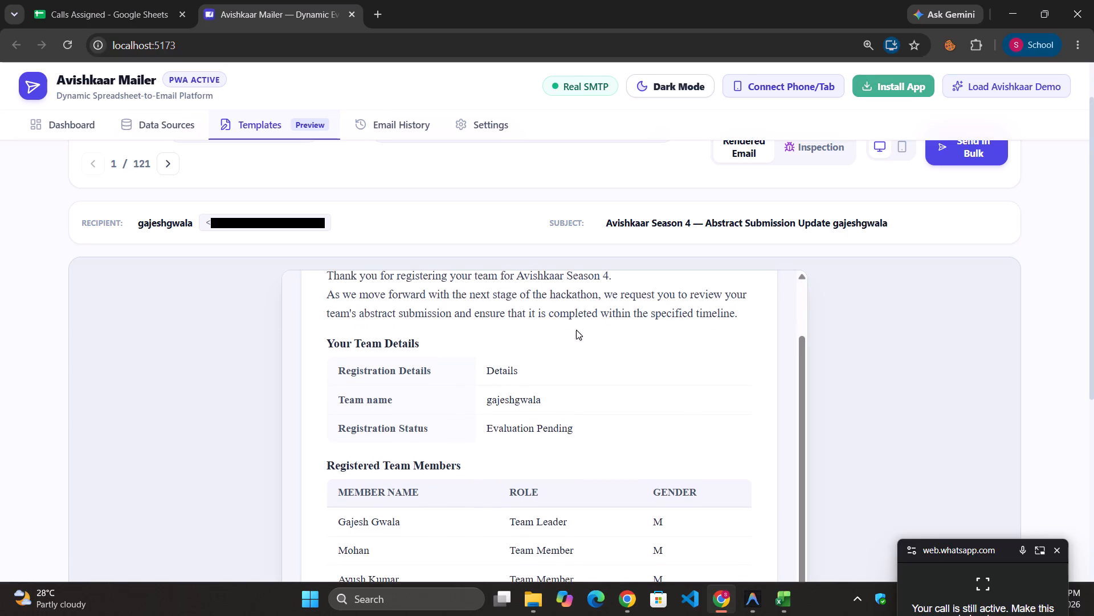
pyautogui.scroll(-1, 477, 358)
pyautogui.scroll(-1, 518, 402)
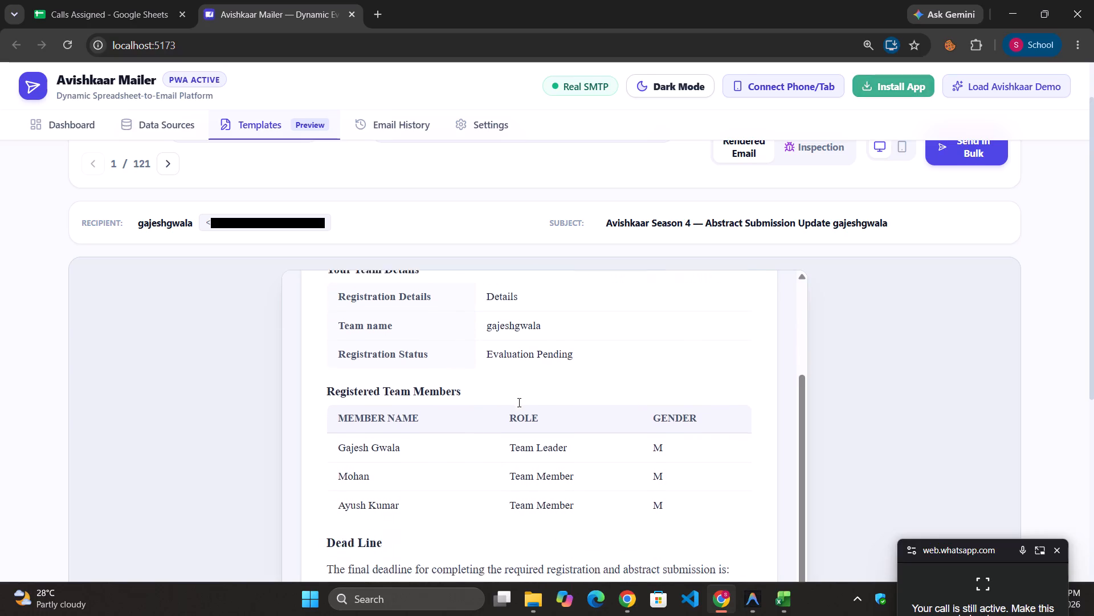
pyautogui.scroll(-2, 580, 402)
pyautogui.scroll(2, 580, 402)
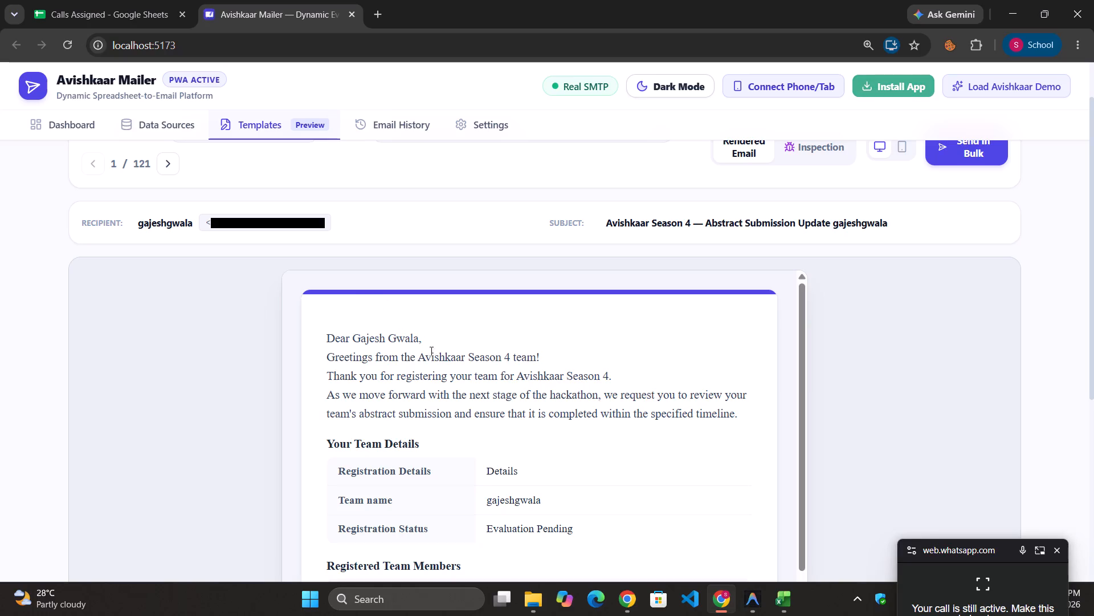
pyautogui.scroll(-1, 474, 444)
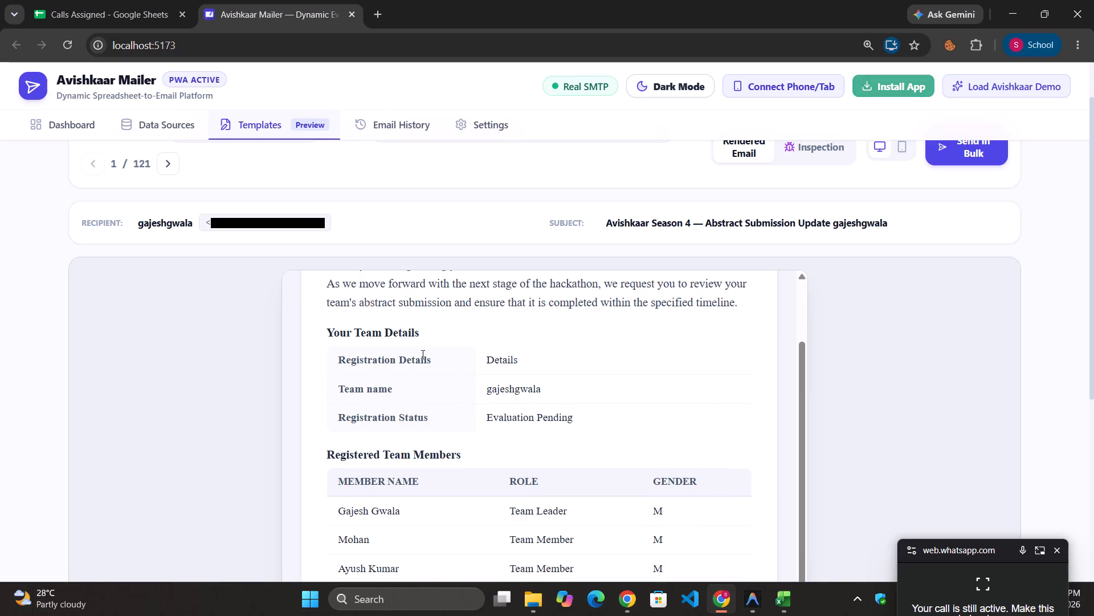
pyautogui.click(422, 354)
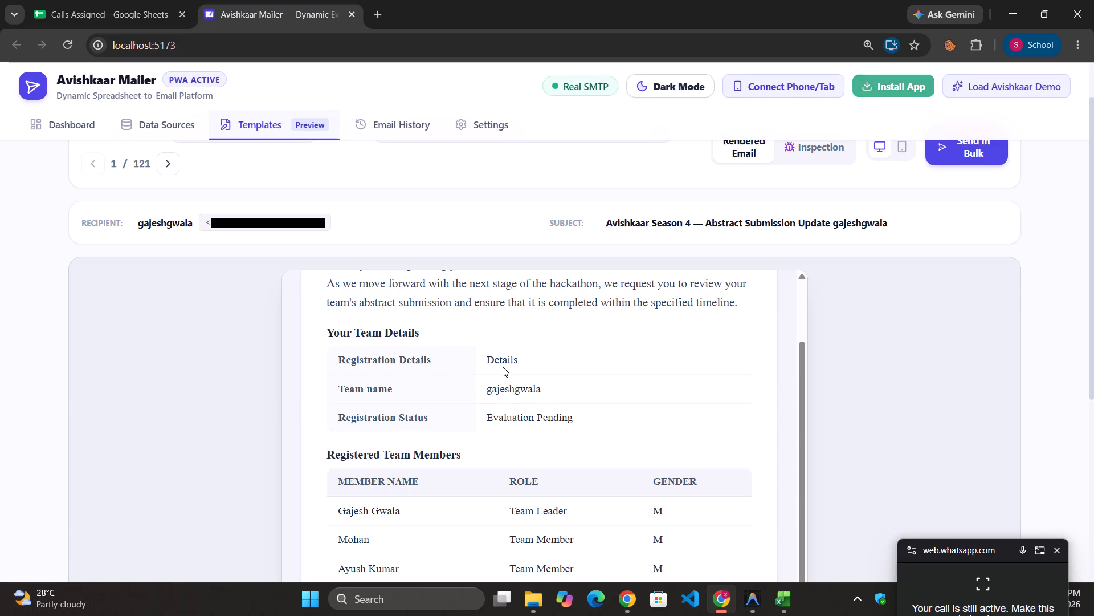
# In the Untitled Blank Template's canvas, set the Registration Details value in the Your Team Details table to <b>Details</b> and save the template.
pyautogui.scroll(1, 599, 222)
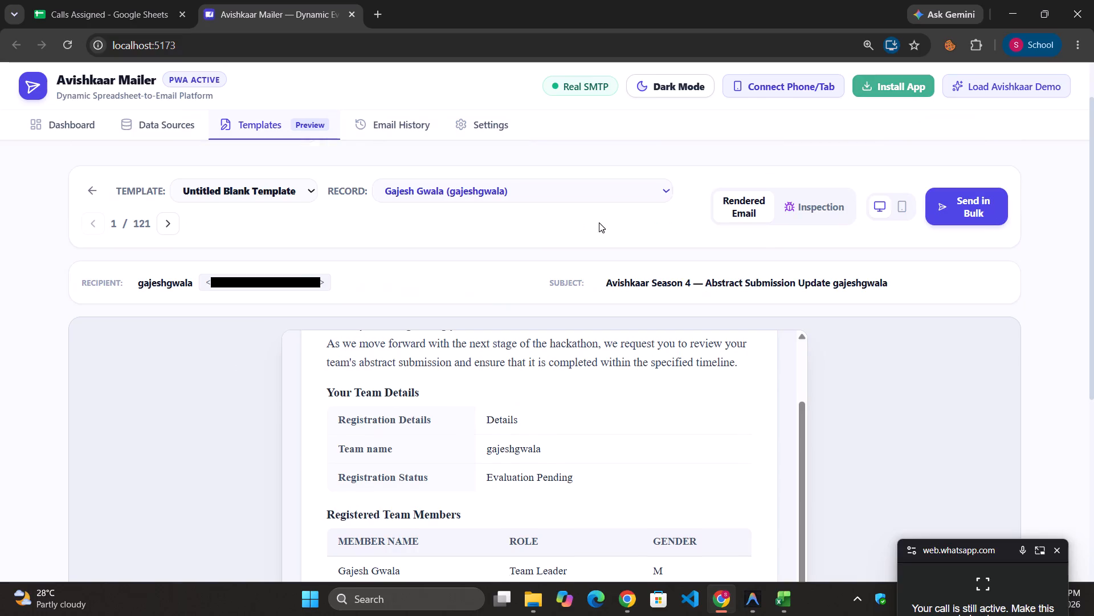
pyautogui.click(87, 186)
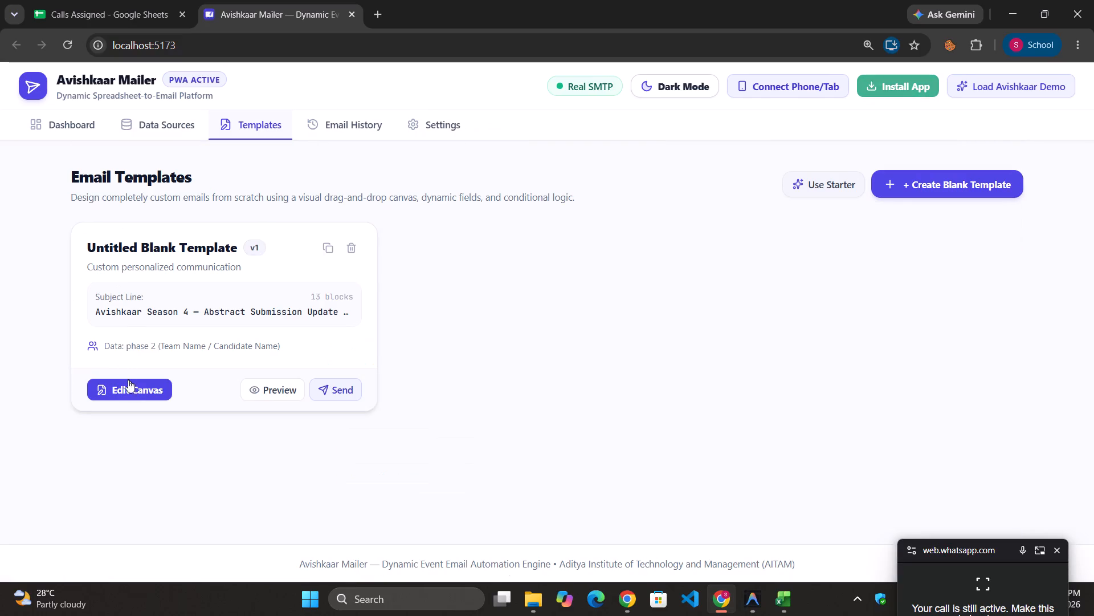
pyautogui.click(131, 387)
pyautogui.scroll(-2, 540, 452)
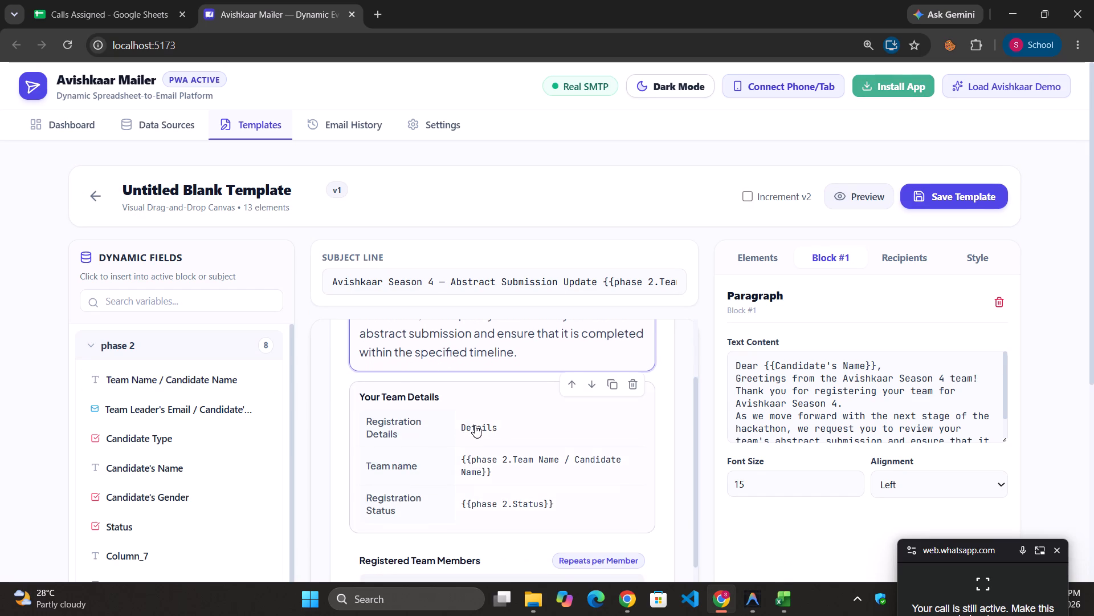
pyautogui.click(475, 425)
pyautogui.click(803, 419)
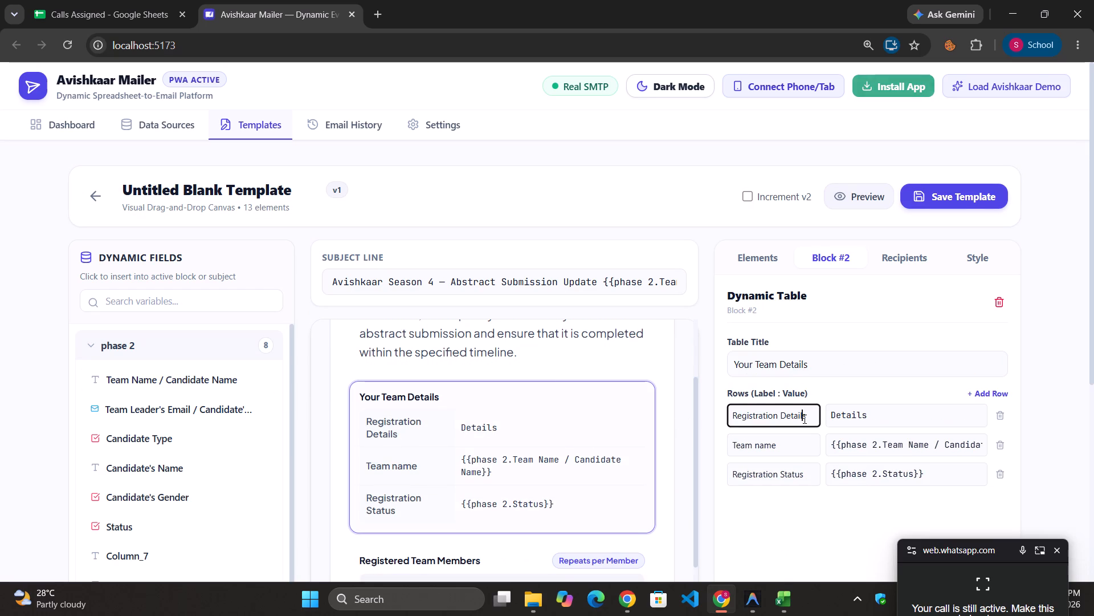
pyautogui.click(811, 418)
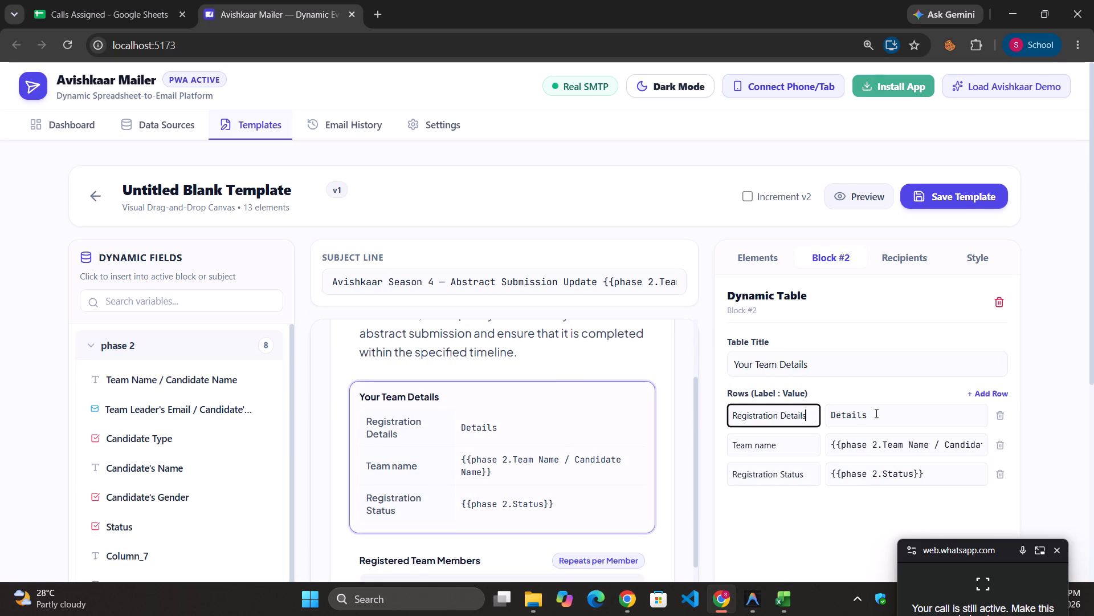
pyautogui.click(875, 413)
pyautogui.write('<>')
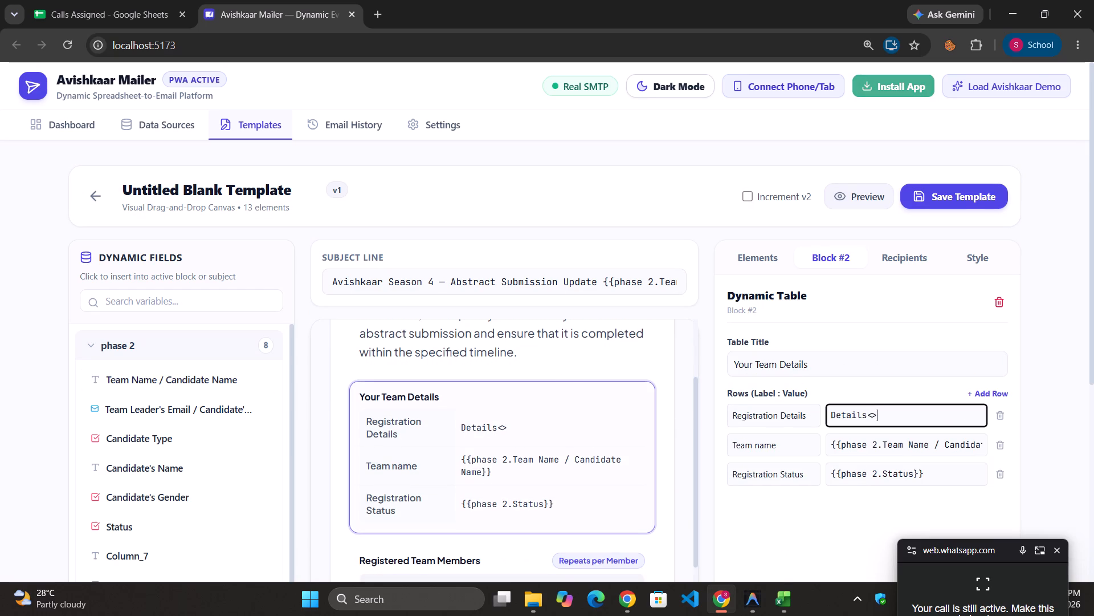
pyautogui.press('Left')
pyautogui.write('/b')
pyautogui.press('Left')
pyautogui.press('Left')
pyautogui.press('Left')
pyautogui.press('Left')
pyautogui.press('Left')
pyautogui.press('Left')
pyautogui.press('Left')
pyautogui.press('Left')
pyautogui.press('Left')
pyautogui.press('Left')
pyautogui.press('Left')
pyautogui.press('Left')
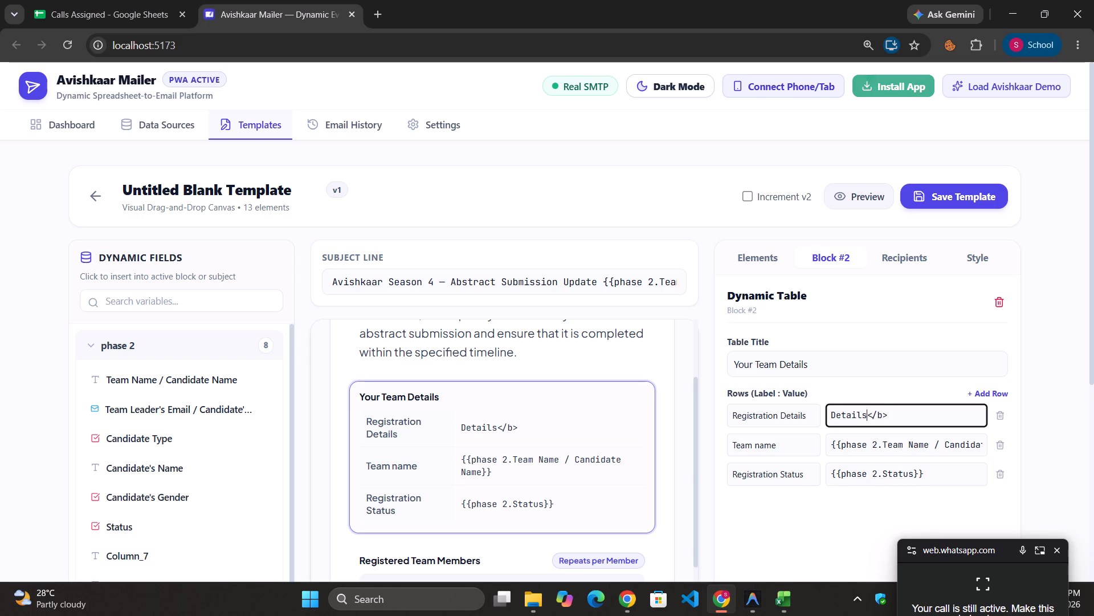
pyautogui.write('<>')
pyautogui.press('Left')
pyautogui.press('b')
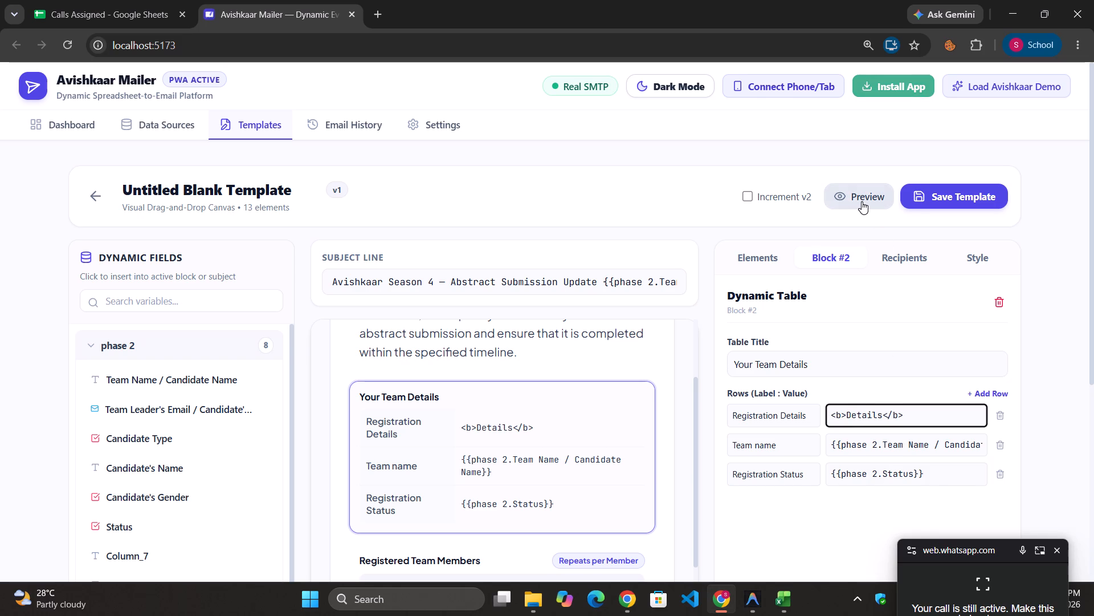
pyautogui.click(915, 197)
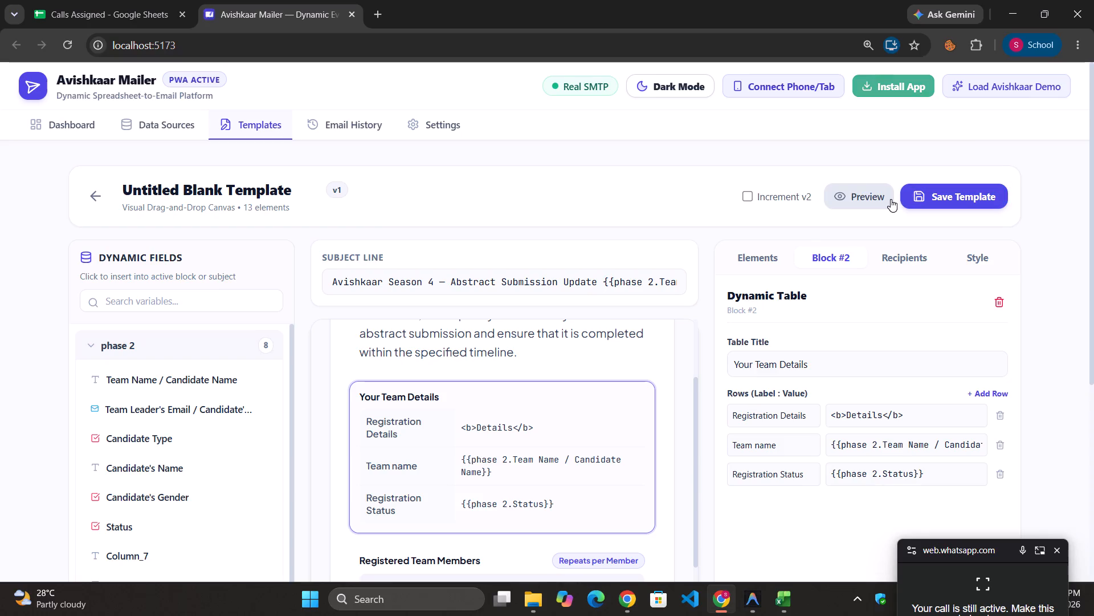
# Preview the rendered email and check the Your Team Details values, including the registration status, and the sections below them.
pyautogui.click(859, 204)
pyautogui.scroll(-1, 373, 457)
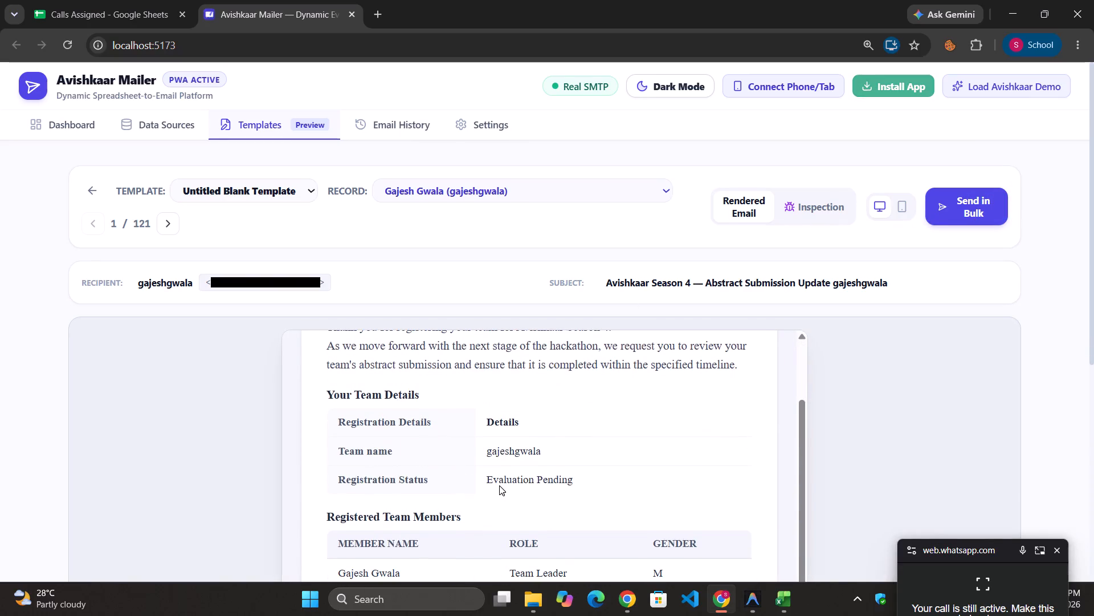
pyautogui.scroll(-2, 499, 485)
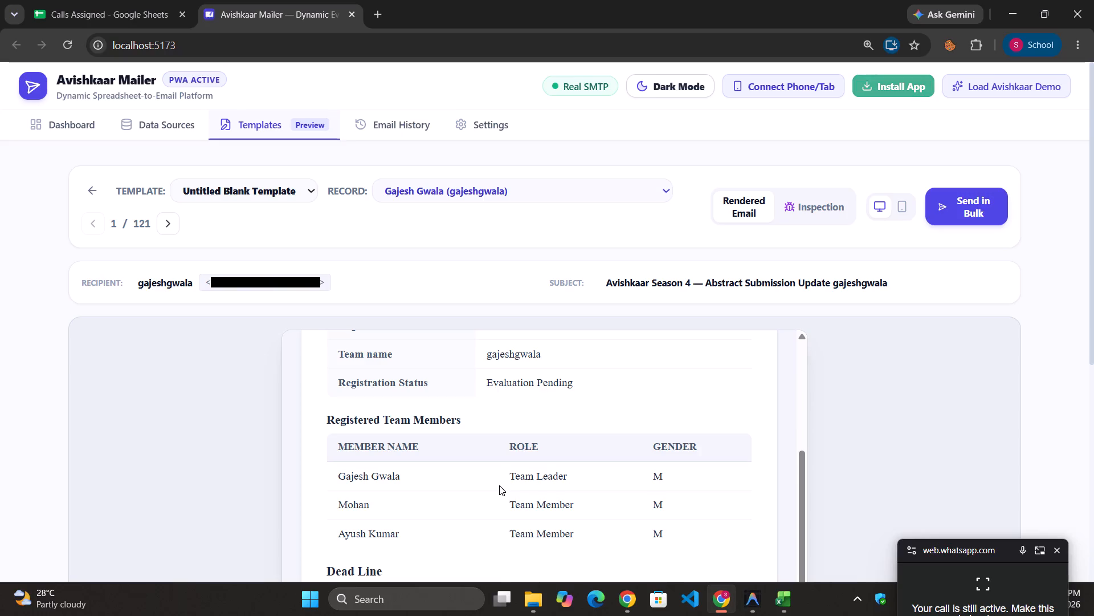
pyautogui.scroll(-2, 499, 485)
pyautogui.scroll(1, 499, 485)
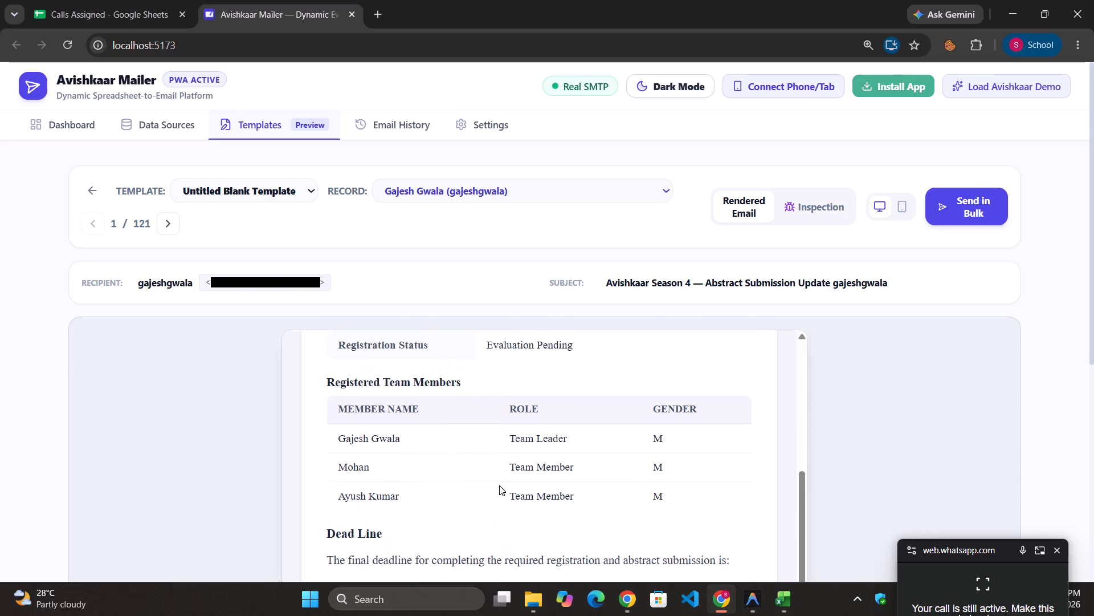
pyautogui.scroll(2, 499, 485)
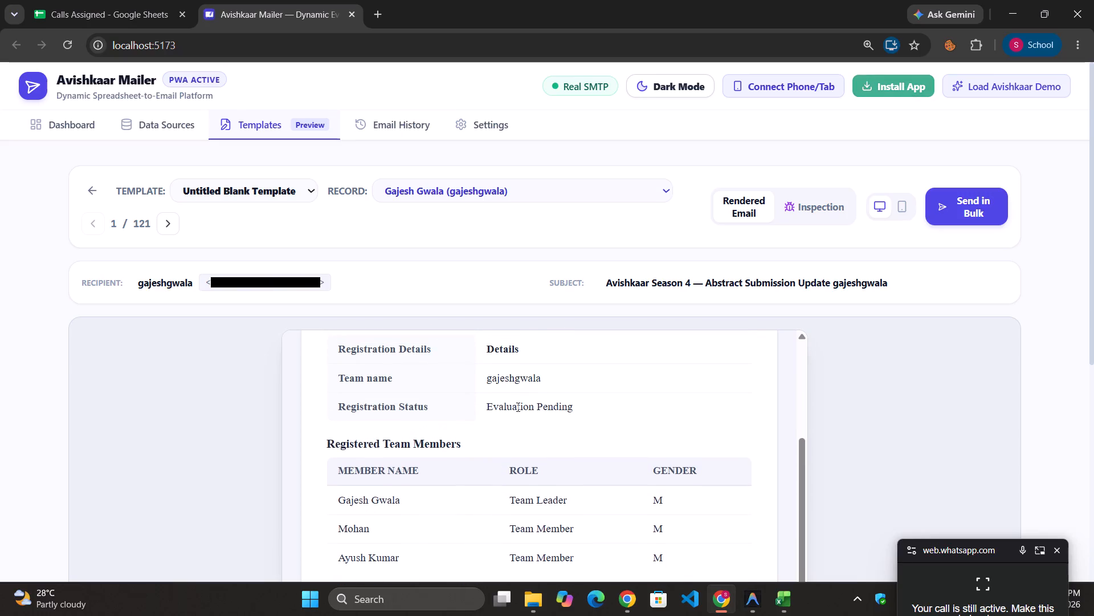
pyautogui.click(518, 403)
pyautogui.moveTo(487, 404); pyautogui.dragTo(576, 401)
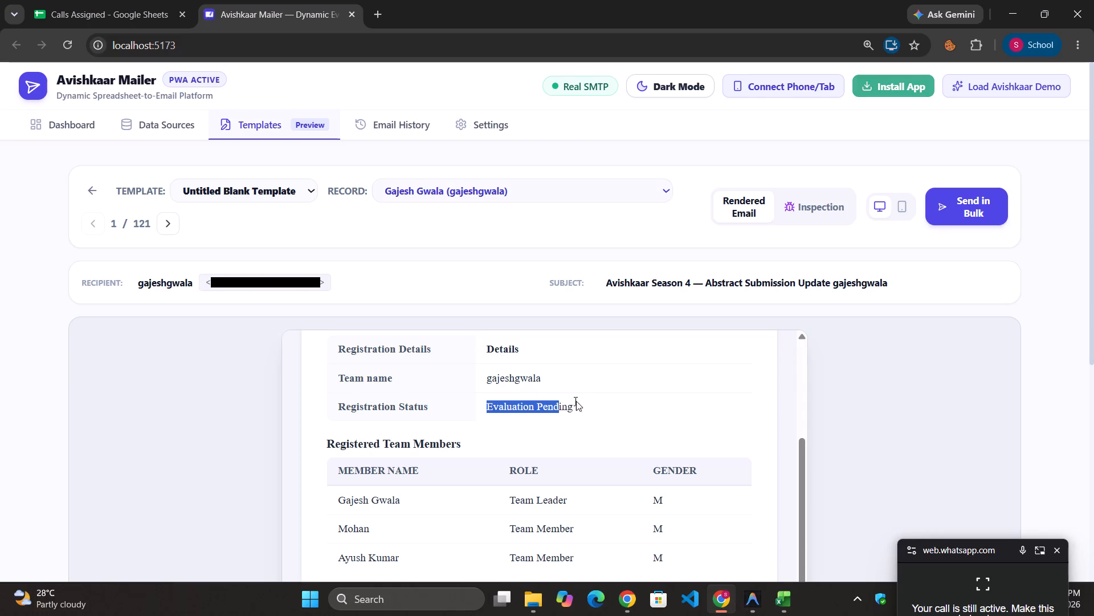
pyautogui.moveTo(576, 401); pyautogui.dragTo(599, 401)
pyautogui.click(329, 375)
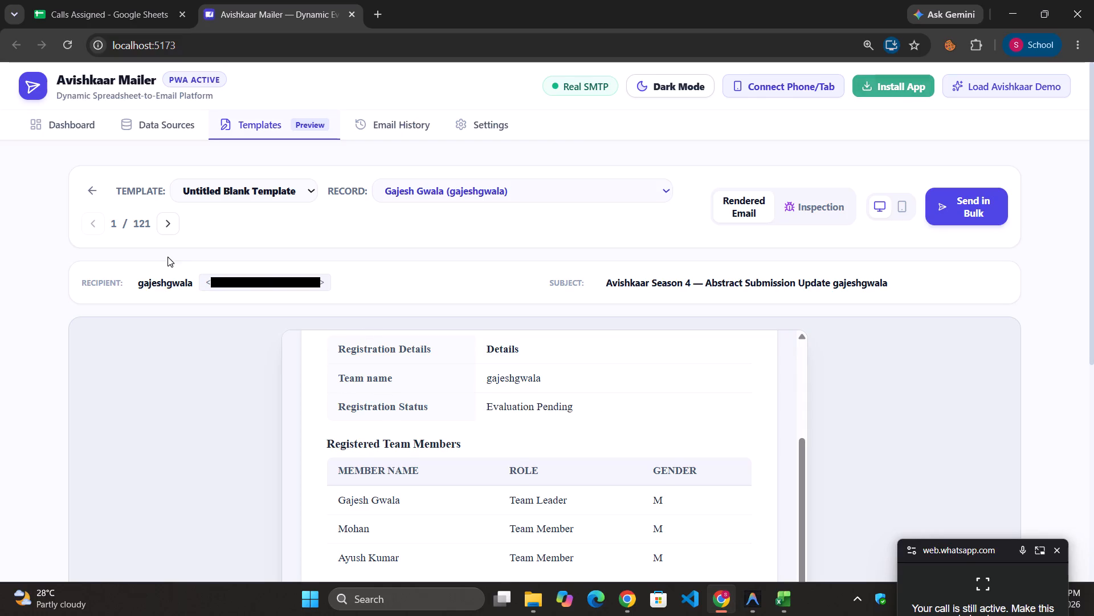
# In the template's canvas, rename the Registration Status row label in the Your Team Details table as Submission Status.
pyautogui.click(84, 187)
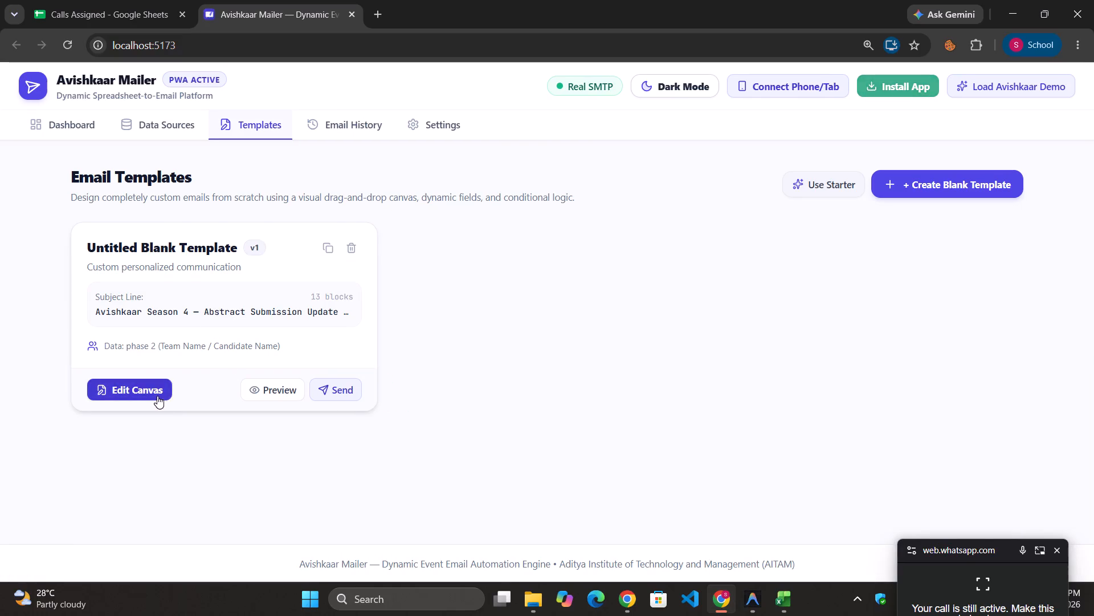
pyautogui.click(157, 396)
pyautogui.scroll(-3, 444, 464)
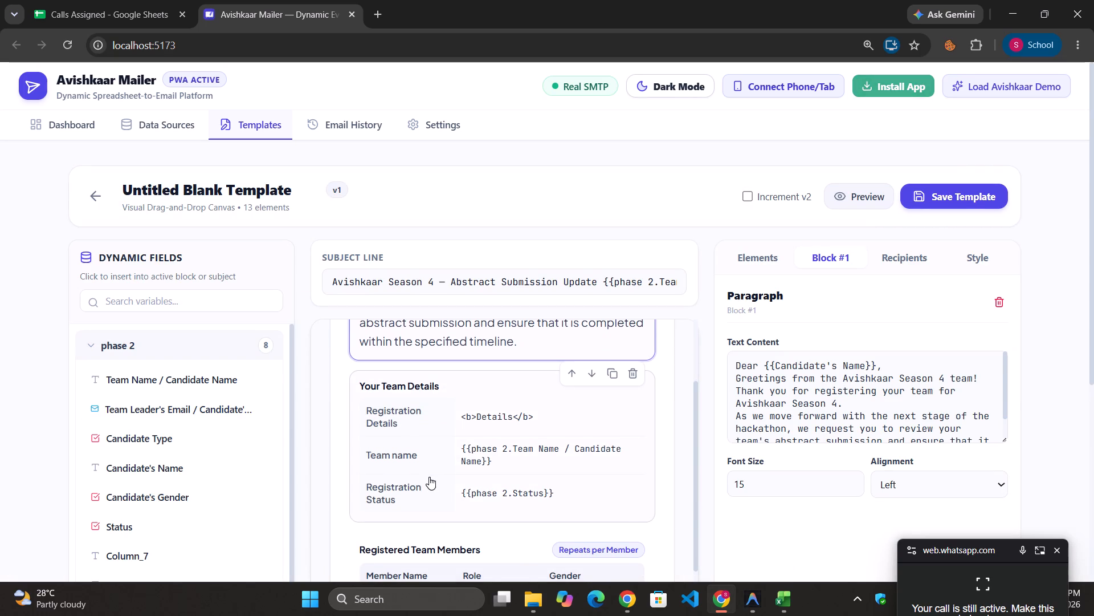
pyautogui.click(429, 477)
pyautogui.click(520, 495)
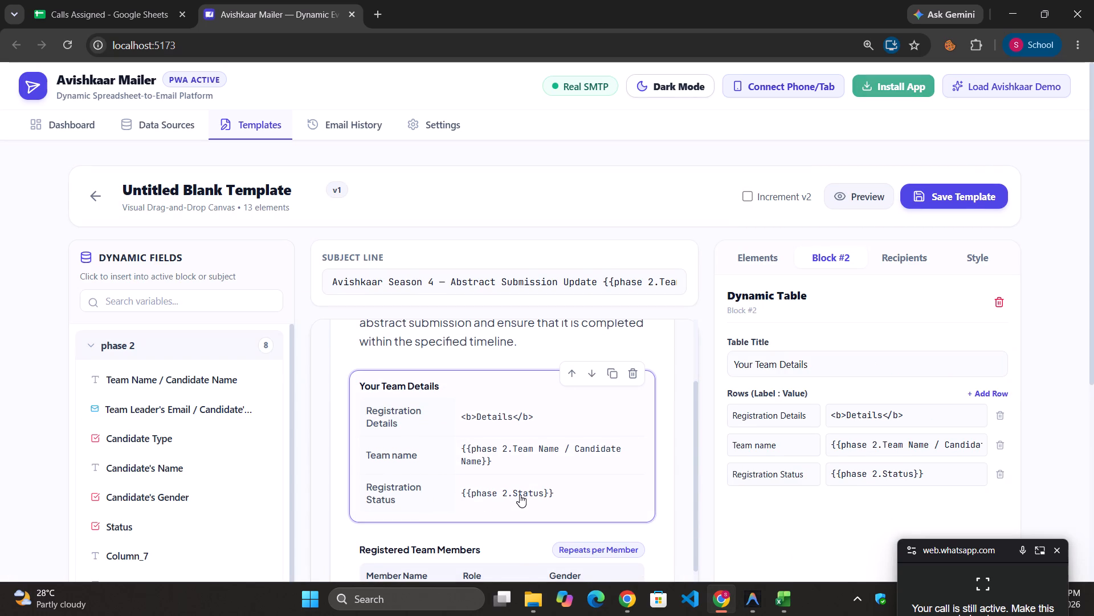
pyautogui.scroll(2, 520, 495)
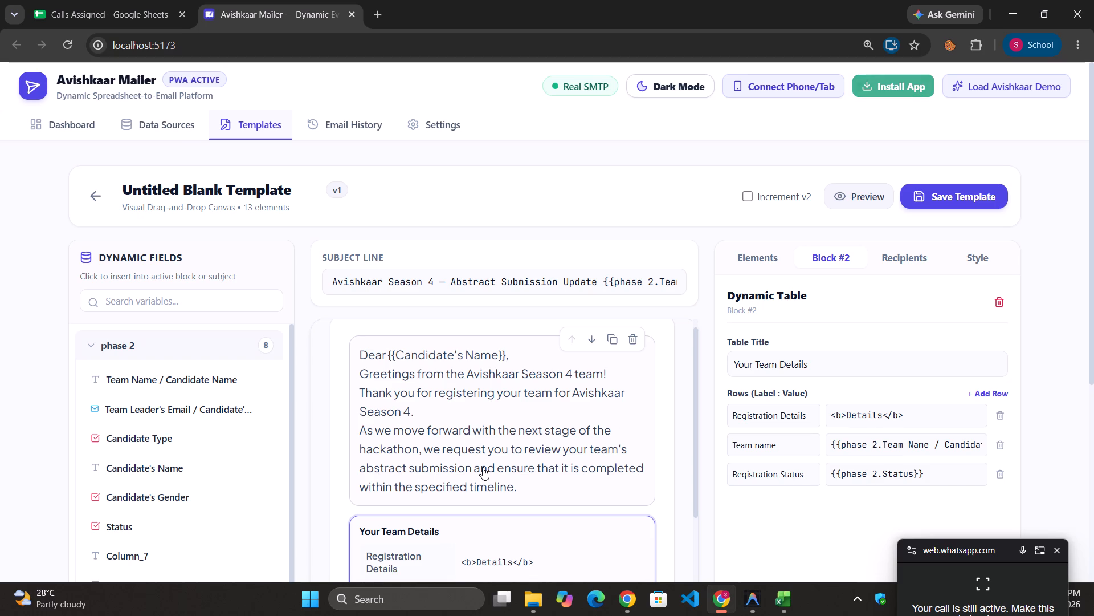
pyautogui.scroll(-2, 483, 467)
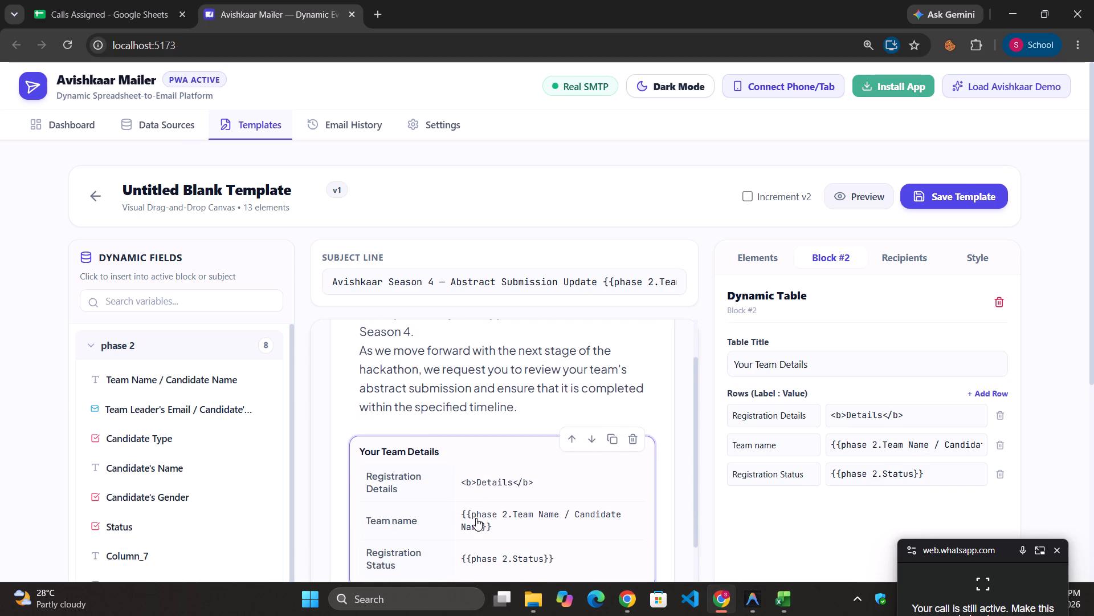
pyautogui.scroll(-1, 476, 518)
pyautogui.click(445, 511)
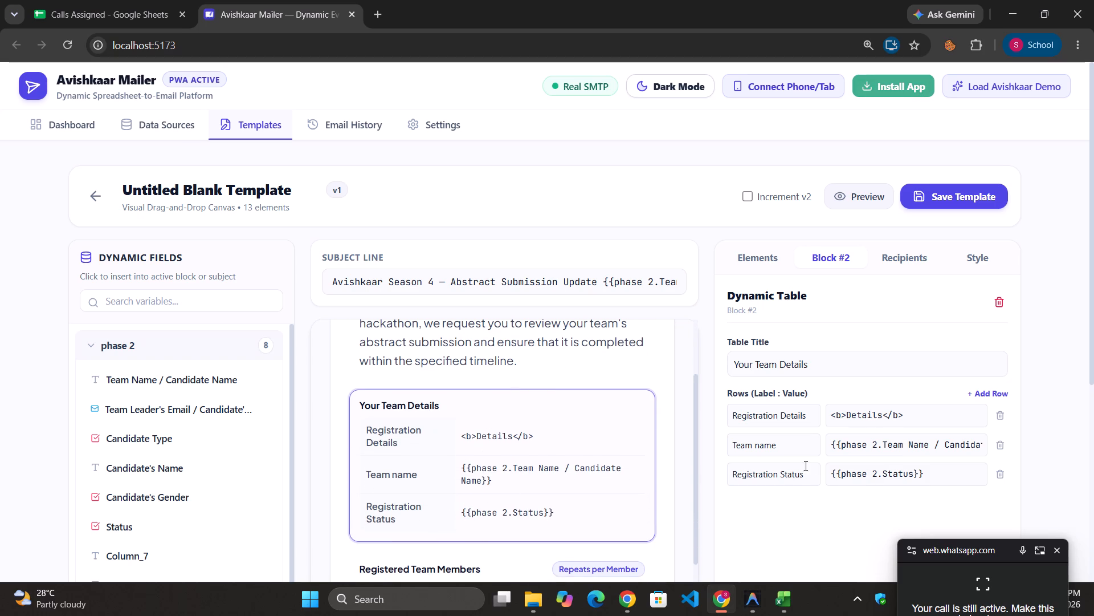
pyautogui.moveTo(777, 476); pyautogui.dragTo(651, 472)
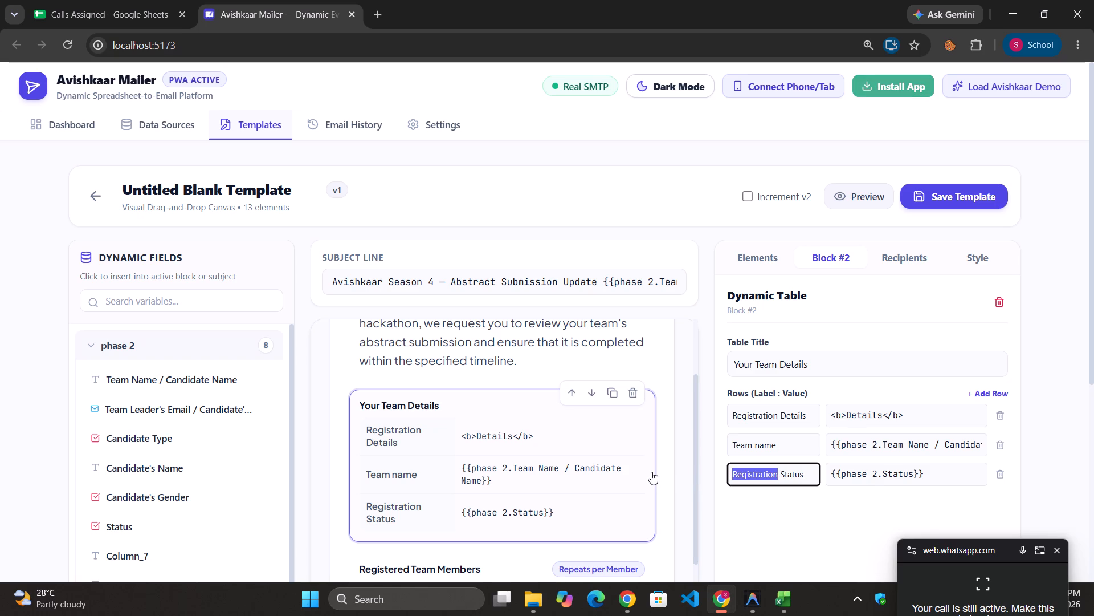
pyautogui.press('BackSpace')
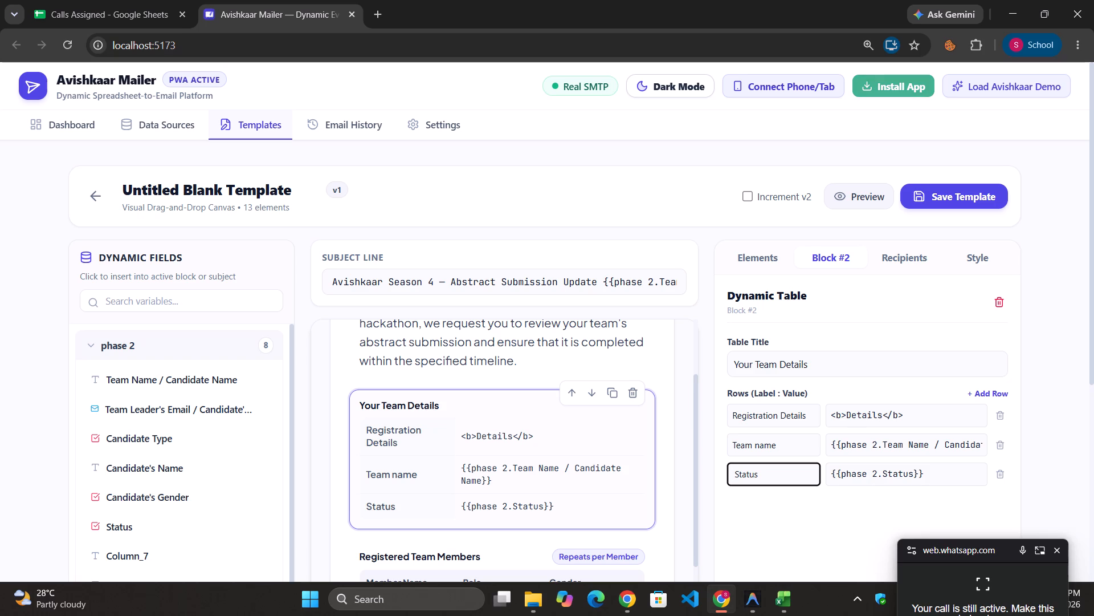
pyautogui.hotkey('shift', 's')
pyautogui.write('ub')
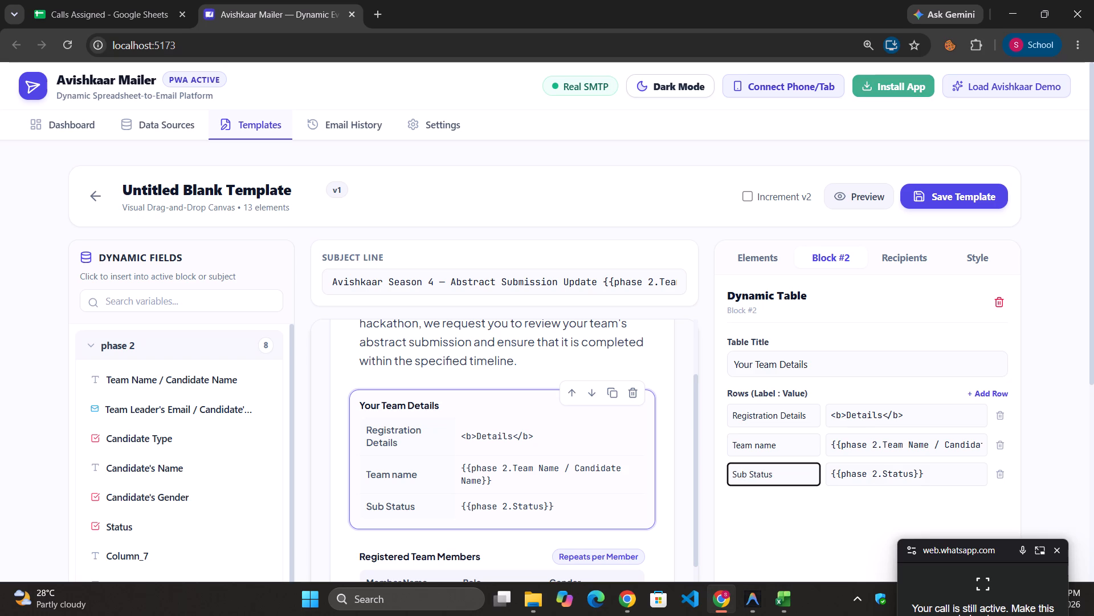
pyautogui.write('mi')
pyautogui.write('ss')
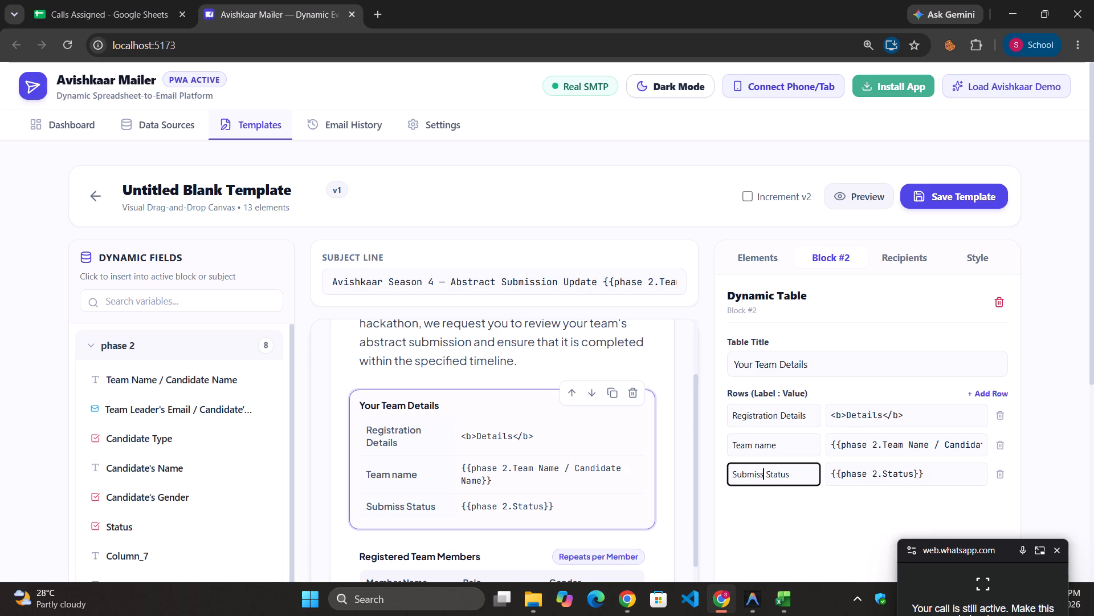
pyautogui.write('ion')
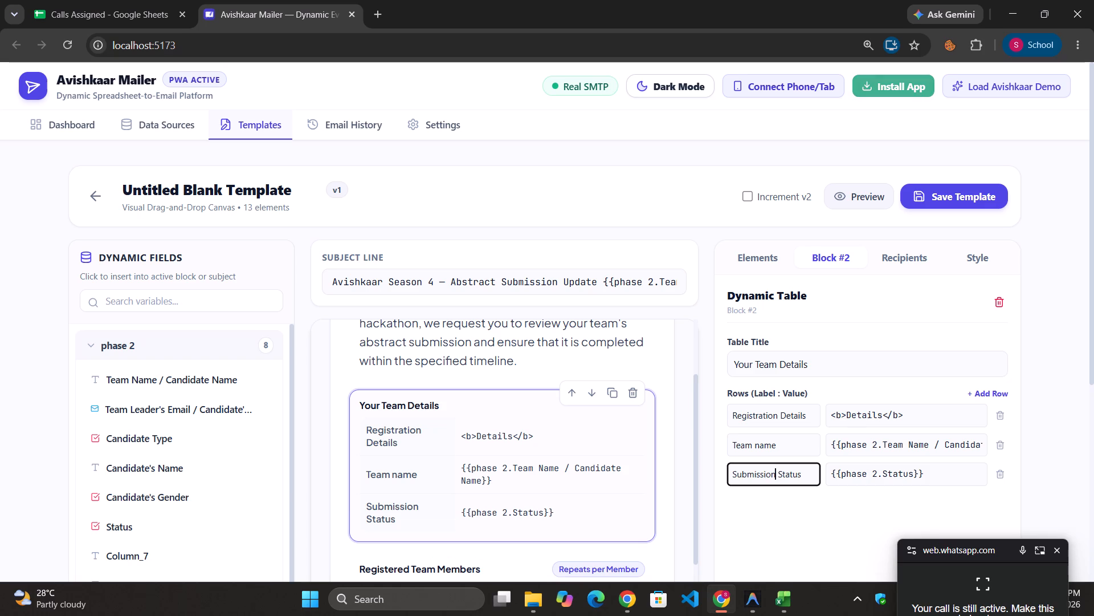
# Look through the template canvas, checking the greeting, the Your Team Details table, the deadline section and the closing instructions.
pyautogui.click(712, 519)
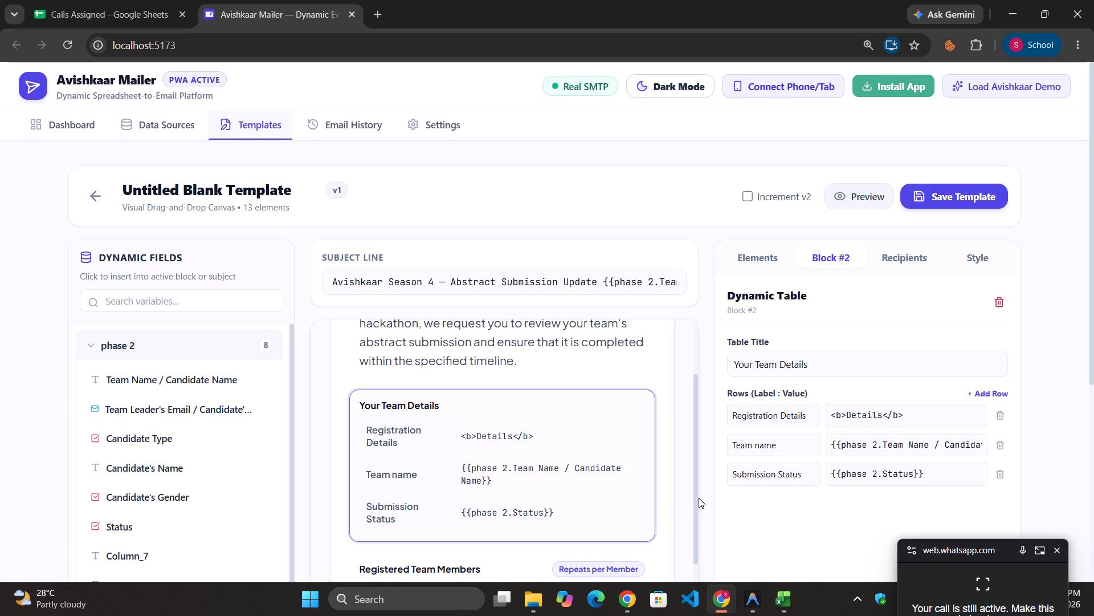
pyautogui.scroll(2, 618, 432)
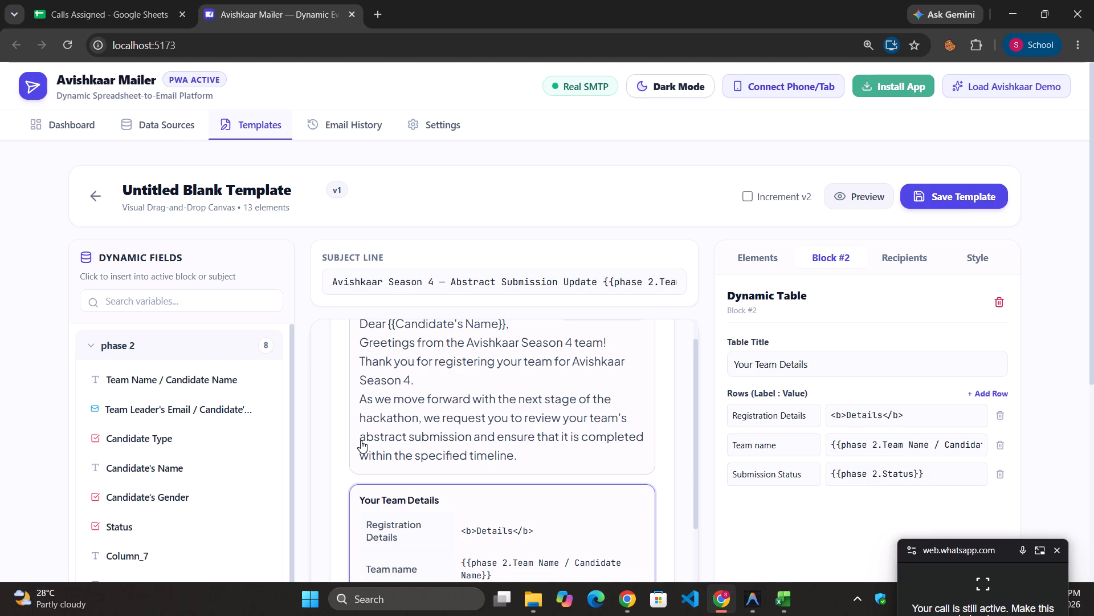
pyautogui.scroll(-4, 361, 440)
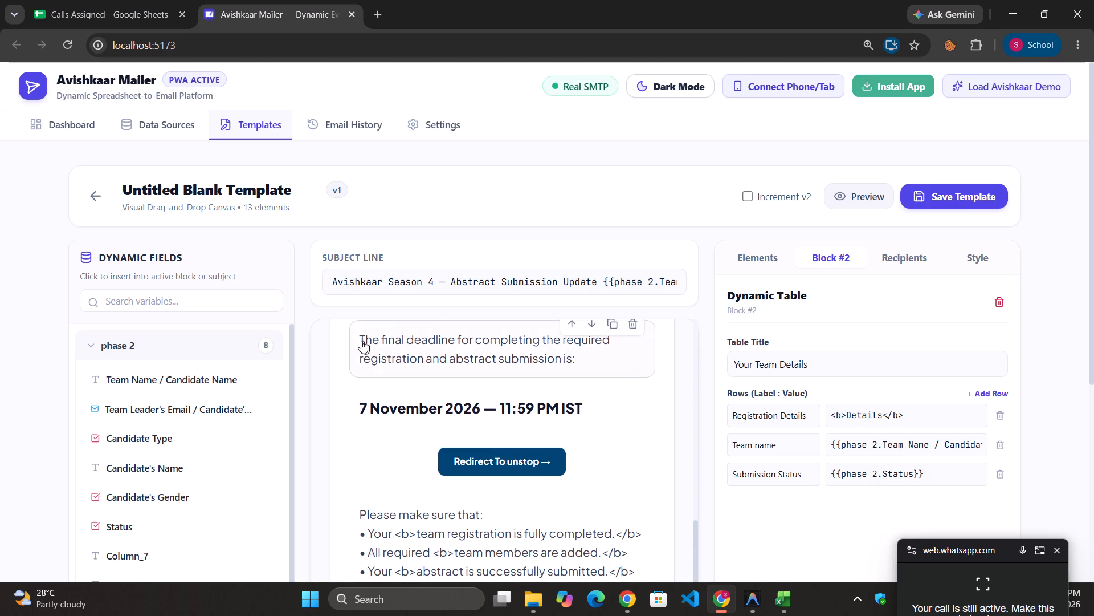
pyautogui.scroll(-2, 532, 384)
pyautogui.scroll(-1, 476, 427)
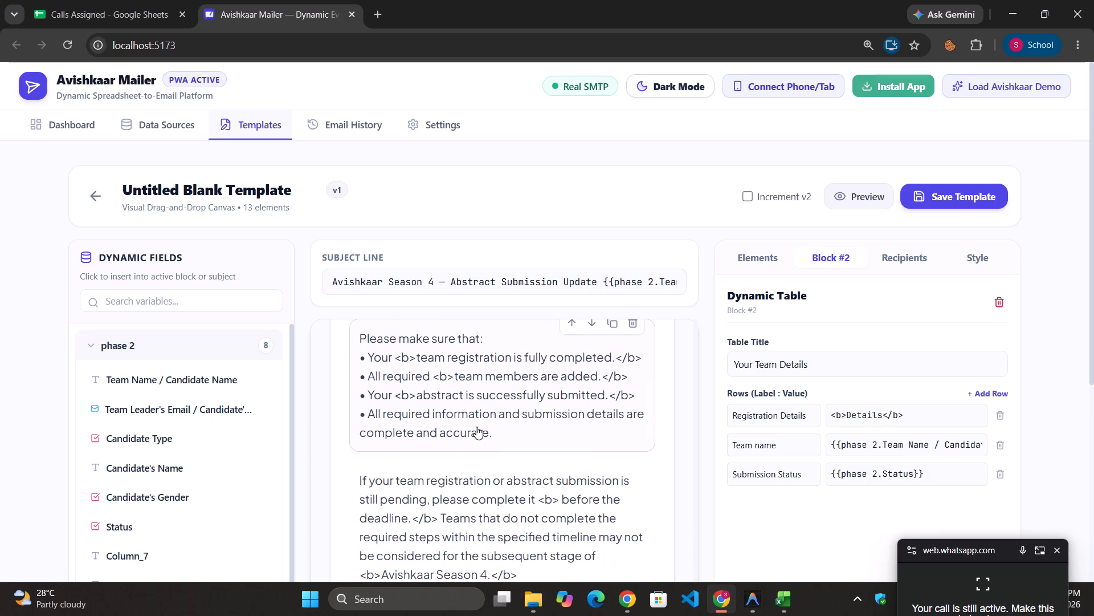
pyautogui.scroll(4, 462, 437)
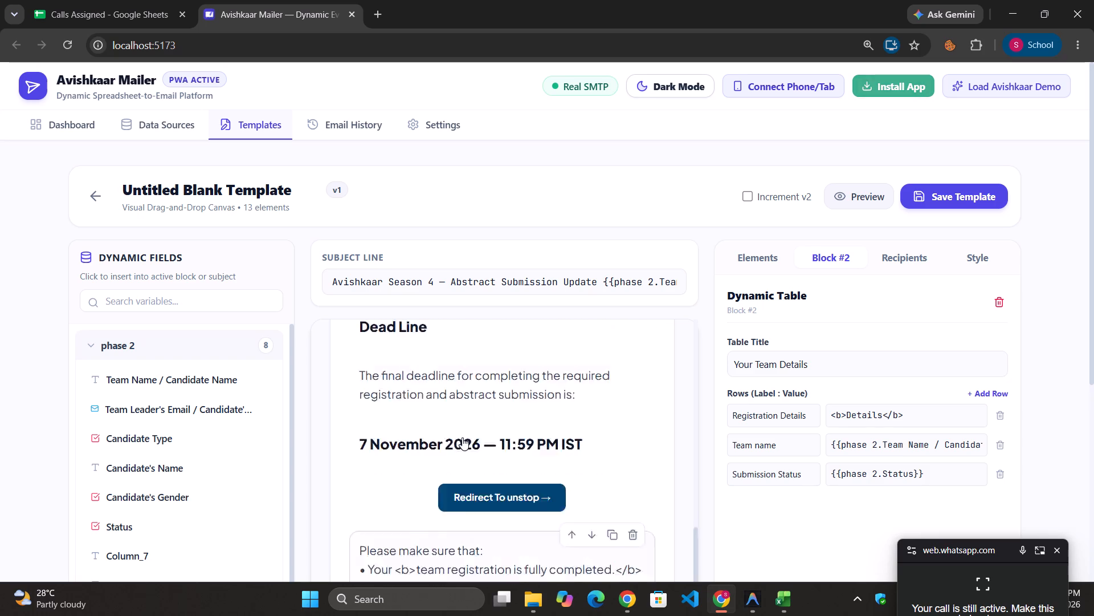
pyautogui.scroll(-2, 464, 451)
pyautogui.click(432, 473)
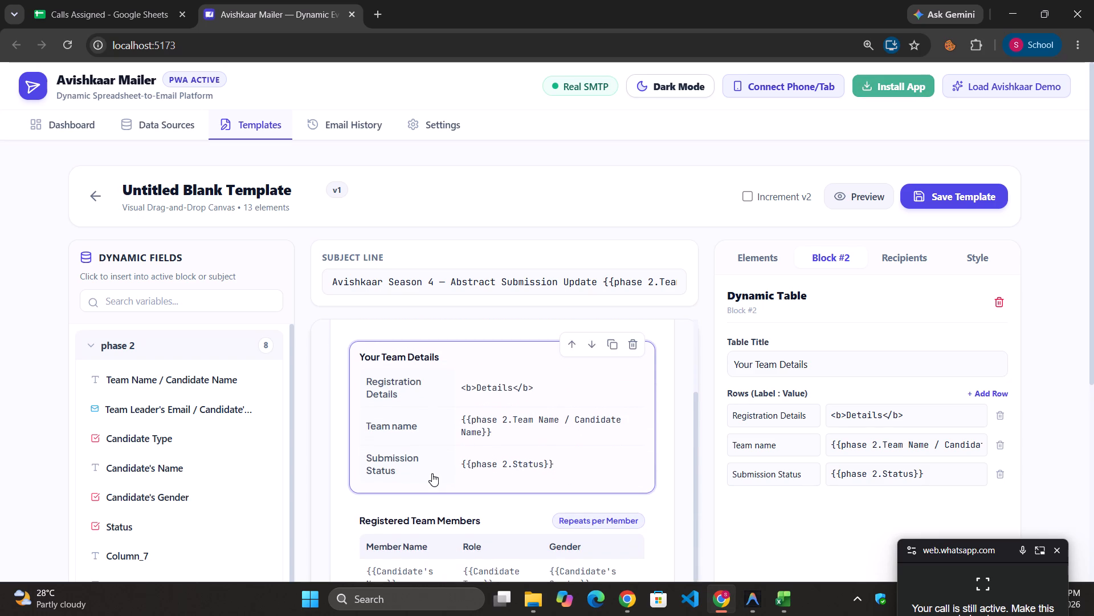
pyautogui.scroll(-1, 432, 469)
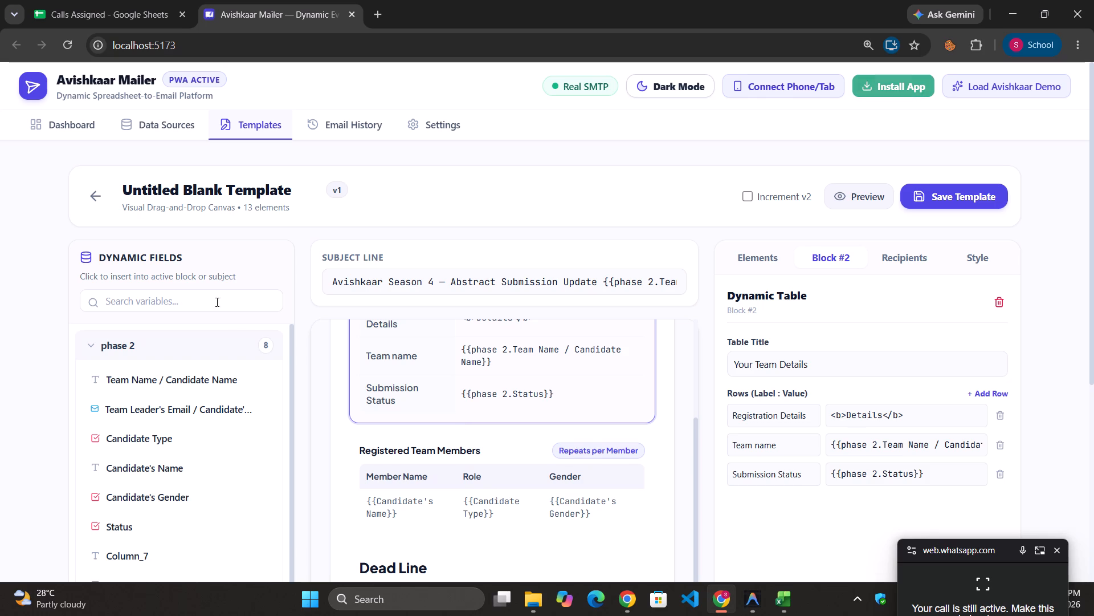
pyautogui.scroll(6, 406, 392)
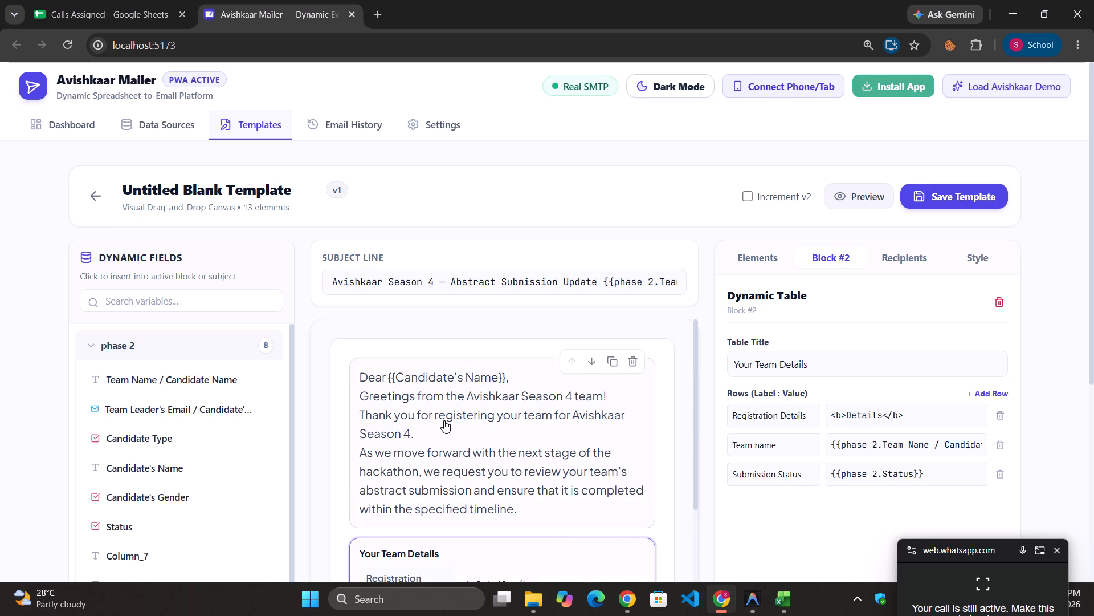
pyautogui.click(444, 420)
pyautogui.scroll(-3, 444, 420)
pyautogui.click(471, 463)
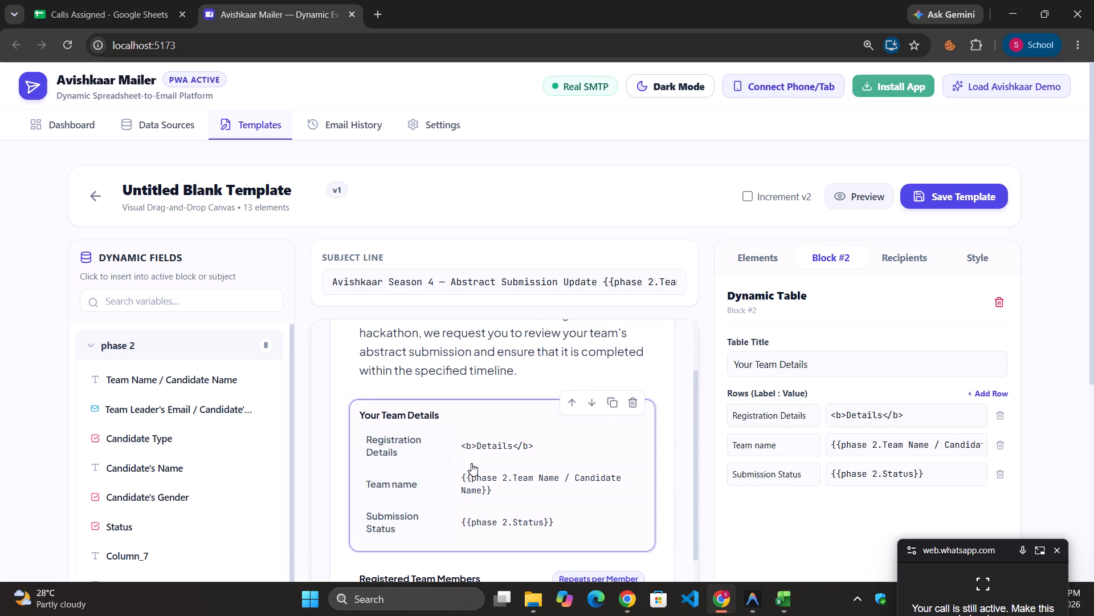
pyautogui.scroll(1, 471, 463)
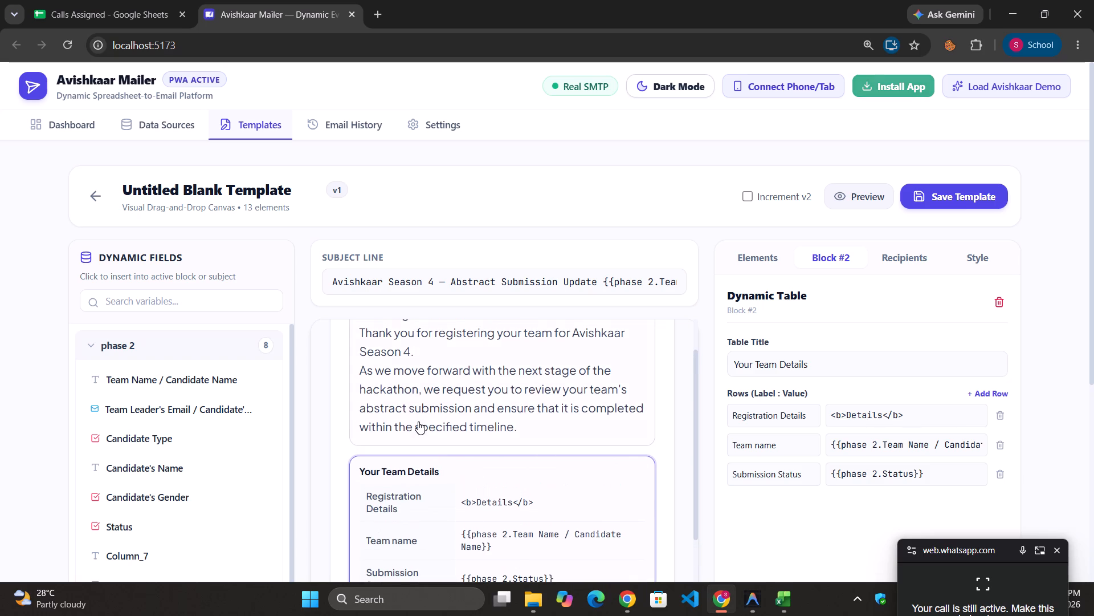
pyautogui.click(418, 422)
pyautogui.scroll(-1, 418, 422)
pyautogui.click(417, 524)
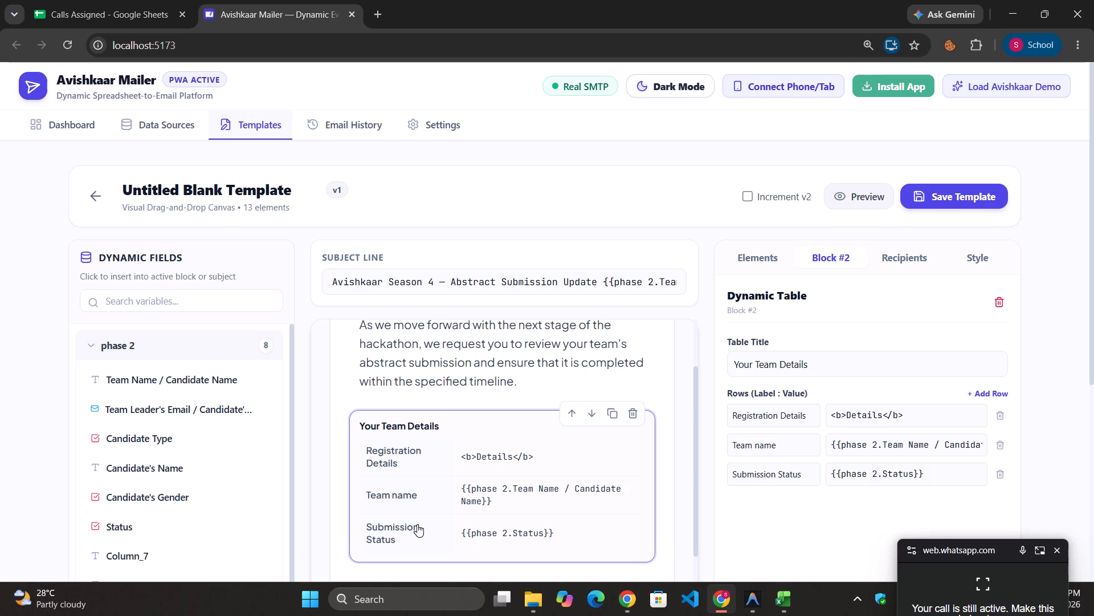
# Save the template with the relabelled Submission Status row.
pyautogui.click(921, 199)
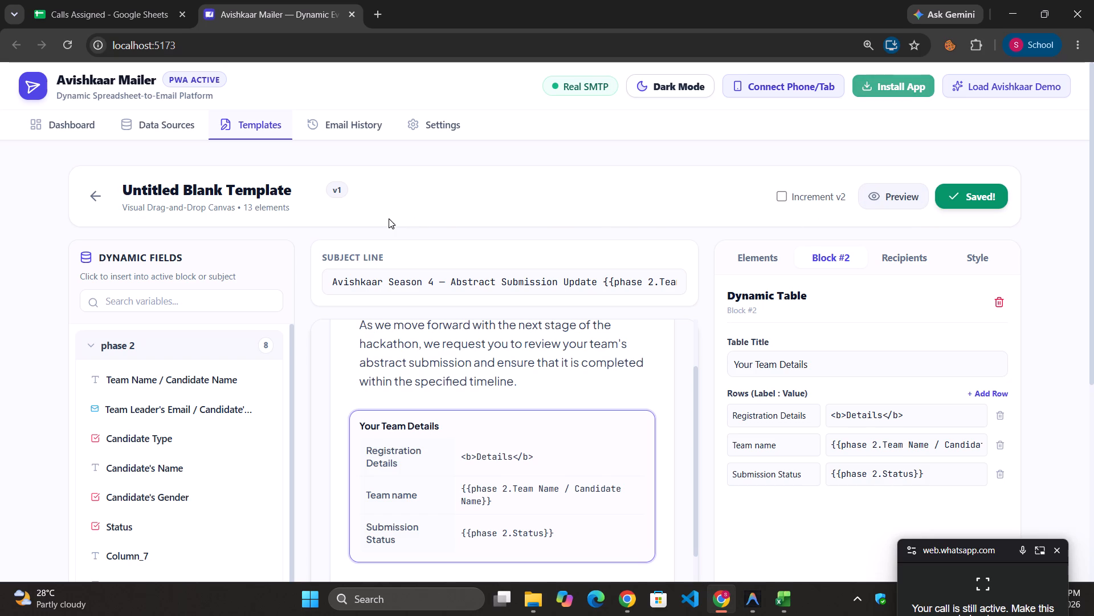
# Rename the Untitled Blank Template as abstract mail.
pyautogui.moveTo(202, 177); pyautogui.dragTo(201, 184)
pyautogui.click(201, 184)
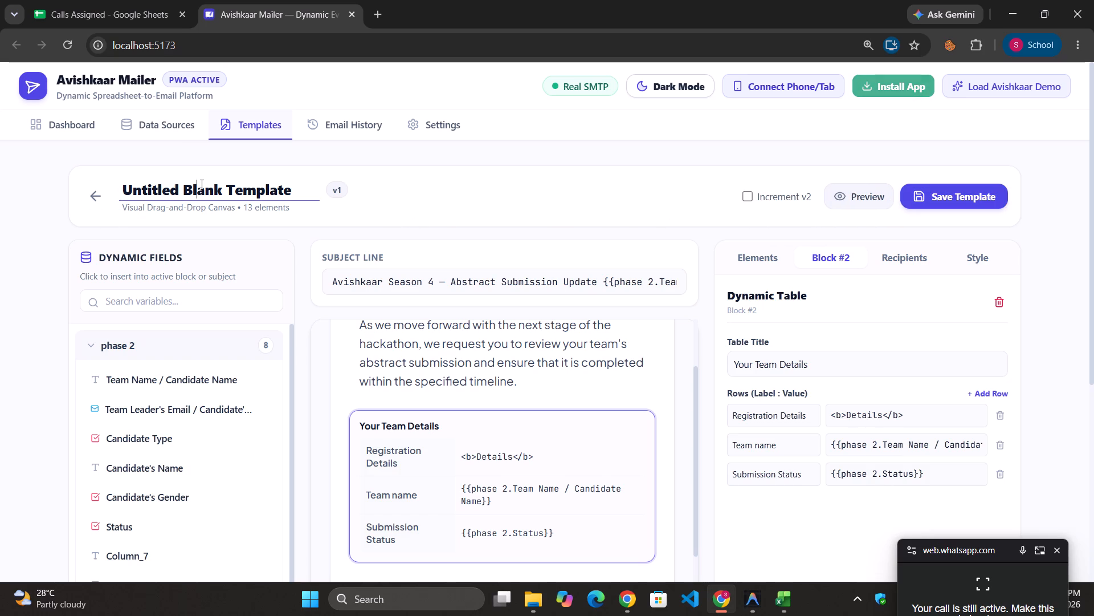
pyautogui.tripleClick(201, 184)
pyautogui.press('BackSpace')
pyautogui.write('abstract mail')
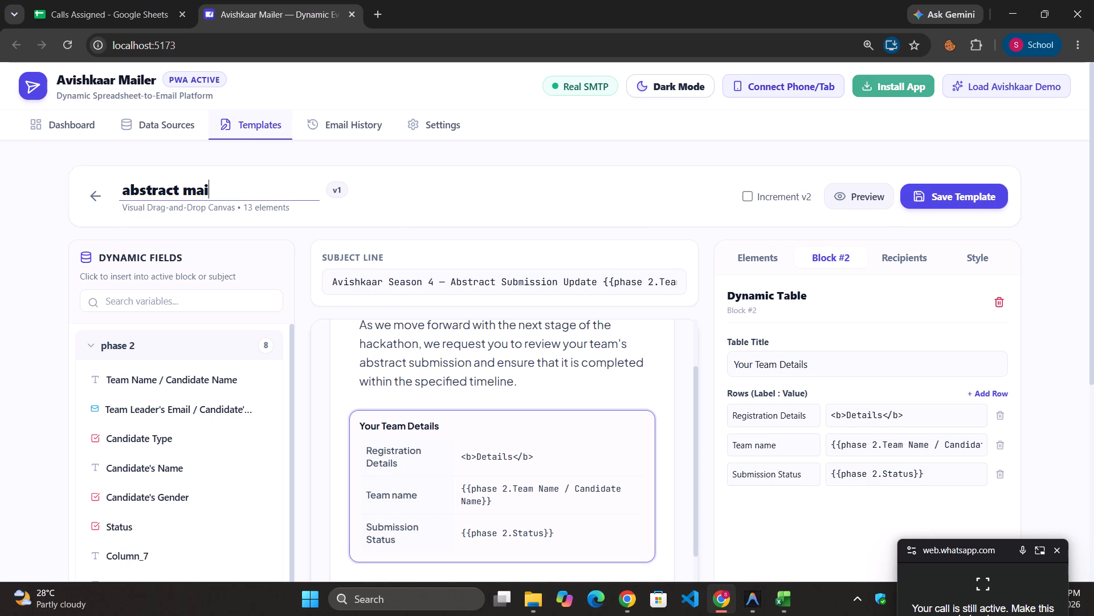
pyautogui.press('space')
pyautogui.press('BackSpace')
pyautogui.click(378, 210)
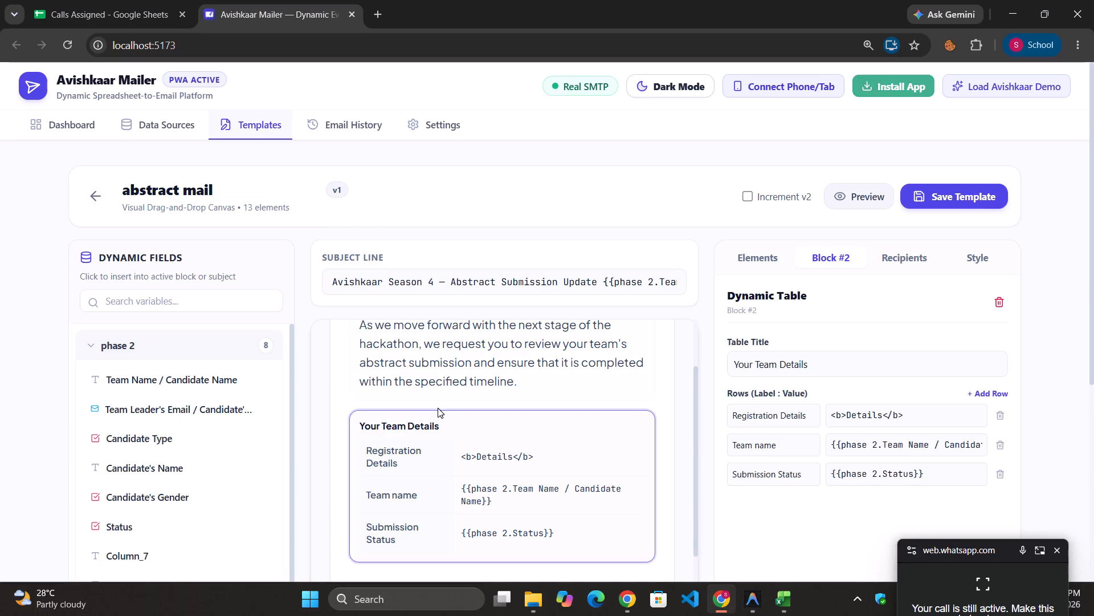
# Preview the rendered email and check the Submission Status value in the Your Team Details table and the Registered Team Members table.
pyautogui.scroll(1, 438, 408)
pyautogui.click(850, 188)
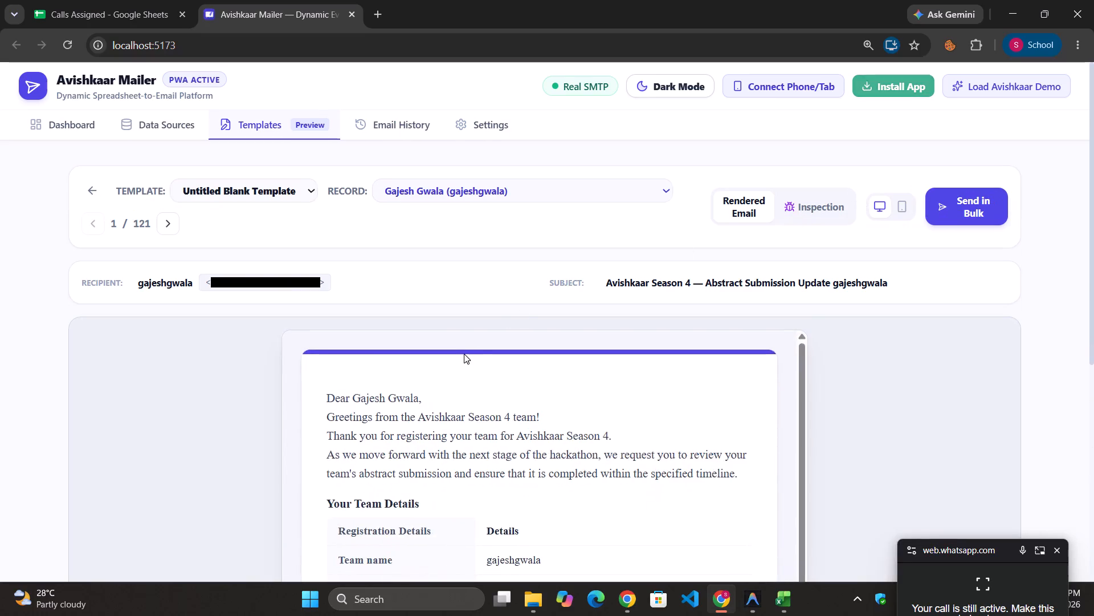
pyautogui.scroll(-1, 464, 354)
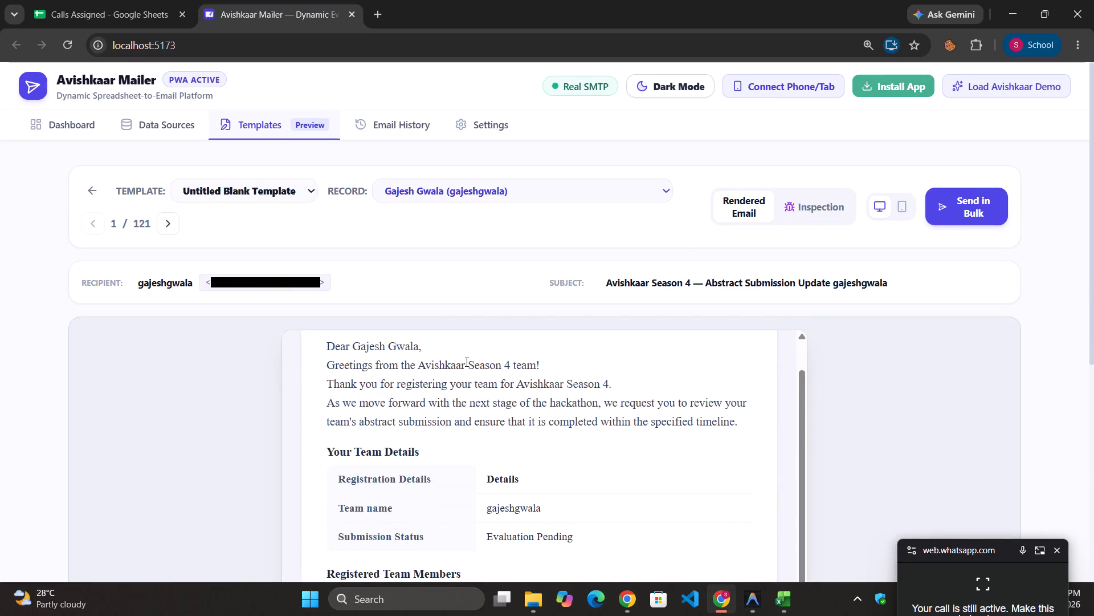
pyautogui.scroll(-2, 454, 279)
pyautogui.scroll(1, 449, 273)
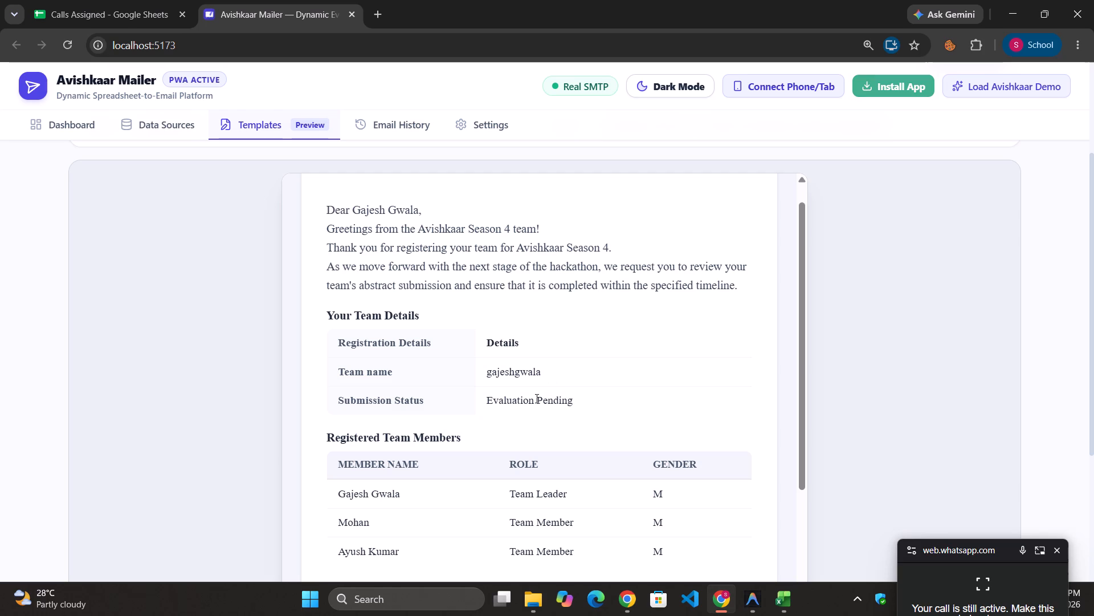
pyautogui.click(536, 398)
# Switch to the phase 2 workbook in Excel and look through the candidate rows and their Status entries.
pyautogui.hotkey('alt', 'Tab')
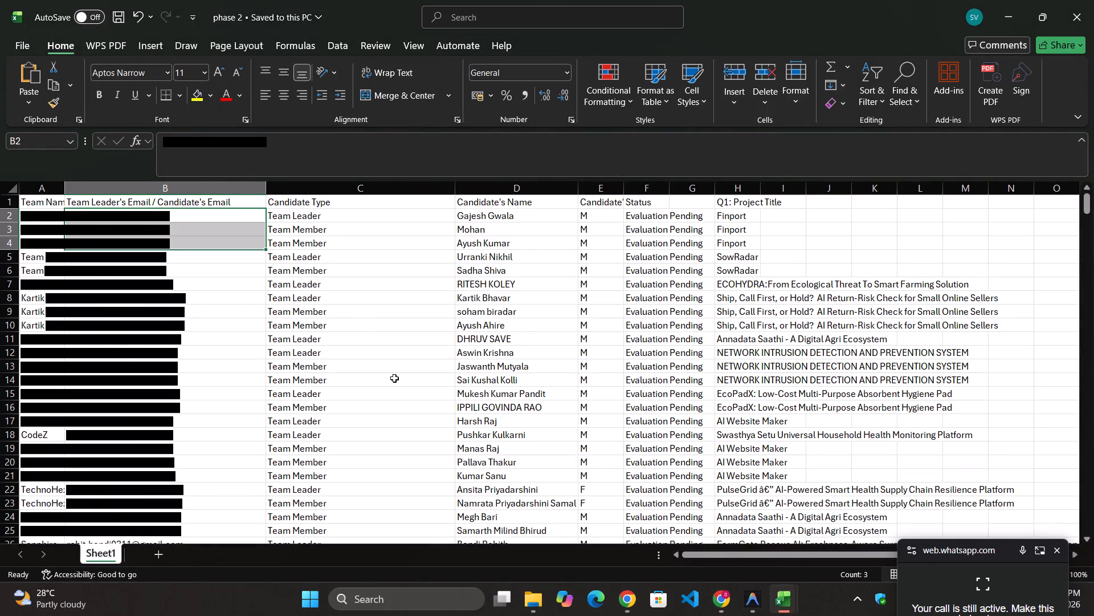
pyautogui.click(367, 317)
pyautogui.click(575, 260)
pyautogui.click(675, 245)
pyautogui.scroll(-2, 675, 245)
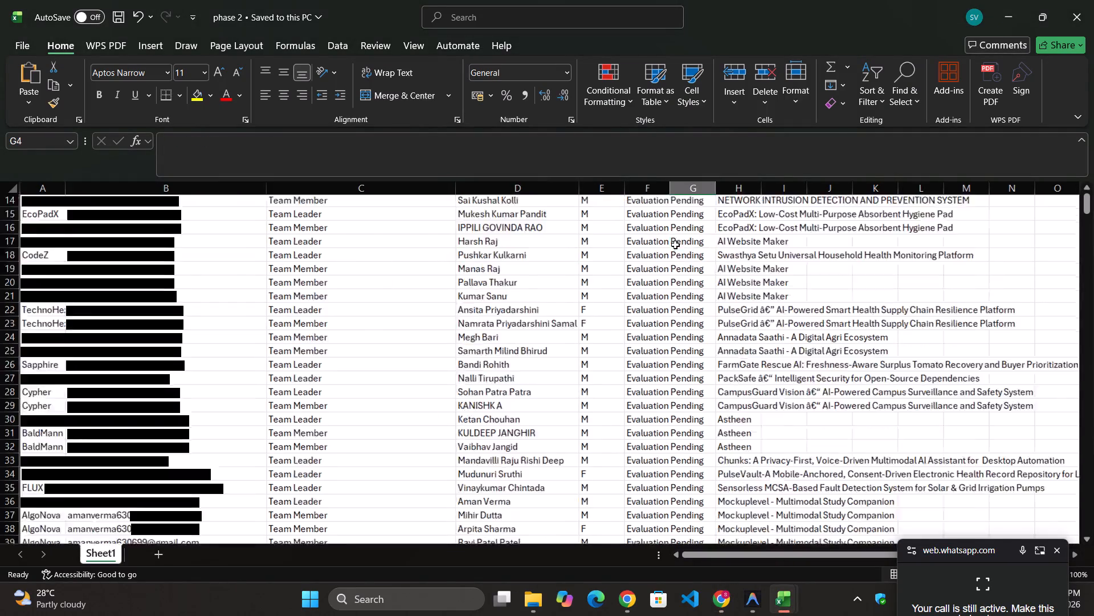
pyautogui.scroll(-14, 675, 245)
pyautogui.scroll(3, 675, 245)
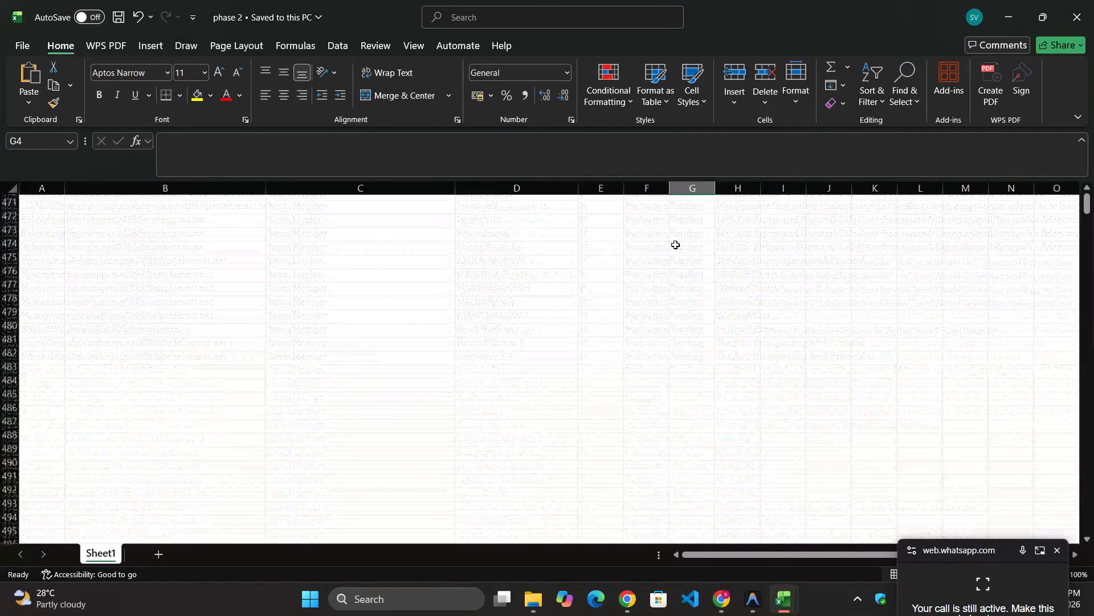
pyautogui.scroll(18, 675, 245)
pyautogui.scroll(9, 668, 232)
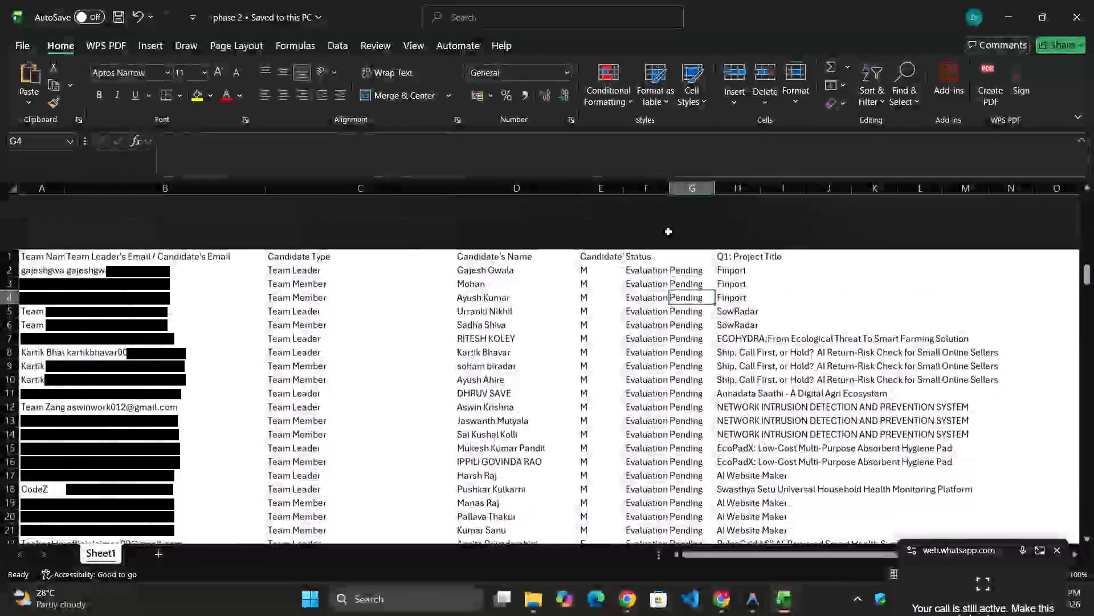
# Replace the first candidate's Status in cell F2 with Submited and copy that text.
pyautogui.click(650, 211)
pyautogui.doubleClick(653, 216)
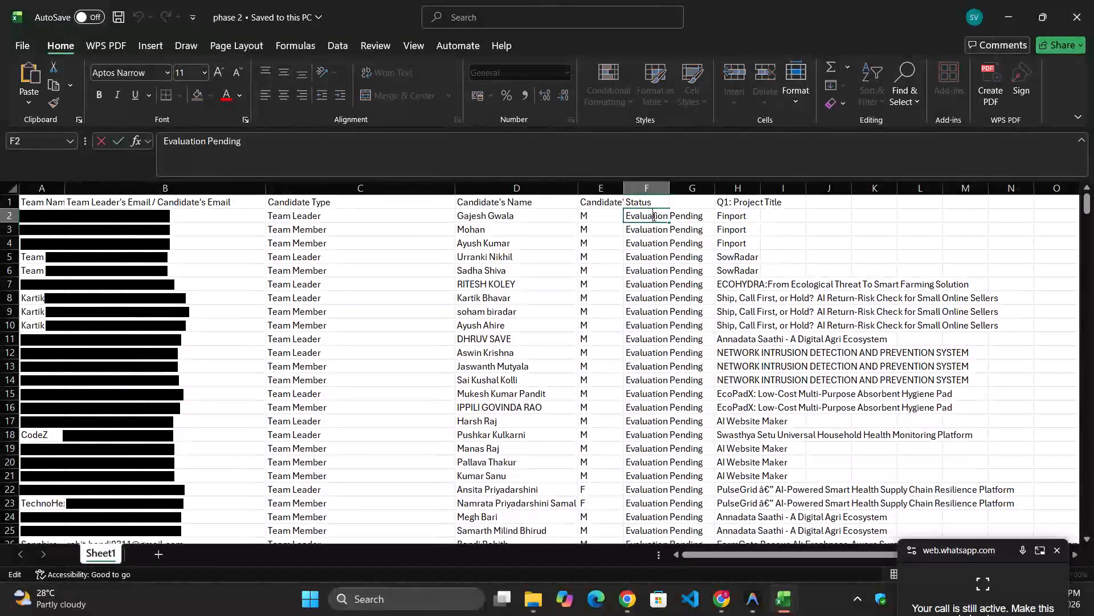
pyautogui.tripleClick(653, 216)
pyautogui.click(497, 154)
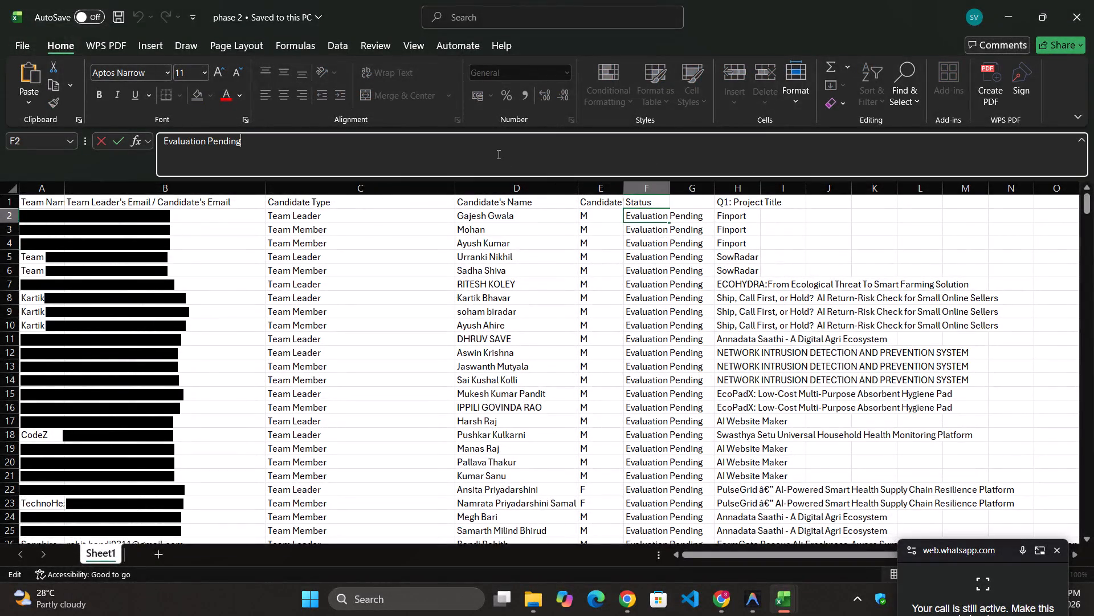
pyautogui.hotkey('ctrl', 'a')
pyautogui.press('BackSpace')
pyautogui.write('submited')
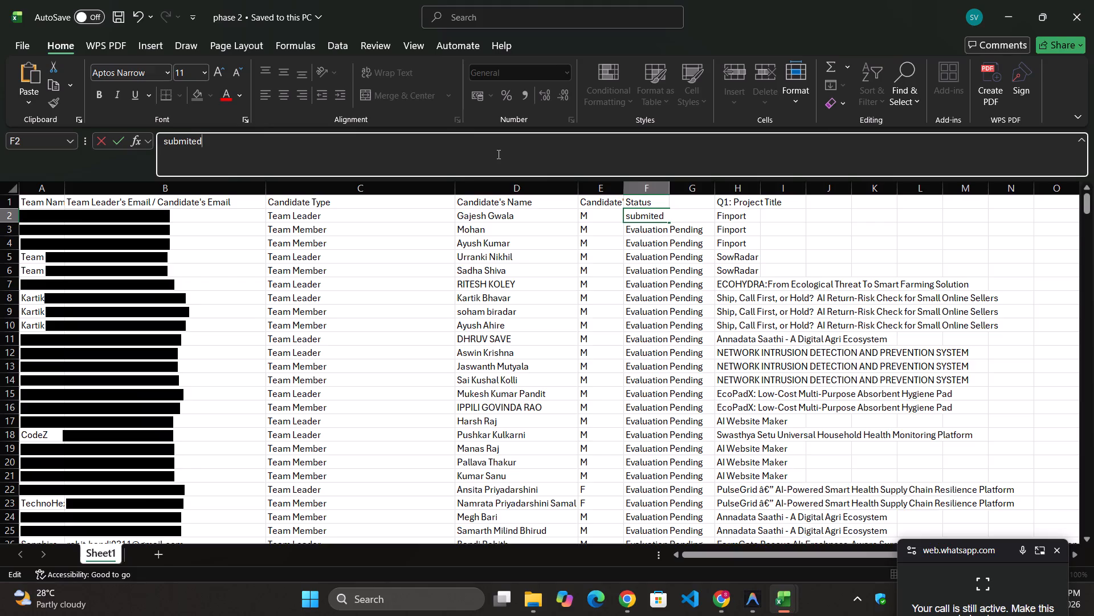
pyautogui.click(166, 142)
pyautogui.press('BackSpace')
pyautogui.hotkey('shift', 'BackSpace')
pyautogui.hotkey('shift', 's')
pyautogui.tripleClick(193, 142)
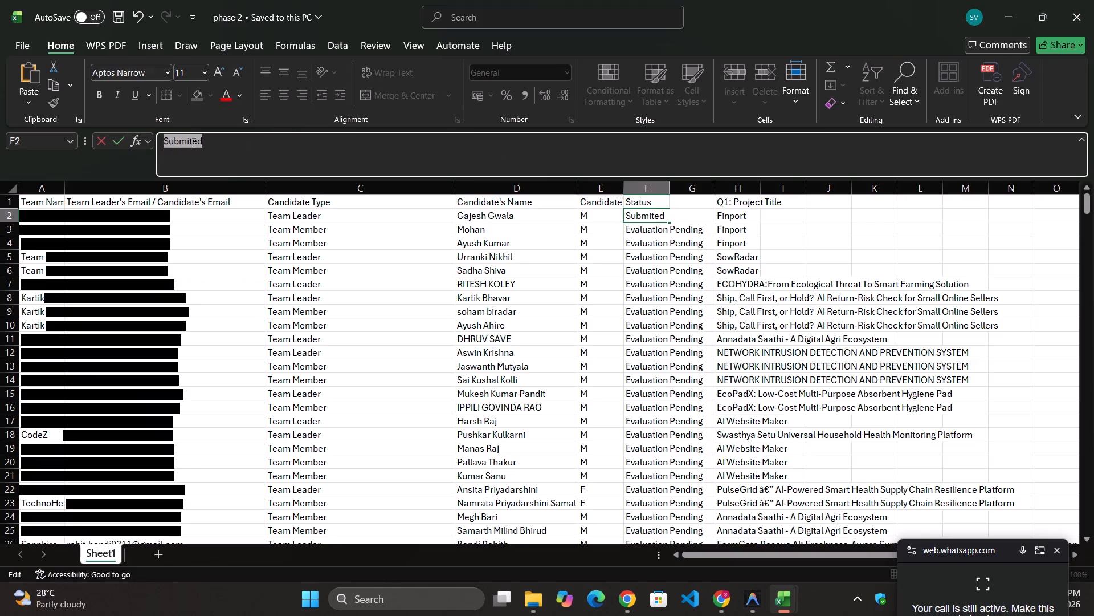
pyautogui.hotkey('ctrl', 'c')
pyautogui.click(634, 216)
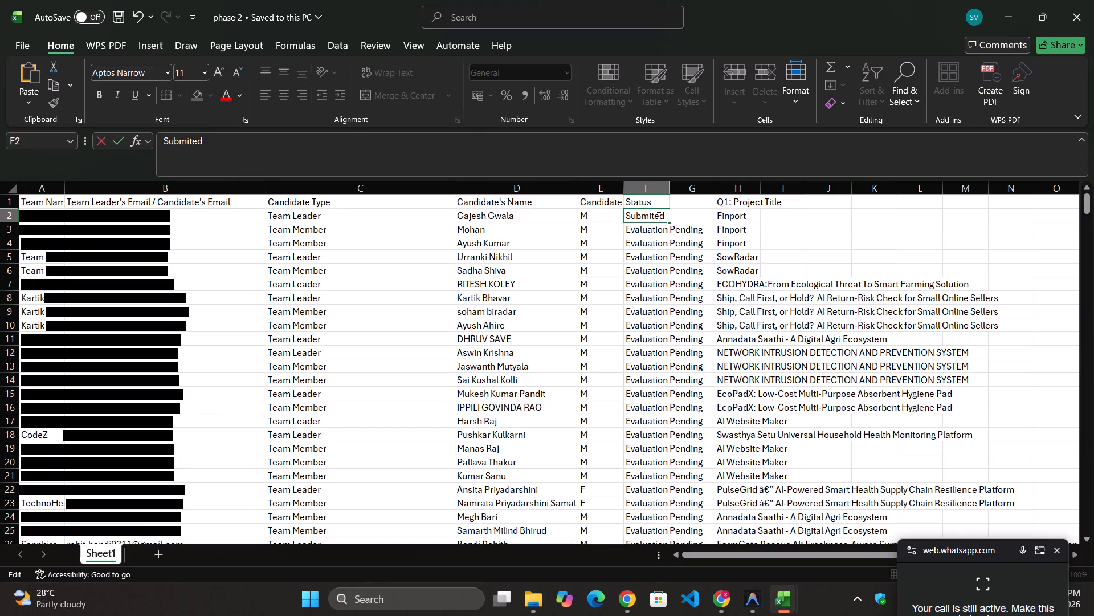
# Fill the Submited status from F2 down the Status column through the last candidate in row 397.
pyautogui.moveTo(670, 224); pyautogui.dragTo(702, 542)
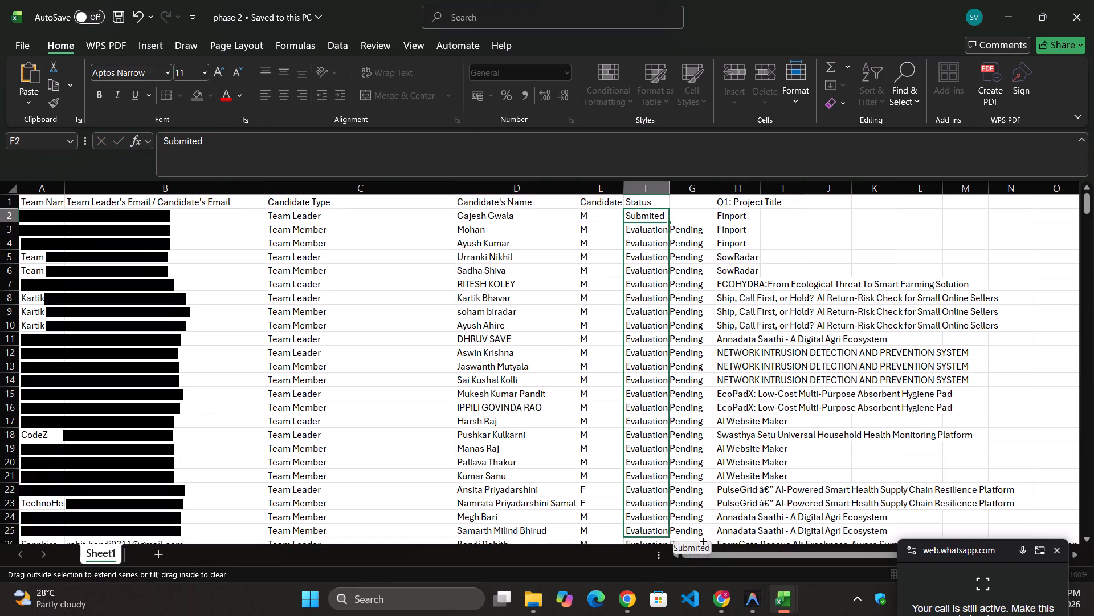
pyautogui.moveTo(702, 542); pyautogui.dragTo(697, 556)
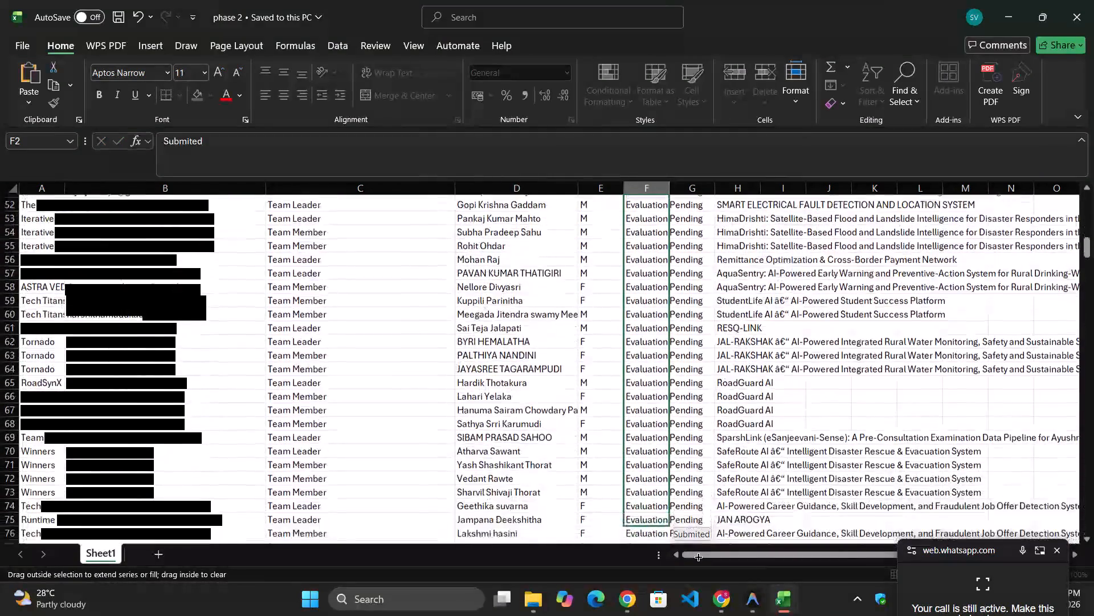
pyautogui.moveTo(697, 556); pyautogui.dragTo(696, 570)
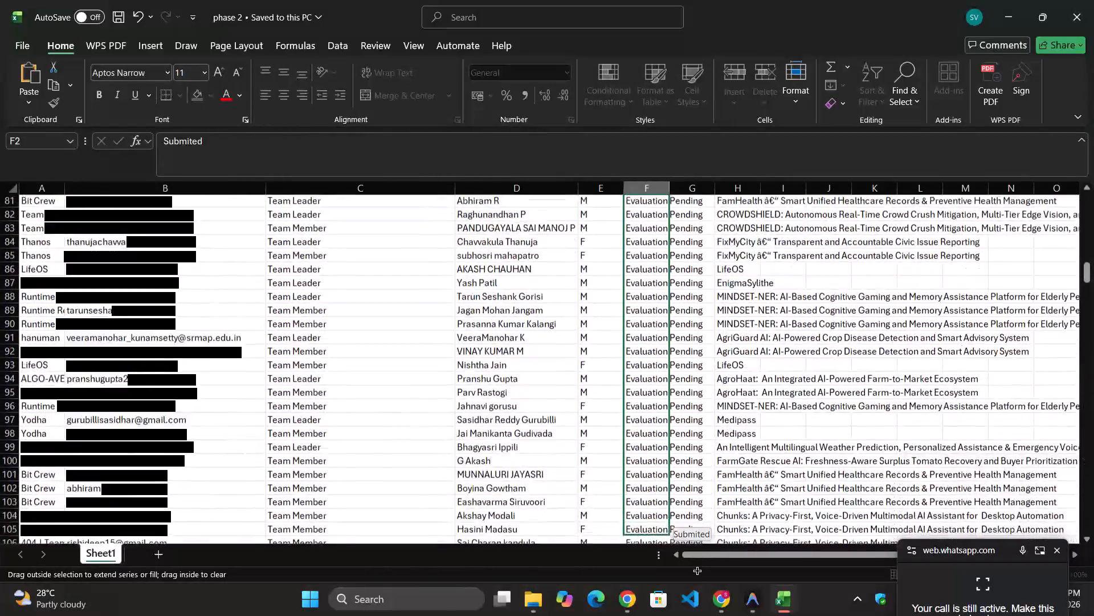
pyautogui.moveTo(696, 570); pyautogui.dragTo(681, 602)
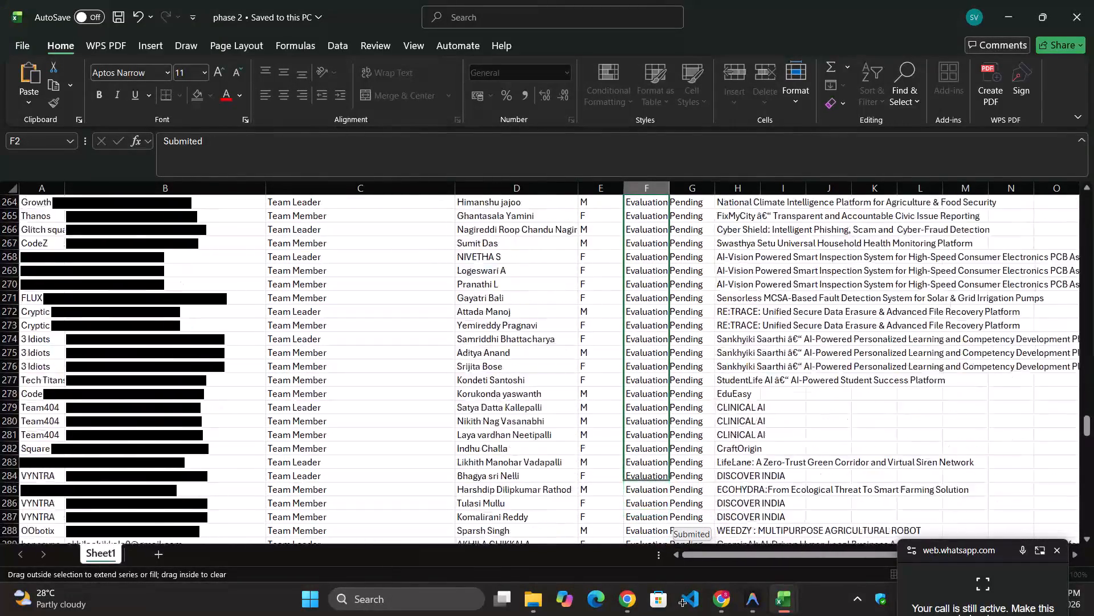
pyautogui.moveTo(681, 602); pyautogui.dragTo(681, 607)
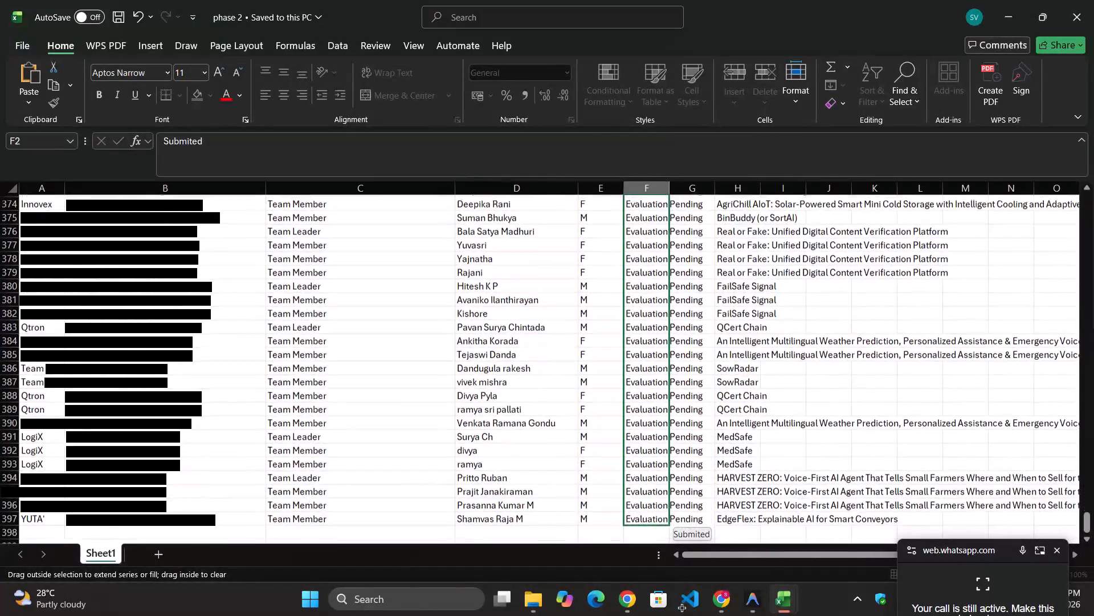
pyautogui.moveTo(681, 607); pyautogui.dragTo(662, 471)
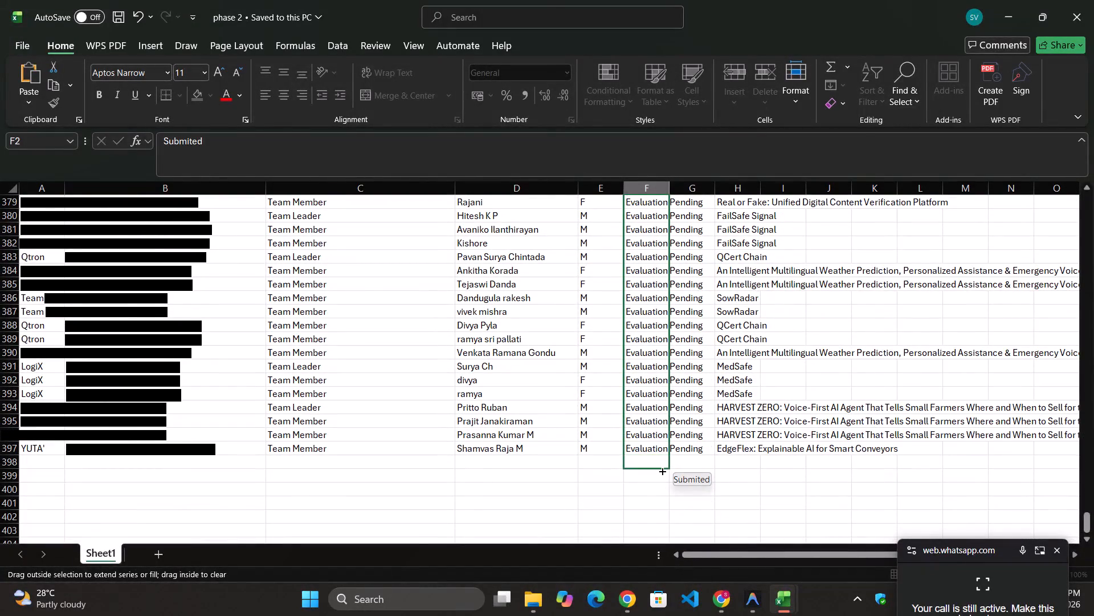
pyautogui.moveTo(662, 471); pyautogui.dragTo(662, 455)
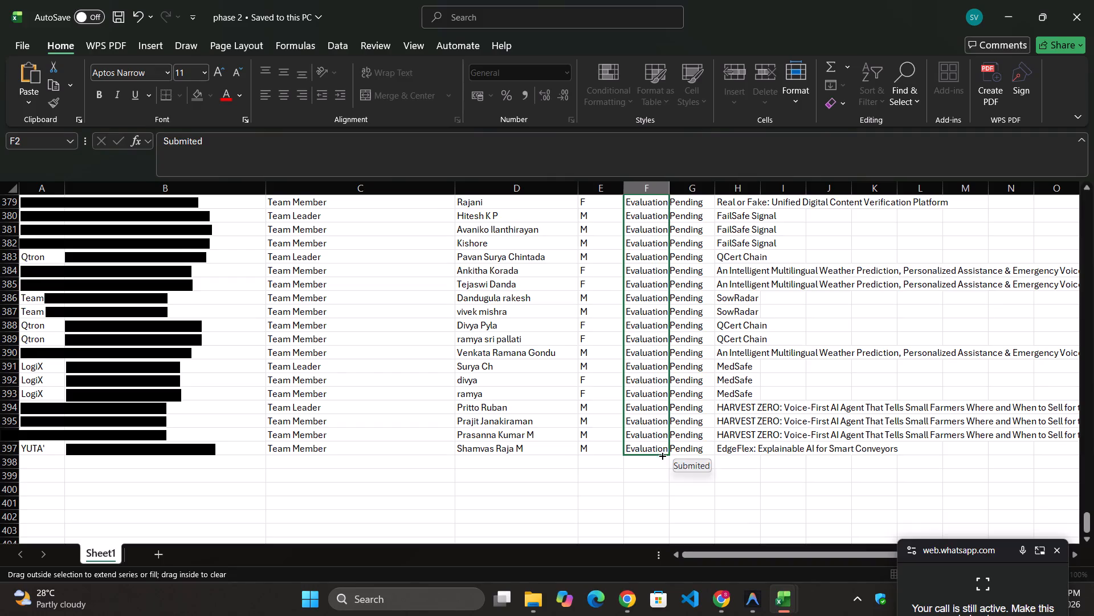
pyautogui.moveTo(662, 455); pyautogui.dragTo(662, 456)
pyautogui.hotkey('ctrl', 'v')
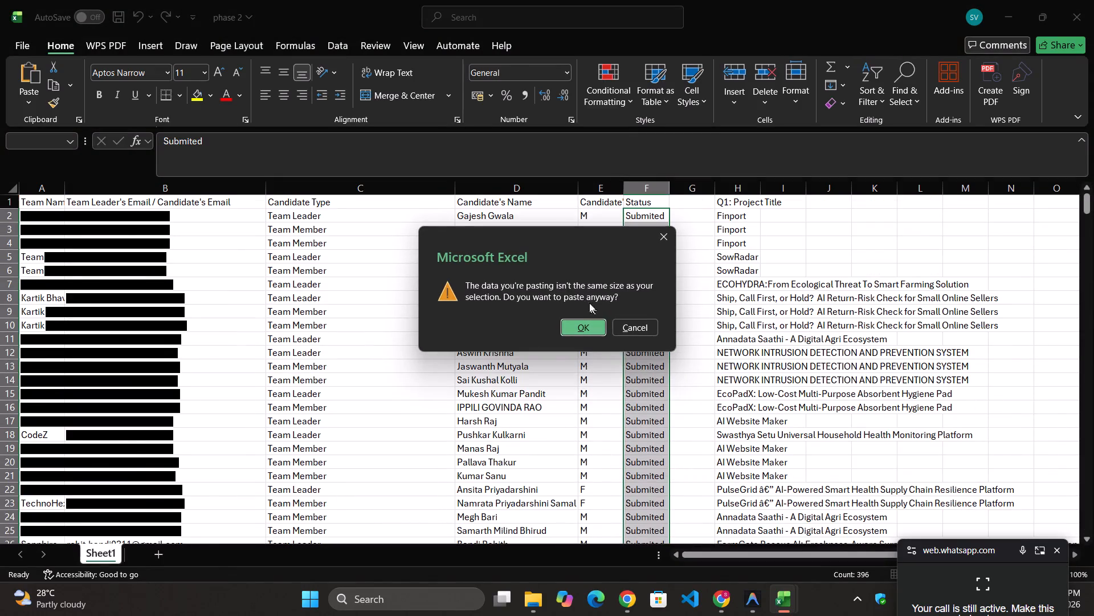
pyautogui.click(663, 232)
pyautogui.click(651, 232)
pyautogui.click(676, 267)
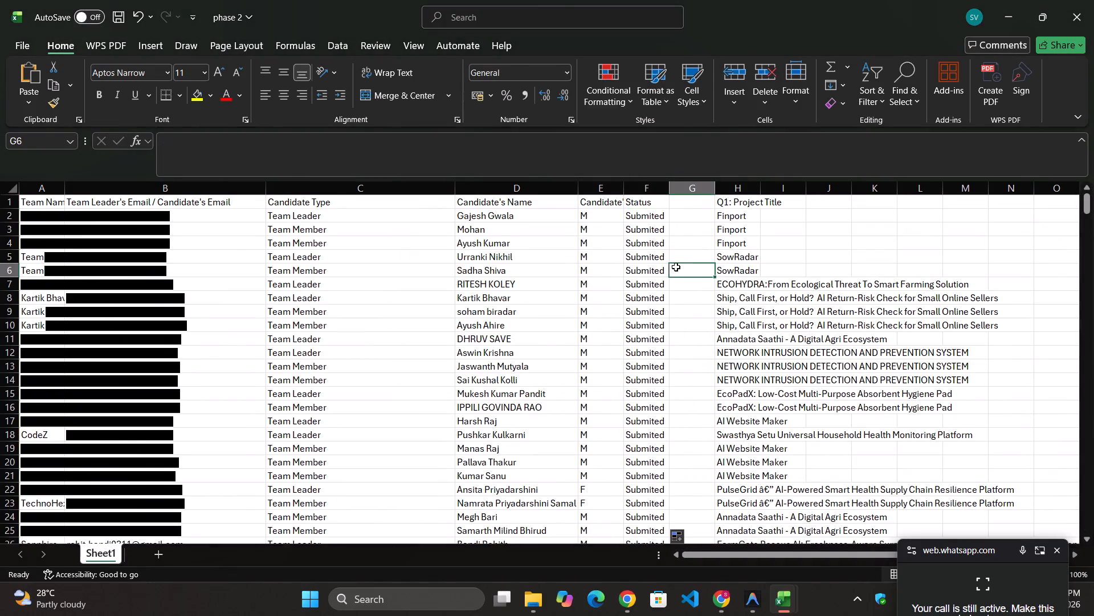
# Look through the Status column from the header to the last candidate row to check the filled entries.
pyautogui.moveTo(622, 209); pyautogui.dragTo(641, 198)
pyautogui.click(641, 198)
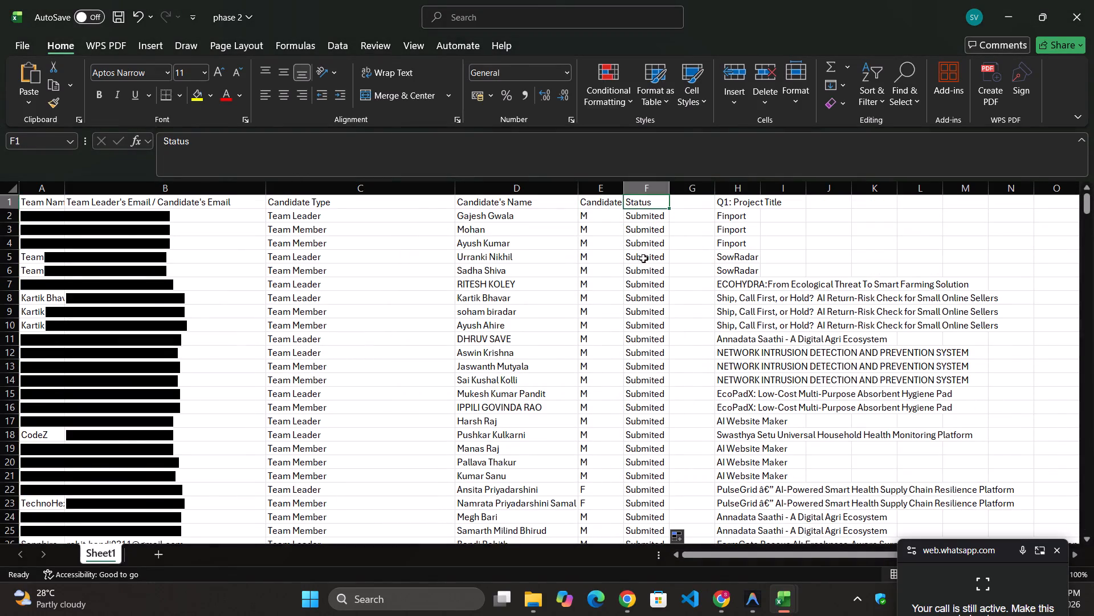
pyautogui.scroll(-10, 643, 258)
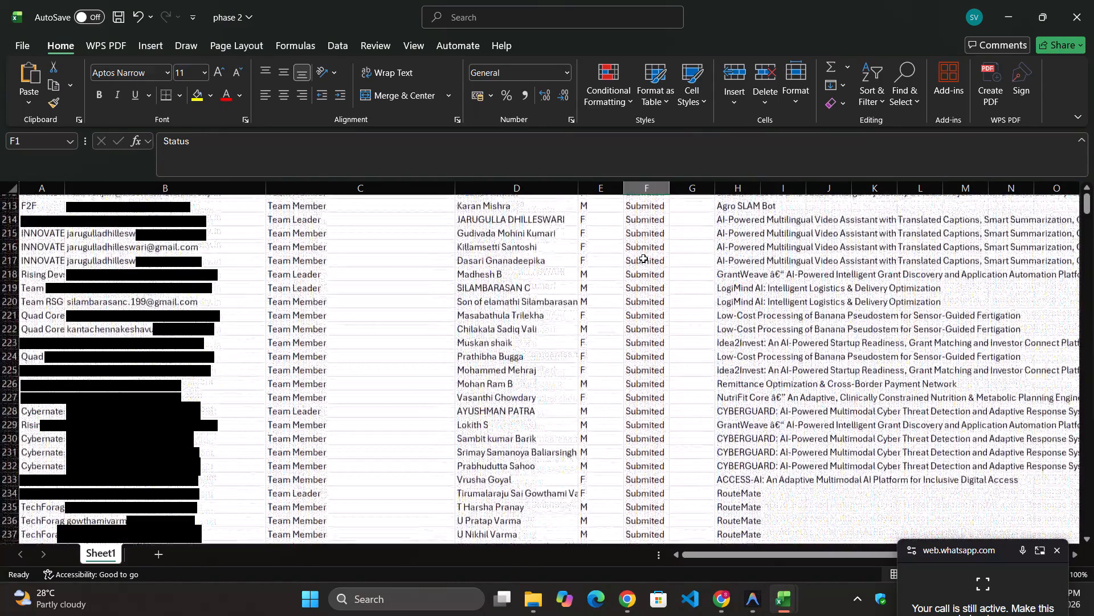
pyautogui.scroll(-4, 643, 258)
pyautogui.scroll(5, 643, 258)
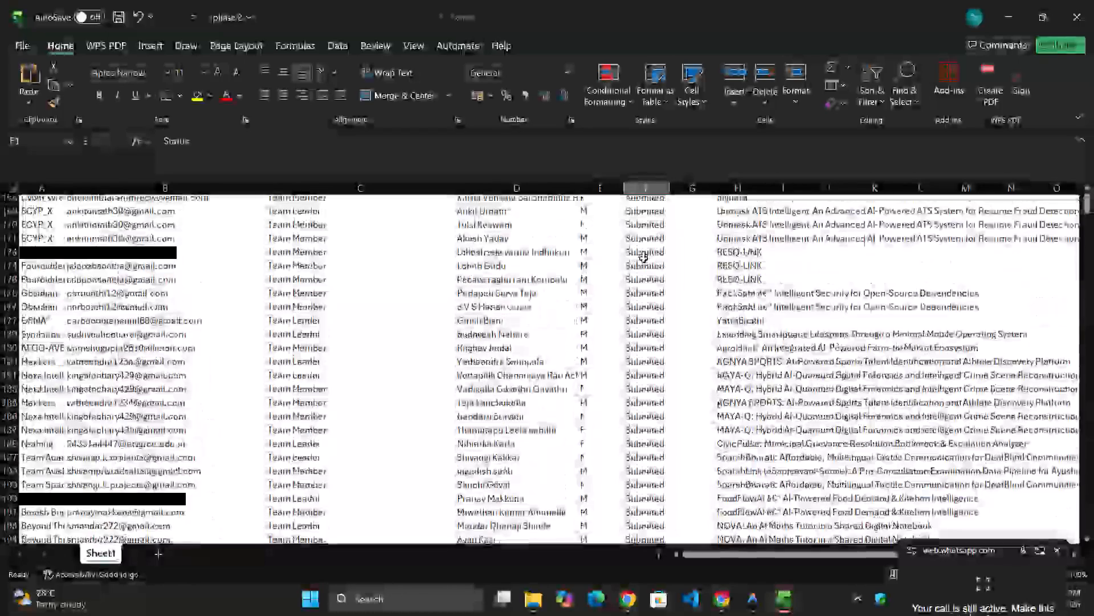
pyautogui.scroll(-12, 643, 258)
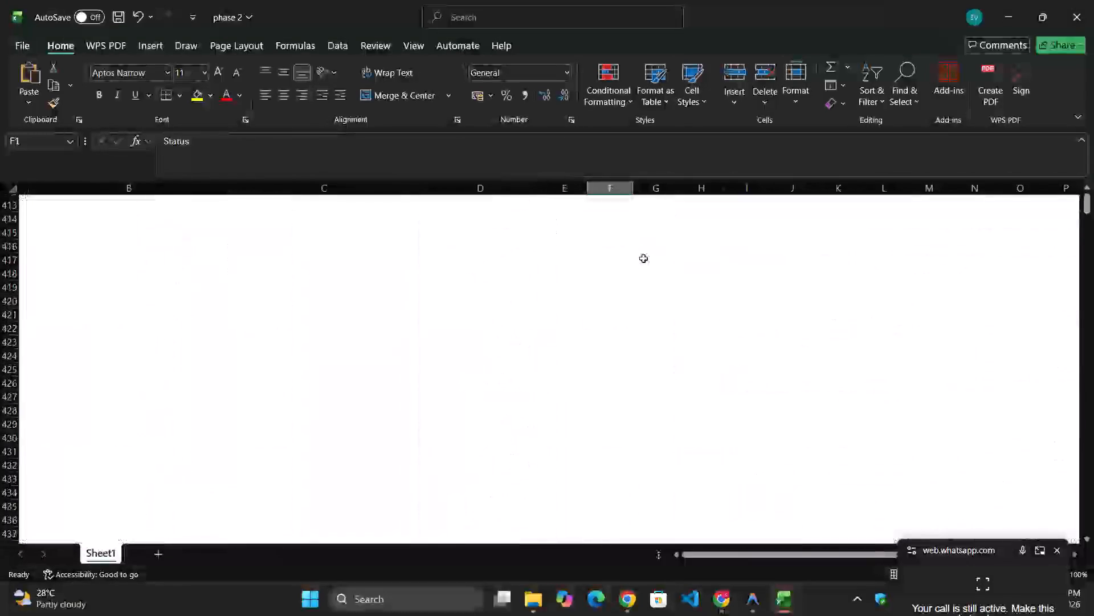
pyautogui.scroll(10, 643, 258)
pyautogui.scroll(-10, 643, 258)
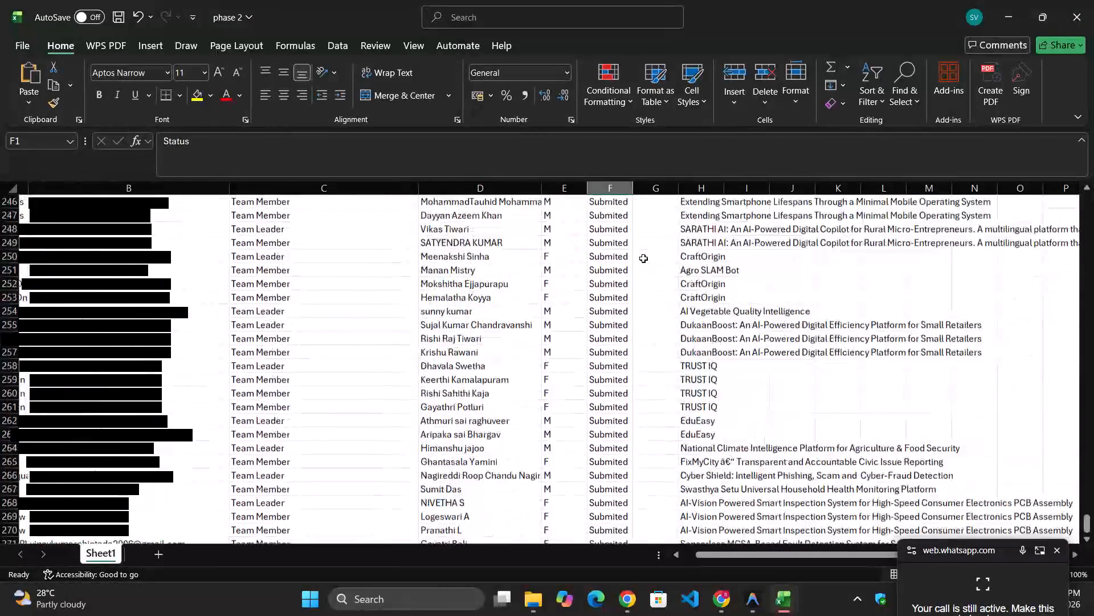
pyautogui.scroll(-11, 643, 258)
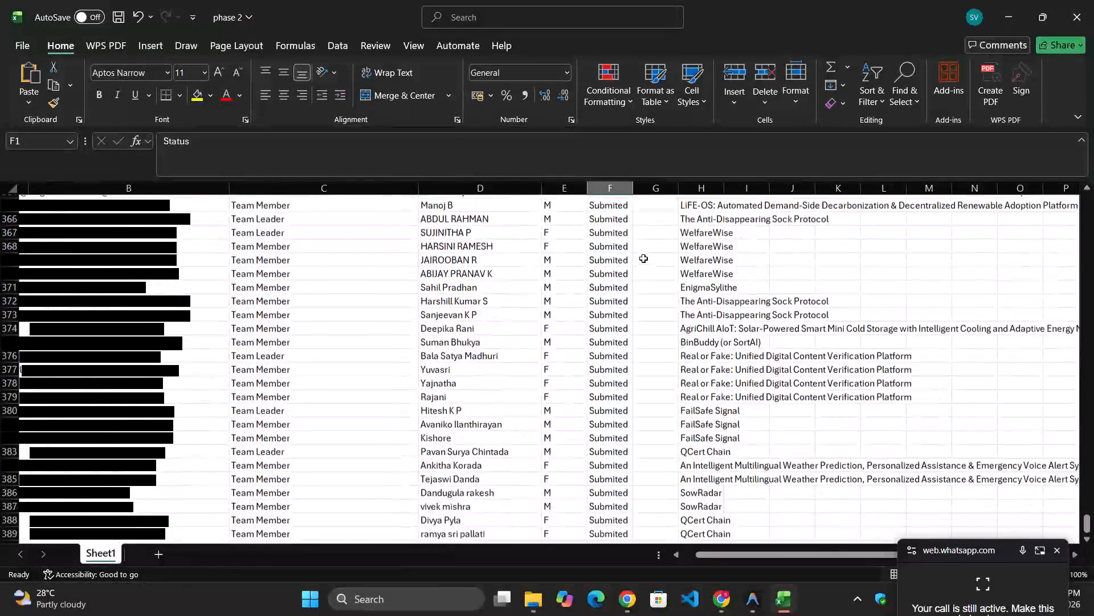
pyautogui.scroll(8, 643, 258)
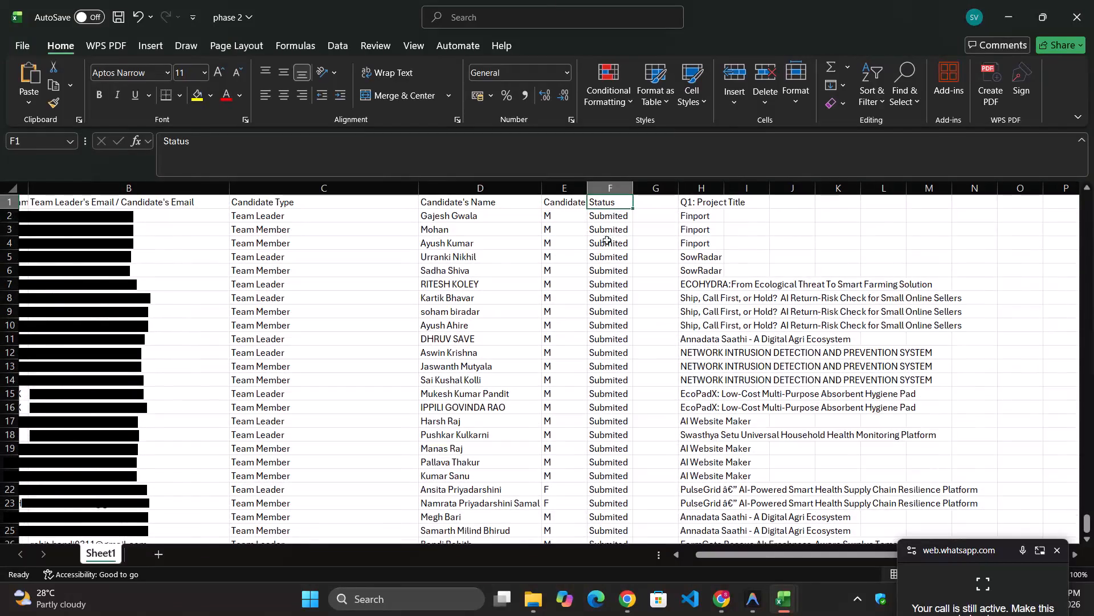
# Correct the spelling of the first candidate's Status in cell F2 to Submitted.
pyautogui.click(615, 216)
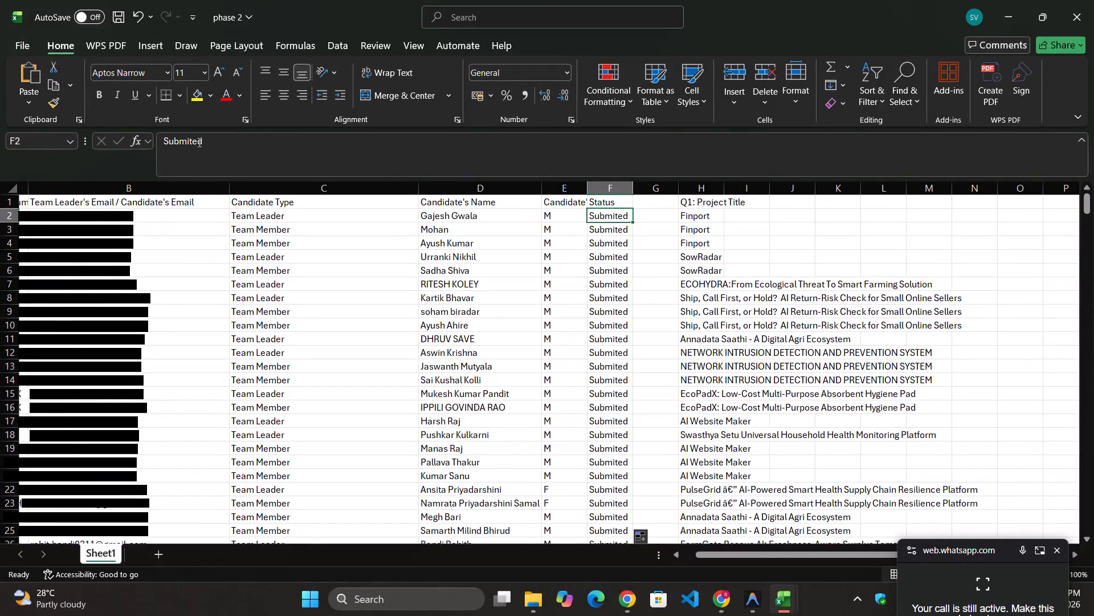
pyautogui.click(195, 142)
pyautogui.click(193, 141)
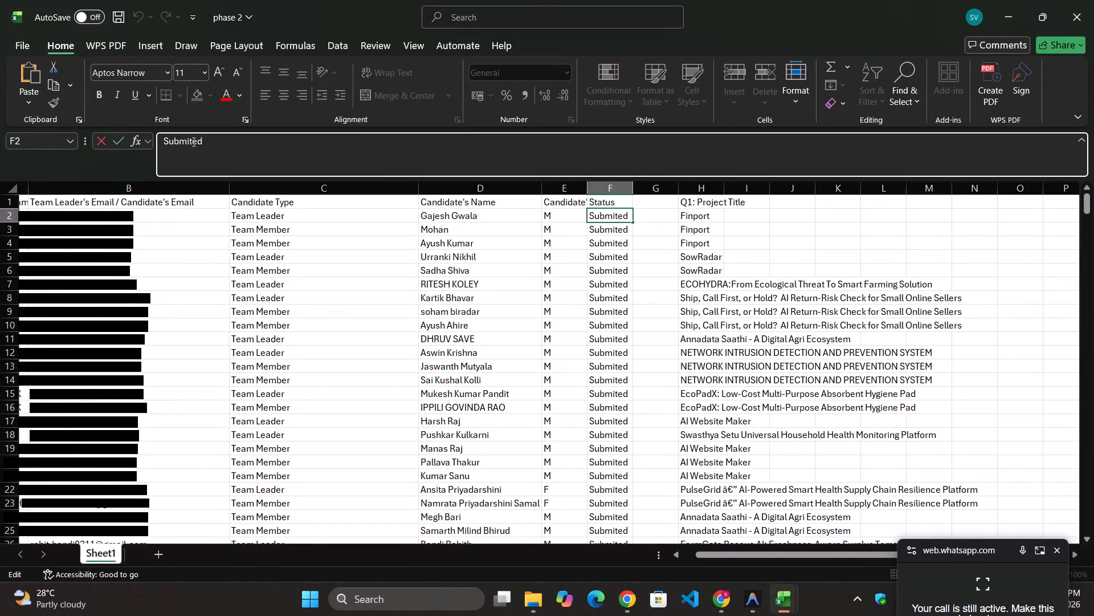
pyautogui.press('t')
pyautogui.click(249, 155)
pyautogui.click(609, 217)
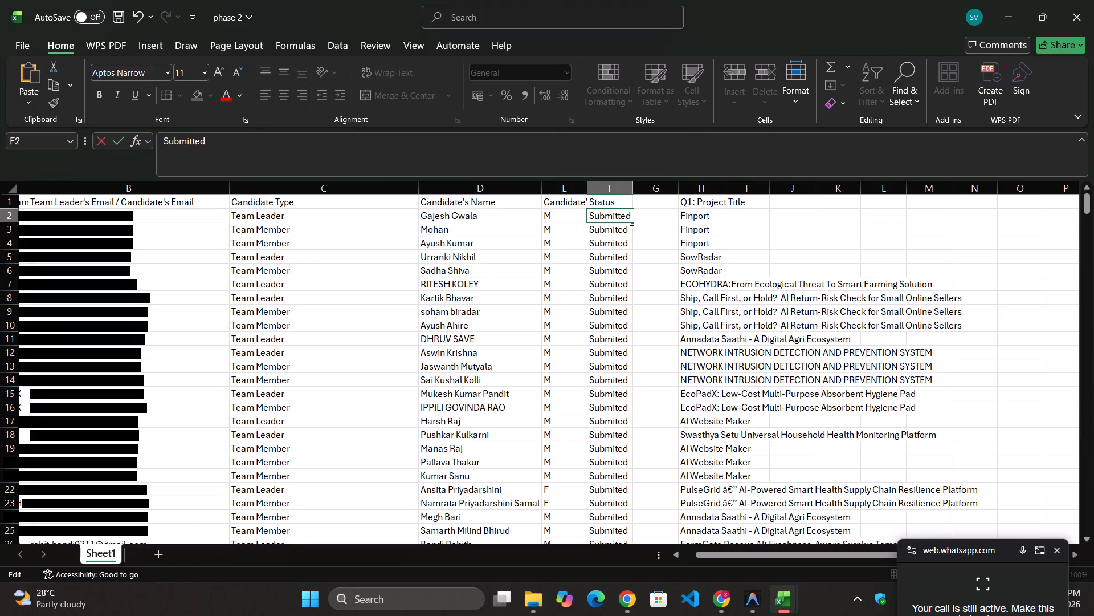
pyautogui.click(610, 224)
# Fill the Submitted status from F2 down the Status column through the last candidate in row 397.
pyautogui.click(610, 220)
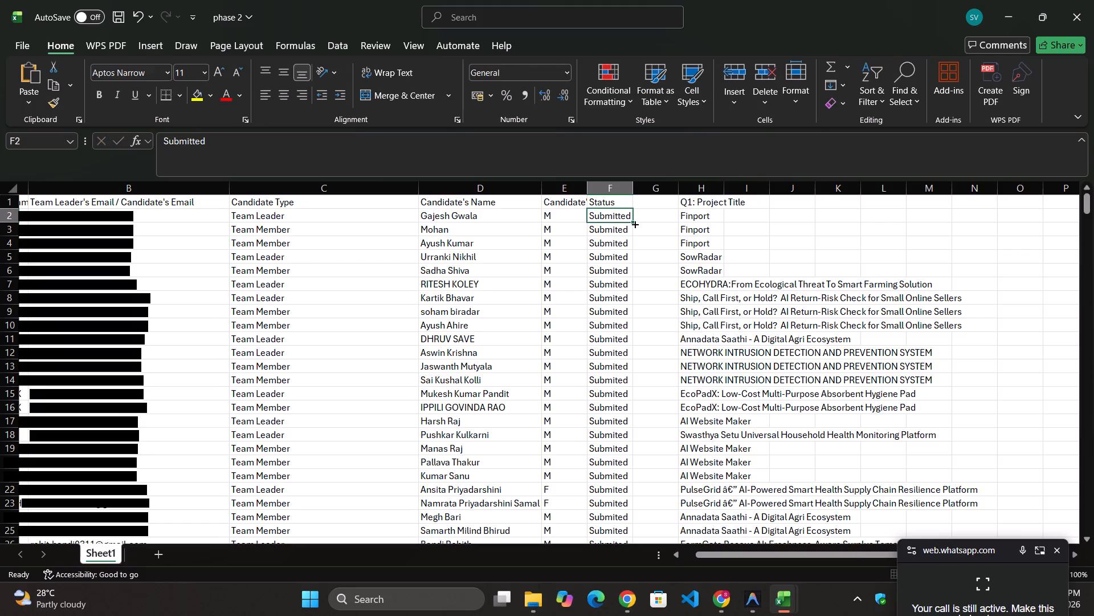
pyautogui.click(631, 221)
pyautogui.click(611, 220)
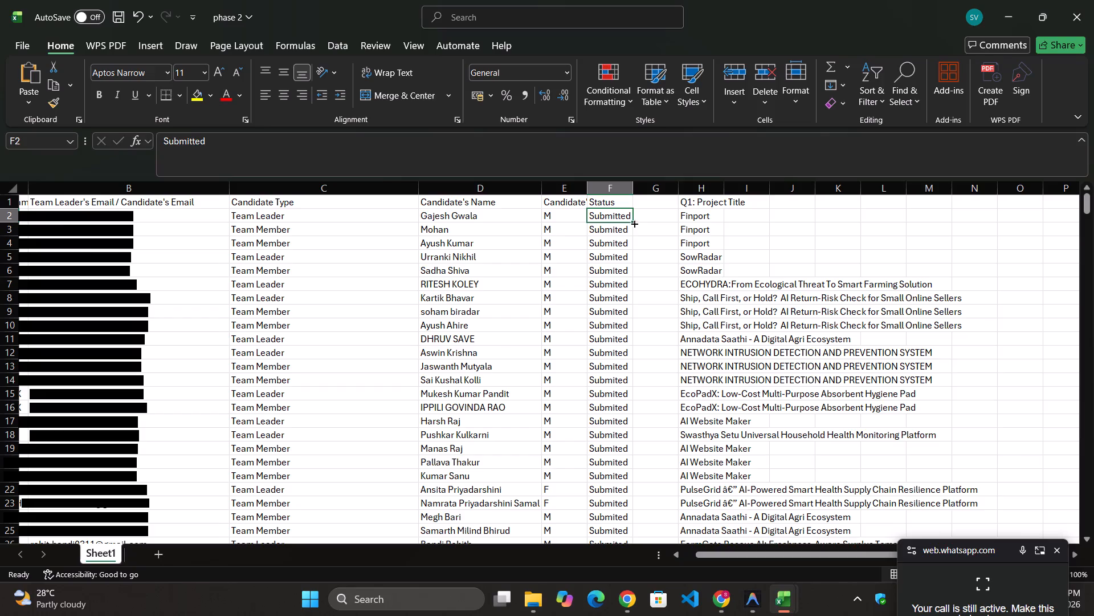
pyautogui.moveTo(634, 222); pyautogui.dragTo(648, 615)
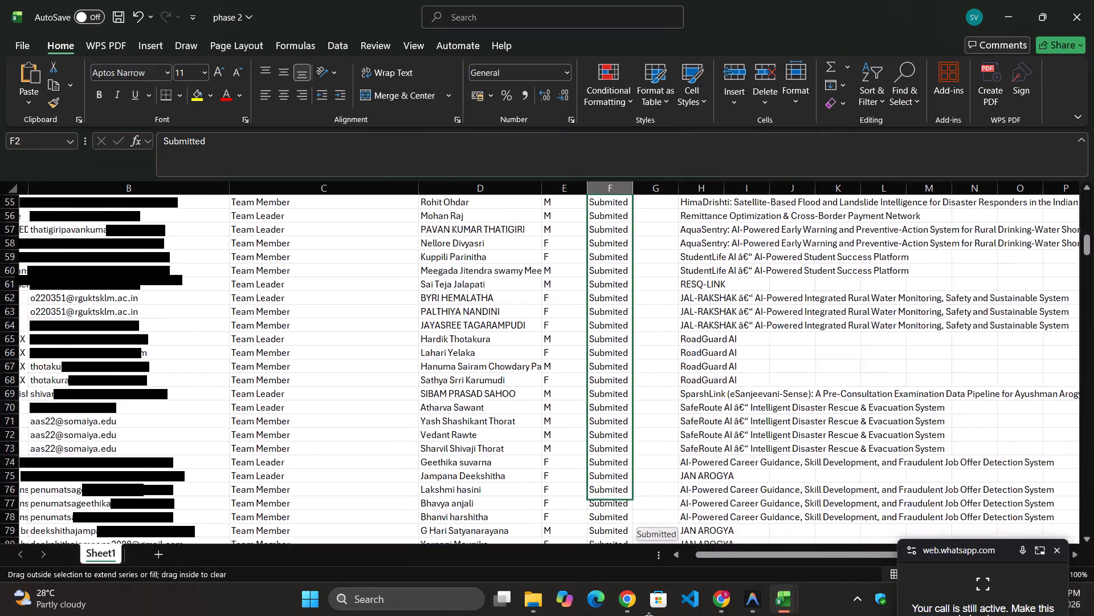
pyautogui.moveTo(648, 615); pyautogui.dragTo(646, 615)
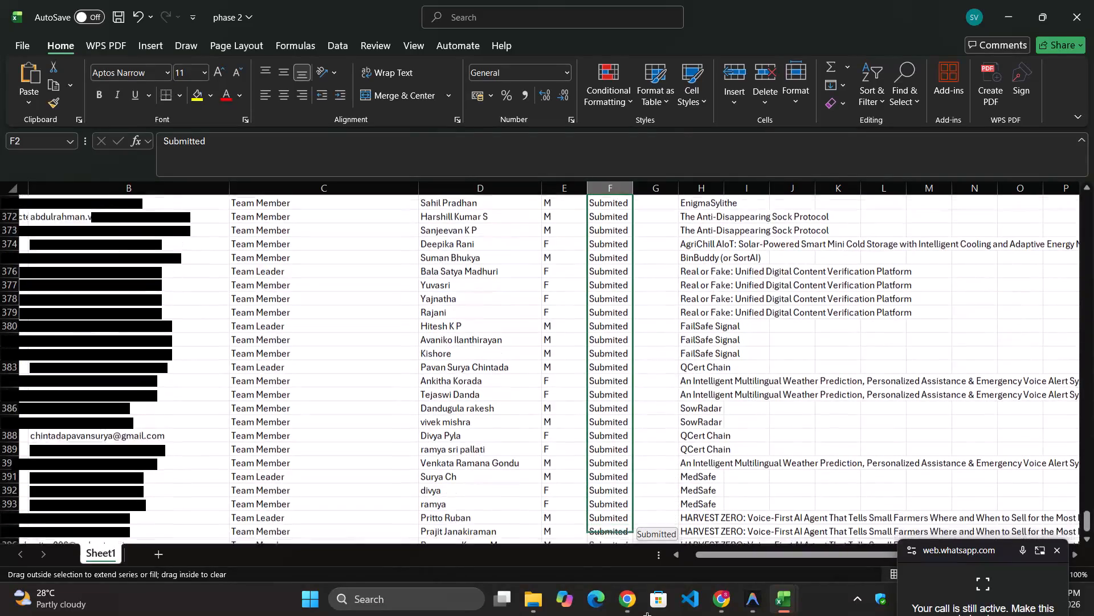
pyautogui.moveTo(646, 615); pyautogui.dragTo(626, 438)
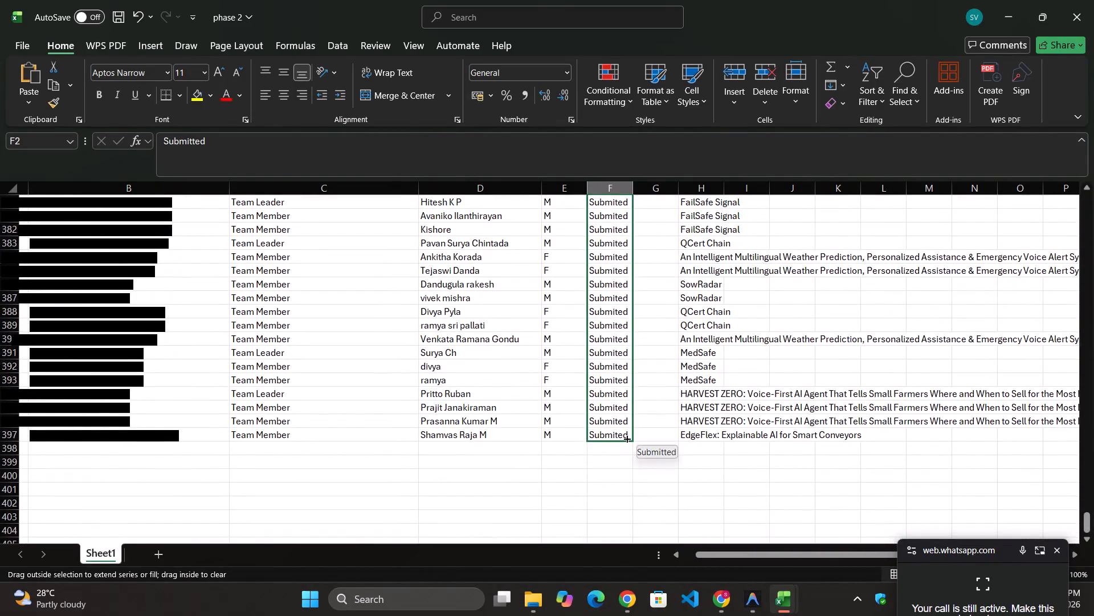
pyautogui.moveTo(626, 438); pyautogui.dragTo(626, 437)
pyautogui.click(587, 462)
# Save the phase 2 workbook.
pyautogui.scroll(10, 621, 362)
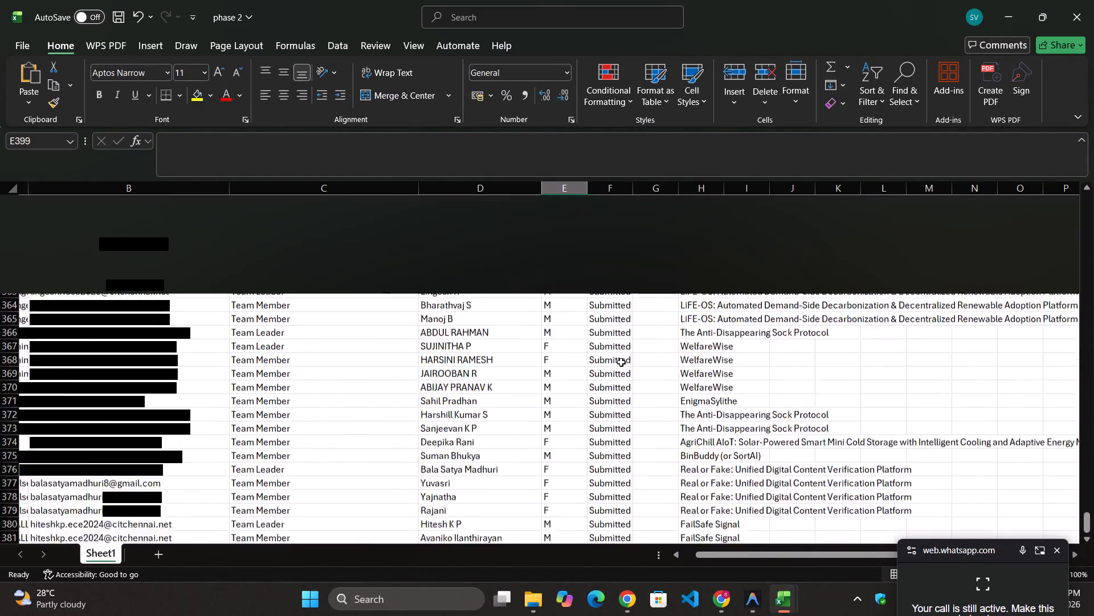
pyautogui.scroll(10, 621, 362)
pyautogui.scroll(7, 611, 314)
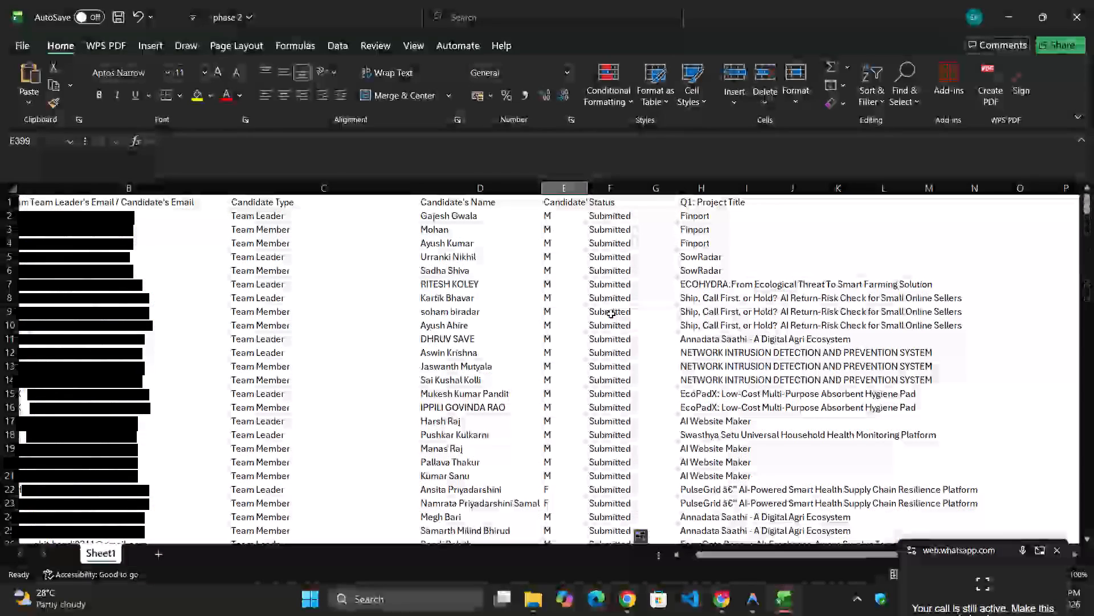
pyautogui.hotkey('ctrl', 's')
# Switch to Avishkaar Mailer in Chrome and delete the phase 2 dataset from the data sources.
pyautogui.hotkey('alt', 'Tab')
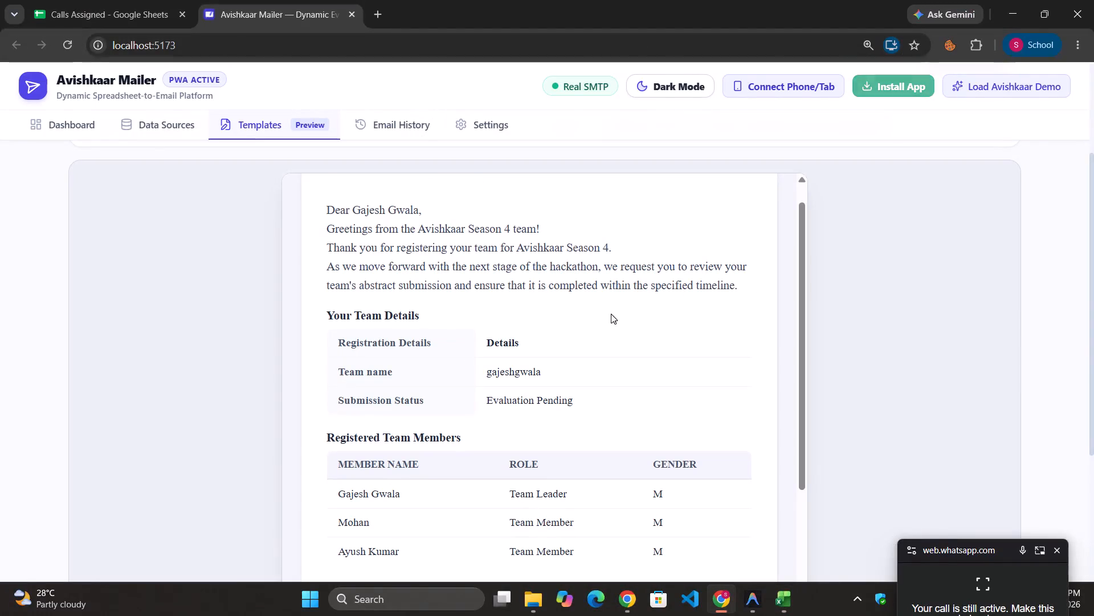
pyautogui.scroll(9, 337, 293)
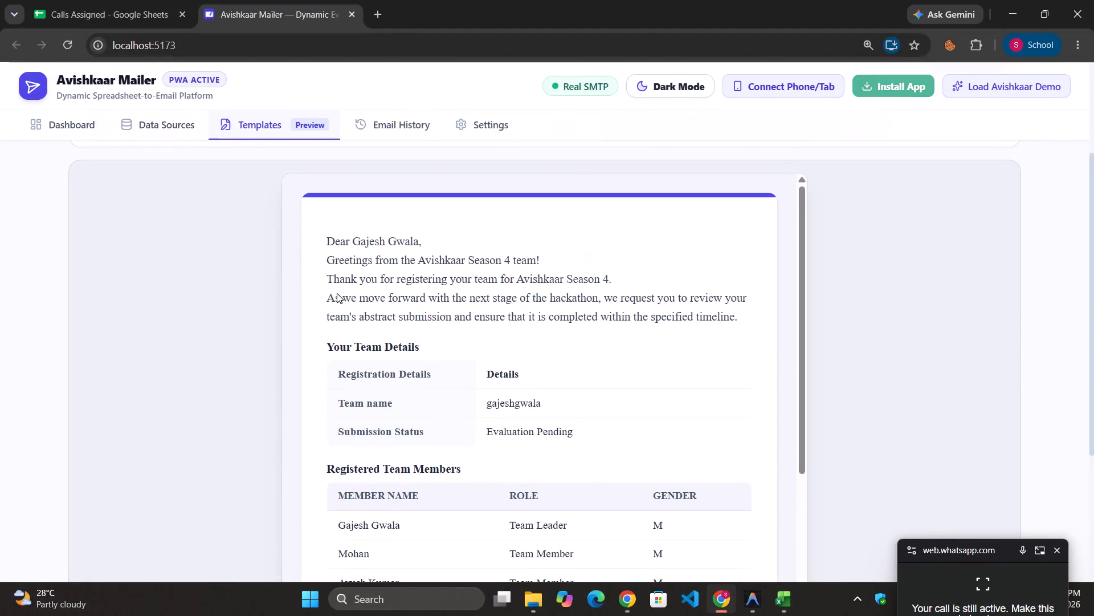
pyautogui.scroll(6, 227, 182)
pyautogui.click(162, 120)
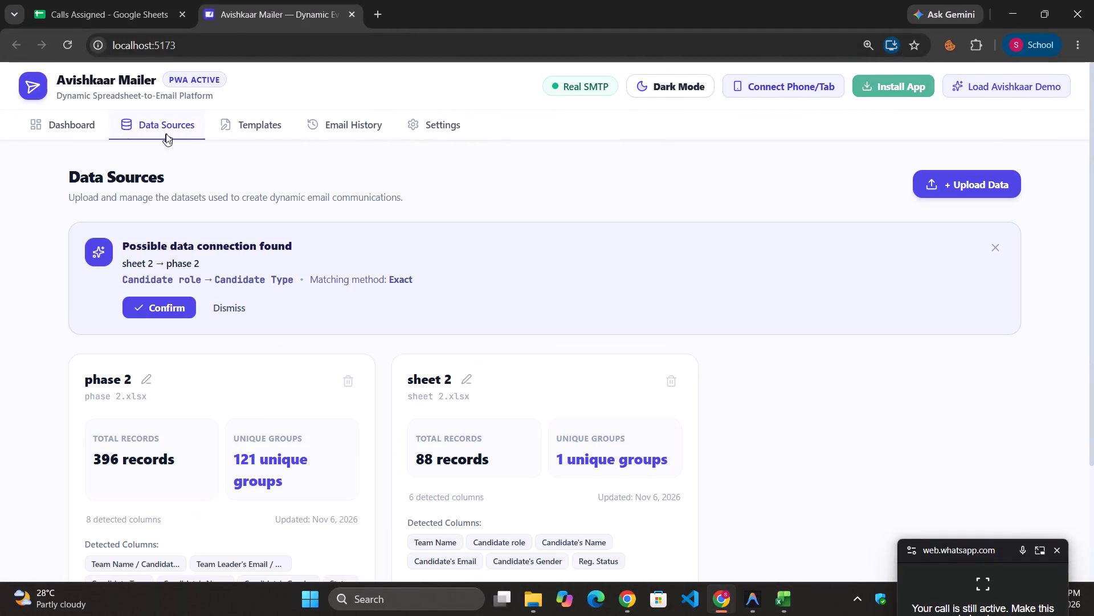
pyautogui.scroll(-1, 279, 411)
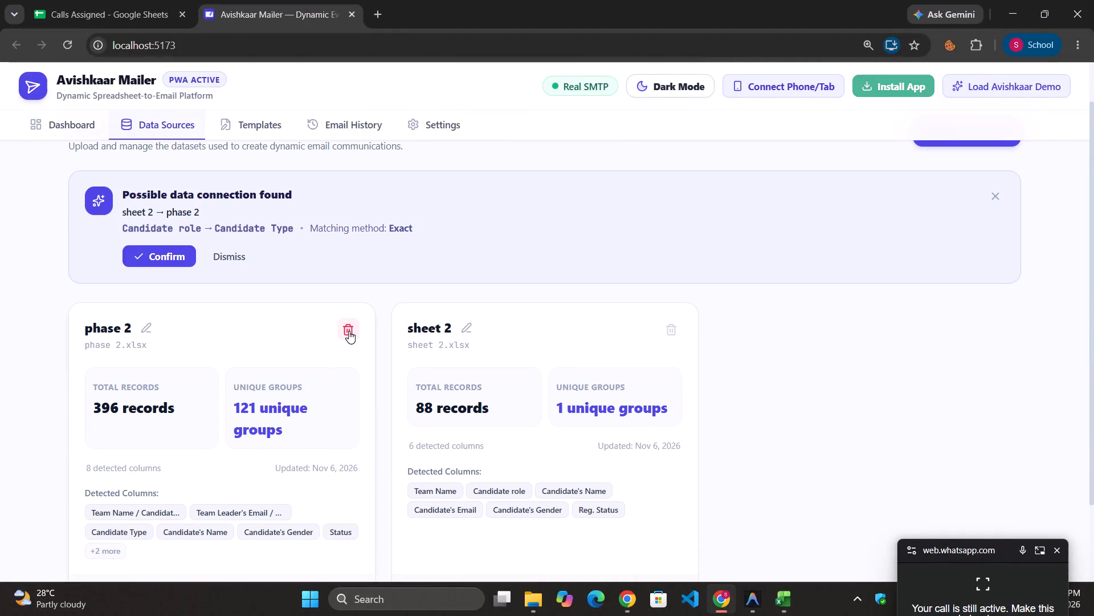
pyautogui.click(148, 326)
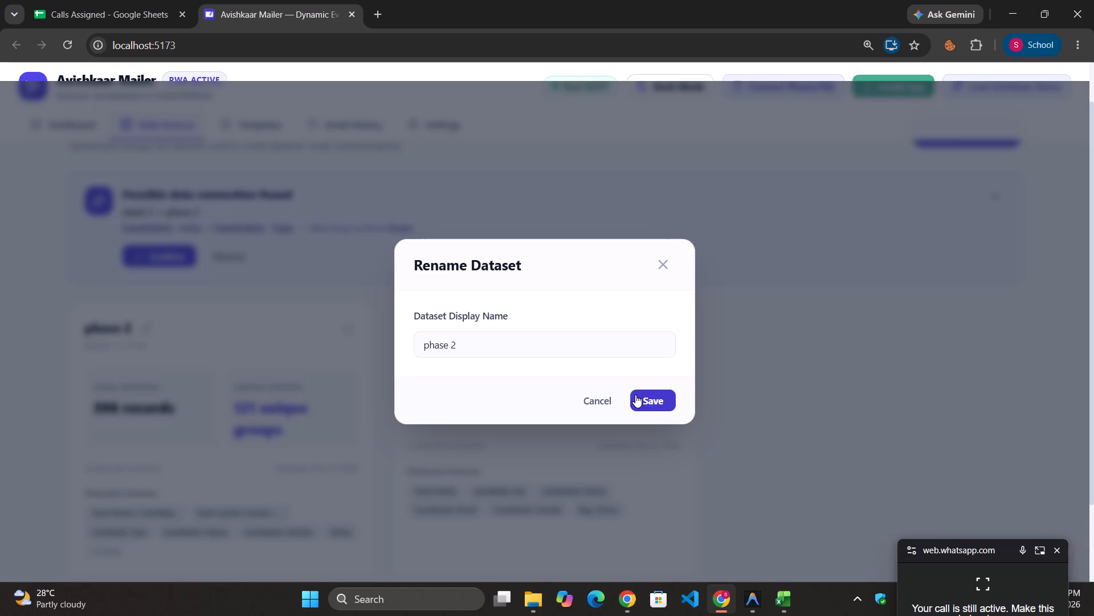
pyautogui.click(609, 400)
pyautogui.click(352, 331)
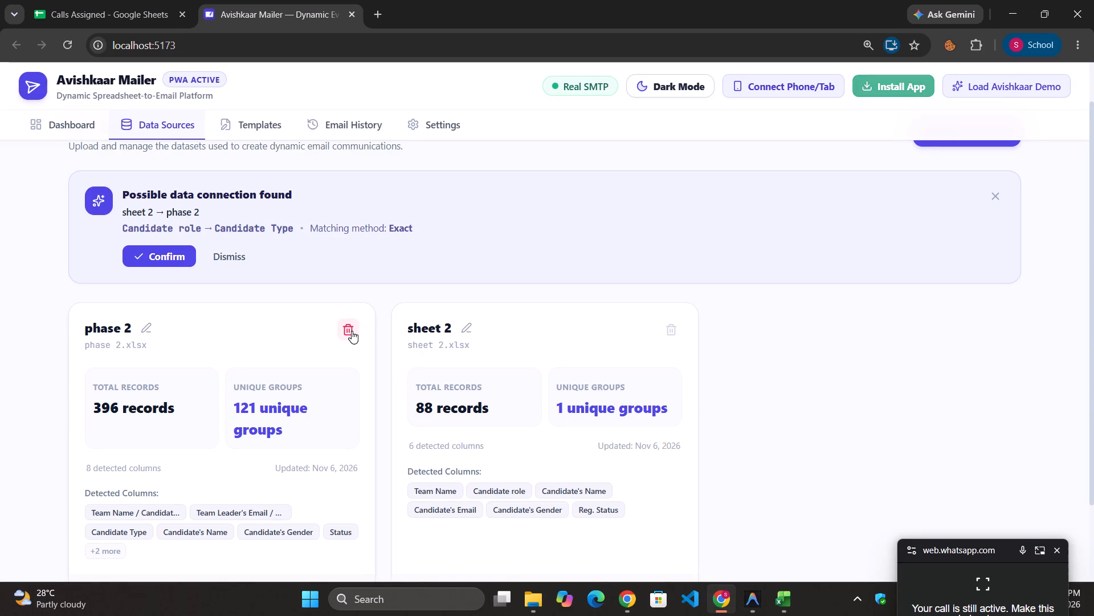
pyautogui.click(610, 147)
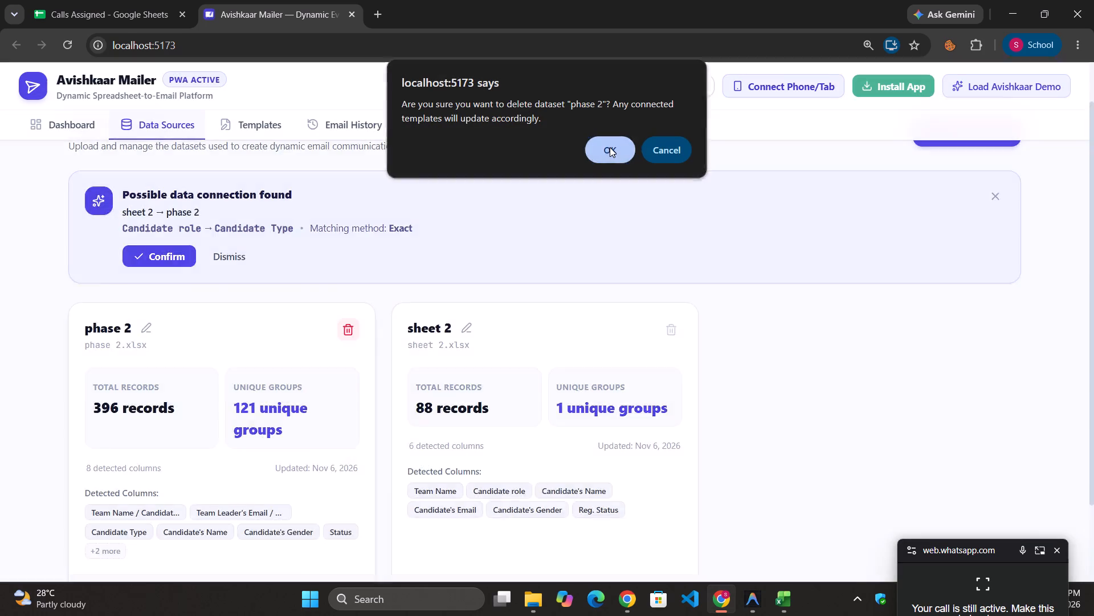
# Upload the corrected phase 2 workbook from Downloads as a new data source.
pyautogui.click(967, 180)
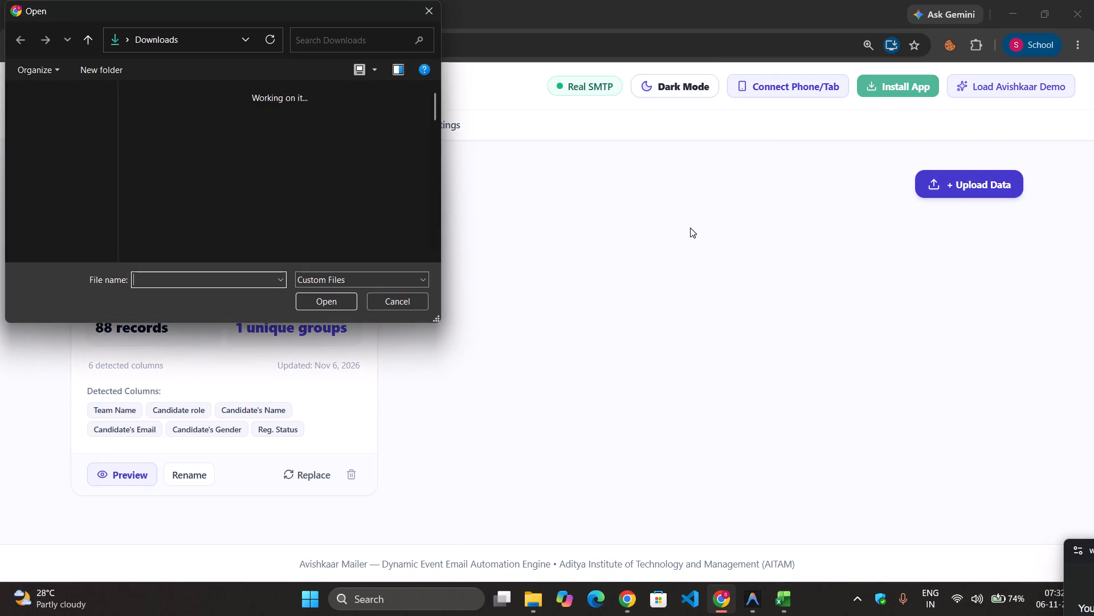
pyautogui.click(147, 151)
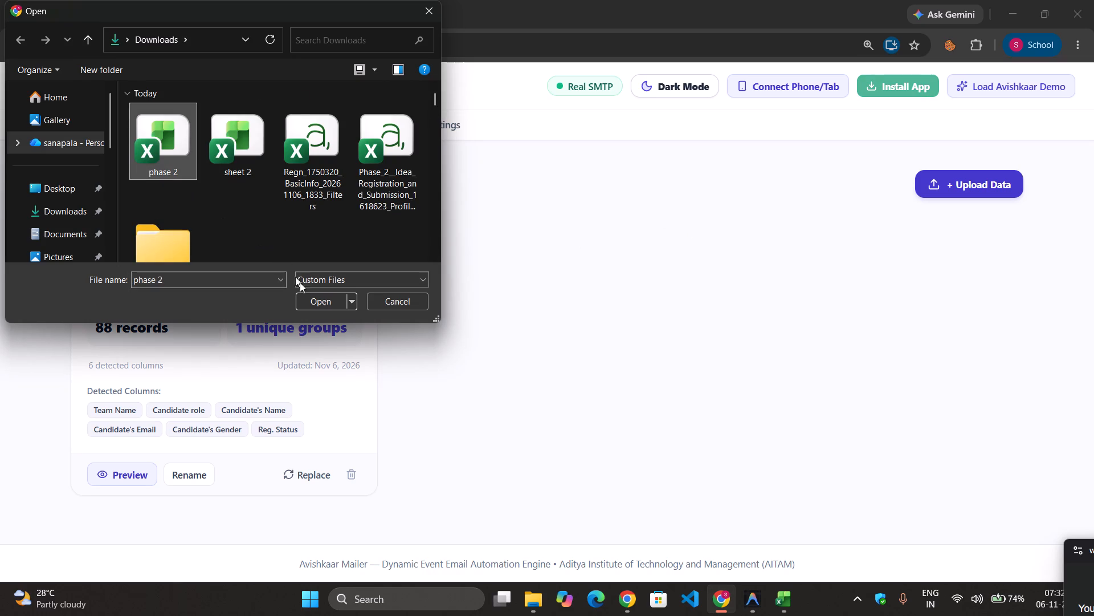
pyautogui.click(312, 299)
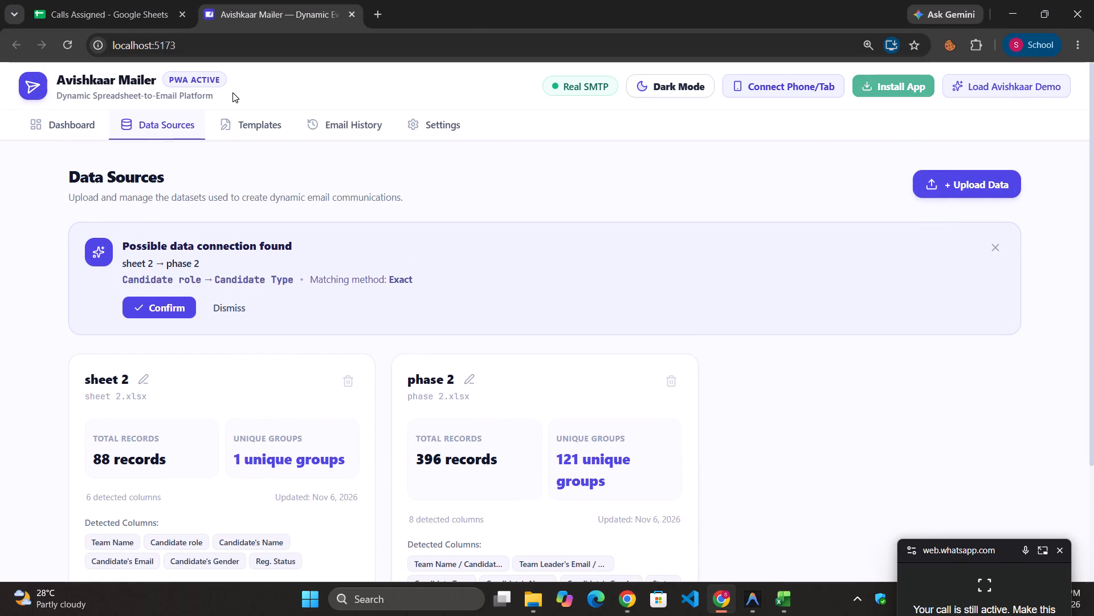
# Open the Untitled Blank Template and preview its rendered email, examining the Submission Status in the team details.
pyautogui.click(256, 130)
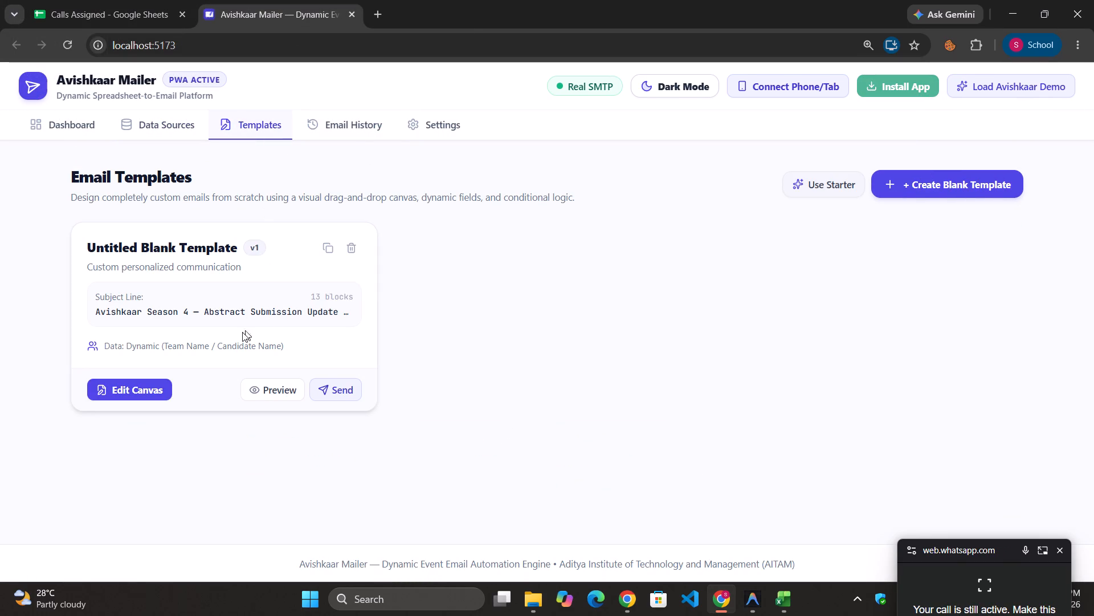
pyautogui.click(142, 398)
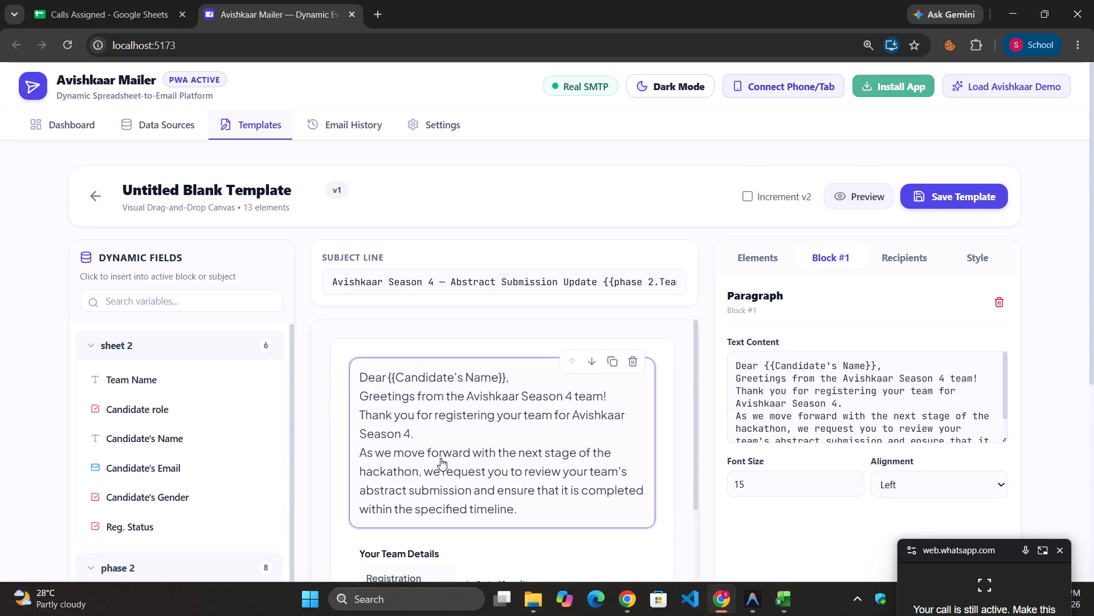
pyautogui.scroll(-4, 440, 458)
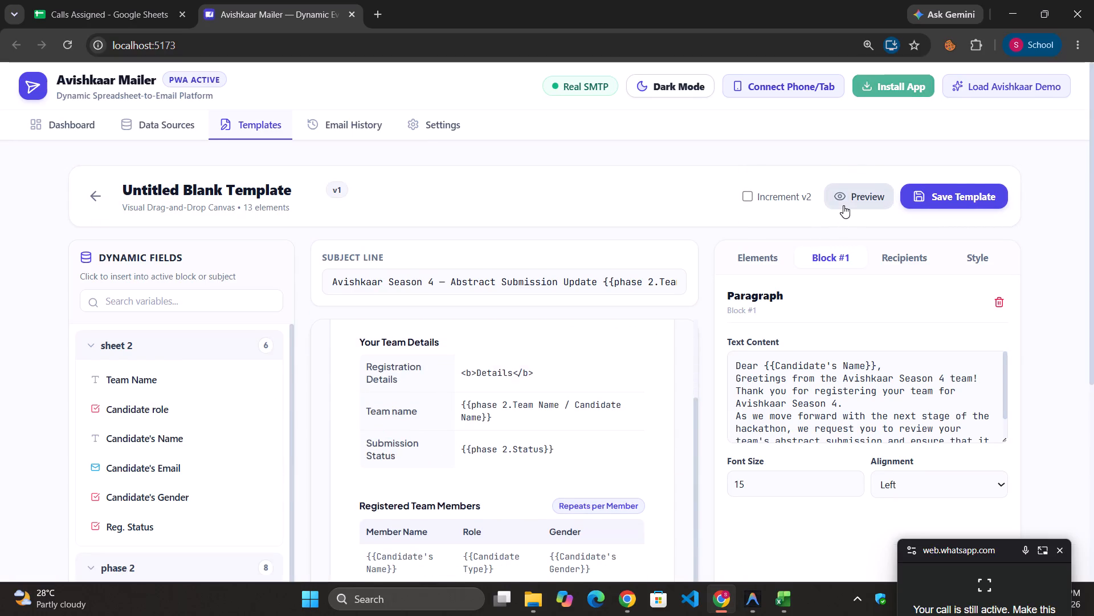
pyautogui.click(843, 205)
pyautogui.scroll(-2, 619, 427)
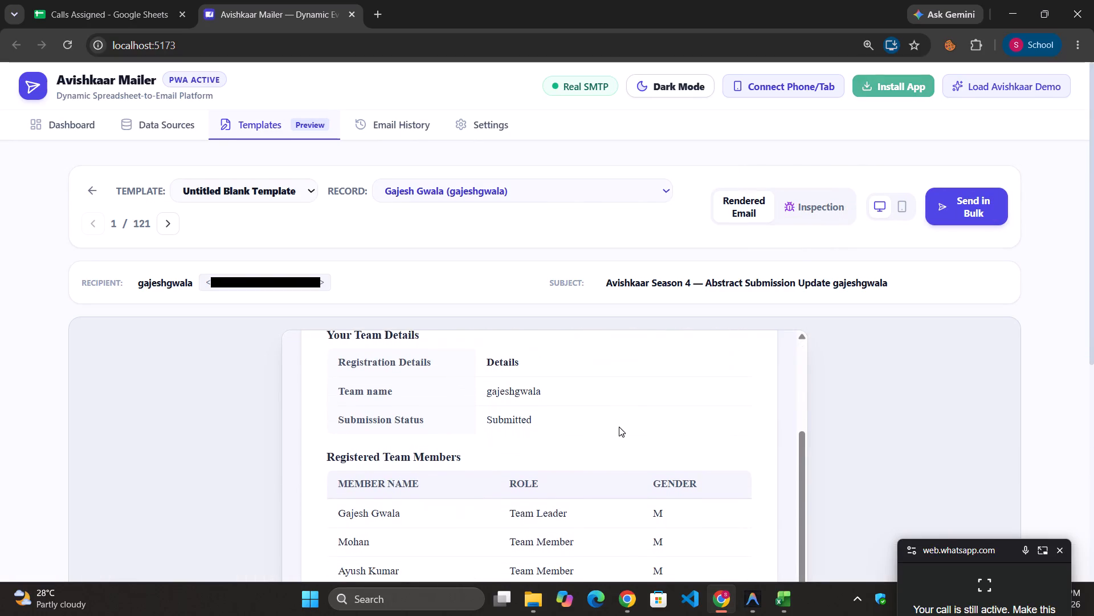
pyautogui.scroll(-3, 619, 427)
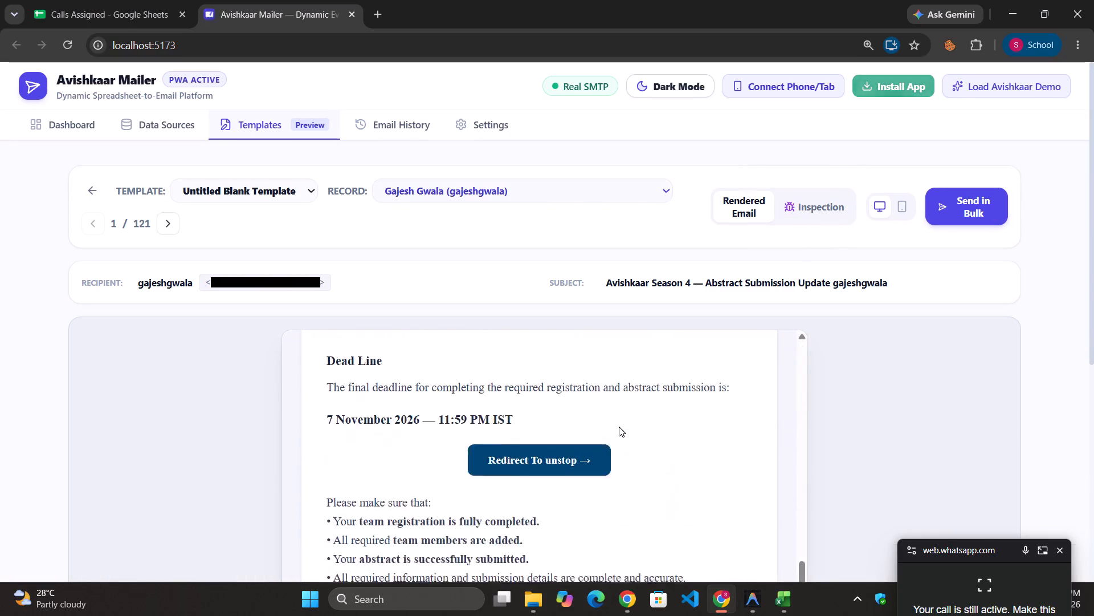
pyautogui.scroll(6, 619, 427)
pyautogui.scroll(-2, 619, 427)
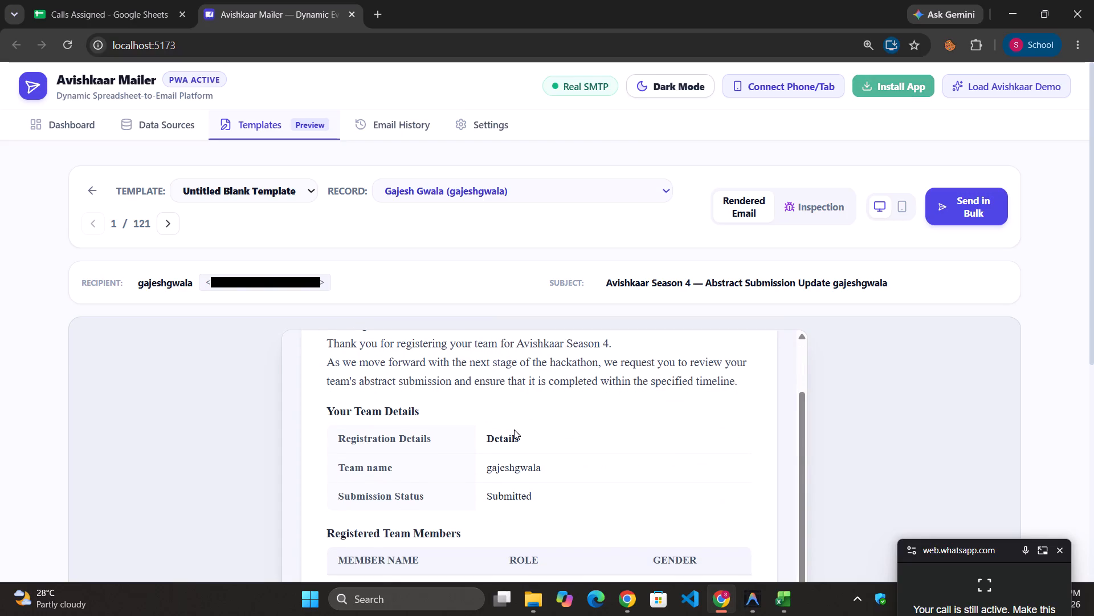
pyautogui.scroll(1, 423, 387)
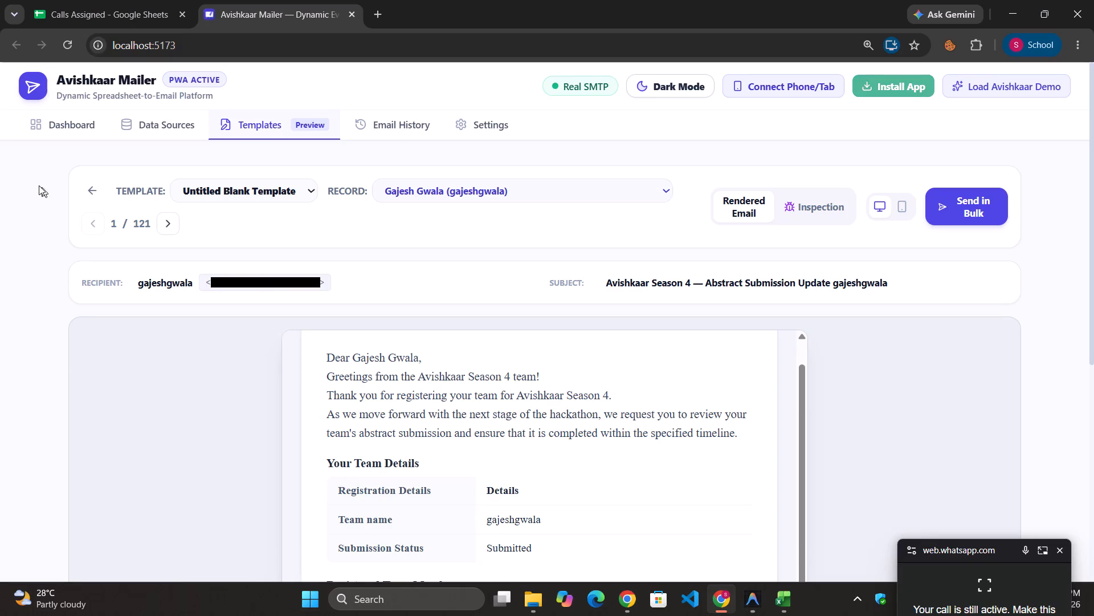
# Return to the template's canvas and add a new row to the Your Team Details table.
pyautogui.click(102, 184)
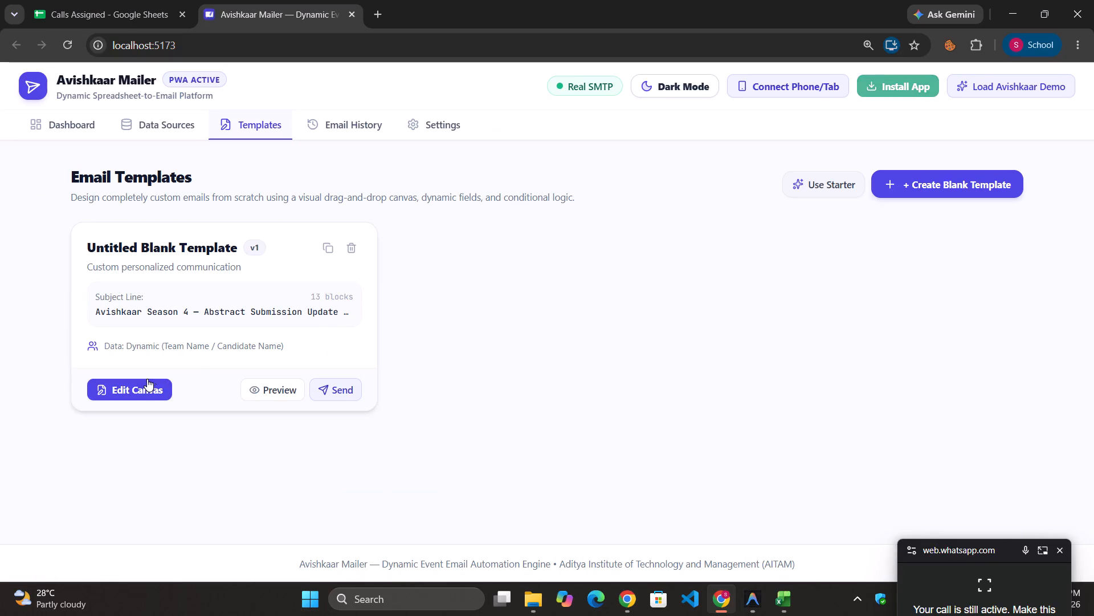
pyautogui.click(147, 379)
pyautogui.scroll(-4, 446, 400)
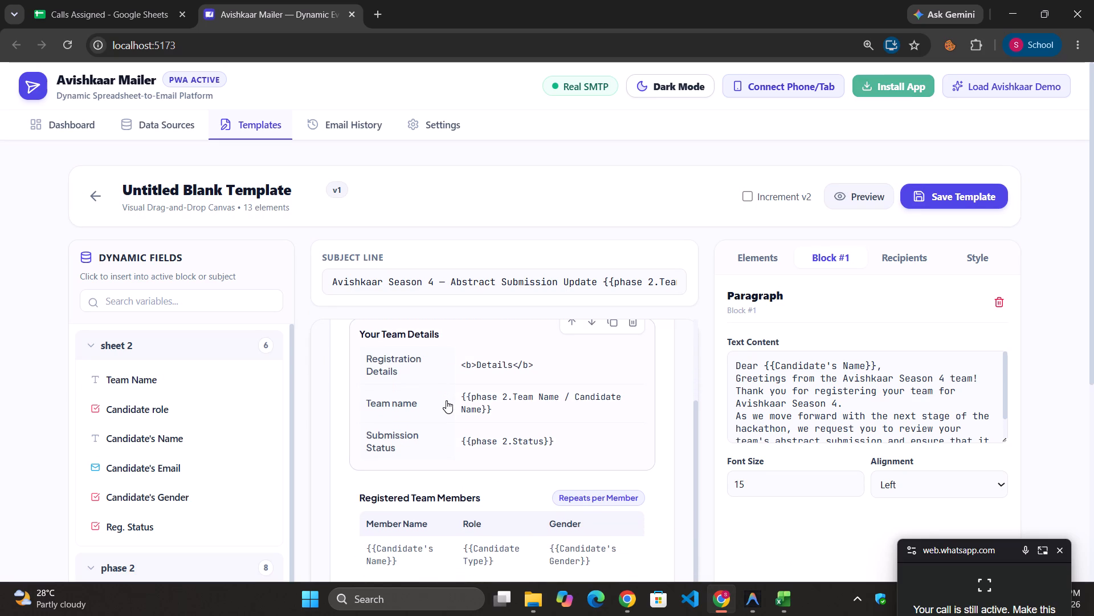
pyautogui.click(427, 449)
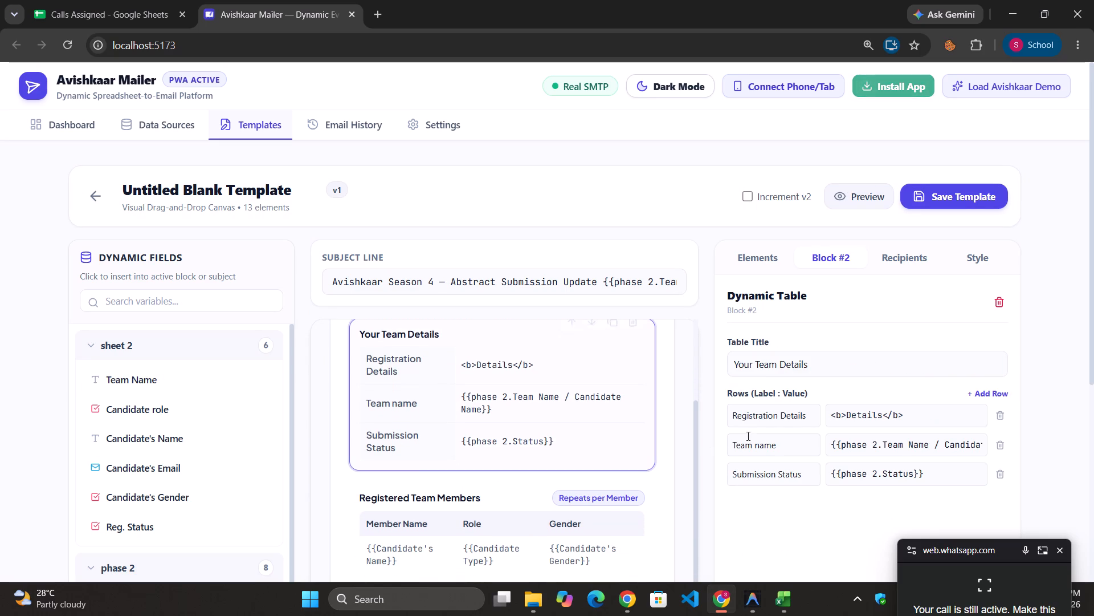
pyautogui.click(826, 364)
pyautogui.press('space')
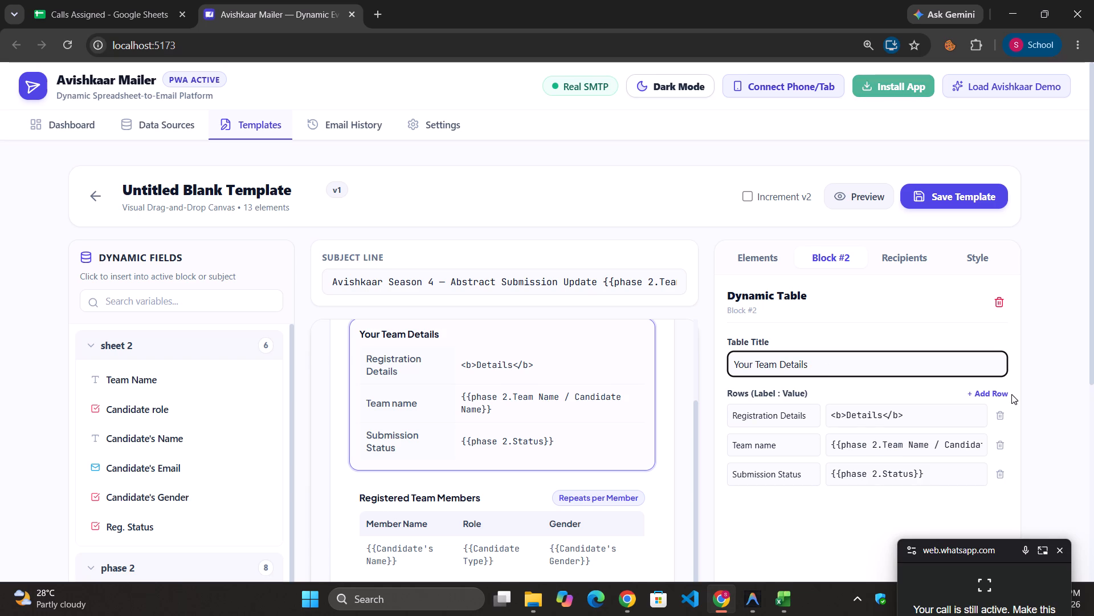
pyautogui.click(990, 397)
# Label the new row of the Your Team Details table Project Title.
pyautogui.scroll(-1, 885, 481)
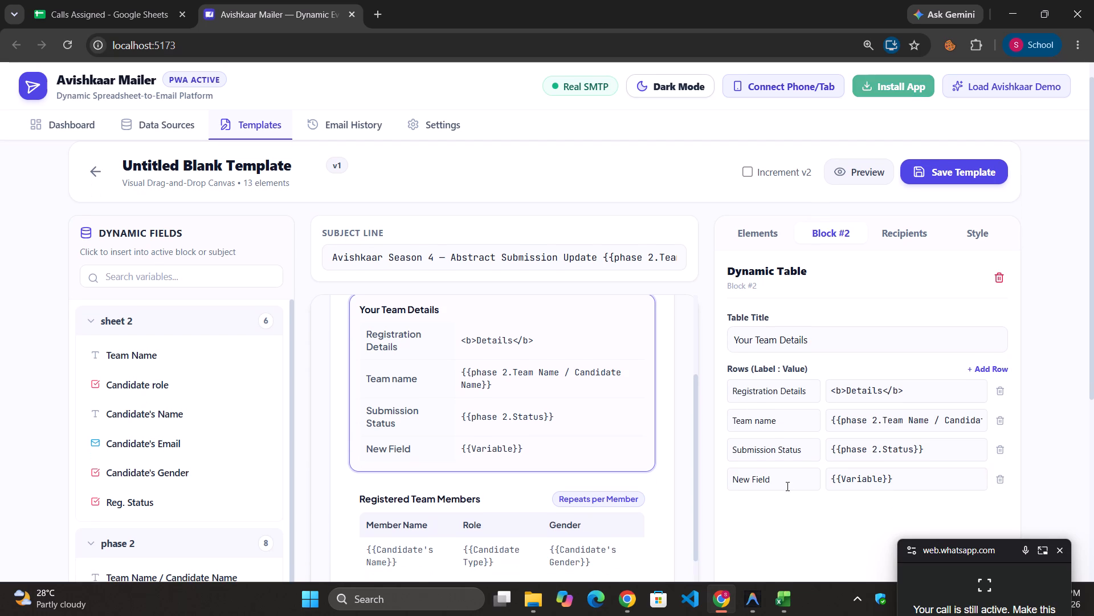
pyautogui.click(783, 486)
pyautogui.press('BackSpace')
pyautogui.press('BackSpace')
pyautogui.press('BackSpace')
pyautogui.press('BackSpace')
pyautogui.press('BackSpace')
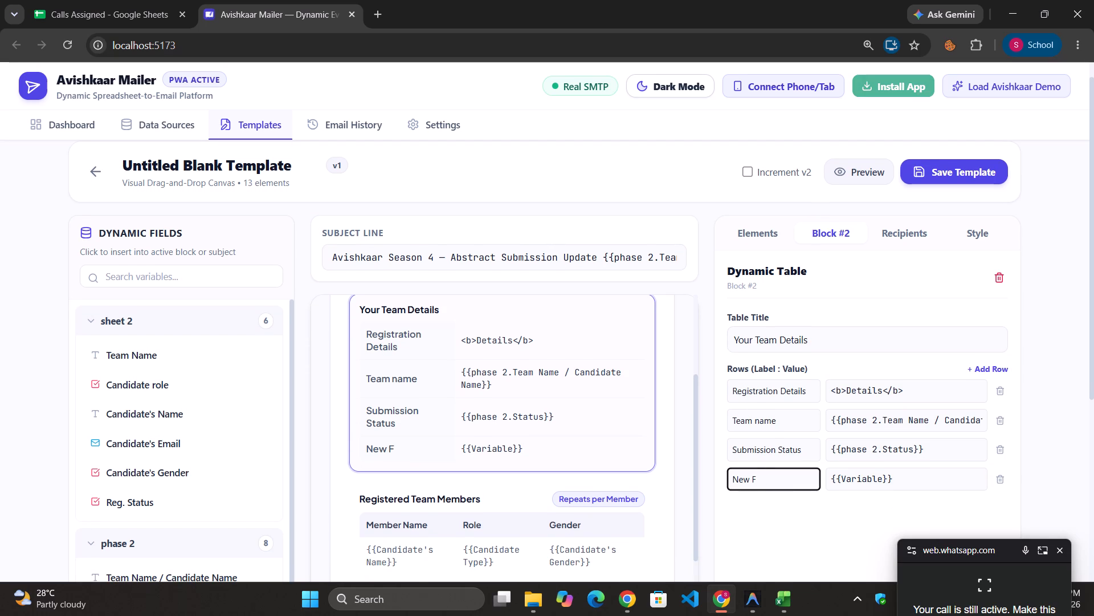
pyautogui.press('BackSpace')
pyautogui.press('BackSpace')
pyautogui.press('BackSpace')
pyautogui.press('BackSpace')
pyautogui.press('BackSpace')
pyautogui.write('proje')
pyautogui.press('BackSpace')
pyautogui.write('ct')
pyautogui.press('BackSpace')
pyautogui.press('BackSpace')
pyautogui.press('BackSpace')
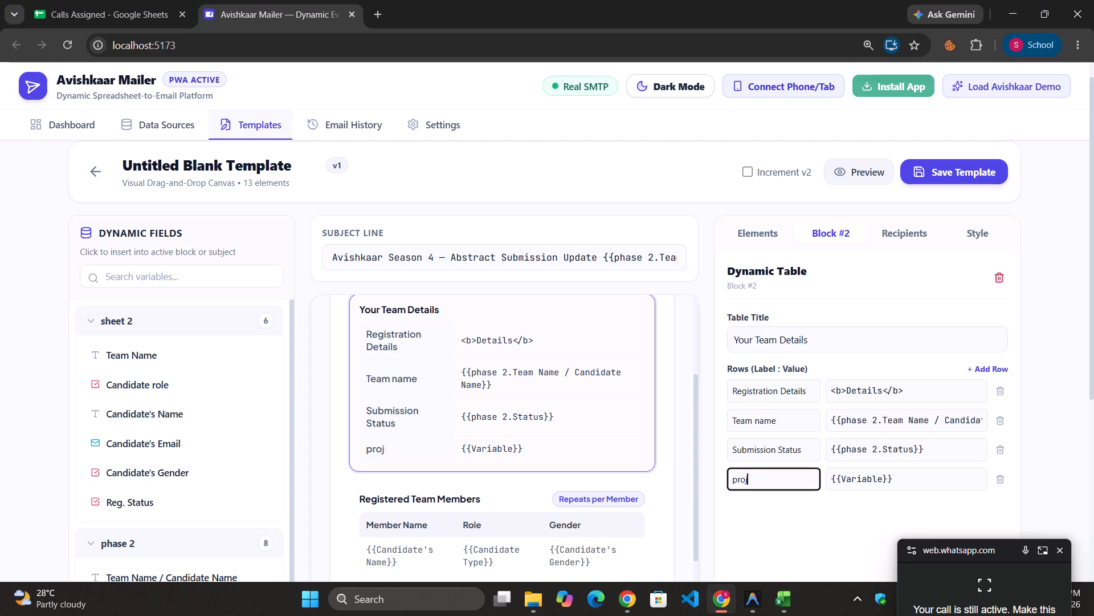
pyautogui.press('BackSpace')
pyautogui.press('BackSpace')
pyautogui.press('BackSpace')
pyautogui.write('Project')
pyautogui.press('space')
pyautogui.write('Titel')
pyautogui.press('space')
pyautogui.press('BackSpace')
pyautogui.press('BackSpace')
pyautogui.press('BackSpace')
pyautogui.press('BackSpace')
pyautogui.write('tle')
pyautogui.press('space')
pyautogui.press('BackSpace')
pyautogui.press('BackSpace')
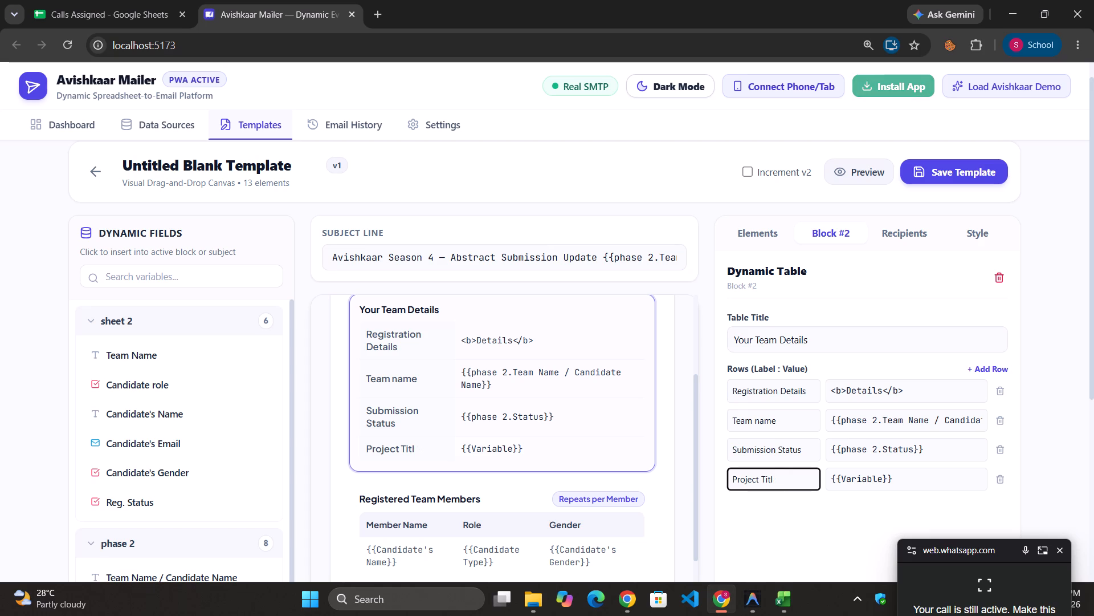
pyautogui.press('e')
# Look for the project title field among the dynamic fields and check its column header in the phase 2 workbook in Excel.
pyautogui.click(857, 476)
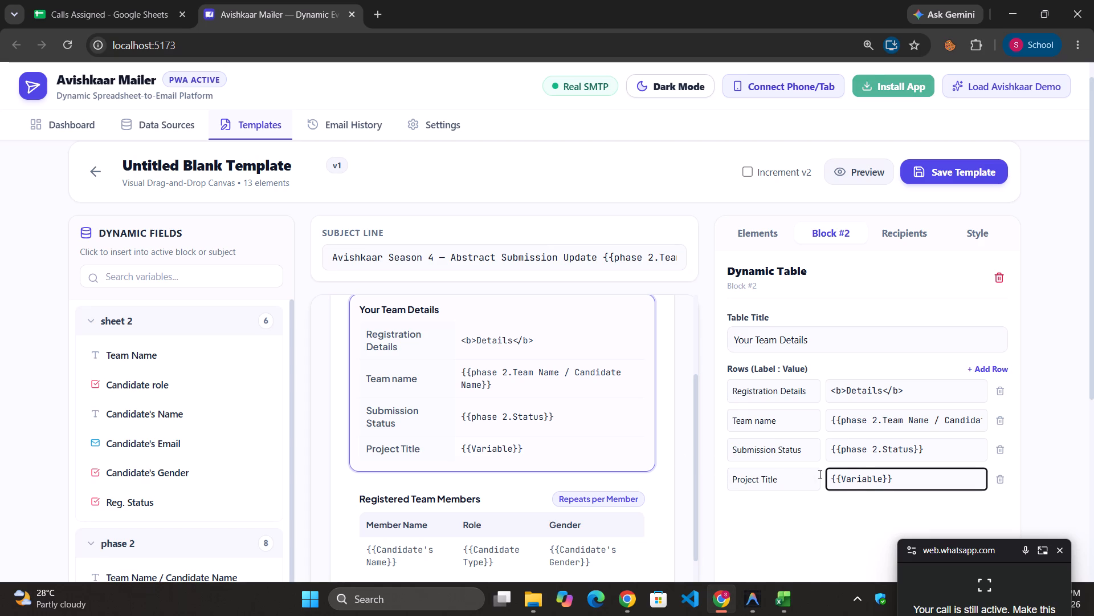
pyautogui.hscroll(1, 174, 431)
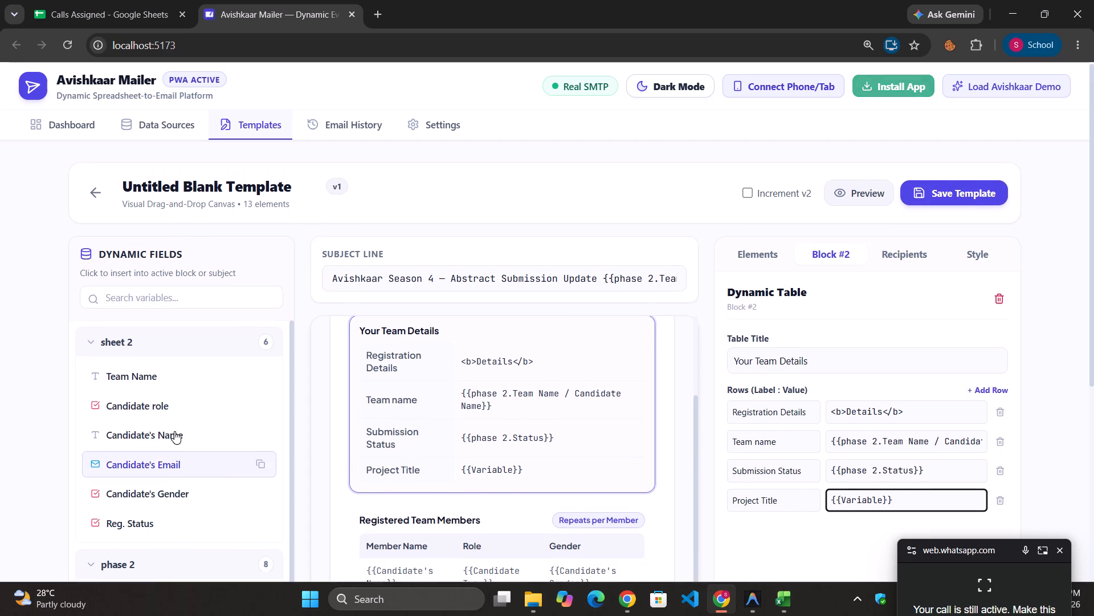
pyautogui.hscroll(1, 174, 431)
pyautogui.scroll(3, 170, 376)
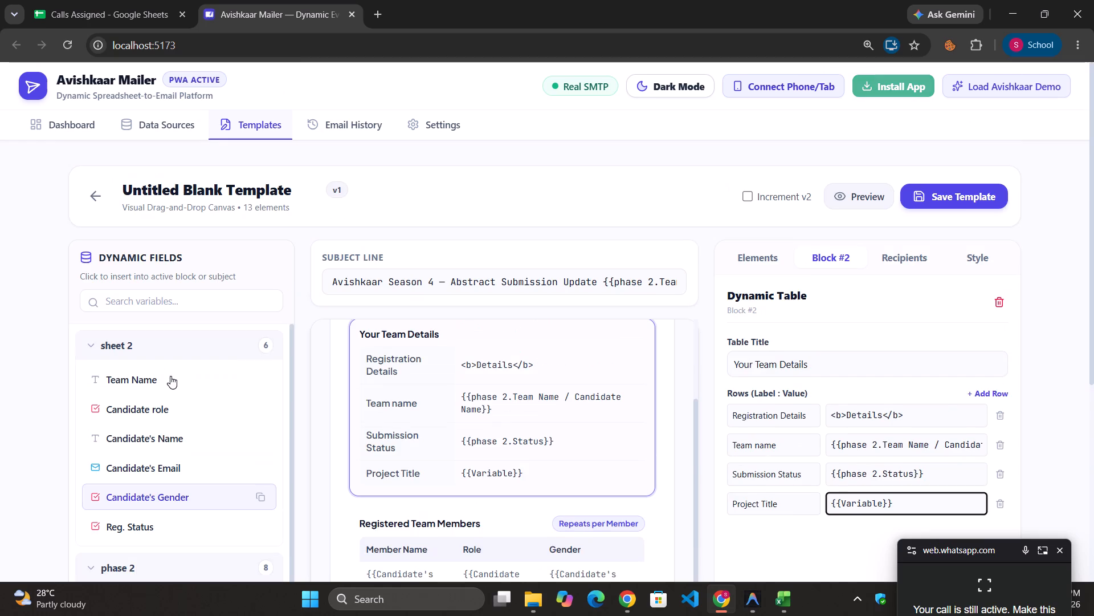
pyautogui.hotkey('alt', 'Tab')
pyautogui.scroll(5, 326, 260)
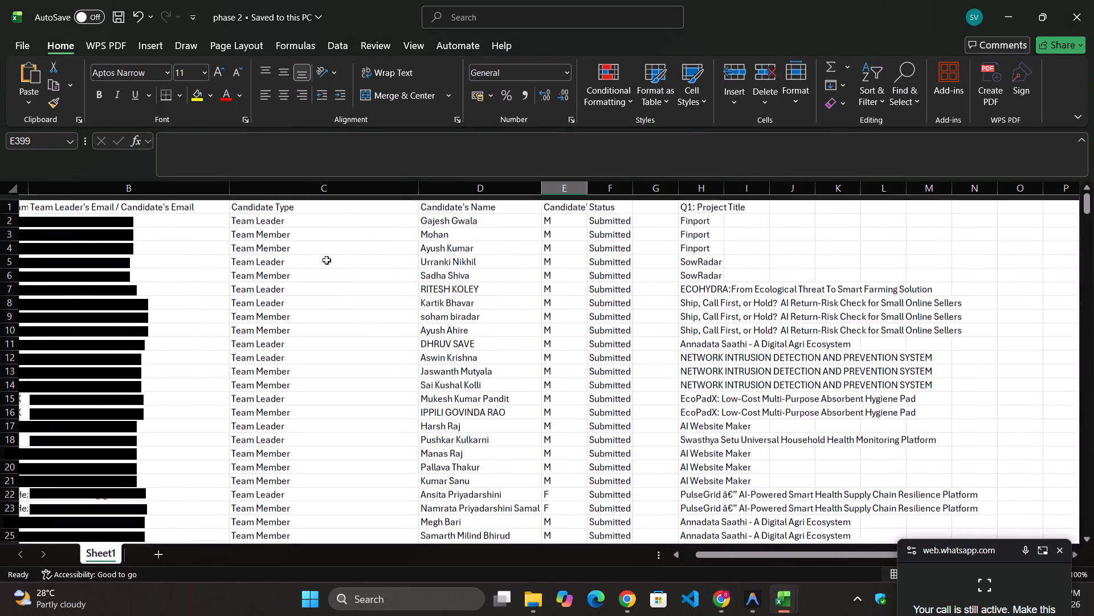
pyautogui.click(716, 206)
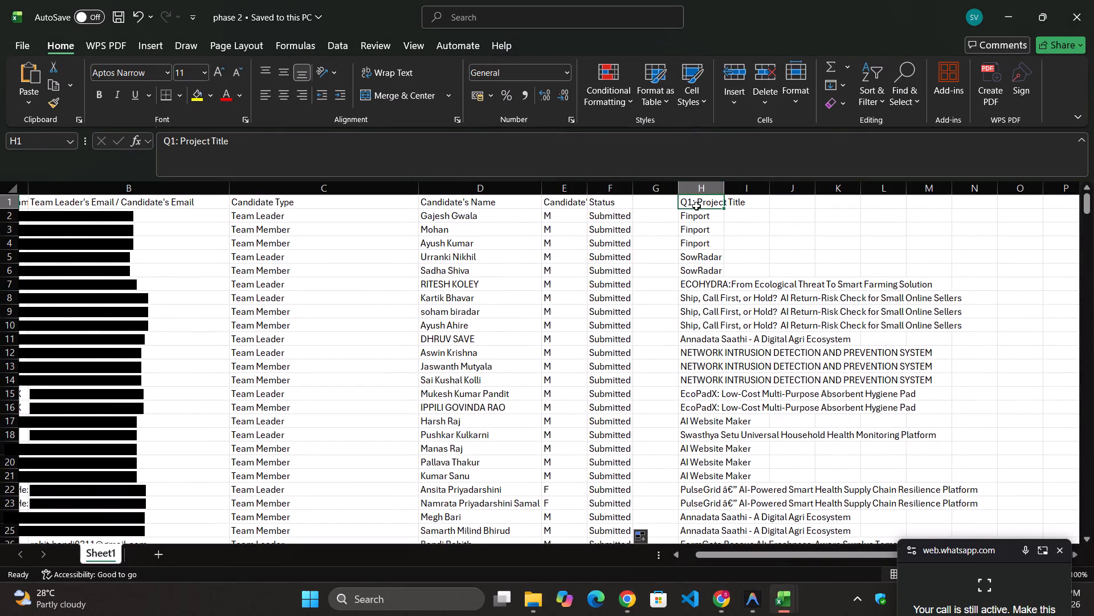
pyautogui.doubleClick(696, 206)
pyautogui.click(696, 205)
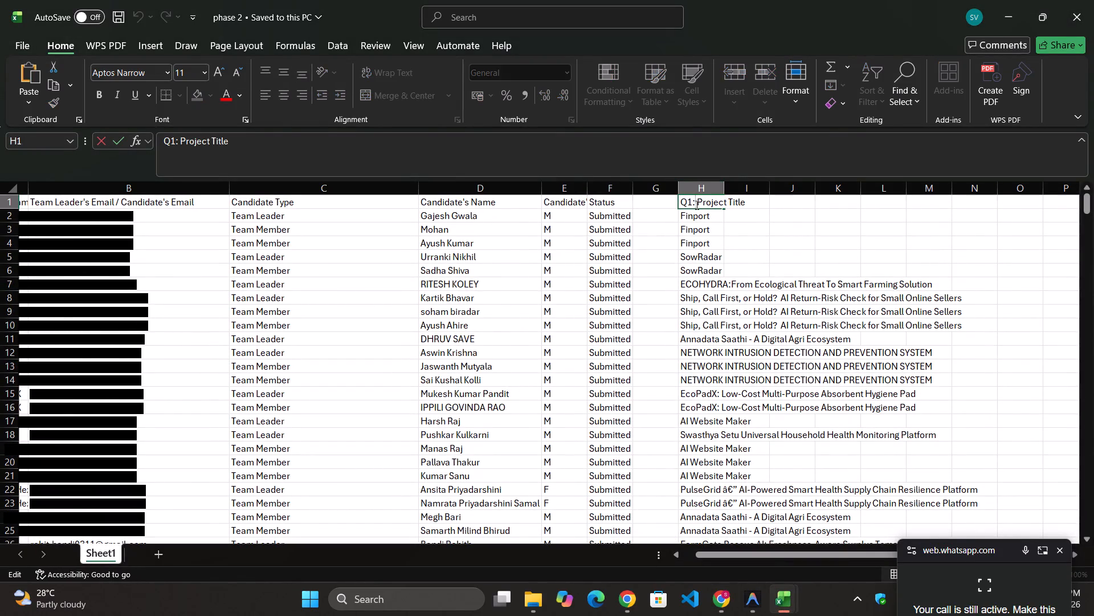
# Back in Avishkaar Mailer, set the Project Title row's value to the phase 2 field {{phase 2.Q1: Project Title}}.
pyautogui.hotkey('alt', 'Tab')
pyautogui.scroll(1, 193, 472)
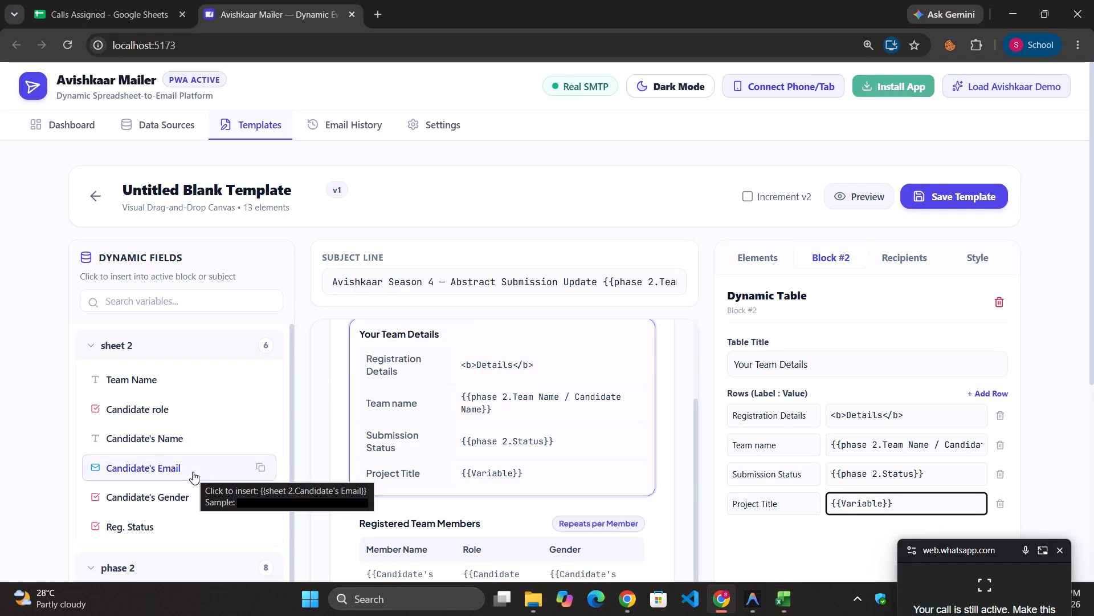
pyautogui.scroll(-2, 193, 472)
pyautogui.scroll(-1, 197, 412)
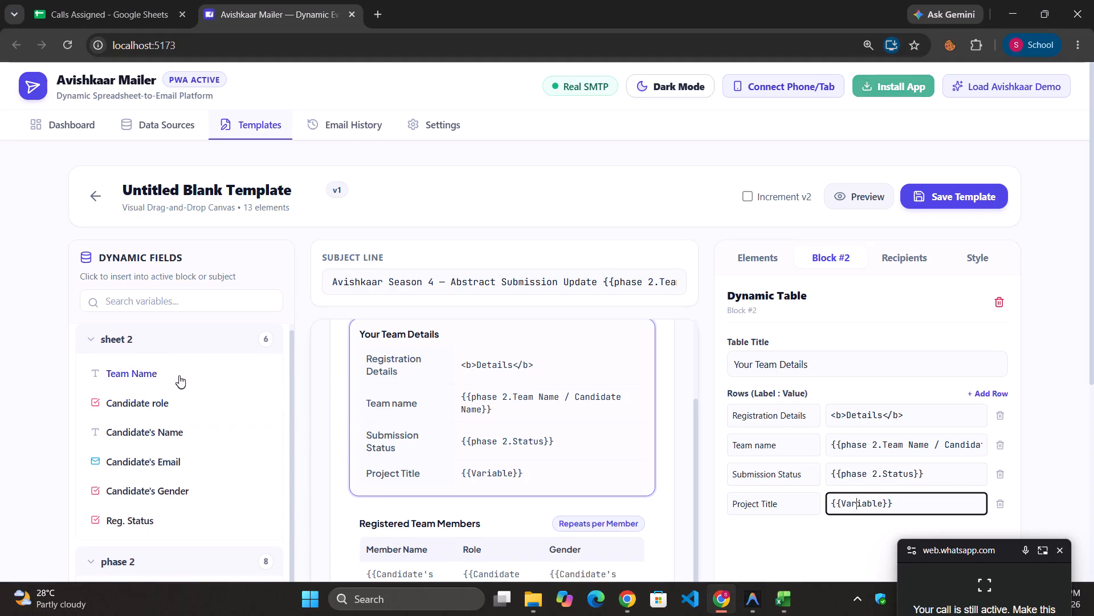
pyautogui.click(120, 331)
pyautogui.scroll(-2, 143, 422)
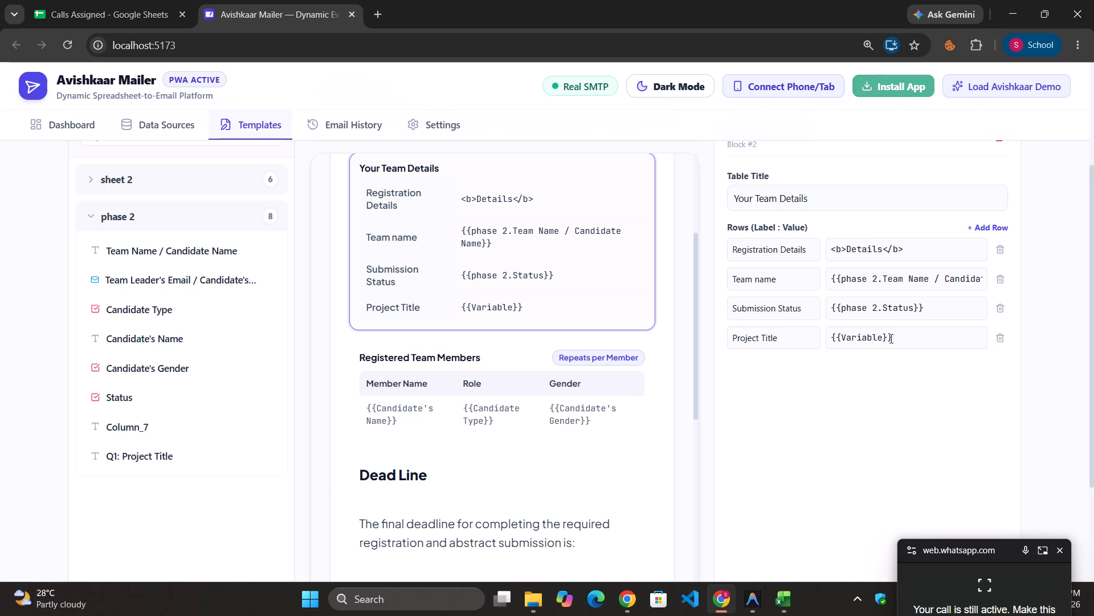
pyautogui.moveTo(903, 339); pyautogui.dragTo(790, 337)
pyautogui.press('BackSpace')
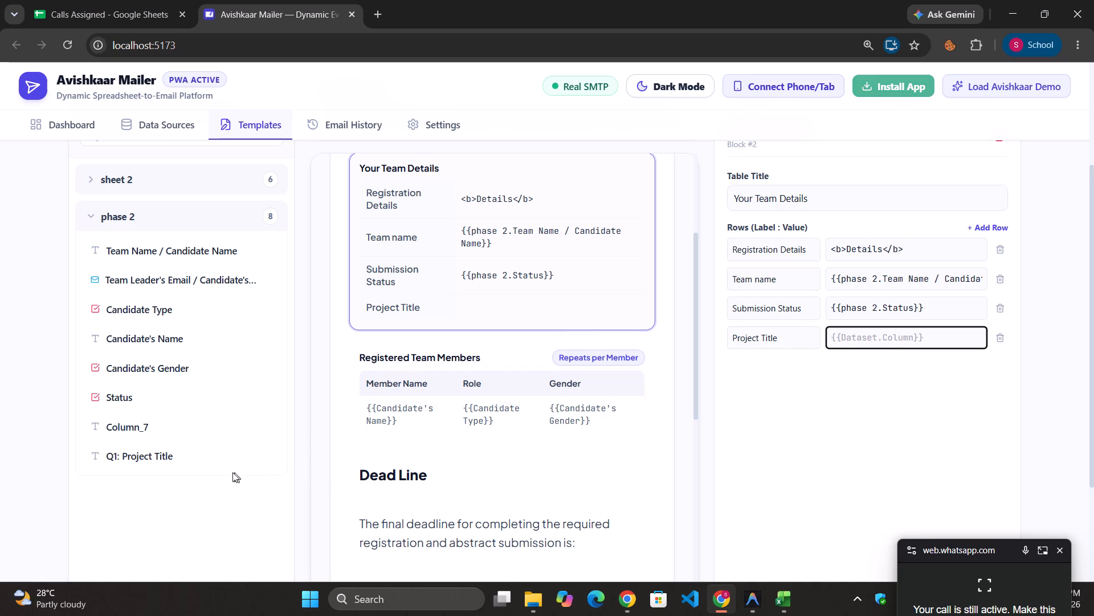
pyautogui.click(257, 452)
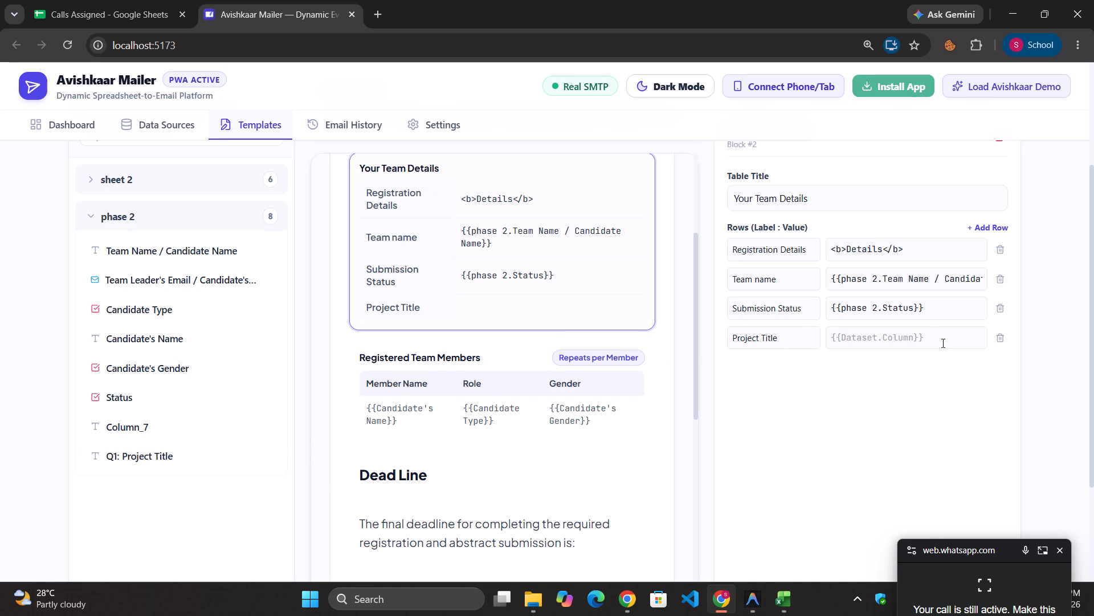
pyautogui.click(942, 343)
pyautogui.hotkey('ctrl', 'v')
# Save the email template.
pyautogui.scroll(1, 829, 404)
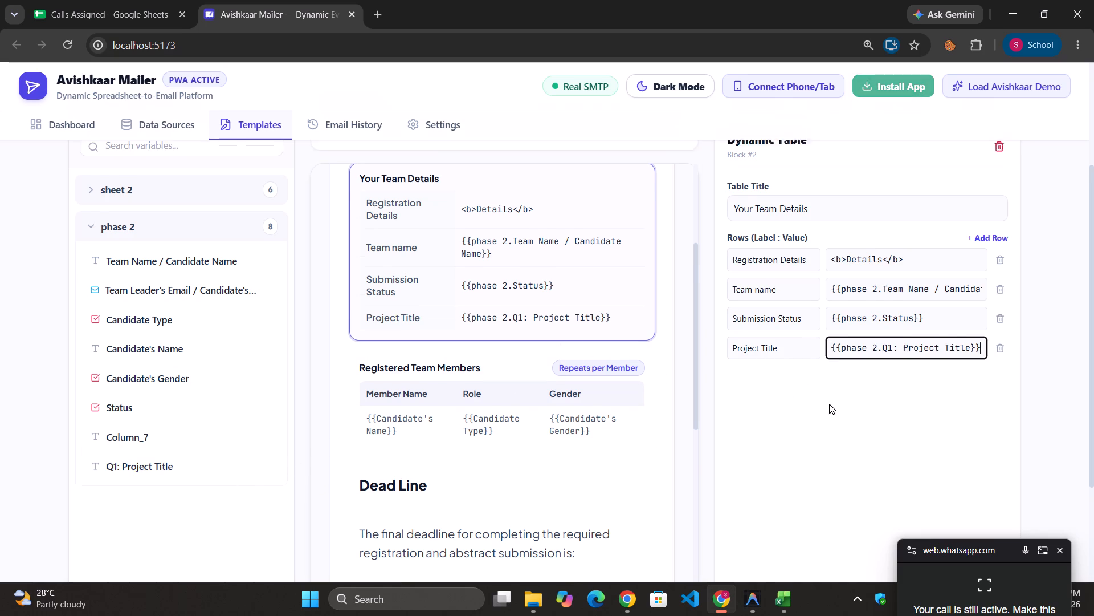
pyautogui.scroll(1, 829, 404)
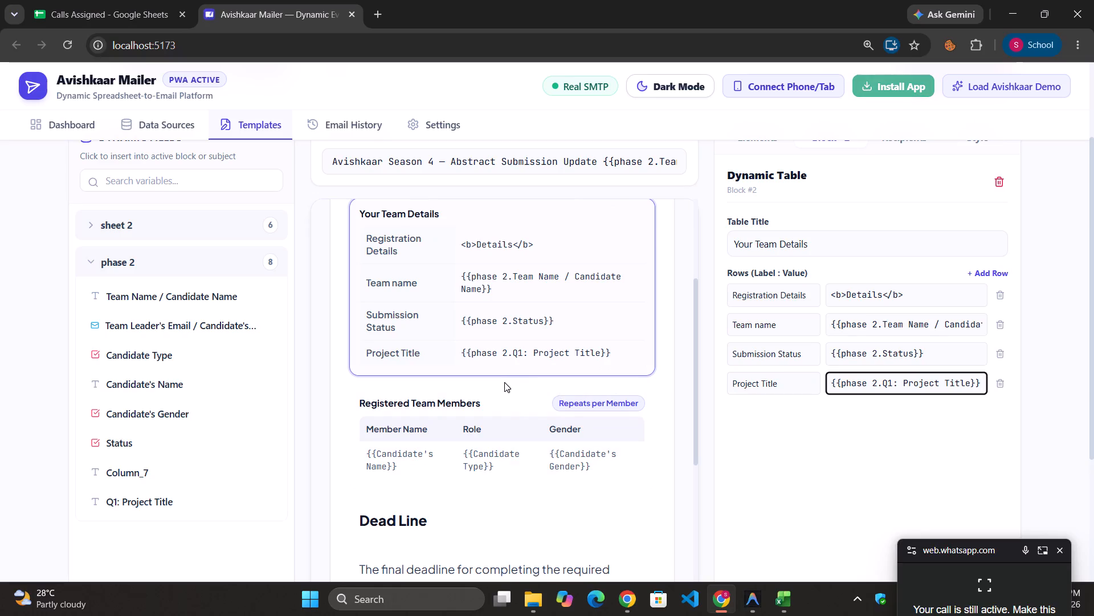
pyautogui.click(504, 382)
pyautogui.scroll(3, 519, 381)
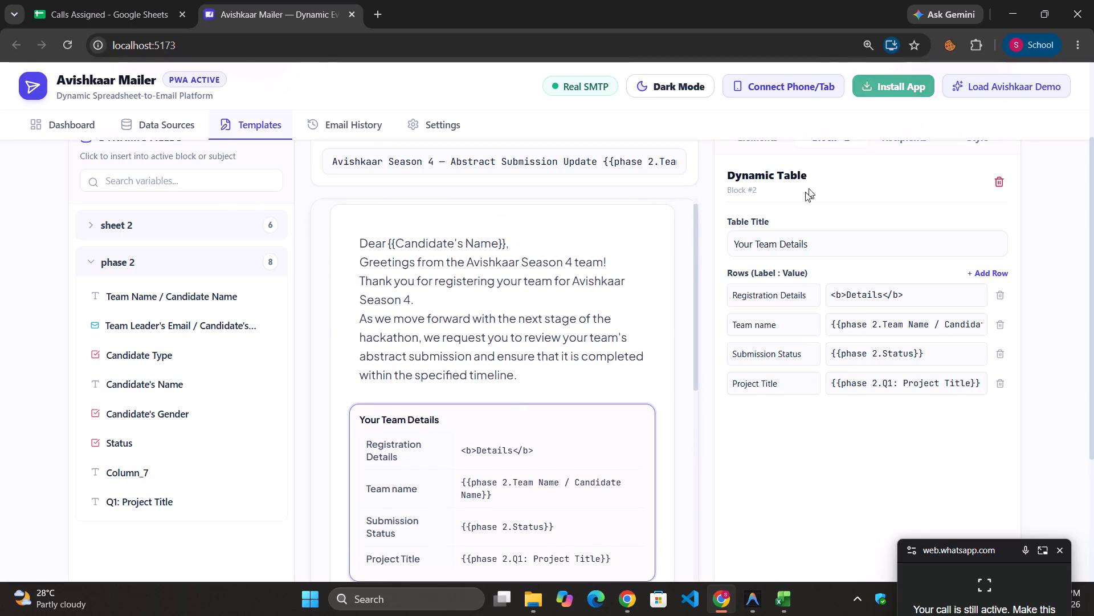
pyautogui.scroll(5, 796, 206)
pyautogui.click(946, 204)
# Preview the saved template's rendered email and check the Project Title row in the team details.
pyautogui.click(884, 201)
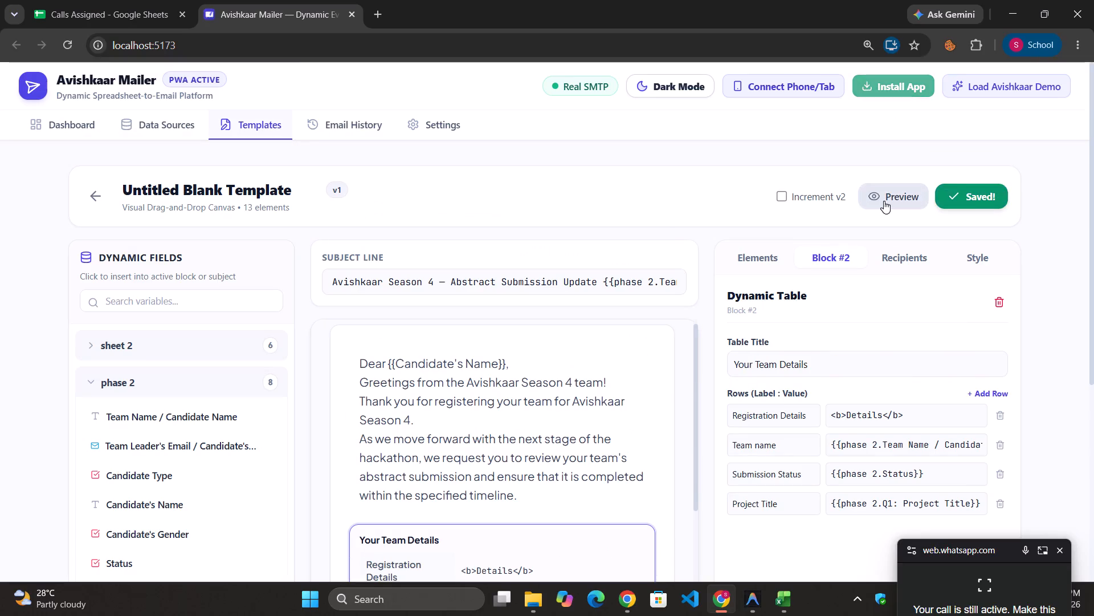
pyautogui.scroll(-2, 679, 416)
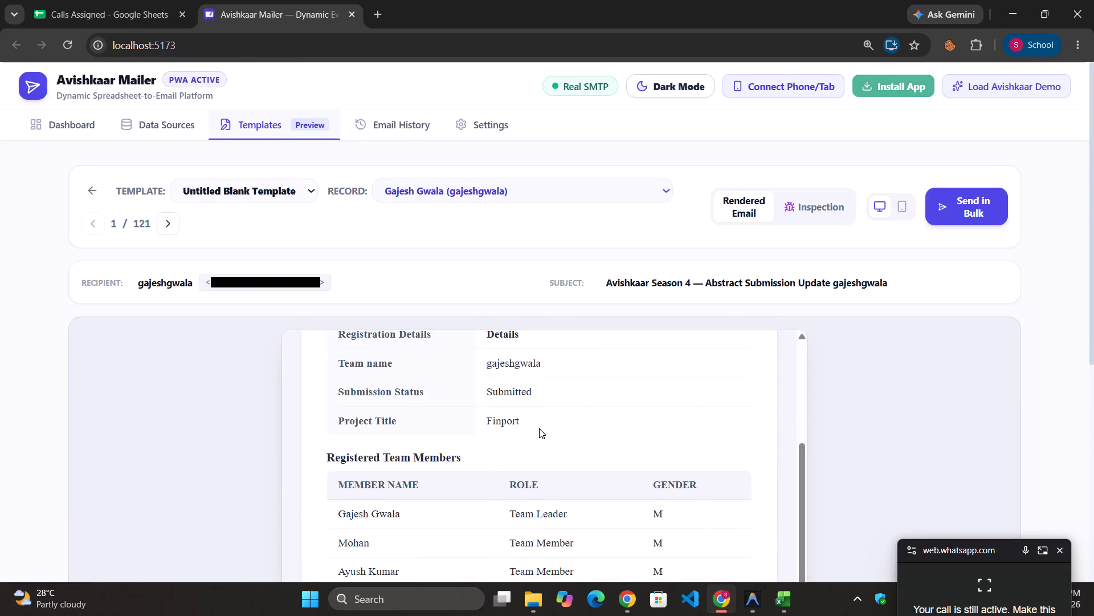
# Compare against the phase 2 workbook in Excel, then return to Avishkaar Mailer and check the third record's team details in the template preview.
pyautogui.hotkey('alt', 'Tab')
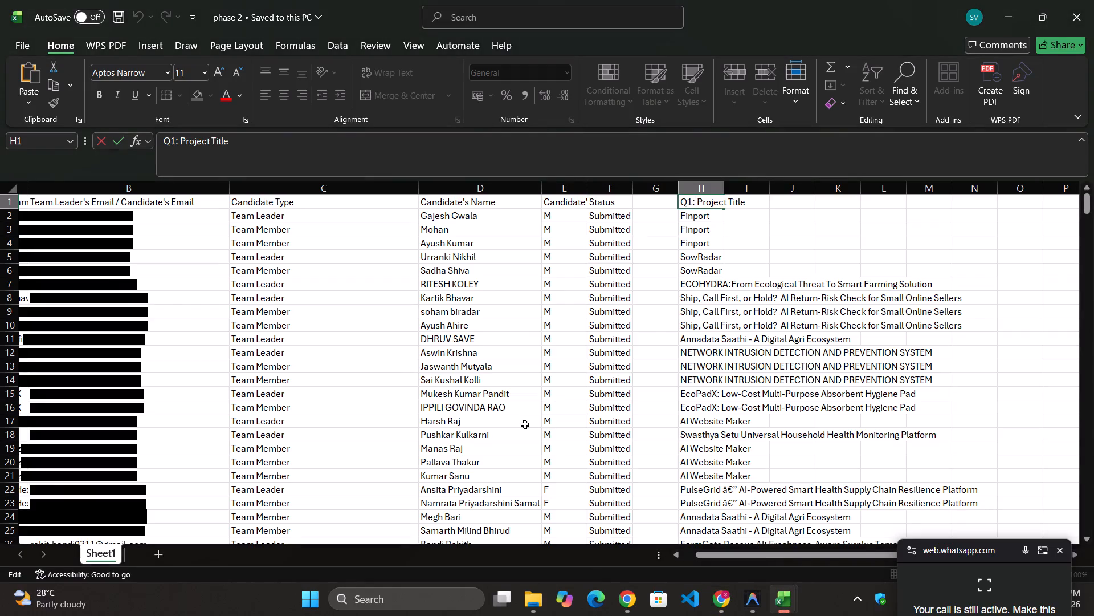
pyautogui.hotkey('alt', 'Tab')
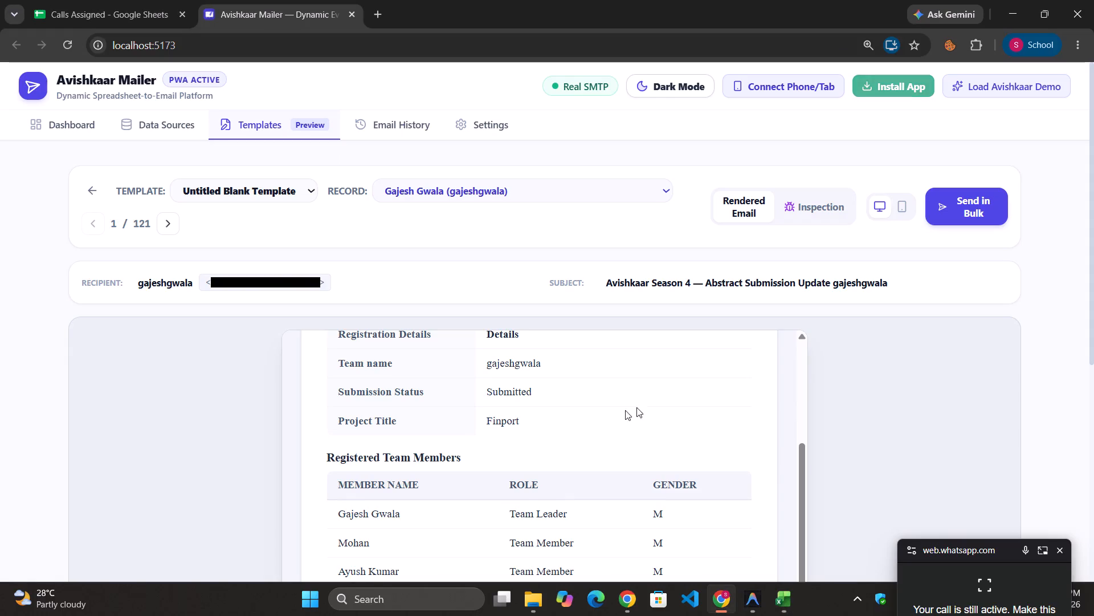
pyautogui.click(92, 198)
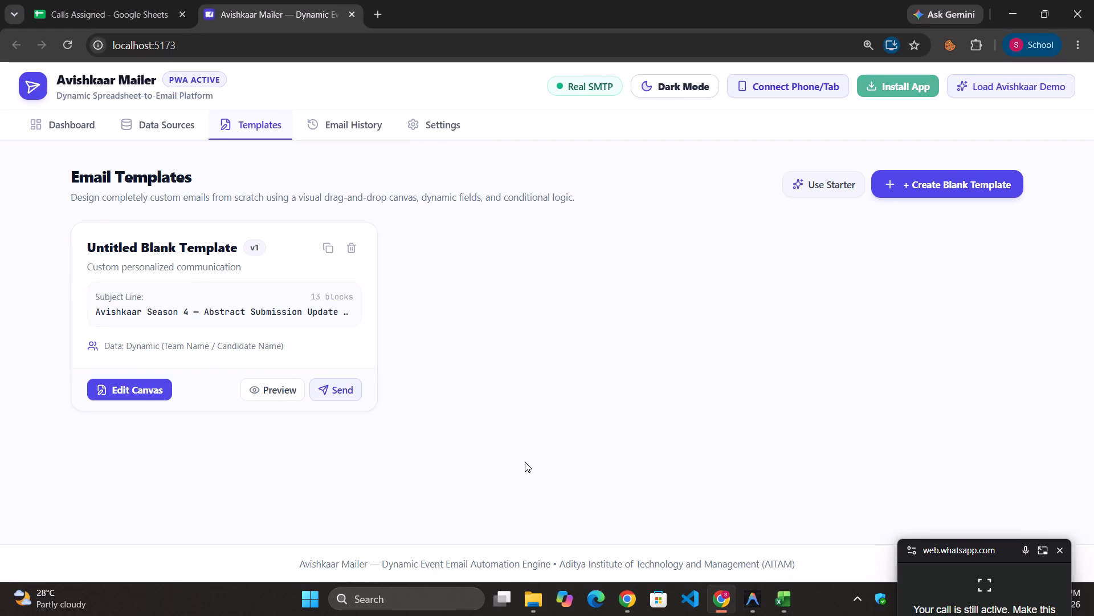
pyautogui.click(133, 379)
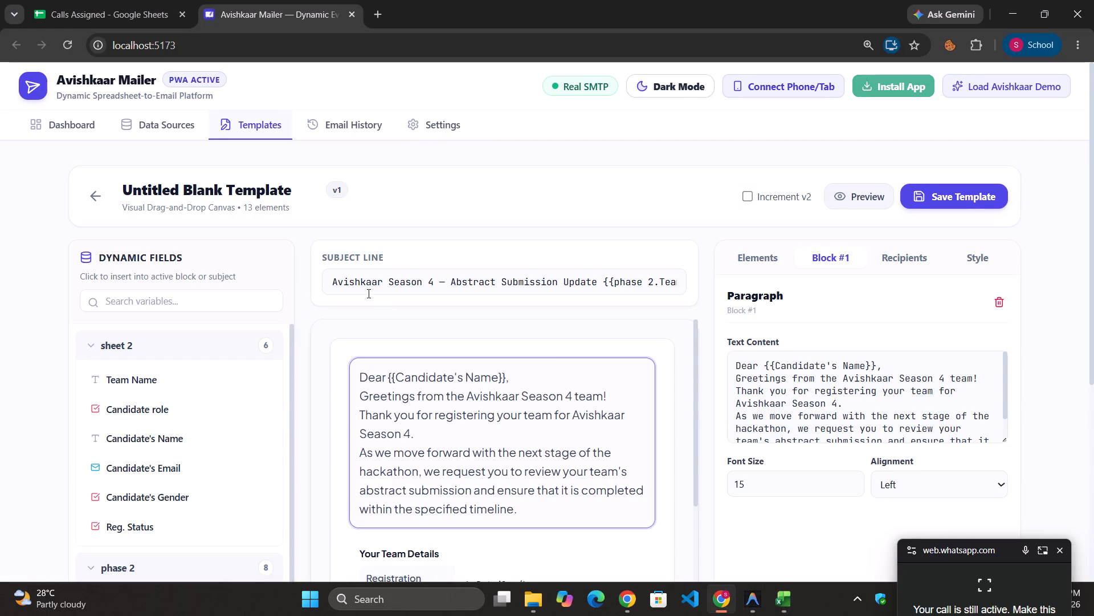
pyautogui.click(861, 203)
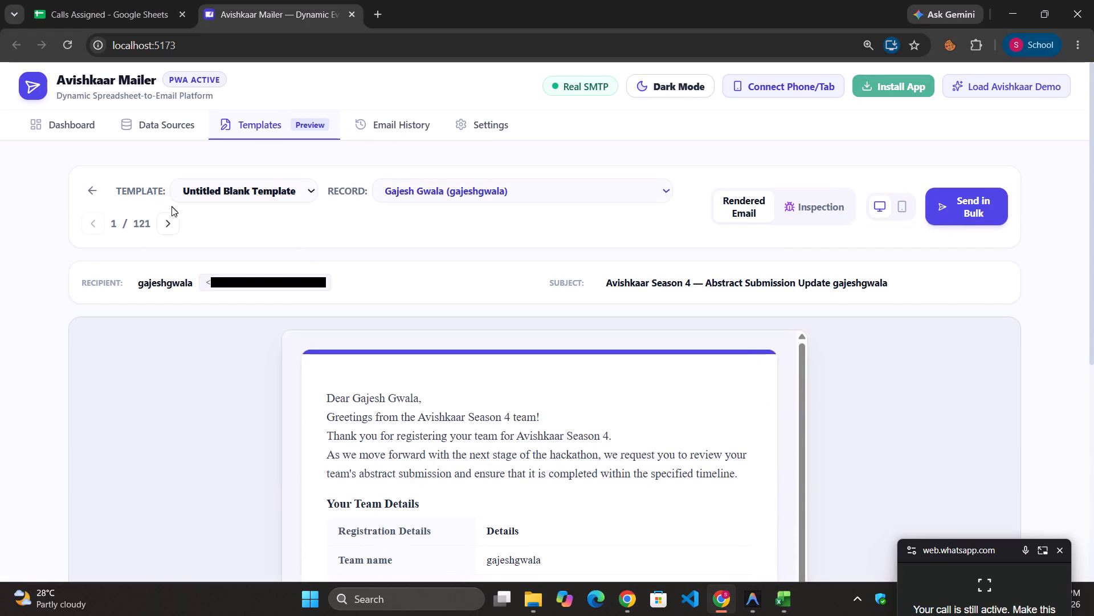
pyautogui.click(166, 237)
pyautogui.click(165, 233)
pyautogui.click(165, 233)
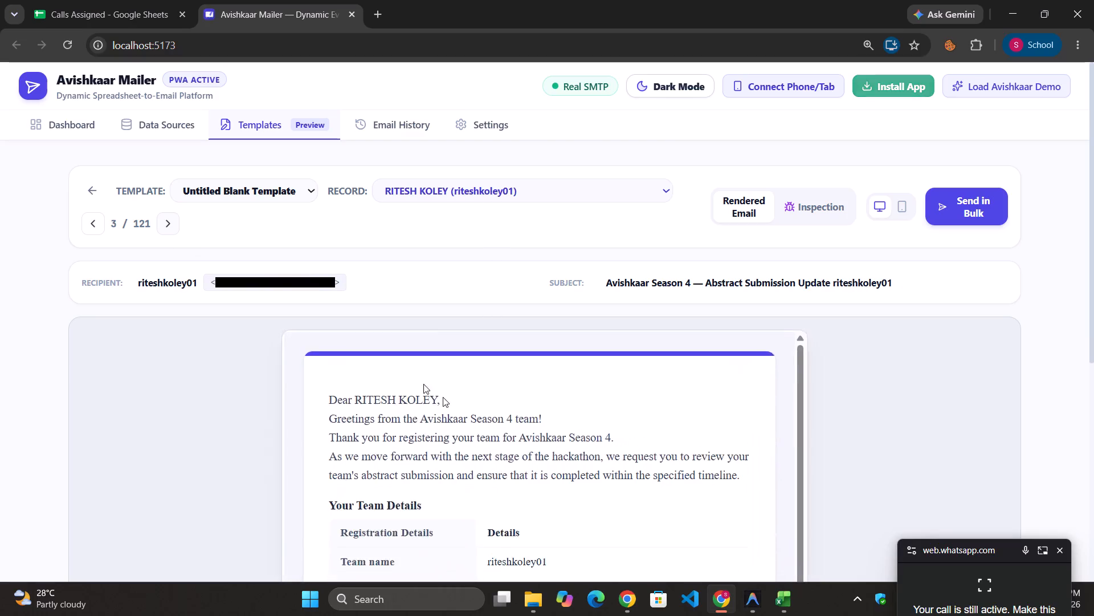
pyautogui.scroll(-2, 443, 397)
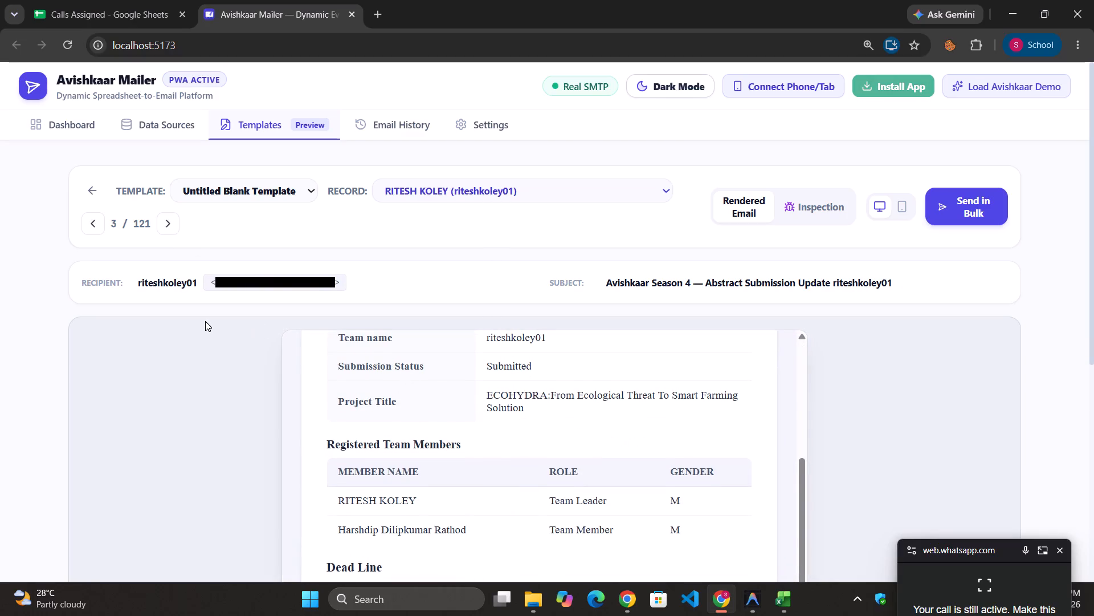
# Reopen the template's canvas and review all its blocks, from the greeting and team tables through the deadline, redirect button and closing paragraphs.
pyautogui.click(89, 192)
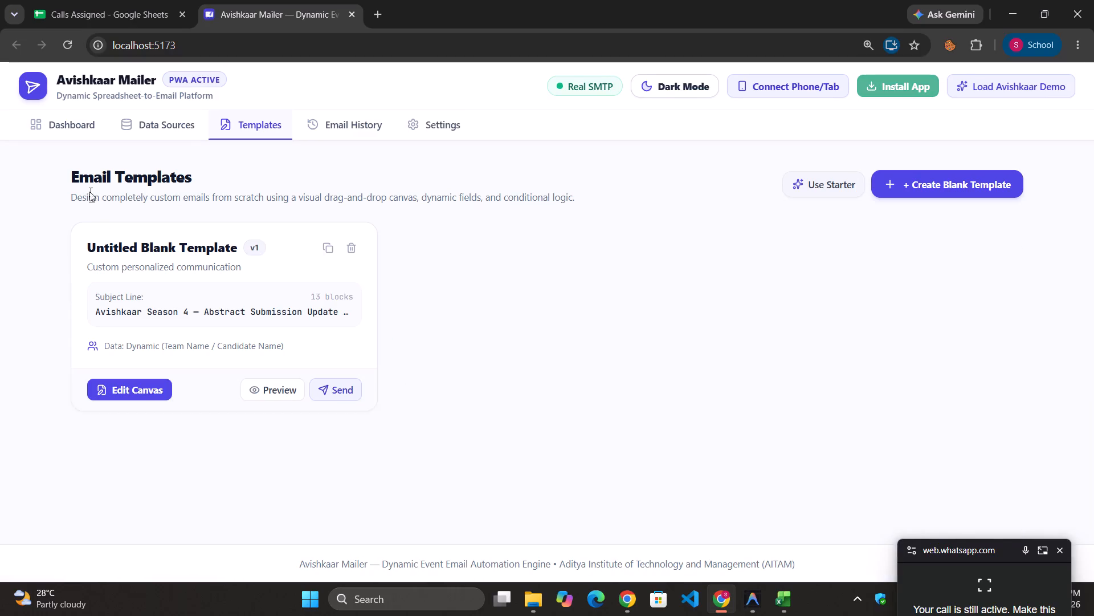
pyautogui.click(157, 395)
pyautogui.scroll(-1, 509, 434)
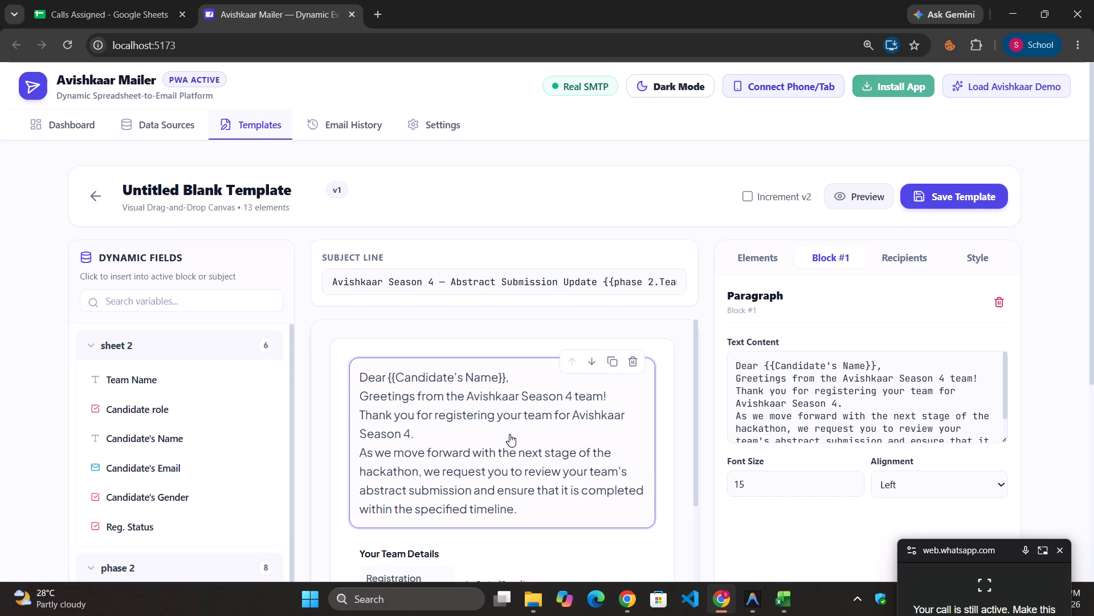
pyautogui.scroll(-2, 509, 434)
pyautogui.click(325, 459)
pyautogui.scroll(-3, 325, 459)
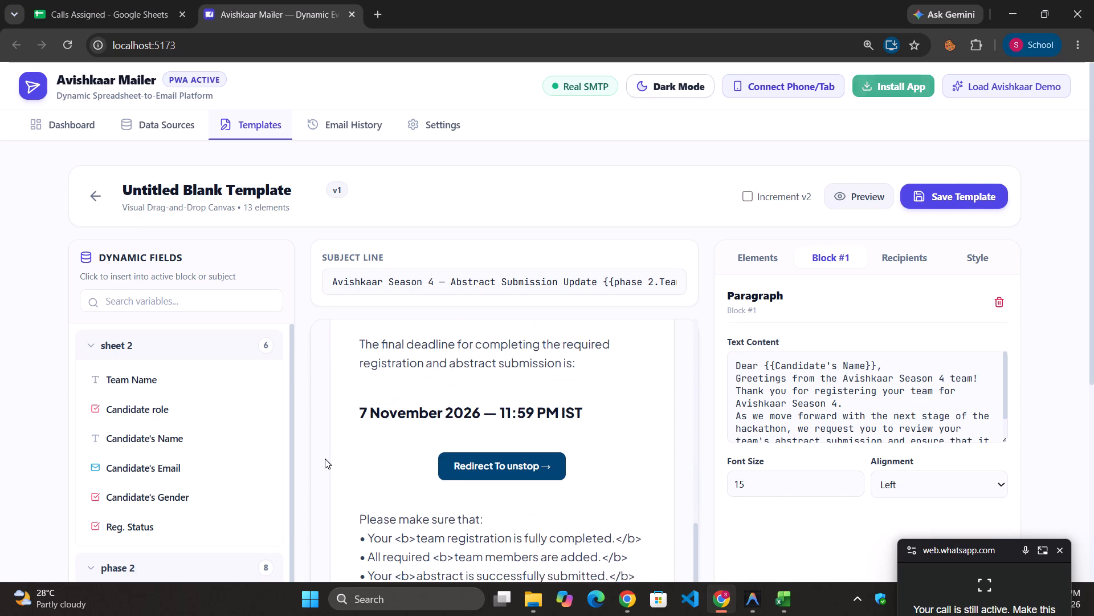
pyautogui.scroll(-2, 301, 446)
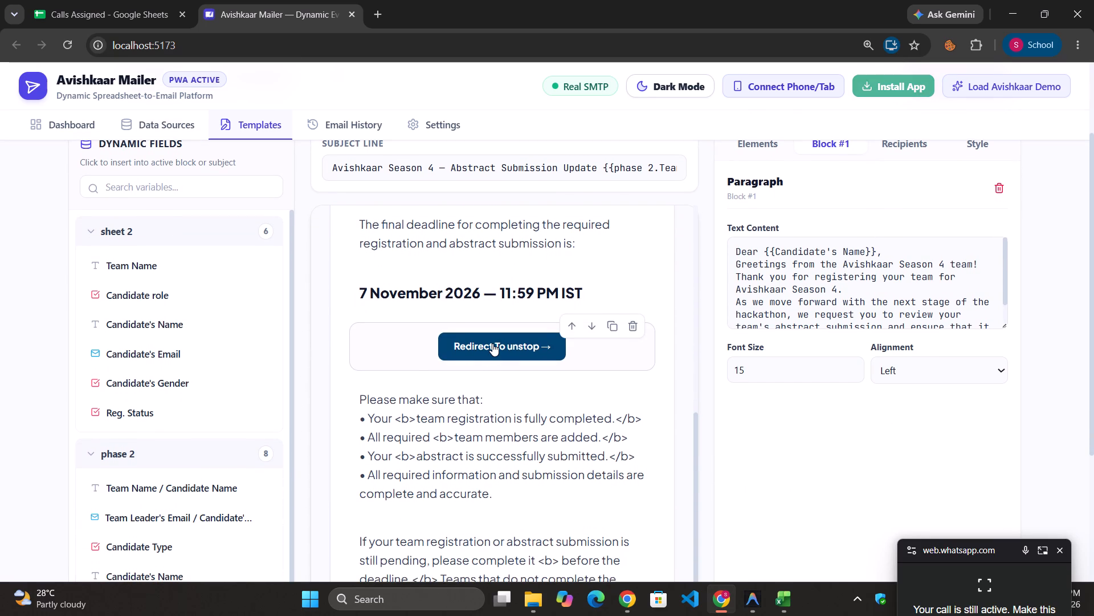
pyautogui.click(313, 364)
pyautogui.scroll(-2, 313, 364)
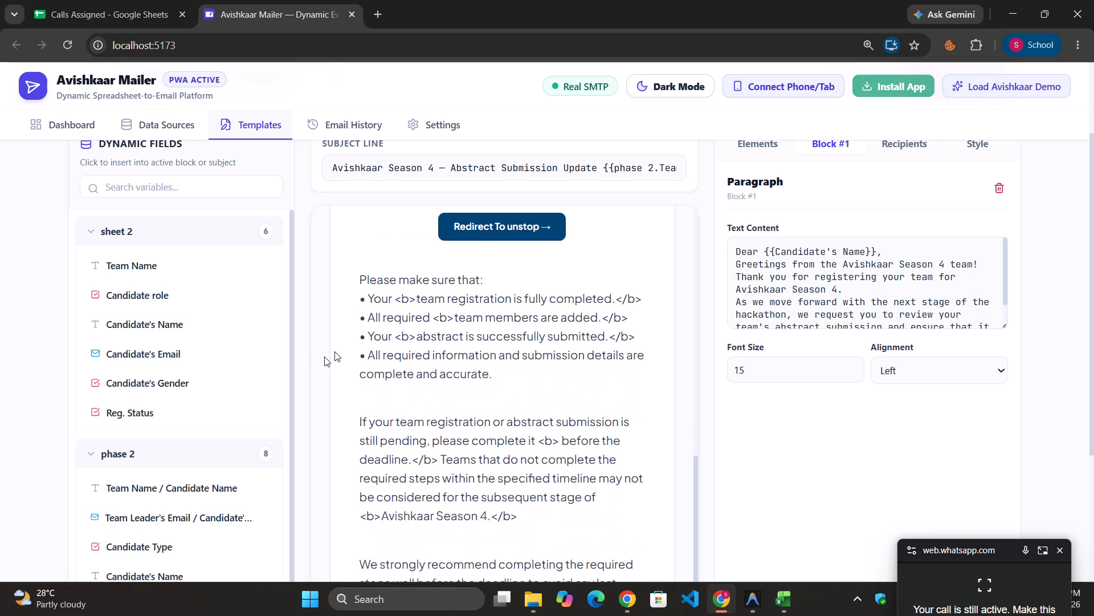
pyautogui.scroll(10, 360, 345)
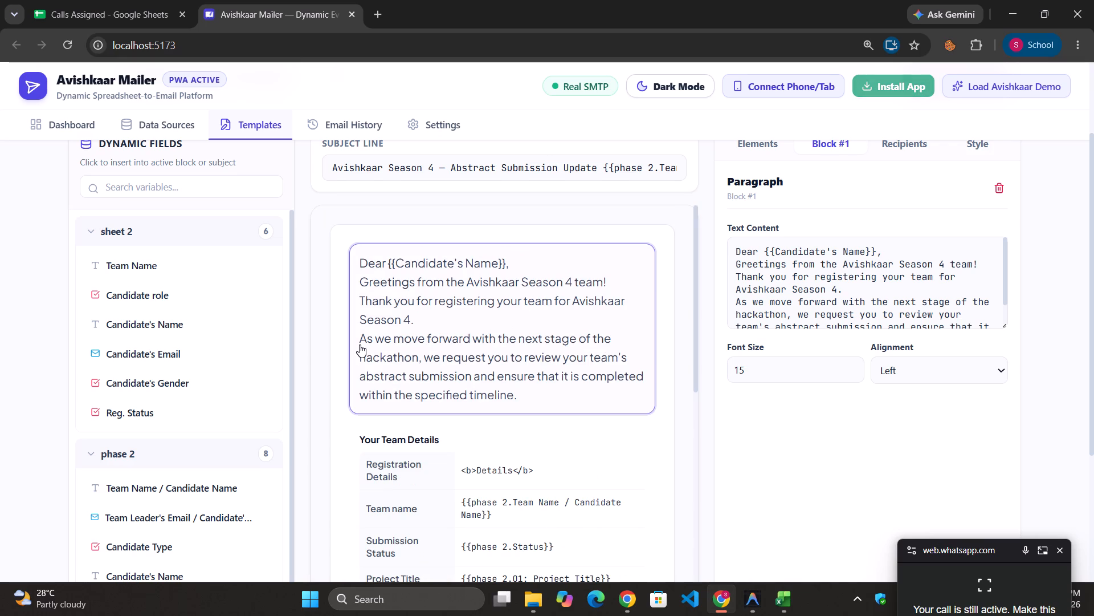
pyautogui.scroll(-1, 318, 375)
pyautogui.scroll(-3, 413, 414)
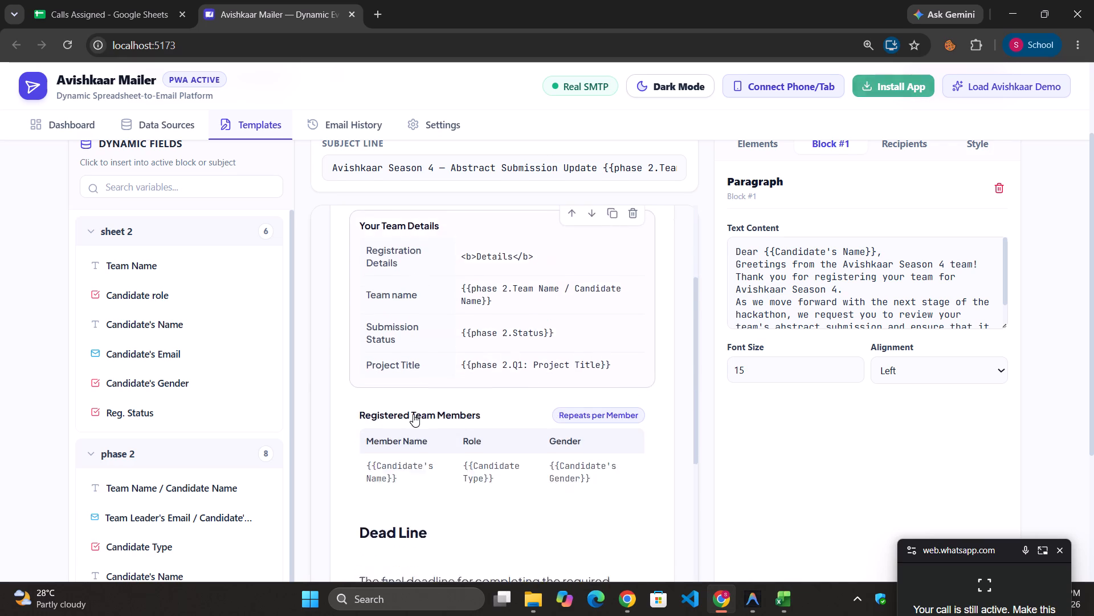
pyautogui.scroll(-2, 480, 463)
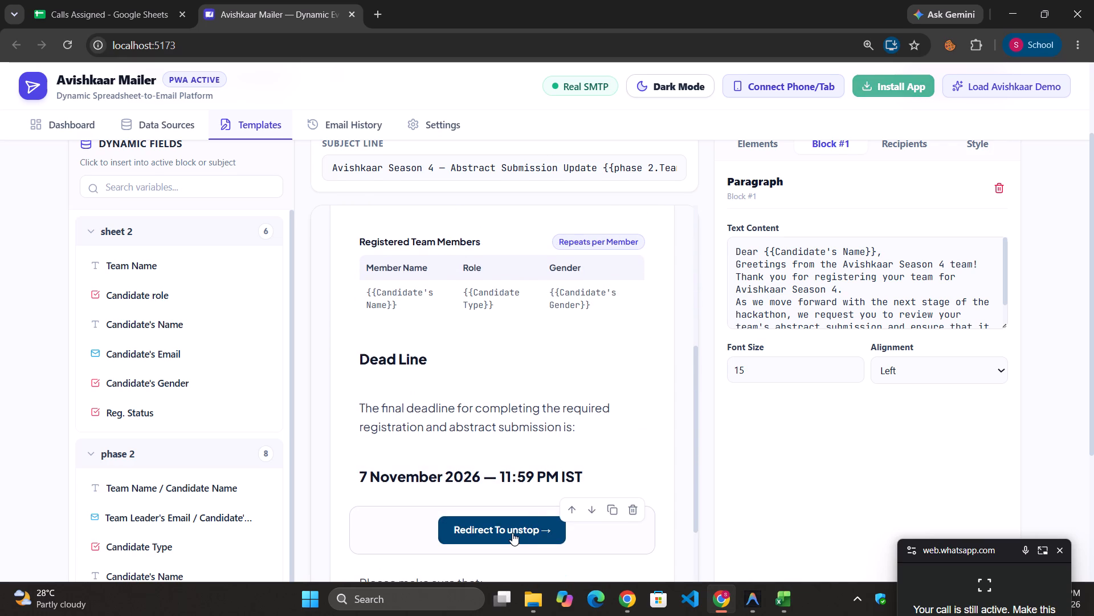
pyautogui.click(319, 391)
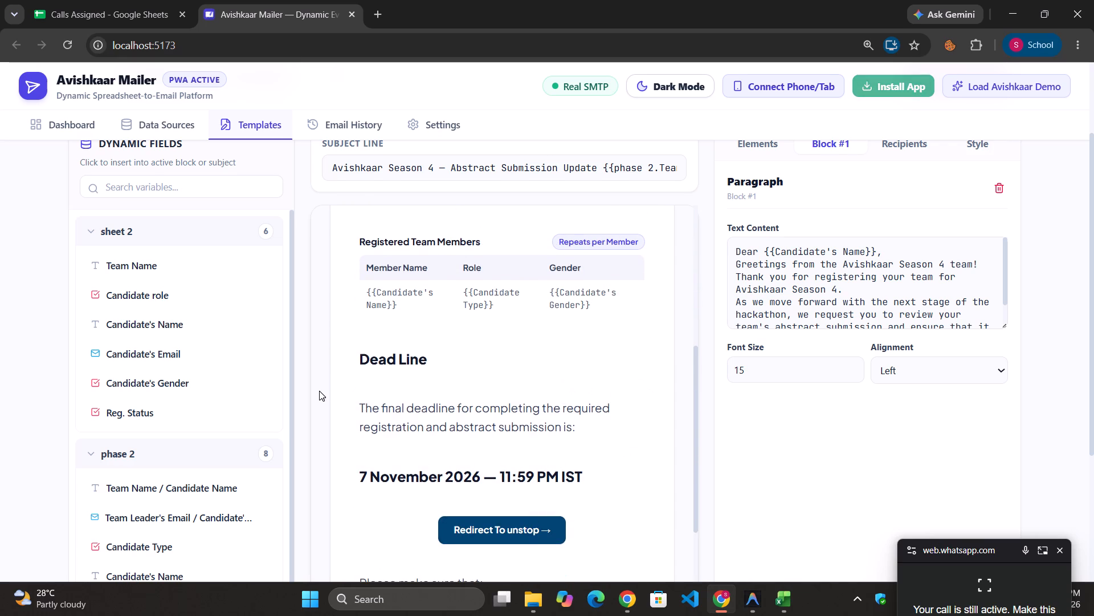
pyautogui.click(300, 379)
pyautogui.scroll(-2, 300, 379)
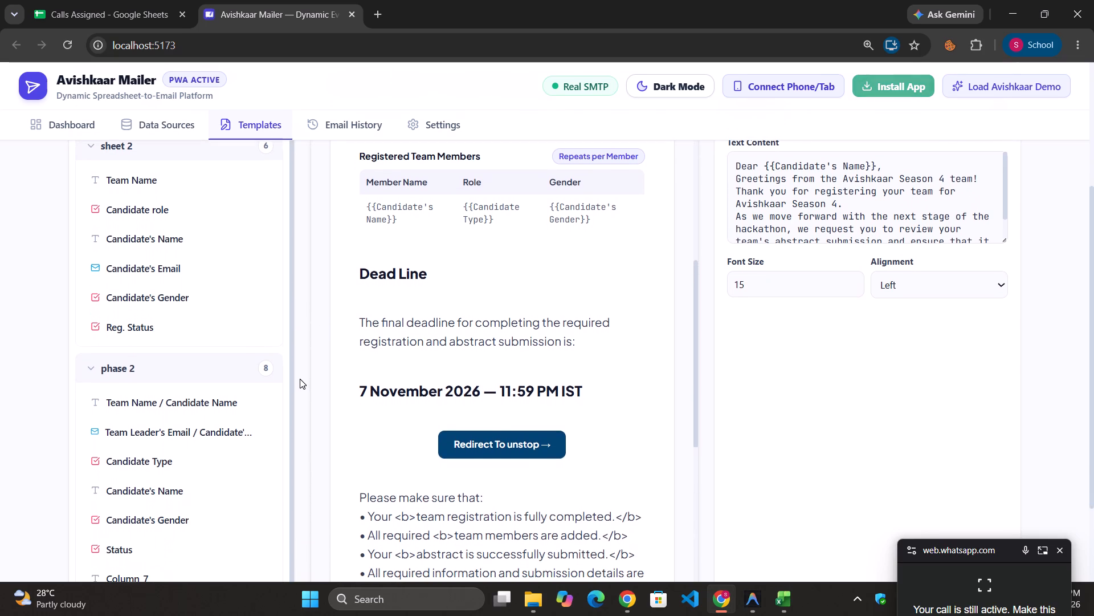
pyautogui.scroll(-5, 294, 380)
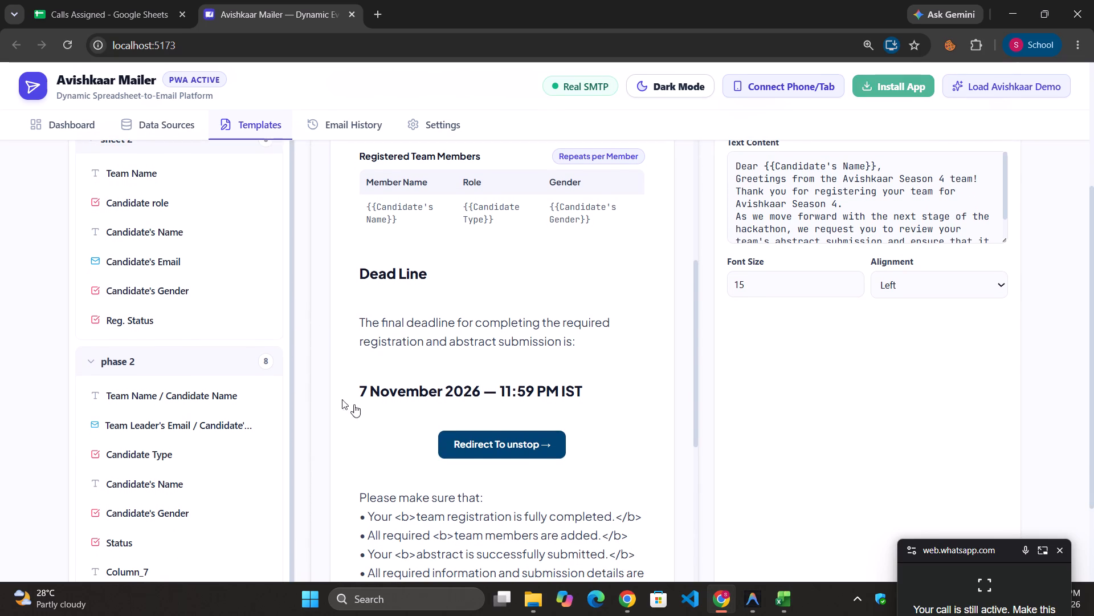
pyautogui.scroll(-7, 396, 425)
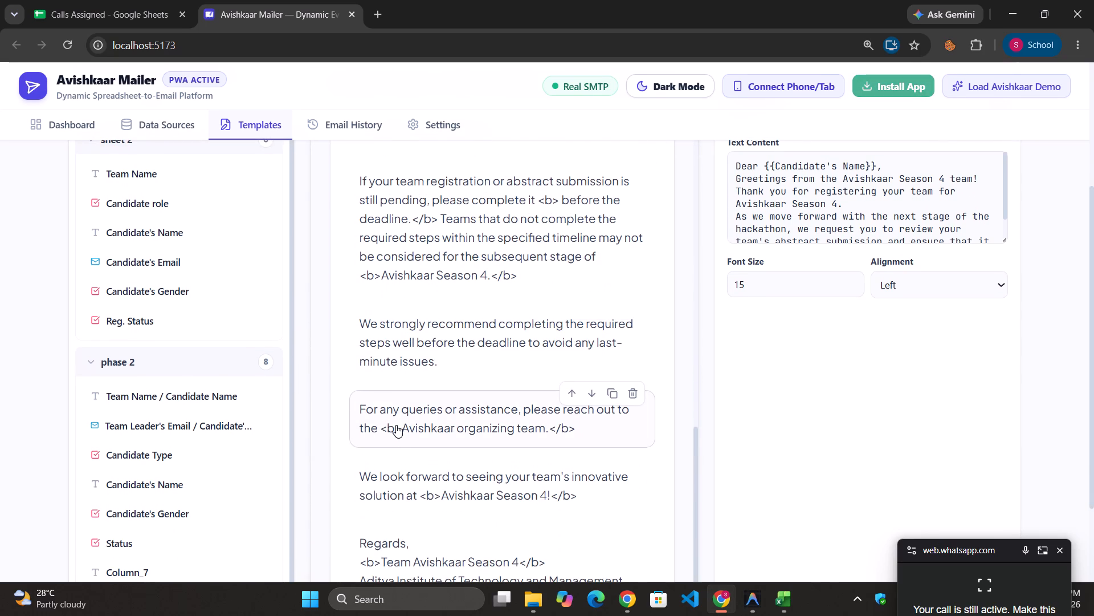
pyautogui.scroll(-2, 396, 425)
pyautogui.scroll(9, 307, 448)
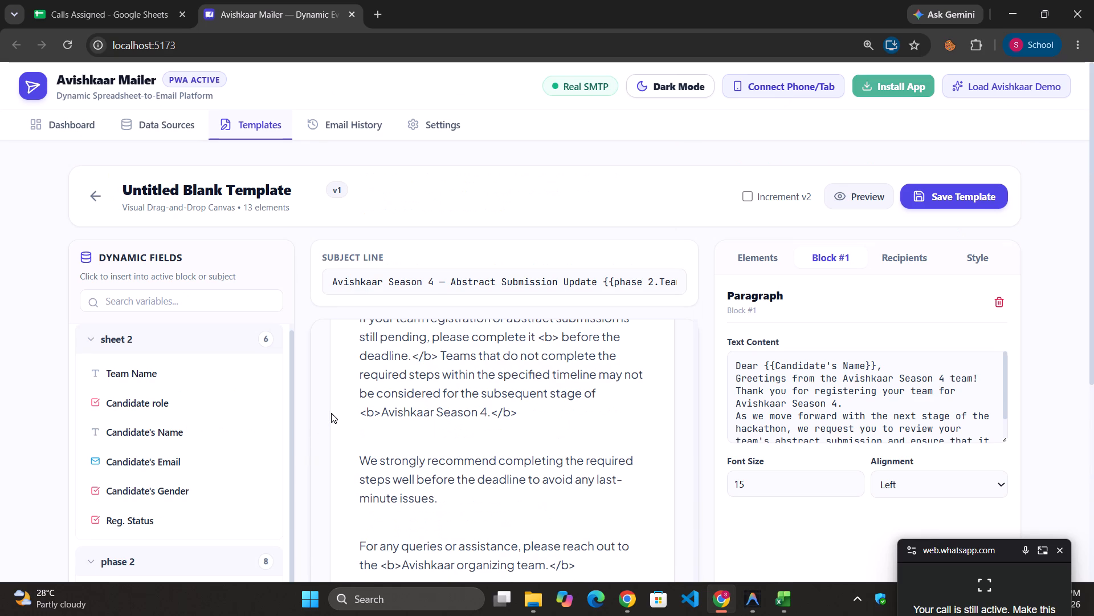
pyautogui.scroll(2, 331, 413)
pyautogui.click(308, 415)
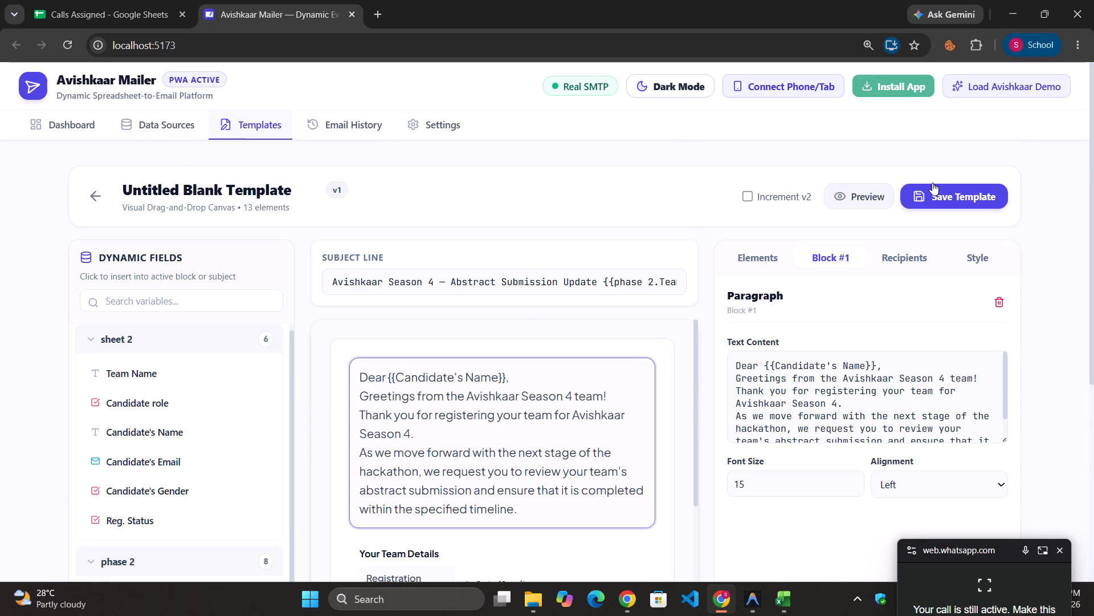
# Save the email template.
pyautogui.click(948, 189)
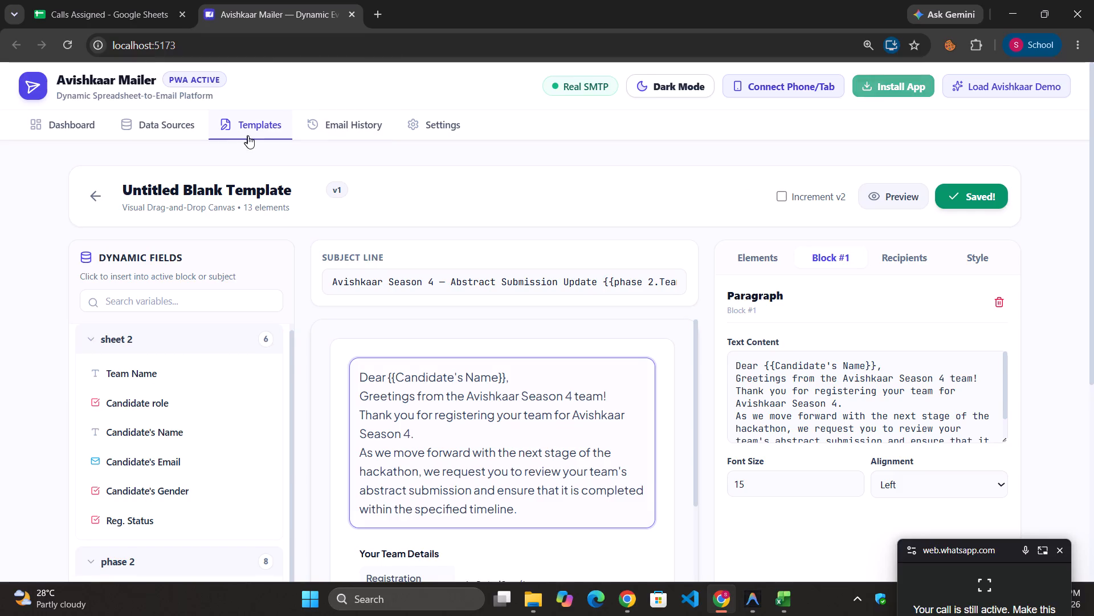
# Clear all records from the email dispatch history.
pyautogui.click(248, 136)
pyautogui.click(330, 133)
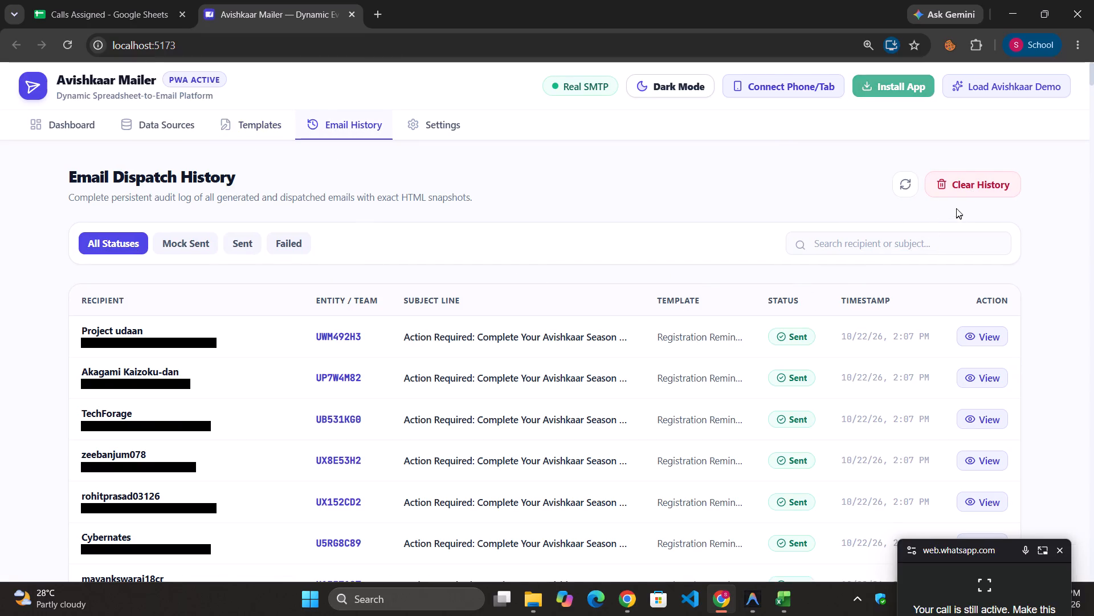
pyautogui.click(943, 172)
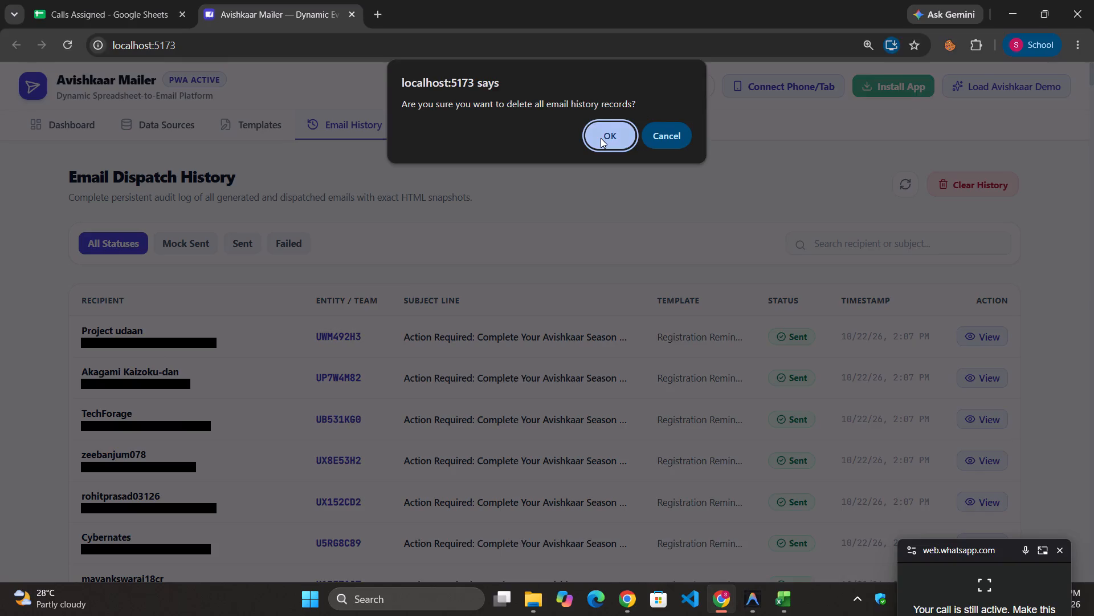
pyautogui.click(601, 138)
pyautogui.click(227, 136)
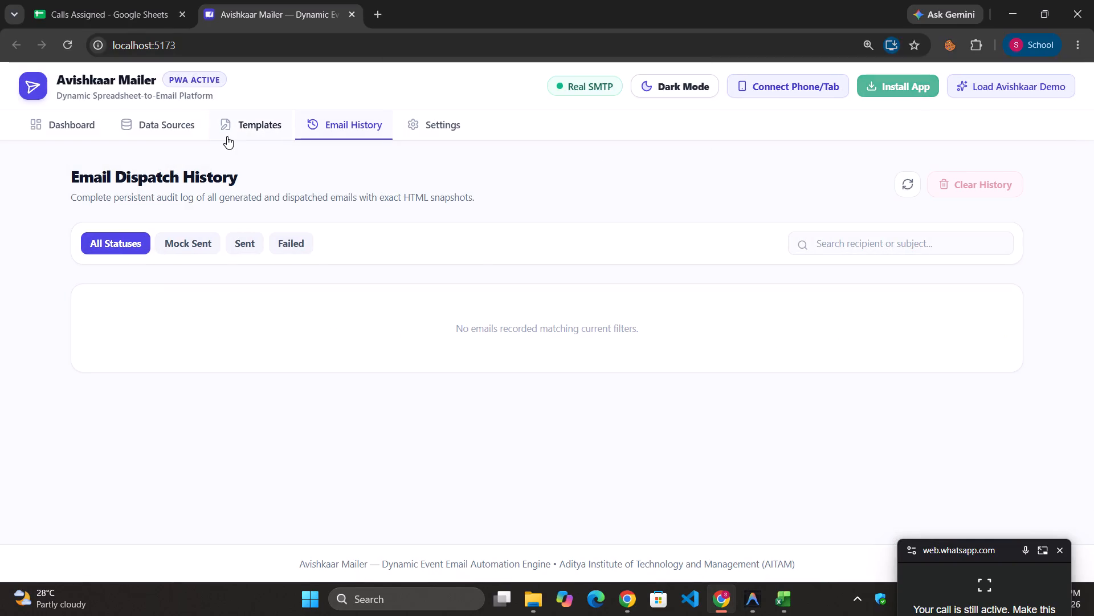
pyautogui.click(336, 121)
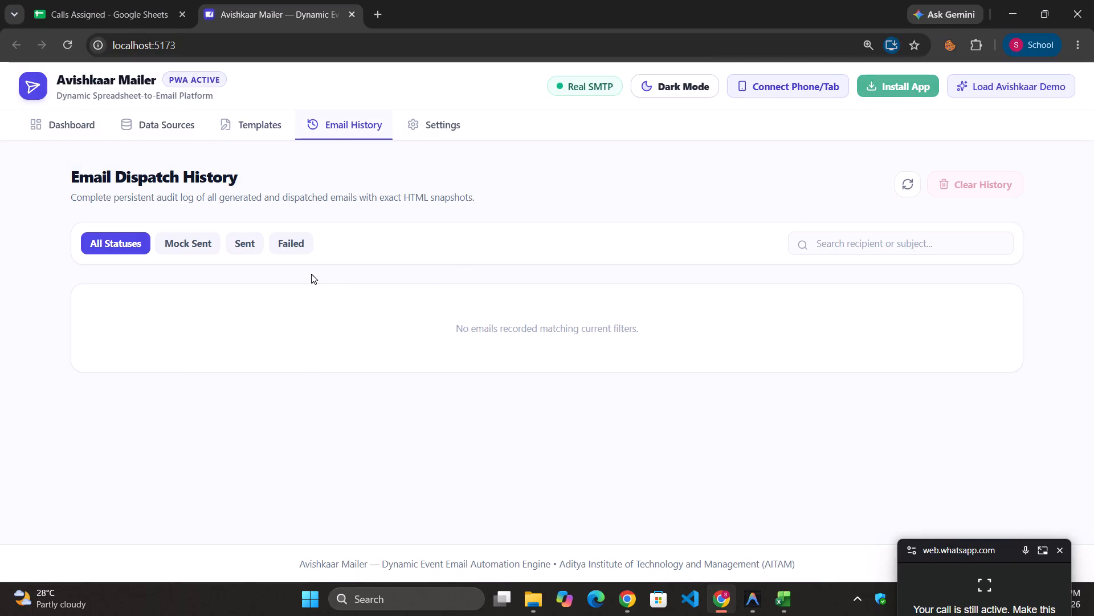
pyautogui.click(241, 241)
# Dispatch Untitled Blank Template in bulk to all teams using the Mock Sending (Safe Demo Mode) option.
pyautogui.click(253, 123)
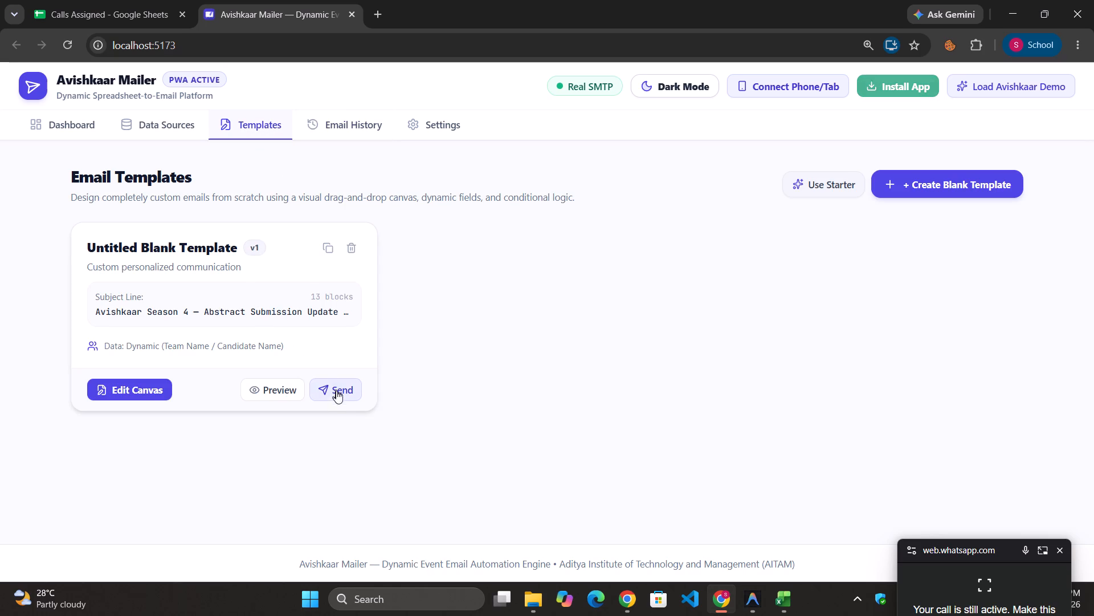
pyautogui.click(339, 398)
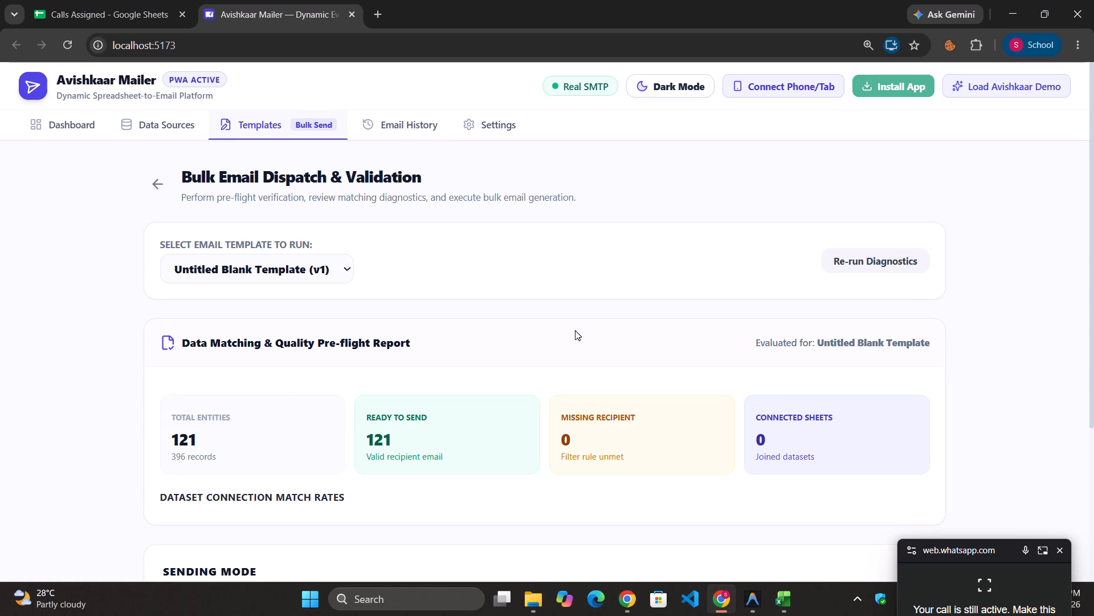
pyautogui.scroll(-1, 397, 365)
pyautogui.scroll(-2, 291, 384)
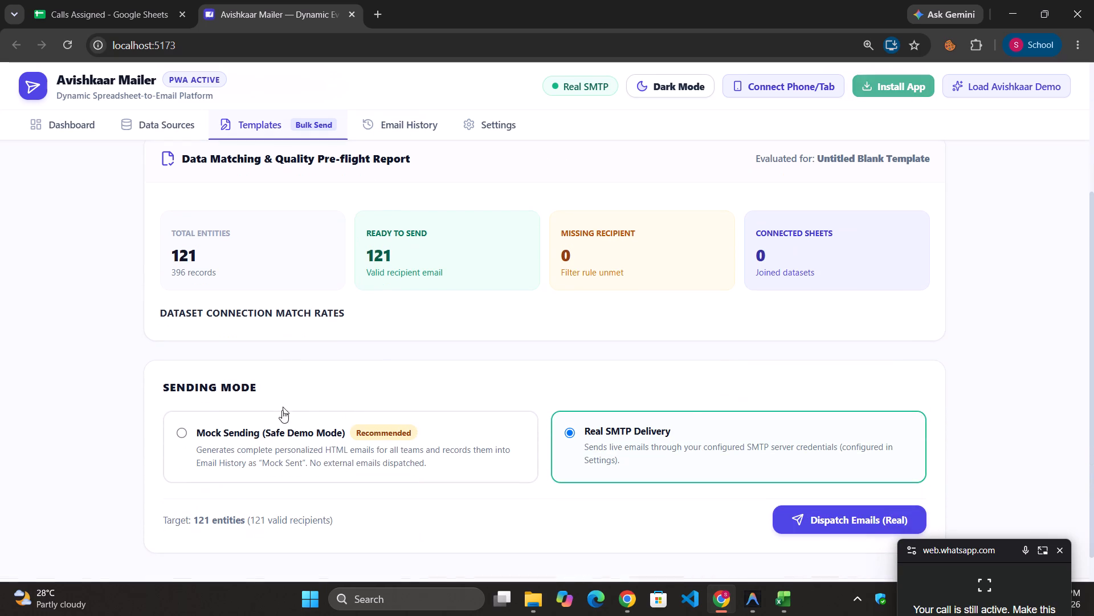
pyautogui.click(281, 431)
pyautogui.scroll(-1, 379, 478)
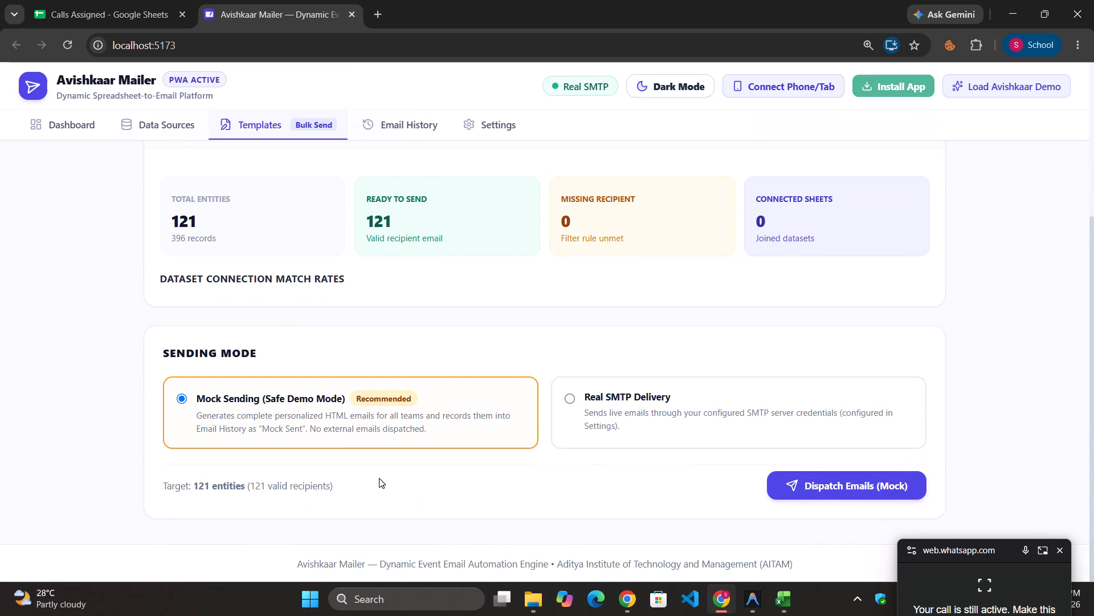
pyautogui.click(824, 488)
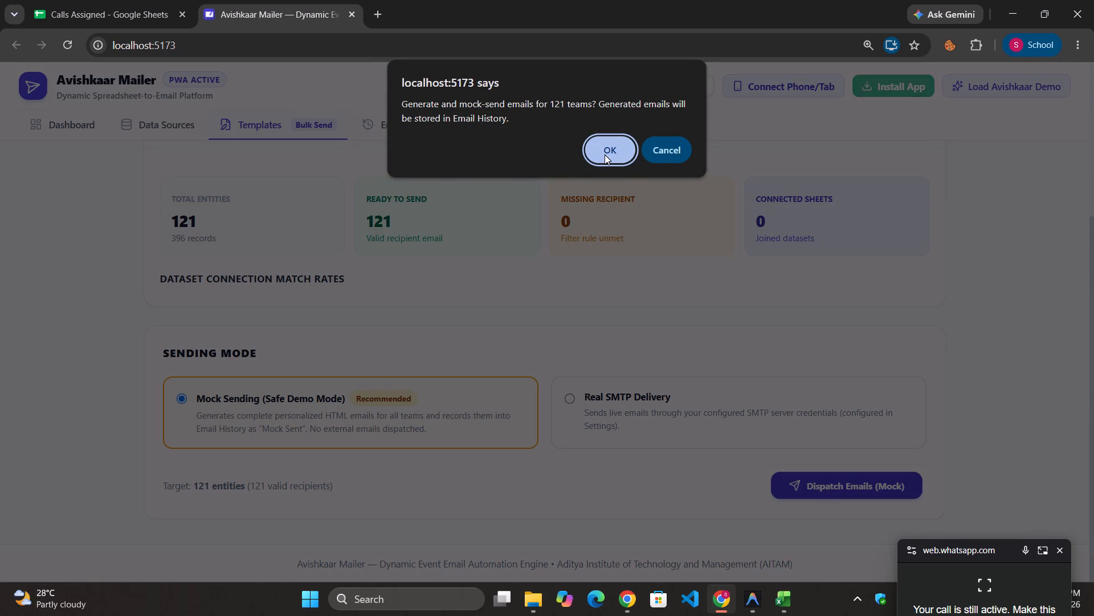
pyautogui.click(605, 155)
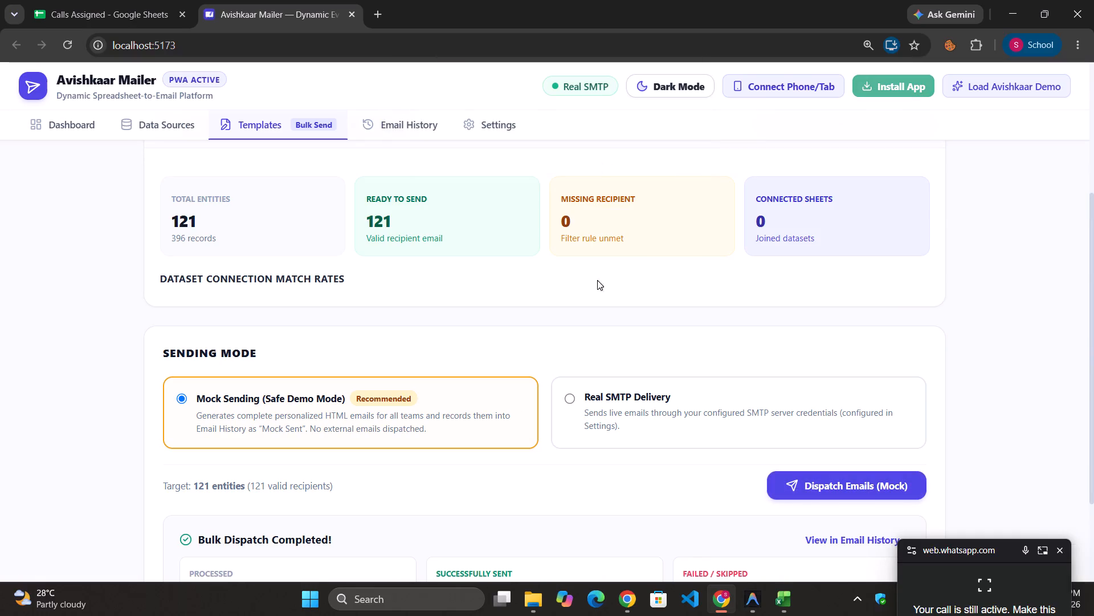
pyautogui.scroll(-2, 603, 336)
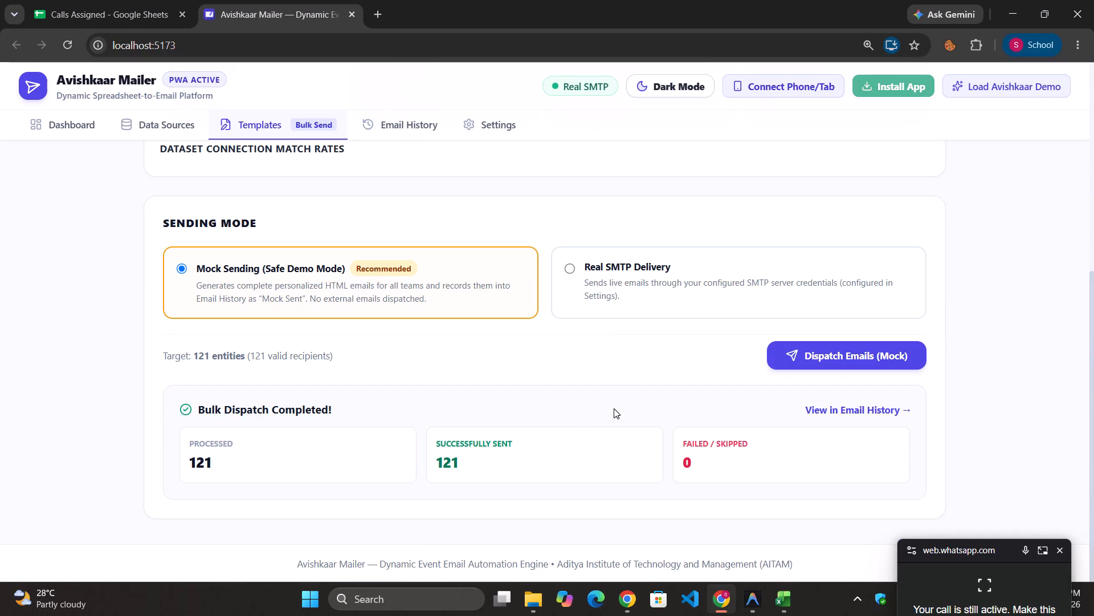
pyautogui.scroll(6, 564, 389)
# Go through the email dispatch history and read the whole snapshot of the mail generated for Team SparshBharati.
pyautogui.click(391, 118)
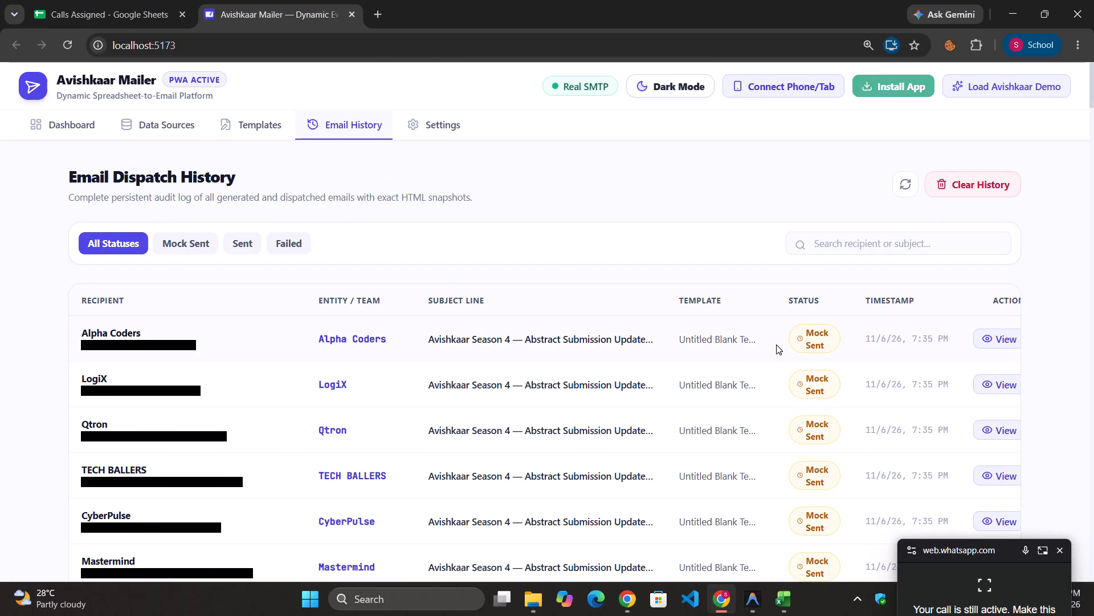
pyautogui.click(813, 335)
pyautogui.scroll(-20, 813, 335)
pyautogui.scroll(-3, 813, 335)
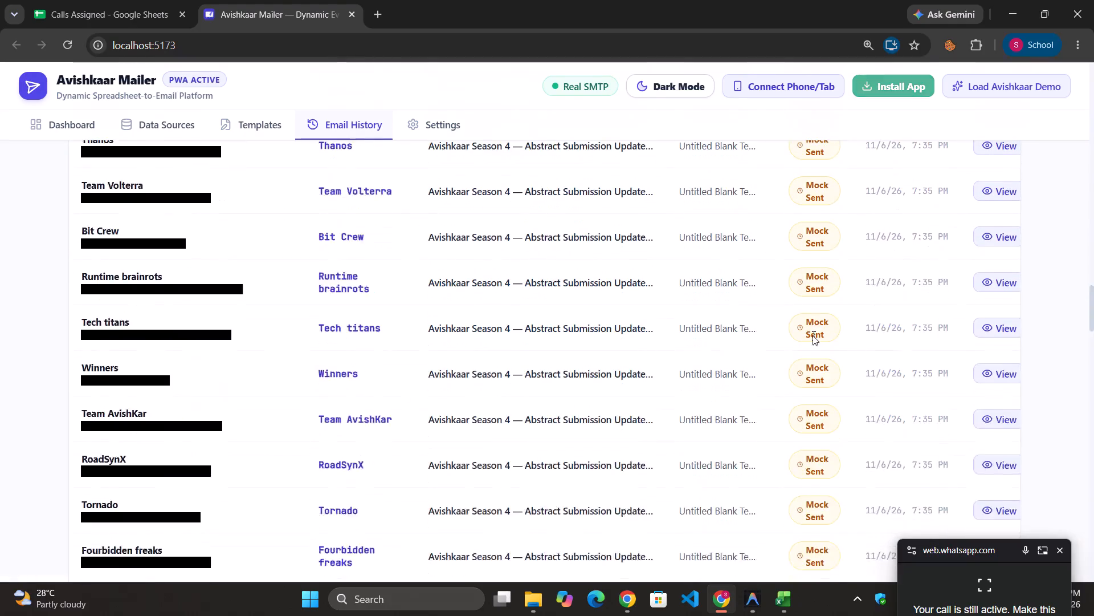
pyautogui.scroll(-19, 813, 335)
pyautogui.hscroll(-4, 813, 335)
pyautogui.scroll(8, 813, 335)
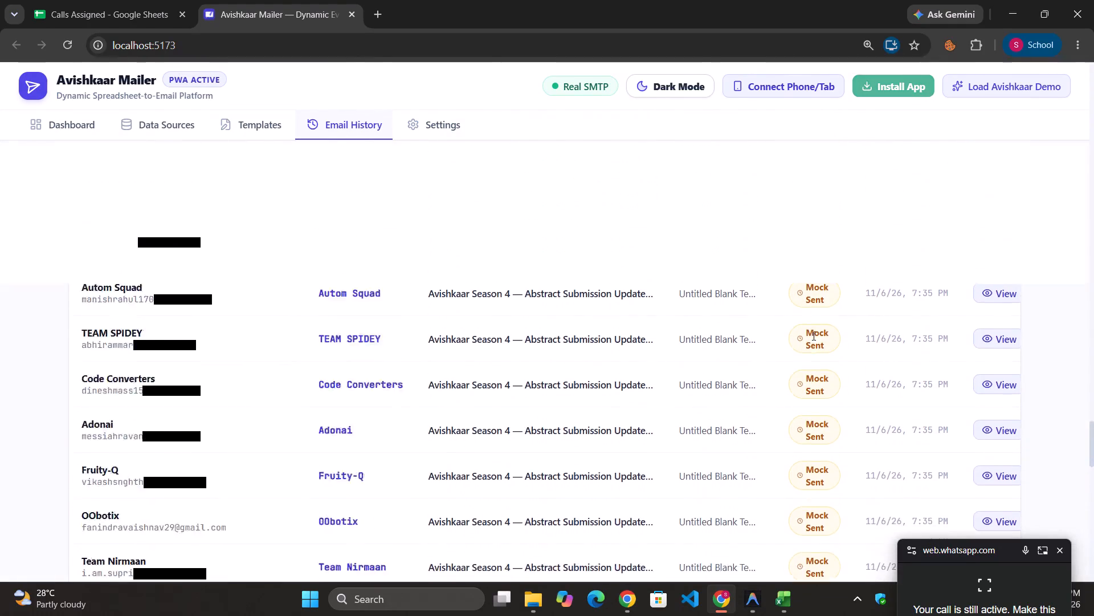
pyautogui.click(988, 295)
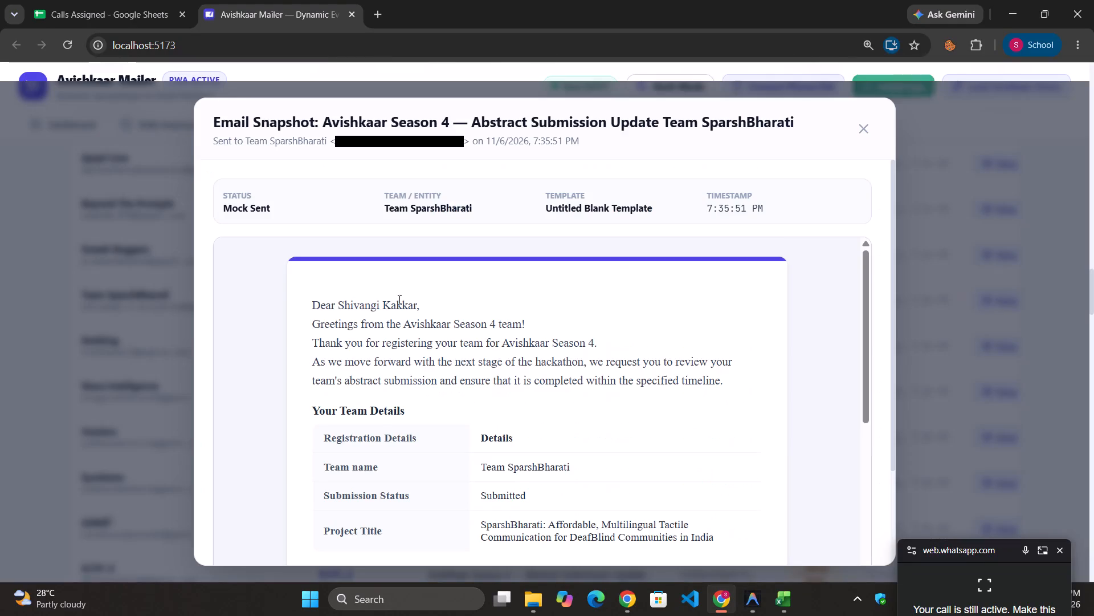
pyautogui.scroll(-5, 398, 299)
pyautogui.scroll(-6, 540, 335)
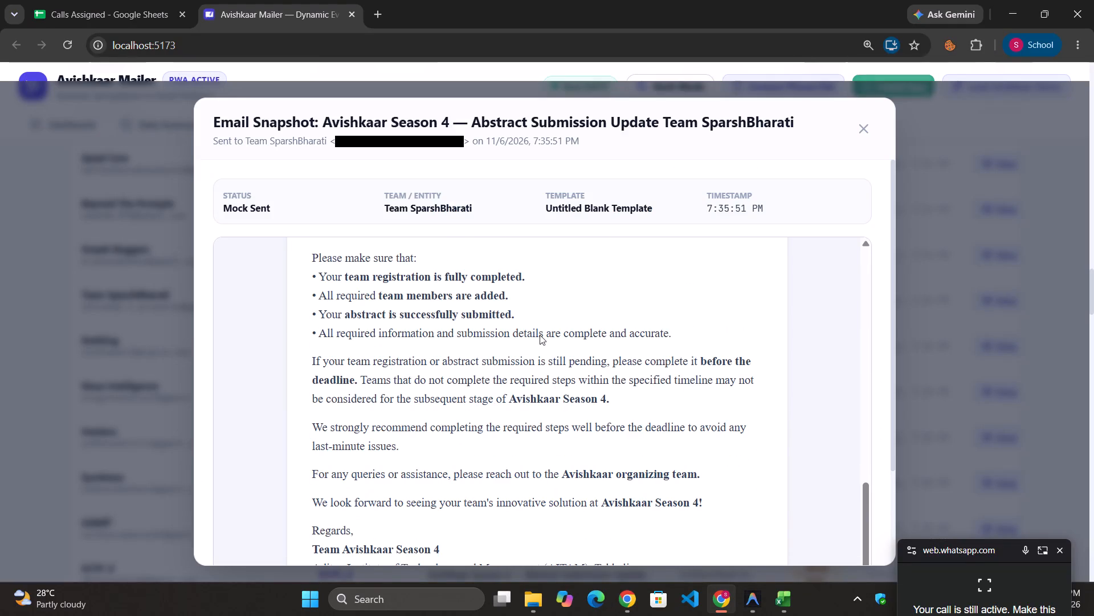
pyautogui.scroll(-6, 578, 421)
pyautogui.scroll(4, 540, 319)
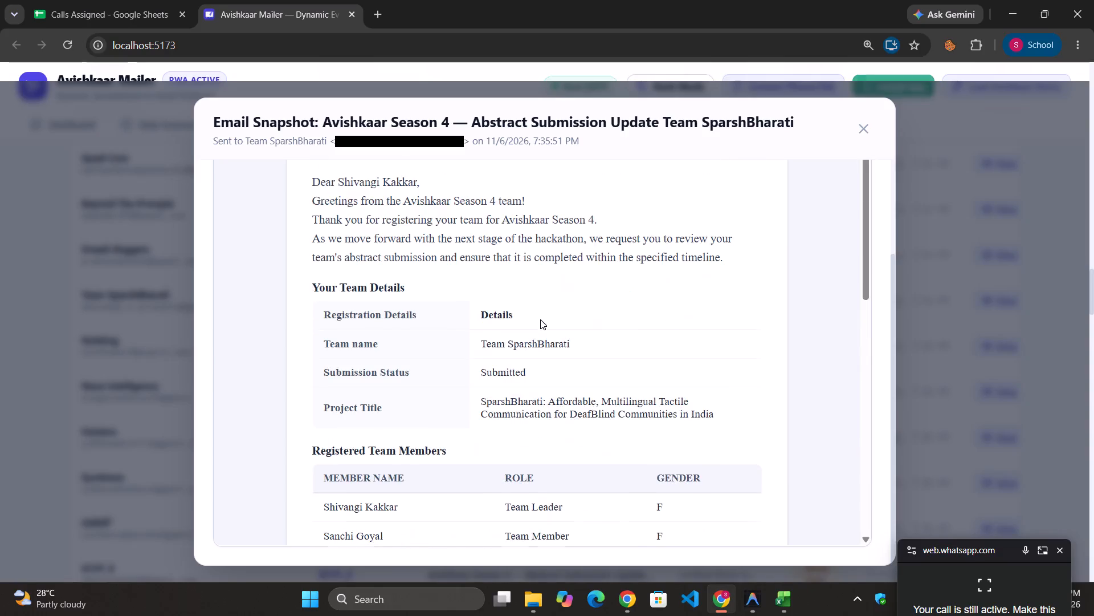
pyautogui.scroll(1, 540, 319)
pyautogui.scroll(5, 728, 198)
pyautogui.click(867, 131)
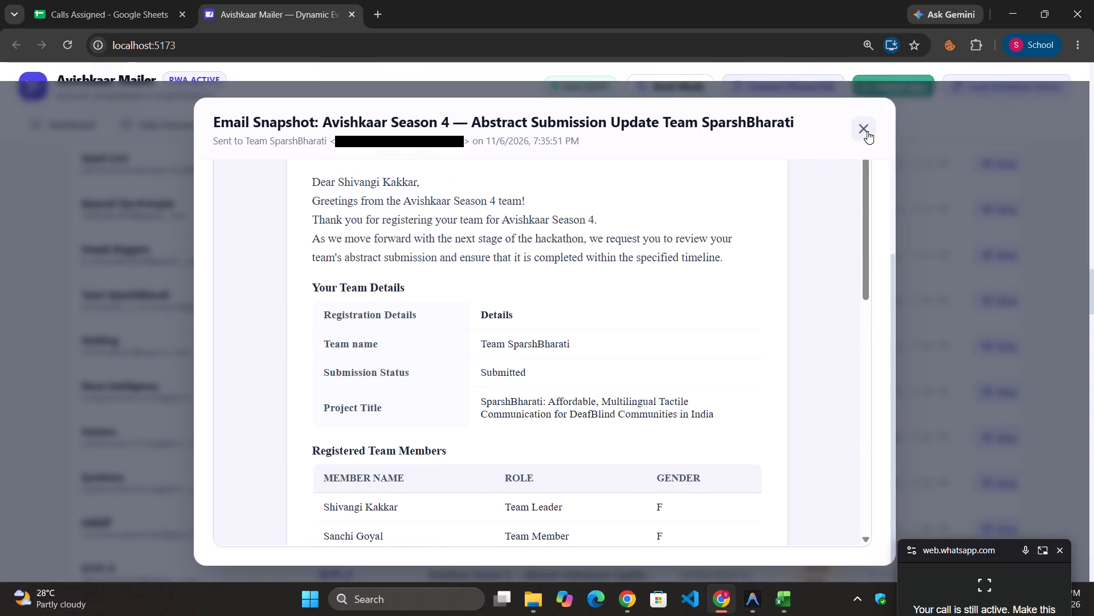
# Read the full email snapshot for Alpha Coders and skim the other teams' records in the dispatch history.
pyautogui.scroll(16, 872, 287)
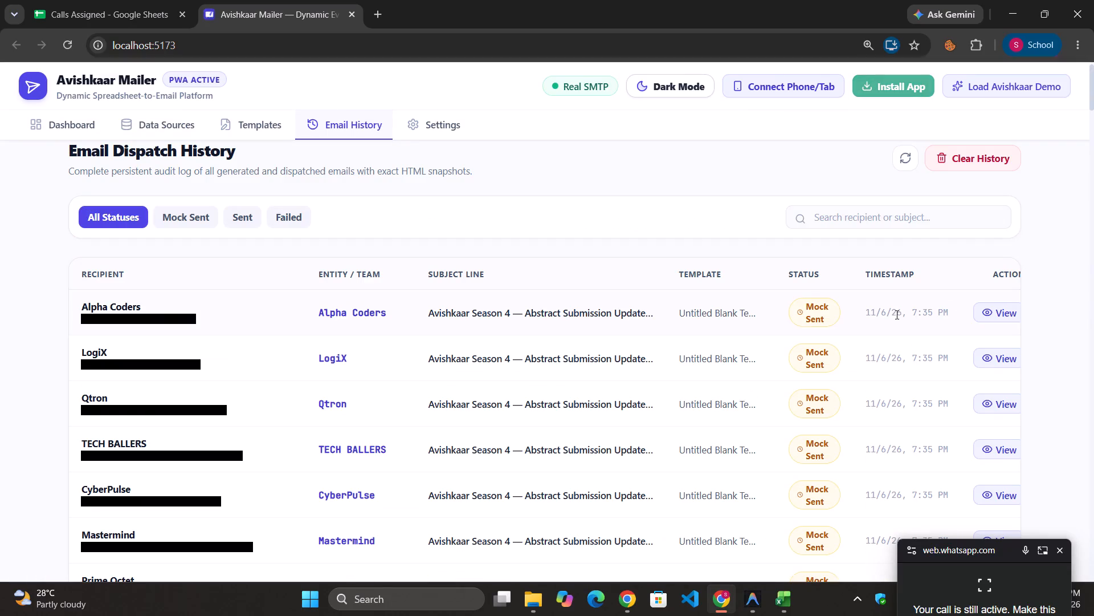
pyautogui.click(992, 310)
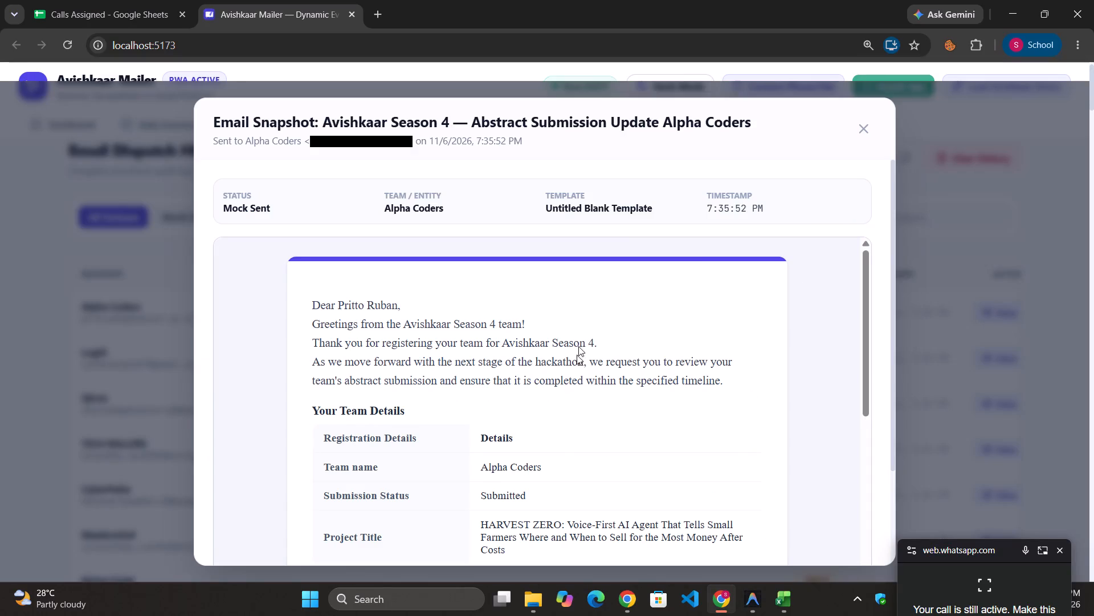
pyautogui.scroll(-6, 577, 356)
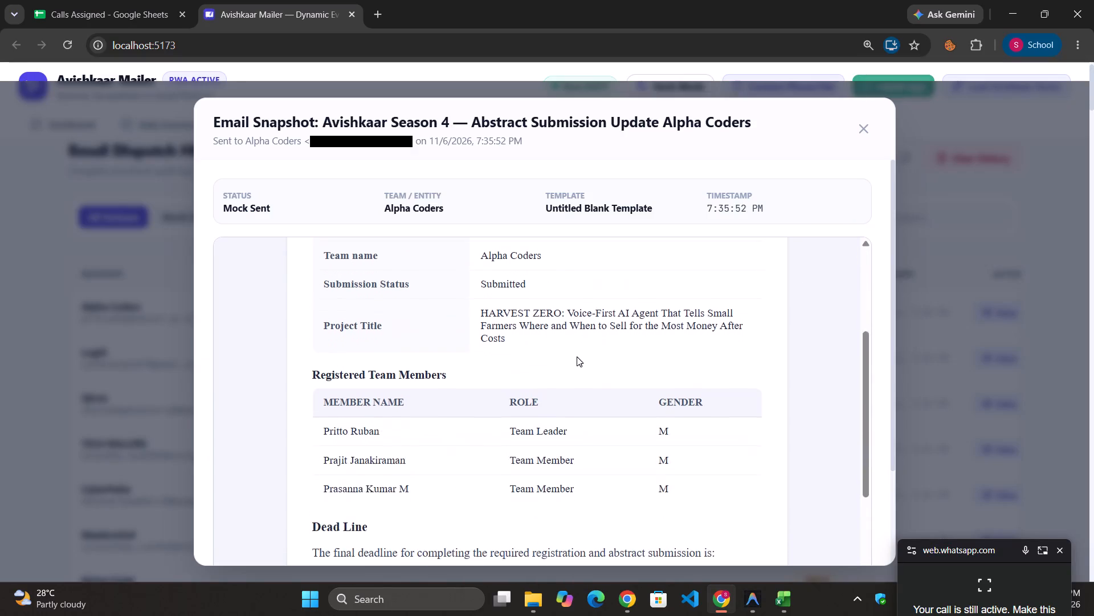
pyautogui.scroll(-4, 577, 356)
pyautogui.scroll(-2, 550, 298)
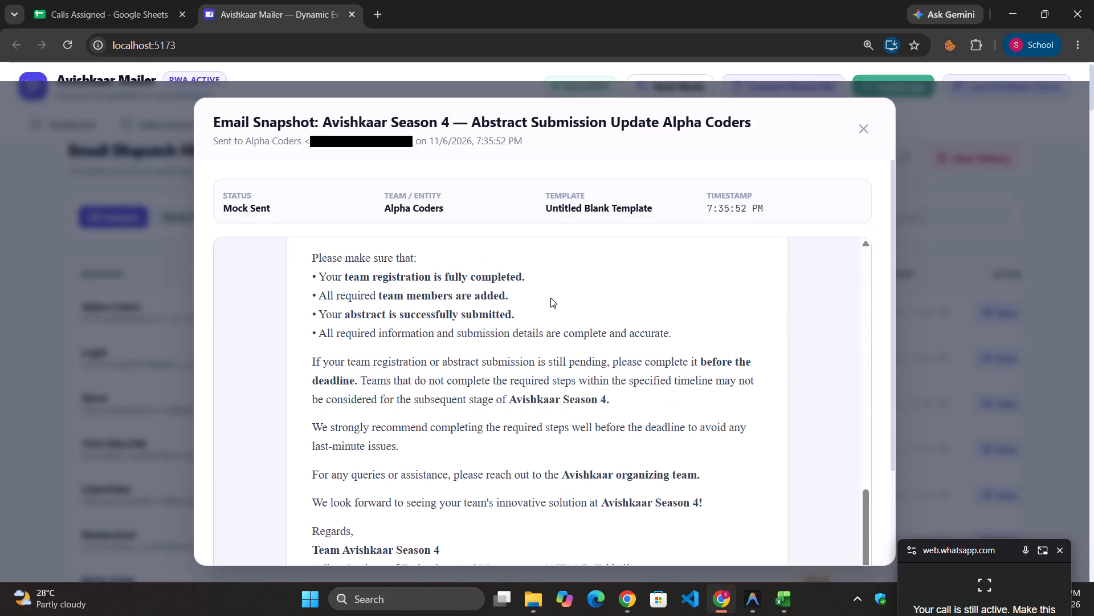
pyautogui.scroll(-4, 550, 298)
pyautogui.scroll(8, 550, 298)
pyautogui.scroll(7, 610, 311)
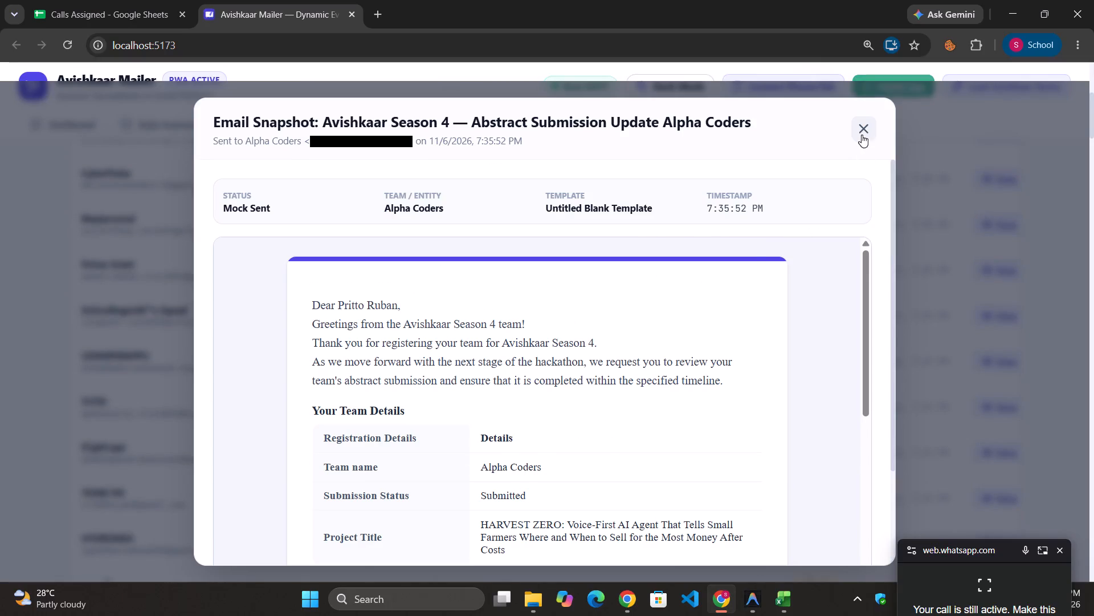
pyautogui.click(862, 135)
pyautogui.scroll(-12, 651, 400)
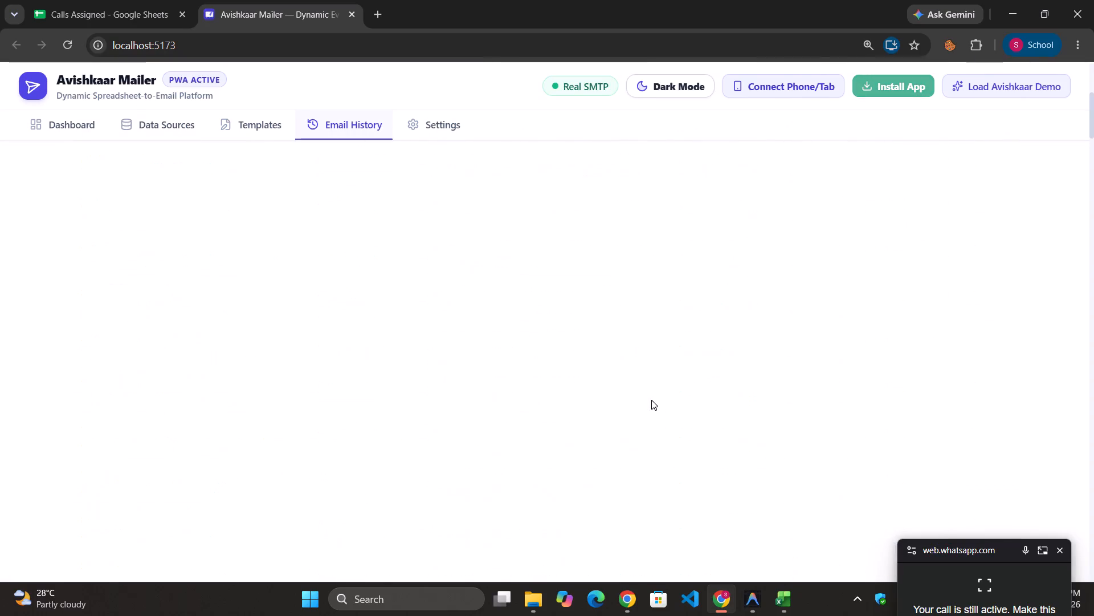
pyautogui.scroll(-5, 651, 400)
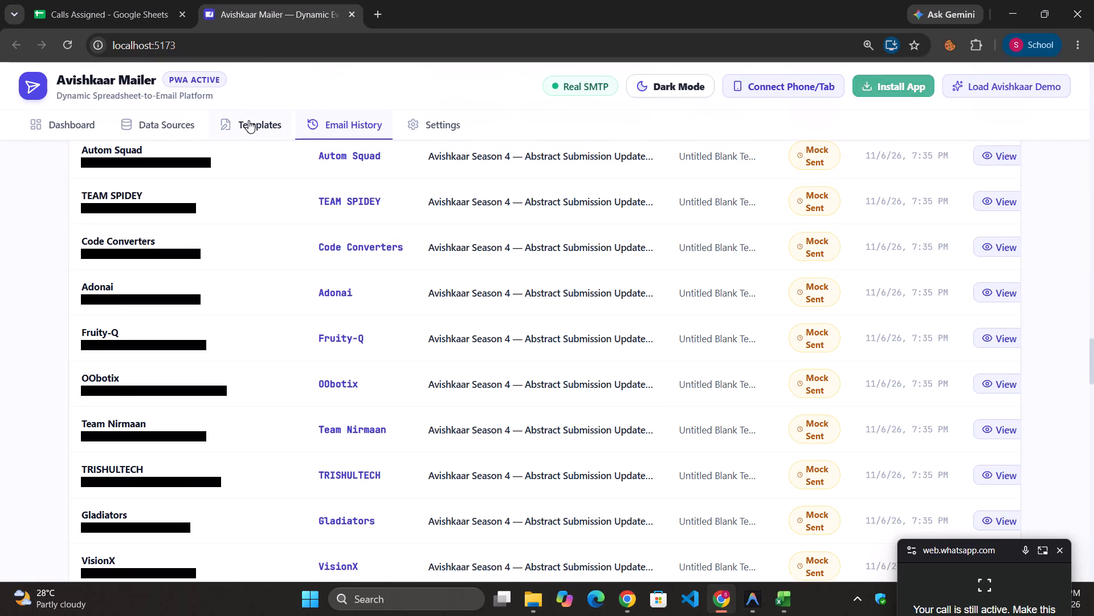
pyautogui.click(321, 123)
pyautogui.scroll(20, 349, 210)
pyautogui.scroll(3, 349, 210)
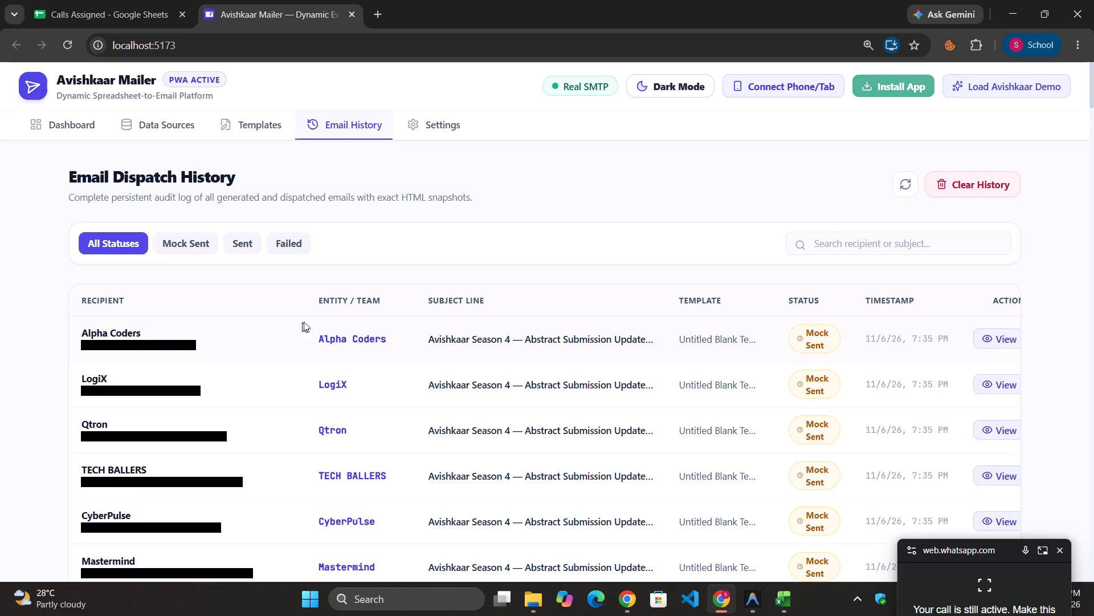
# Switch to the phase 2 workbook in Excel and widen column A so the full team names fit.
pyautogui.hotkey('alt', 'Tab')
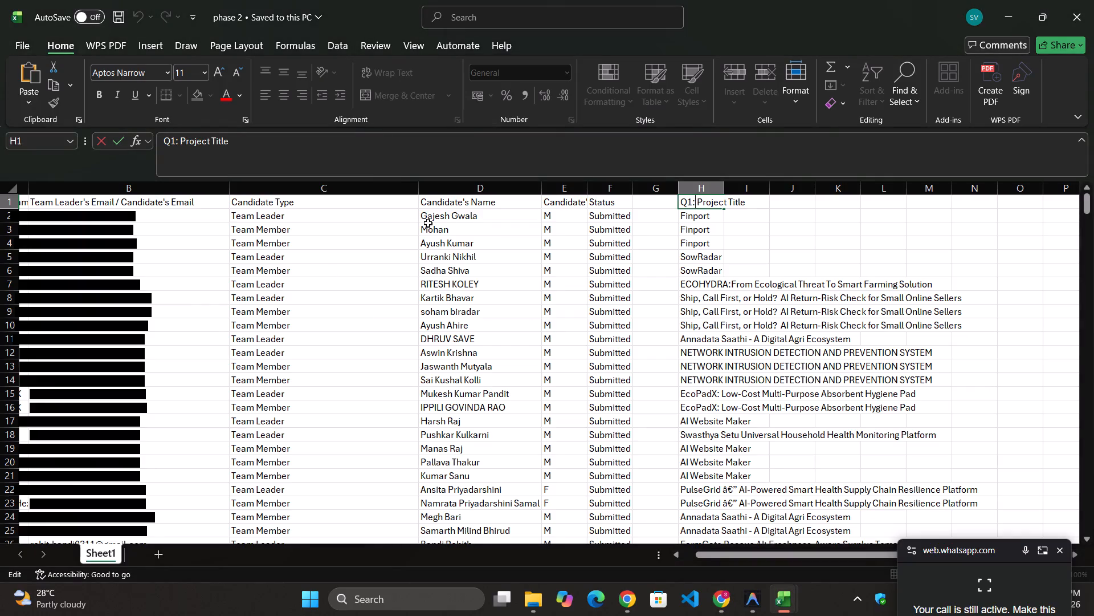
pyautogui.click(445, 220)
pyautogui.hscroll(4, 89, 214)
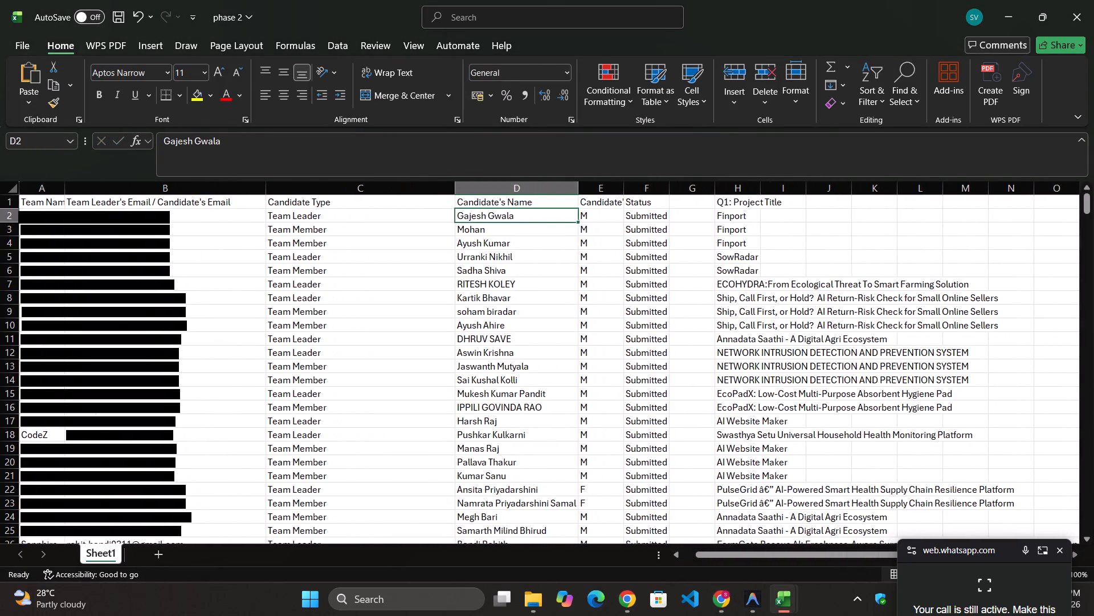
pyautogui.click(54, 218)
pyautogui.moveTo(66, 191); pyautogui.dragTo(146, 192)
# Compare the oldest entries in Avishkaar Mailer's dispatch history with the team names in the phase 2 workbook.
pyautogui.hotkey('alt', 'Tab')
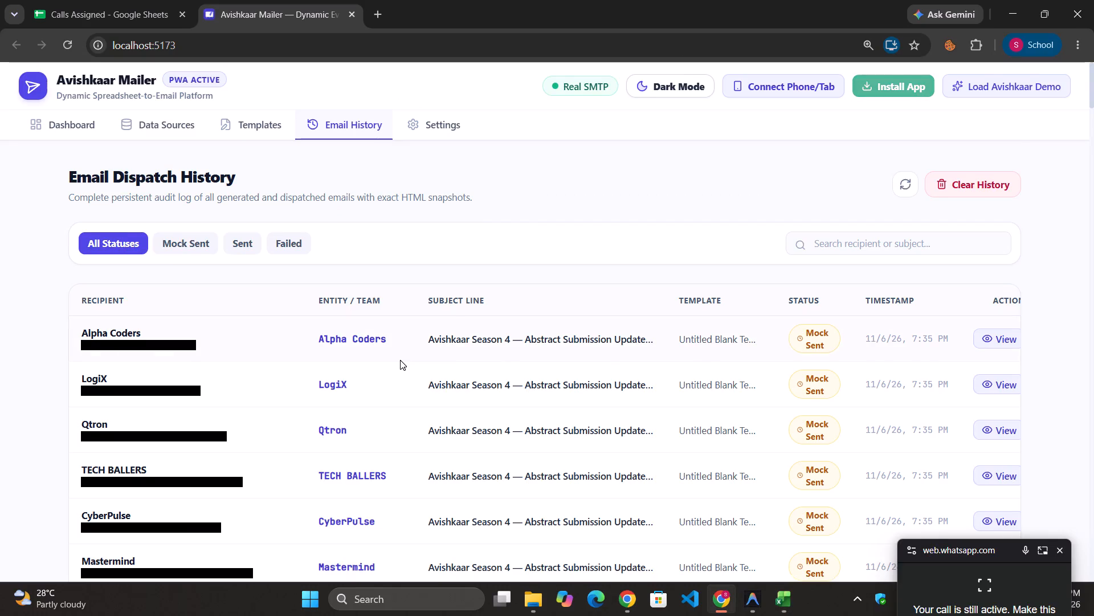
pyautogui.scroll(-15, 400, 360)
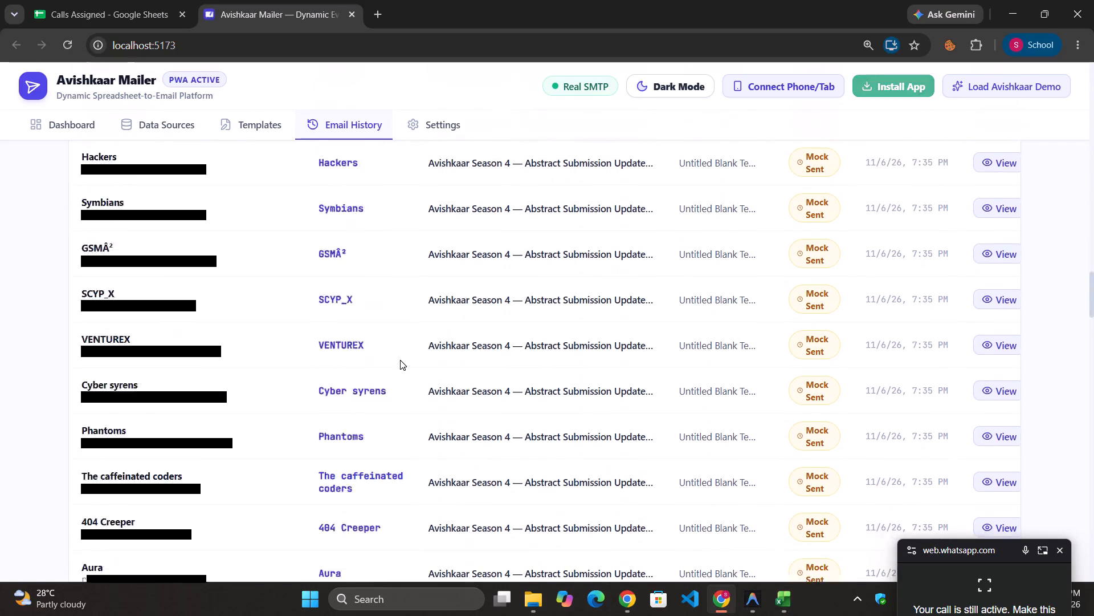
pyautogui.scroll(-8, 400, 360)
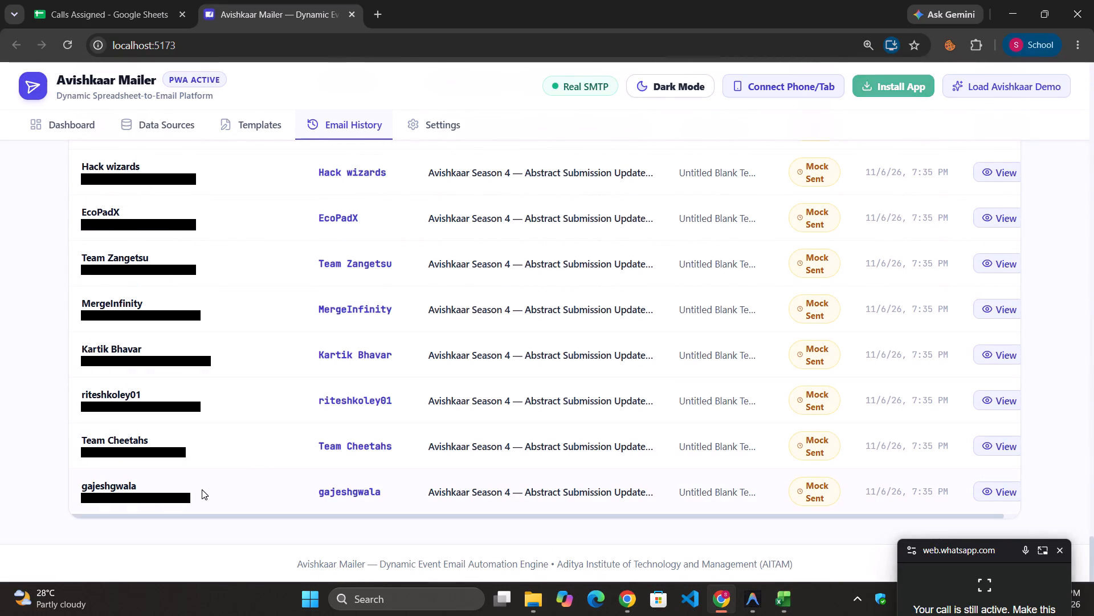
pyautogui.click(202, 489)
pyautogui.hotkey('alt', 'Tab')
pyautogui.scroll(-2, 149, 408)
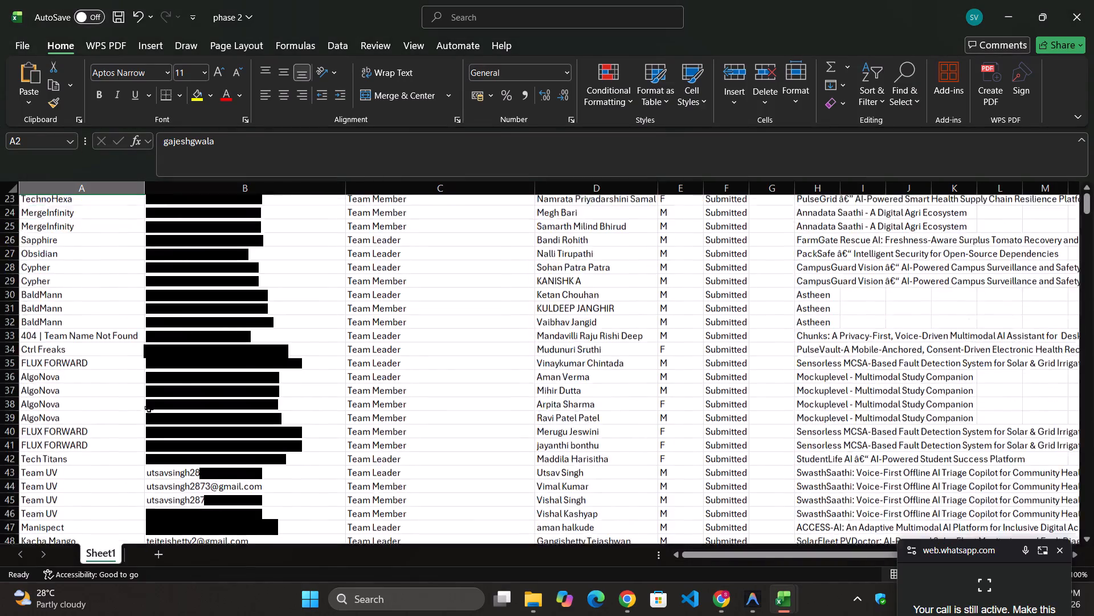
pyautogui.scroll(-13, 149, 408)
pyautogui.scroll(1, 149, 408)
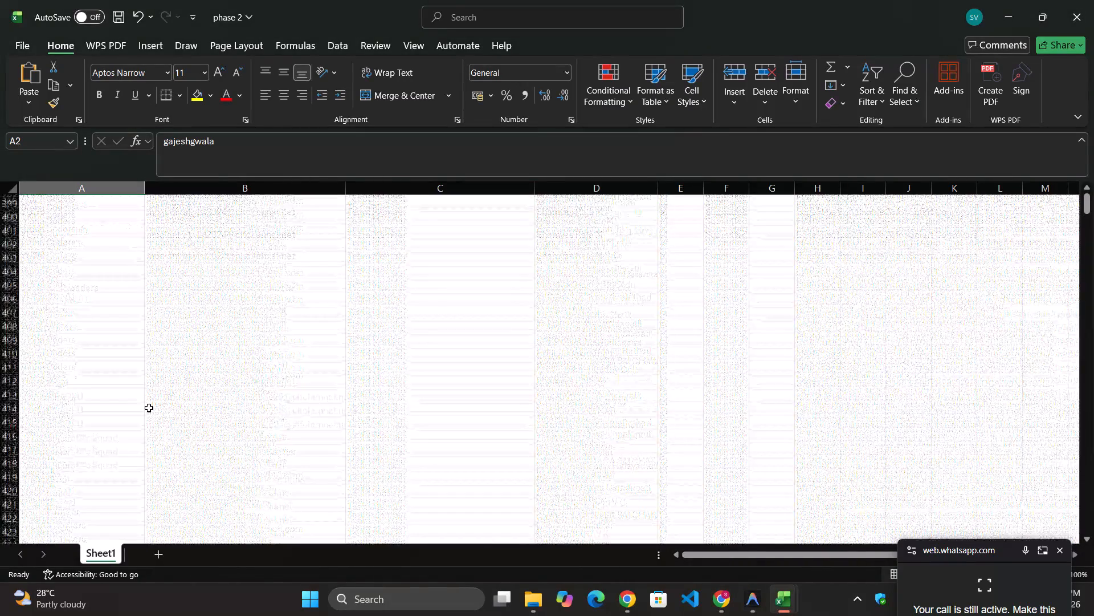
pyautogui.scroll(1, 149, 408)
# Compare the most recent dispatch history entries, around YUTA', with the team rows in the phase 2 workbook.
pyautogui.hotkey('alt', 'Tab')
pyautogui.scroll(9, 337, 355)
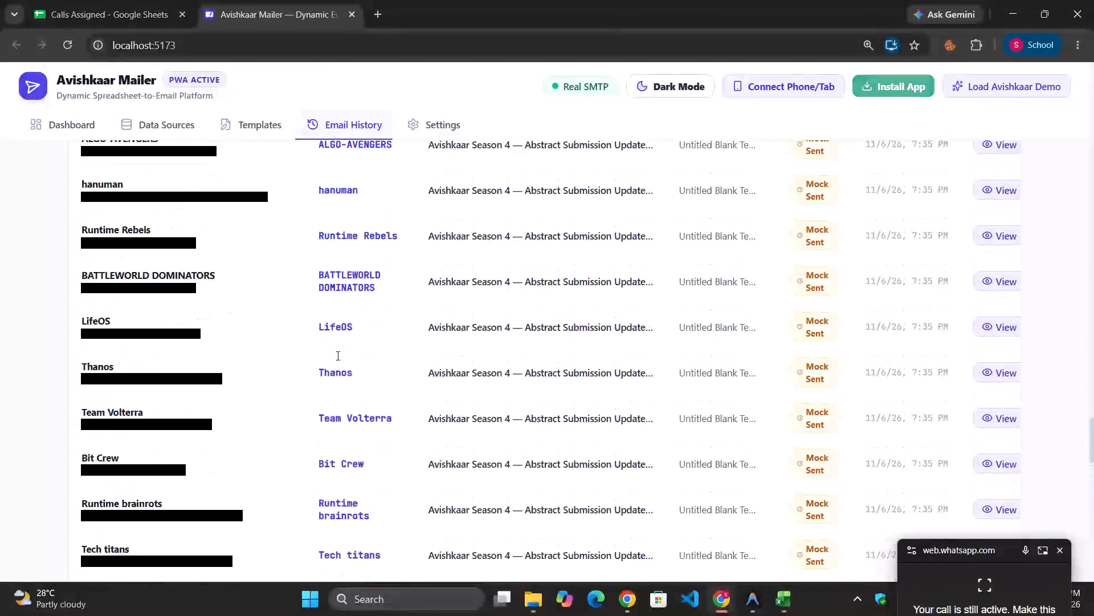
pyautogui.scroll(13, 337, 355)
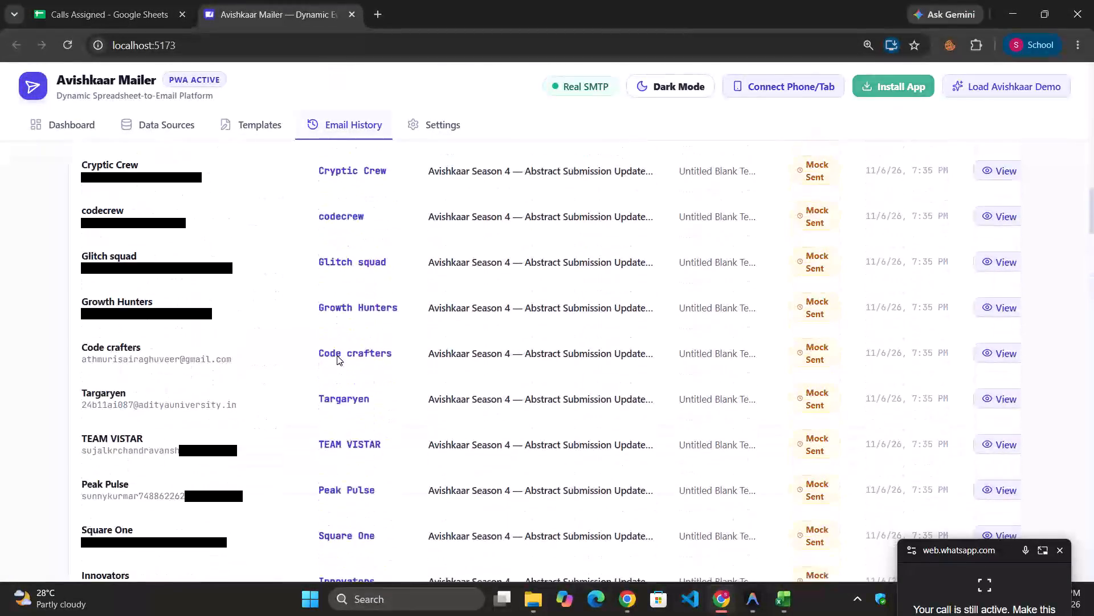
pyautogui.scroll(12, 337, 355)
pyautogui.scroll(-5, 337, 355)
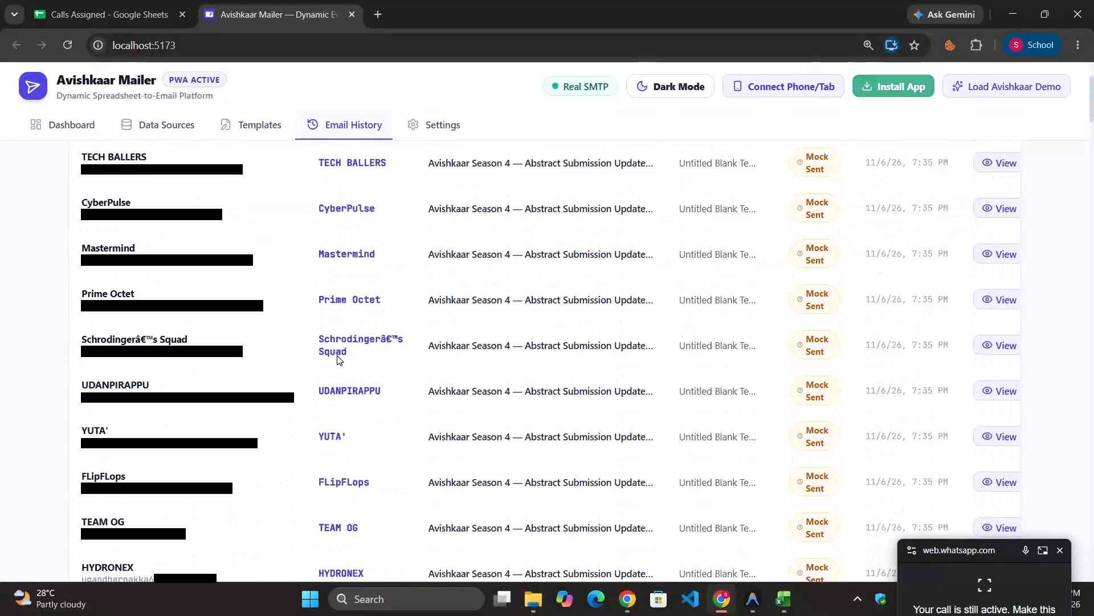
pyautogui.click(132, 423)
pyautogui.tripleClick(94, 404)
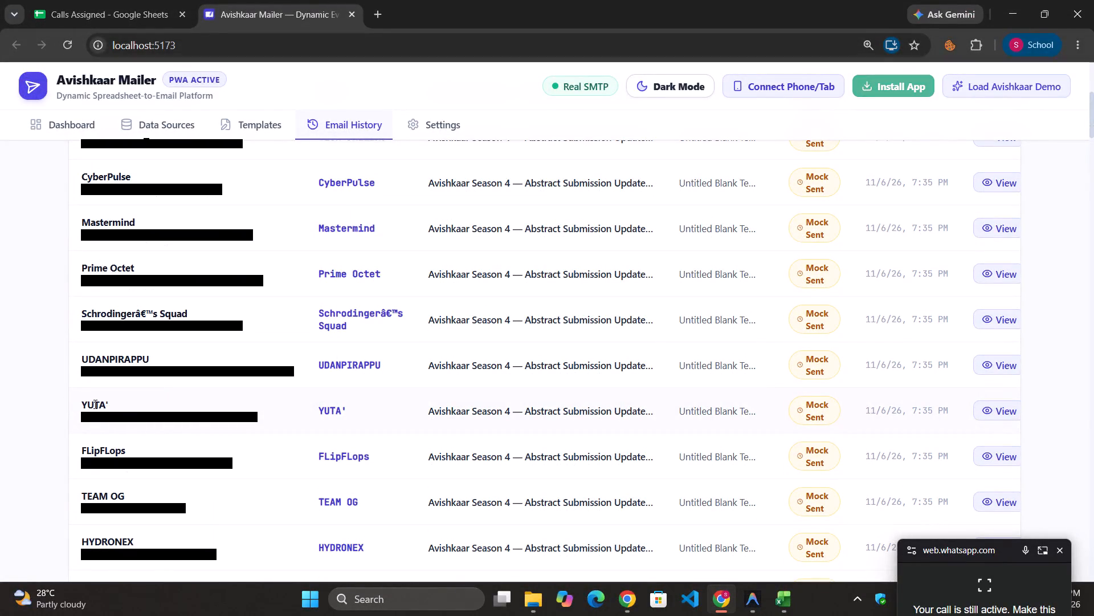
pyautogui.hotkey('alt', 'Tab')
pyautogui.scroll(1, 141, 347)
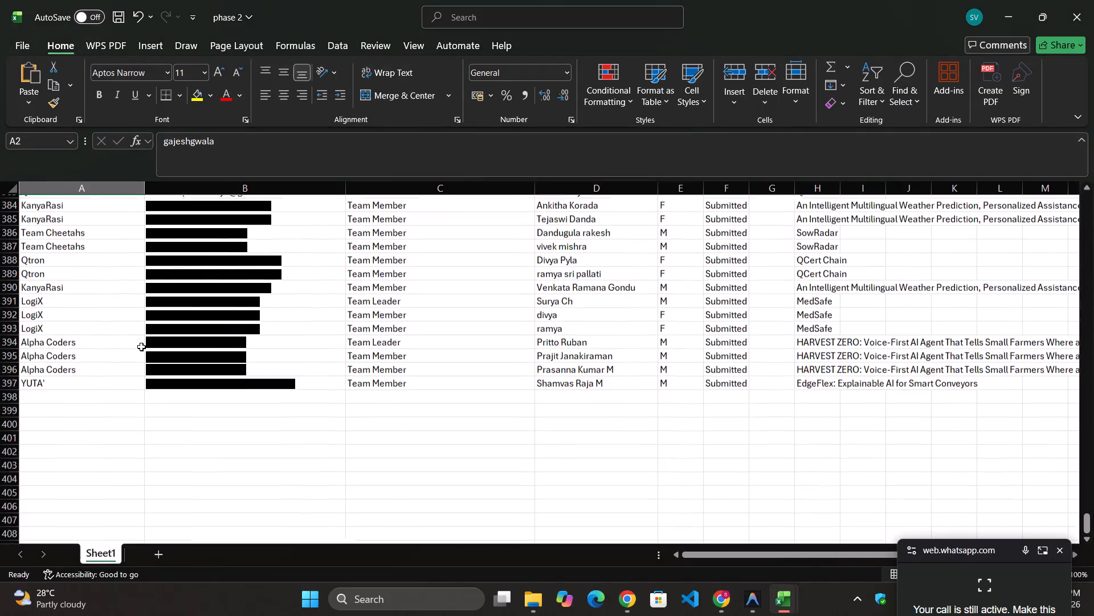
# Switch to Avishkaar Mailer in Chrome, search the email dispatch history for "alp", and clear the search to skim the full team list.
pyautogui.scroll(1, 141, 347)
pyautogui.hotkey('alt', 'Tab')
pyautogui.scroll(9, 840, 279)
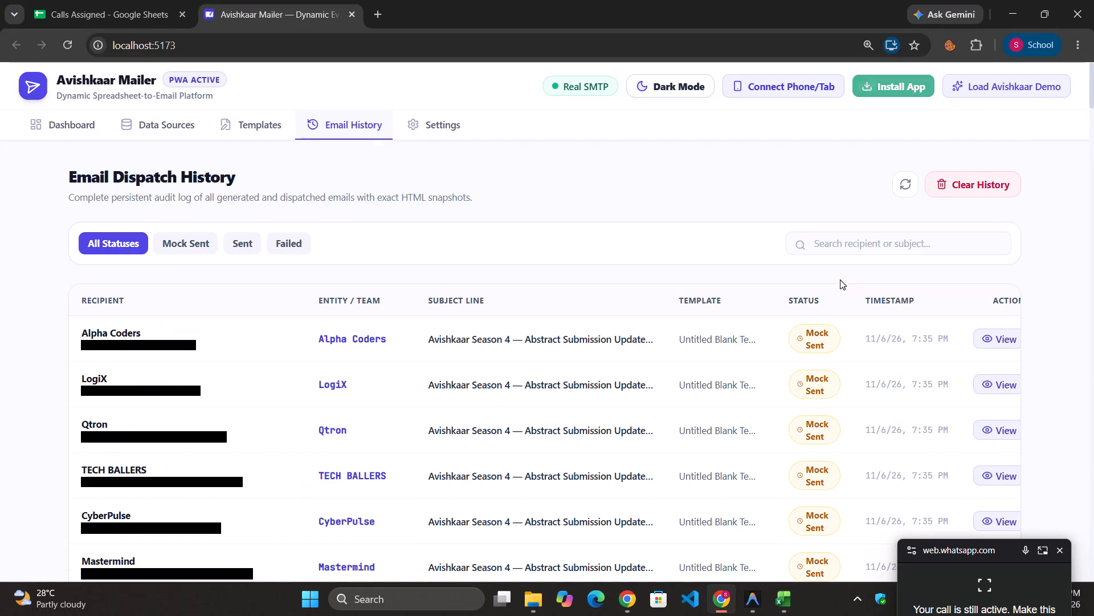
pyautogui.click(863, 245)
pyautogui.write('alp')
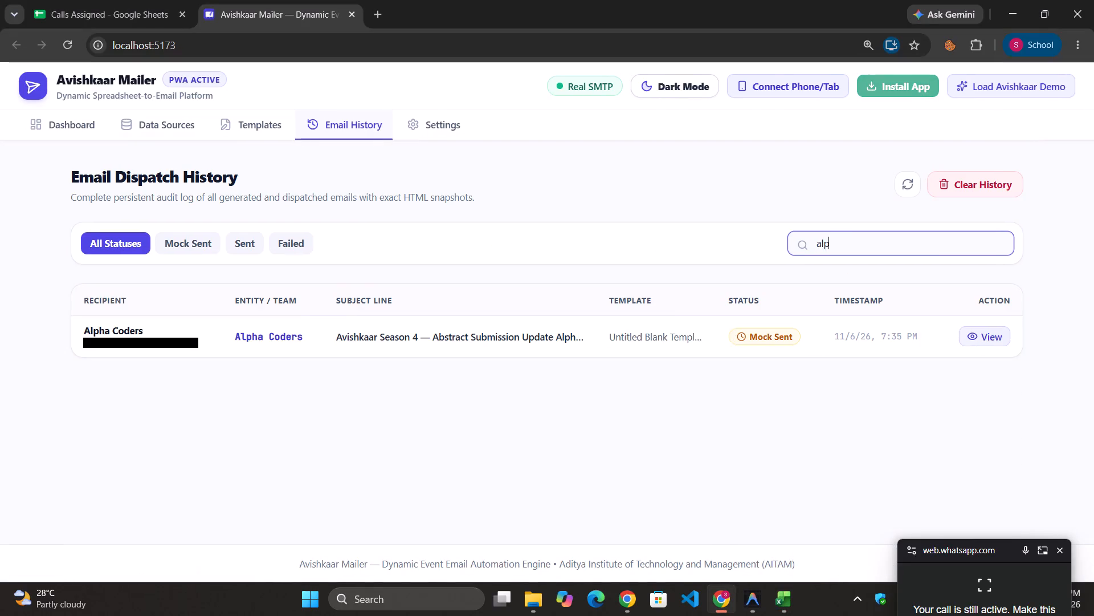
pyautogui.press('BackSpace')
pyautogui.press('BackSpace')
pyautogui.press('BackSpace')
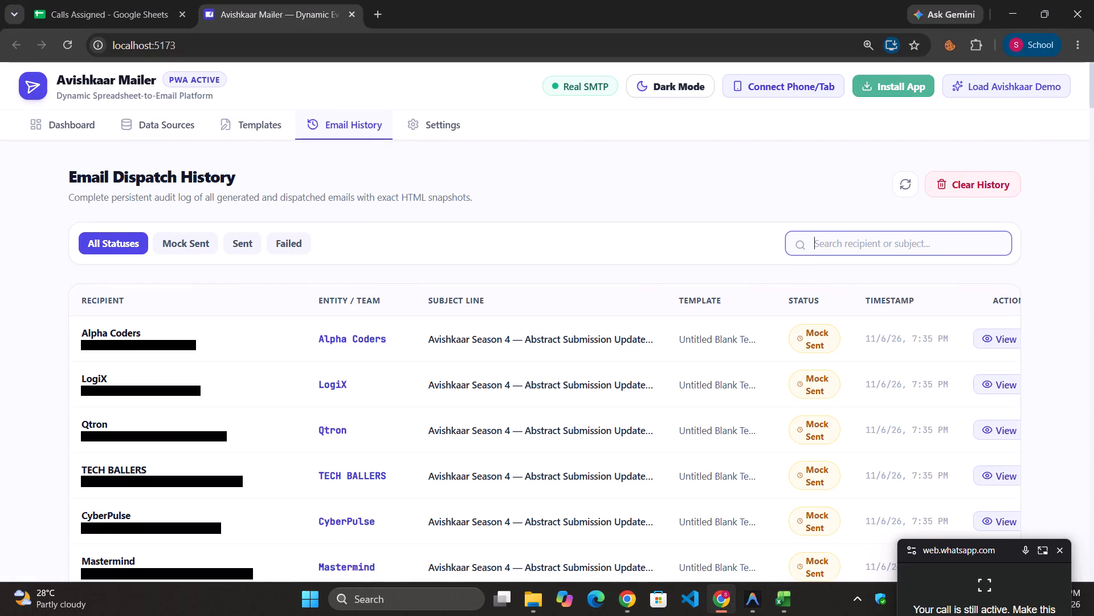
pyautogui.scroll(-16, 476, 398)
pyautogui.scroll(-6, 476, 398)
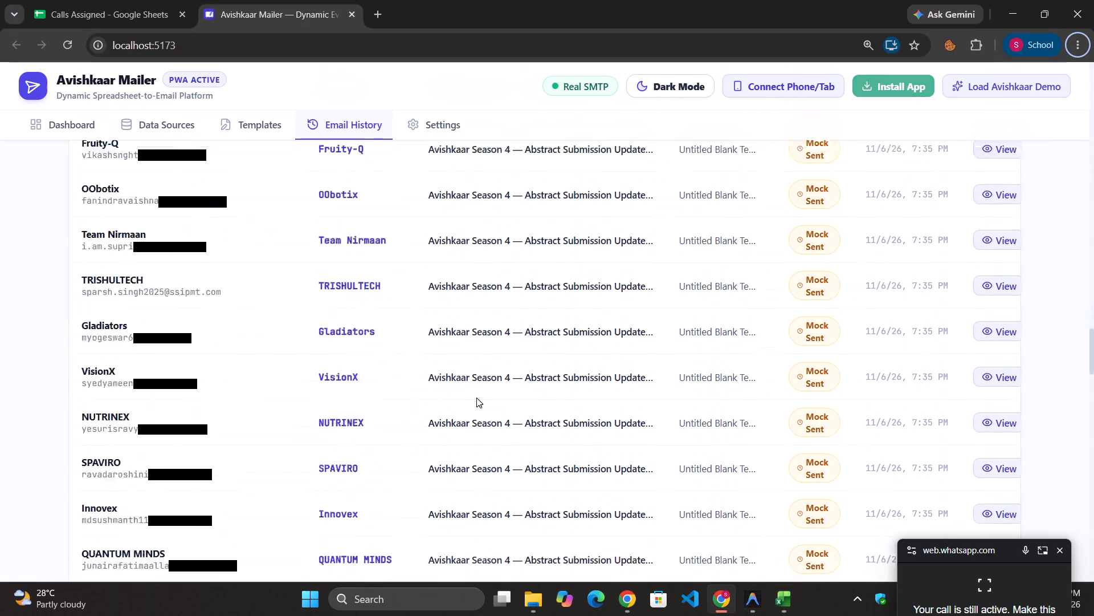
pyautogui.hotkey('alt', 'Tab')
pyautogui.hotkey('alt', 'Tab')
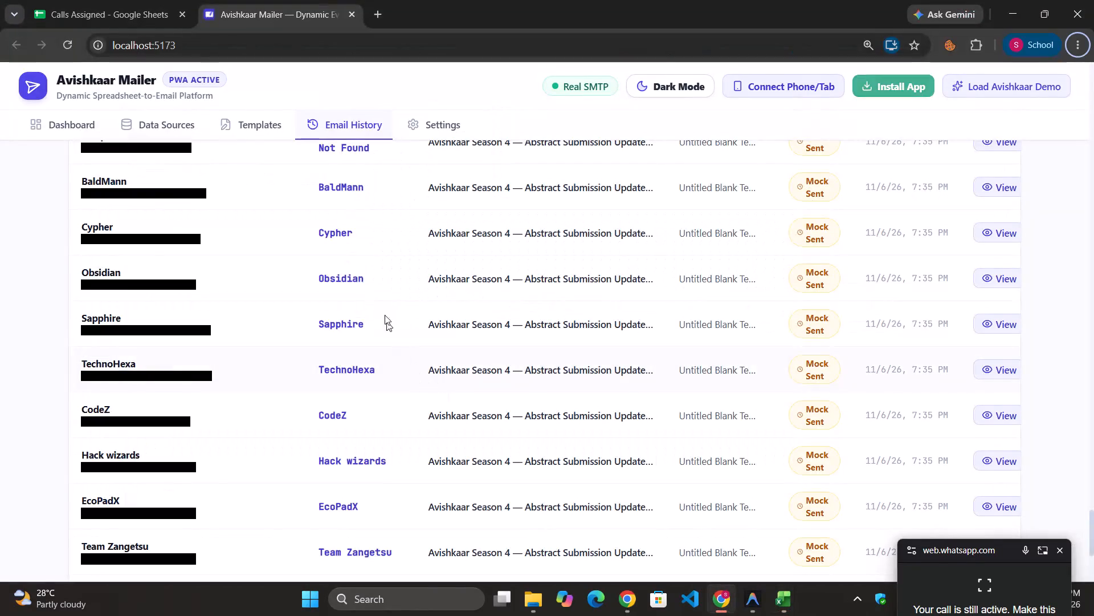
pyautogui.scroll(9, 358, 225)
# Review the active email dispatch mode and the SMTP provider configuration in Avishkaar Mailer's settings.
pyautogui.click(436, 125)
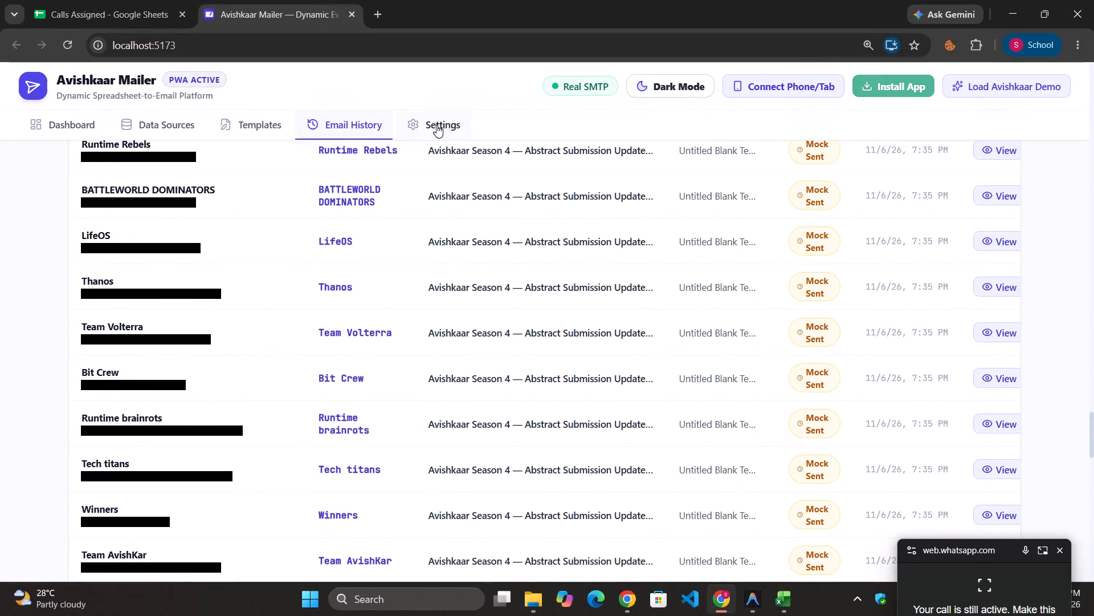
pyautogui.scroll(4, 560, 334)
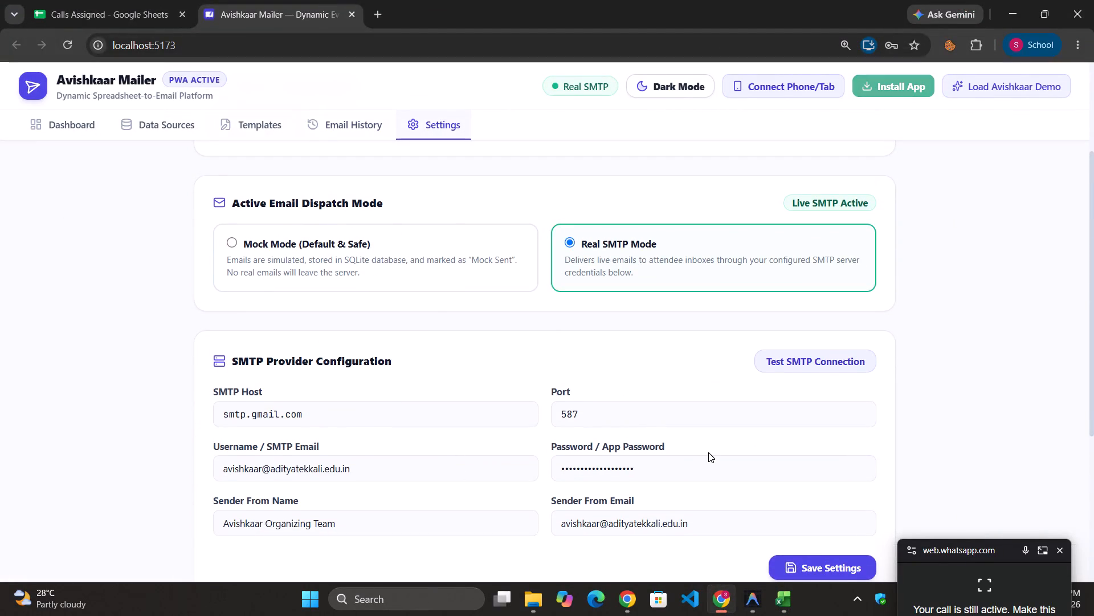
pyautogui.scroll(-1, 708, 452)
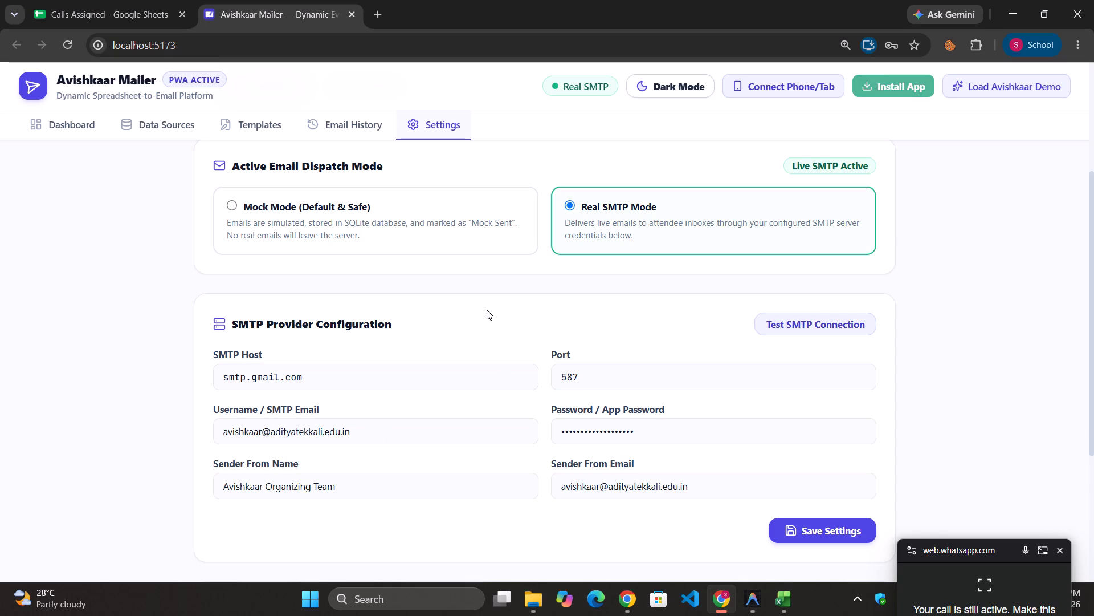
pyautogui.scroll(2, 487, 310)
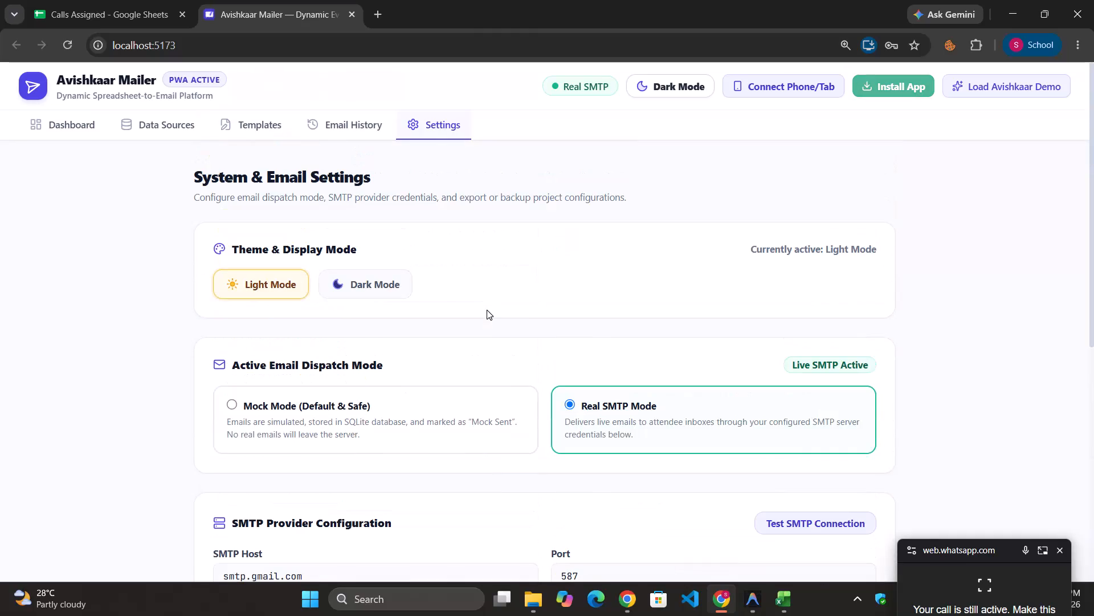
# Open Untitled Blank Template on its editing canvas and start replacing the template's name.
pyautogui.click(229, 121)
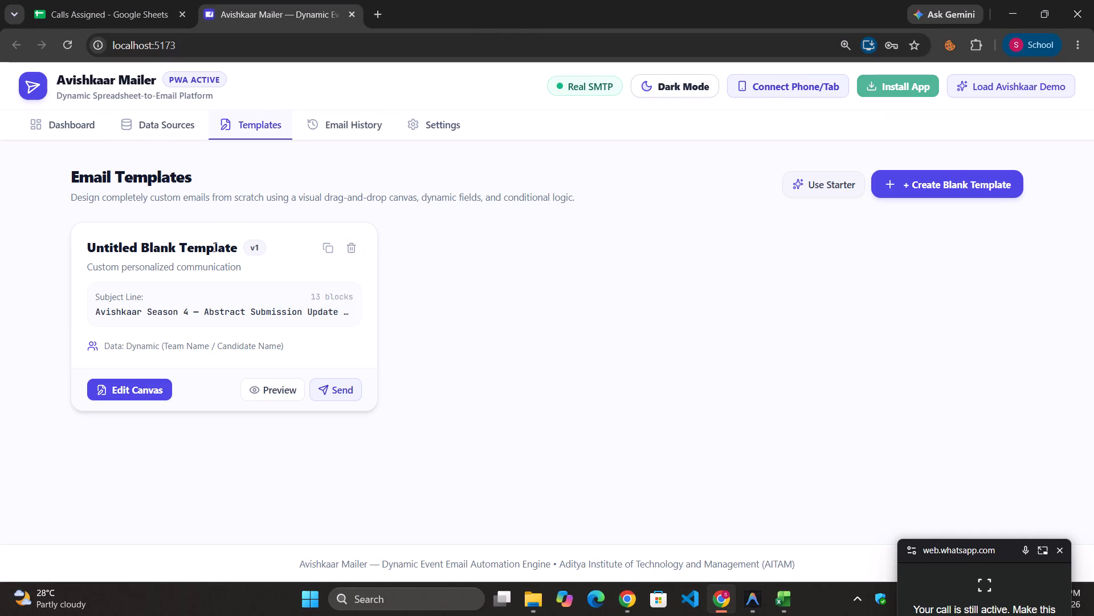
pyautogui.click(201, 250)
pyautogui.click(152, 390)
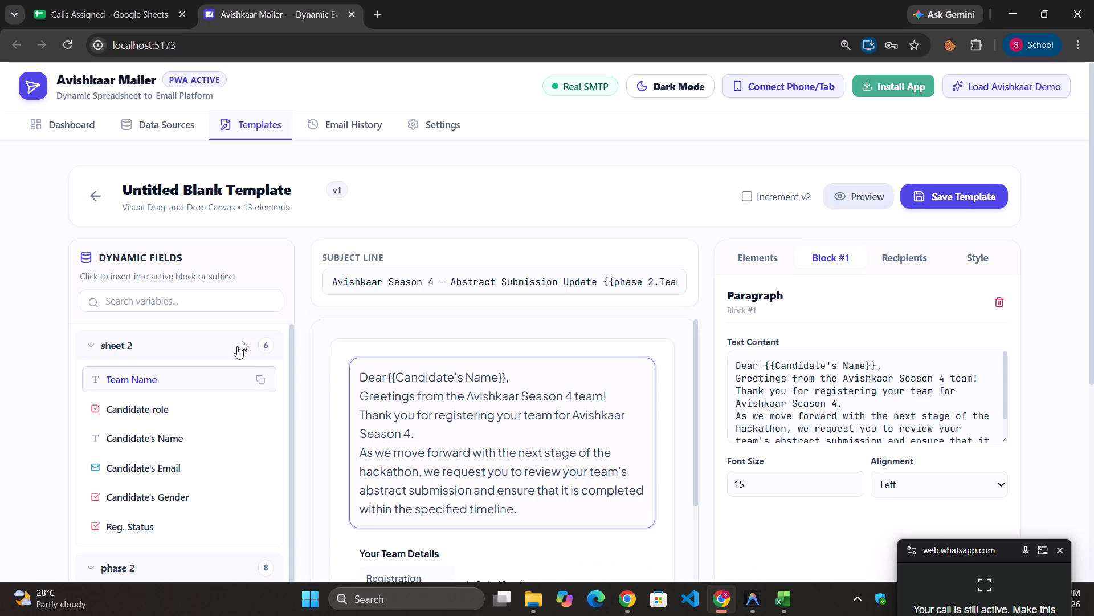
pyautogui.click(220, 198)
pyautogui.press('BackSpace')
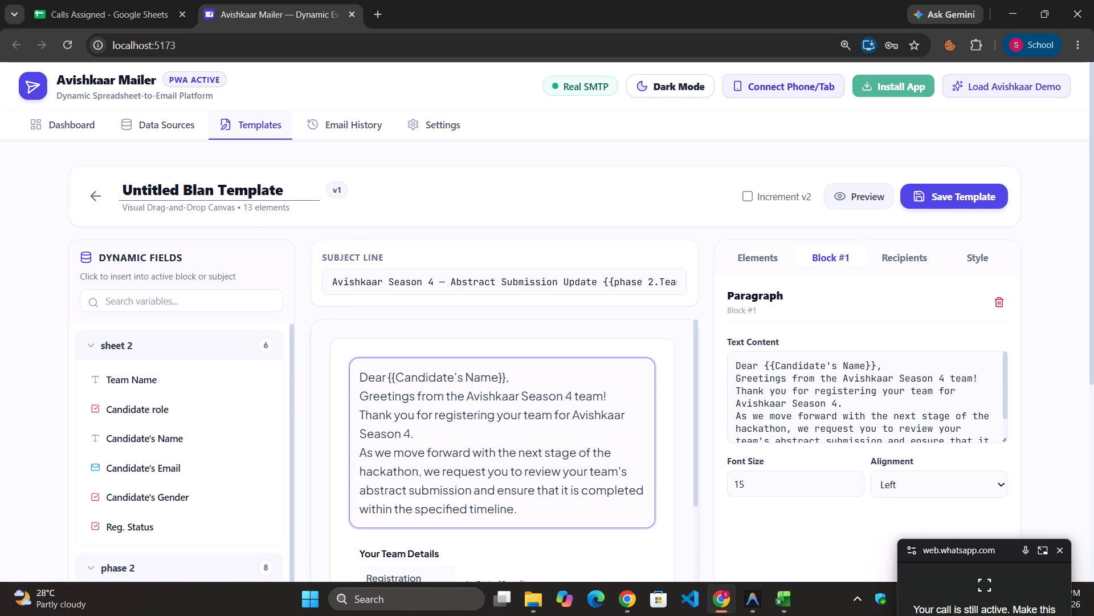
# Rename the email template as "abstract templete" and save it.
pyautogui.hotkey('ctrl', 'a')
pyautogui.press('BackSpace')
pyautogui.write('abstract')
pyautogui.press('space')
pyautogui.write('submi')
pyautogui.press('BackSpace')
pyautogui.press('BackSpace')
pyautogui.press('BackSpace')
pyautogui.press('BackSpace')
pyautogui.press('BackSpace')
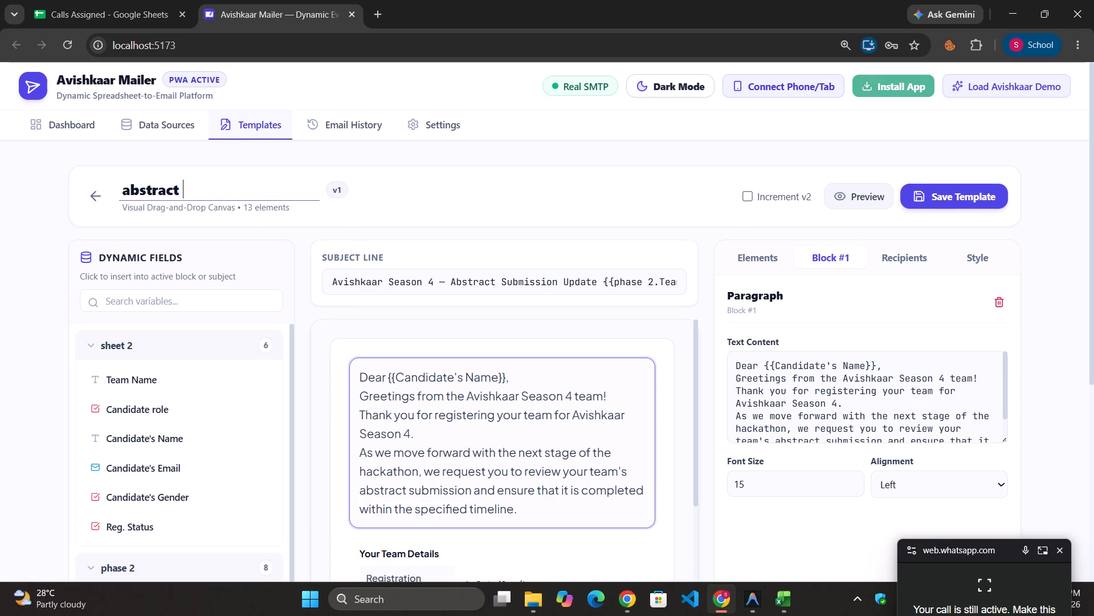
pyautogui.write('tem')
pyautogui.write('plete')
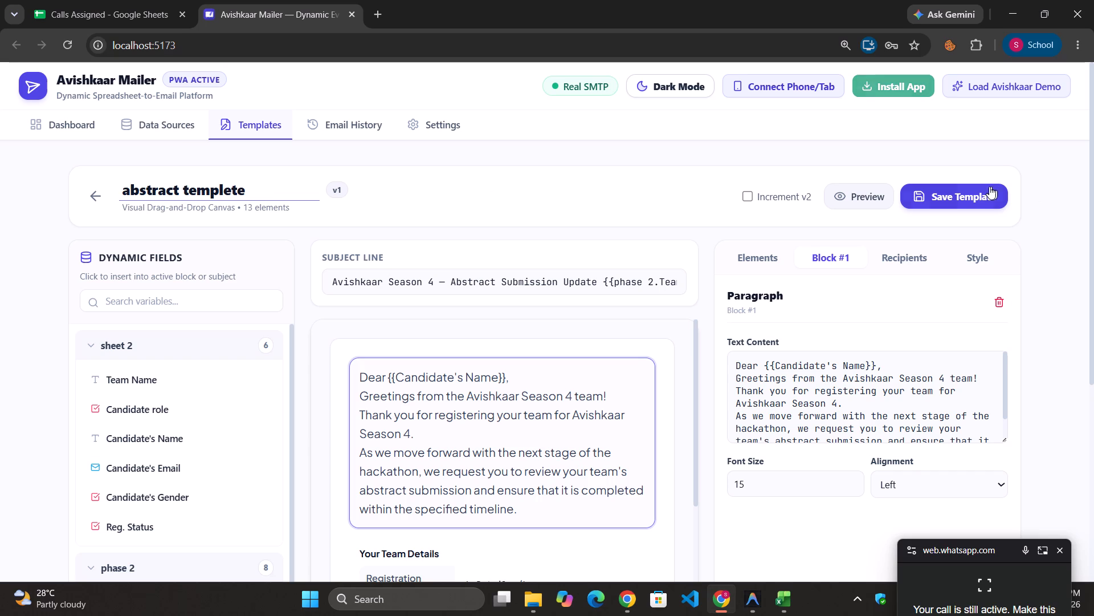
pyautogui.click(956, 188)
# Check the uploaded sheet 2 and phase 2 datasets in Data Sources.
pyautogui.click(166, 140)
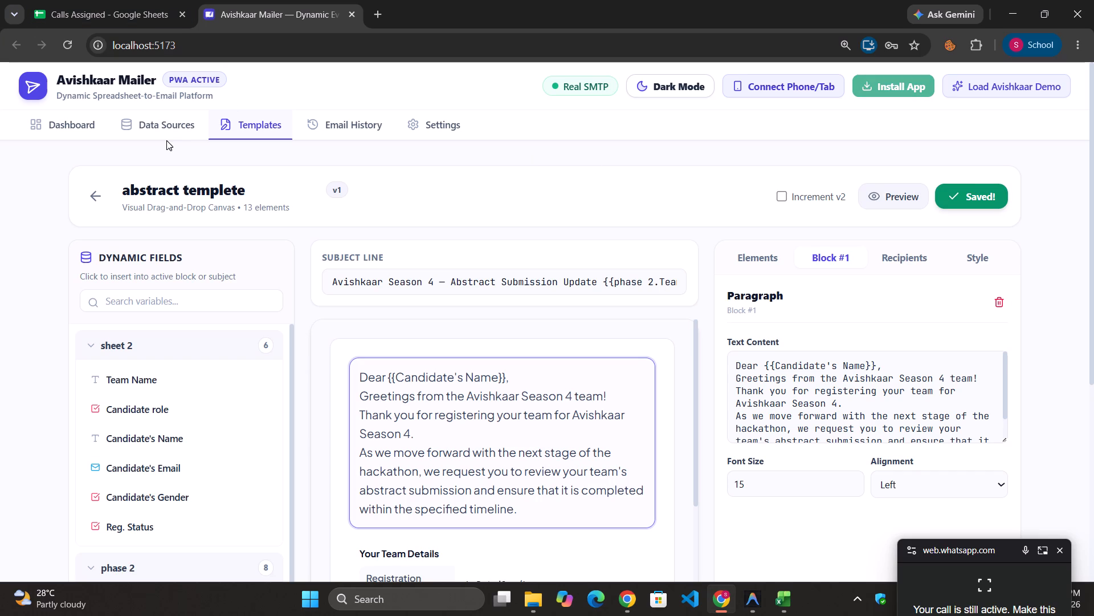
pyautogui.click(156, 131)
pyautogui.scroll(-1, 524, 353)
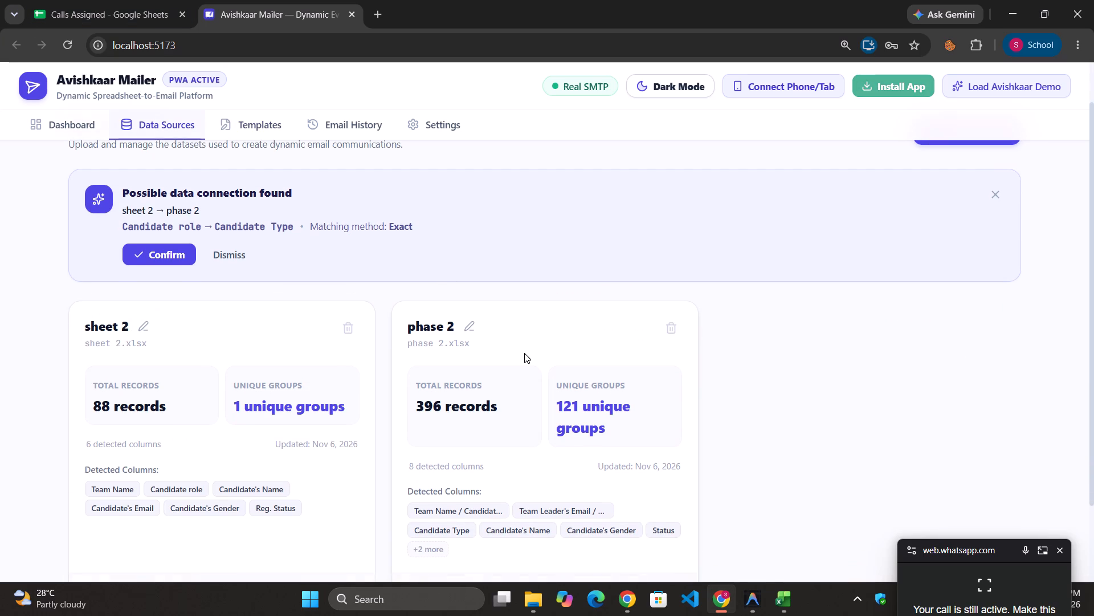
# Create a new blank email template and collapse the phase 2 group in its dynamic fields.
pyautogui.click(268, 124)
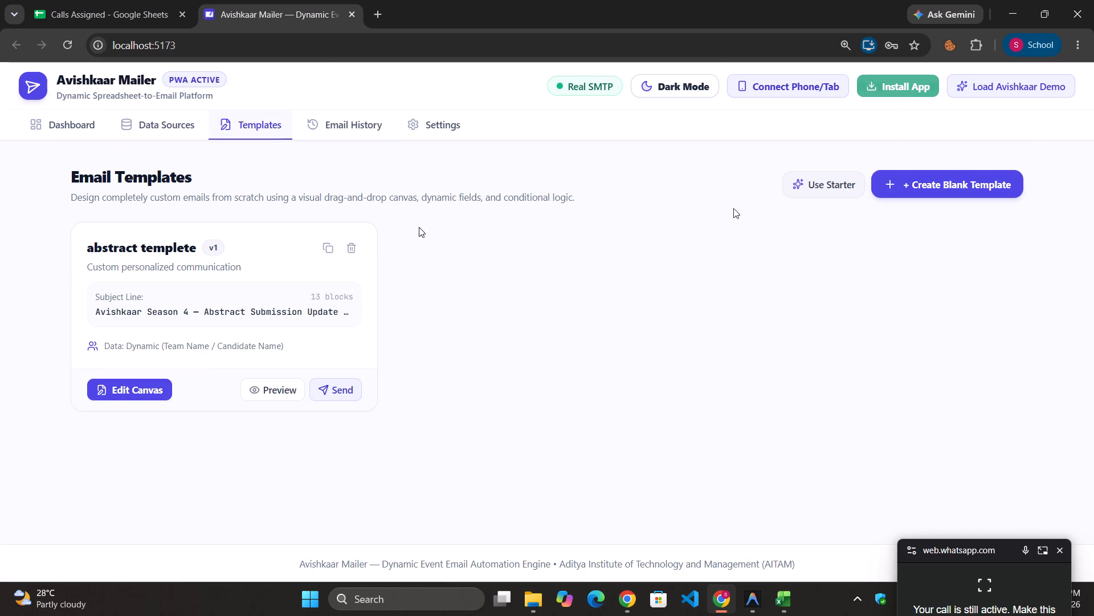
pyautogui.click(946, 181)
pyautogui.scroll(-1, 525, 404)
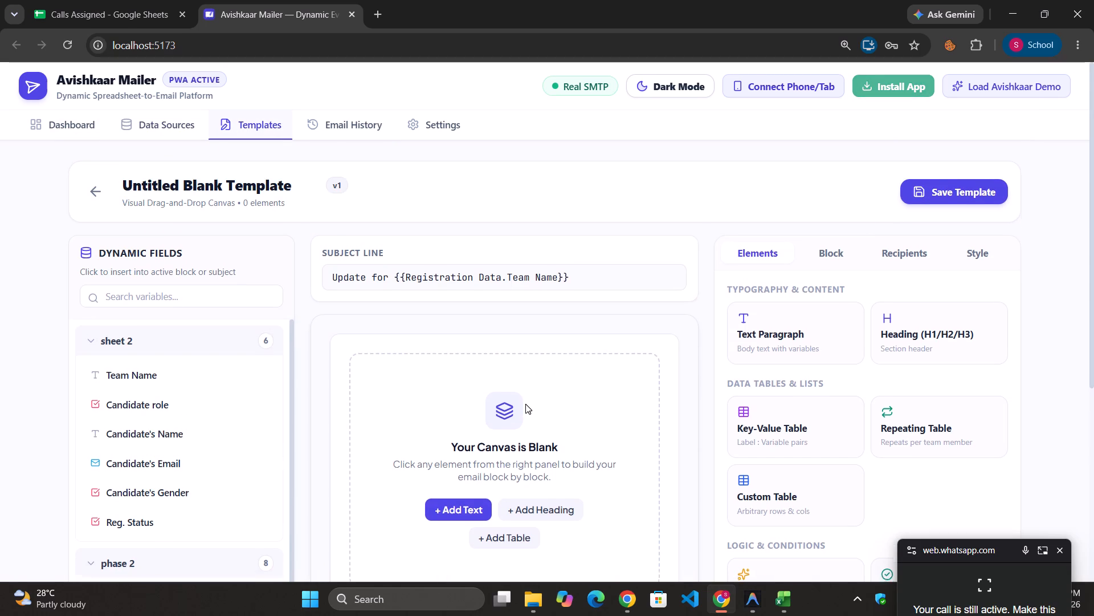
pyautogui.scroll(-1, 525, 404)
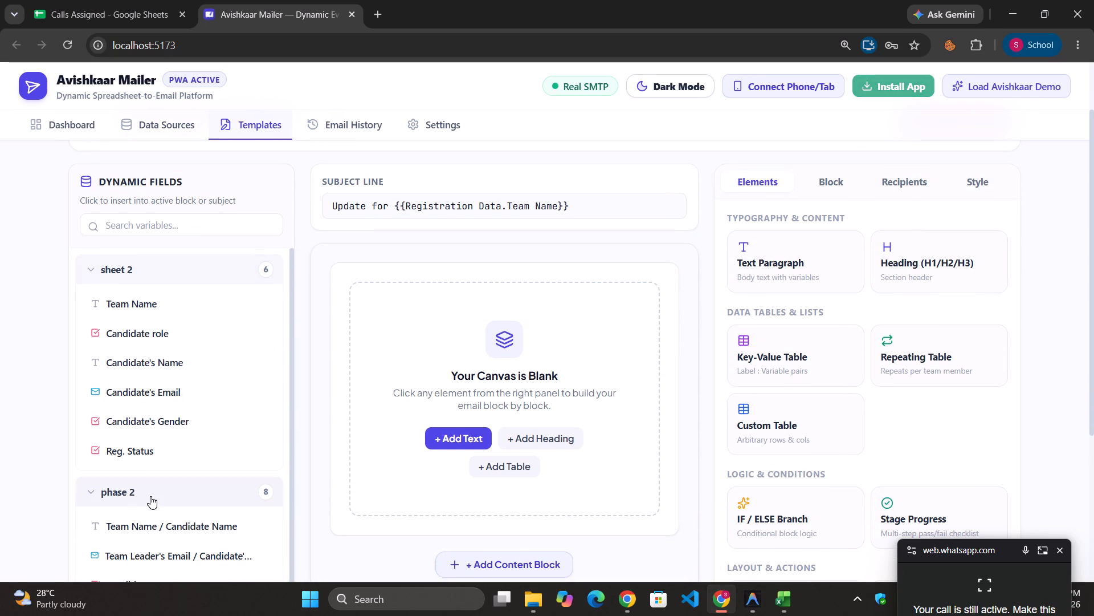
pyautogui.click(148, 496)
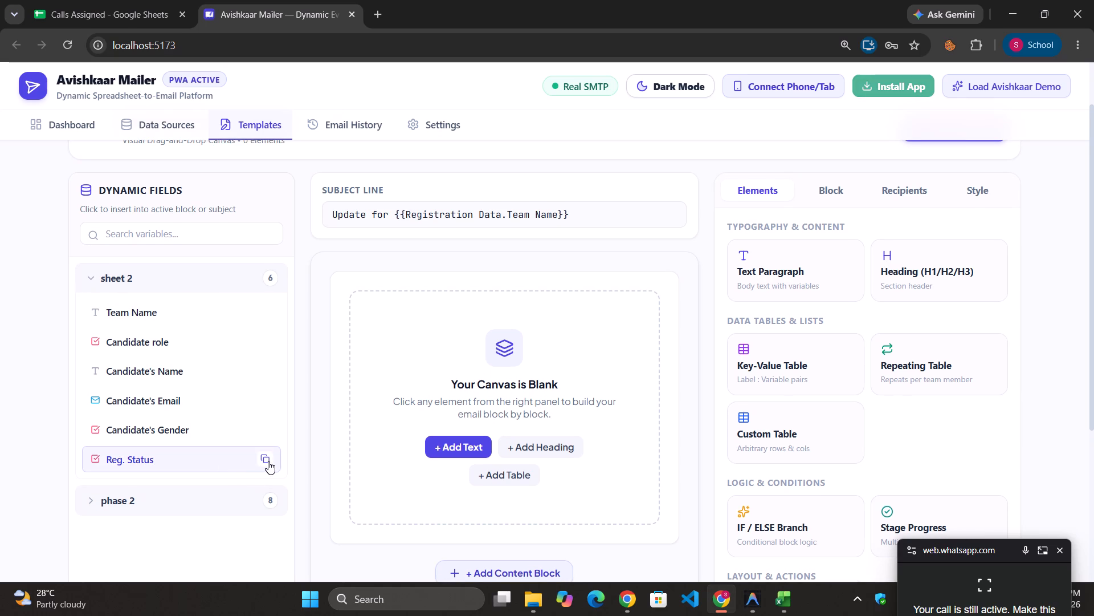
pyautogui.scroll(1, 472, 394)
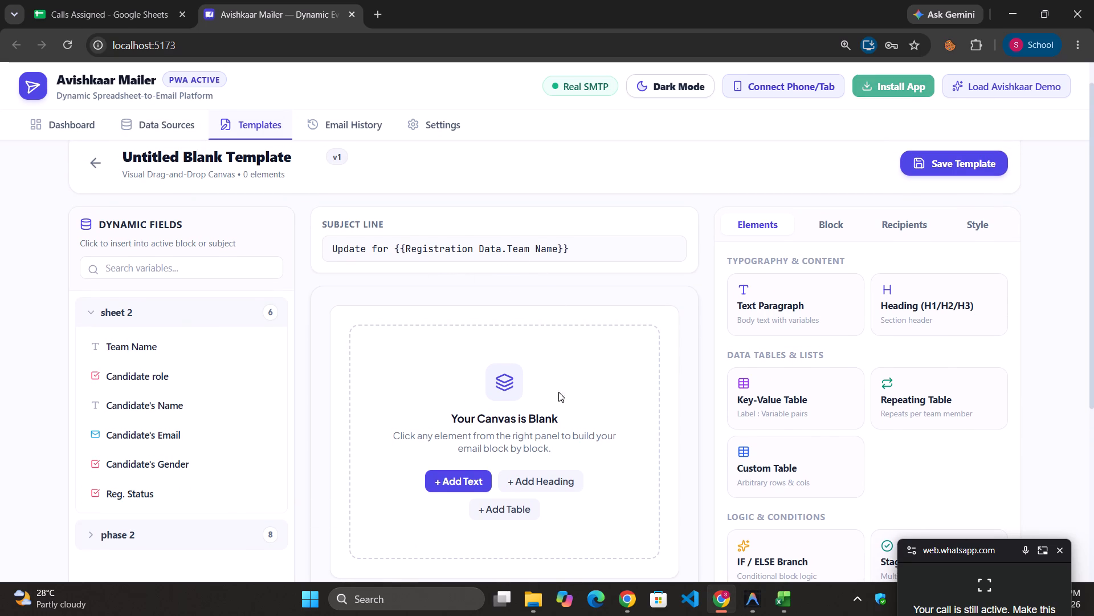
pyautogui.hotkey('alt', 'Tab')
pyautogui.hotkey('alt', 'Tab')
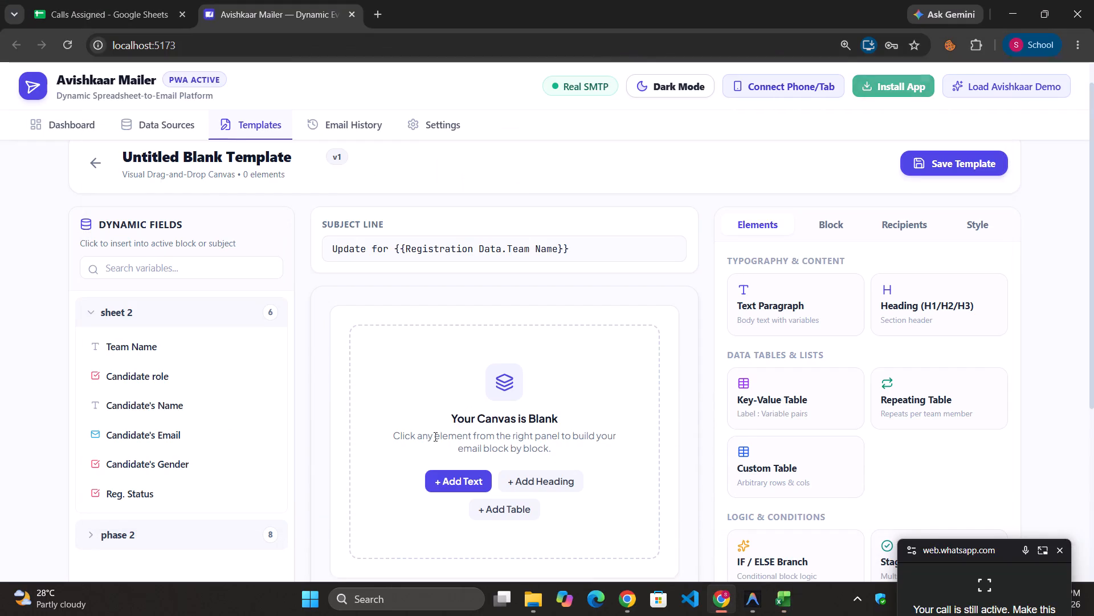
# Add a text paragraph block to the blank template canvas.
pyautogui.click(439, 469)
pyautogui.click(442, 474)
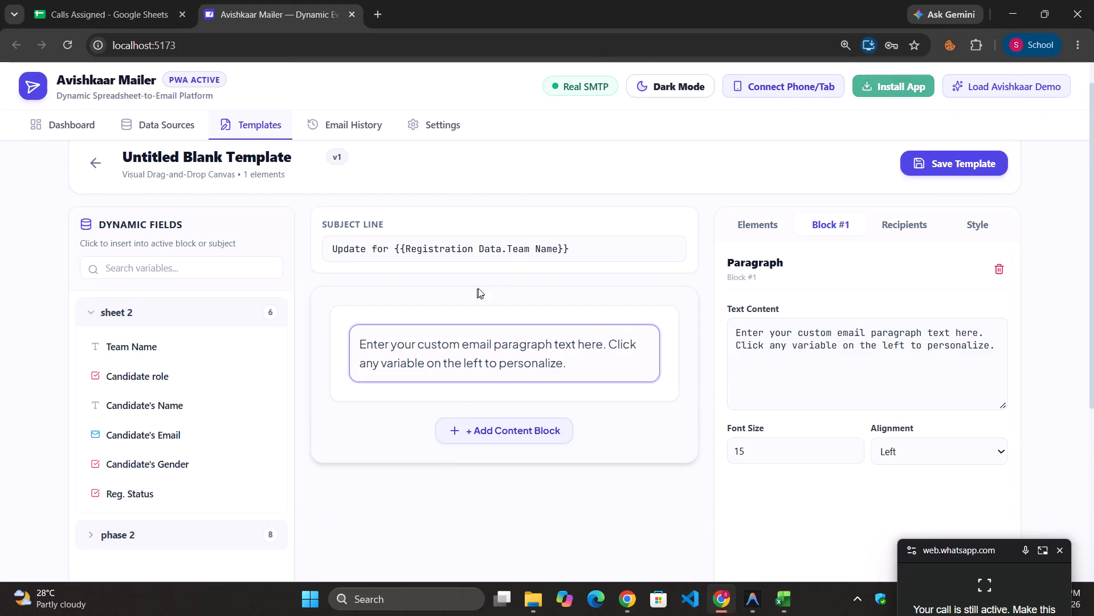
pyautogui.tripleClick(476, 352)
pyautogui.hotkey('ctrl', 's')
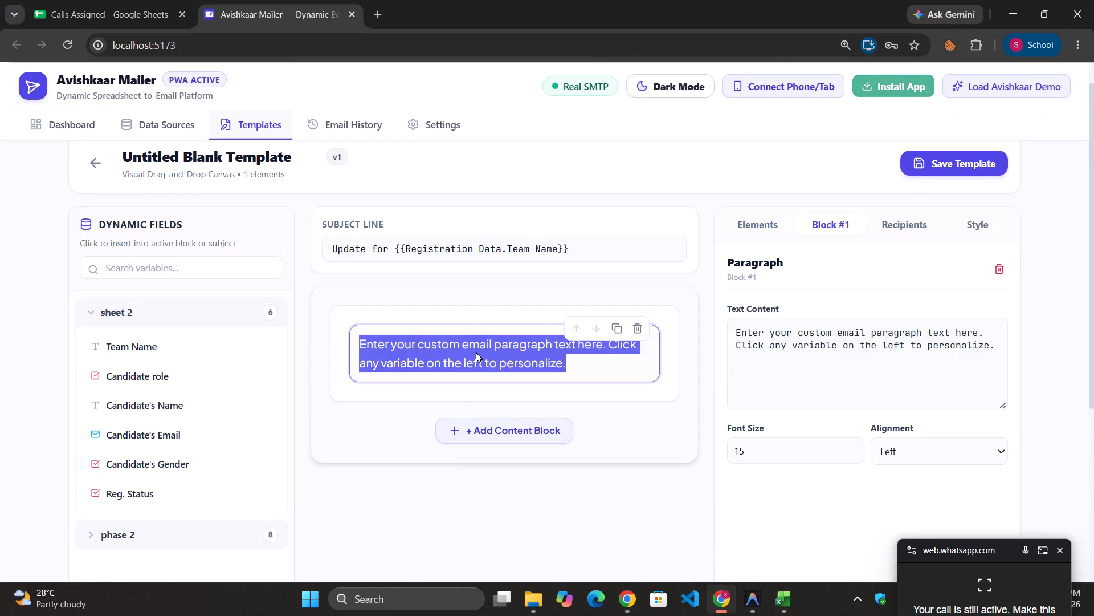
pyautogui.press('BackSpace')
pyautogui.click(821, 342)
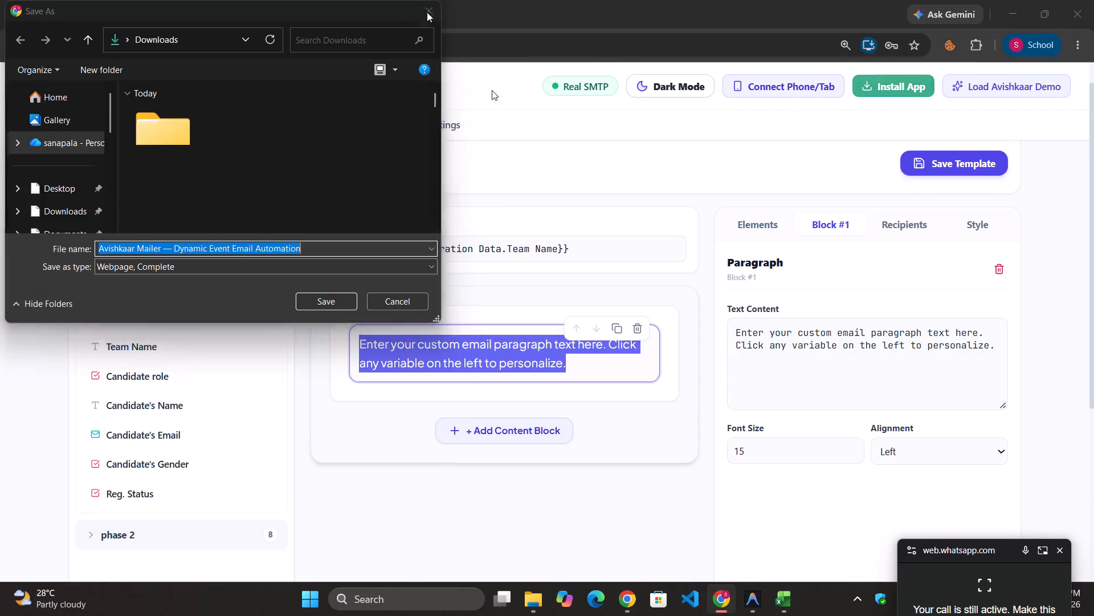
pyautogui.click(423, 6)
# Look through the open windows, including the phase 2, sheet 2 and registration workbooks, for the one needed for the template.
pyautogui.hotkey('alt', 'Tab')
pyautogui.hotkey('alt', 'Tab')
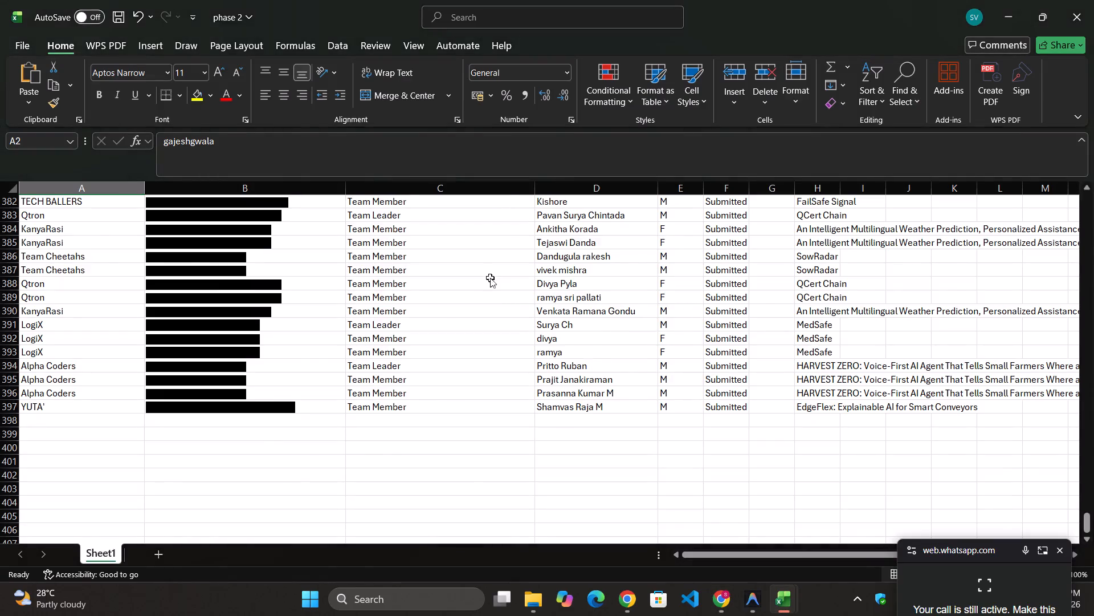
pyautogui.hotkey('alt', 'Tab')
pyautogui.hotkey('alt', 'Tab')
pyautogui.hotkey('alt', 'Tab')
pyautogui.hotkey('alt', 'Tab')
pyautogui.hotkey('alt', 'Tab')
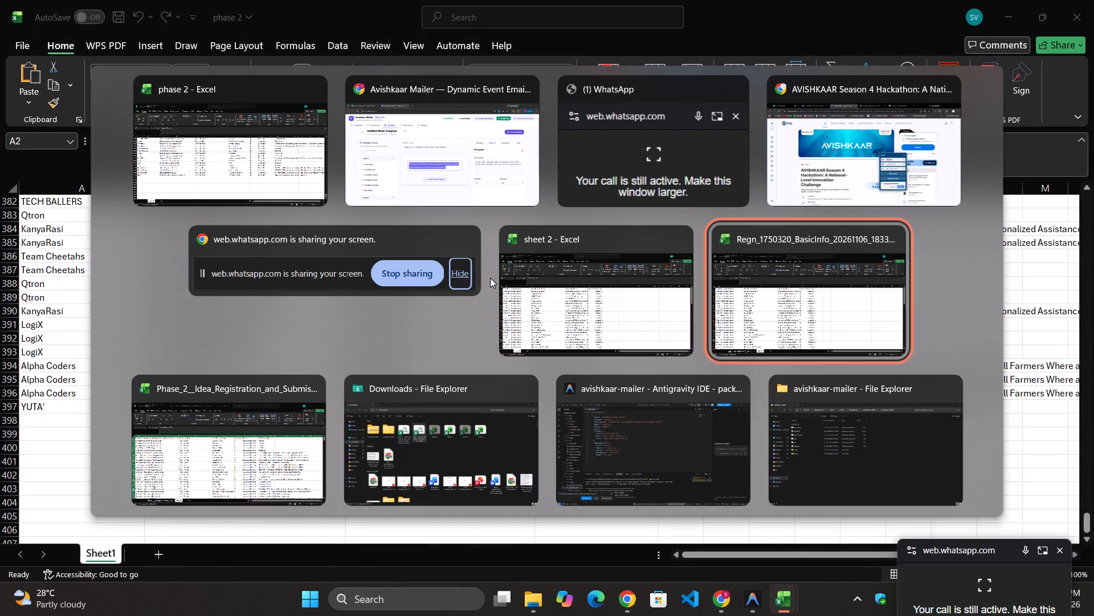
pyautogui.hotkey('alt', 'Tab')
pyautogui.hotkey('alt', 'Tab')
pyautogui.hotkey('alt', 'Tab')
pyautogui.hotkey('alt', 'Tab')
pyautogui.hotkey('alt', 'Tab')
pyautogui.hotkey('alt', 'Tab')
pyautogui.hotkey('alt', 'Tab')
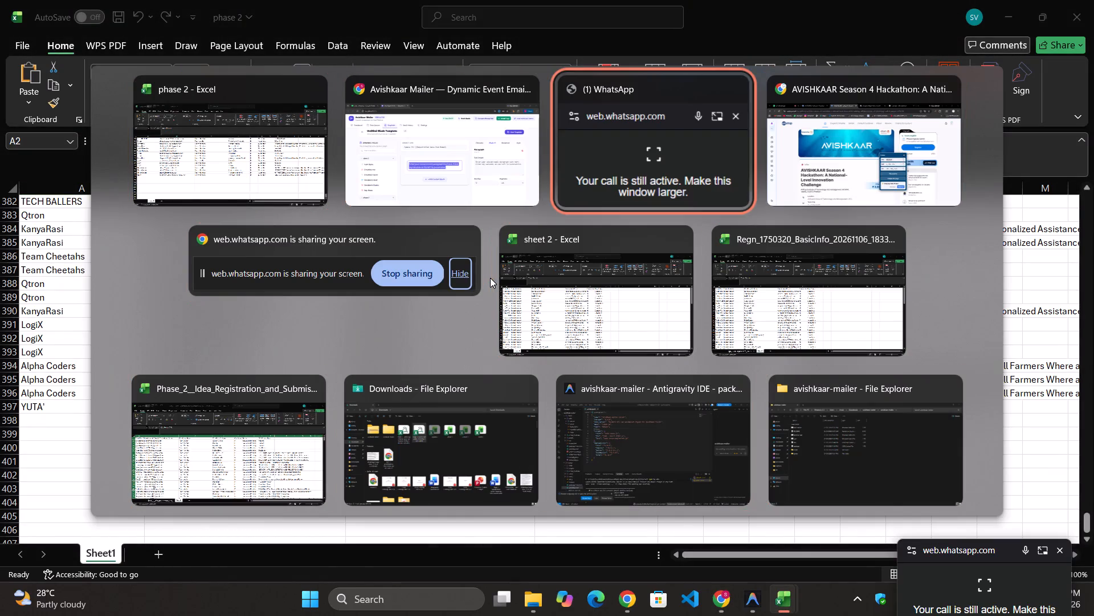
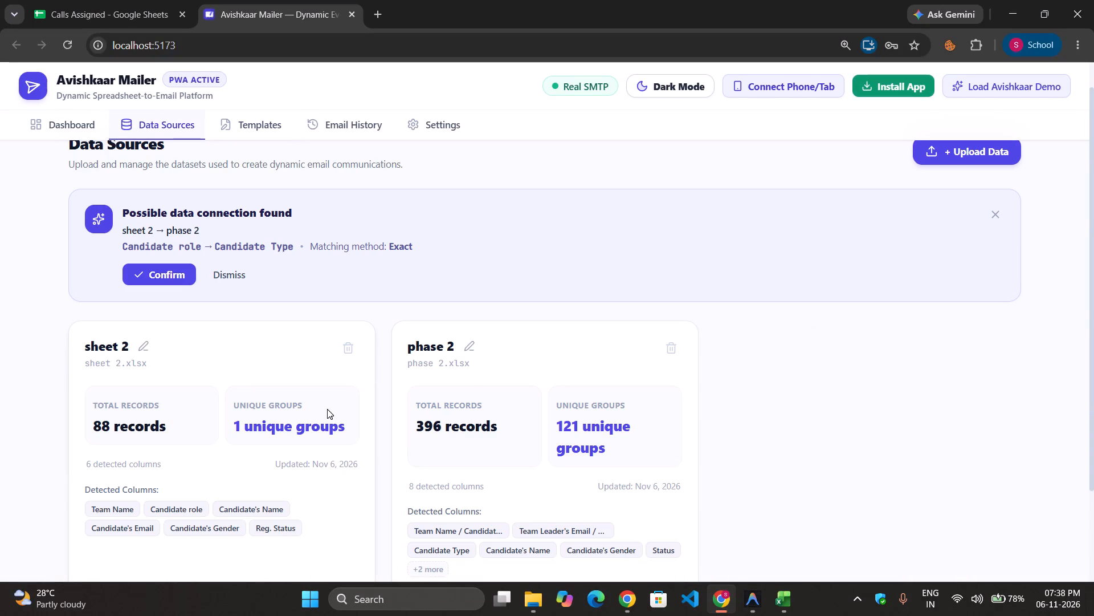
# Return to the email templates list and check the data source assigned to the abstract templete.
pyautogui.click(259, 121)
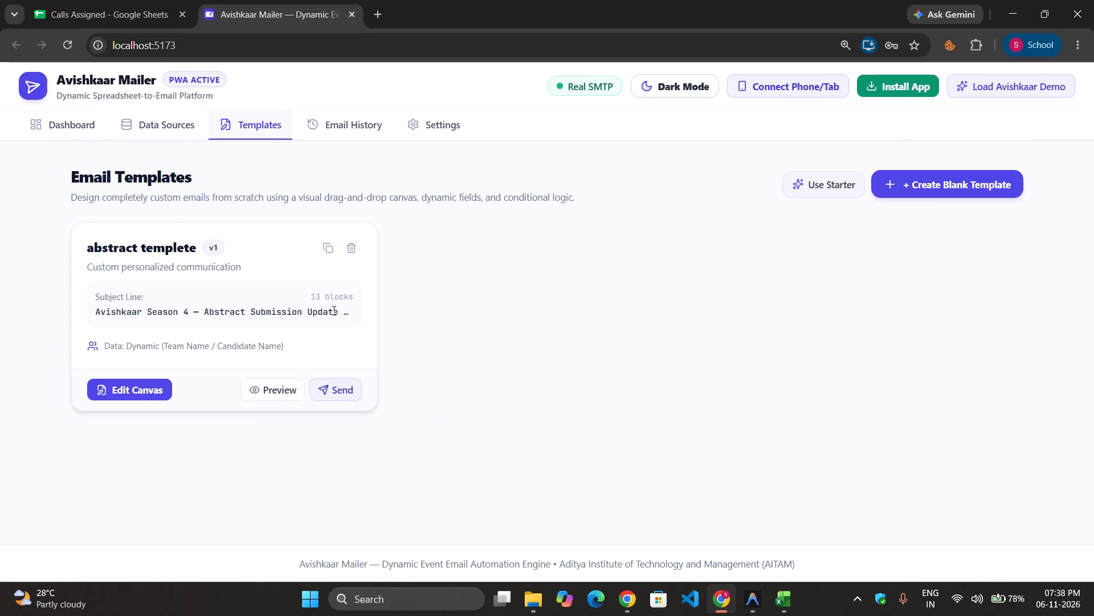
pyautogui.click(243, 347)
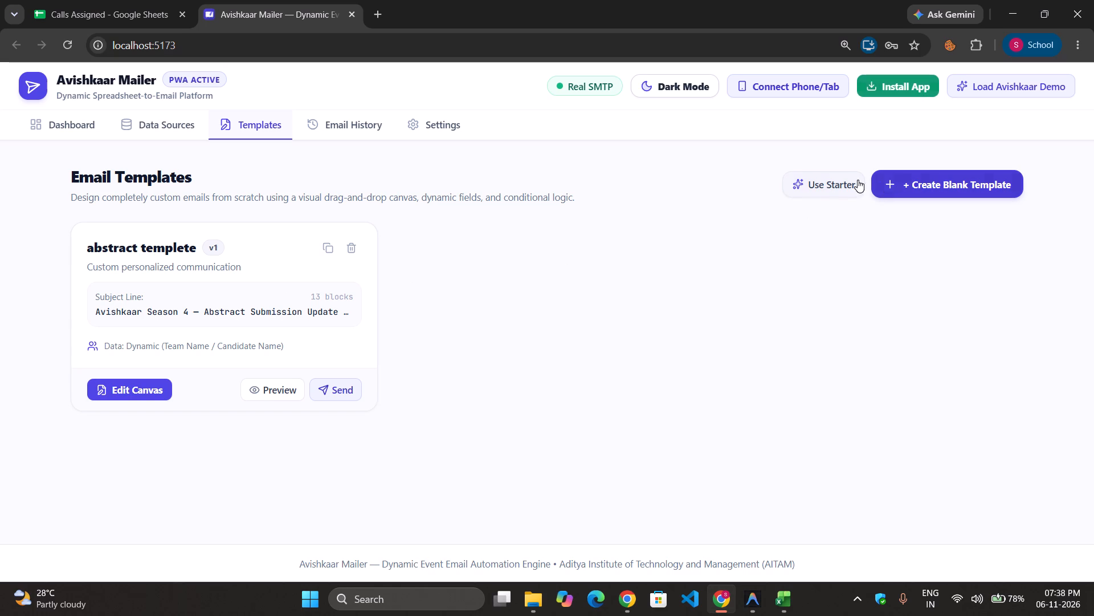
# Duplicate the "abstract templete" email template.
pyautogui.click(336, 254)
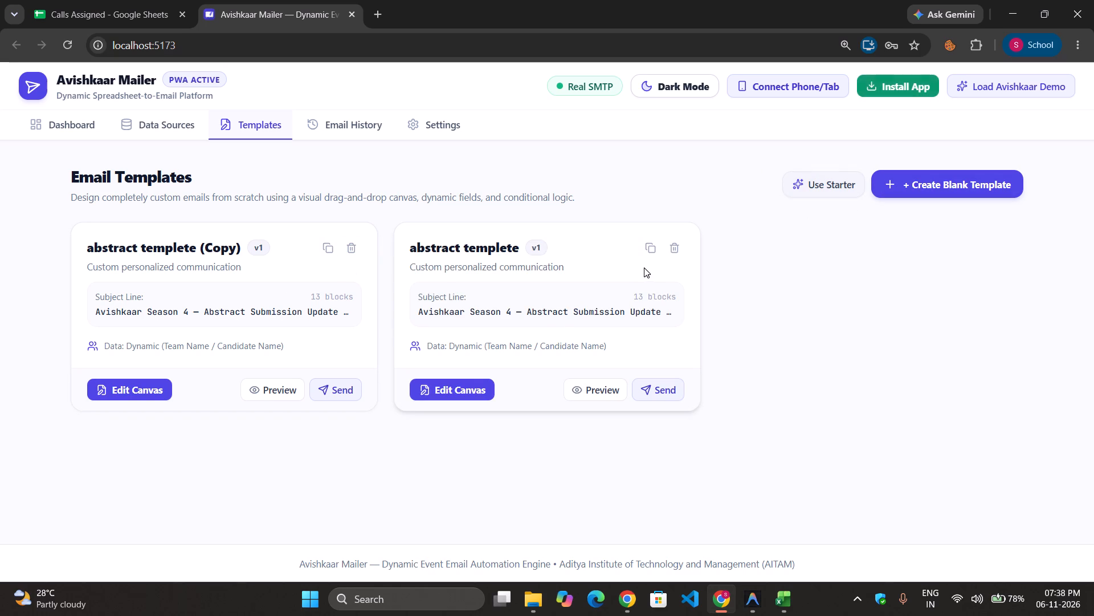
# Open the original "abstract templete" for editing and rename it "registration templete".
pyautogui.click(461, 381)
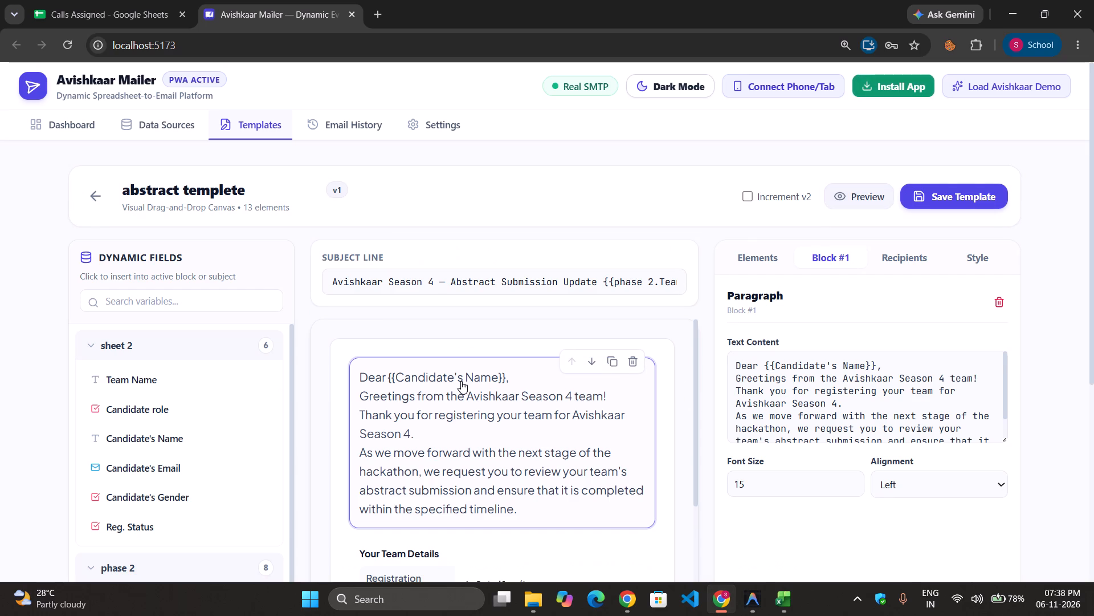
pyautogui.click(454, 271)
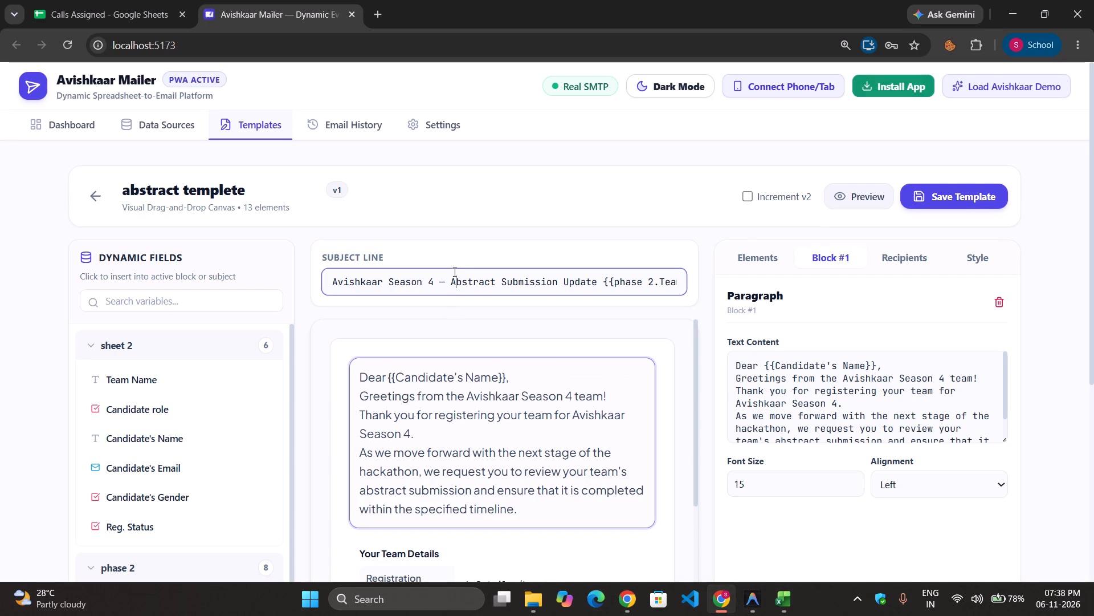
pyautogui.moveTo(188, 193); pyautogui.dragTo(169, 191)
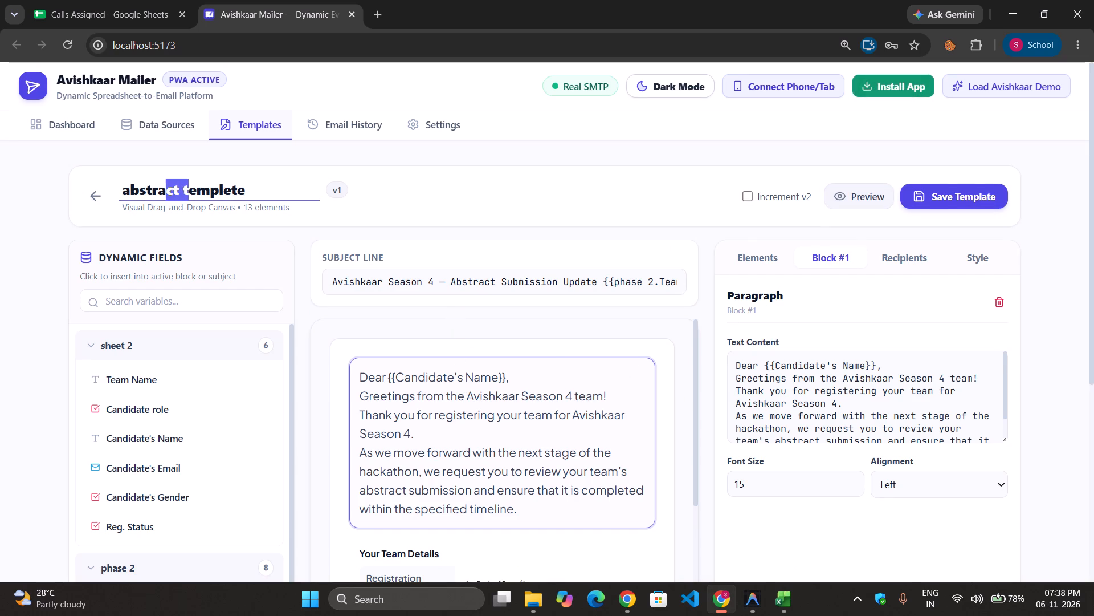
pyautogui.doubleClick(169, 191)
pyautogui.press('BackSpace')
pyautogui.write('registration')
pyautogui.press('space')
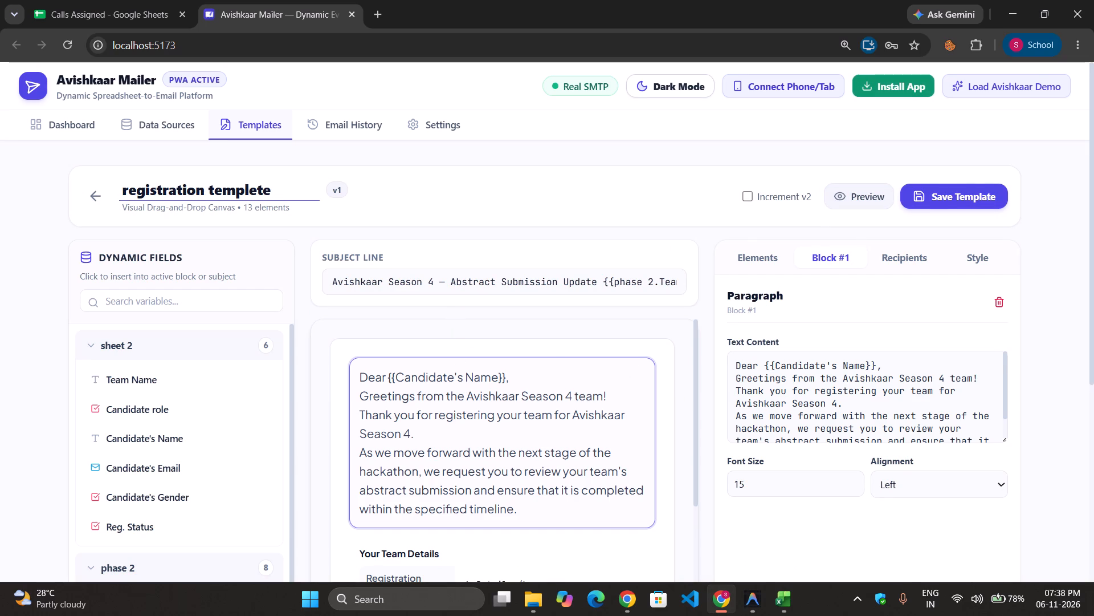
# Replace "Abstract Submission" with "Registration" in the email's subject line.
pyautogui.click(393, 289)
pyautogui.hscroll(-3, 393, 289)
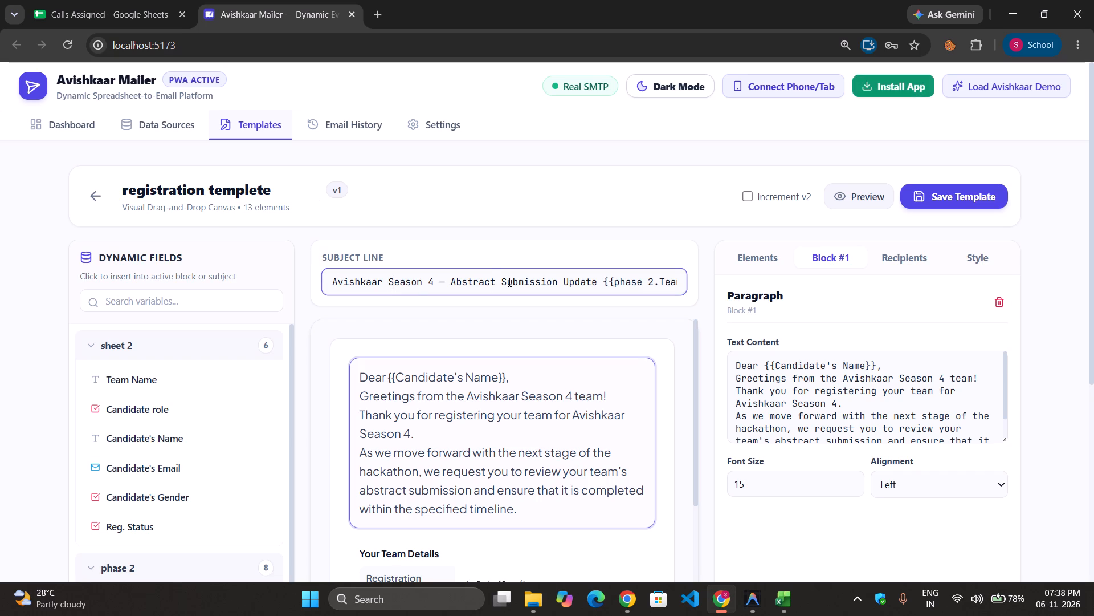
pyautogui.moveTo(452, 282); pyautogui.dragTo(515, 282)
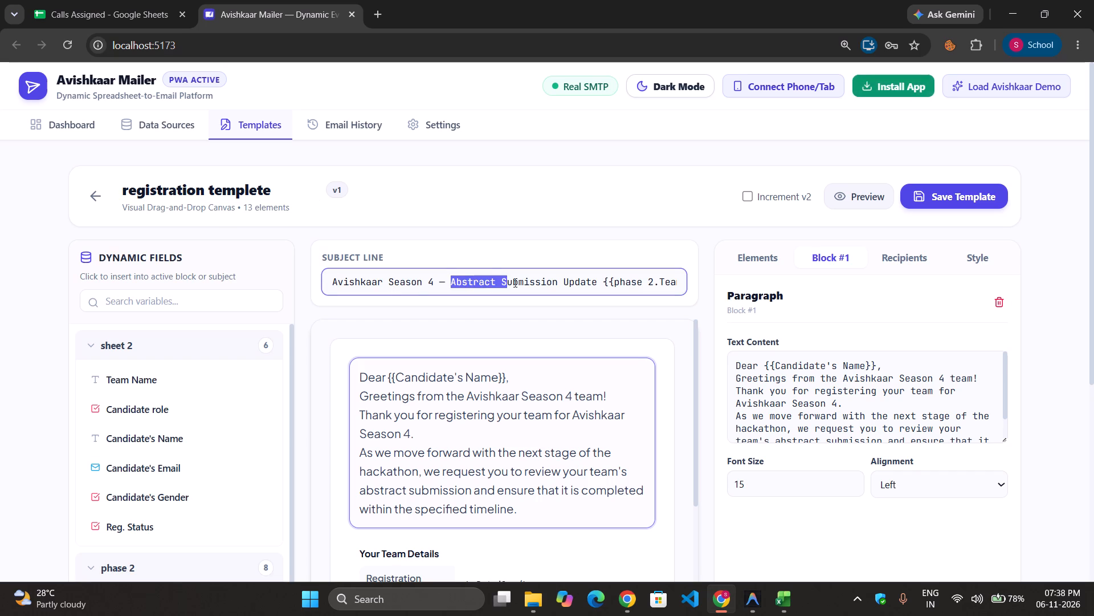
pyautogui.moveTo(515, 282); pyautogui.dragTo(581, 282)
pyautogui.click(541, 282)
pyautogui.scroll(-1, 541, 282)
pyautogui.moveTo(450, 240); pyautogui.dragTo(520, 242)
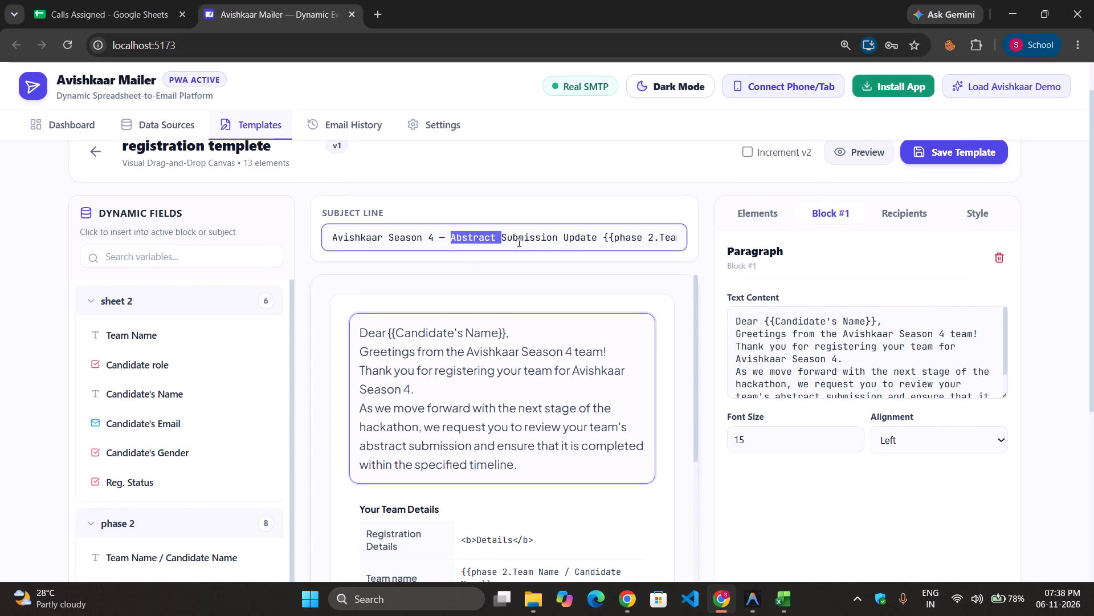
pyautogui.moveTo(520, 242); pyautogui.dragTo(556, 245)
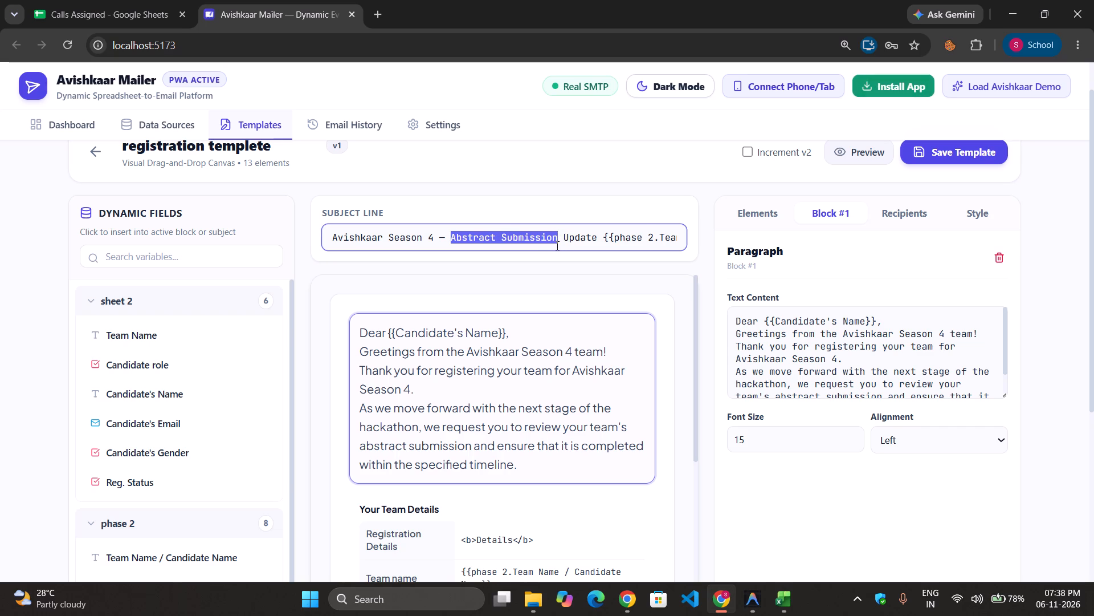
pyautogui.press('BackSpace')
pyautogui.write('regis')
pyautogui.write('ratio')
pyautogui.press('space')
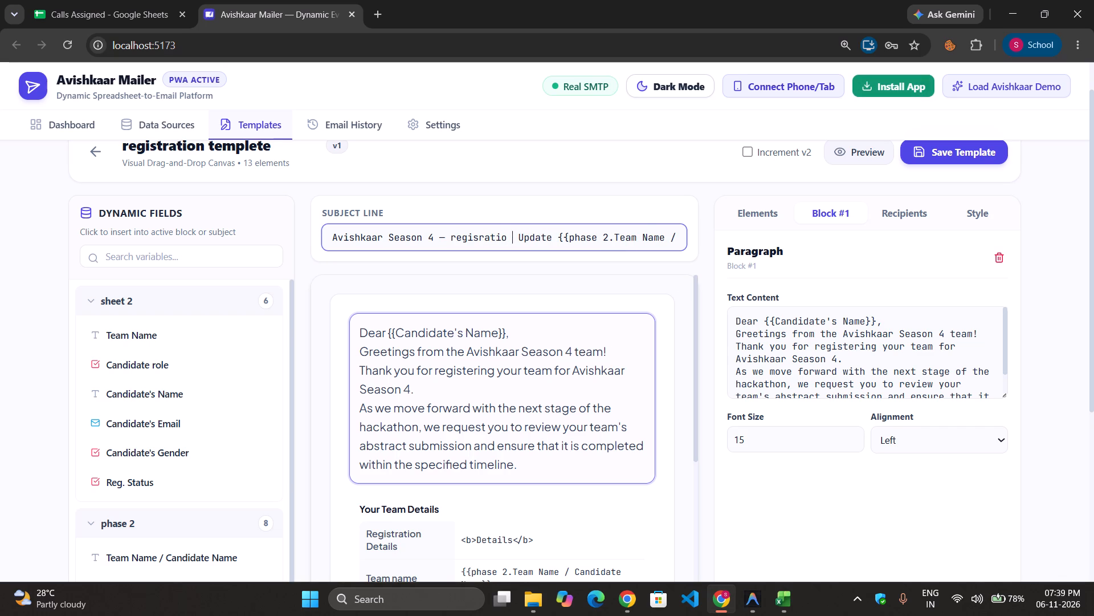
pyautogui.press('BackSpace')
pyautogui.press('n')
pyautogui.press('BackSpace')
pyautogui.press('BackSpace')
pyautogui.press('BackSpace')
pyautogui.press('BackSpace')
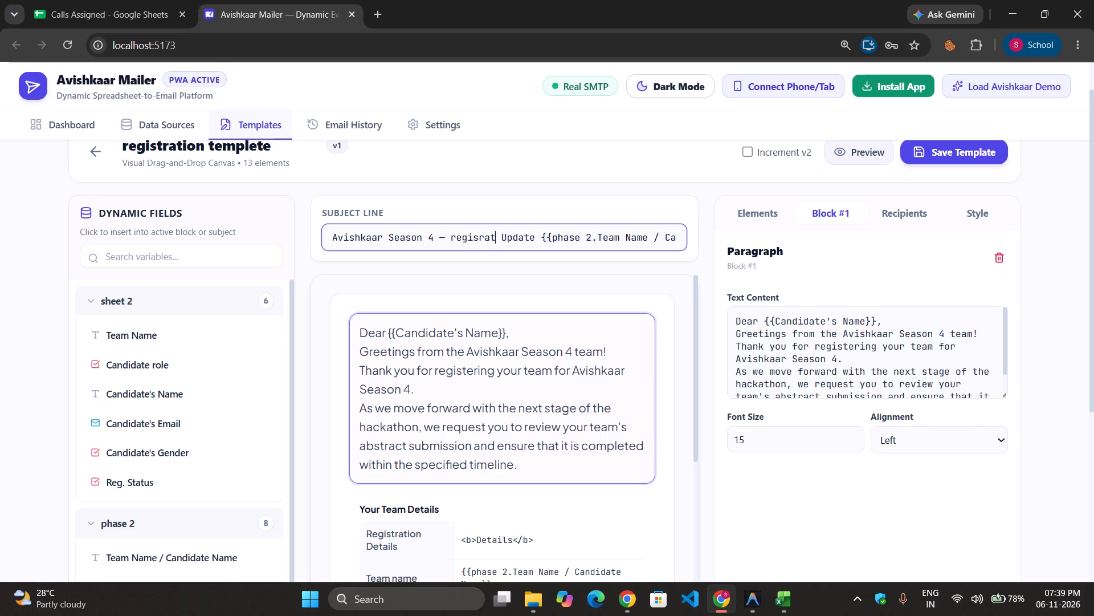
pyautogui.press('BackSpace')
pyautogui.press('BackSpace')
pyautogui.write('tration')
pyautogui.press('space')
pyautogui.press('BackSpace')
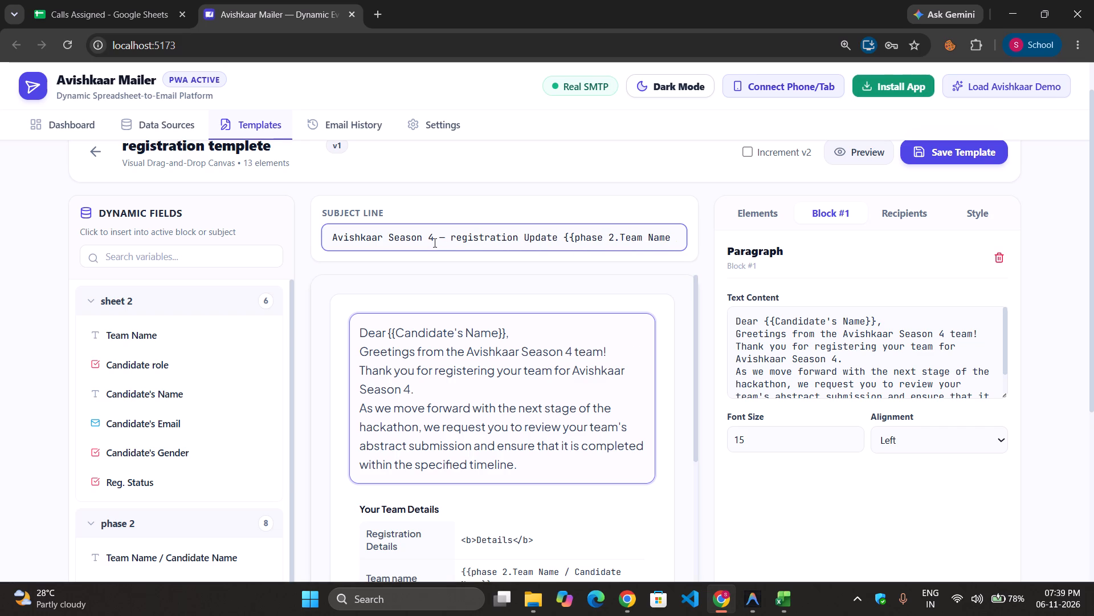
pyautogui.click(454, 240)
pyautogui.press('BackSpace')
pyautogui.hotkey('shift', 'r')
# Relabel the "Submission Status" row in the Your Team Details table as "Registration Status".
pyautogui.scroll(-2, 480, 292)
pyautogui.scroll(-1, 489, 395)
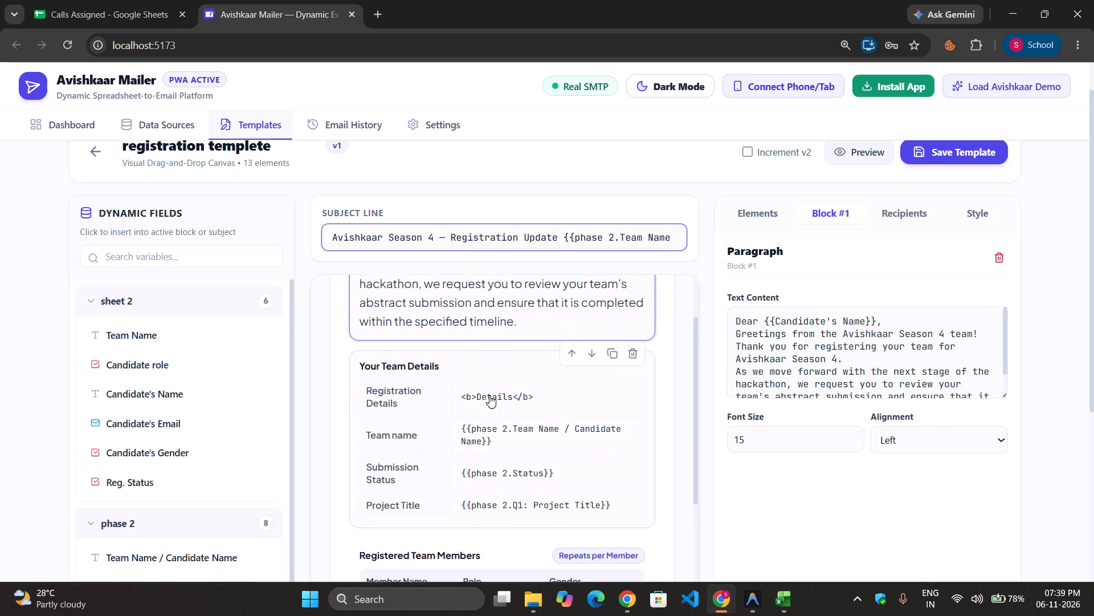
pyautogui.scroll(-1, 489, 395)
pyautogui.click(511, 468)
pyautogui.scroll(1, 511, 468)
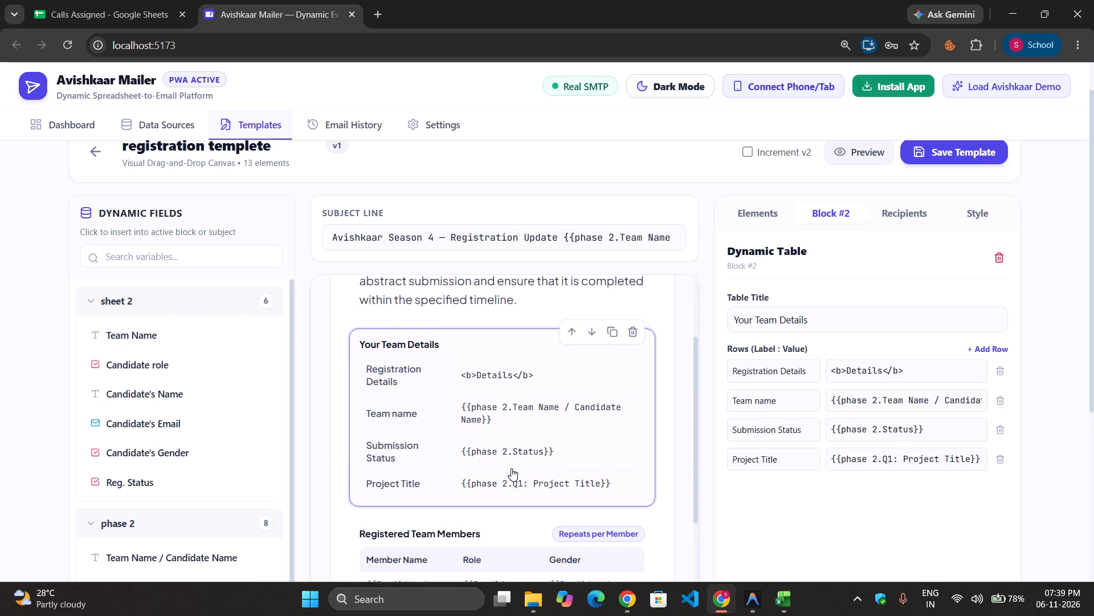
pyautogui.scroll(1, 511, 468)
pyautogui.click(782, 407)
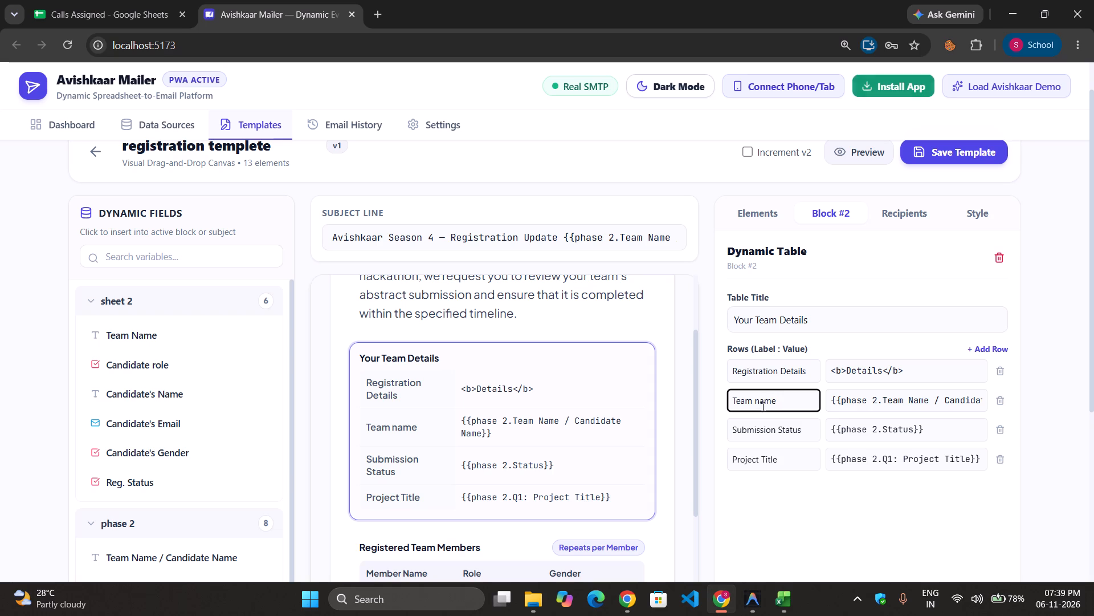
pyautogui.click(804, 429)
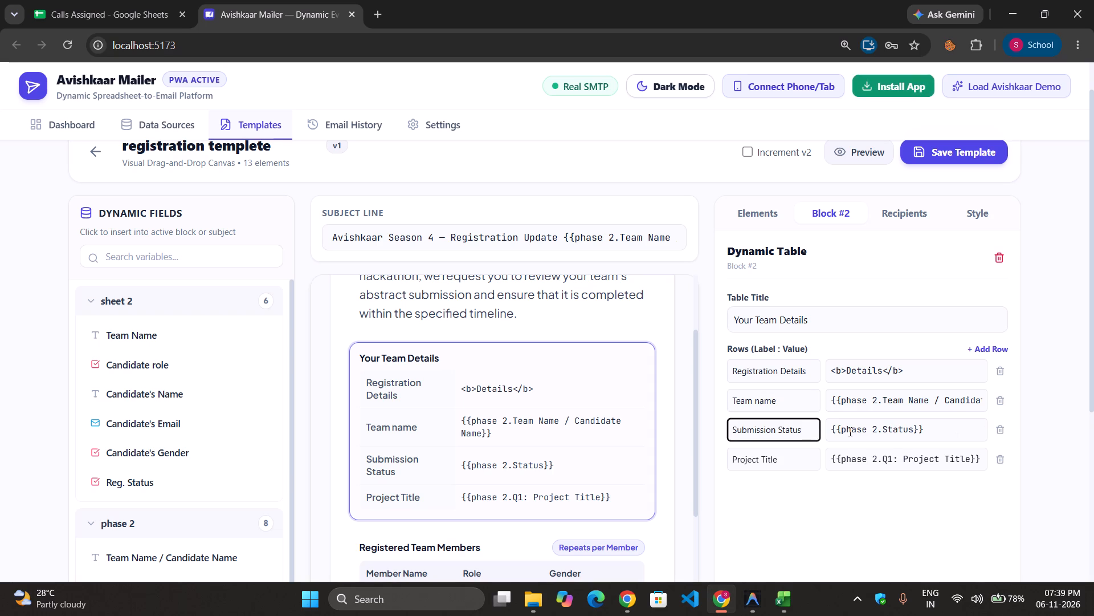
pyautogui.moveTo(801, 431); pyautogui.dragTo(705, 424)
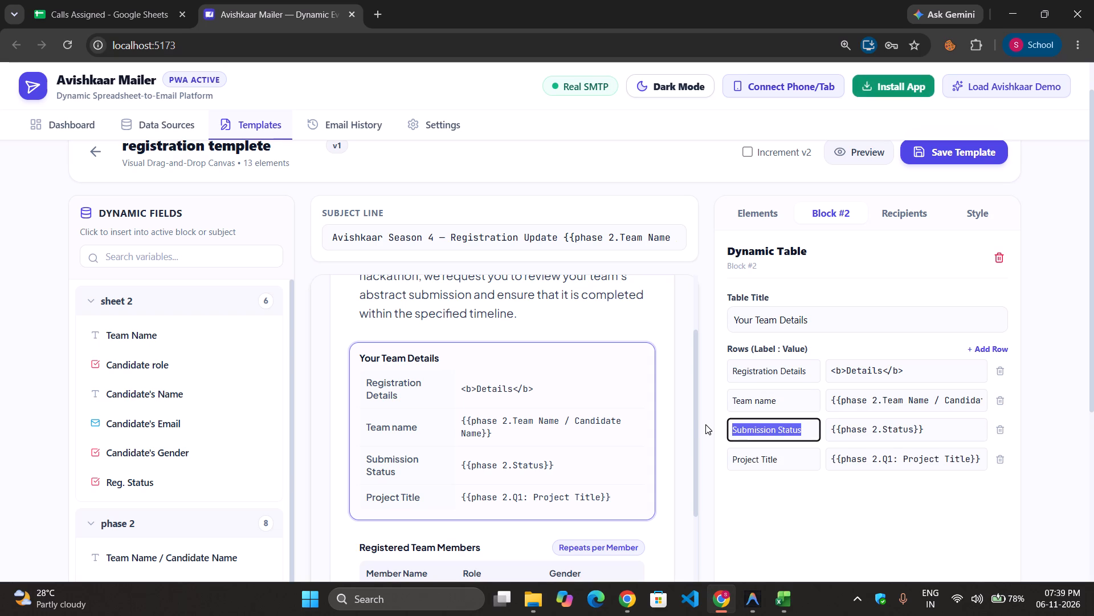
pyautogui.doubleClick(747, 431)
pyautogui.press('BackSpace')
pyautogui.write('Re')
pyautogui.write('gistraio')
pyautogui.press('BackSpace')
pyautogui.press('BackSpace')
pyautogui.press('BackSpace')
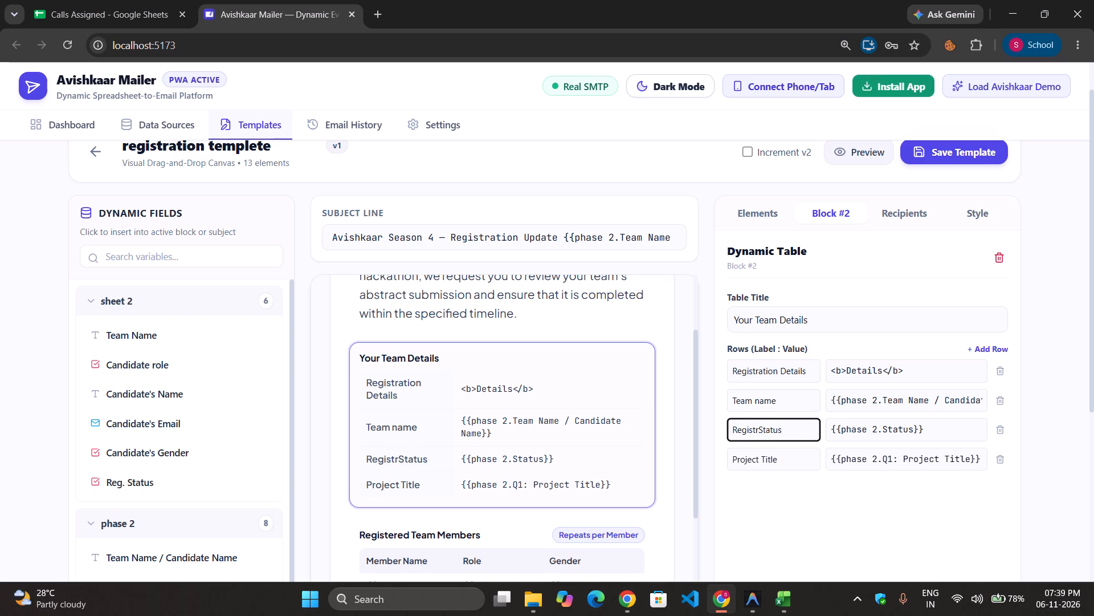
pyautogui.write('ation')
pyautogui.press('space')
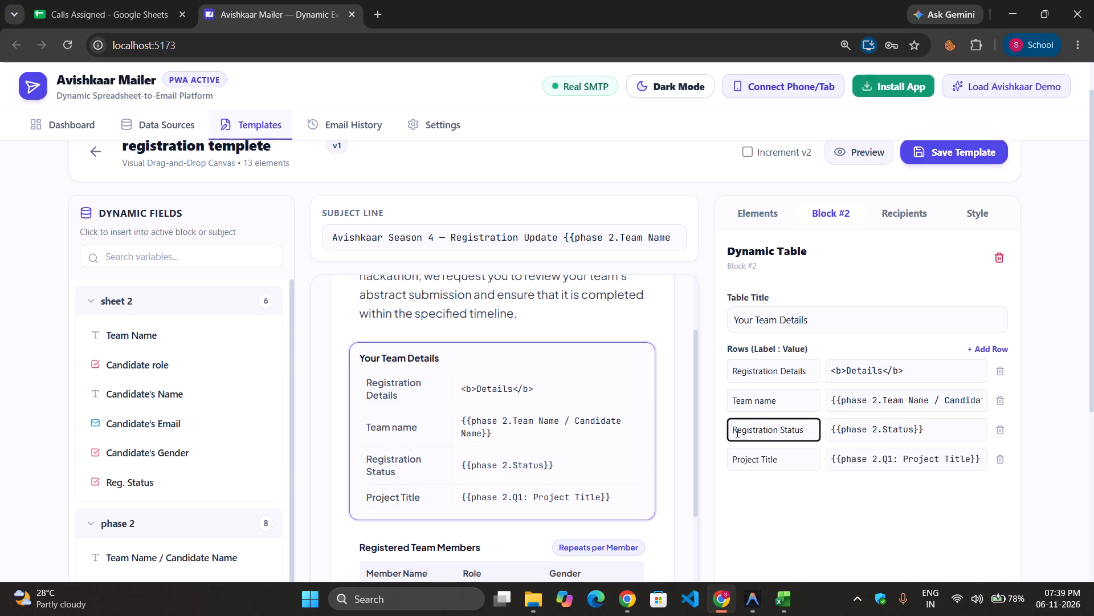
# Delete the Project Title row from the Your Team Details table.
pyautogui.click(792, 462)
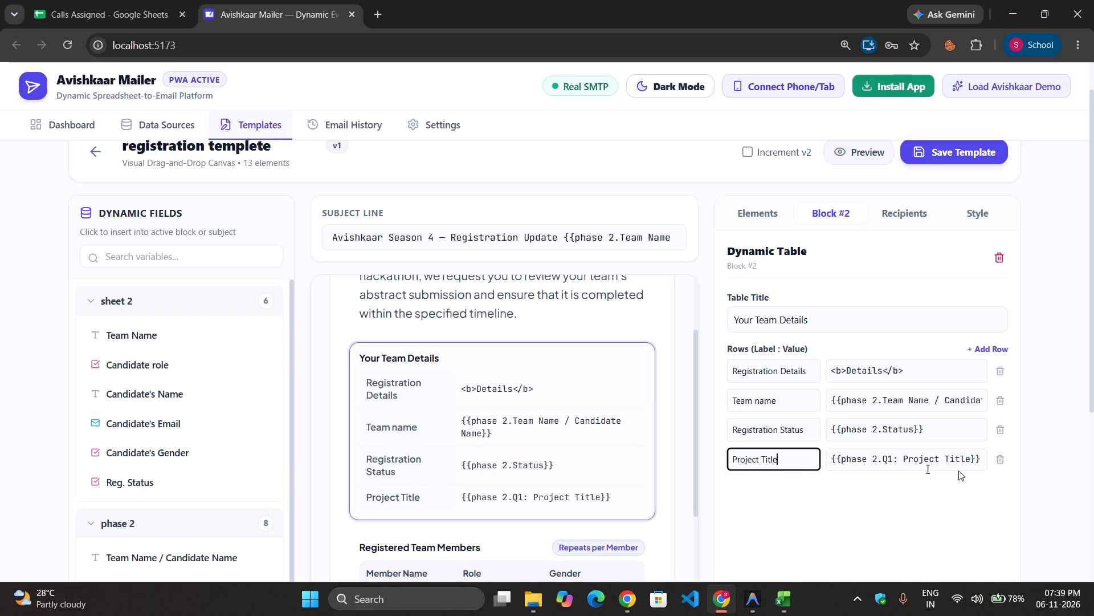
pyautogui.click(1005, 461)
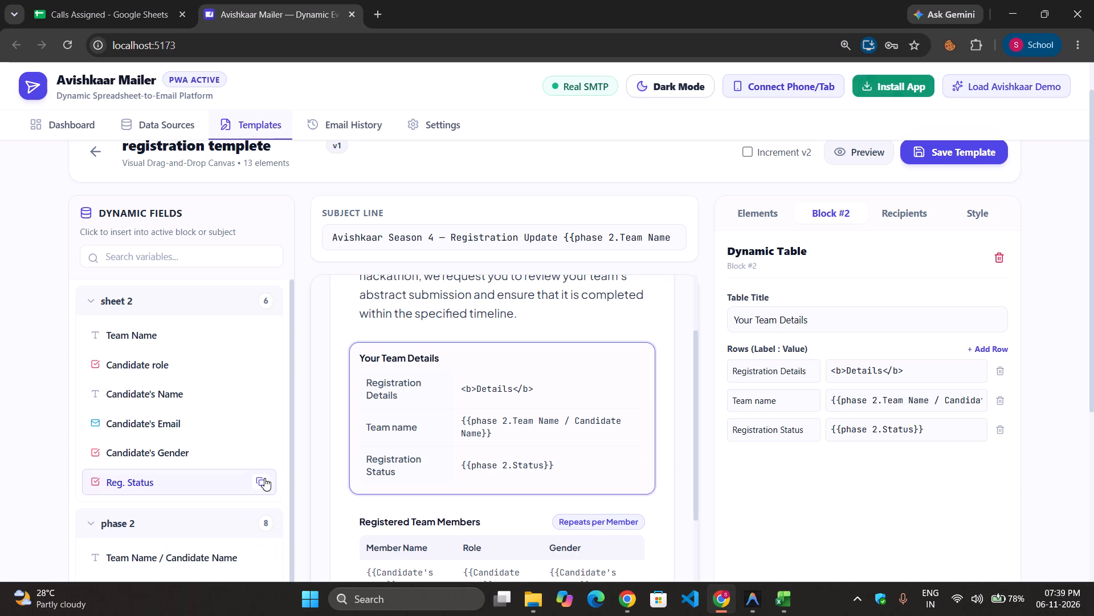
# Set the Registration Status row's value to the sheet 2 field {{sheet 2.Reg. Status}}.
pyautogui.click(264, 478)
pyautogui.moveTo(928, 432); pyautogui.dragTo(771, 440)
pyautogui.press('BackSpace')
pyautogui.hotkey('ctrl', 'v')
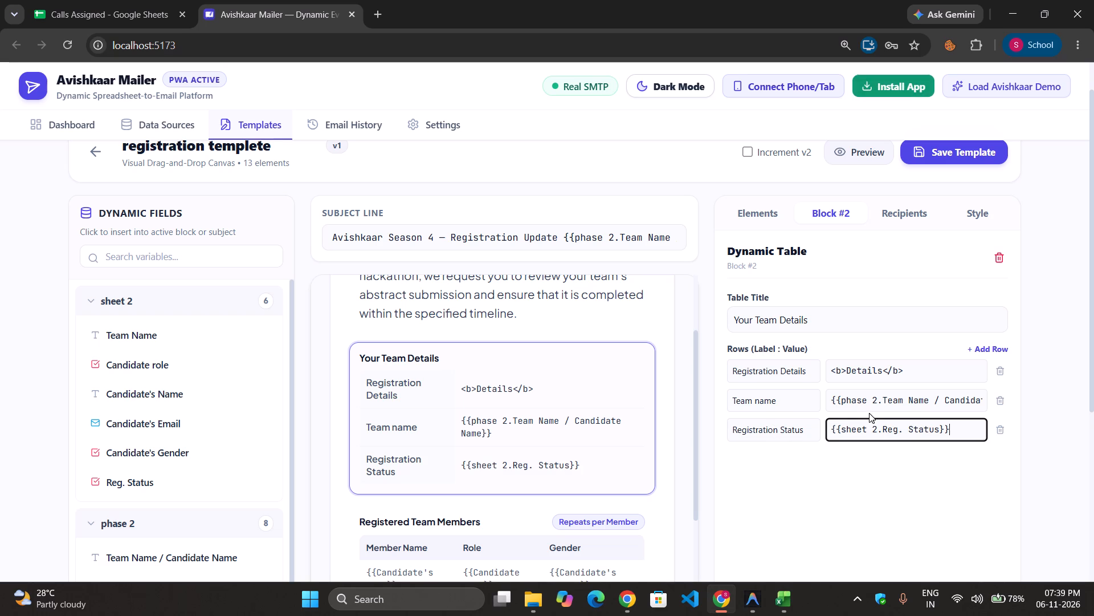
pyautogui.click(769, 463)
pyautogui.scroll(-1, 670, 471)
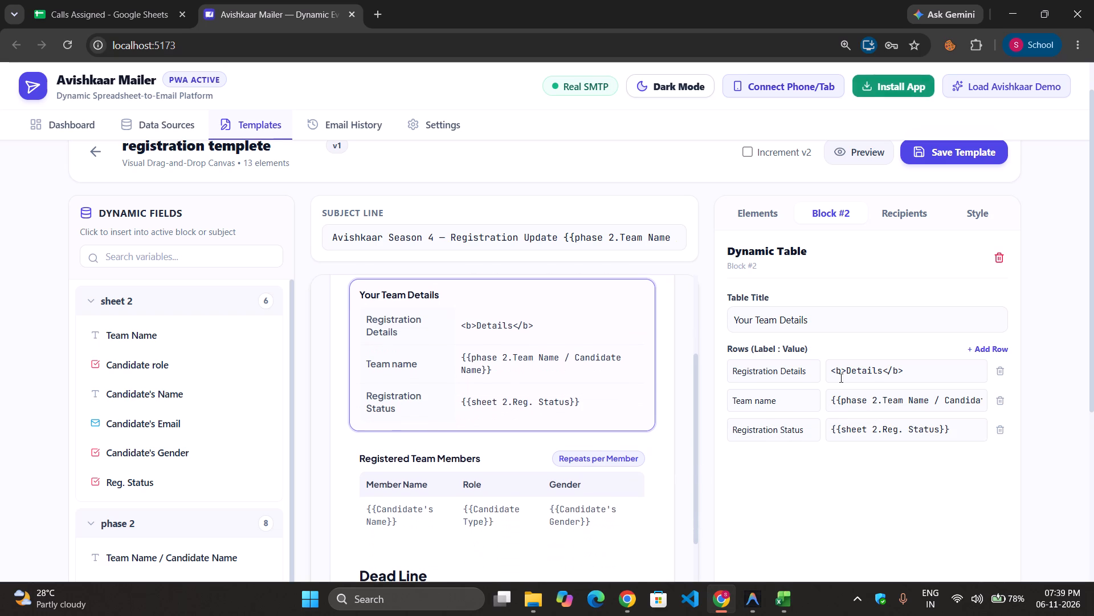
# Set the Team name row's value to the sheet 2 field {{sheet 2.Team Name}}.
pyautogui.tripleClick(908, 396)
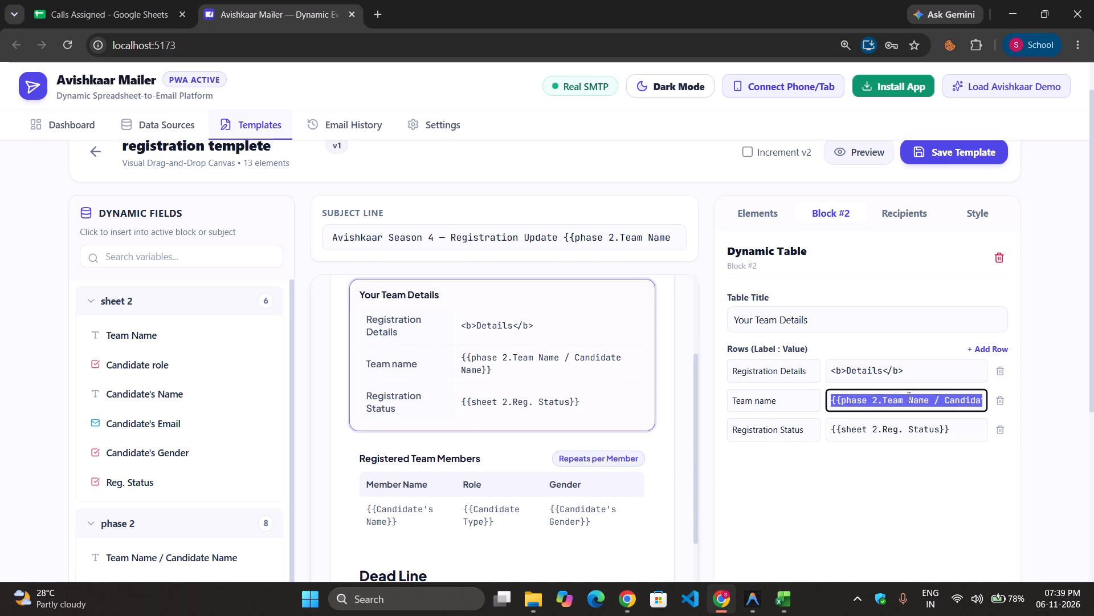
pyautogui.press('BackSpace')
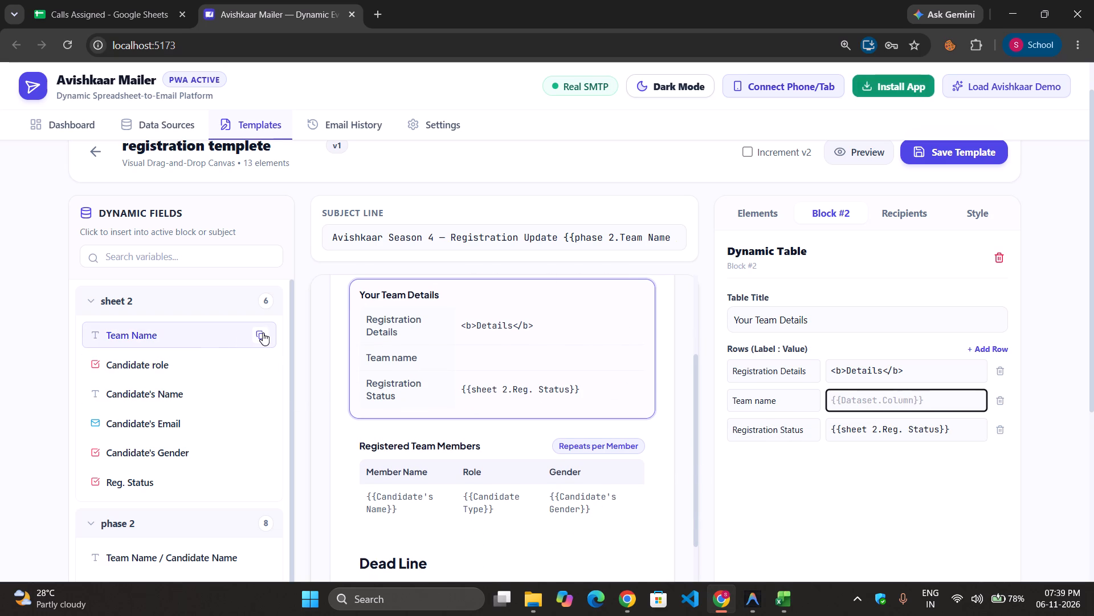
pyautogui.click(263, 333)
pyautogui.click(881, 396)
pyautogui.hotkey('ctrl', 'v')
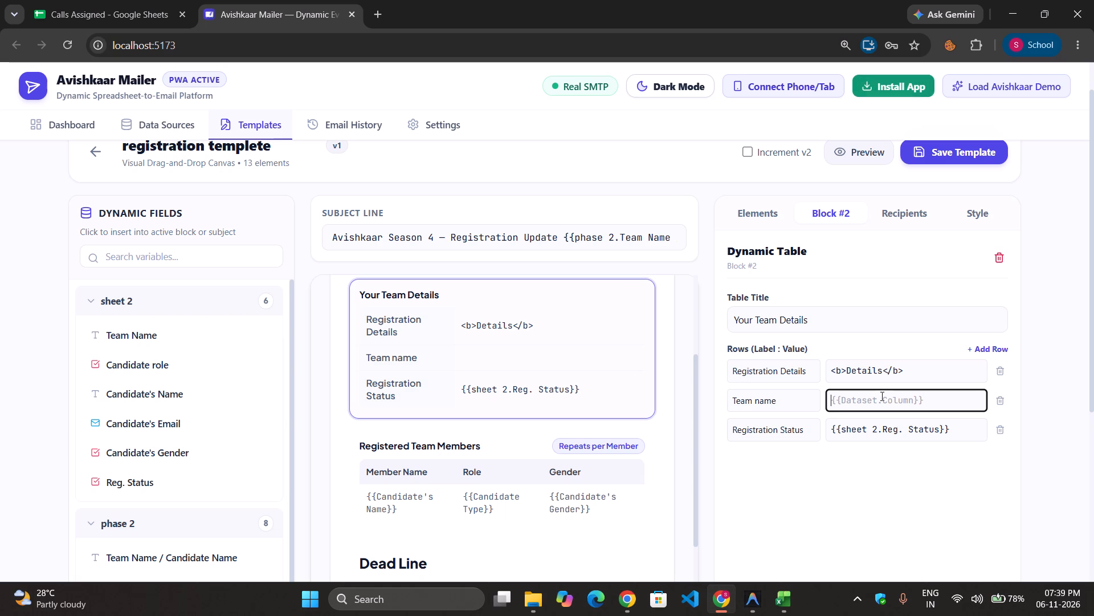
# Review the Registered Team Members table's columns and the rest of the email body up to the greeting paragraph.
pyautogui.click(414, 485)
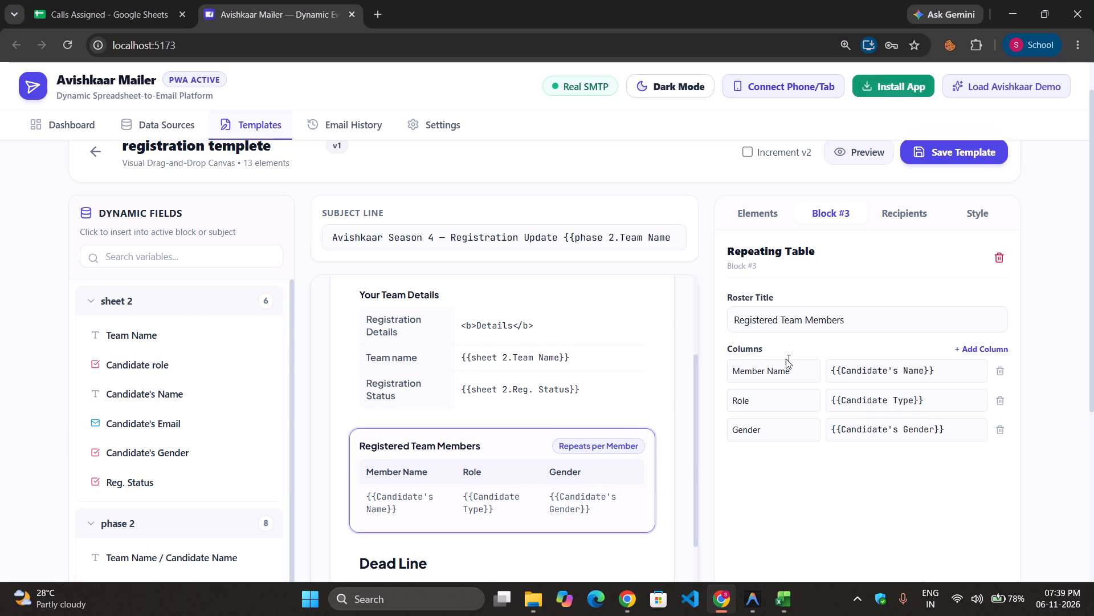
pyautogui.click(799, 373)
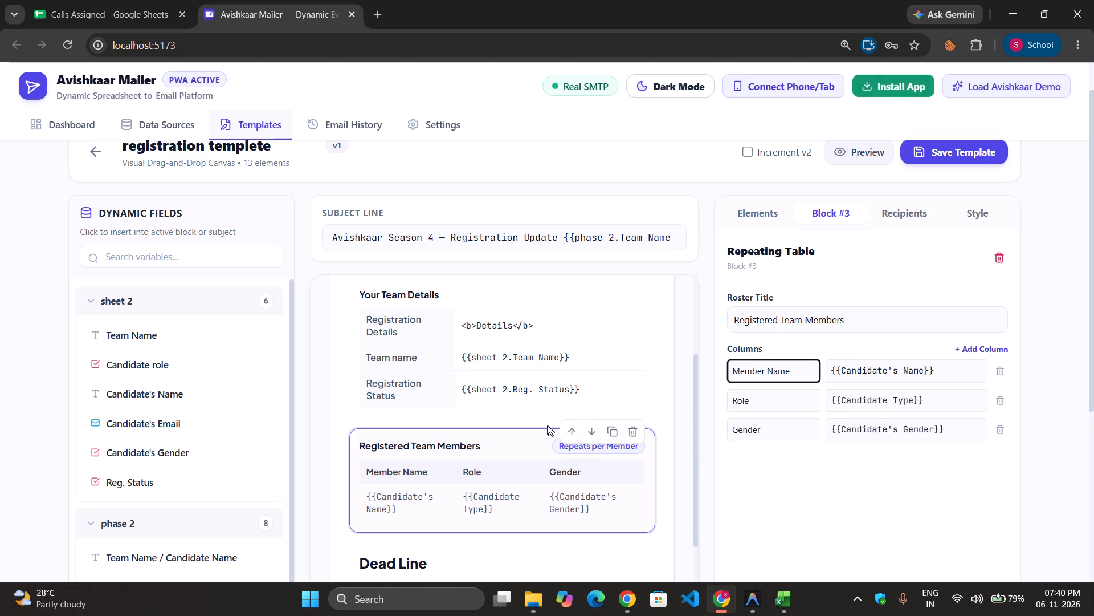
pyautogui.scroll(-5, 543, 420)
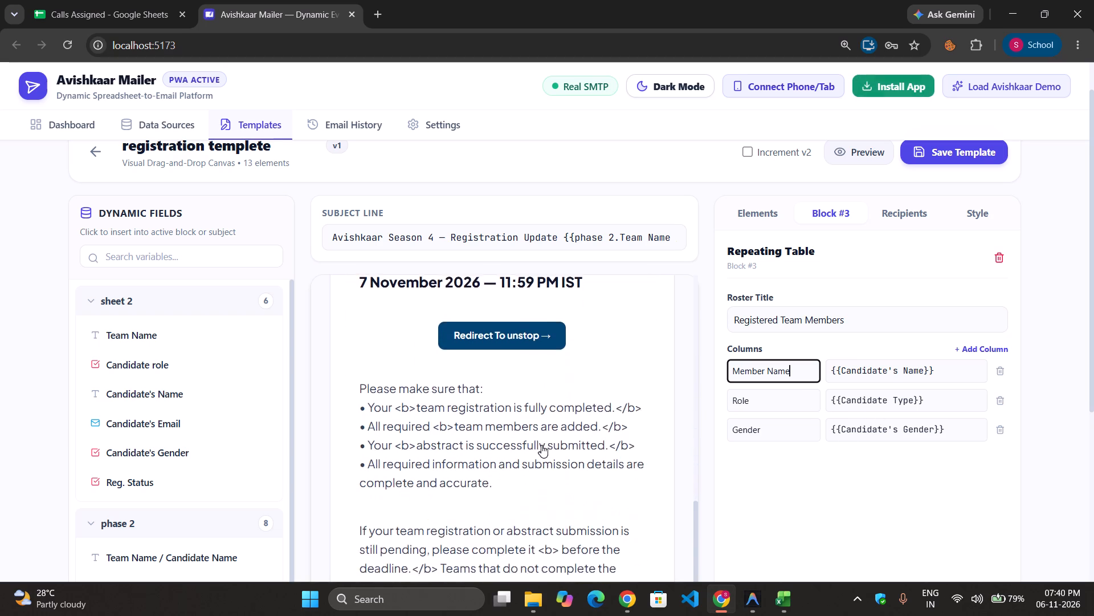
pyautogui.scroll(-4, 541, 445)
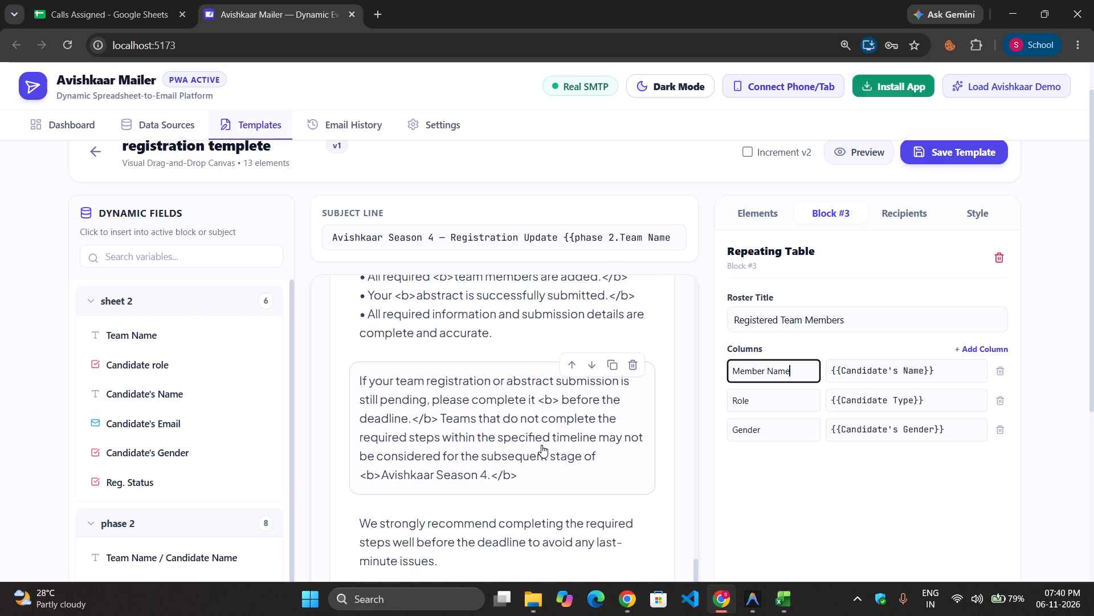
pyautogui.scroll(-4, 541, 445)
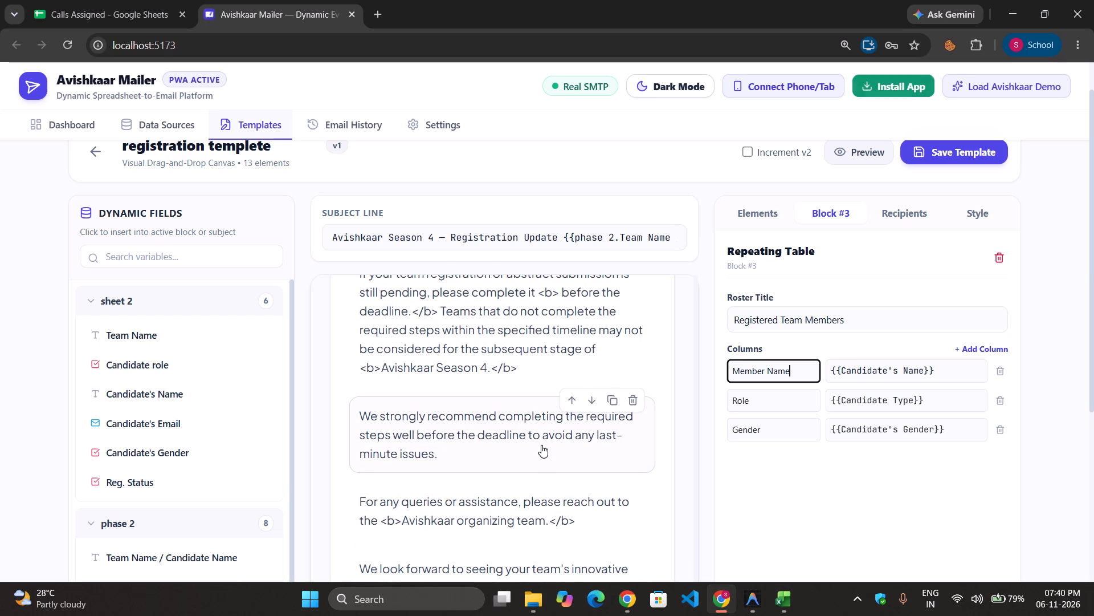
pyautogui.scroll(6, 553, 533)
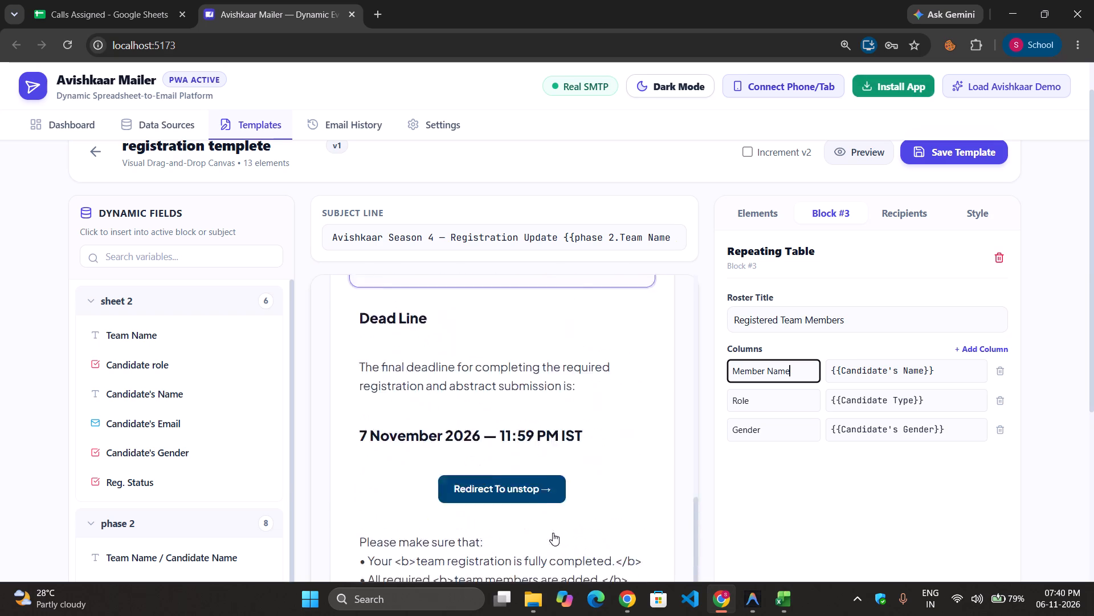
pyautogui.scroll(2, 553, 533)
pyautogui.click(456, 439)
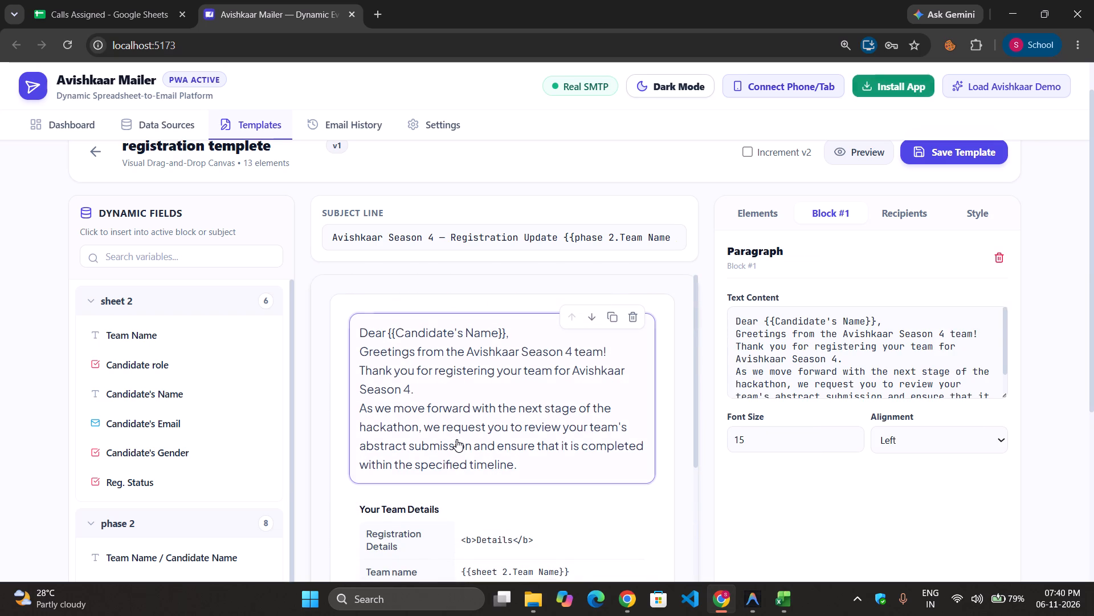
# Replace the phase 2 team name field in the subject line with the sheet 2 field {{sheet 2.Team Name}}.
pyautogui.scroll(1, 809, 302)
pyautogui.click(606, 274)
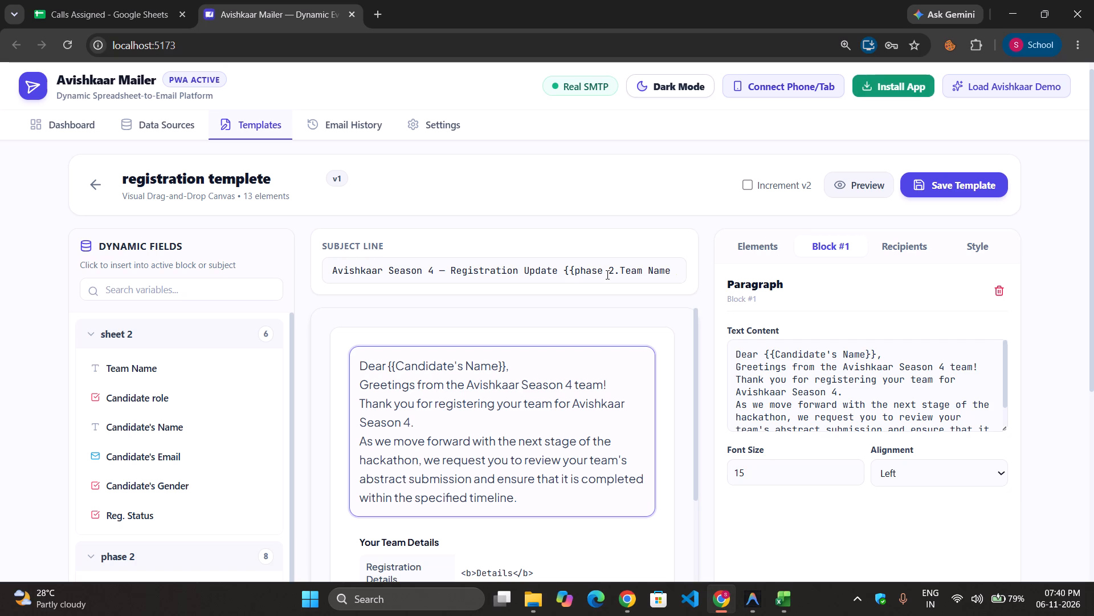
pyautogui.click(624, 273)
pyautogui.click(624, 273)
pyautogui.hscroll(-2, 624, 273)
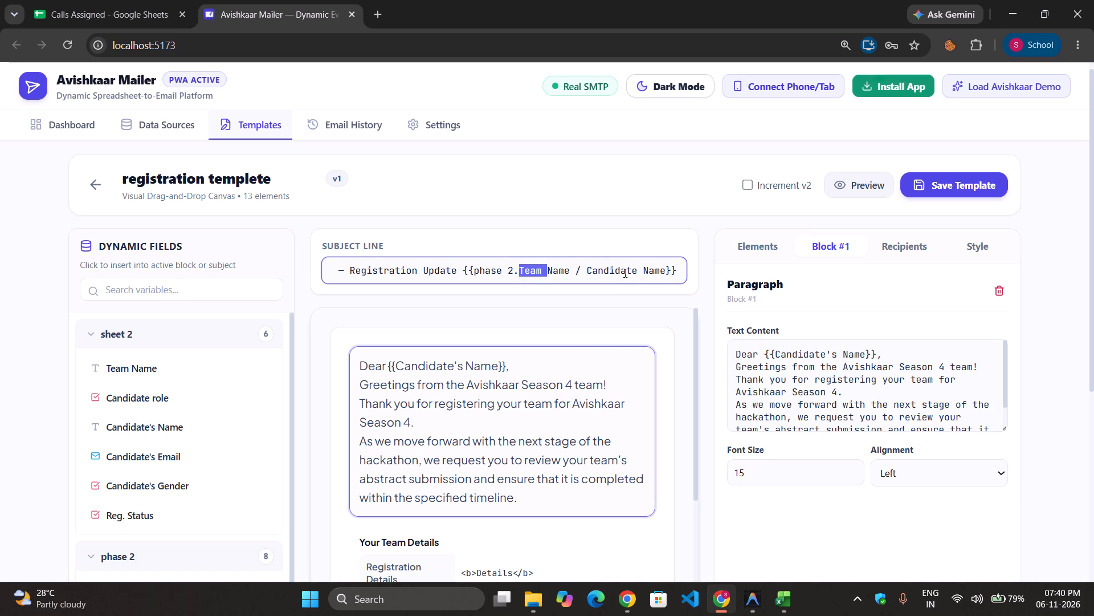
pyautogui.moveTo(679, 270); pyautogui.dragTo(463, 275)
pyautogui.press('BackSpace')
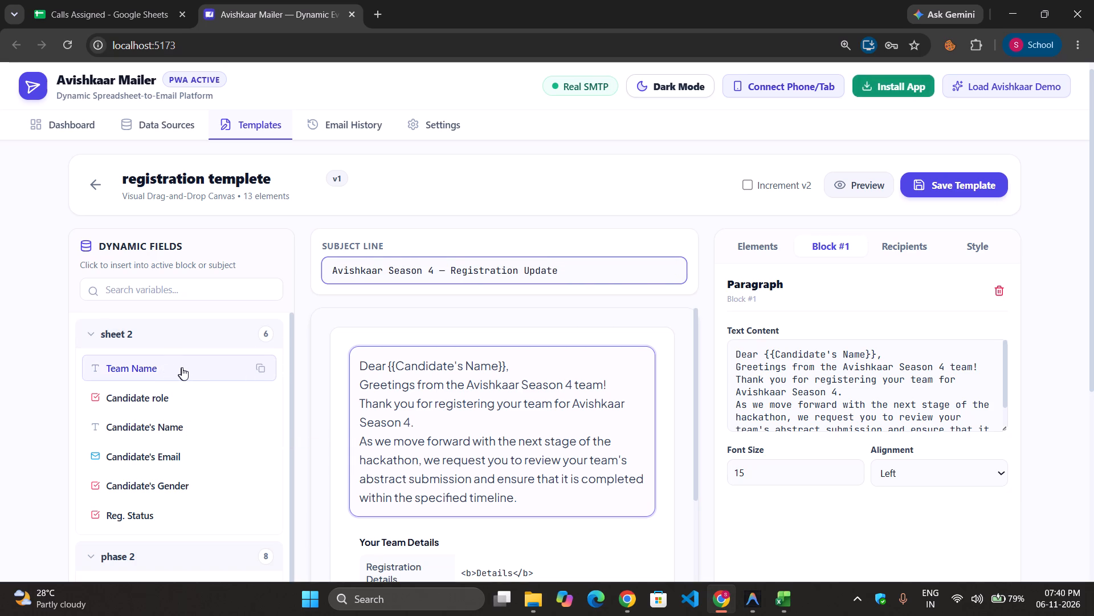
pyautogui.click(261, 371)
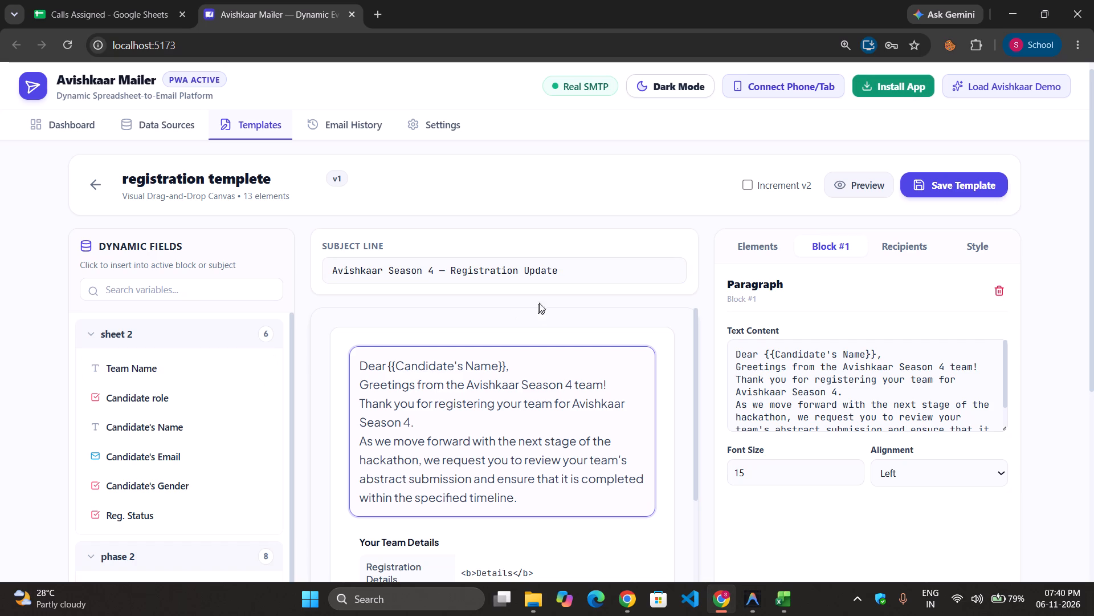
pyautogui.click(572, 273)
pyautogui.hotkey('ctrl', 'v')
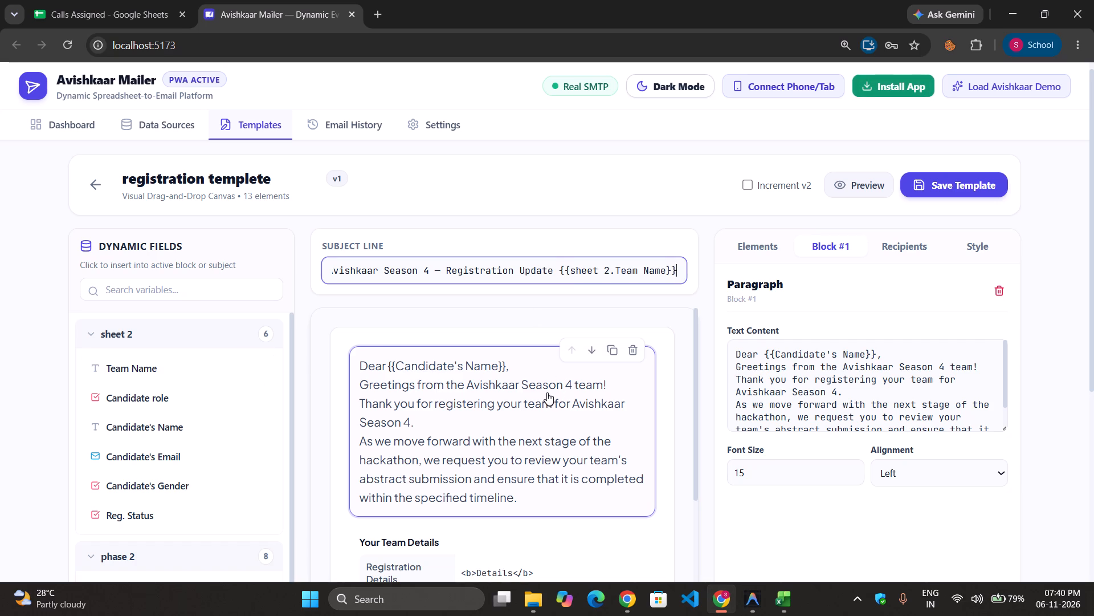
pyautogui.click(541, 391)
pyautogui.click(534, 390)
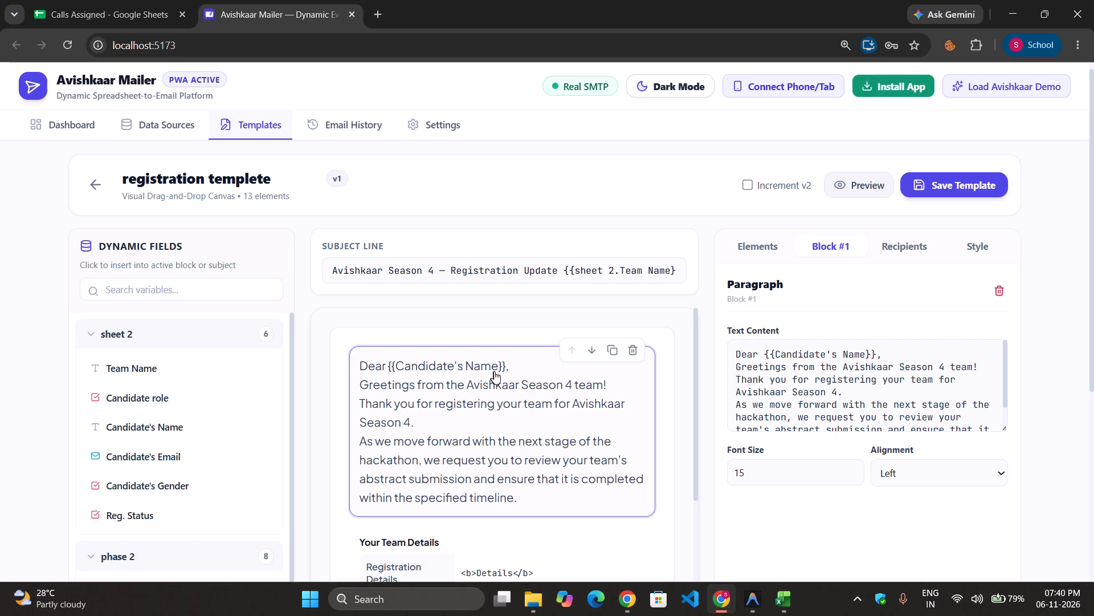
pyautogui.click(509, 367)
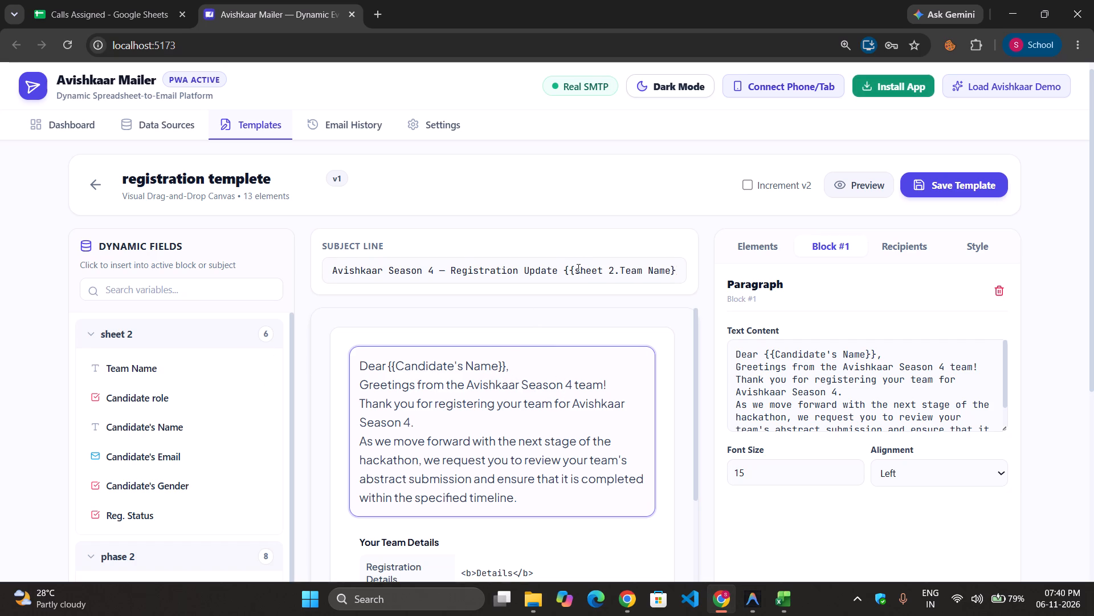
# Insert a "|" separator between "Registration Update" and the team name field in the subject line.
pyautogui.click(577, 268)
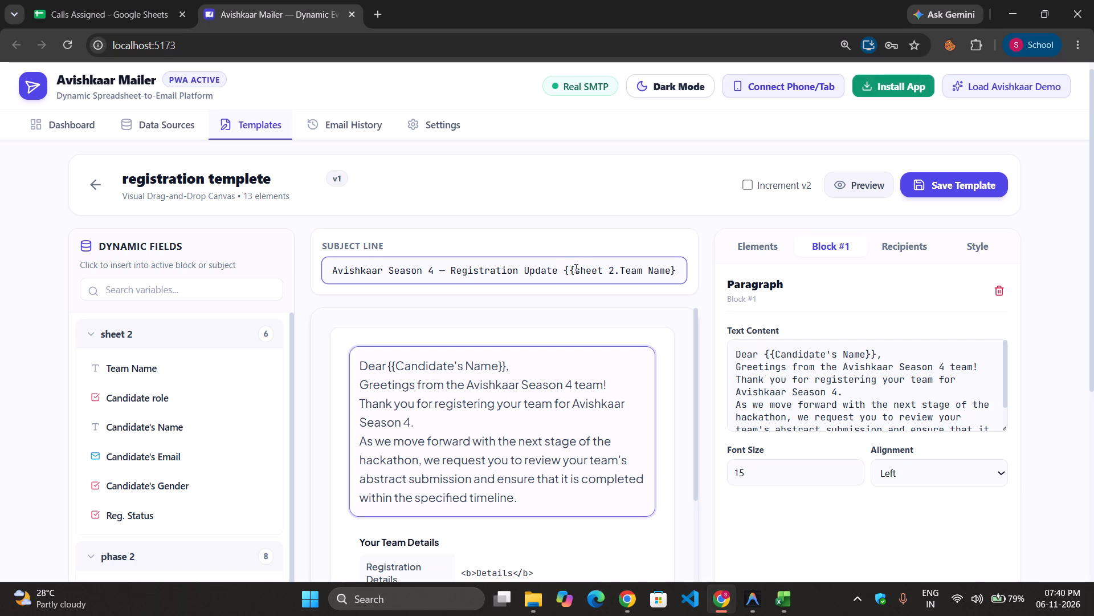
pyautogui.click(564, 269)
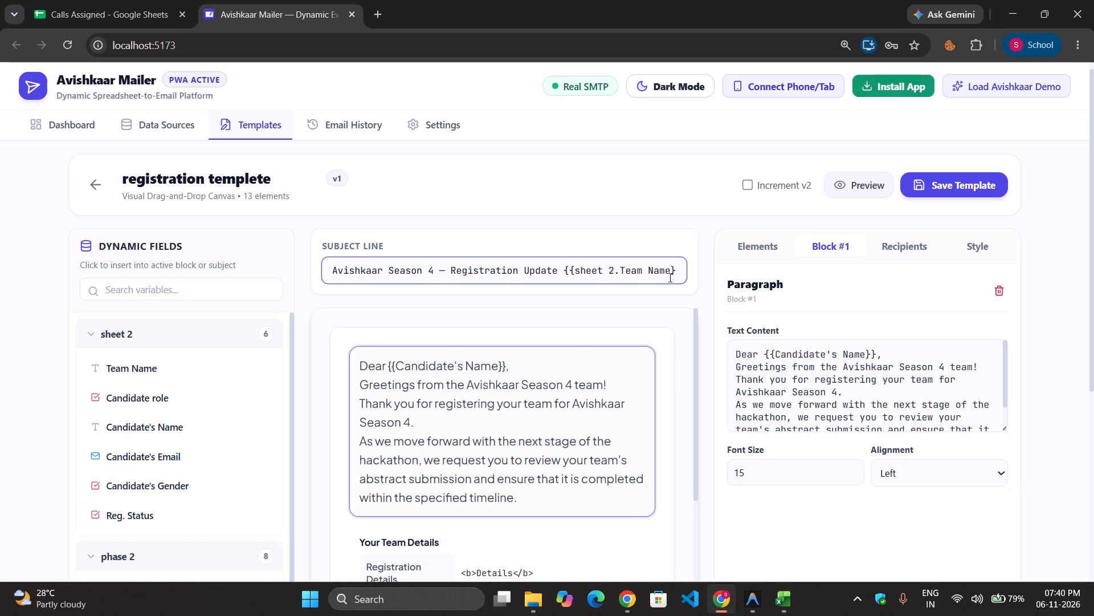
pyautogui.click(669, 277)
pyautogui.press('space')
pyautogui.write('|')
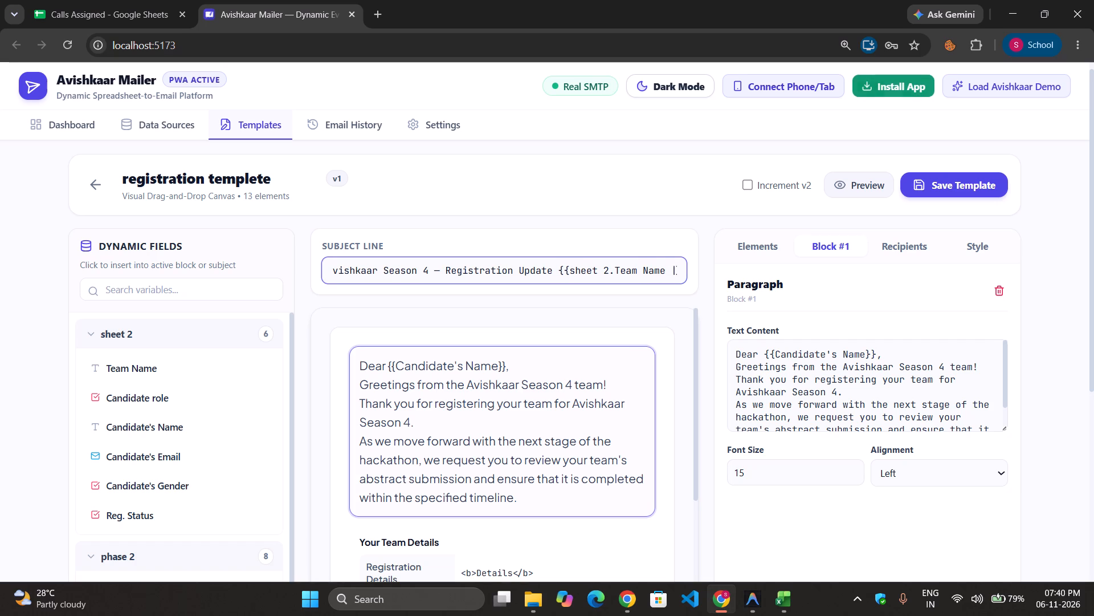
pyautogui.hscroll(-1, 669, 277)
pyautogui.press('BackSpace')
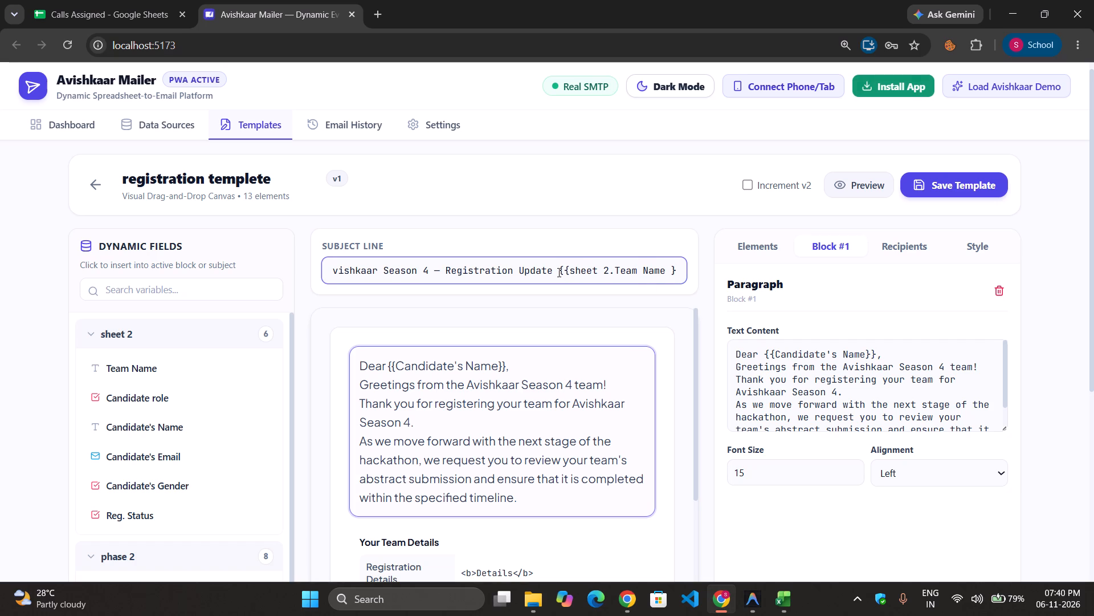
pyautogui.click(558, 272)
pyautogui.write('|')
pyautogui.press('space')
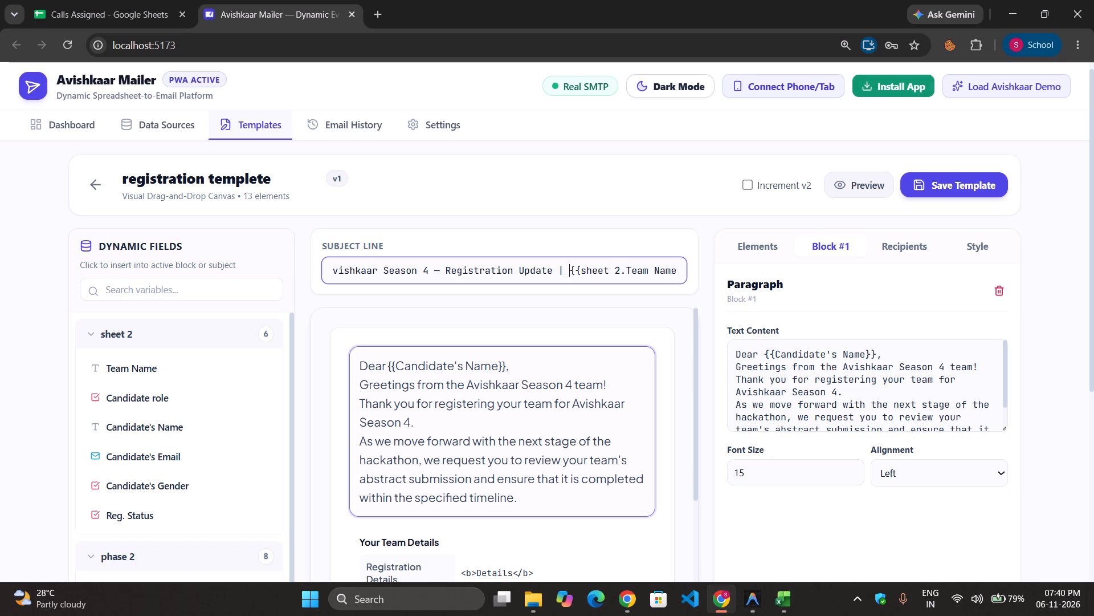
pyautogui.hscroll(-2, 584, 269)
pyautogui.hscroll(3, 569, 269)
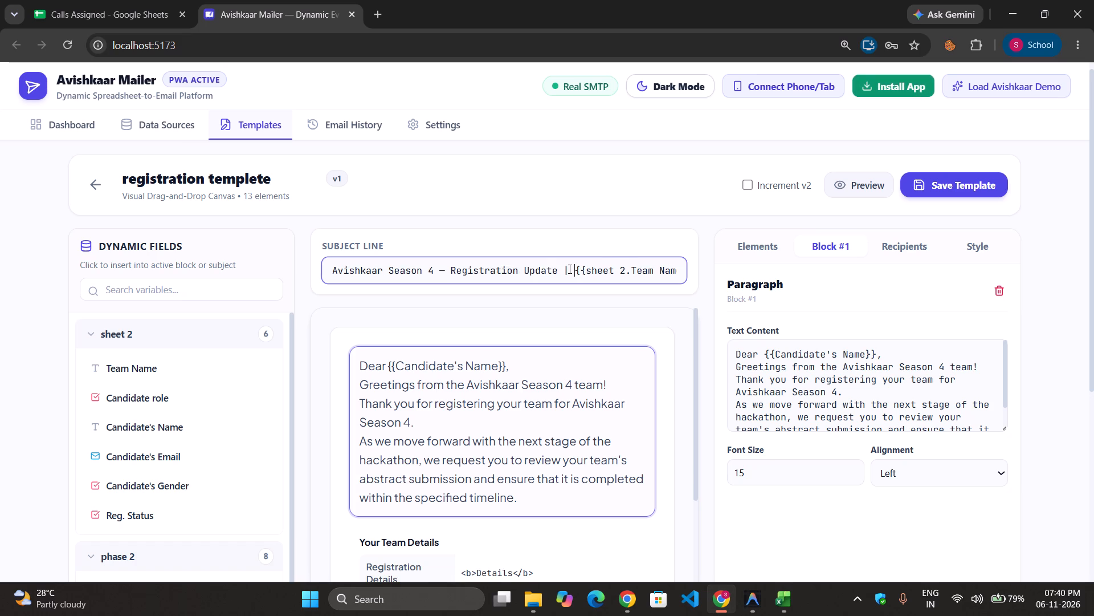
# Replace the name field in the opening paragraph's "Dear" greeting with {{sheet 2.Candidate's Name}}.
pyautogui.click(487, 388)
pyautogui.click(515, 395)
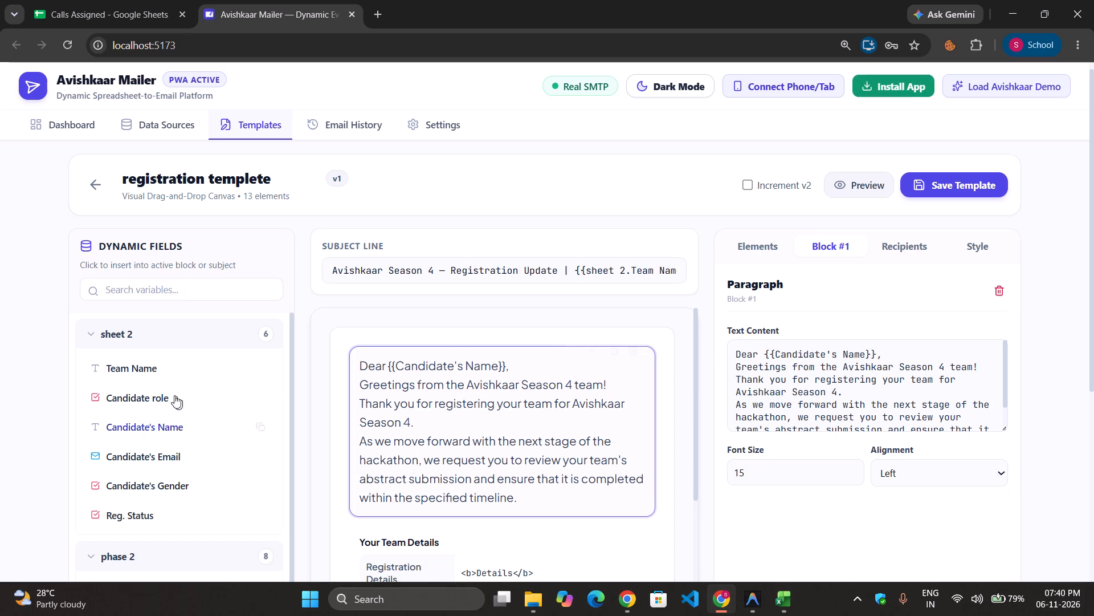
pyautogui.click(260, 430)
pyautogui.moveTo(877, 356); pyautogui.dragTo(858, 356)
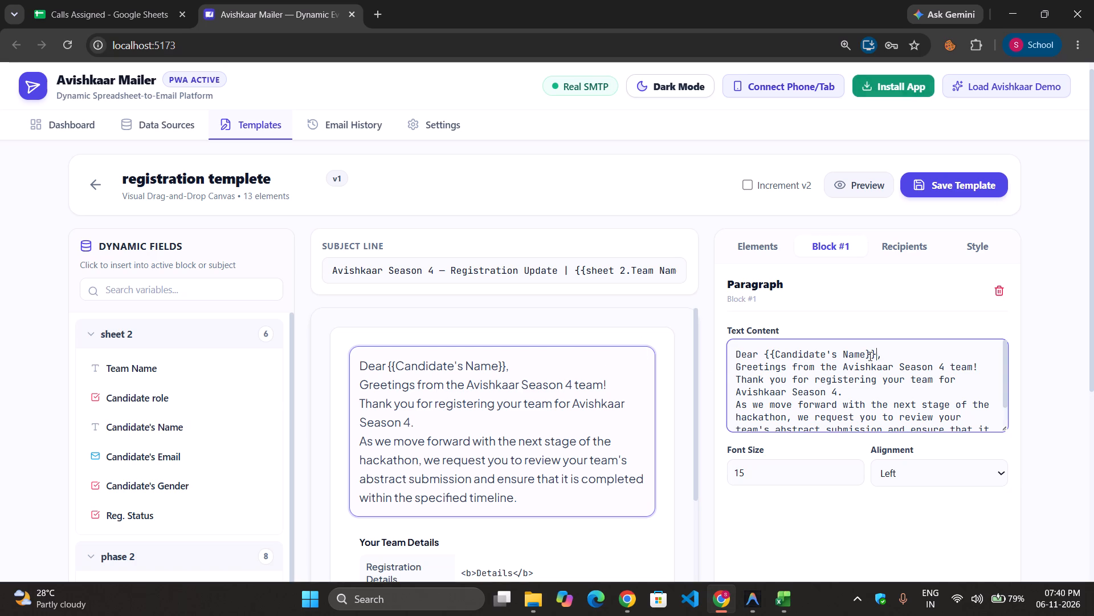
pyautogui.moveTo(858, 356); pyautogui.dragTo(762, 355)
pyautogui.press('BackSpace')
pyautogui.hotkey('ctrl', 'v')
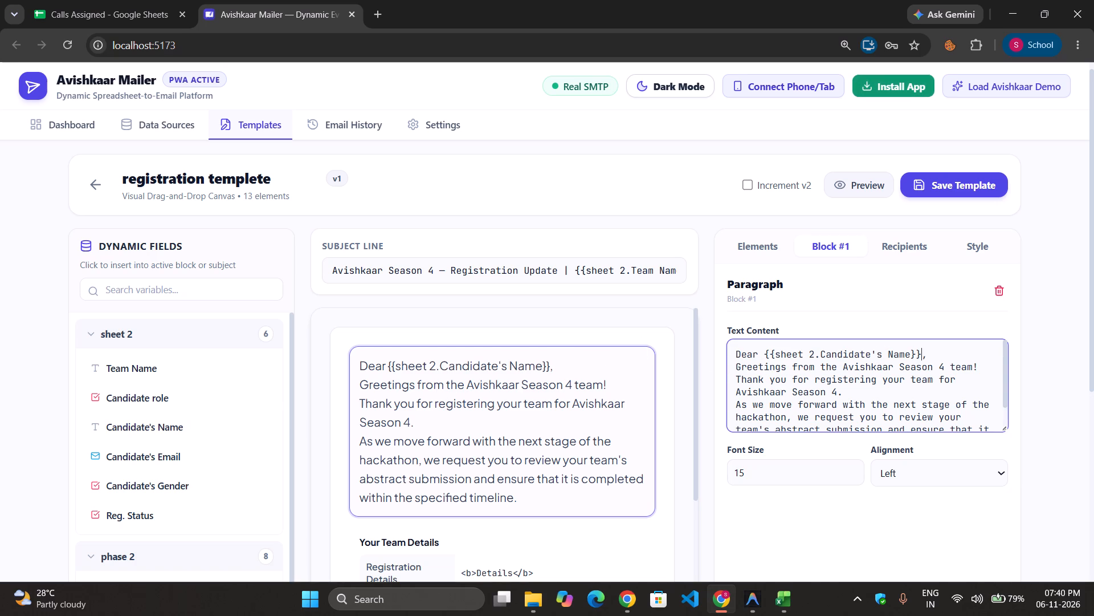
# Set the Member Name column's value in the Registered Team Members table to {{sheet 2.Candidate's Name}}.
pyautogui.scroll(-1, 540, 431)
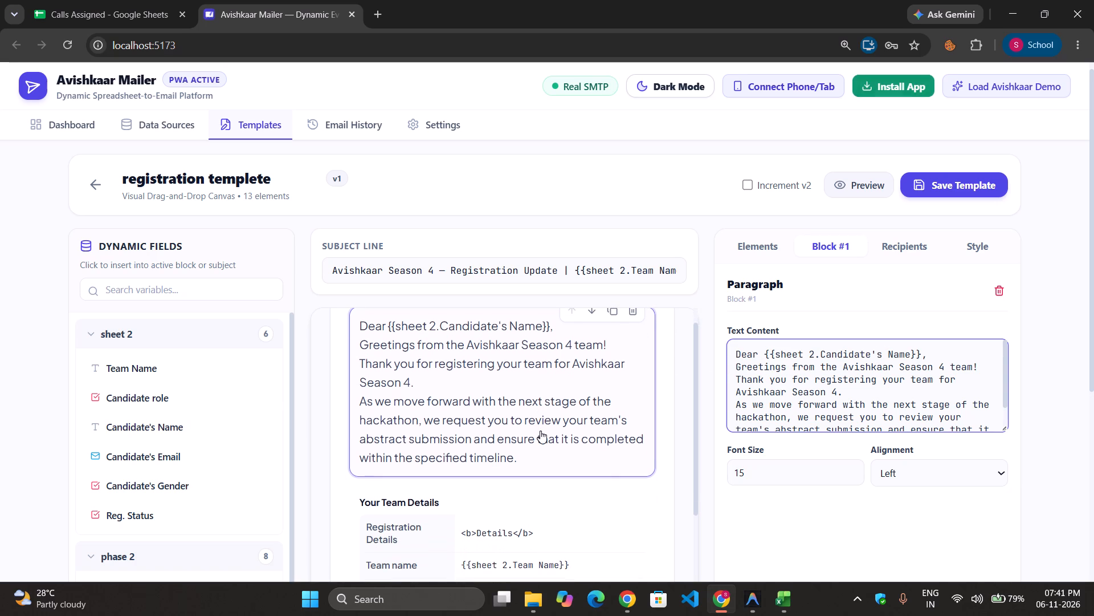
pyautogui.scroll(-2, 540, 431)
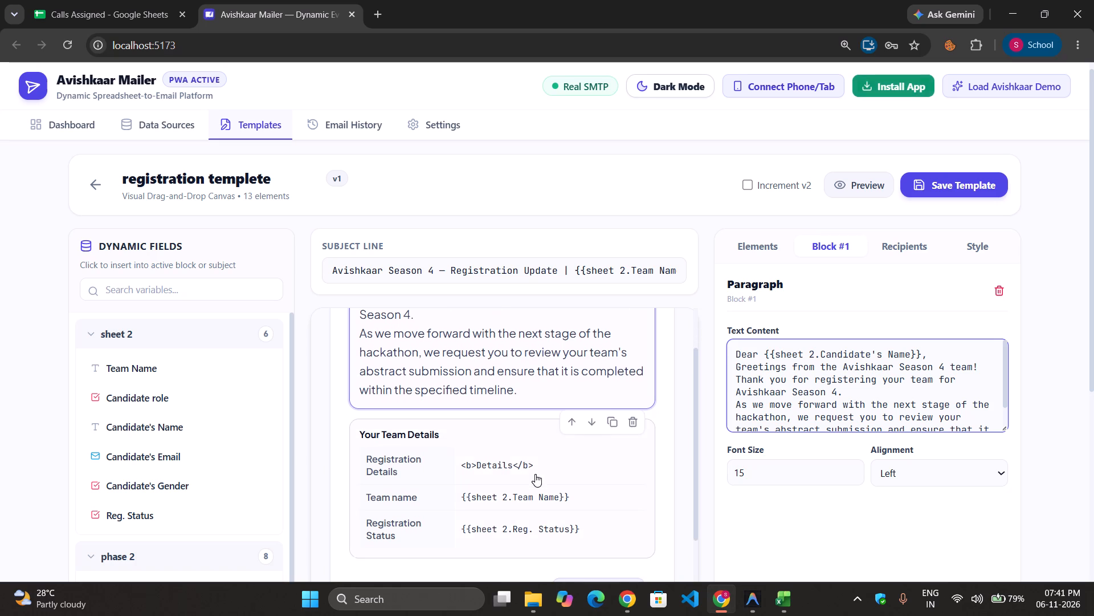
pyautogui.scroll(-1, 535, 474)
pyautogui.click(484, 453)
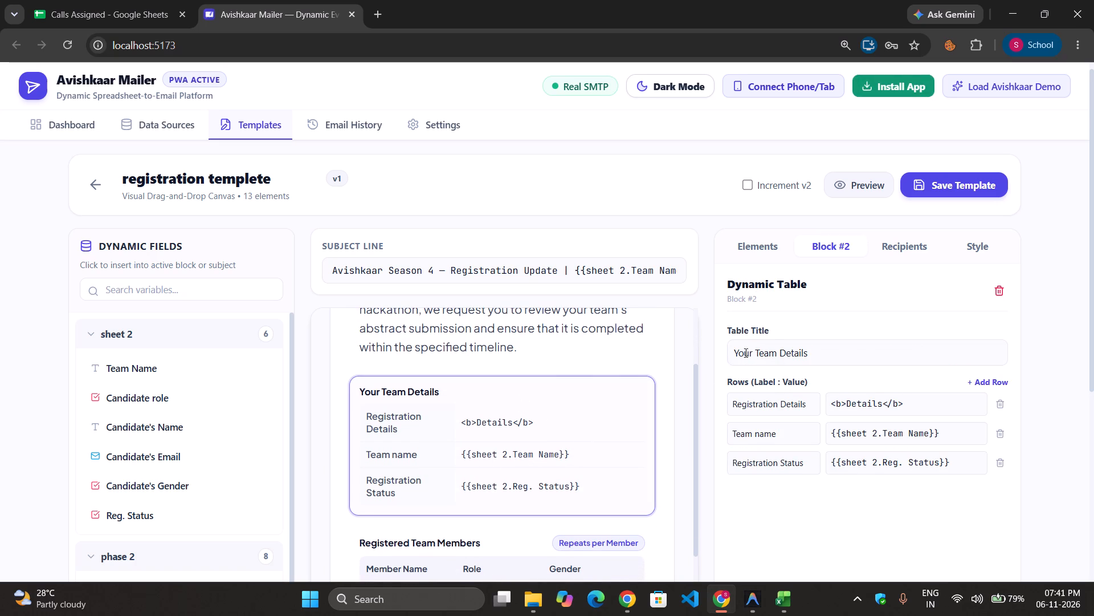
pyautogui.scroll(1, 592, 371)
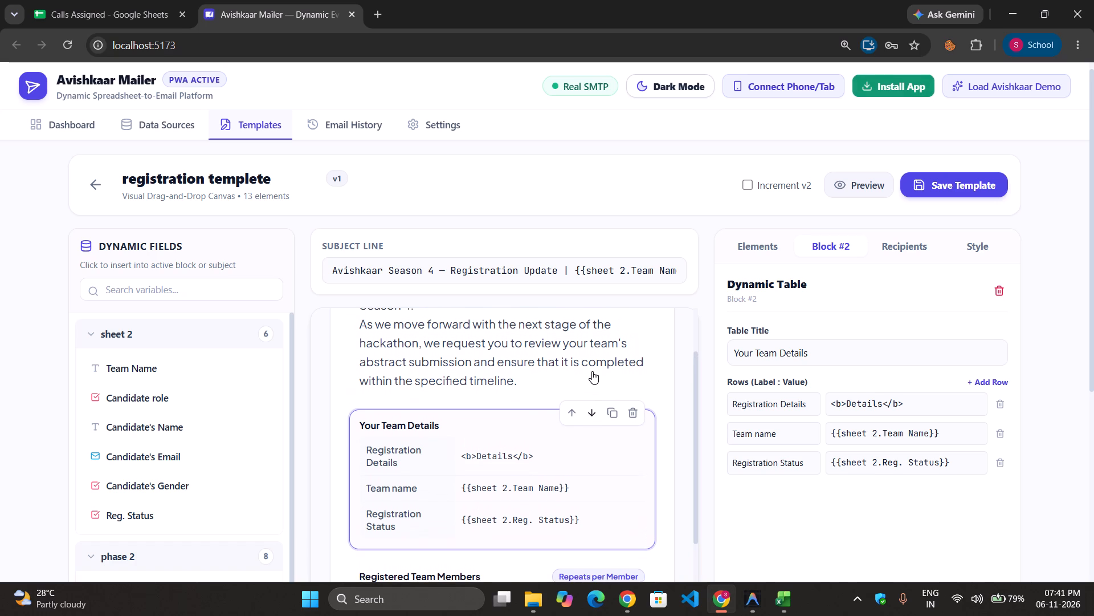
pyautogui.scroll(2, 592, 371)
pyautogui.scroll(-4, 520, 448)
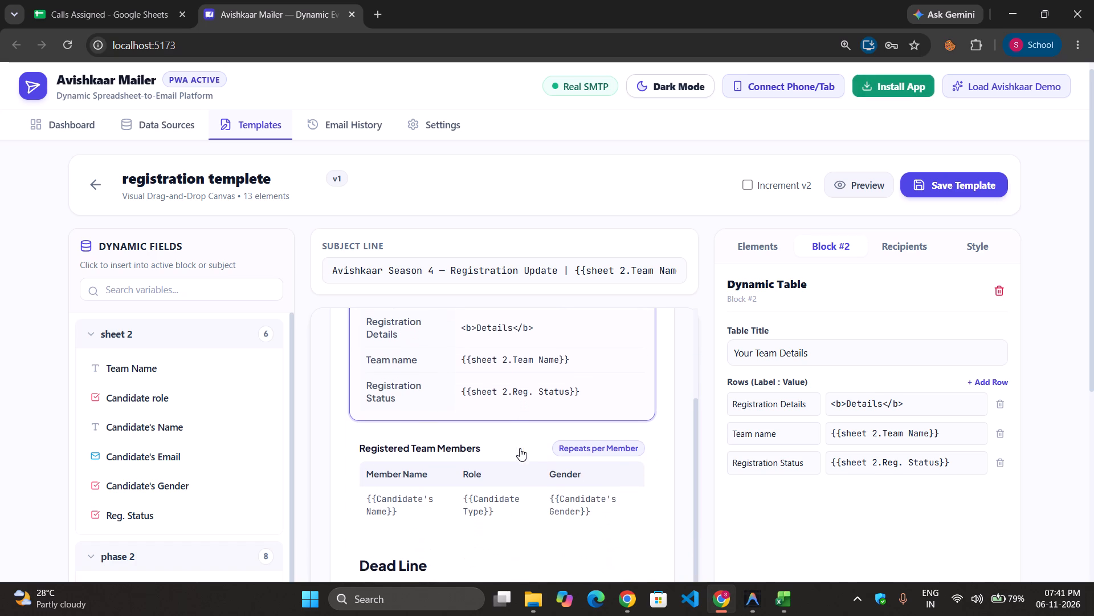
pyautogui.click(496, 464)
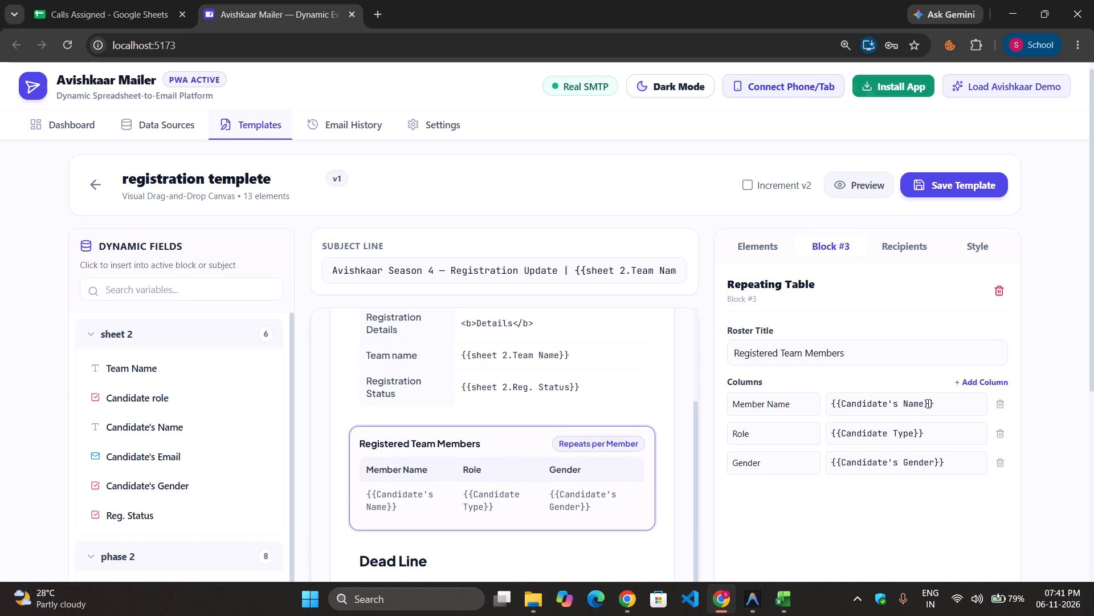
pyautogui.moveTo(939, 407); pyautogui.dragTo(811, 408)
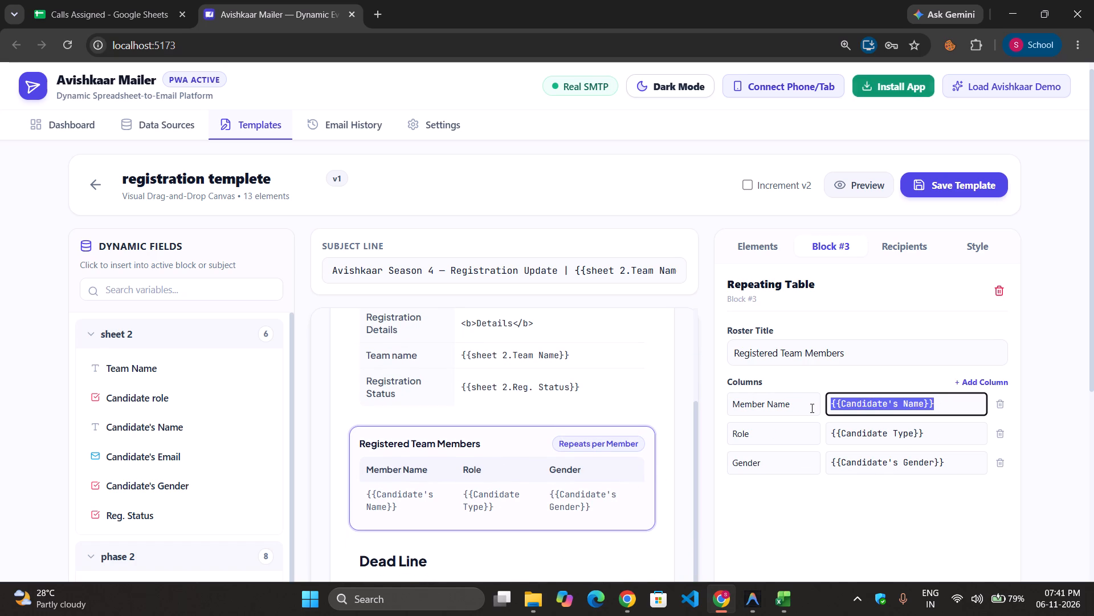
pyautogui.press('BackSpace')
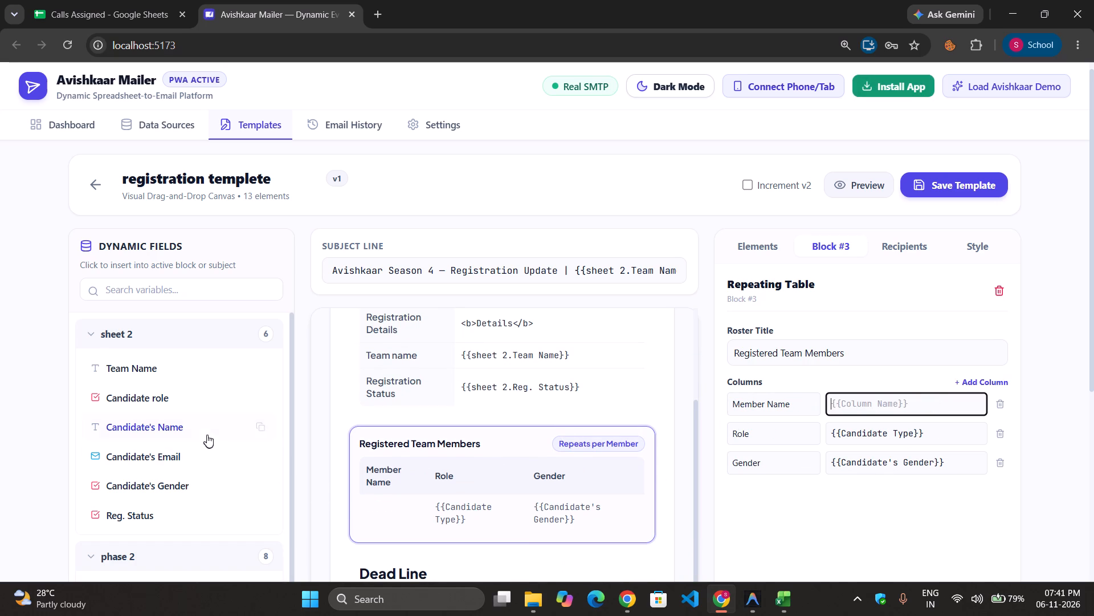
pyautogui.click(254, 426)
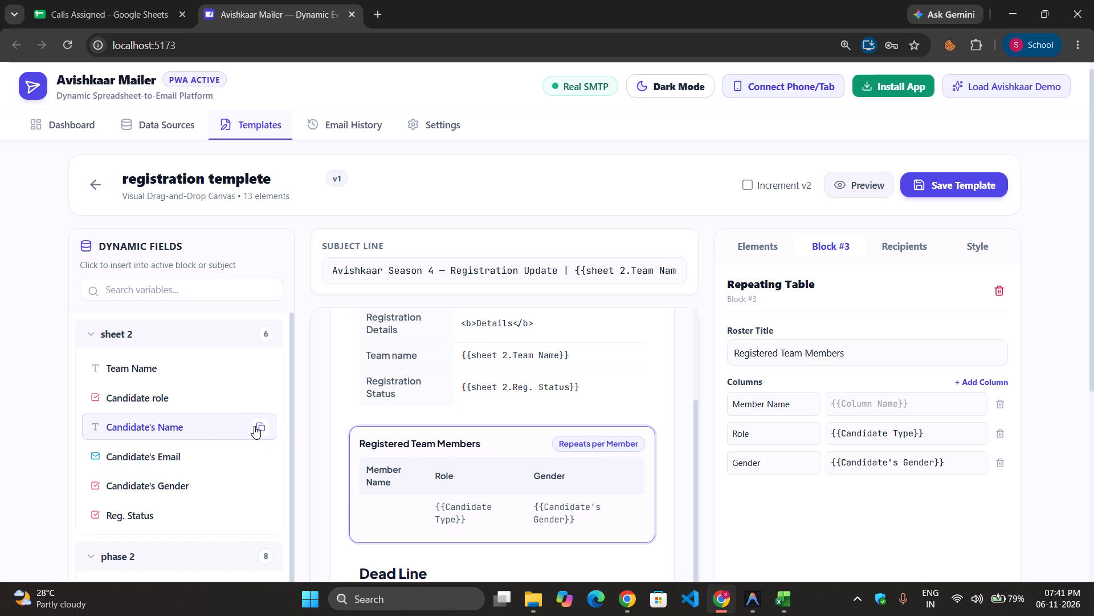
pyautogui.click(876, 403)
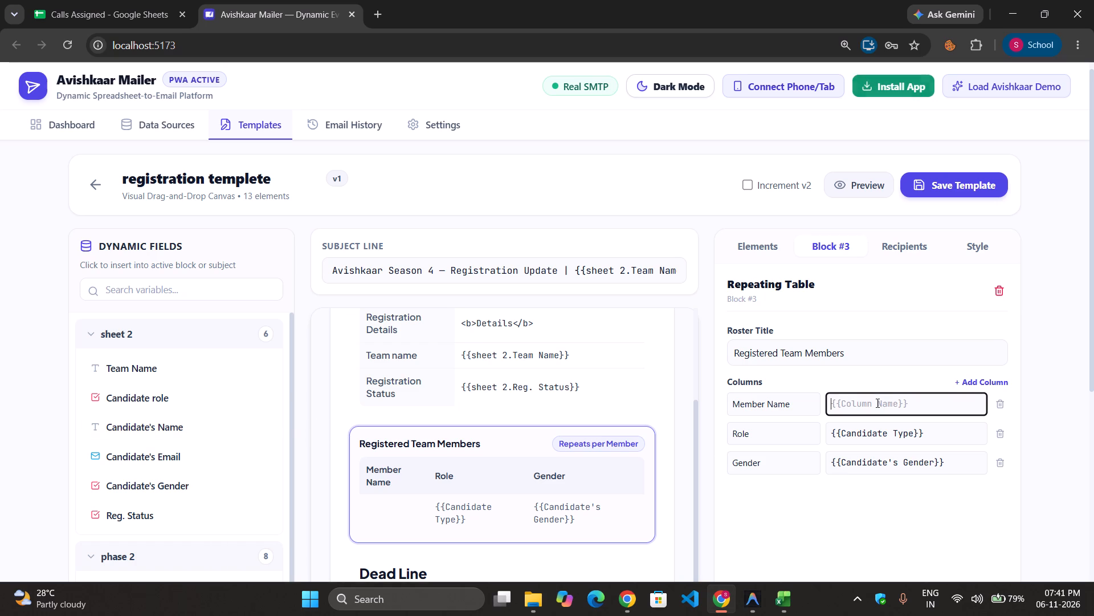
pyautogui.hotkey('ctrl', 'v')
# Set the Role column's value in the Registered Team Members table to {{sheet 2.Candidate role}}.
pyautogui.moveTo(942, 427); pyautogui.dragTo(818, 426)
pyautogui.press('BackSpace')
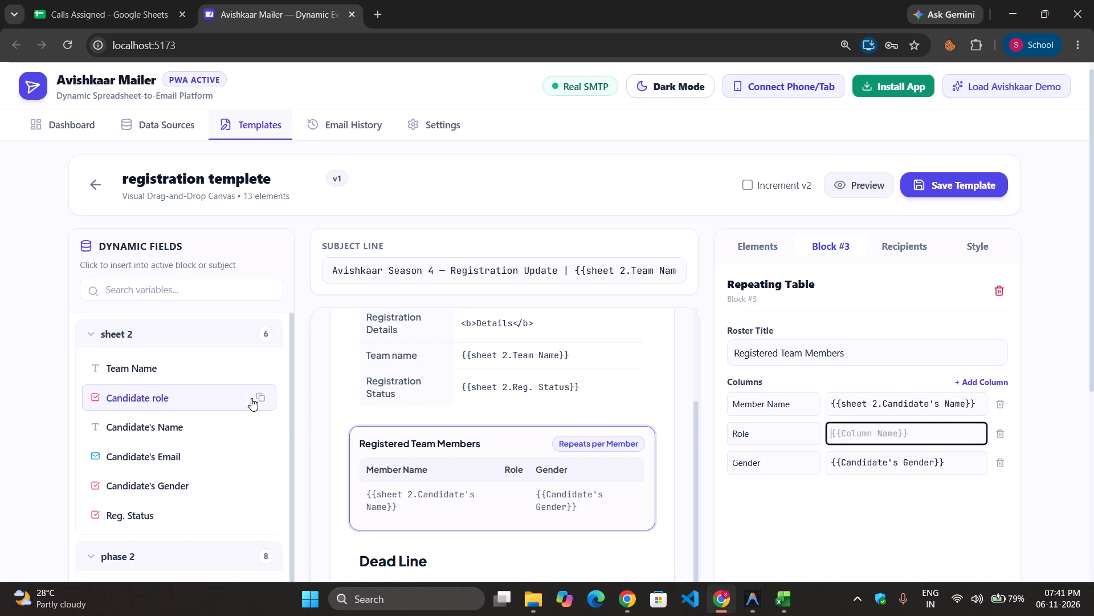
pyautogui.click(264, 398)
pyautogui.click(873, 439)
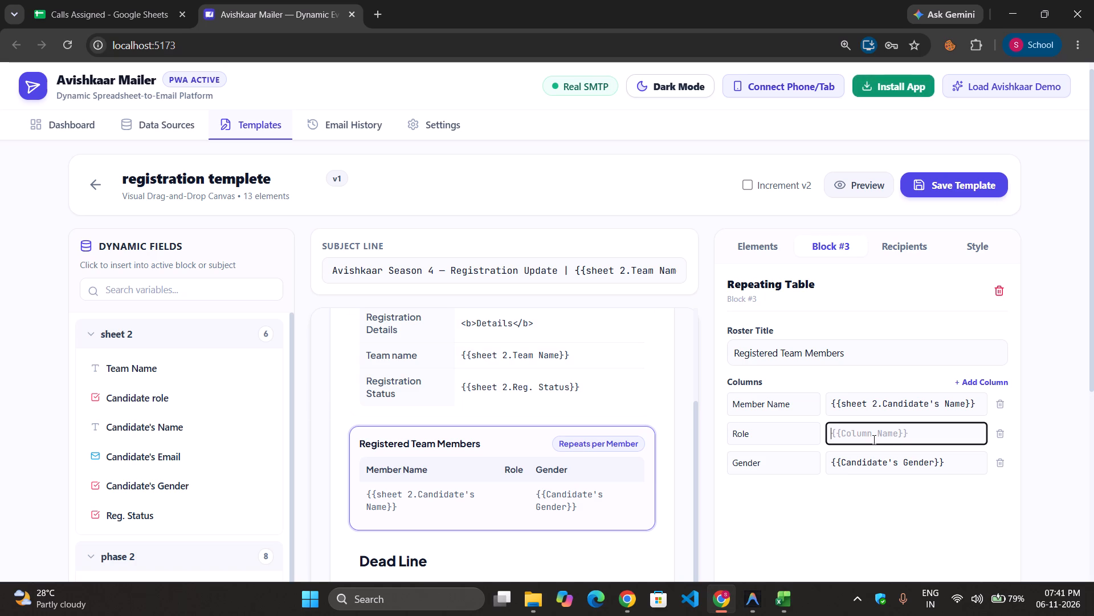
pyautogui.hotkey('ctrl', 'v')
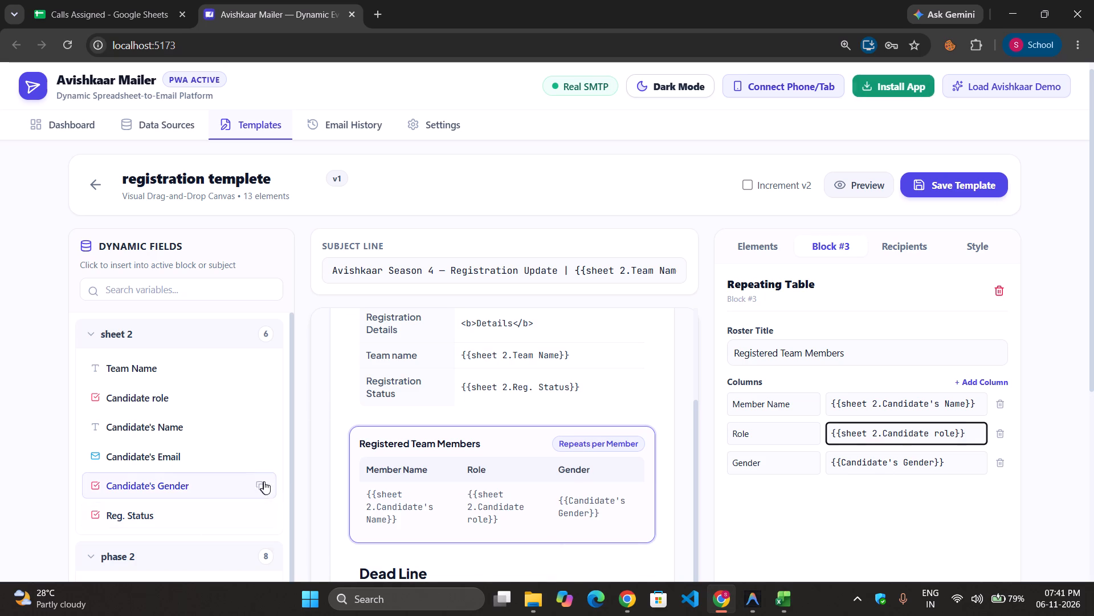
# Set the Gender column's value in the Registered Team Members table to {{sheet 2.Candidate's Gender}}.
pyautogui.click(267, 481)
pyautogui.moveTo(958, 467); pyautogui.dragTo(709, 469)
pyautogui.press('BackSpace')
pyautogui.hotkey('ctrl', 'v')
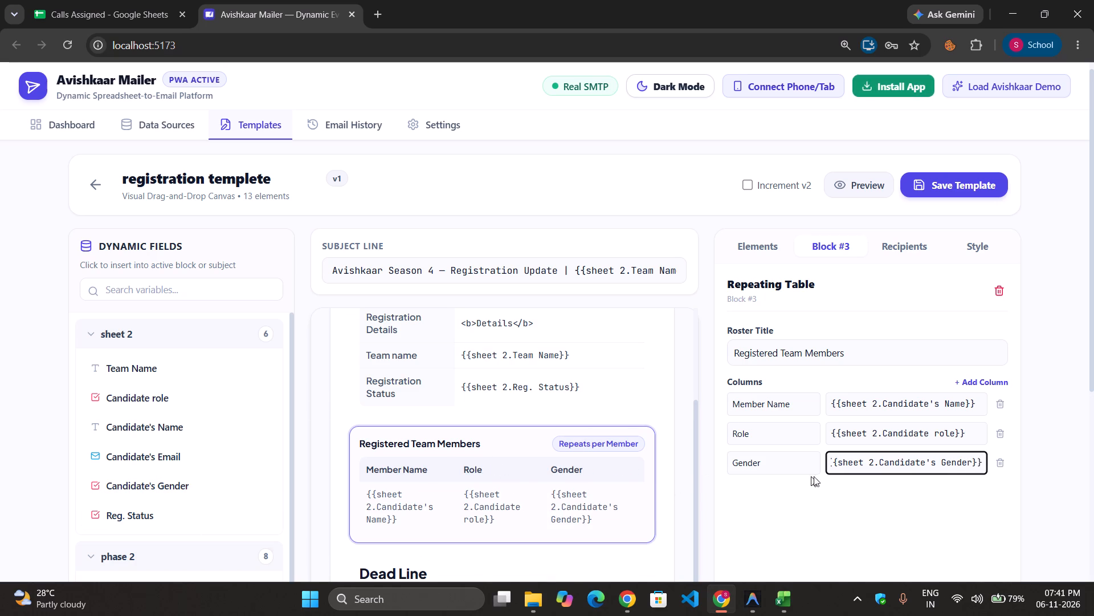
# Select the words "abstract submission" in the text content of the opening paragraph above the Your Team Details table.
pyautogui.scroll(1, 847, 420)
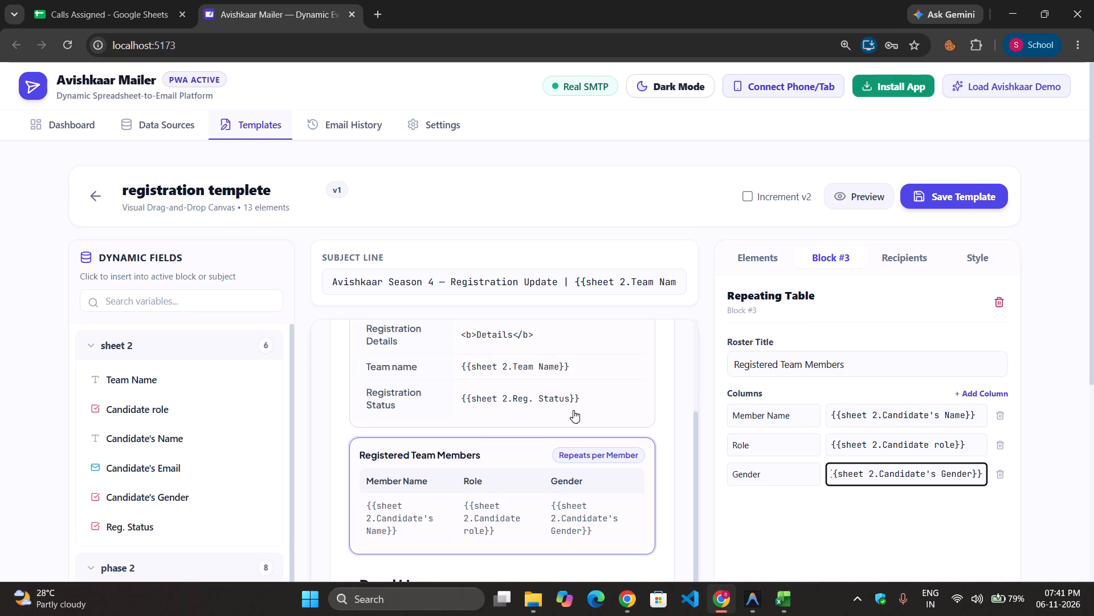
pyautogui.click(480, 489)
pyautogui.scroll(1, 480, 489)
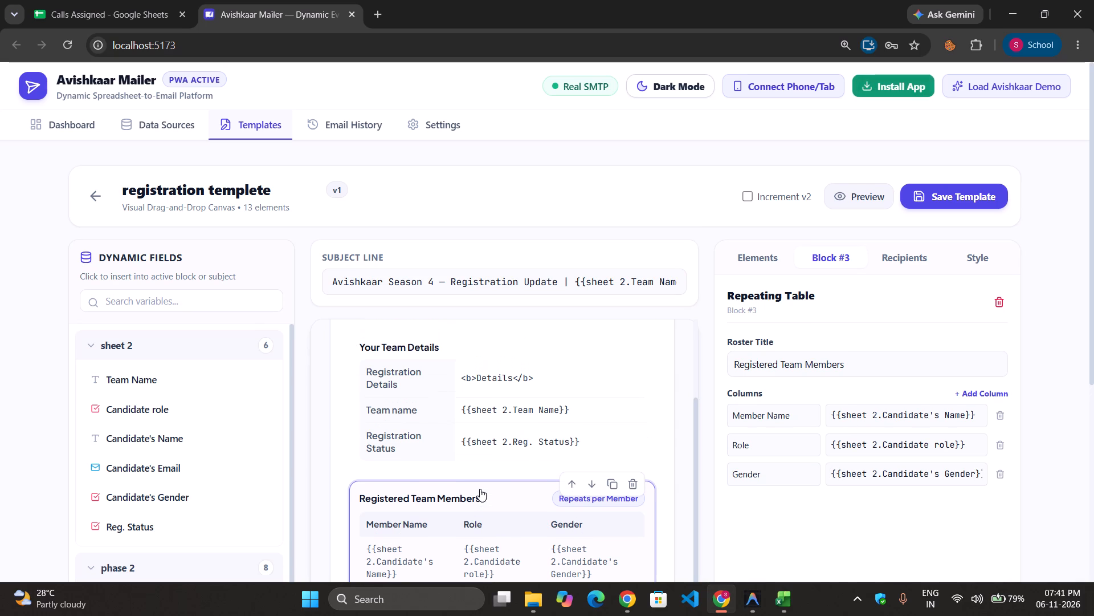
pyautogui.scroll(1, 480, 489)
pyautogui.click(442, 448)
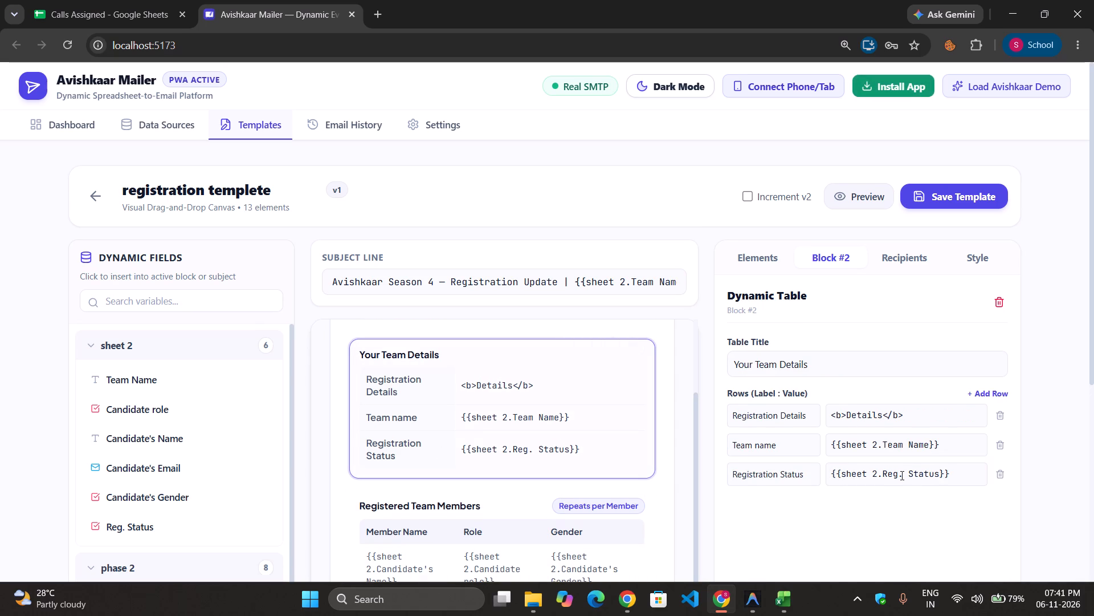
pyautogui.scroll(2, 533, 411)
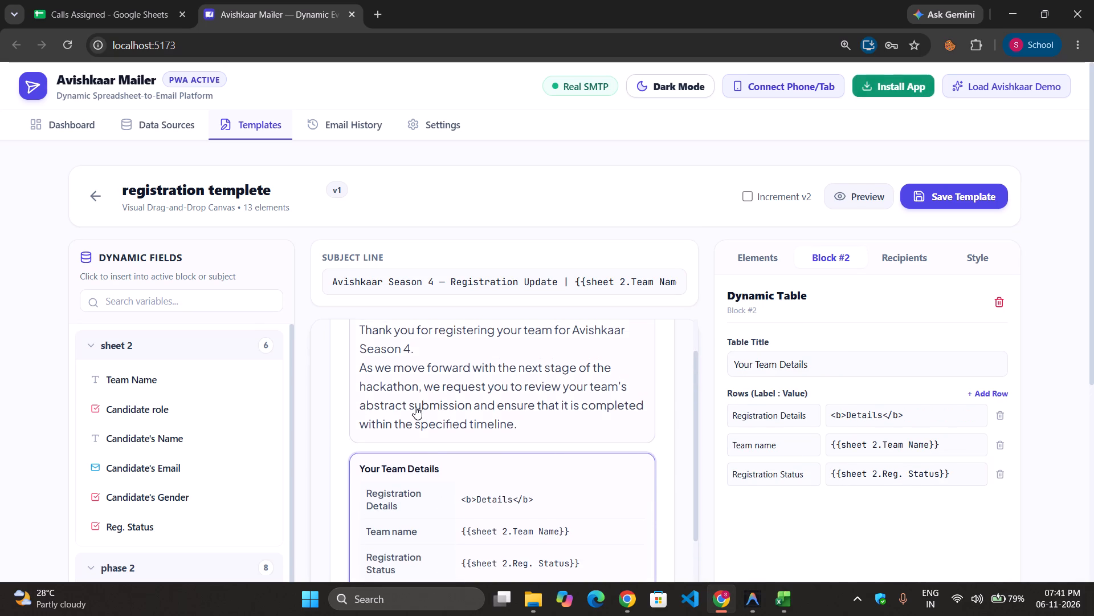
pyautogui.click(415, 407)
pyautogui.scroll(-1, 818, 415)
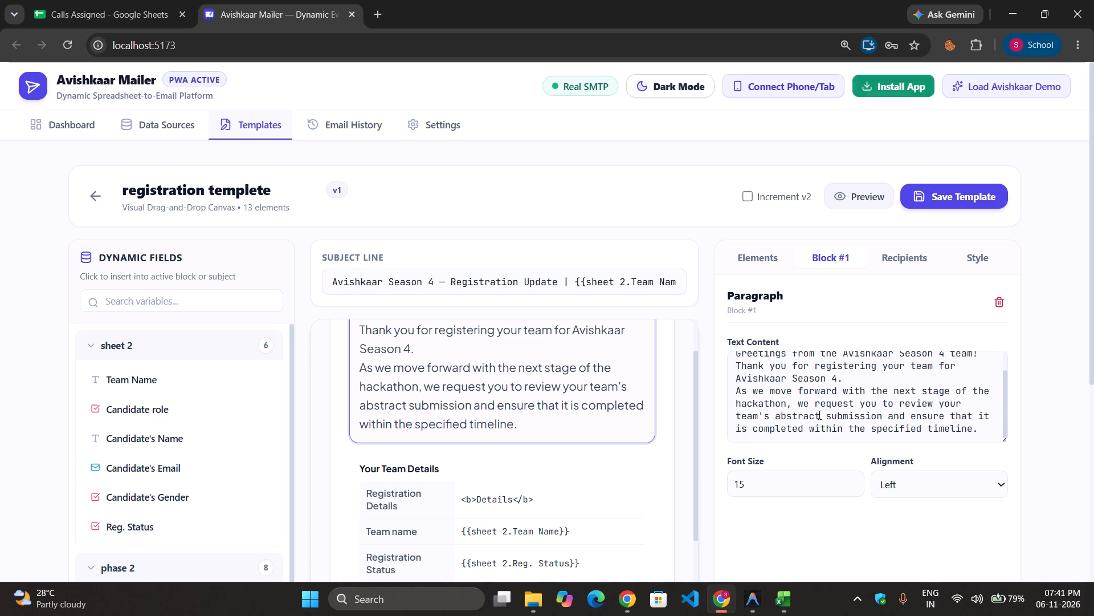
pyautogui.moveTo(777, 416); pyautogui.dragTo(881, 418)
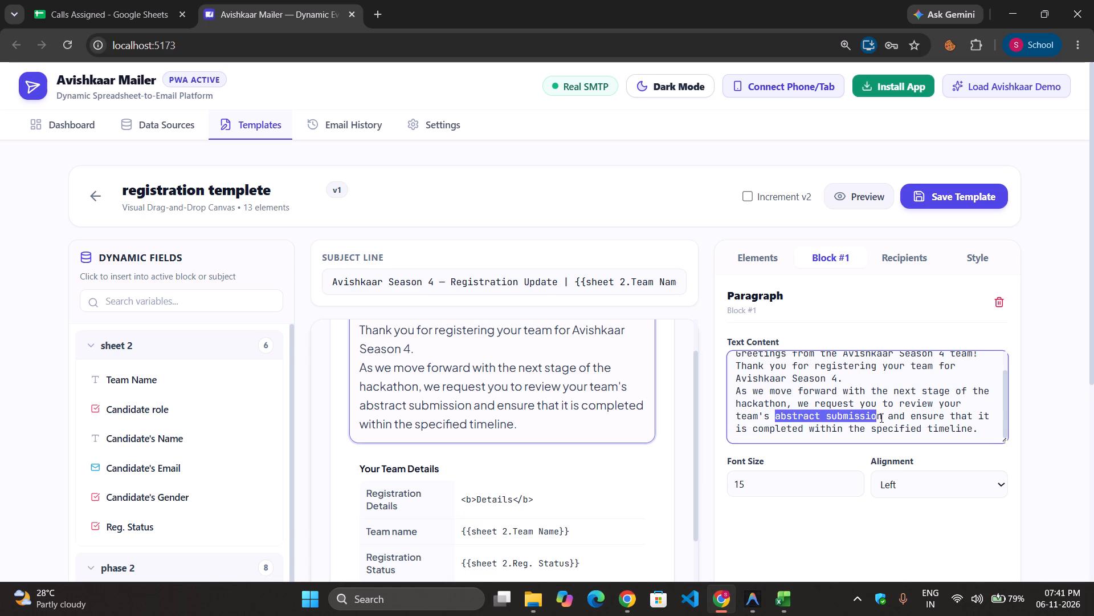
# Review the registration template's content, from the opening paragraph and team tables through the Dead Line section to the closing text.
pyautogui.moveTo(881, 418); pyautogui.dragTo(882, 419)
pyautogui.scroll(-11, 590, 486)
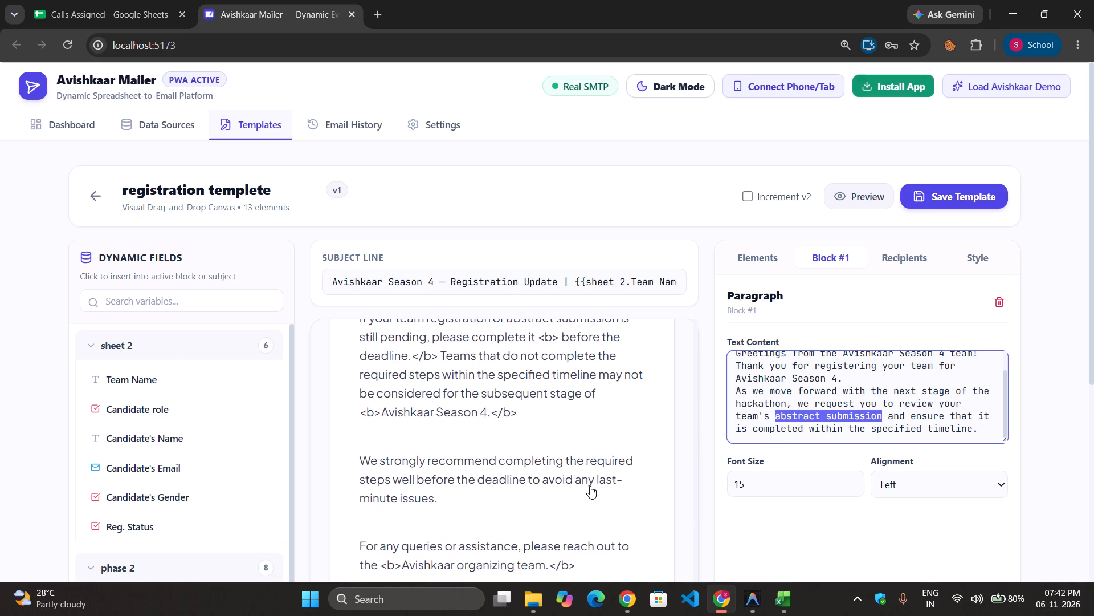
pyautogui.scroll(-3, 590, 486)
pyautogui.scroll(7, 590, 486)
pyautogui.scroll(4, 613, 335)
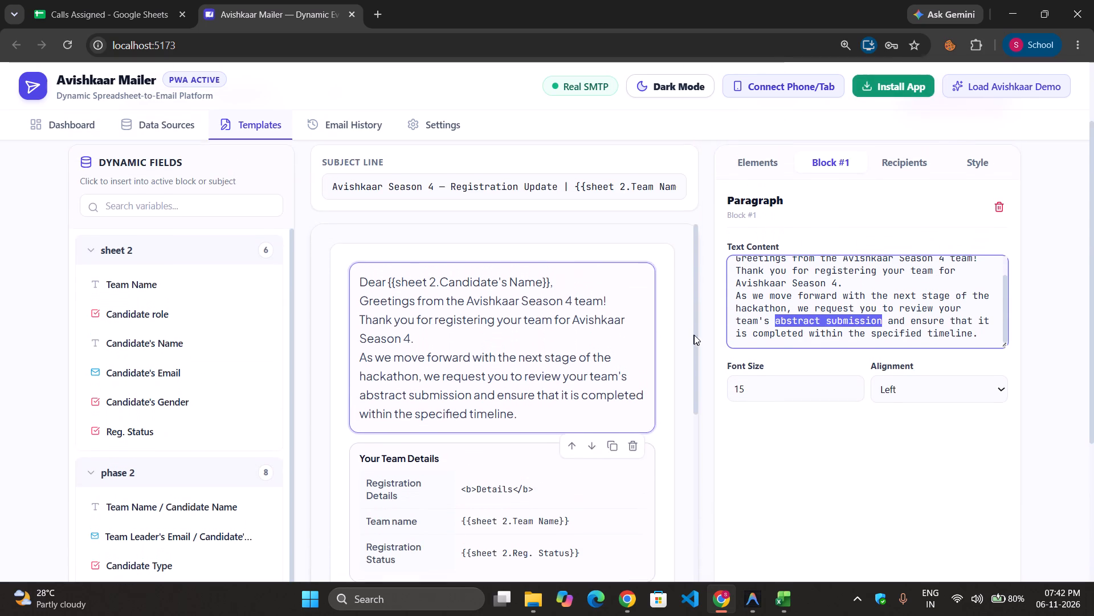
pyautogui.scroll(1, 697, 335)
pyautogui.scroll(2, 764, 360)
pyautogui.scroll(-1, 715, 368)
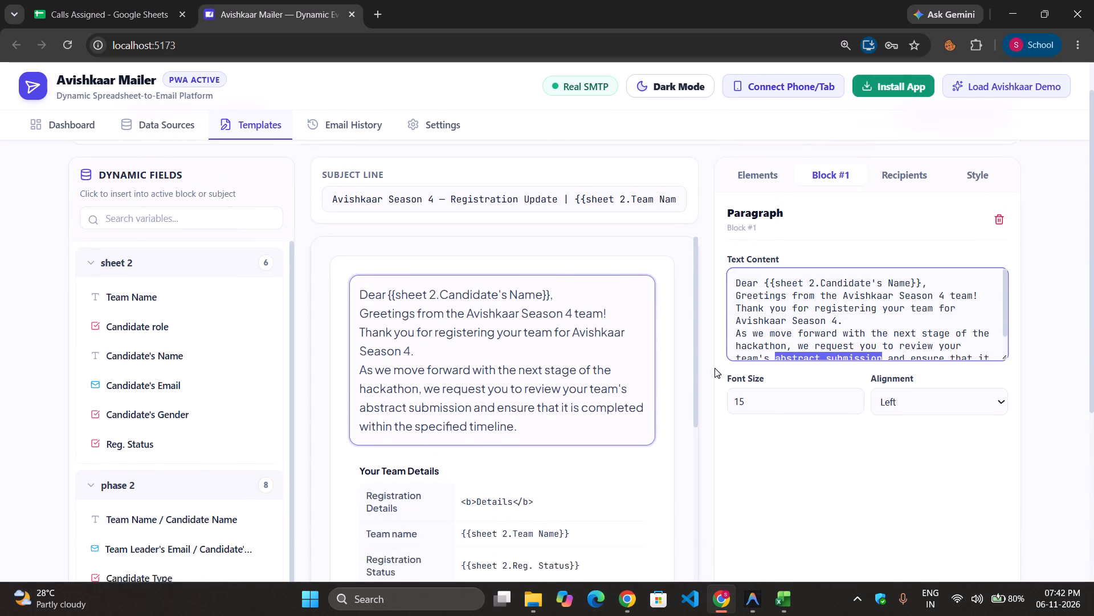
pyautogui.scroll(-1, 715, 368)
pyautogui.scroll(-3, 675, 420)
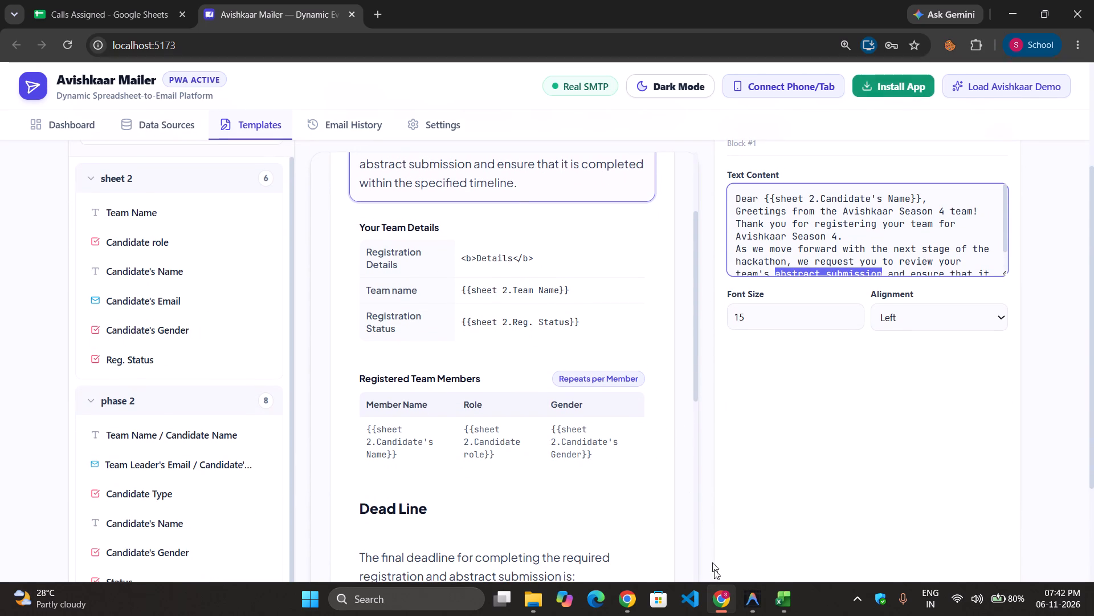
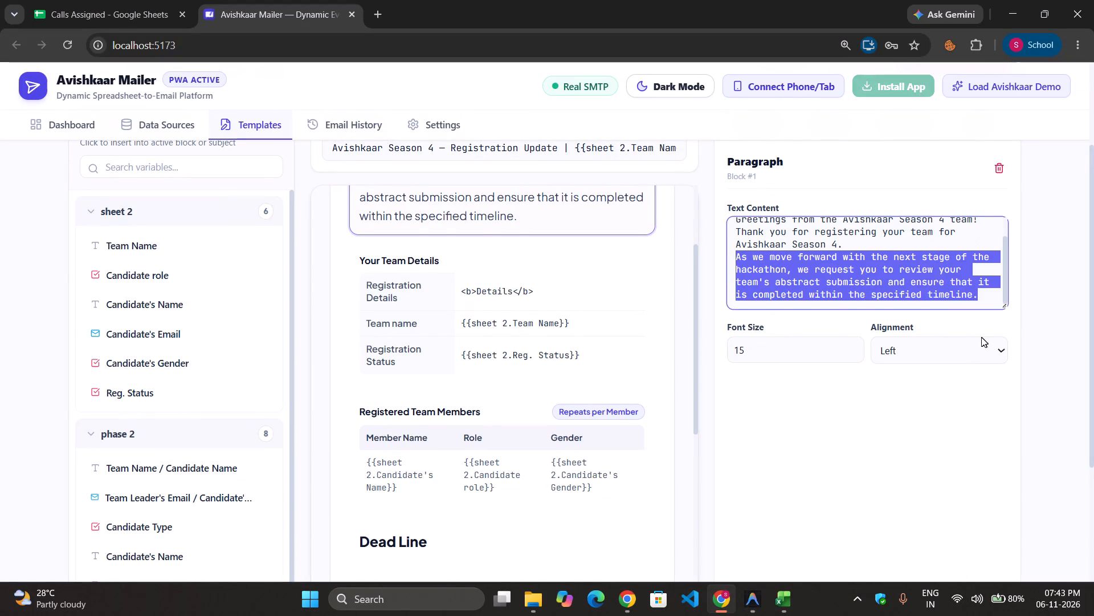
# Replace the opening paragraph's last sentence with the copied text requesting a registration details review and completion of team registration and abstract submission before the deadline.
pyautogui.moveTo(981, 337); pyautogui.dragTo(981, 334)
pyautogui.hotkey('ctrl', 'v')
# Check the email body from the opening paragraph to the closing lines and save the registration template without incrementing its version.
pyautogui.scroll(2, 839, 410)
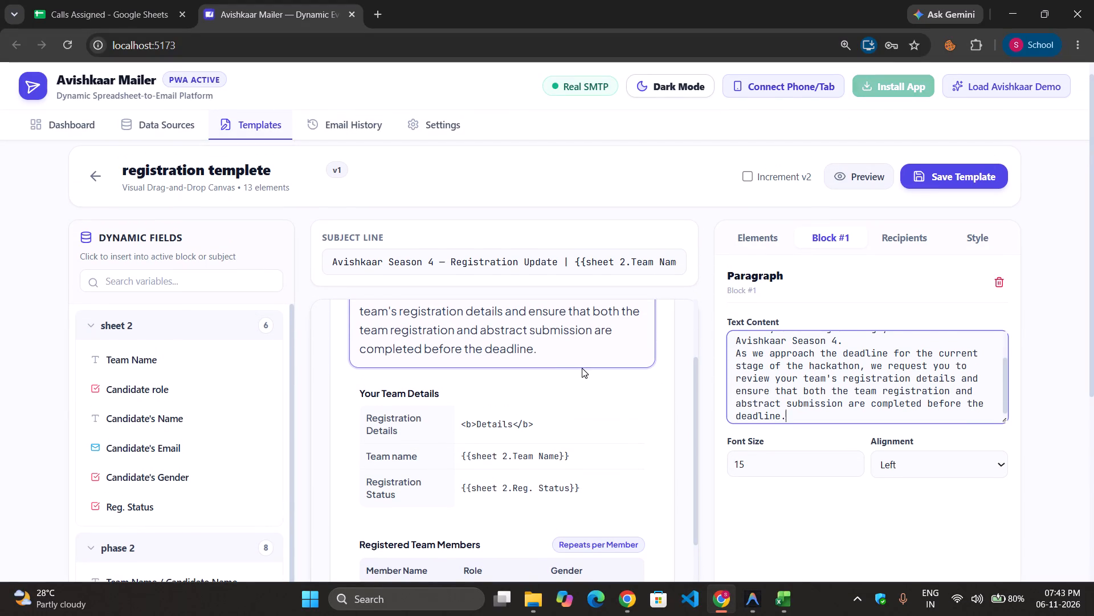
pyautogui.scroll(2, 526, 335)
pyautogui.scroll(1, 521, 449)
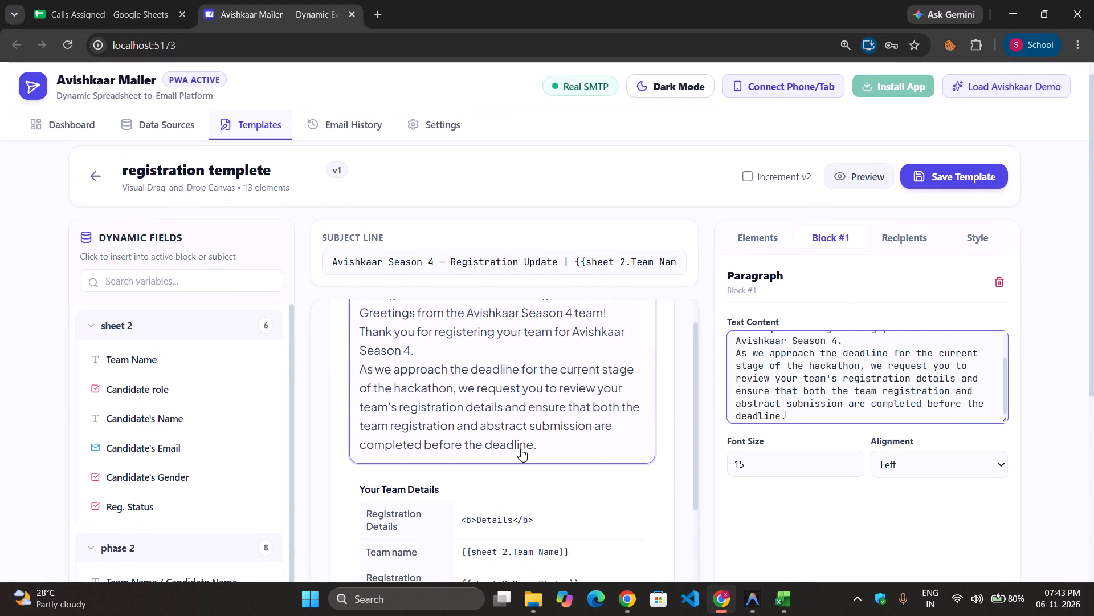
pyautogui.scroll(1, 521, 449)
pyautogui.scroll(-3, 687, 442)
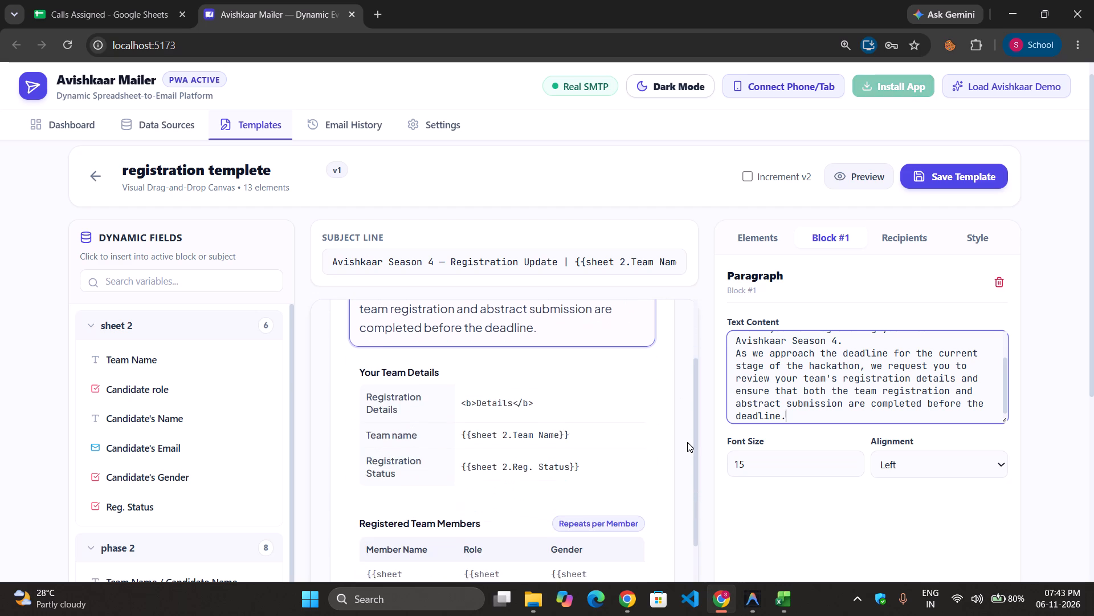
pyautogui.scroll(-6, 687, 442)
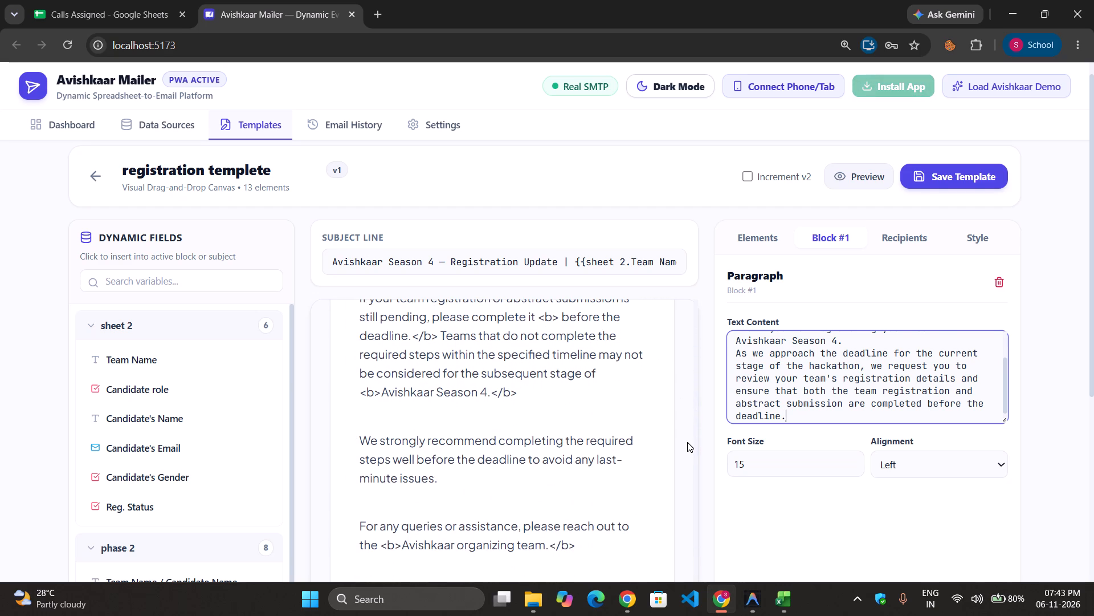
pyautogui.scroll(-1, 672, 384)
pyautogui.scroll(2, 893, 220)
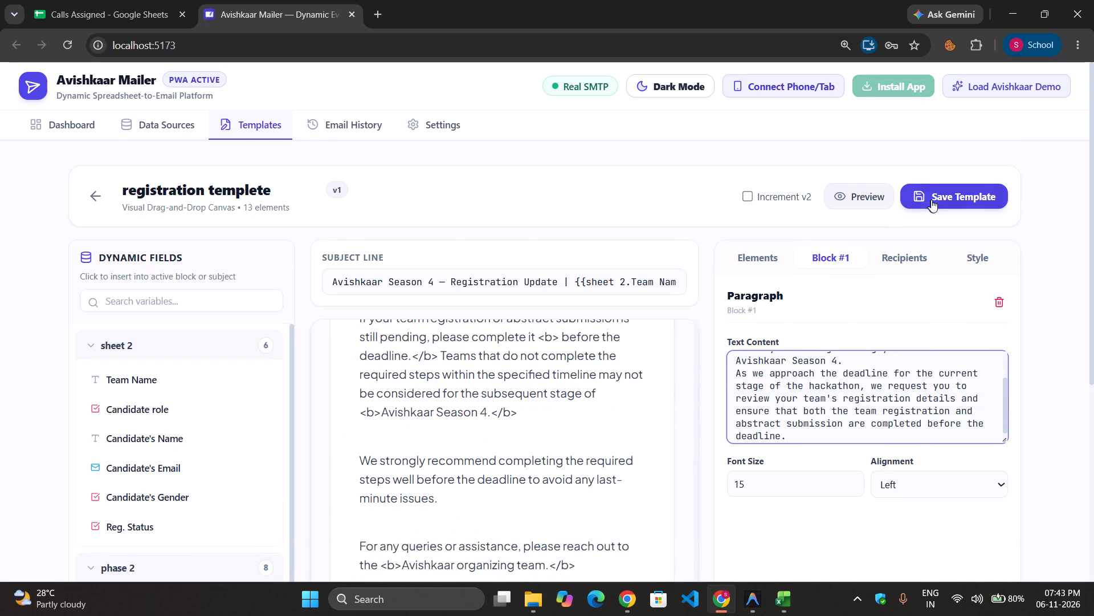
pyautogui.click(932, 198)
pyautogui.scroll(5, 604, 398)
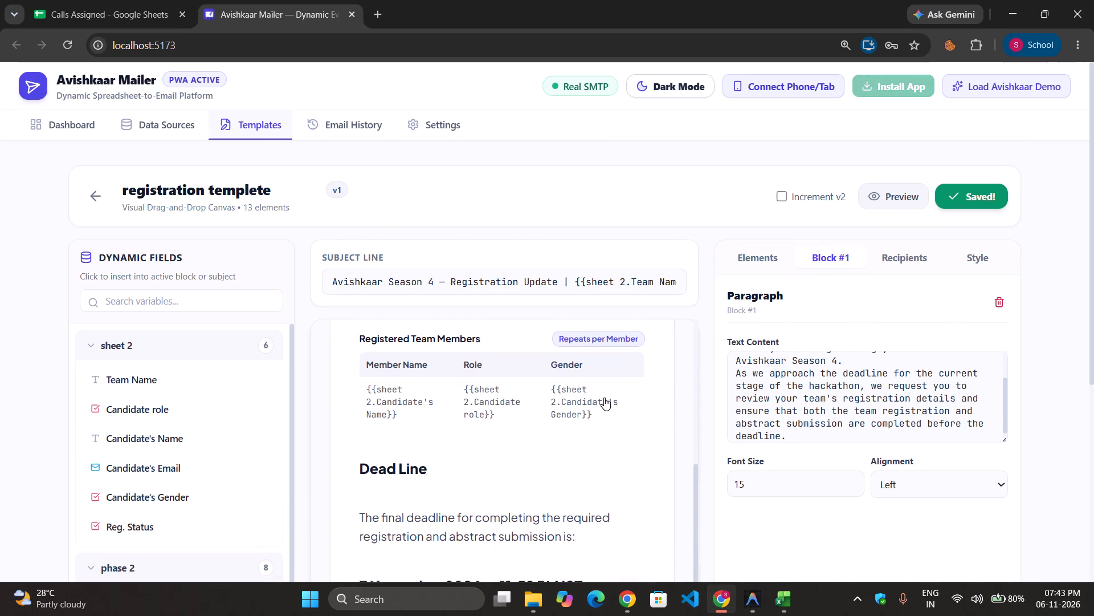
# Preview the registration template's rendered email to check the greeting, subject and team details.
pyautogui.click(881, 203)
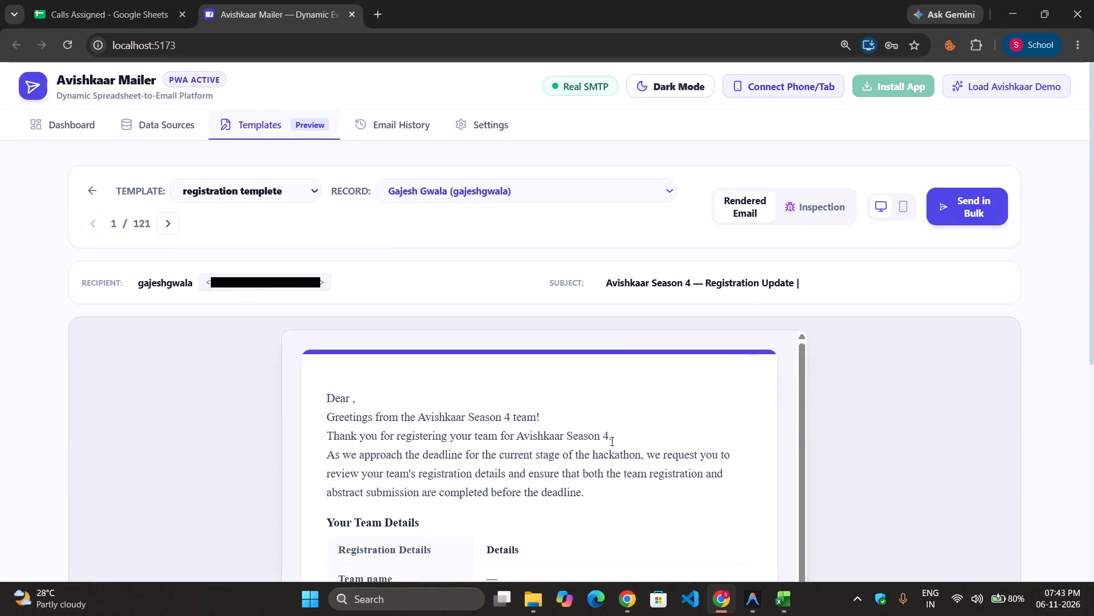
pyautogui.scroll(-1, 611, 441)
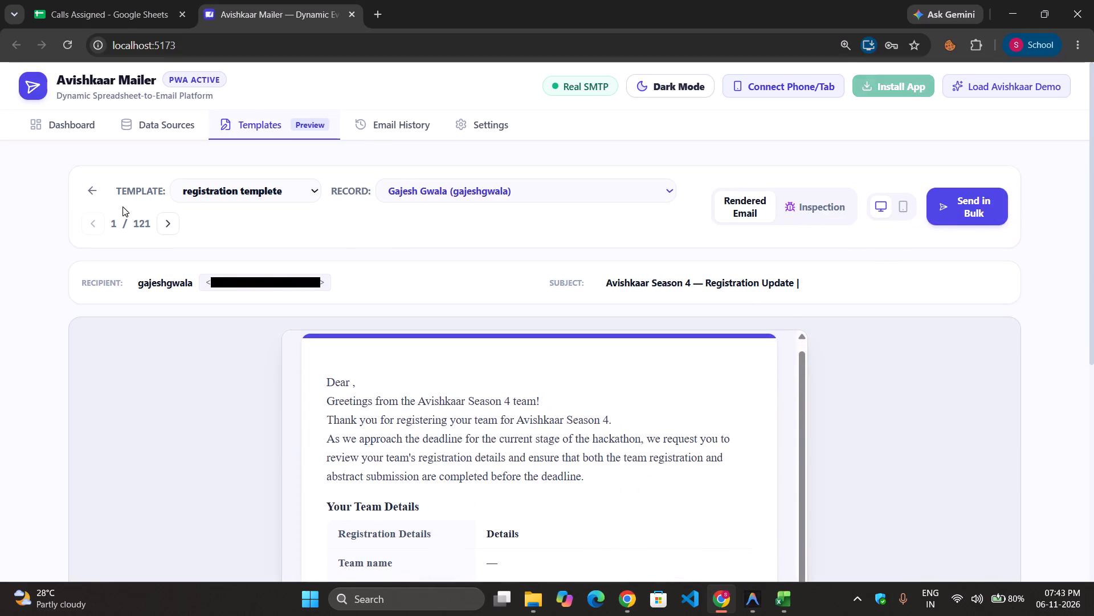
pyautogui.click(97, 198)
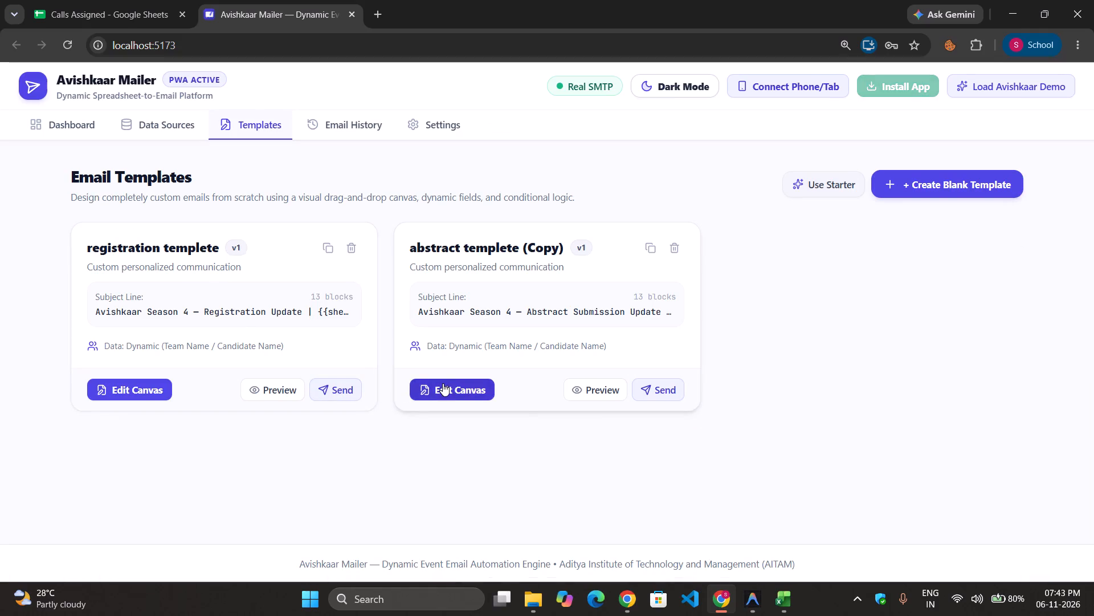
# Inspect the opening paragraph and its fields in the abstract template copy and in the registration template.
pyautogui.click(443, 383)
pyautogui.click(477, 371)
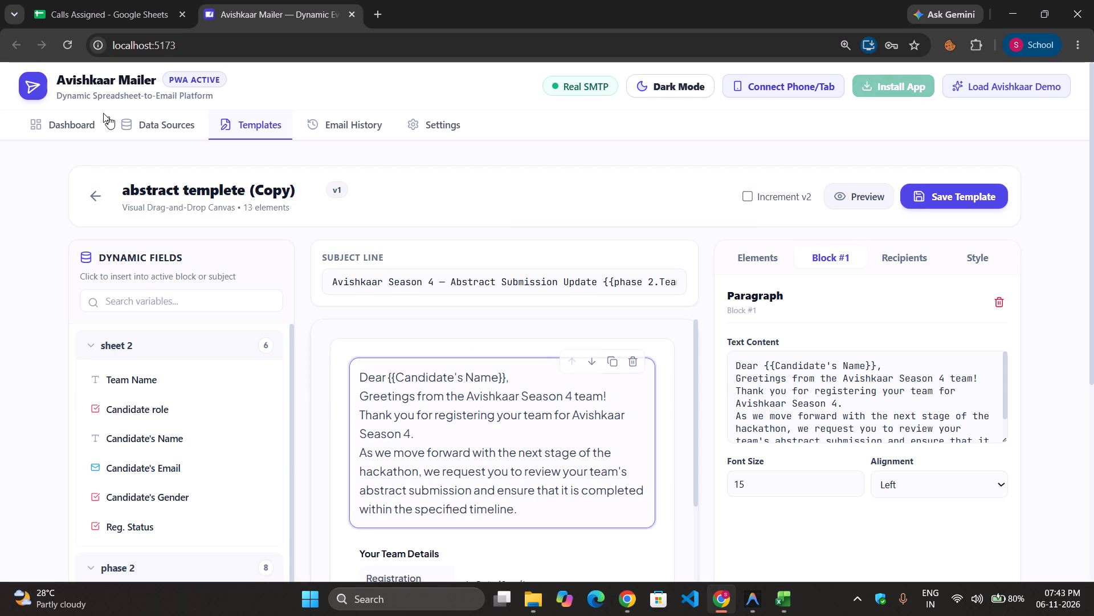
pyautogui.click(91, 204)
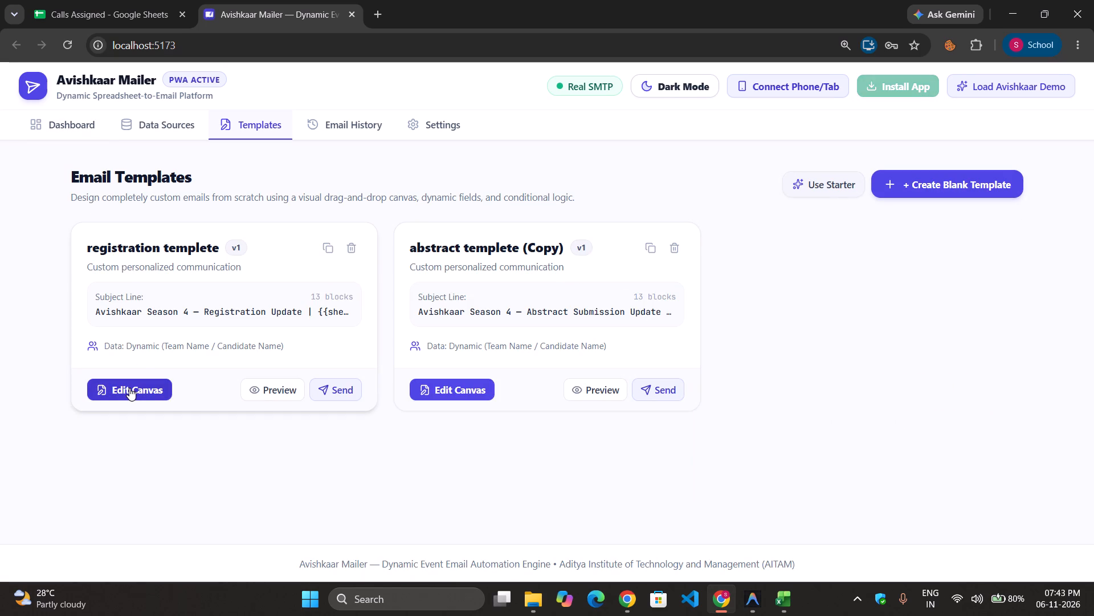
pyautogui.click(129, 388)
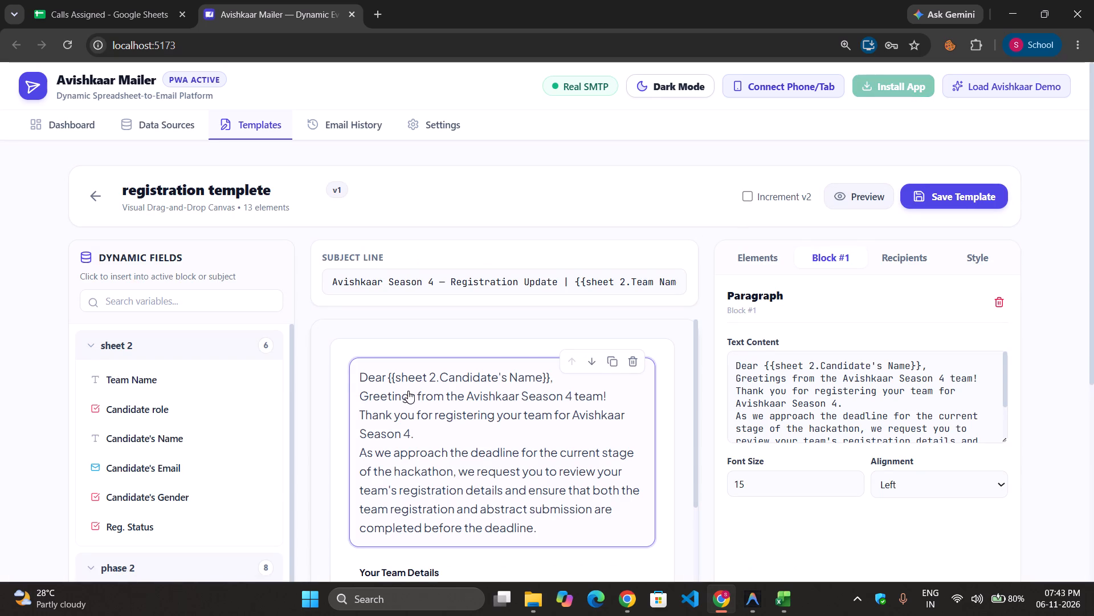
pyautogui.click(426, 379)
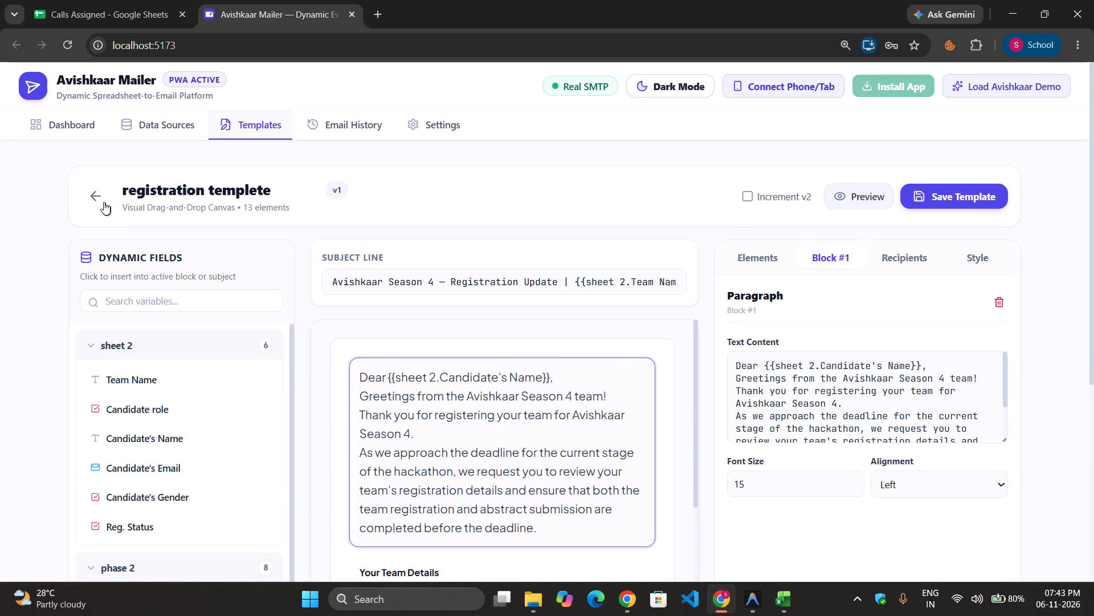
pyautogui.click(101, 199)
# Delete the phase 2 dataset from the data sources.
pyautogui.click(164, 135)
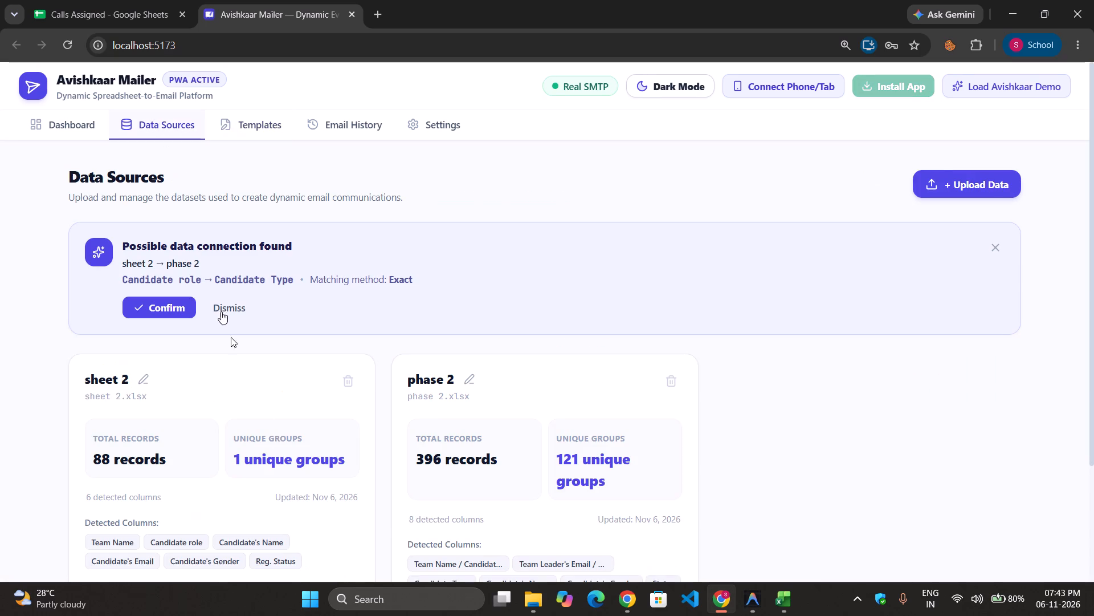
pyautogui.click(671, 385)
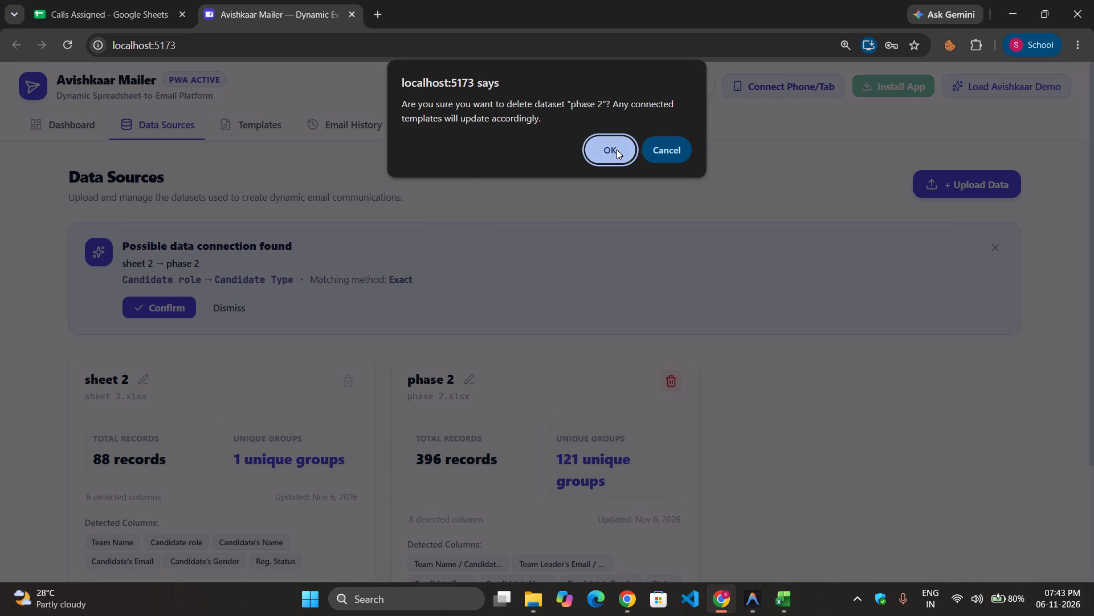
pyautogui.click(617, 149)
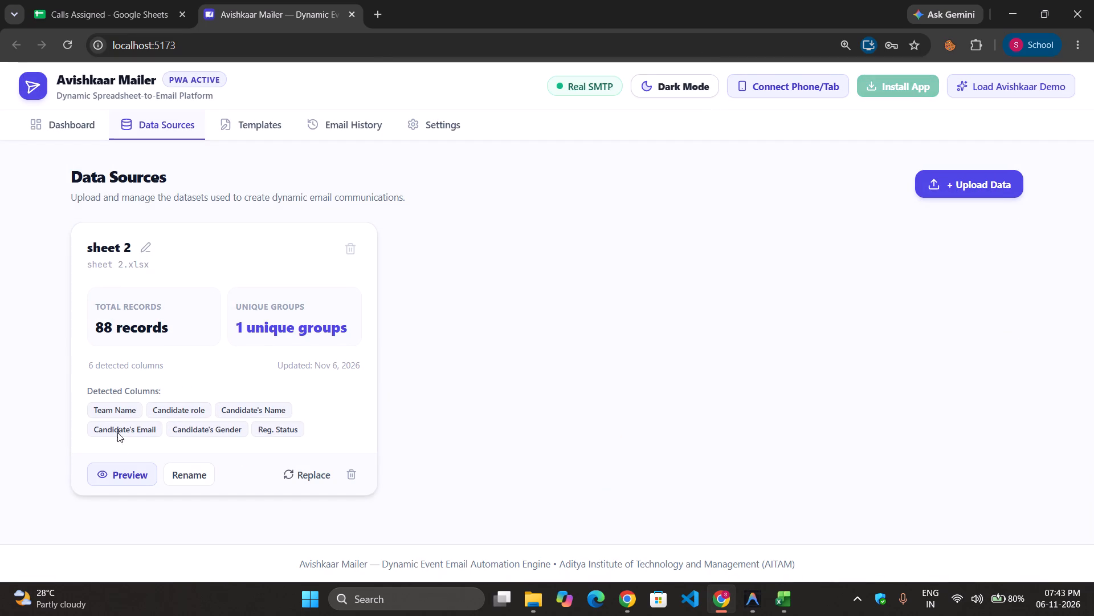
# Preview the registration template again and check its subject, recipient, greeting, Your Team Details and Registered Team Members tables.
pyautogui.scroll(2, 179, 219)
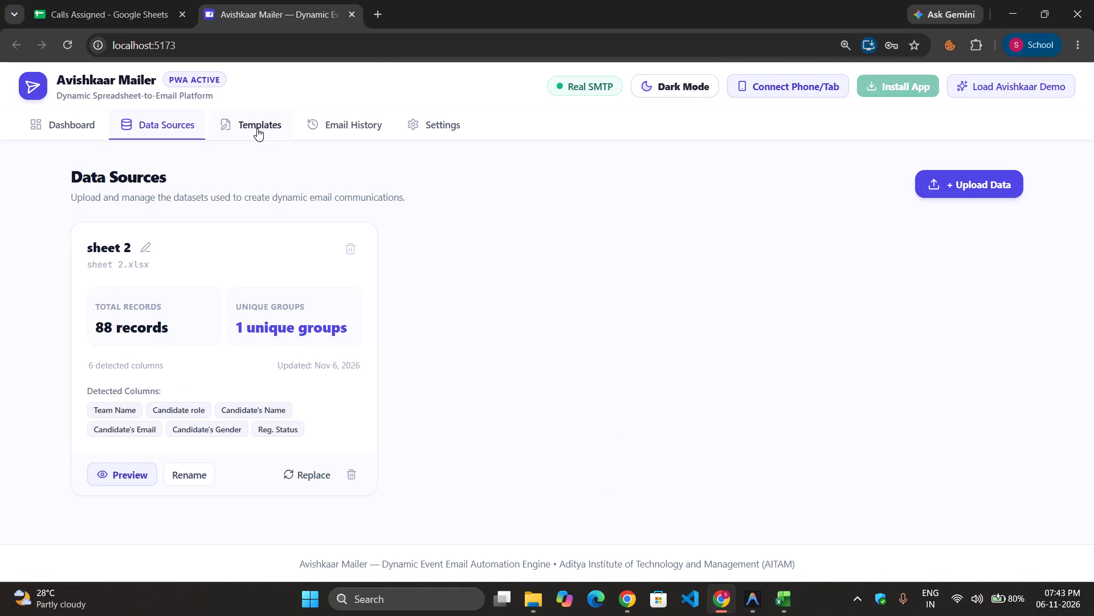
pyautogui.click(260, 128)
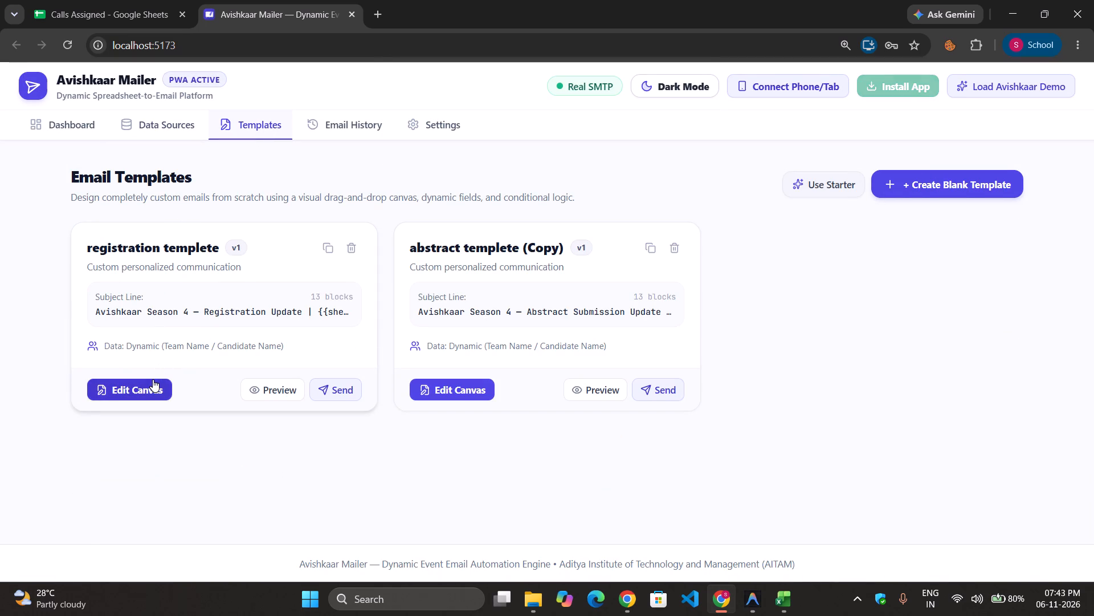
pyautogui.click(153, 379)
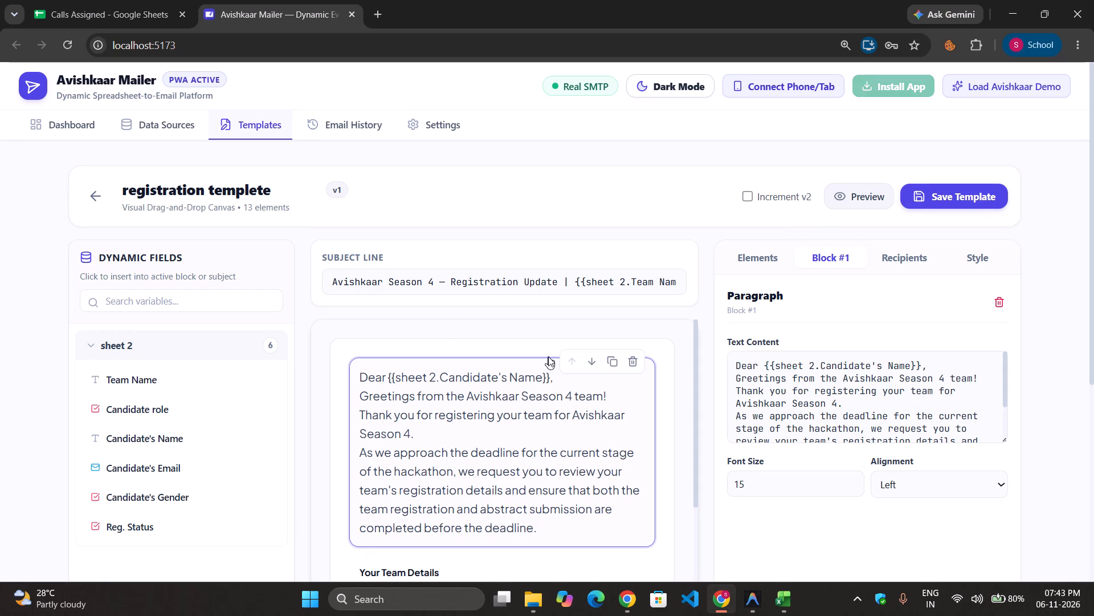
pyautogui.doubleClick(871, 203)
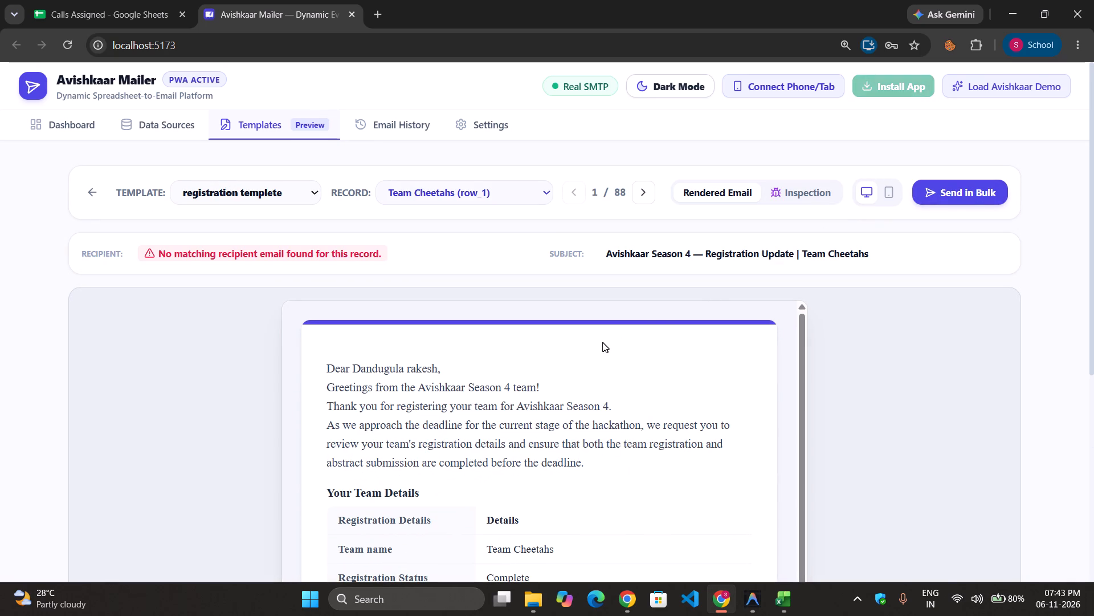
pyautogui.scroll(-1, 306, 263)
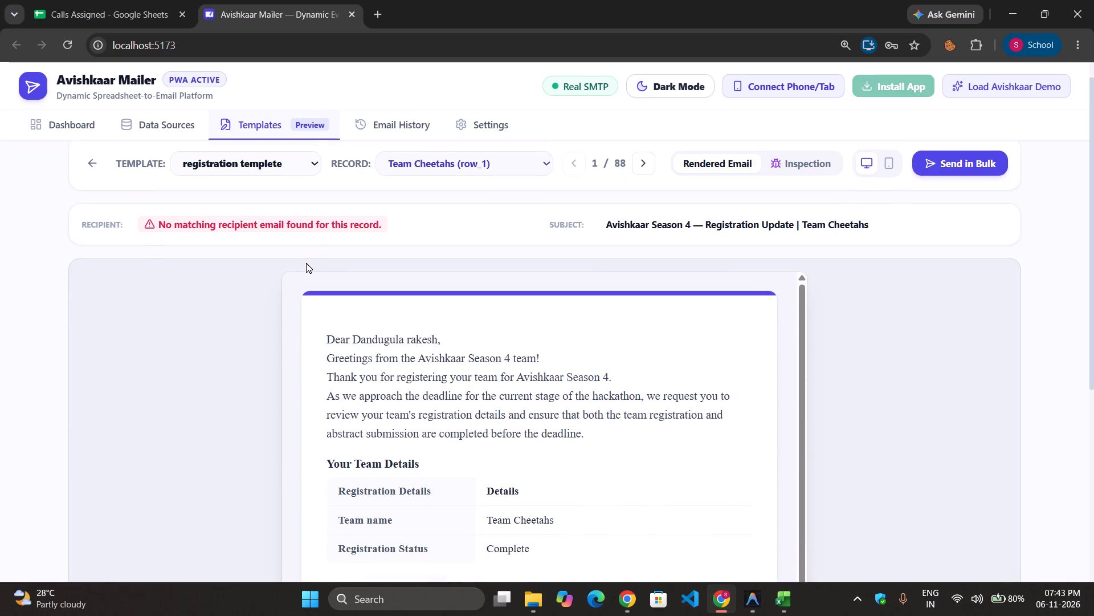
pyautogui.scroll(-2, 306, 263)
pyautogui.scroll(-1, 382, 395)
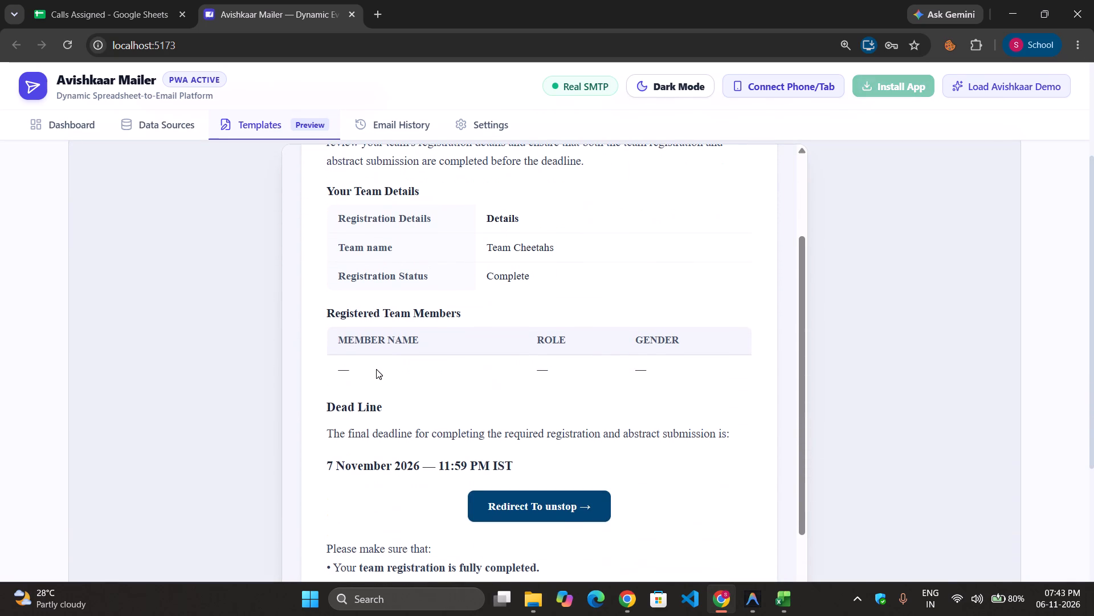
pyautogui.click(376, 369)
pyautogui.scroll(5, 376, 369)
pyautogui.scroll(4, 378, 297)
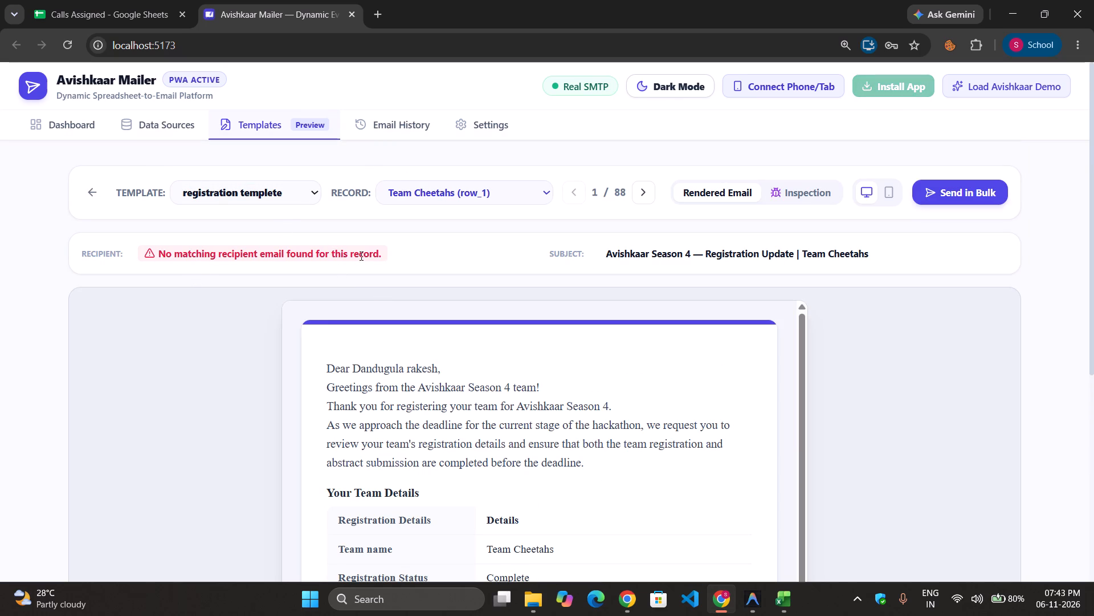
pyautogui.moveTo(380, 252); pyautogui.dragTo(200, 252)
pyautogui.scroll(1, 384, 385)
pyautogui.click(280, 366)
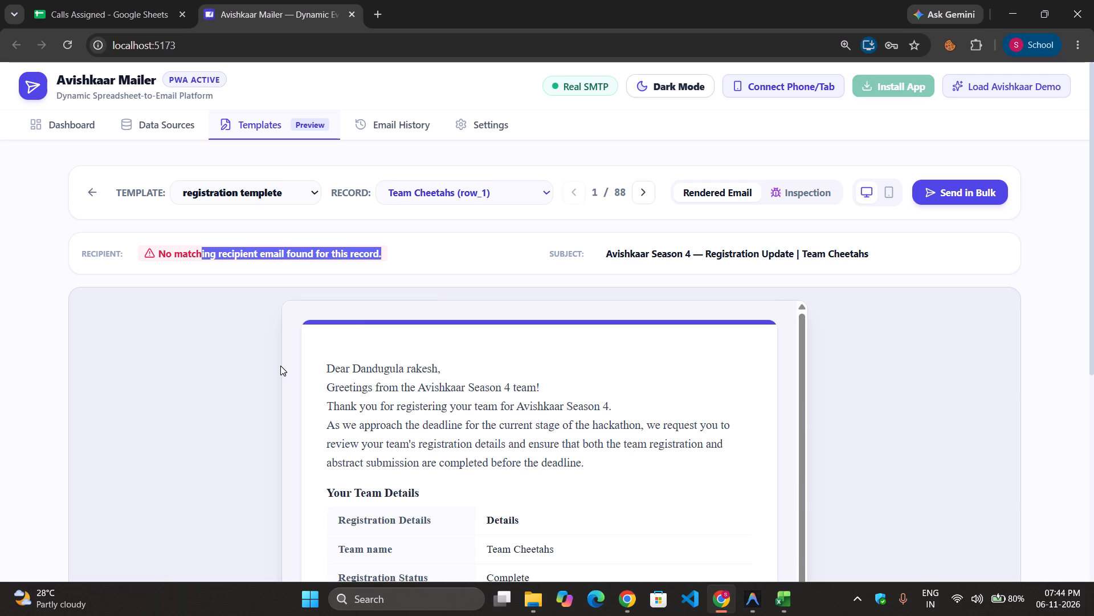
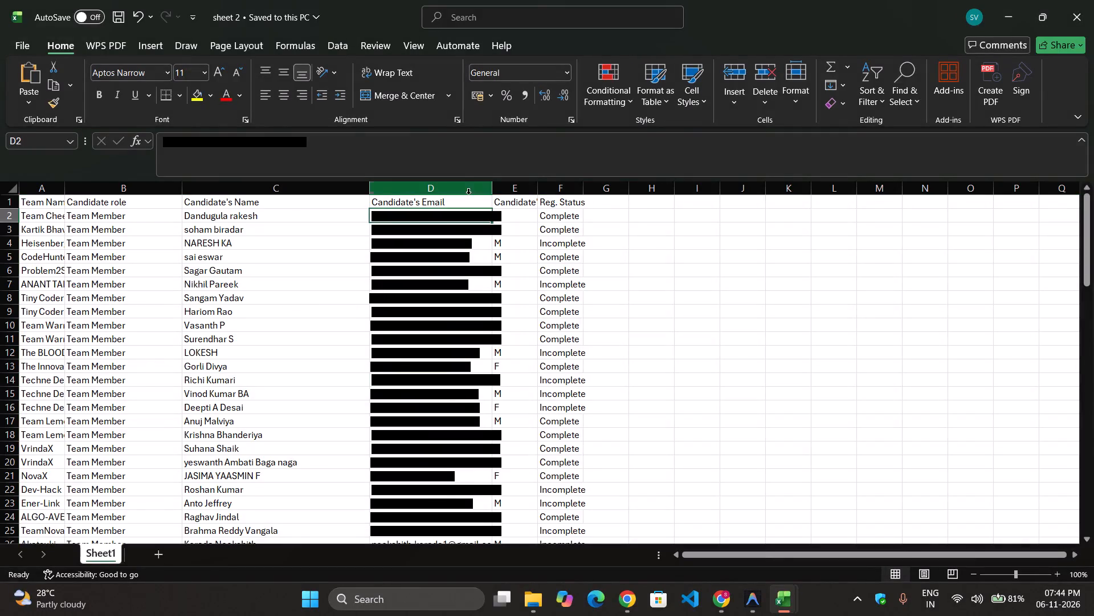
# Widen the Candidate's Email column in the sheet 2 workbook so the full addresses fit.
pyautogui.moveTo(491, 190); pyautogui.dragTo(535, 190)
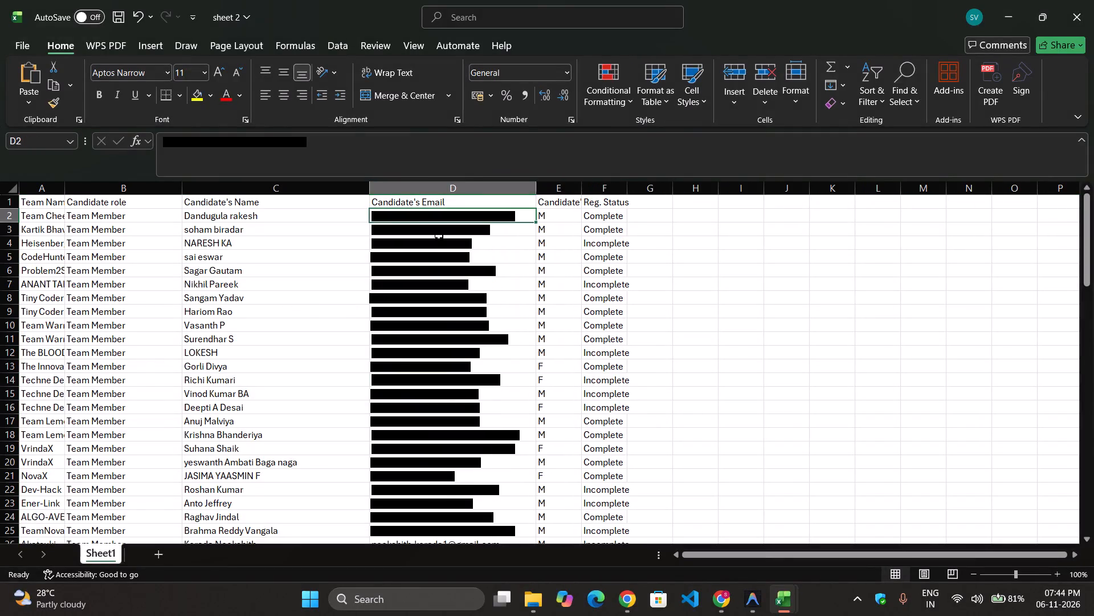
pyautogui.click(439, 236)
pyautogui.click(438, 223)
# Switch to Avishkaar Mailer, open the registration template for editing and look through its content blocks and dynamic fields.
pyautogui.hotkey('alt', 'Tab')
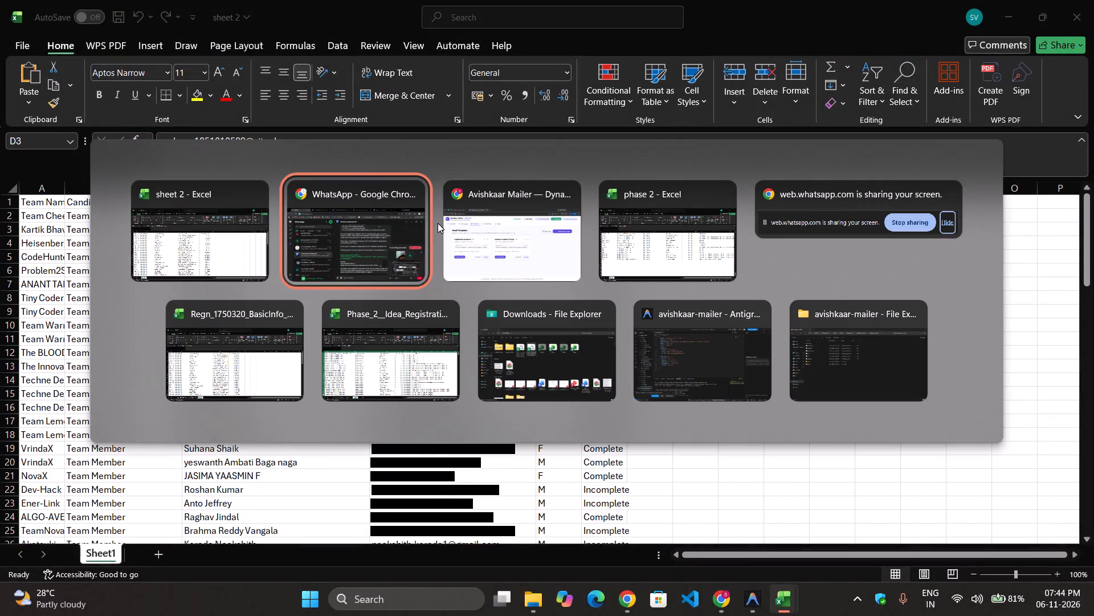
pyautogui.hotkey('alt', 'Tab')
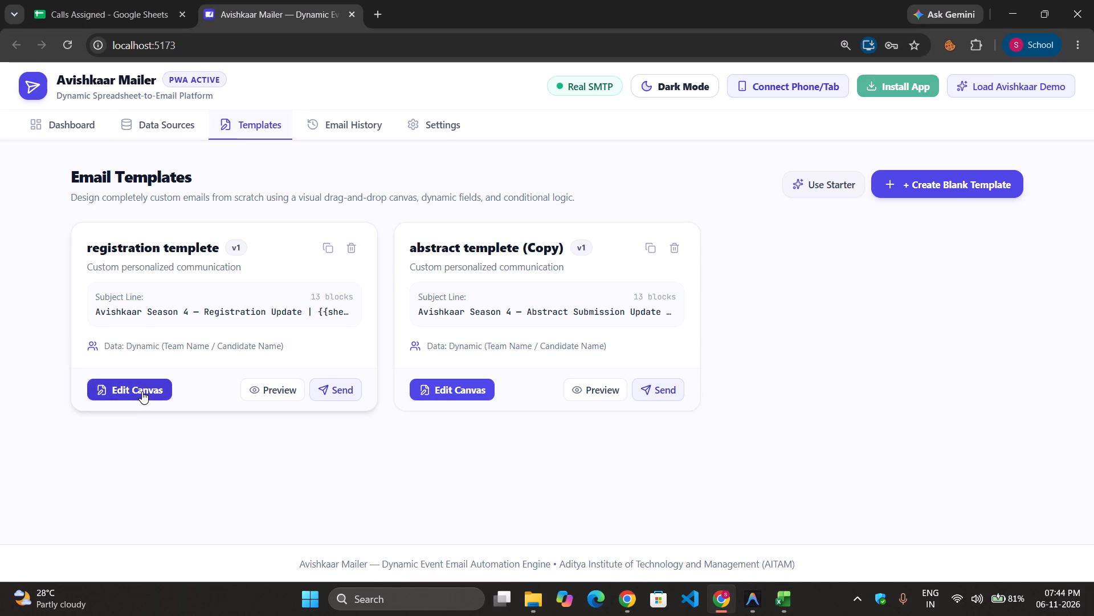
pyautogui.click(142, 391)
pyautogui.scroll(-1, 404, 310)
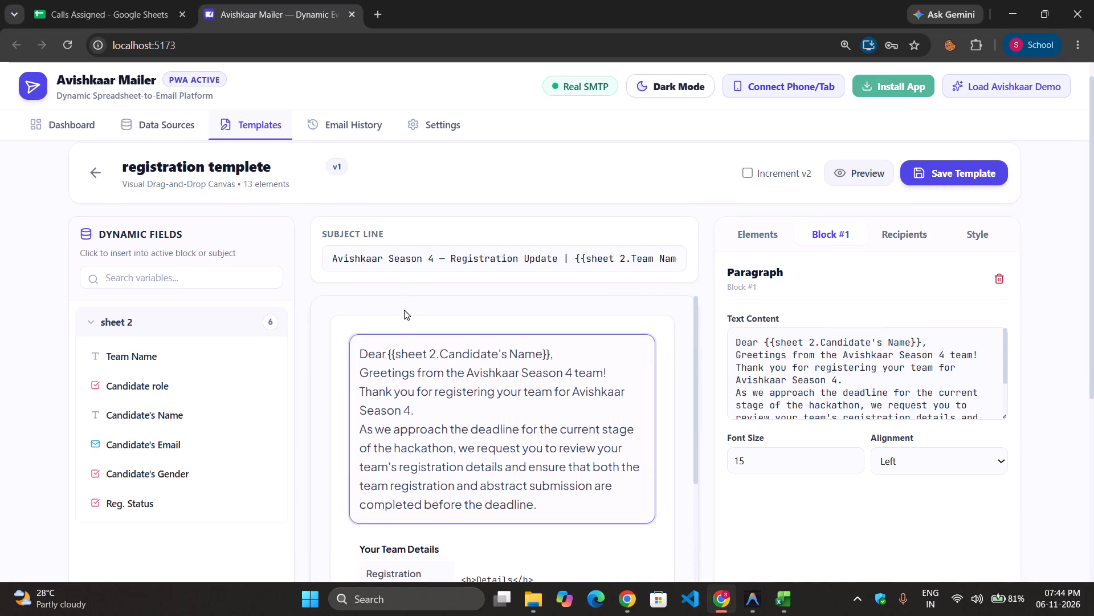
pyautogui.scroll(-1, 497, 302)
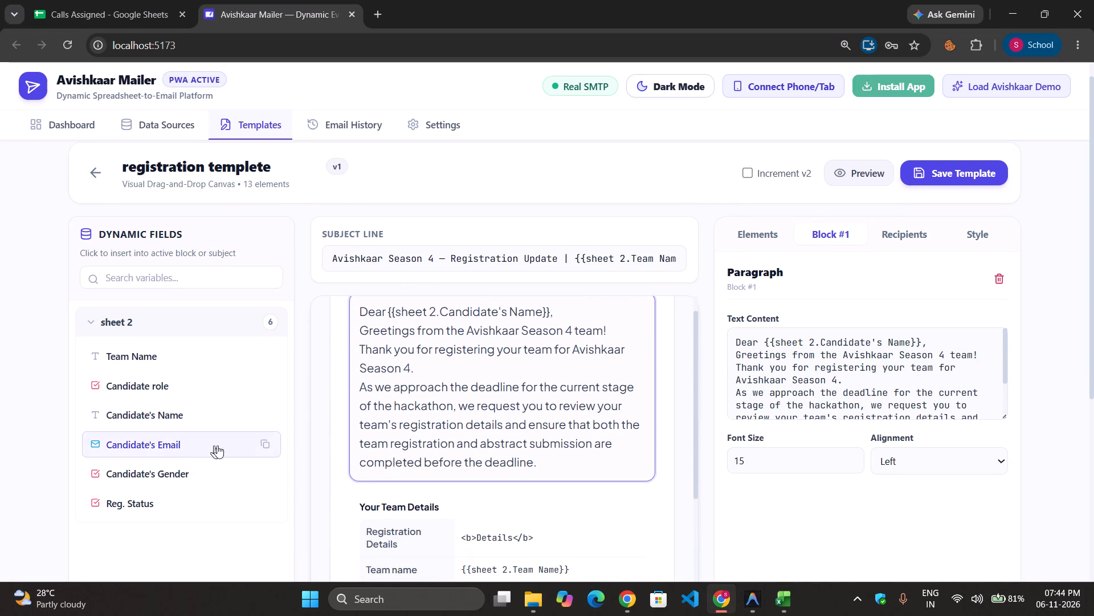
pyautogui.scroll(1, 488, 347)
pyautogui.scroll(-6, 488, 347)
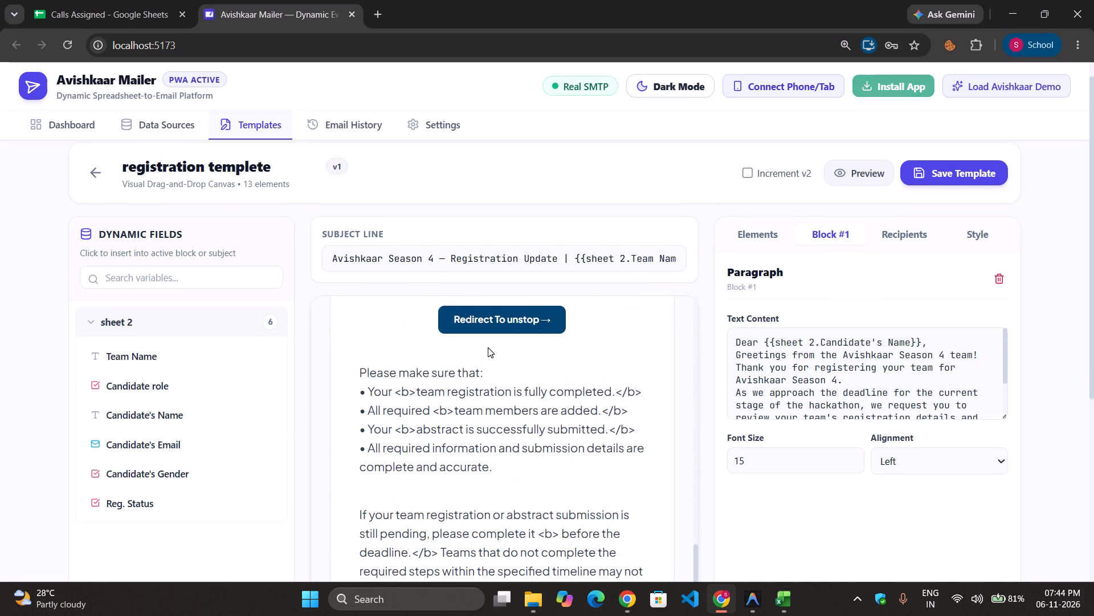
pyautogui.scroll(-2, 488, 347)
pyautogui.scroll(5, 488, 347)
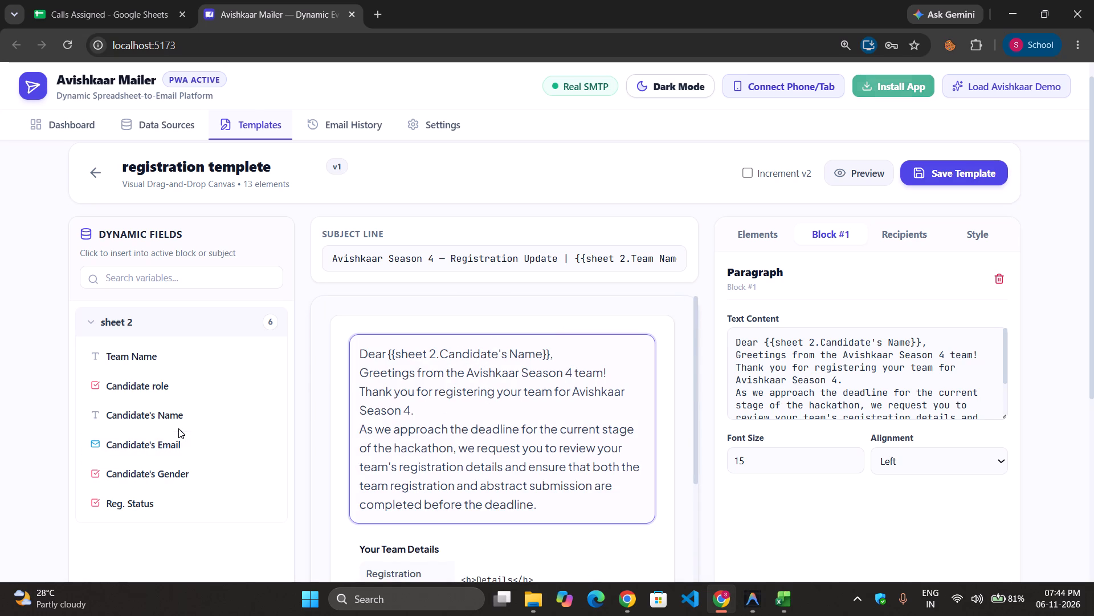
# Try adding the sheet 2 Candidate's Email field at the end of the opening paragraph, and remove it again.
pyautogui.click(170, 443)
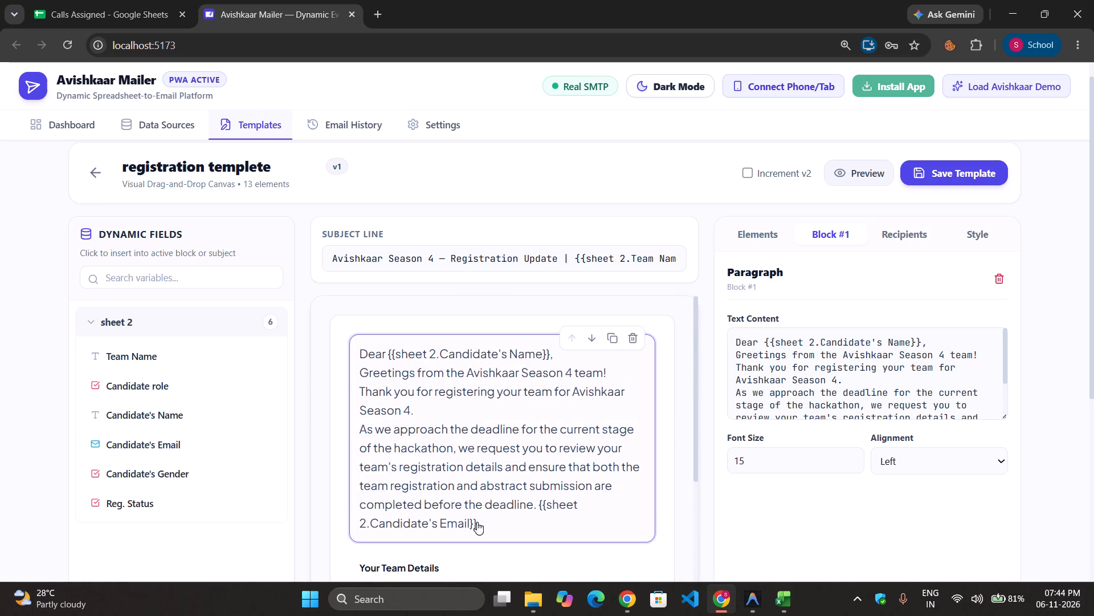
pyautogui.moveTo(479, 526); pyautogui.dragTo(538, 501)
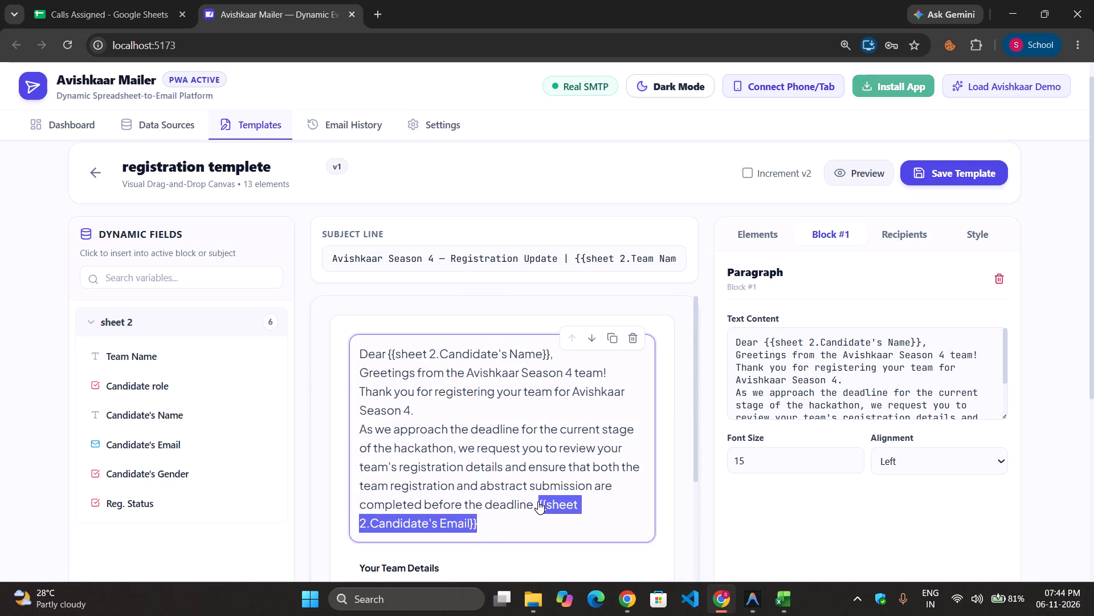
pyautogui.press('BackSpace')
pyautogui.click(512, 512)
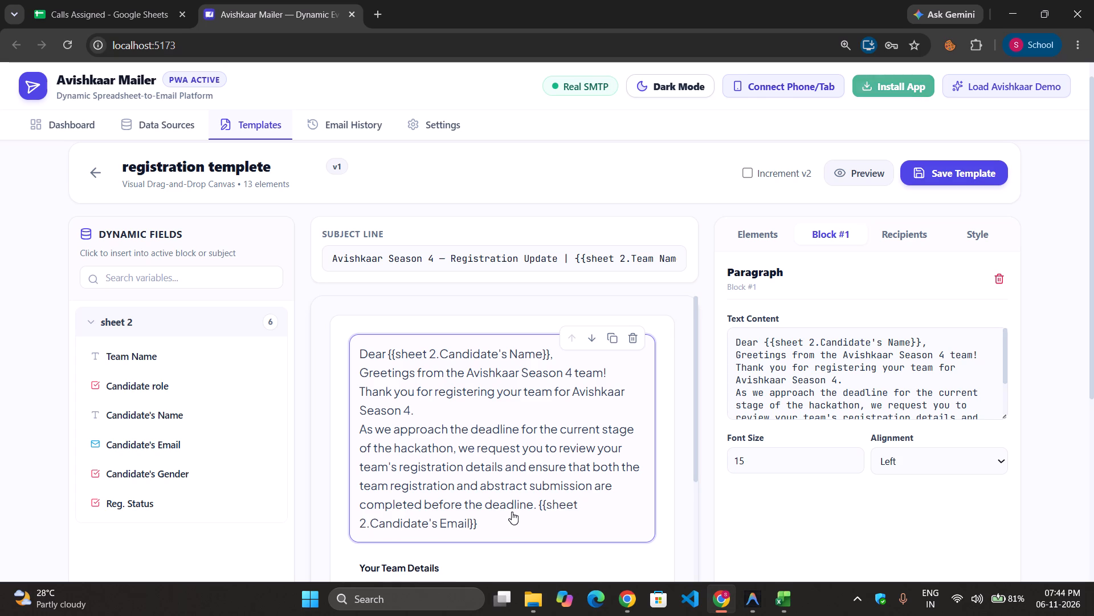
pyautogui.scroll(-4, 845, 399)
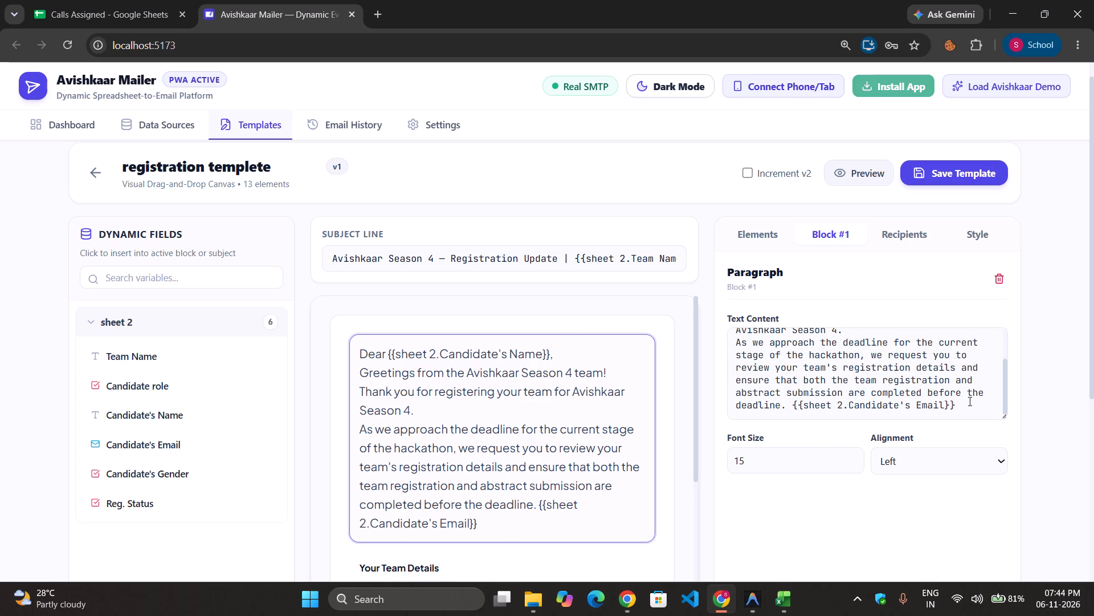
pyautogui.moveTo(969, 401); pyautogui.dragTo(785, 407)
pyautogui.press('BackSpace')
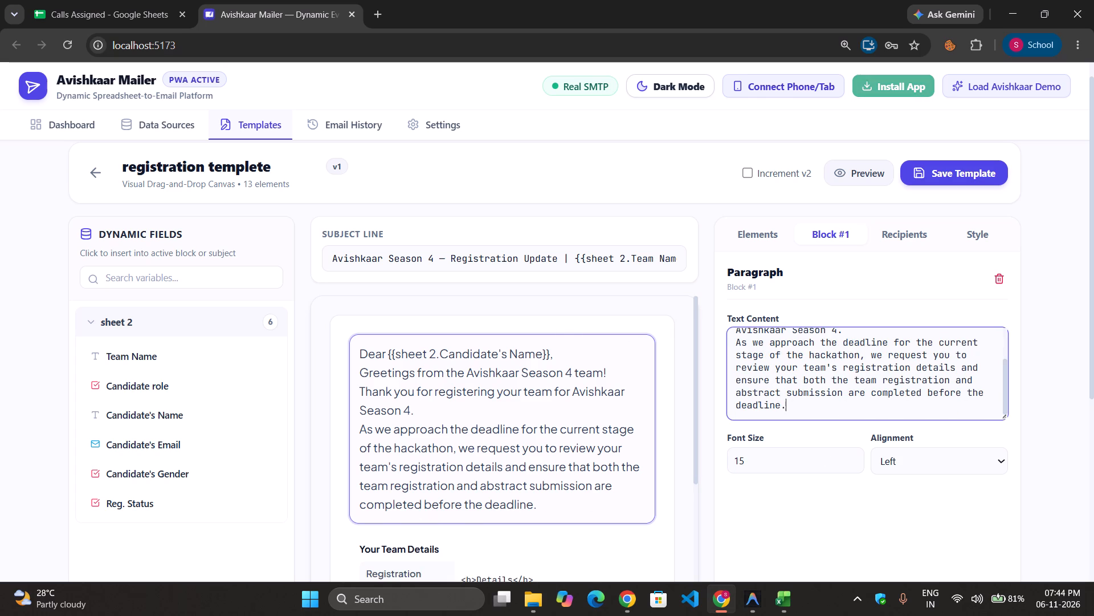
# Shorten the subject line's team field to {{Team Name}}, without the sheet 2 prefix or trailing space.
pyautogui.moveTo(629, 263); pyautogui.dragTo(612, 262)
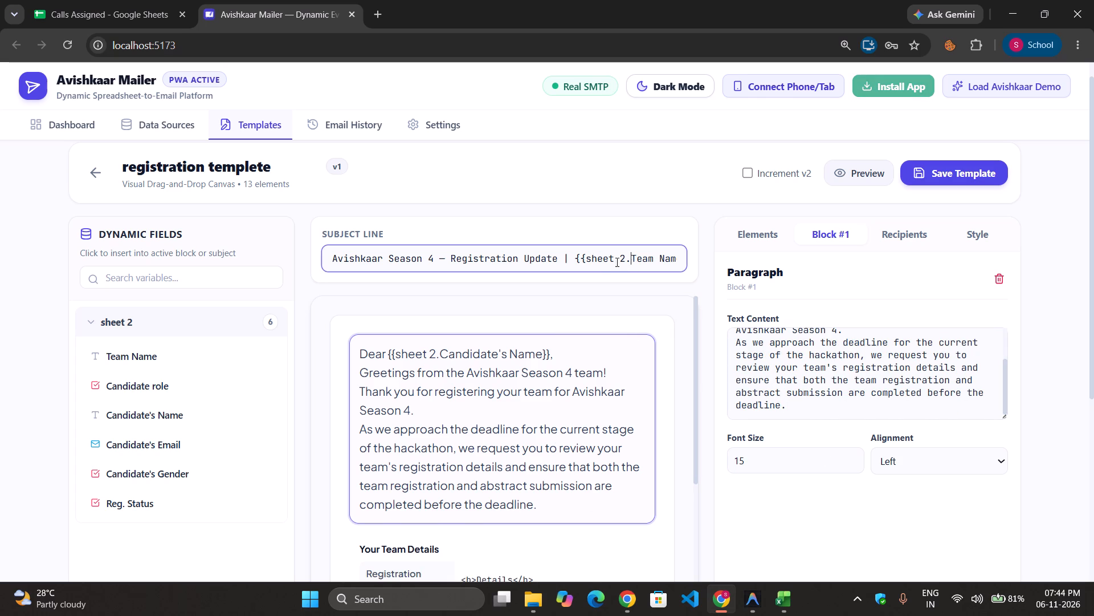
pyautogui.moveTo(612, 262); pyautogui.dragTo(587, 260)
pyautogui.press('BackSpace')
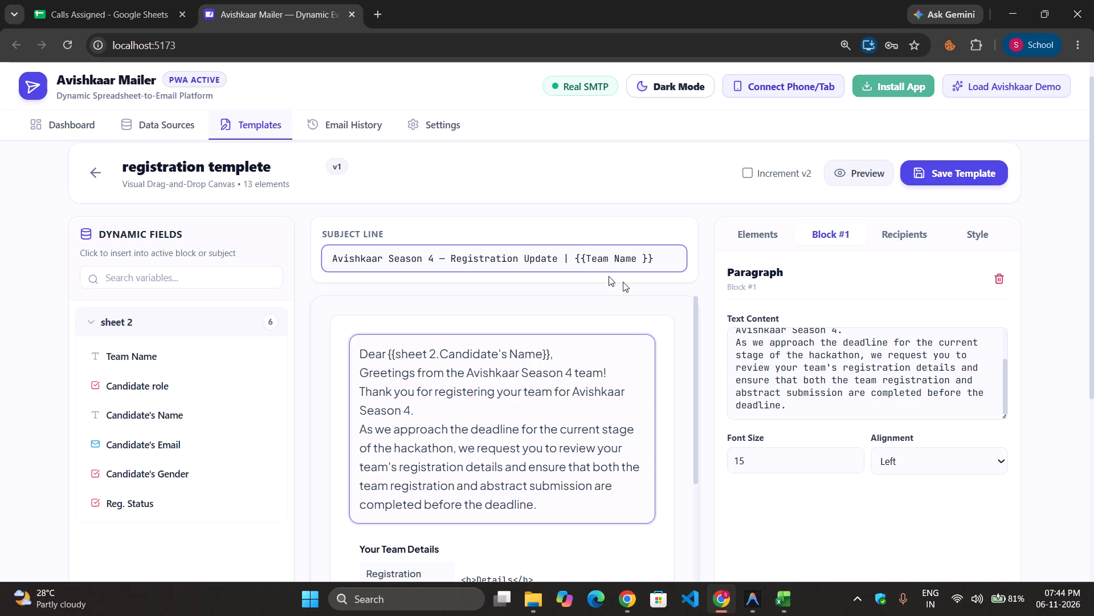
pyautogui.scroll(6, 852, 369)
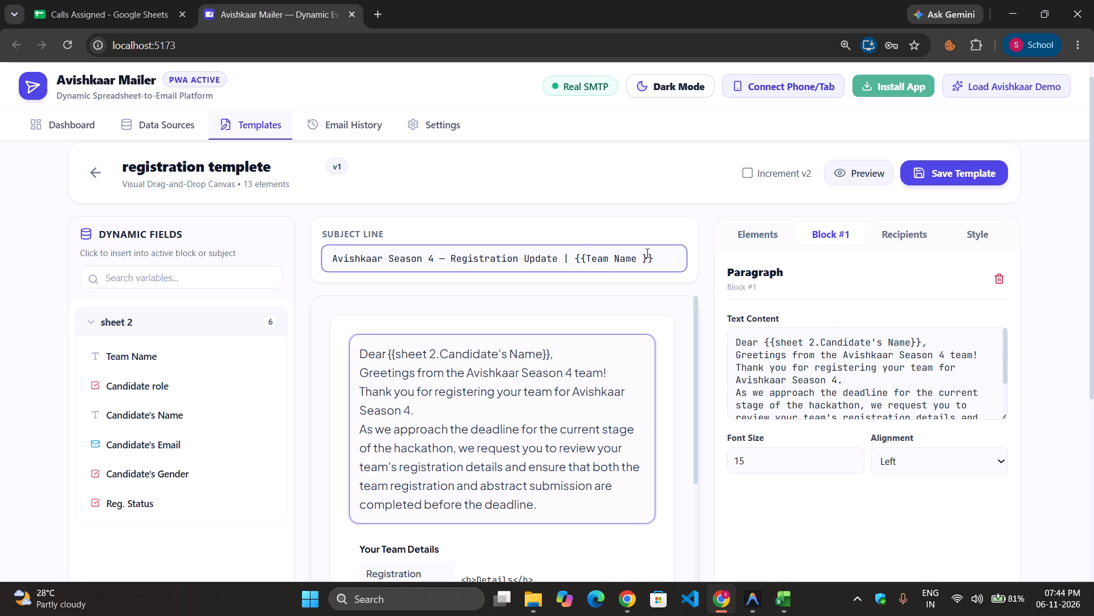
pyautogui.click(643, 254)
pyautogui.press('BackSpace')
# Remove the sheet 2 prefix from the opening paragraph's greeting field so it reads {{Candidate's Name}}.
pyautogui.scroll(4, 505, 424)
pyautogui.click(484, 398)
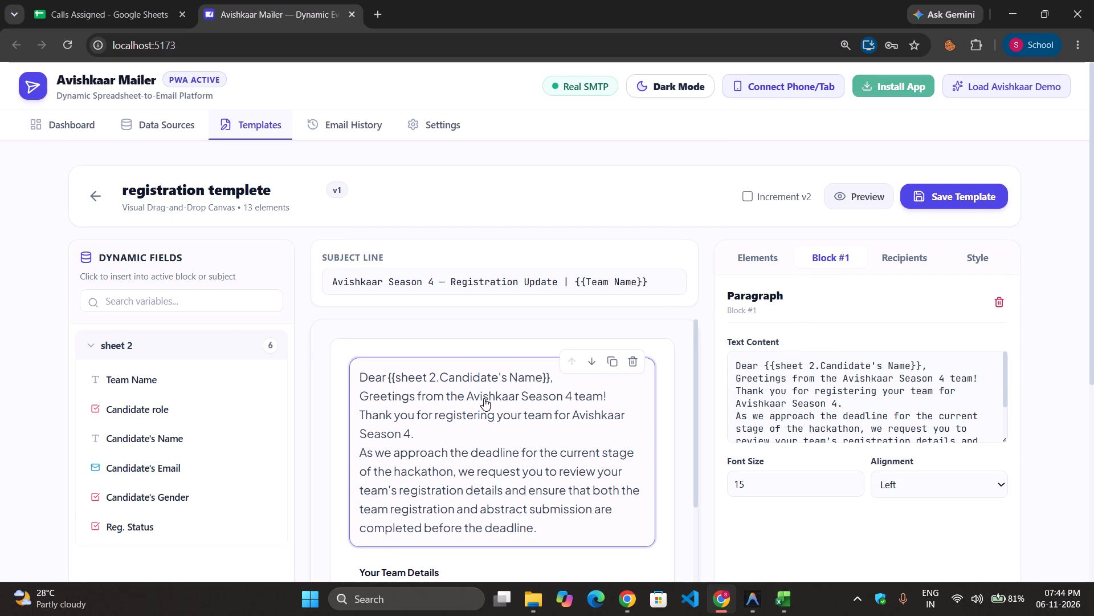
pyautogui.click(912, 364)
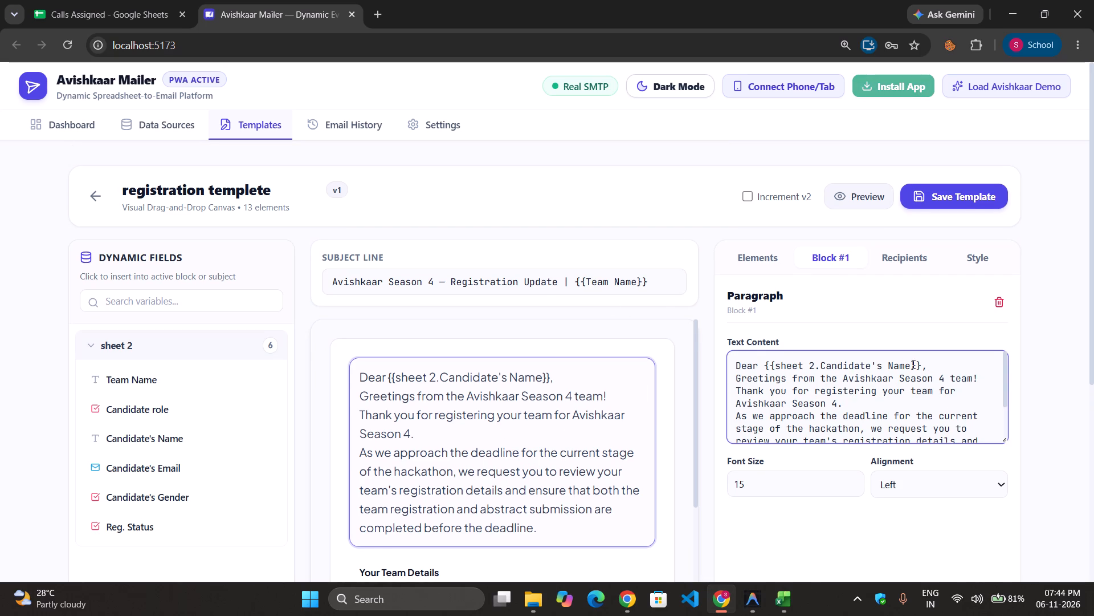
pyautogui.moveTo(820, 364); pyautogui.dragTo(781, 364)
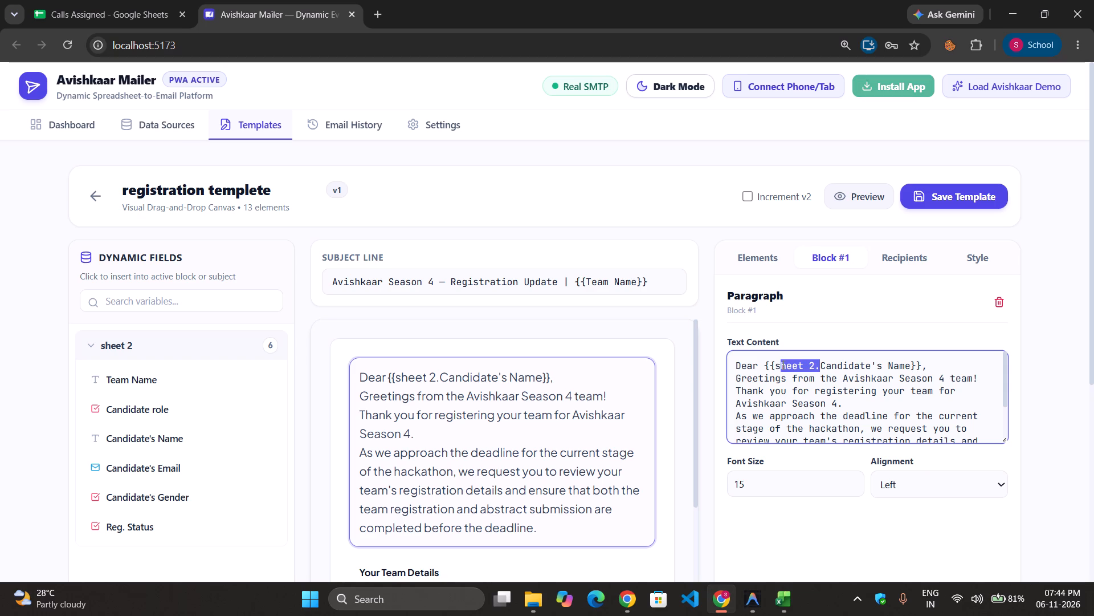
pyautogui.moveTo(781, 364); pyautogui.dragTo(775, 364)
pyautogui.press('BackSpace')
pyautogui.click(612, 443)
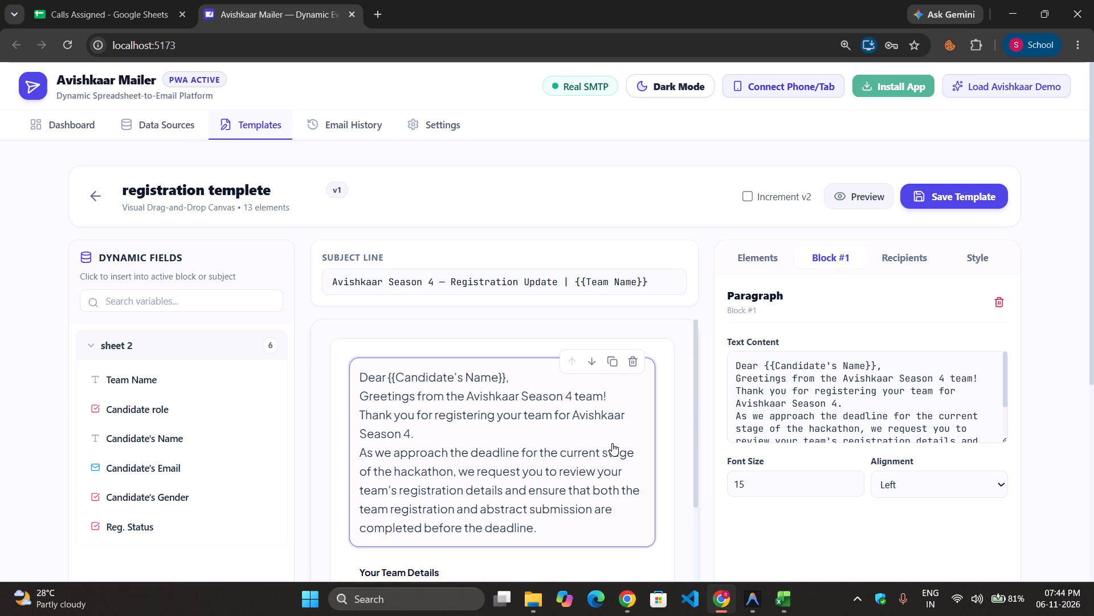
# Remove the sheet 2 prefix in the Your Team Details table, leaving {{Team Name}} and {{Reg. Status}} as the row values.
pyautogui.scroll(-3, 585, 448)
pyautogui.click(514, 433)
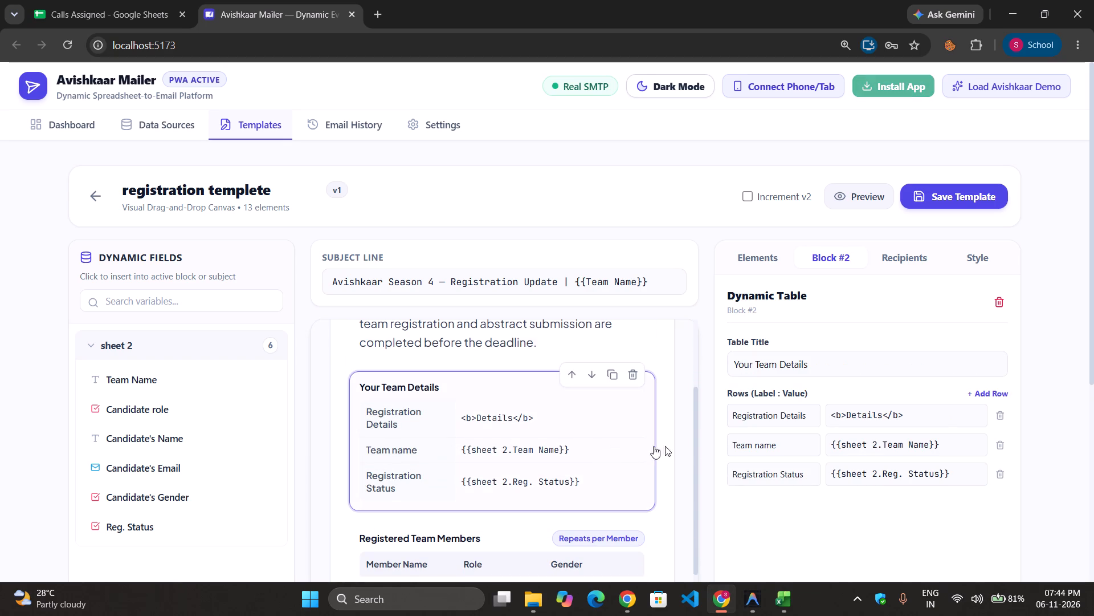
pyautogui.moveTo(880, 448); pyautogui.dragTo(840, 445)
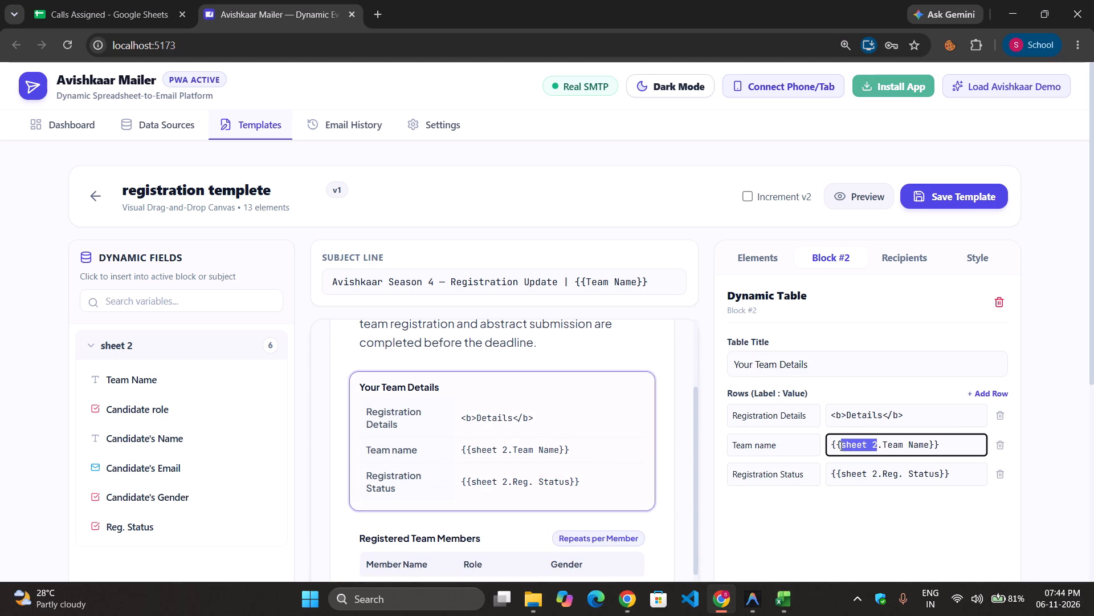
pyautogui.moveTo(840, 445); pyautogui.dragTo(841, 446)
pyautogui.press('BackSpace')
pyautogui.press('Right')
pyautogui.press('Right')
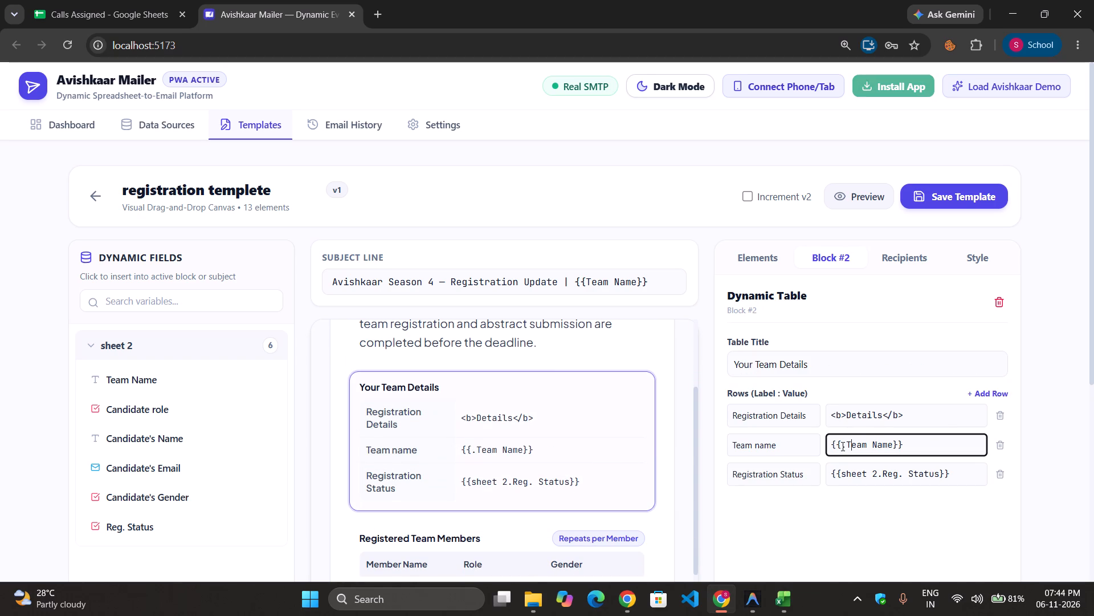
pyautogui.press('Down')
pyautogui.press('Right')
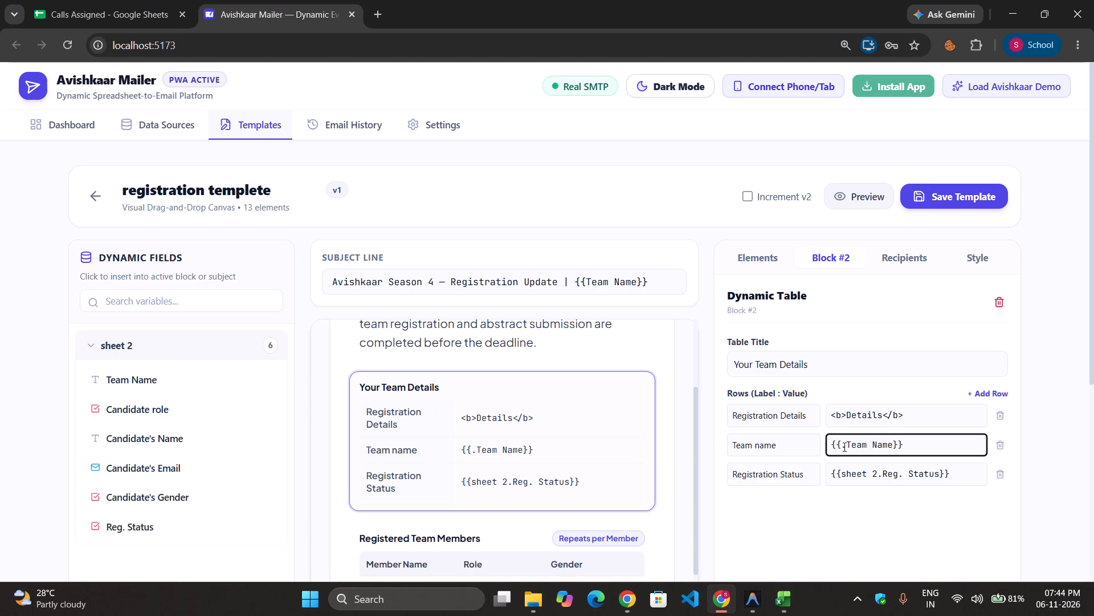
pyautogui.click(848, 447)
pyautogui.press('BackSpace')
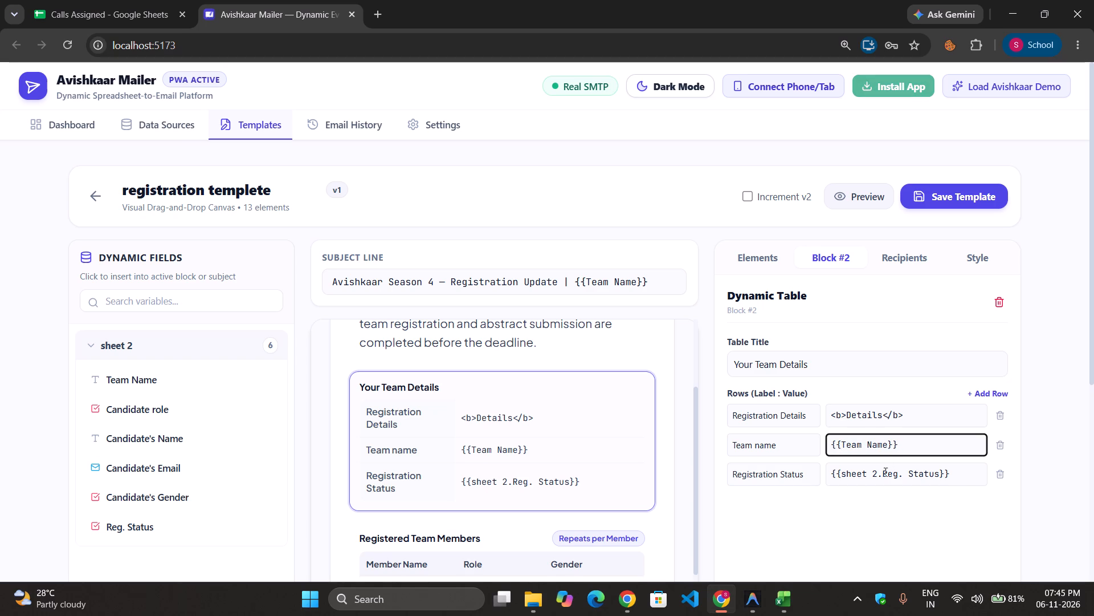
pyautogui.moveTo(883, 473); pyautogui.dragTo(842, 477)
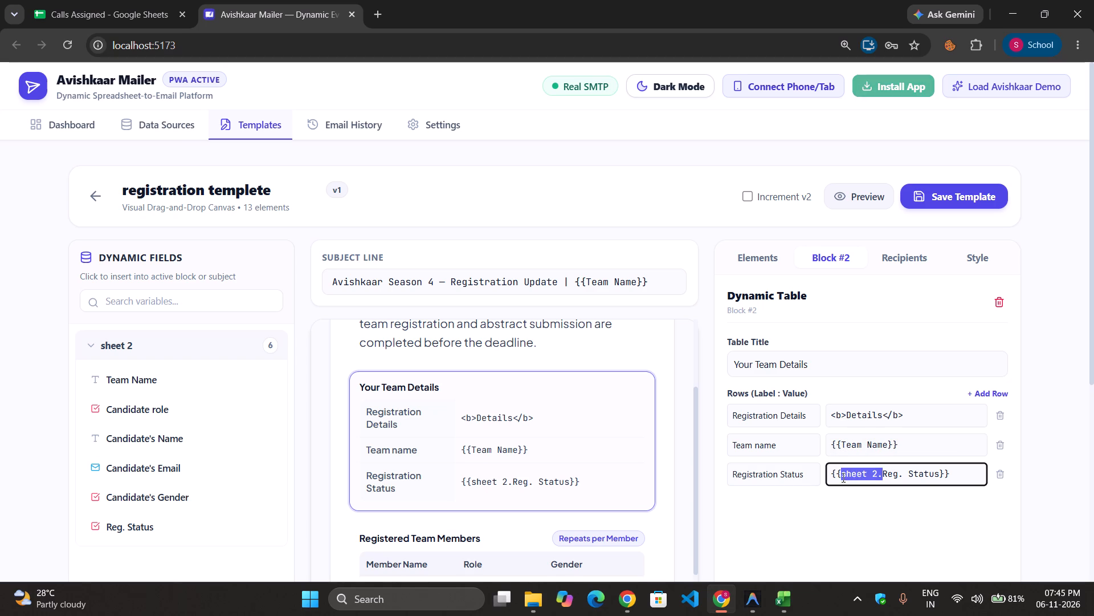
pyautogui.press('BackSpace')
# In the Registered Team Members table, change the Member Name column's value to {{Candidate's Name}}.
pyautogui.scroll(-1, 558, 505)
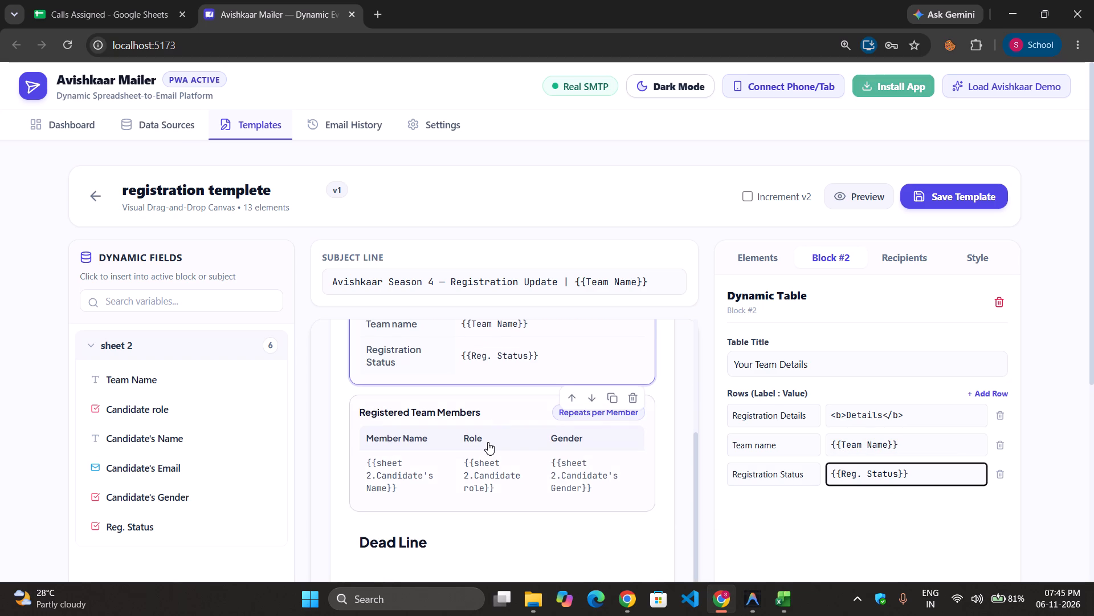
pyautogui.click(488, 442)
pyautogui.click(881, 418)
pyautogui.moveTo(881, 418); pyautogui.dragTo(877, 418)
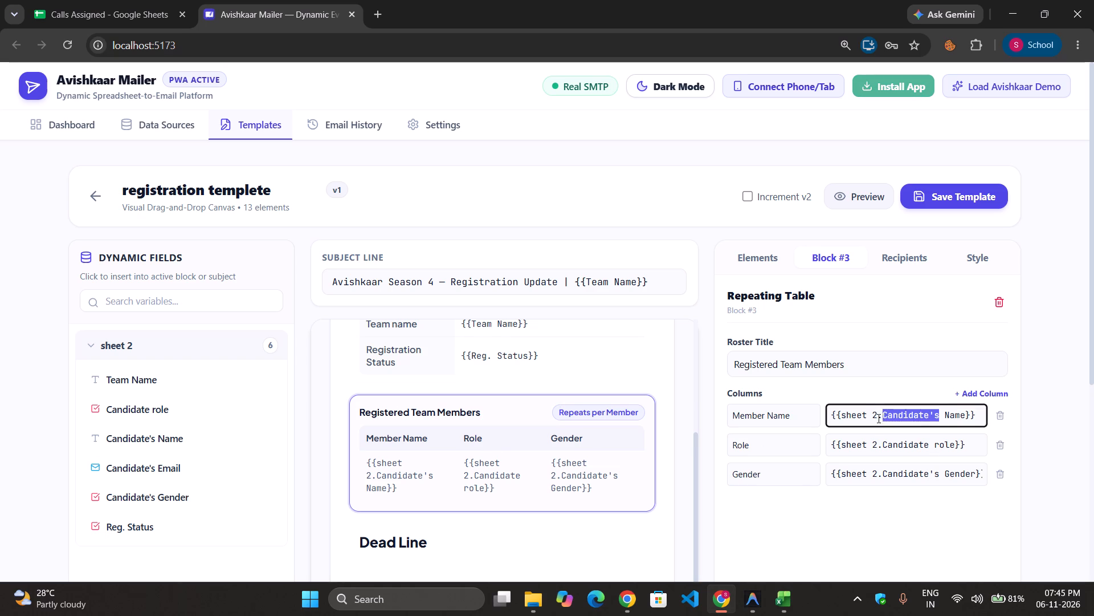
pyautogui.moveTo(877, 418); pyautogui.dragTo(851, 418)
pyautogui.click(851, 418)
pyautogui.click(879, 415)
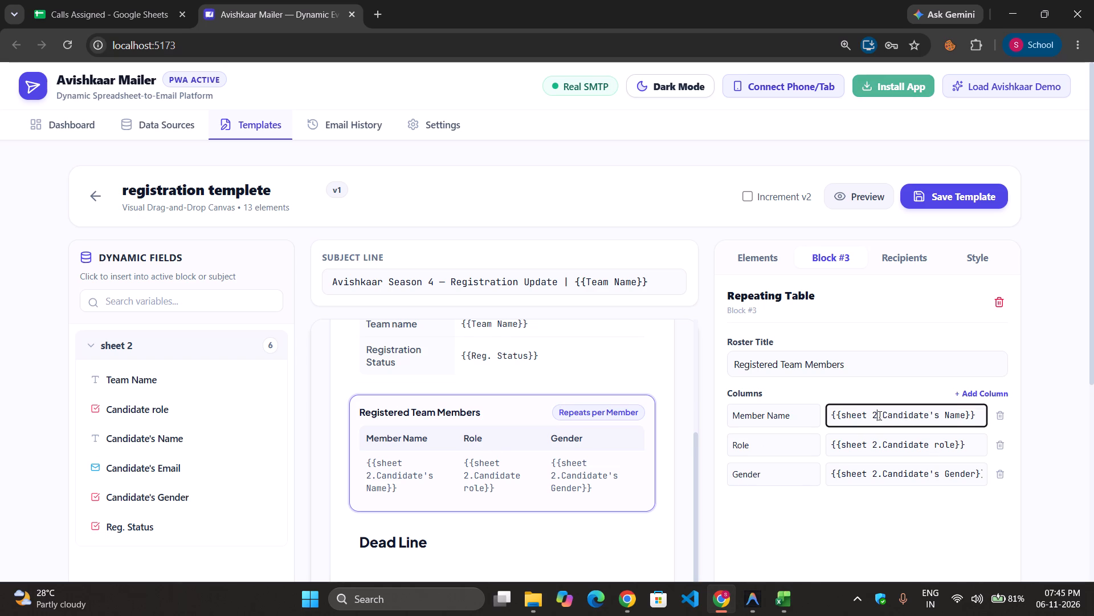
pyautogui.click(879, 415)
pyautogui.press('Right')
pyautogui.press('BackSpace')
pyautogui.press('BackSpace')
pyautogui.press('BackSpace')
pyautogui.press('BackSpace')
pyautogui.press('BackSpace')
pyautogui.press('BackSpace')
pyautogui.press('BackSpace')
pyautogui.press('BackSpace')
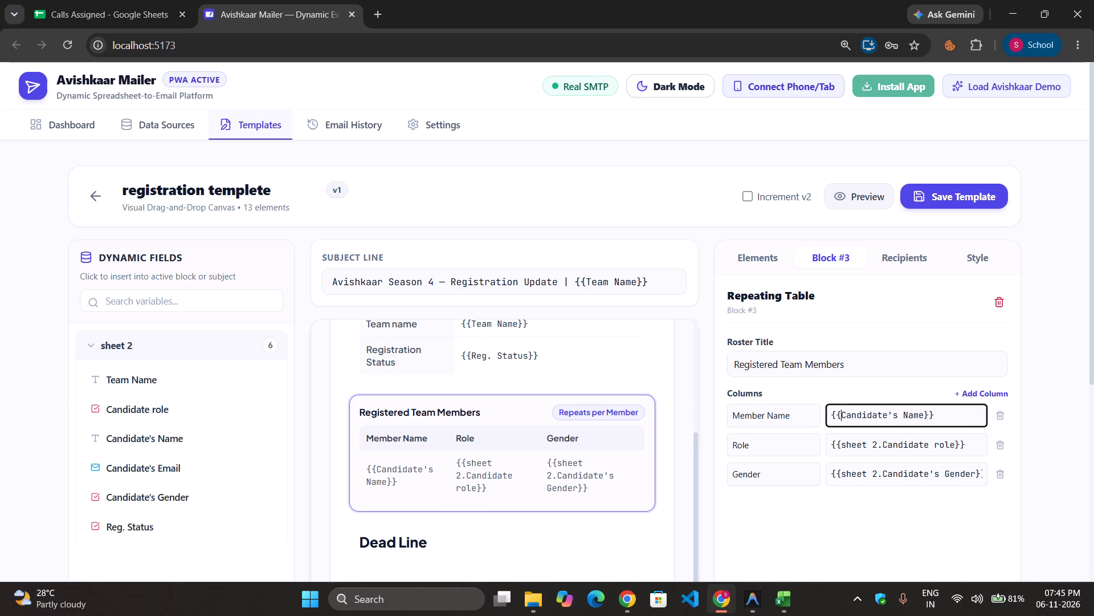
# Change the Role column's value in the Registered Team Members table to {{Candidate role}}.
pyautogui.click(881, 441)
pyautogui.press('BackSpace')
pyautogui.press('BackSpace')
pyautogui.press('BackSpace')
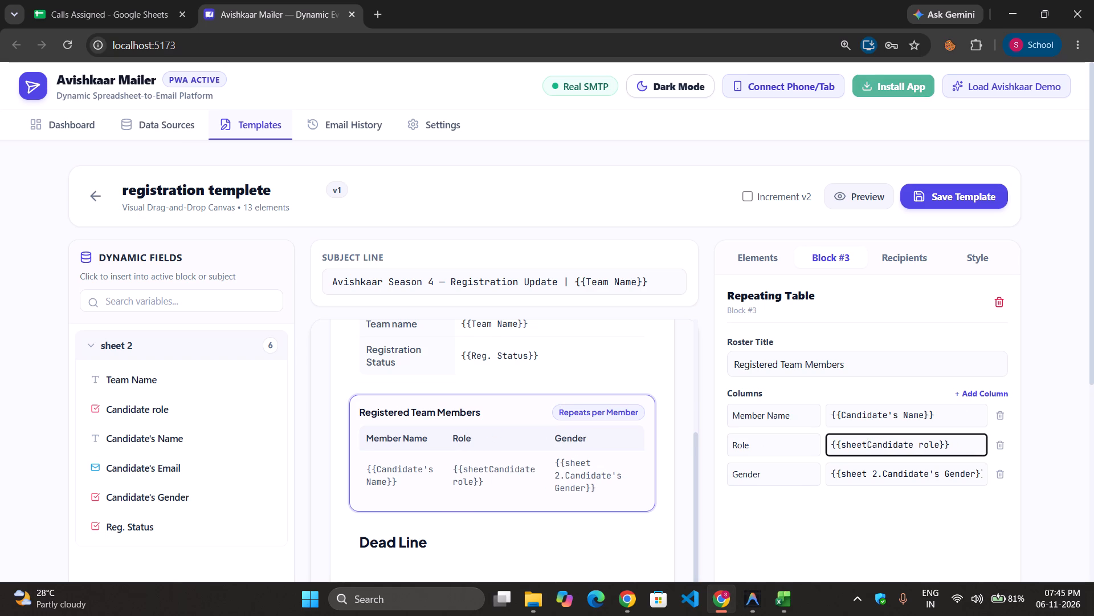
pyautogui.press('BackSpace')
pyautogui.press('BackSpace')
pyautogui.press('BackSpace')
pyautogui.press('BackSpace')
pyautogui.press('BackSpace')
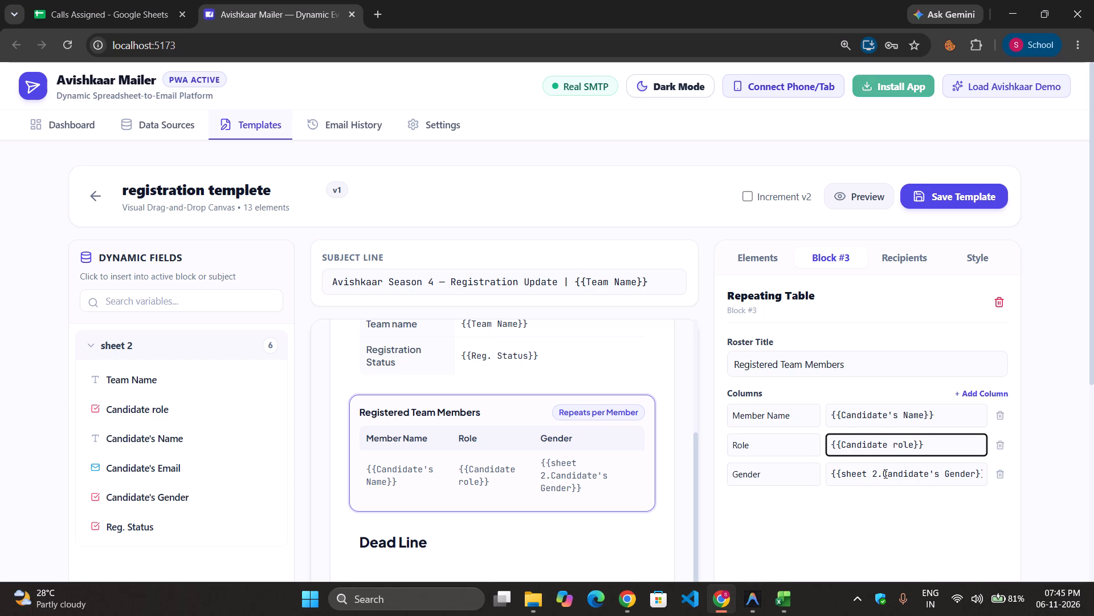
# Change the Gender column's value in the Registered Team Members table to {{Candidate's Gender}}.
pyautogui.click(884, 473)
pyautogui.press('BackSpace')
pyautogui.press('BackSpace')
pyautogui.press('BackSpace')
pyautogui.press('BackSpace')
pyautogui.press('BackSpace')
pyautogui.press('BackSpace')
pyautogui.press('BackSpace')
pyautogui.press('BackSpace')
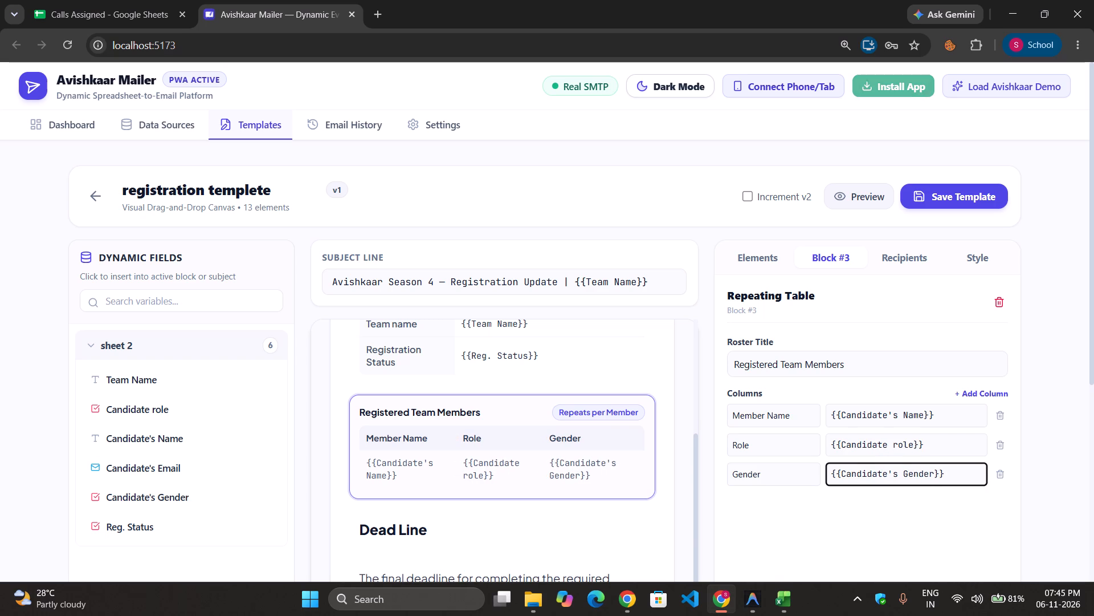
# Check the remaining blocks down to the sign-off and save the registration template.
pyautogui.click(637, 535)
pyautogui.scroll(-2, 637, 535)
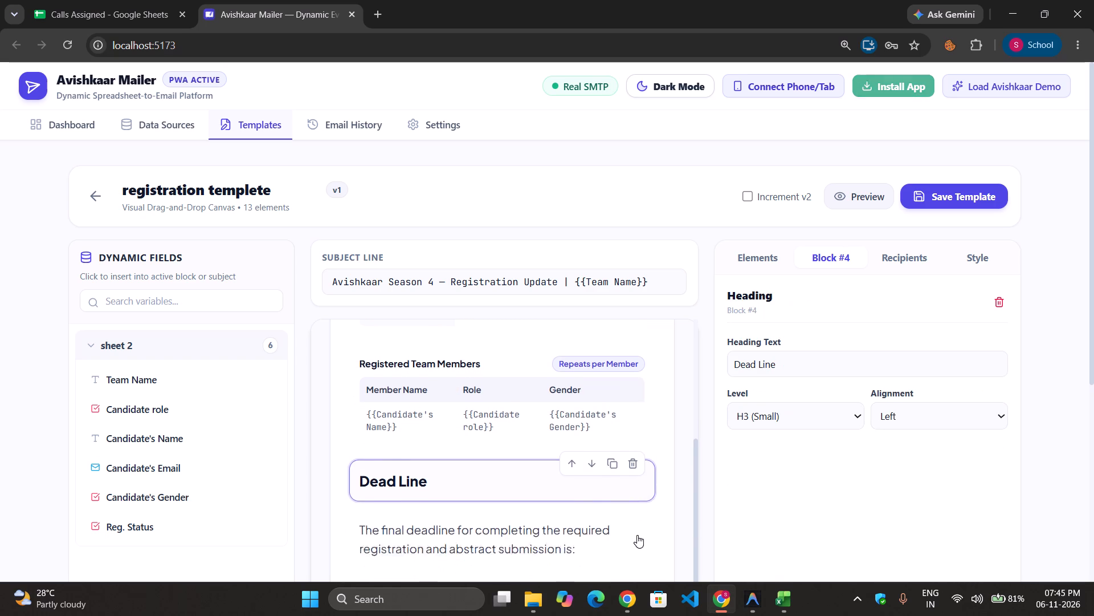
pyautogui.scroll(-6, 637, 535)
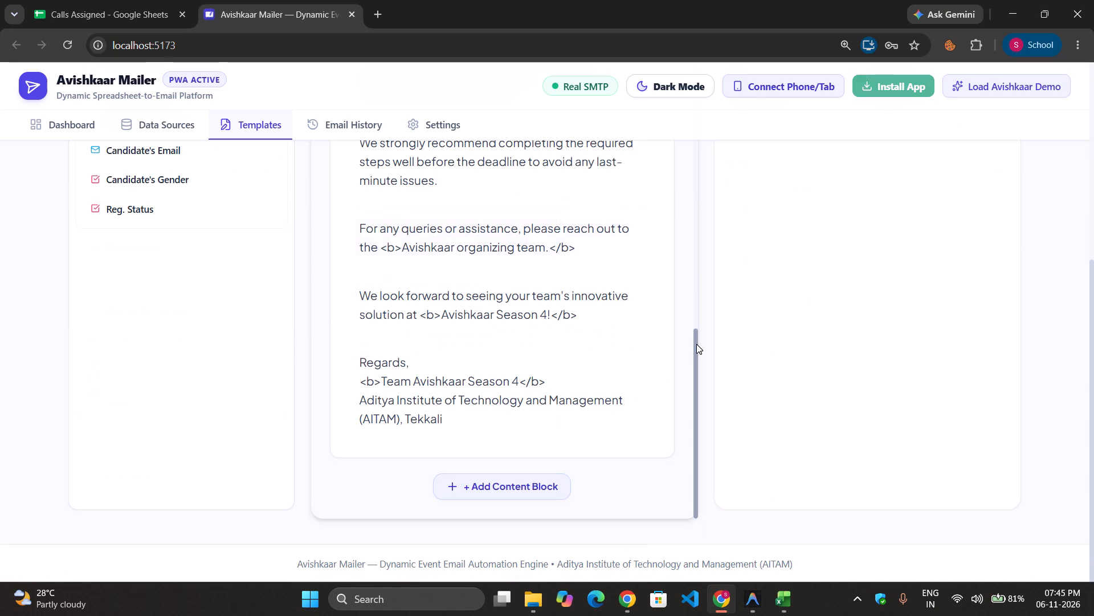
pyautogui.scroll(13, 696, 344)
pyautogui.click(909, 197)
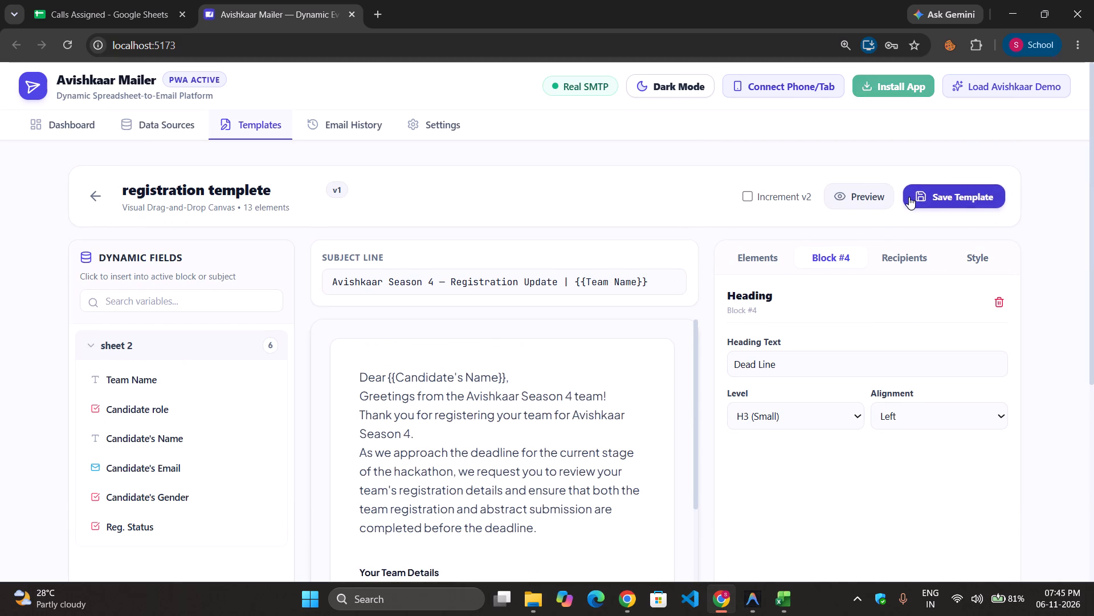
# Preview the registration template and check the first record's rendered email from the greeting down to the Redirect To unstop button.
pyautogui.click(877, 201)
pyautogui.scroll(-1, 580, 341)
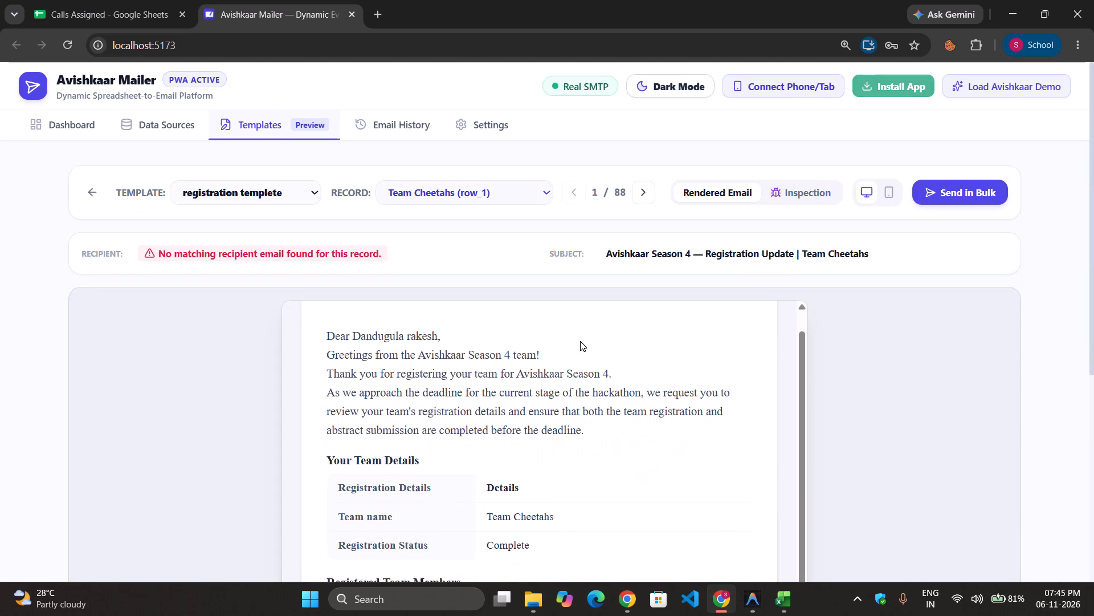
pyautogui.scroll(-1, 580, 341)
pyautogui.scroll(-3, 537, 440)
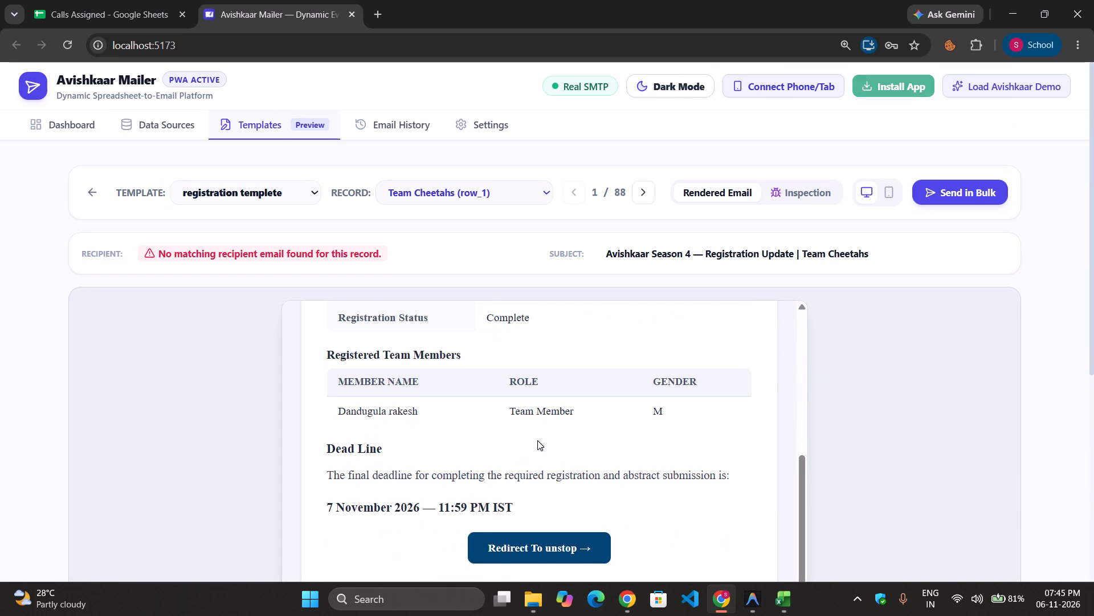
pyautogui.scroll(2, 537, 440)
pyautogui.scroll(1, 304, 230)
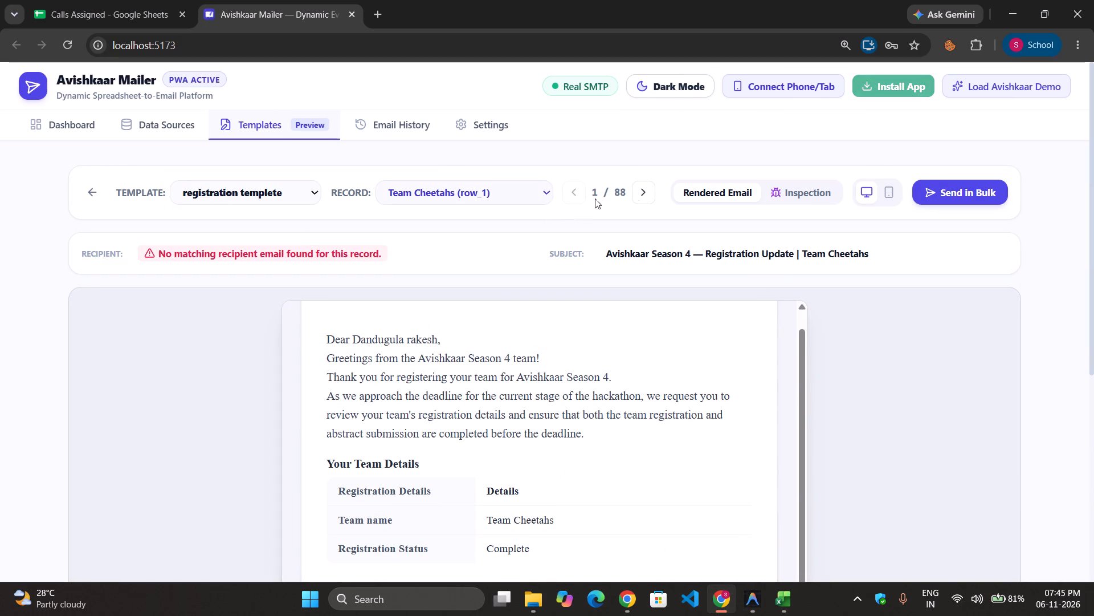
# Compare the rendered emails of the first three records, checking their team details and Registered Team Members table.
pyautogui.click(644, 193)
pyautogui.scroll(-2, 598, 380)
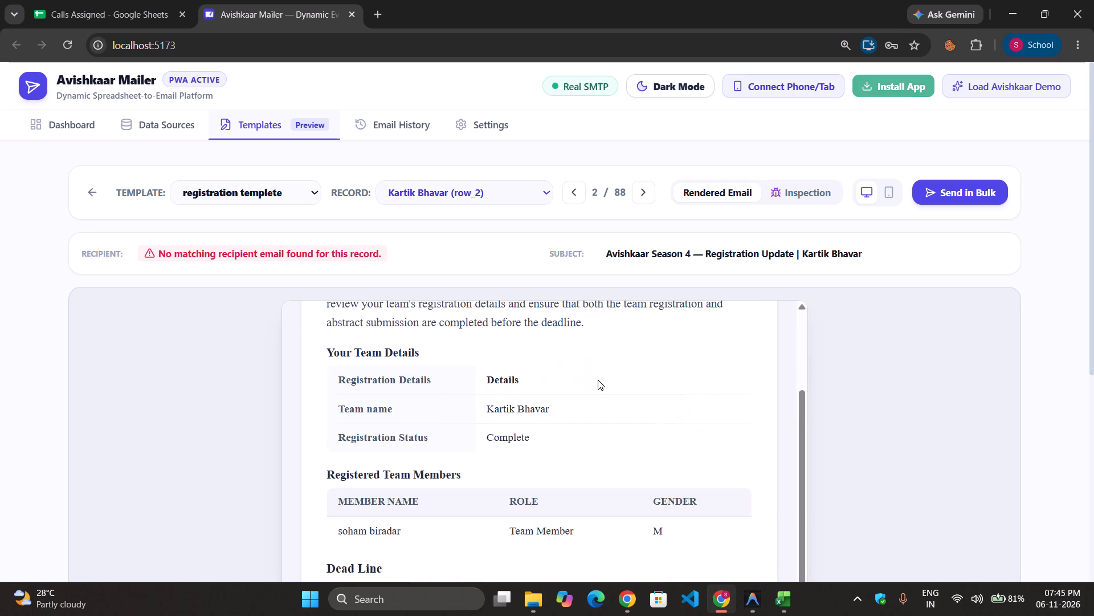
pyautogui.scroll(-1, 598, 380)
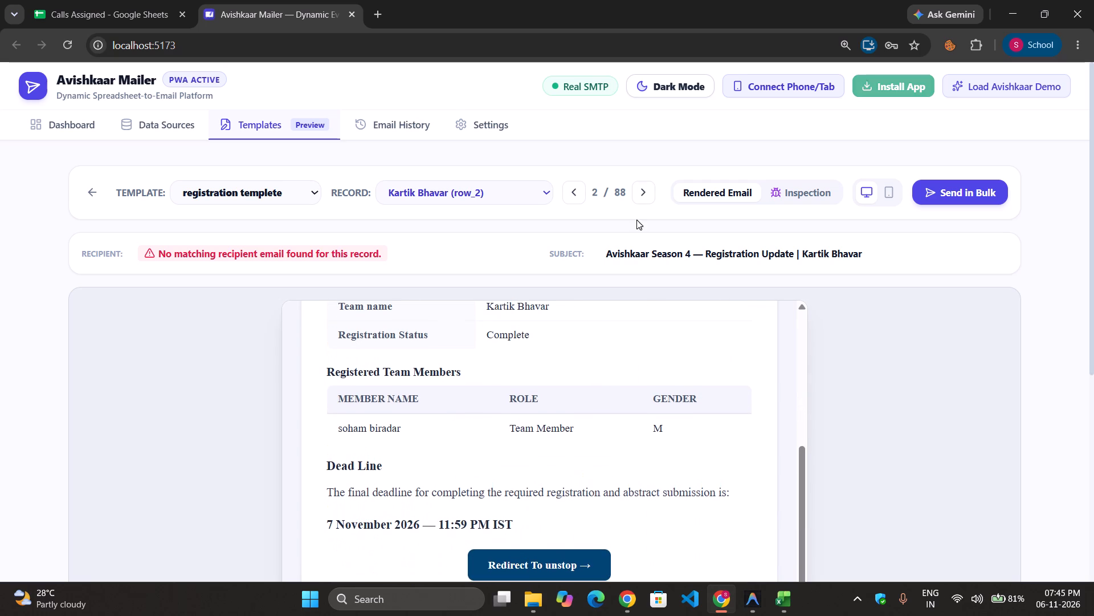
pyautogui.click(645, 194)
pyautogui.scroll(-1, 578, 424)
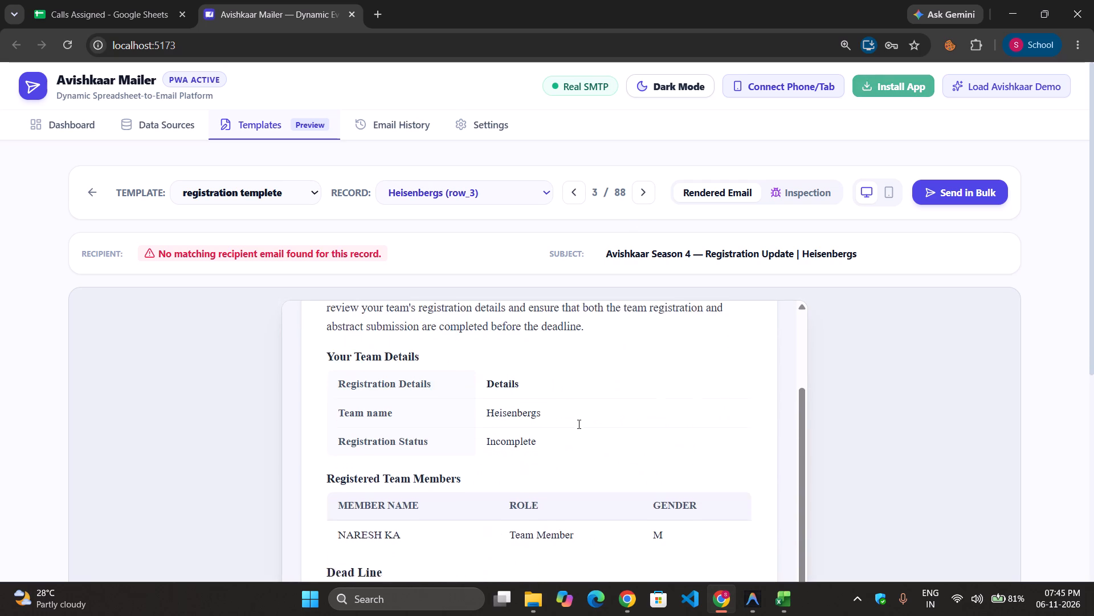
pyautogui.scroll(-2, 578, 424)
pyautogui.click(575, 200)
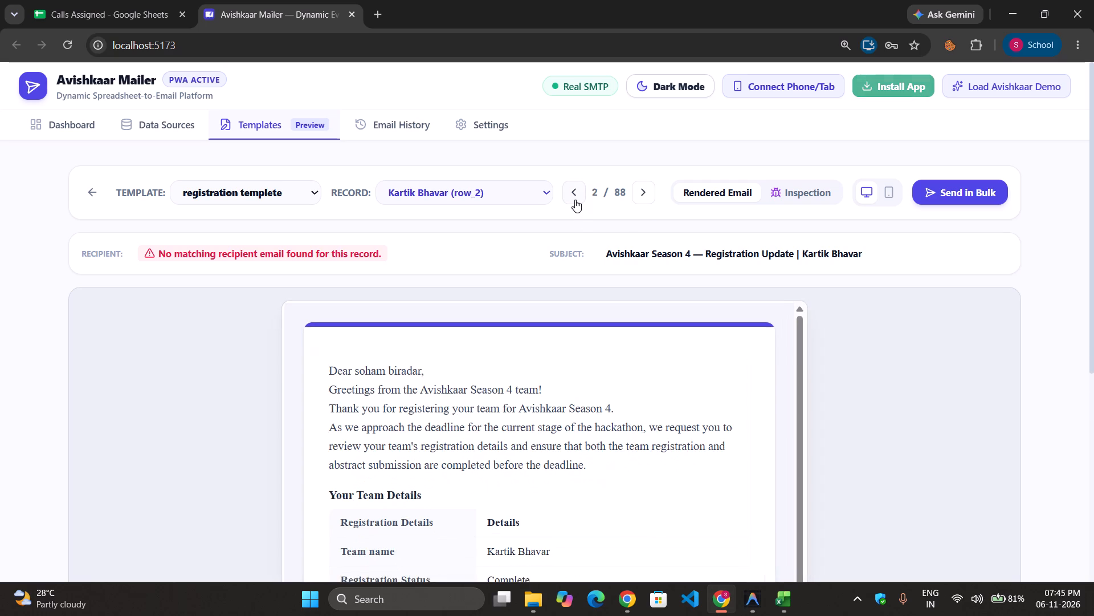
pyautogui.click(577, 188)
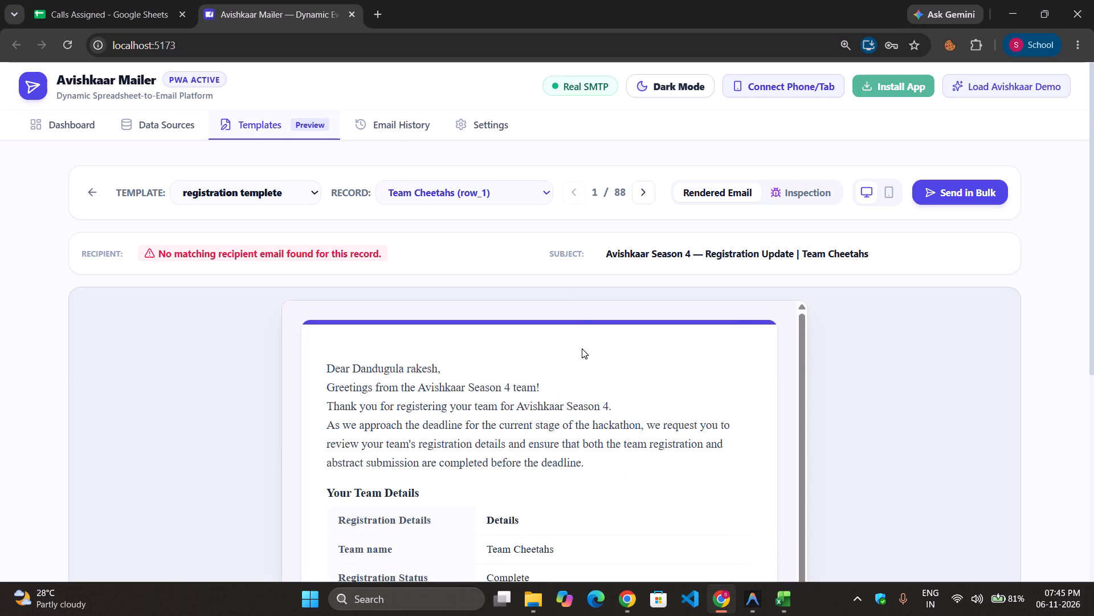
pyautogui.scroll(-3, 582, 348)
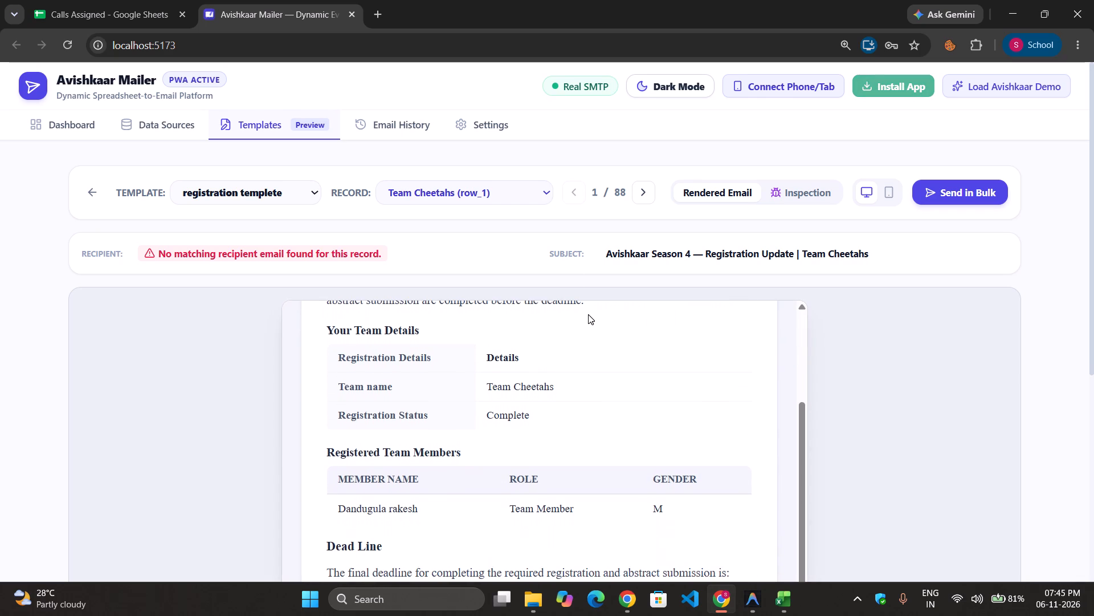
pyautogui.scroll(-1, 608, 420)
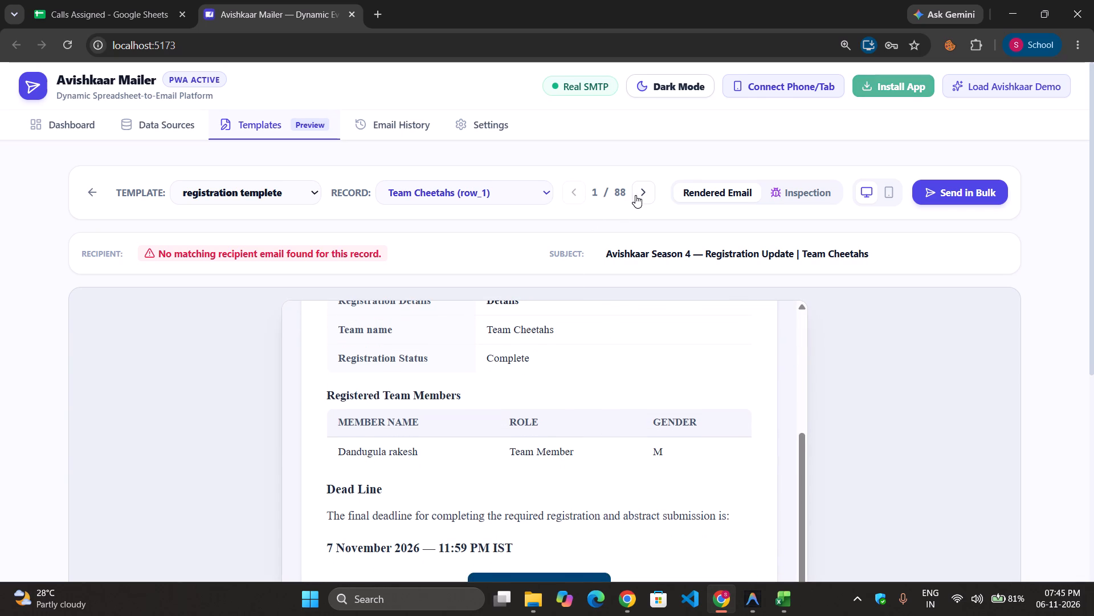
pyautogui.click(635, 195)
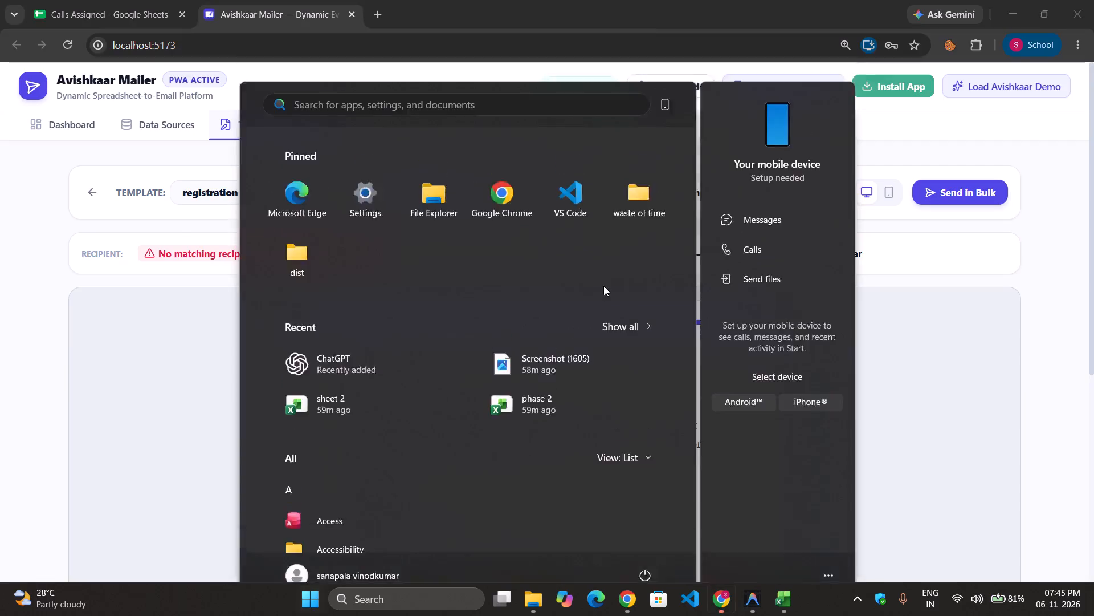
# Switch to the sheet 2 workbook in Excel and look through its candidate rows.
pyautogui.hotkey('alt', 'Tab')
pyautogui.scroll(-8, 368, 317)
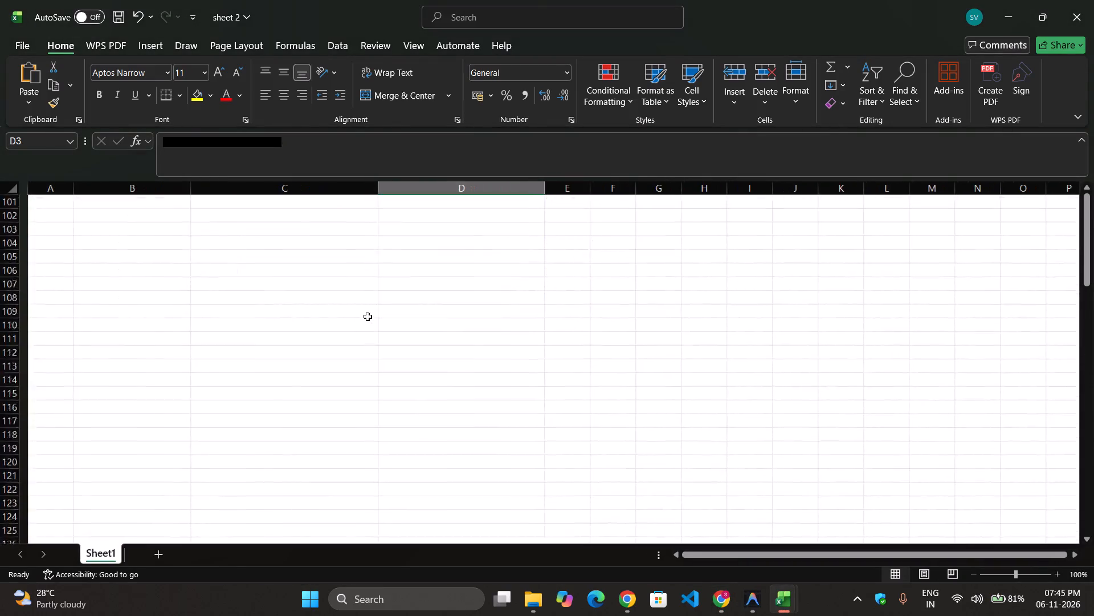
pyautogui.scroll(-3, 368, 317)
pyautogui.scroll(1, 368, 317)
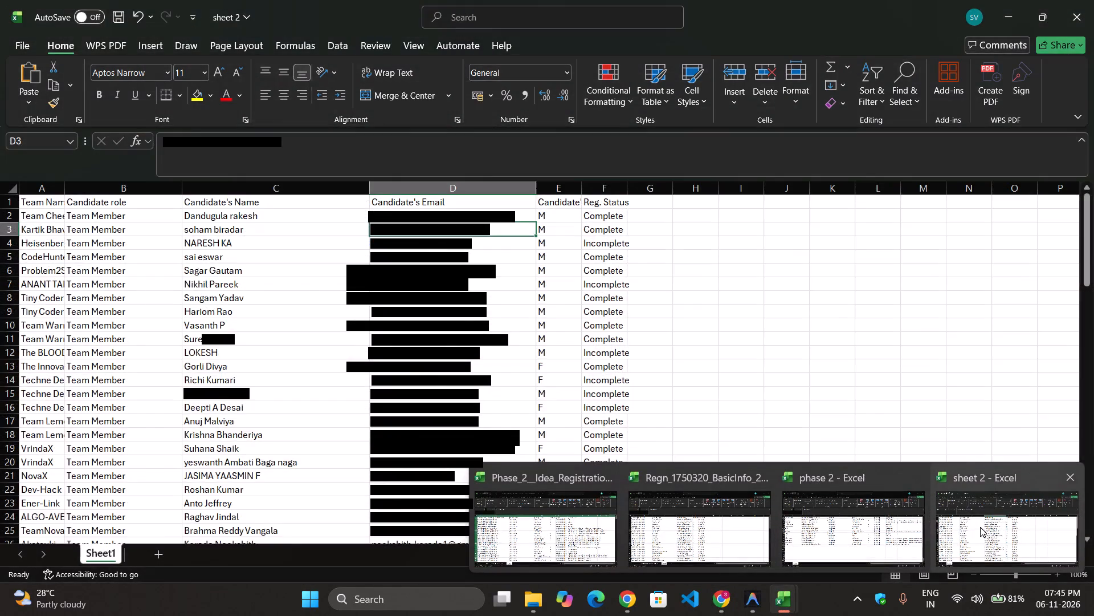
# In the Regn_1750320_BasicInfo workbook, examine the team and candidate rows of the Regn_1750320_BasicInfo_20261106 sheet from top to bottom.
pyautogui.click(699, 547)
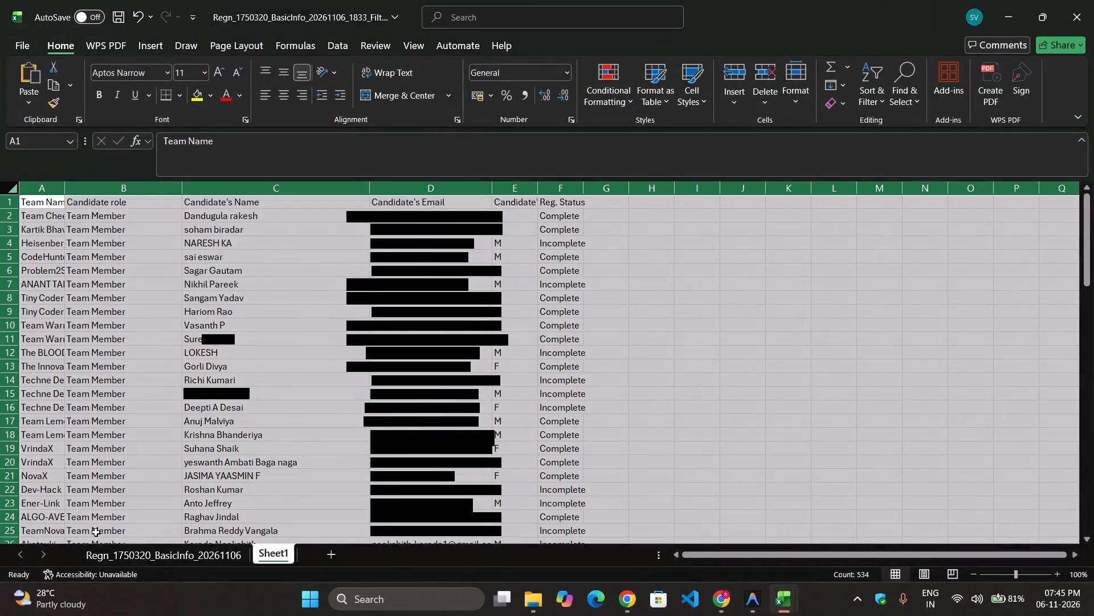
pyautogui.click(93, 553)
pyautogui.scroll(-5, 145, 484)
pyautogui.scroll(1, 145, 484)
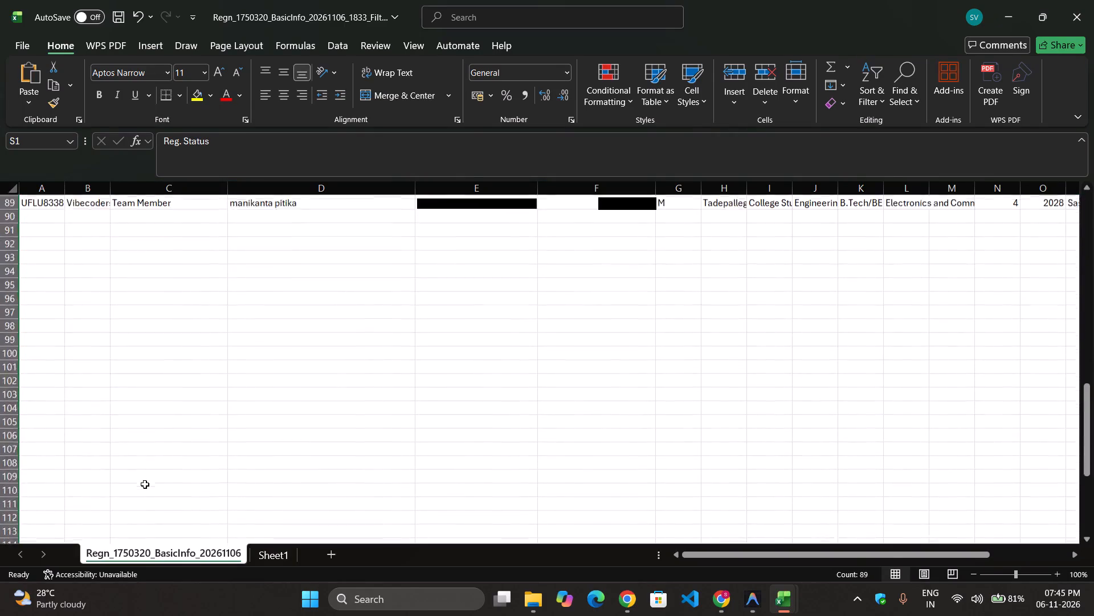
pyautogui.scroll(1, 145, 484)
pyautogui.click(46, 450)
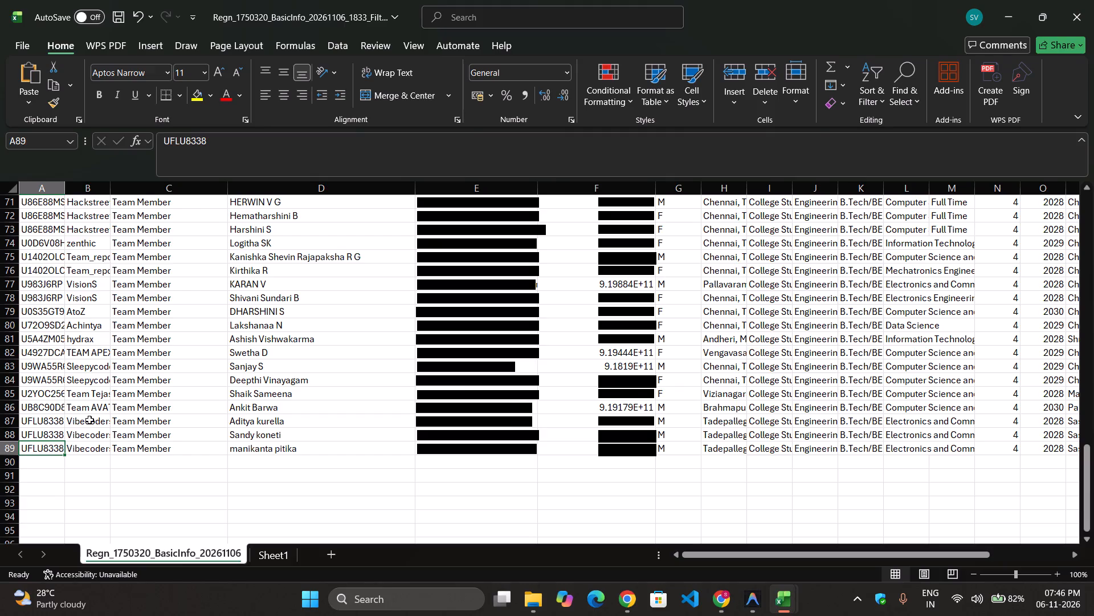
pyautogui.scroll(9, 95, 420)
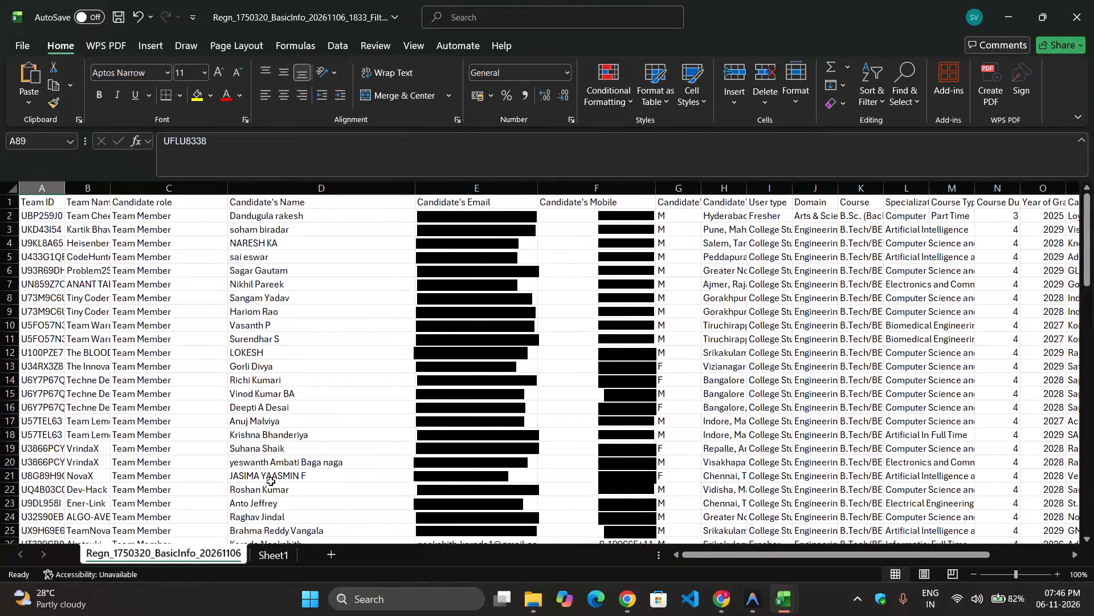
pyautogui.scroll(-3, 270, 480)
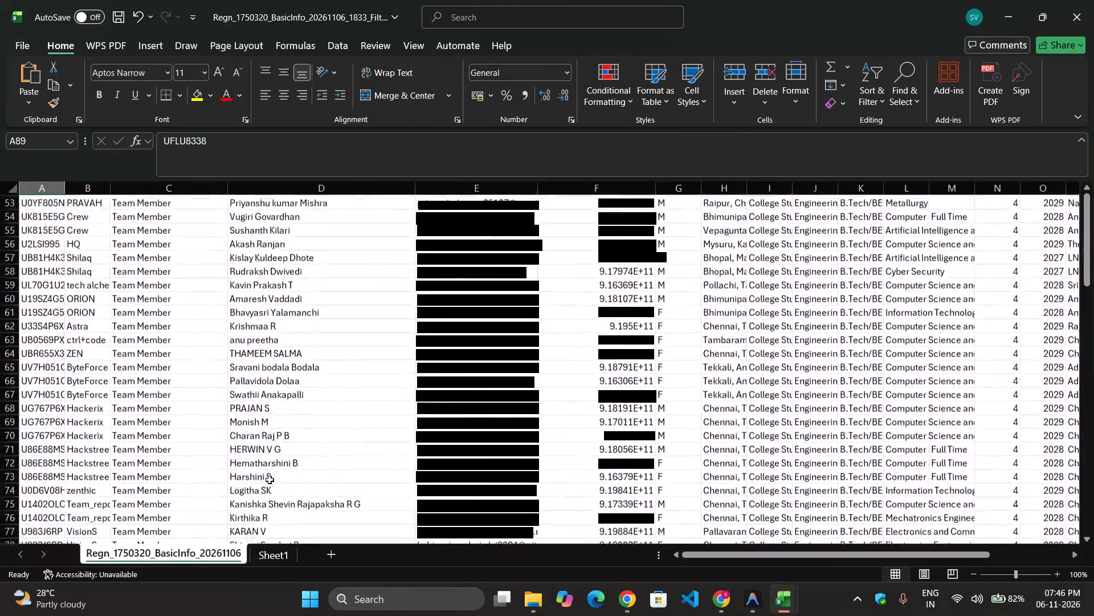
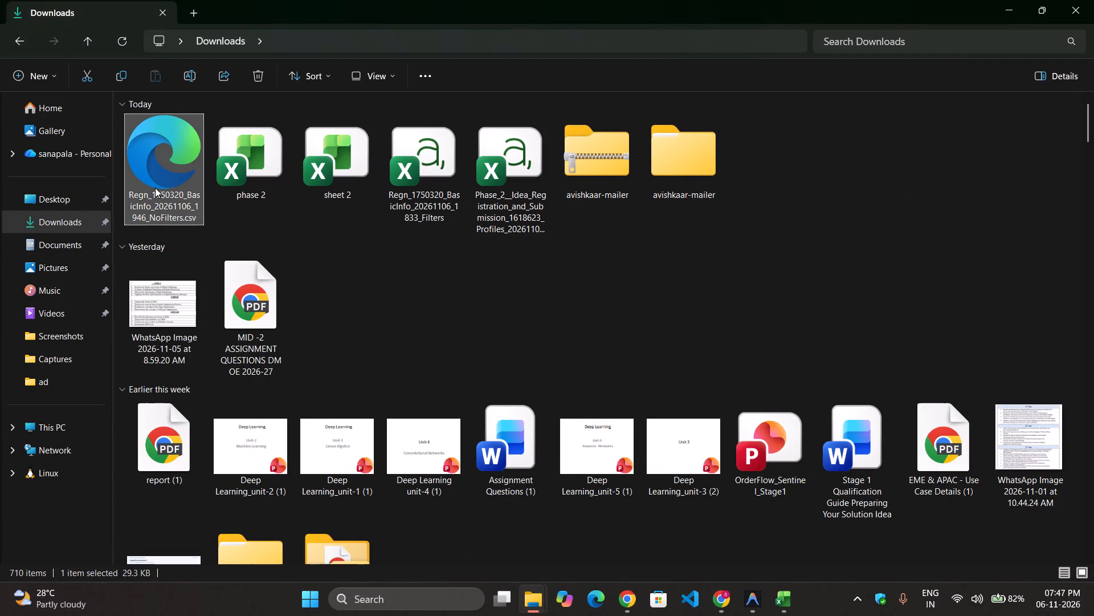
pyautogui.rightClick(155, 188)
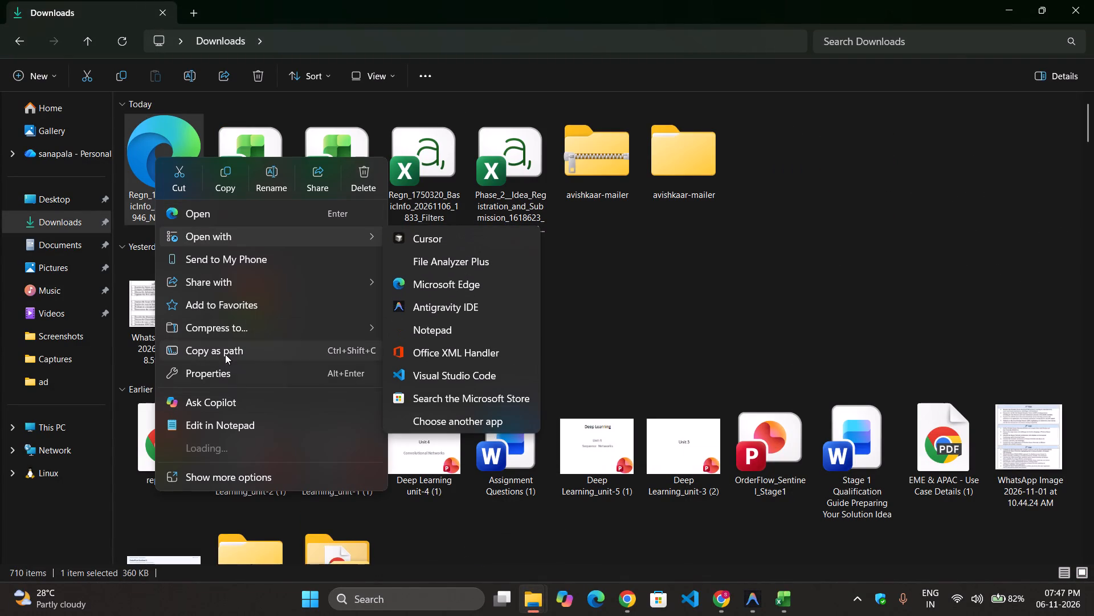
pyautogui.click(539, 245)
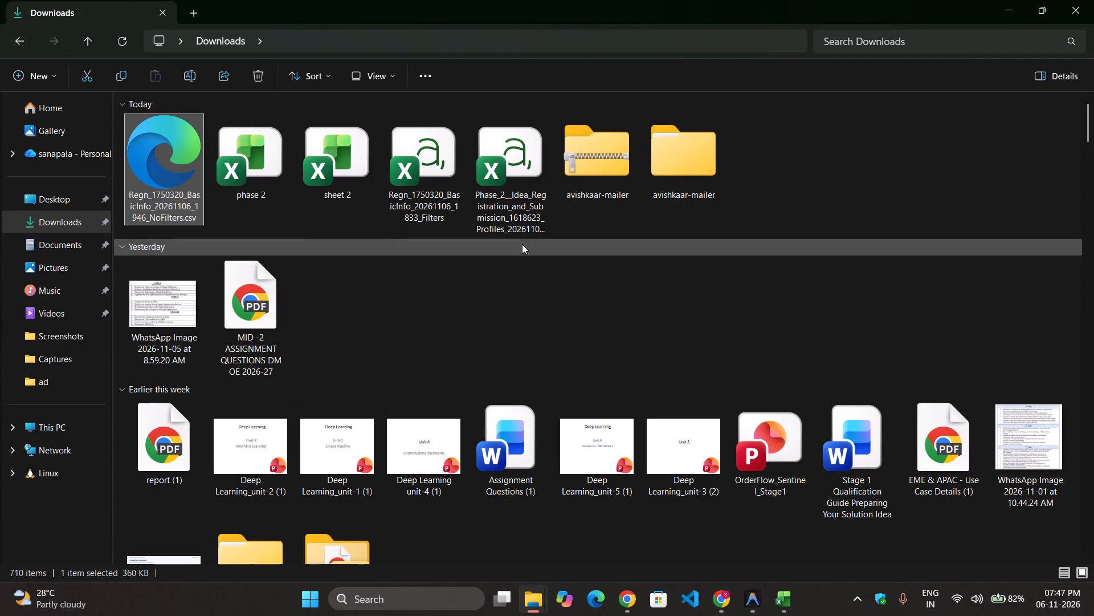
pyautogui.doubleClick(126, 168)
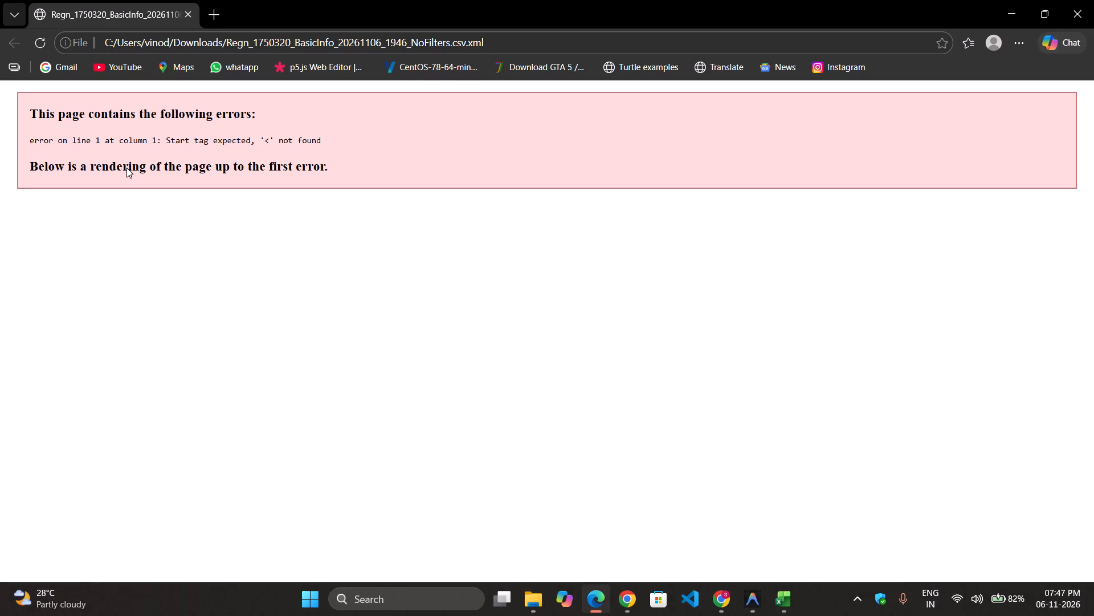
pyautogui.hscroll(5, 324, 313)
pyautogui.click(1093, 0)
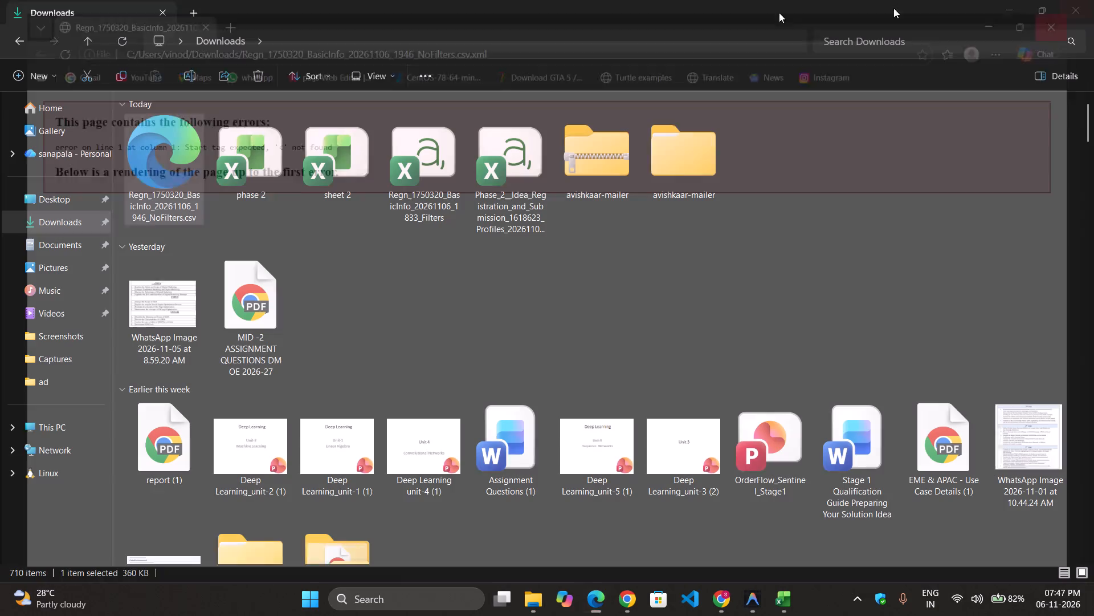
# Open Regn_1750320_BasicInfo_20261106_1946_NoFilters.csv in Notepad, look through its comma-separated registration rows, and close the window.
pyautogui.rightClick(182, 182)
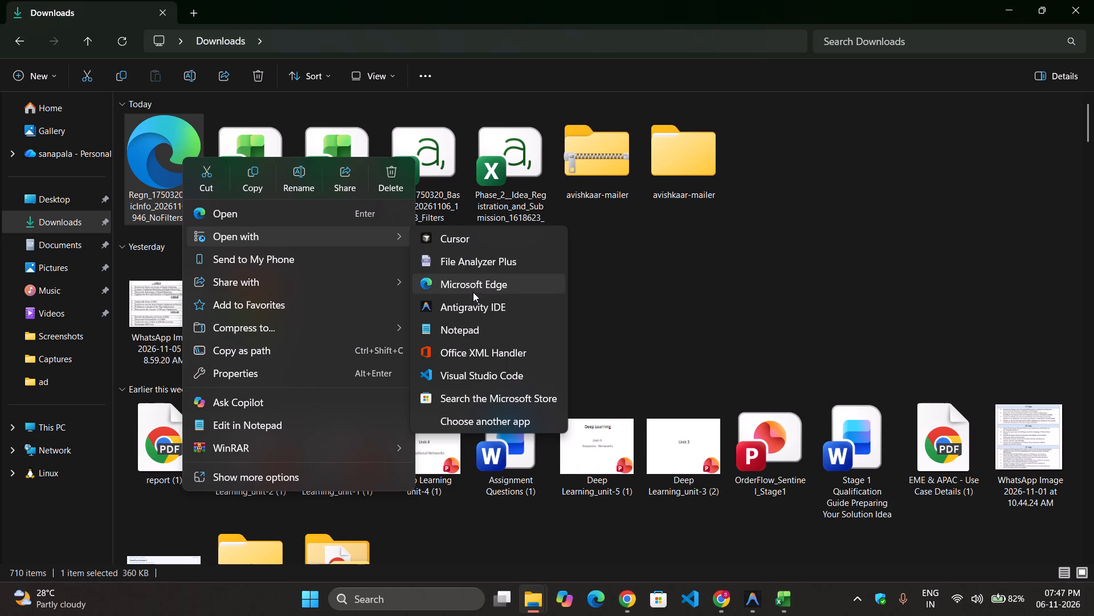
pyautogui.click(473, 322)
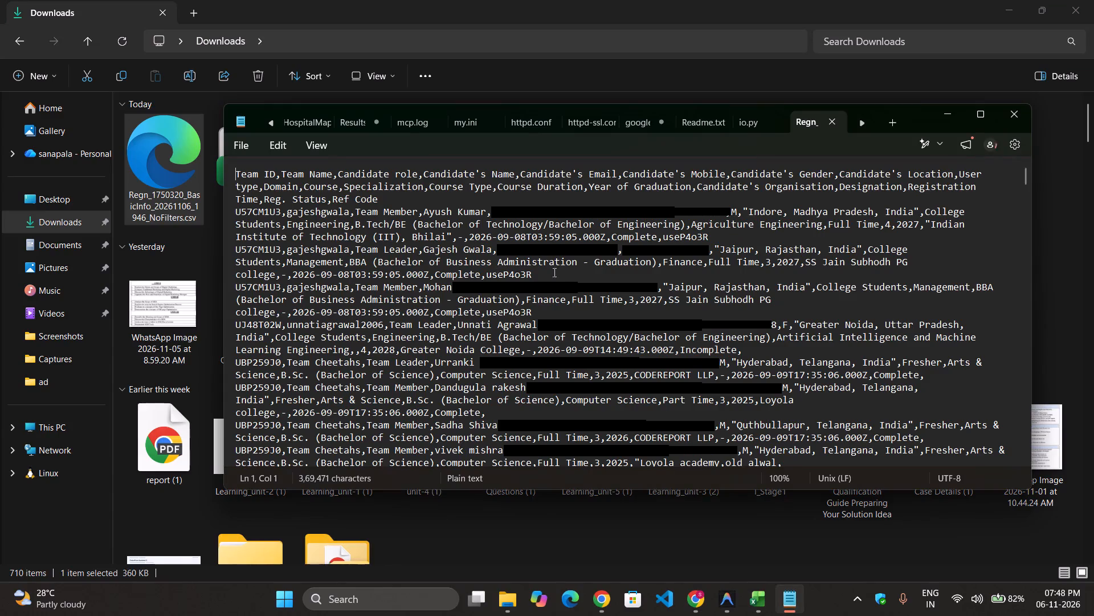
pyautogui.scroll(1, 558, 273)
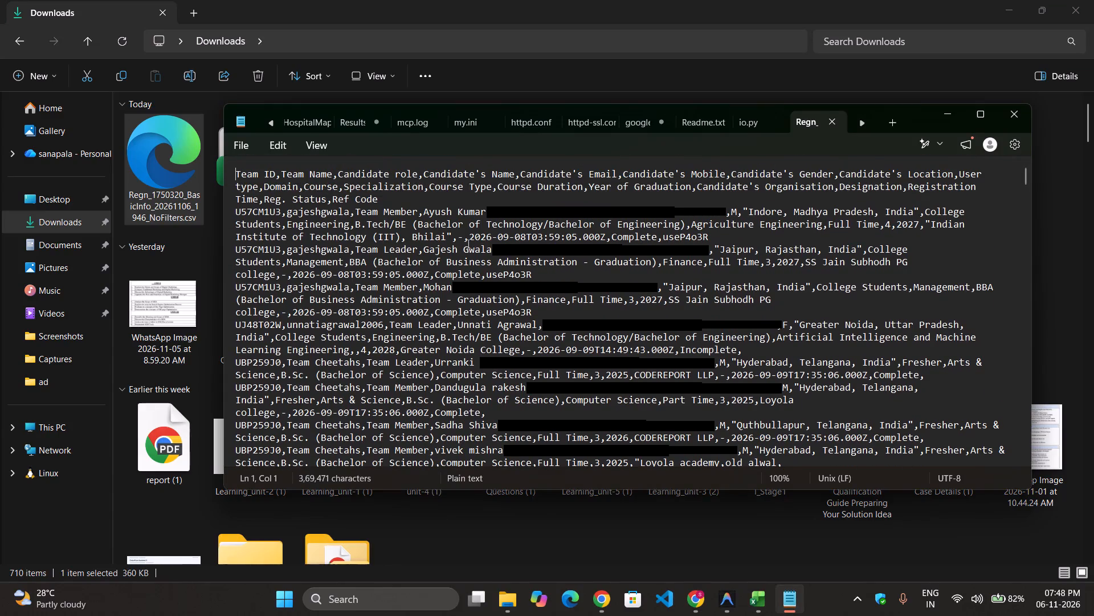
pyautogui.scroll(-6, 480, 250)
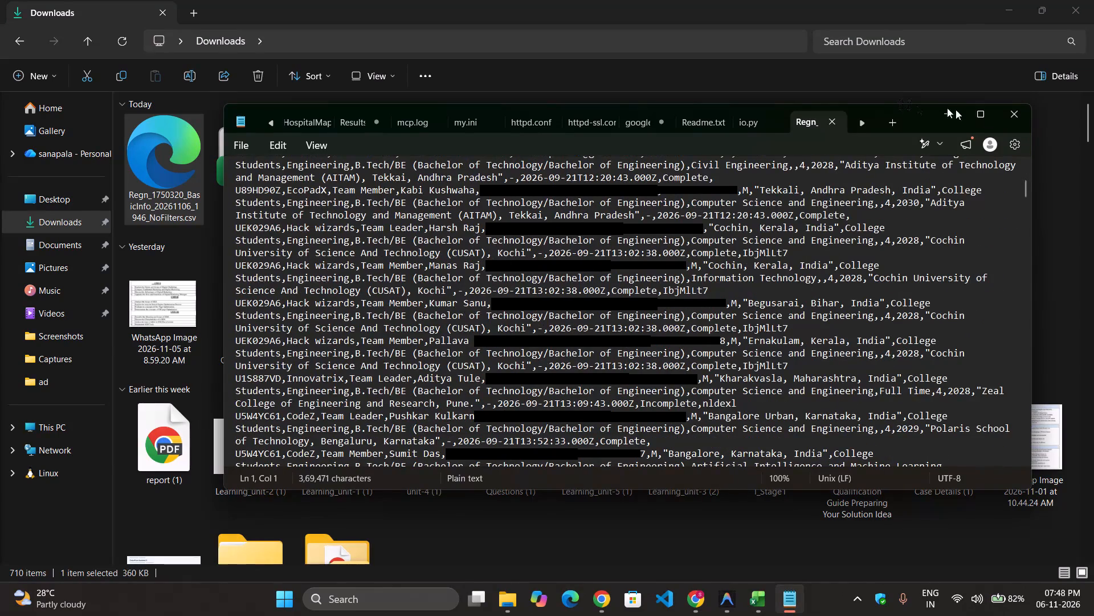
pyautogui.click(1015, 116)
pyautogui.hscroll(-1, 211, 179)
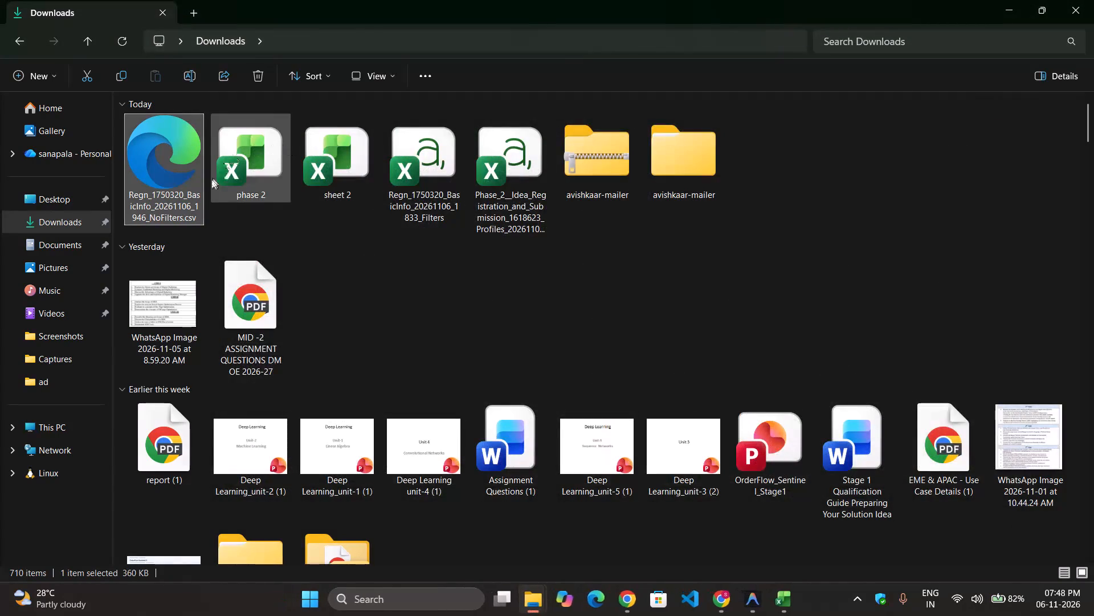
pyautogui.hscroll(-1, 211, 179)
pyautogui.rightClick(158, 206)
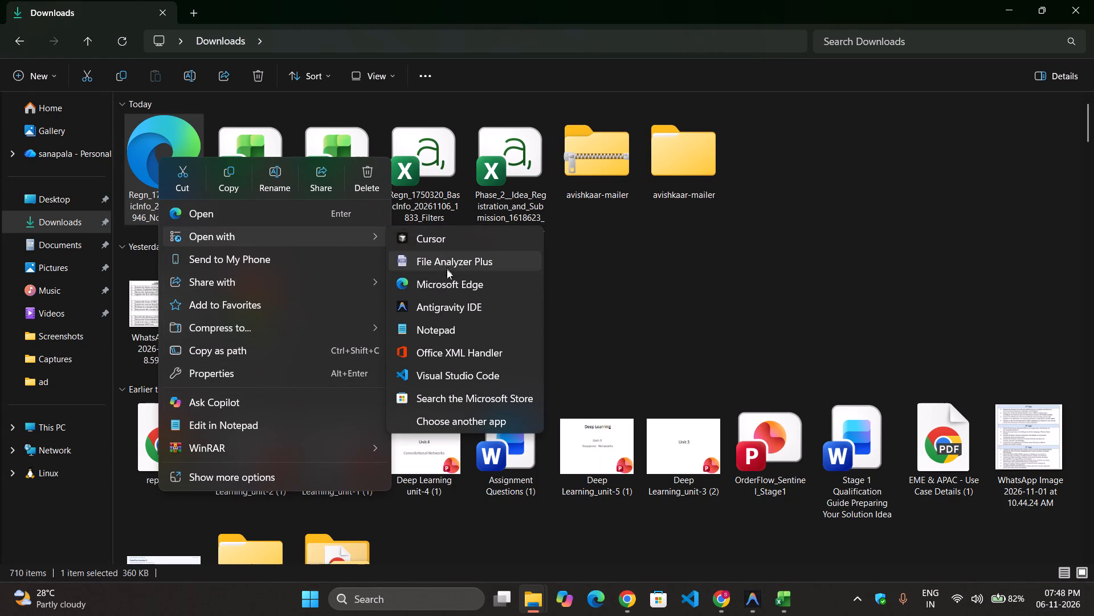
pyautogui.click(450, 303)
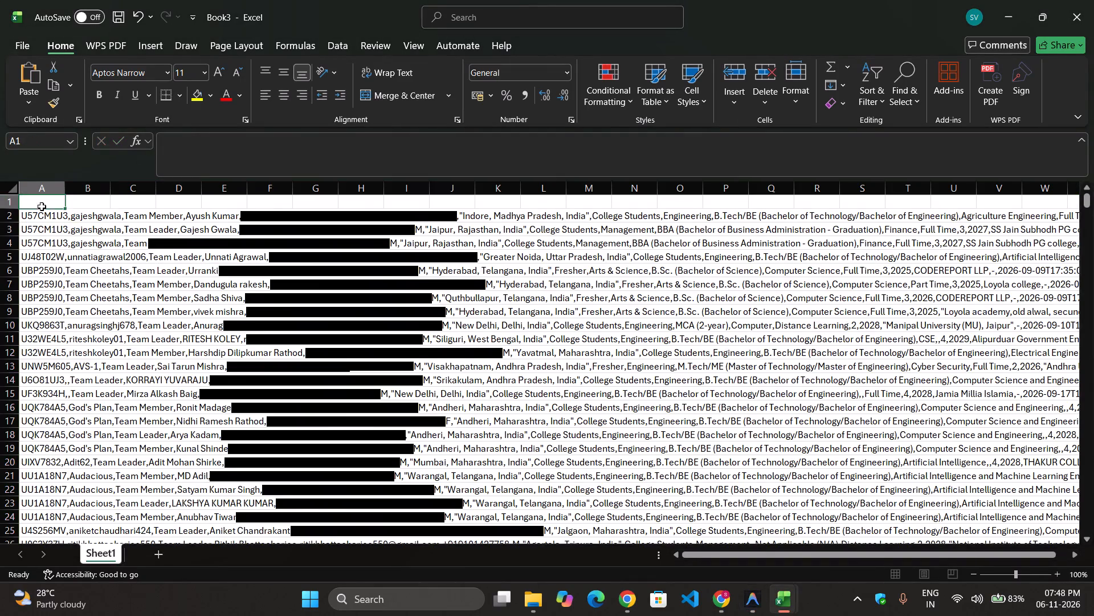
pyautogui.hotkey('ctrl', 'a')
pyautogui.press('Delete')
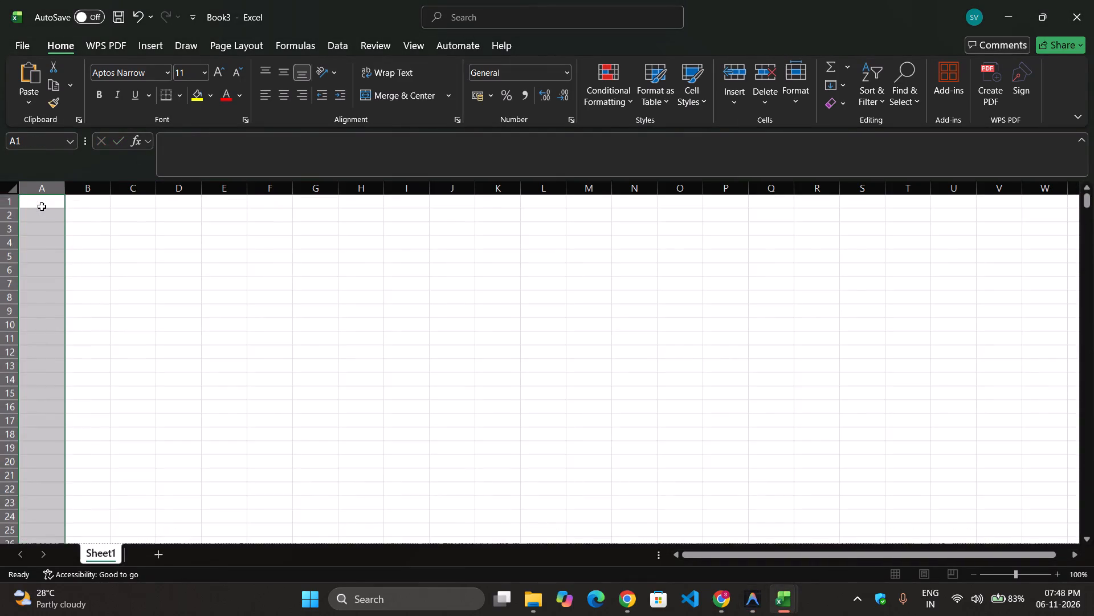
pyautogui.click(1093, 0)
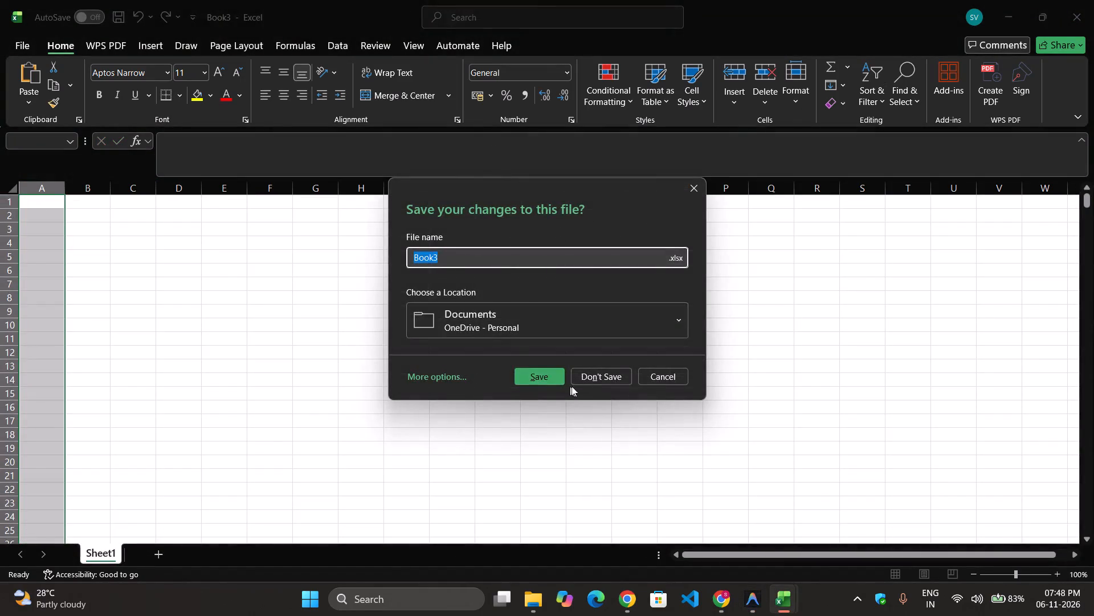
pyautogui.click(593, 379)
# Paste the copied registration data into a new Notepad tab and check it back to the header line.
pyautogui.write('not')
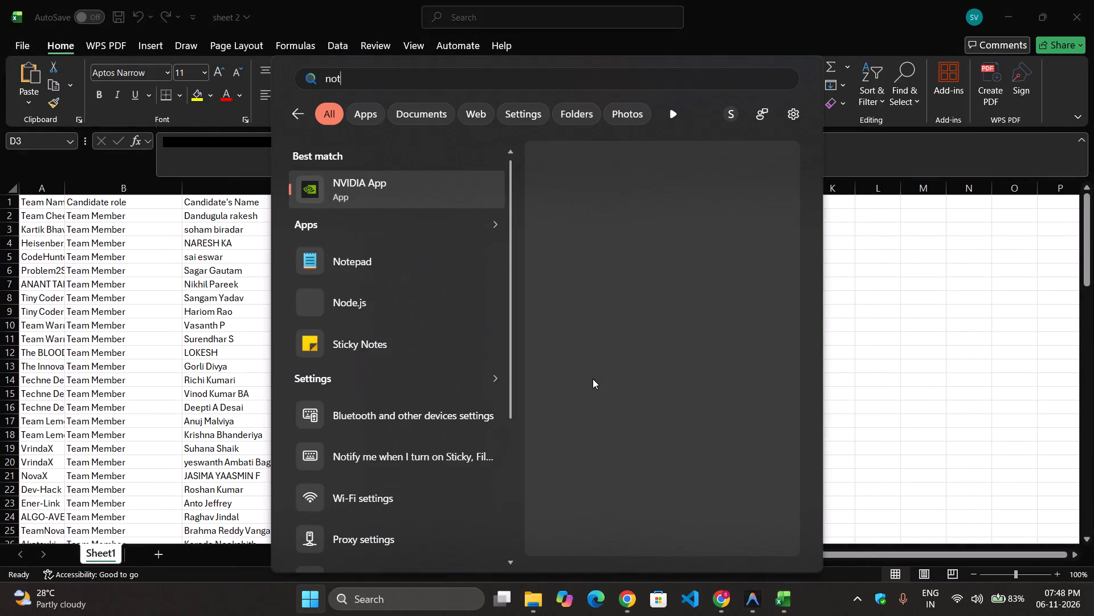
pyautogui.click(423, 177)
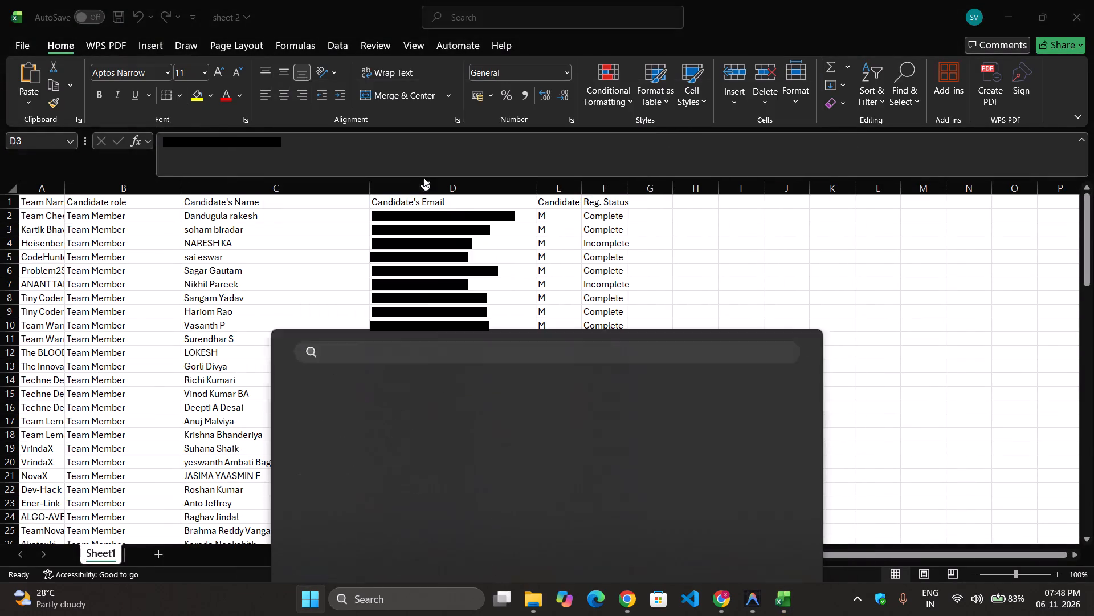
pyautogui.click(488, 305)
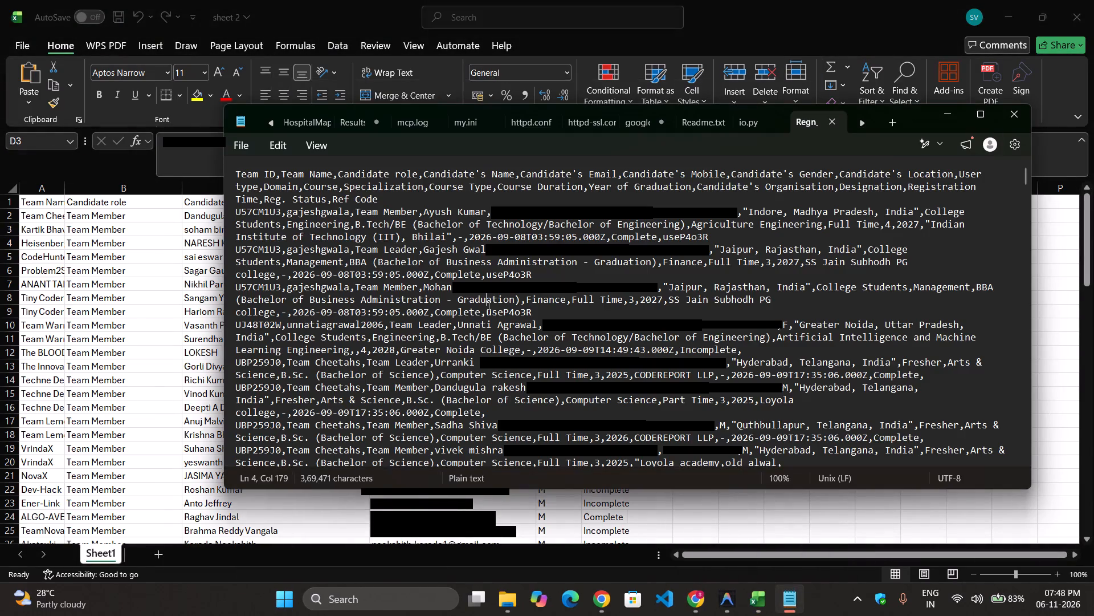
pyautogui.click(894, 123)
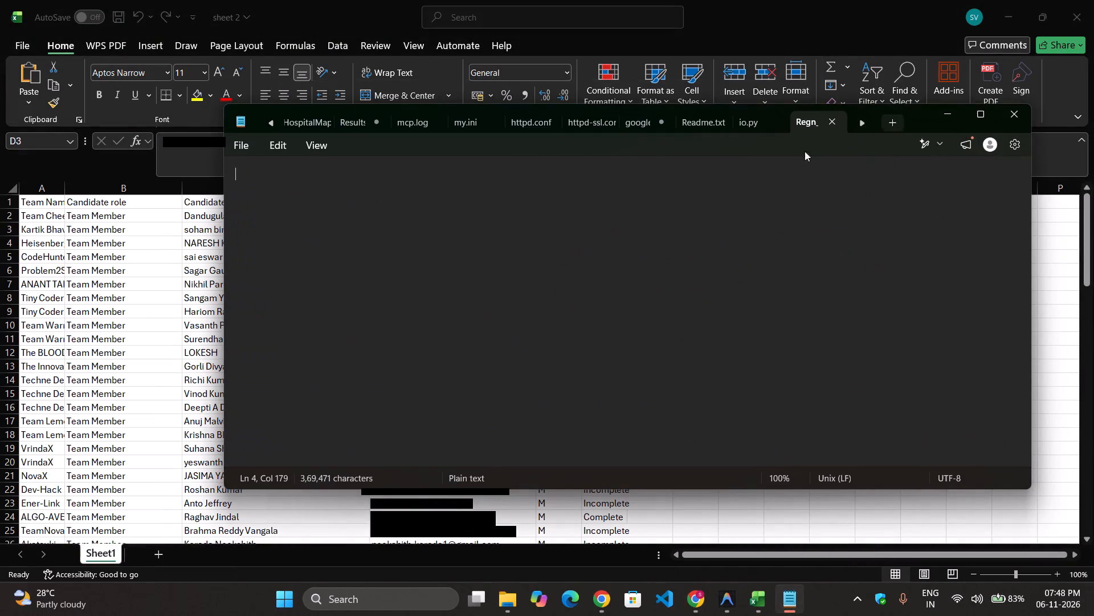
pyautogui.click(589, 284)
pyautogui.hotkey('ctrl', 'v')
pyautogui.scroll(9, 177, 250)
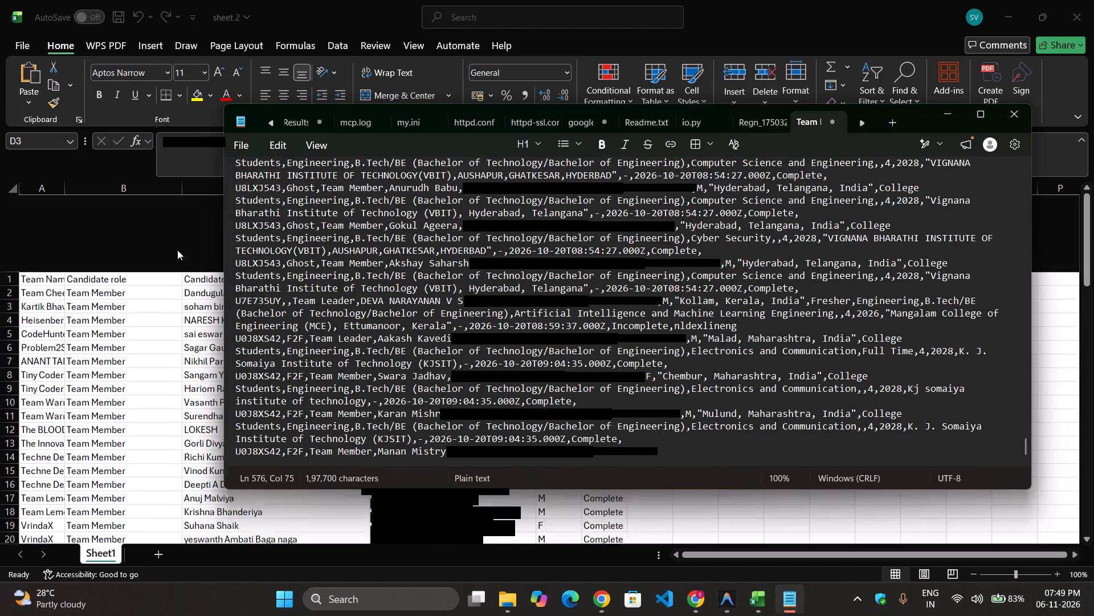
pyautogui.scroll(20, 395, 201)
pyautogui.scroll(20, 395, 201)
pyautogui.scroll(19, 395, 201)
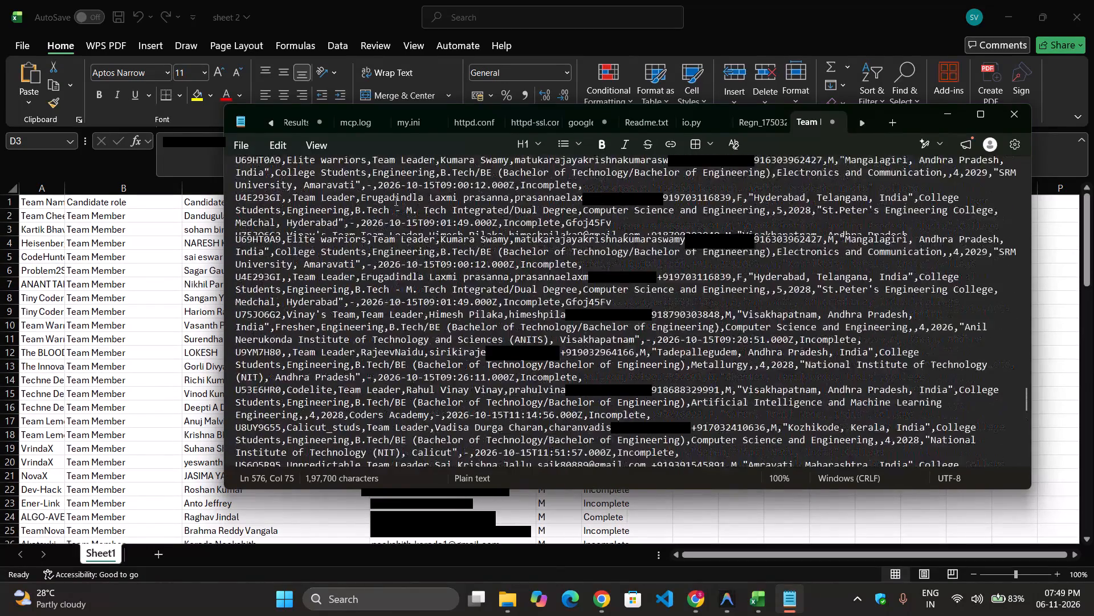
pyautogui.scroll(20, 395, 201)
pyautogui.scroll(20, 395, 201)
pyautogui.scroll(20, 395, 201)
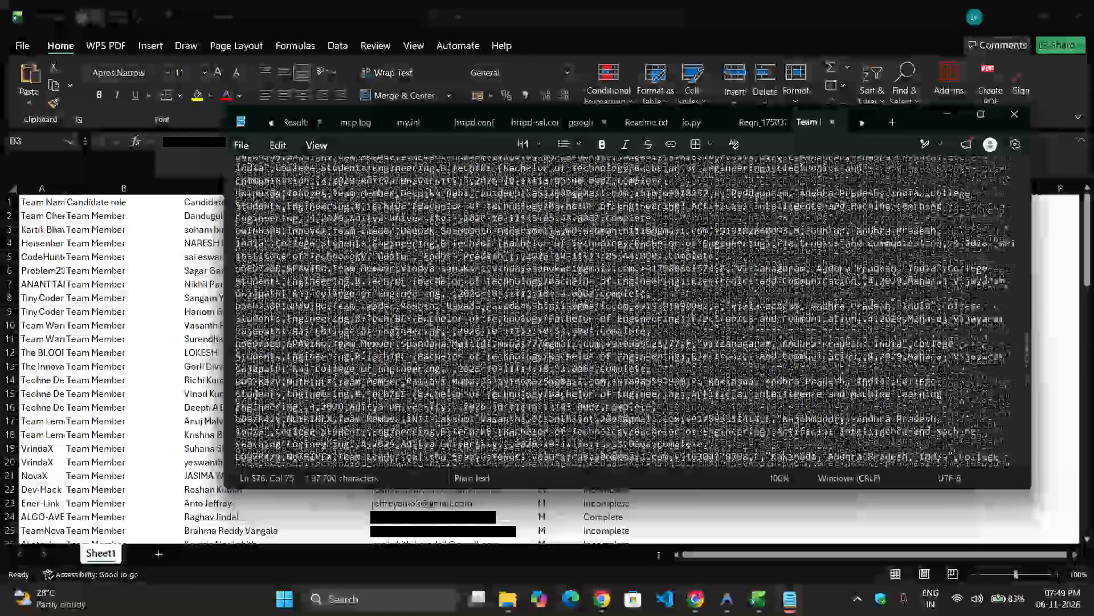
pyautogui.scroll(12, 395, 201)
pyautogui.moveTo(1023, 321); pyautogui.dragTo(1010, 173)
pyautogui.scroll(12, 724, 205)
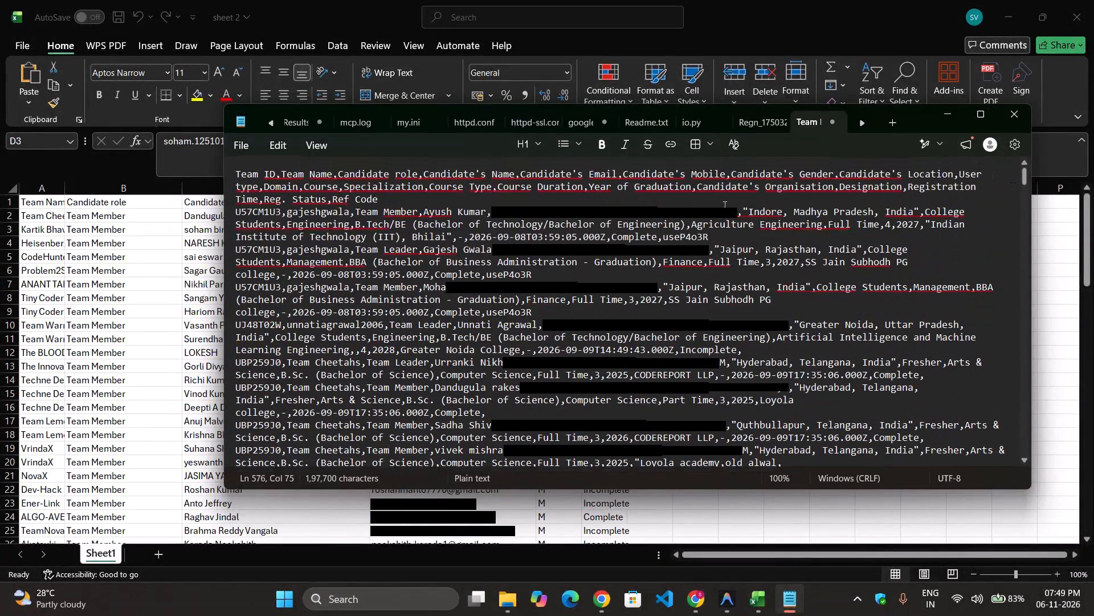
# Save the pasted registration text in Downloads as reg.csv, using the All files type and UTF-8 encoding.
pyautogui.click(245, 140)
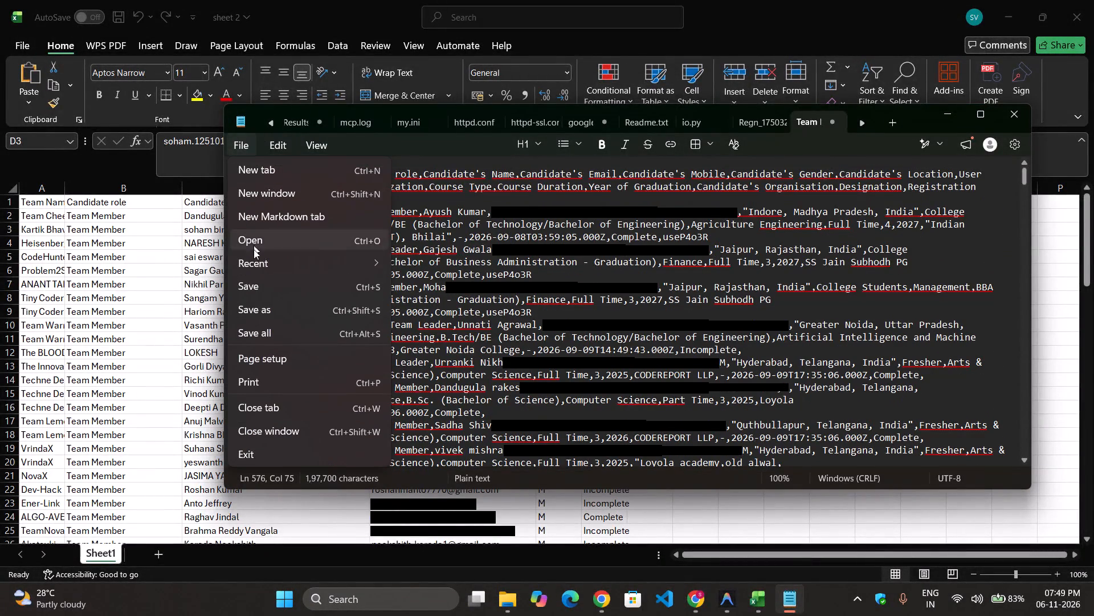
pyautogui.click(283, 306)
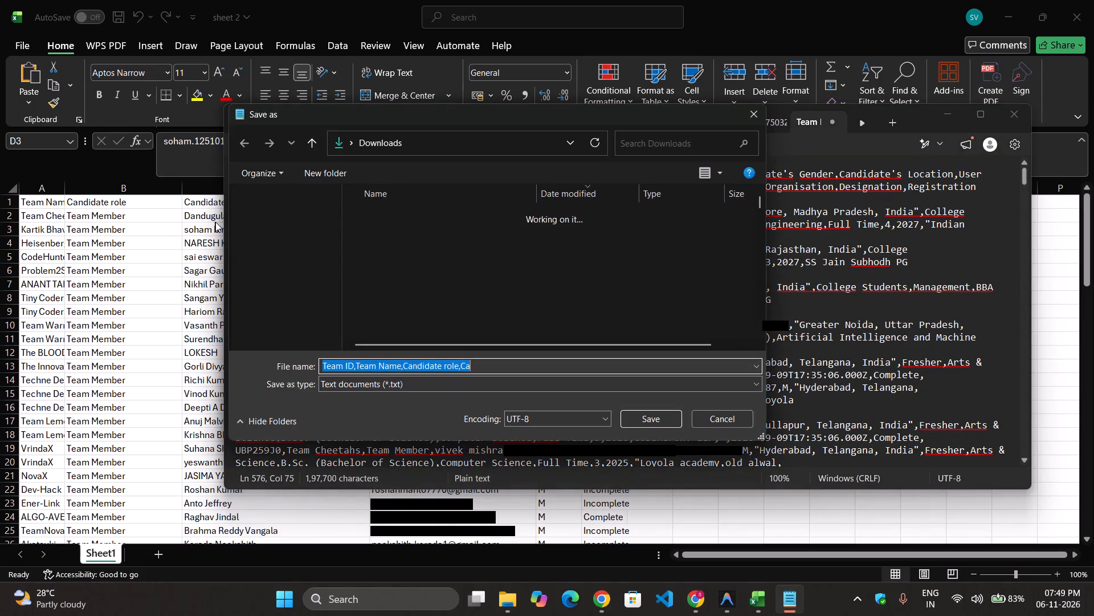
pyautogui.click(417, 384)
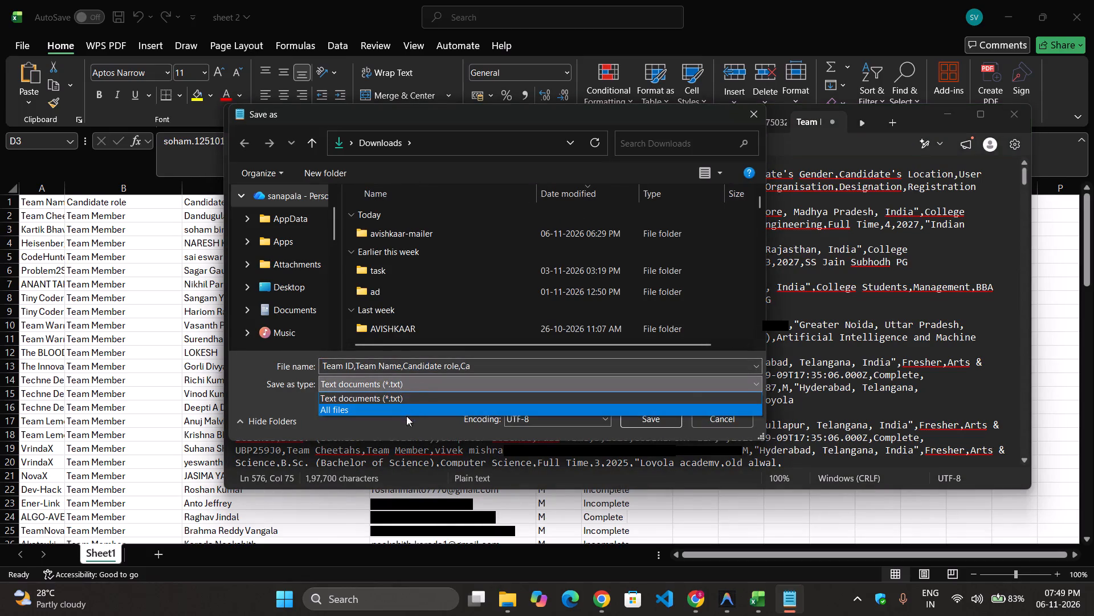
pyautogui.click(455, 410)
pyautogui.moveTo(500, 366); pyautogui.dragTo(458, 365)
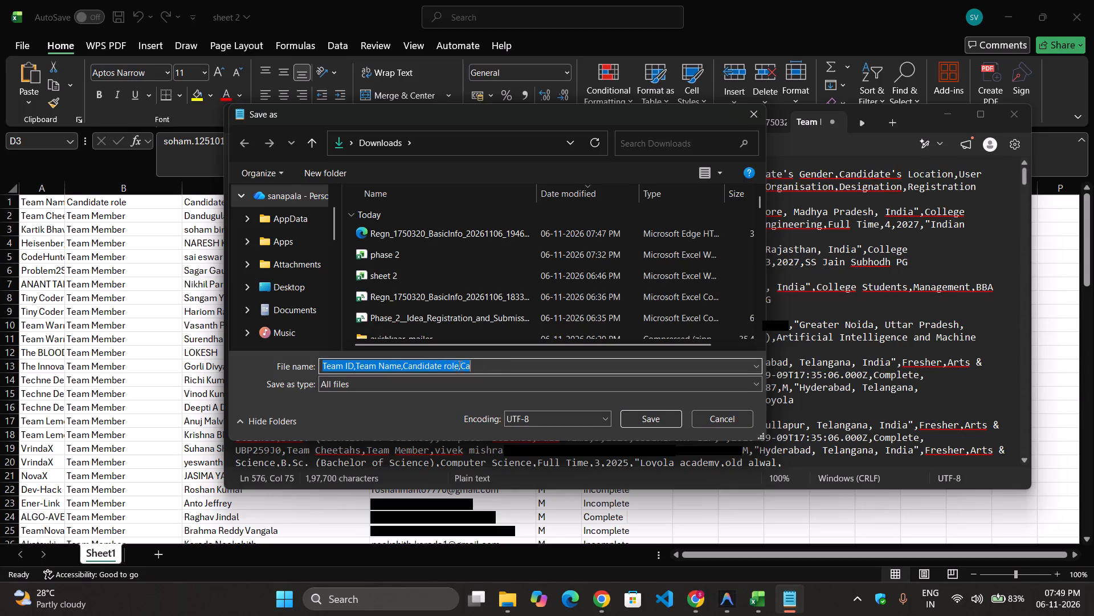
pyautogui.moveTo(458, 365); pyautogui.dragTo(422, 364)
pyautogui.press('BackSpace')
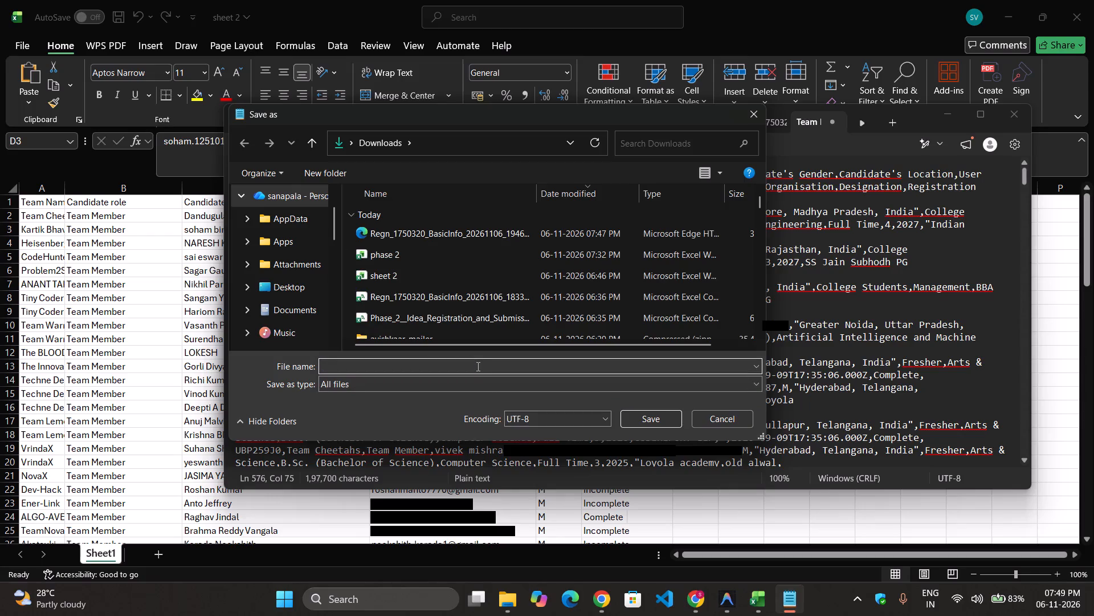
pyautogui.write('se')
pyautogui.press('BackSpace')
pyautogui.press('BackSpace')
pyautogui.press('BackSpace')
pyautogui.press('BackSpace')
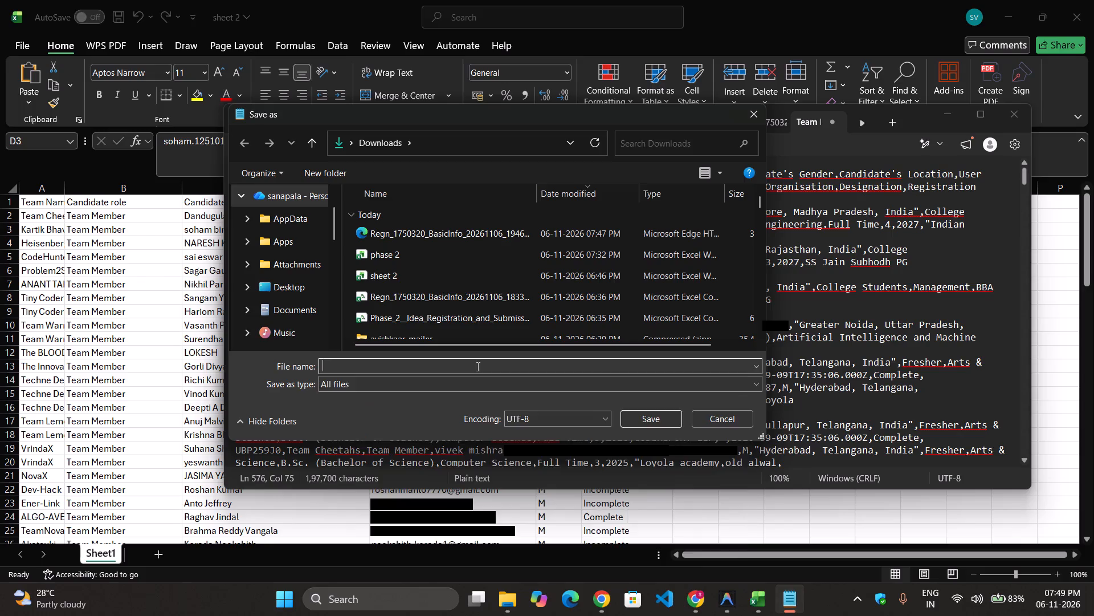
pyautogui.write('reg')
pyautogui.press('.')
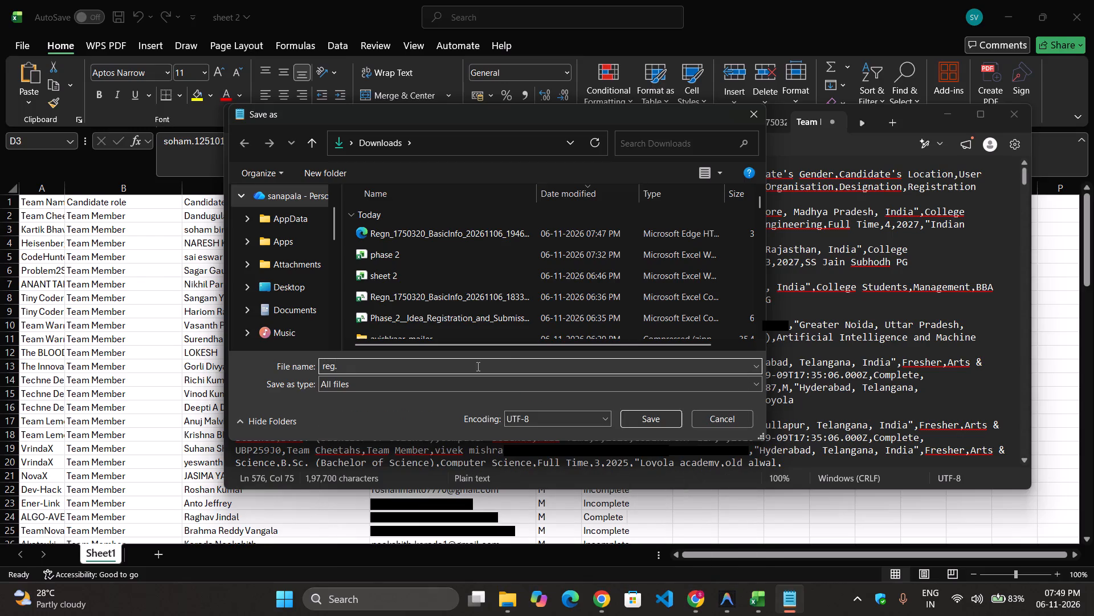
pyautogui.write('cs')
pyautogui.press('c')
pyautogui.press('BackSpace')
pyautogui.press('v')
pyautogui.click(647, 414)
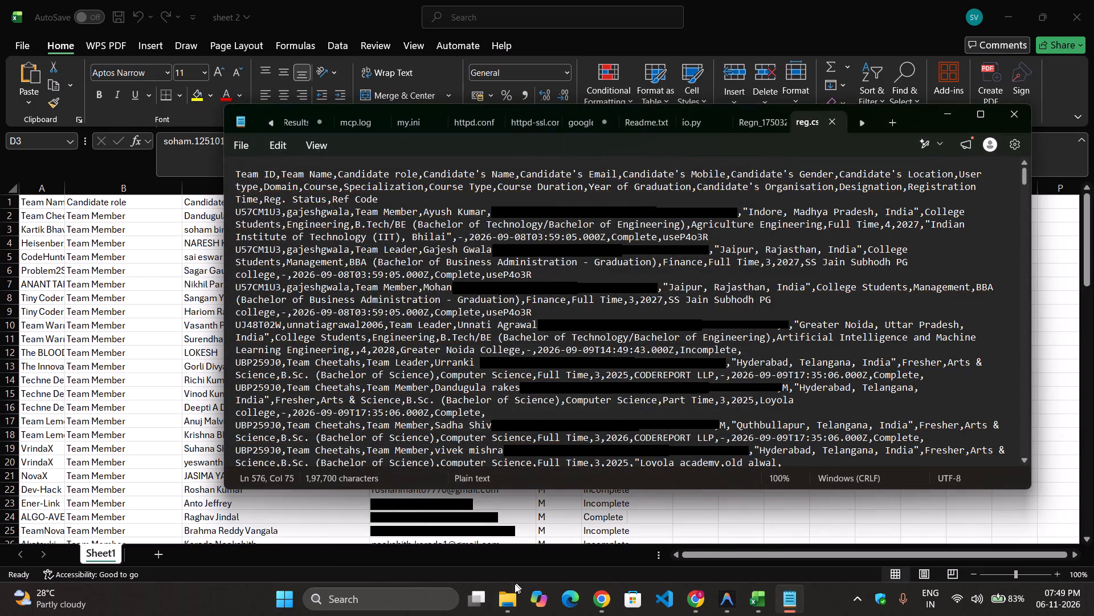
# Open the saved reg file from the Downloads folder in Excel.
pyautogui.click(504, 600)
pyautogui.click(408, 523)
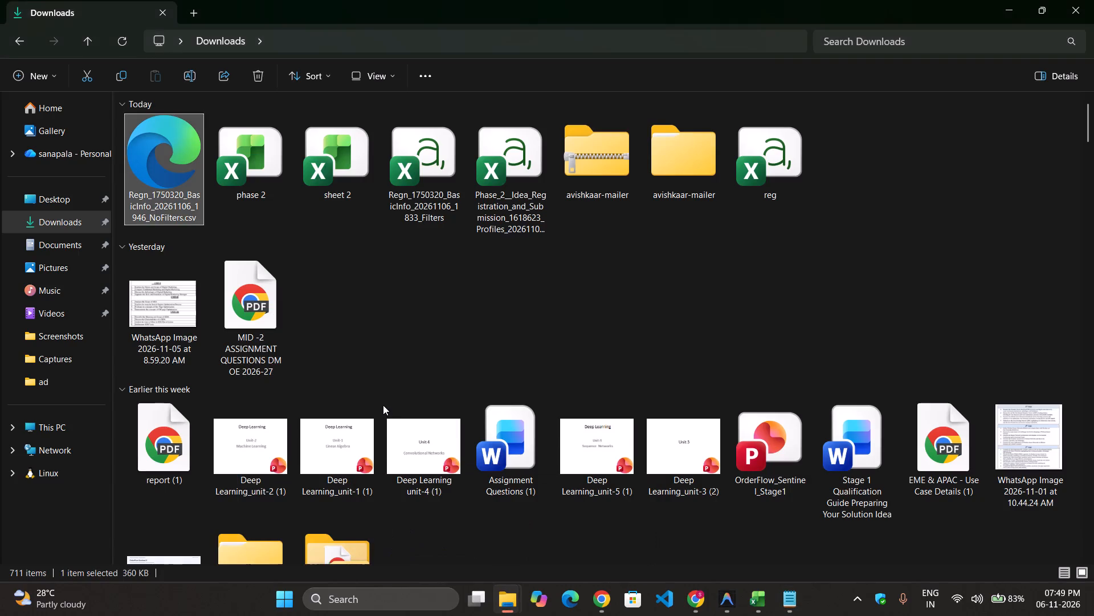
pyautogui.hotkey('ctrl', 'e')
pyautogui.doubleClick(781, 147)
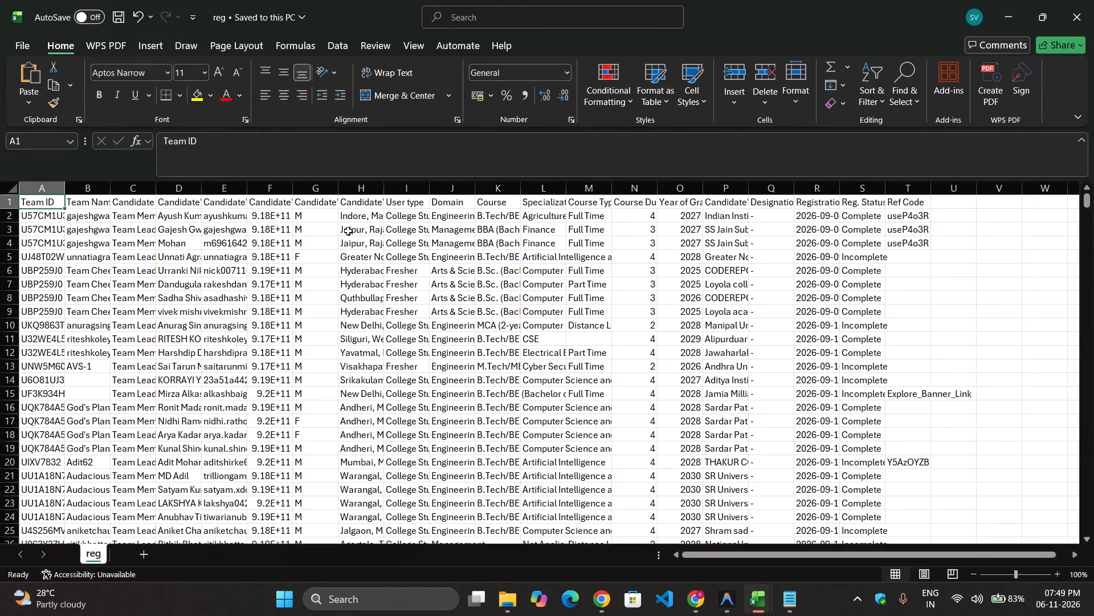
# Examine the reg sheet down to its last data row and inspect which columns are filled in row 576.
pyautogui.click(348, 229)
pyautogui.scroll(-10, 156, 271)
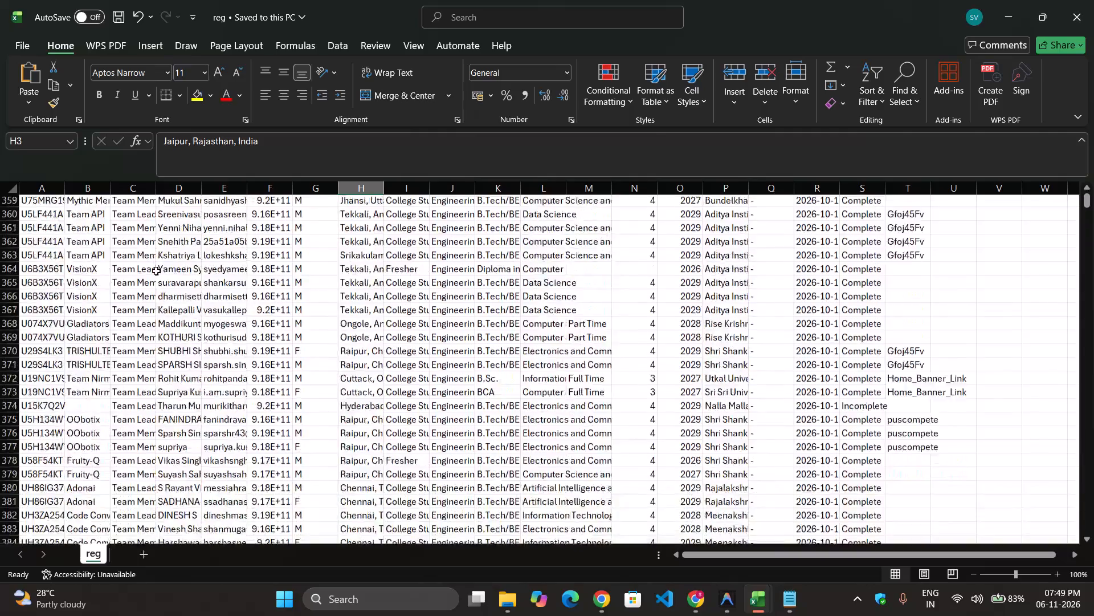
pyautogui.scroll(-8, 156, 271)
pyautogui.scroll(1, 156, 271)
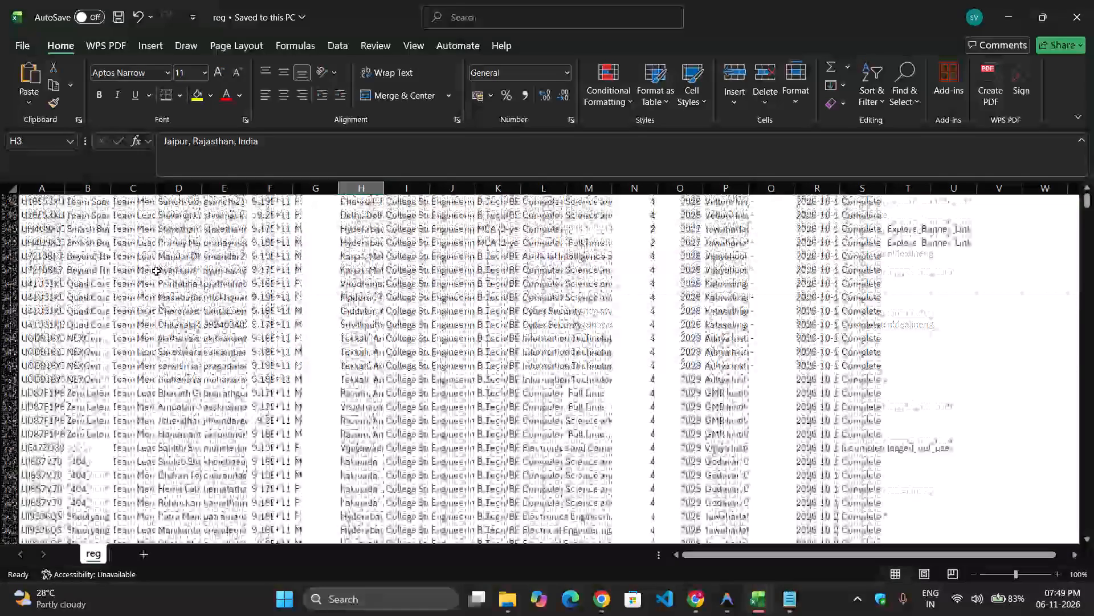
pyautogui.scroll(-6, 156, 271)
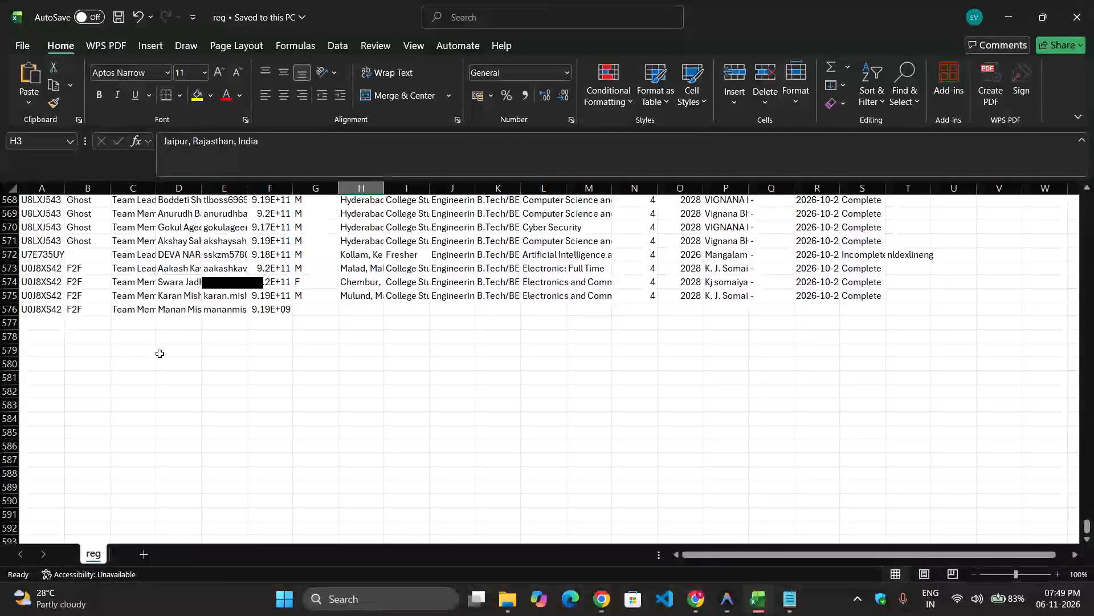
pyautogui.click(308, 314)
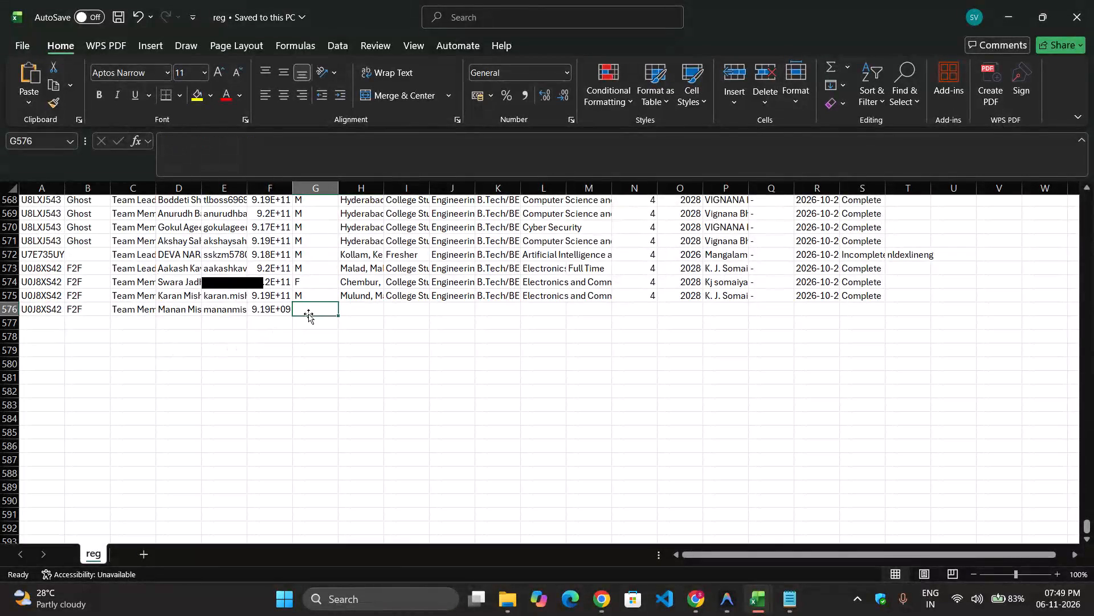
pyautogui.click(408, 314)
pyautogui.click(44, 314)
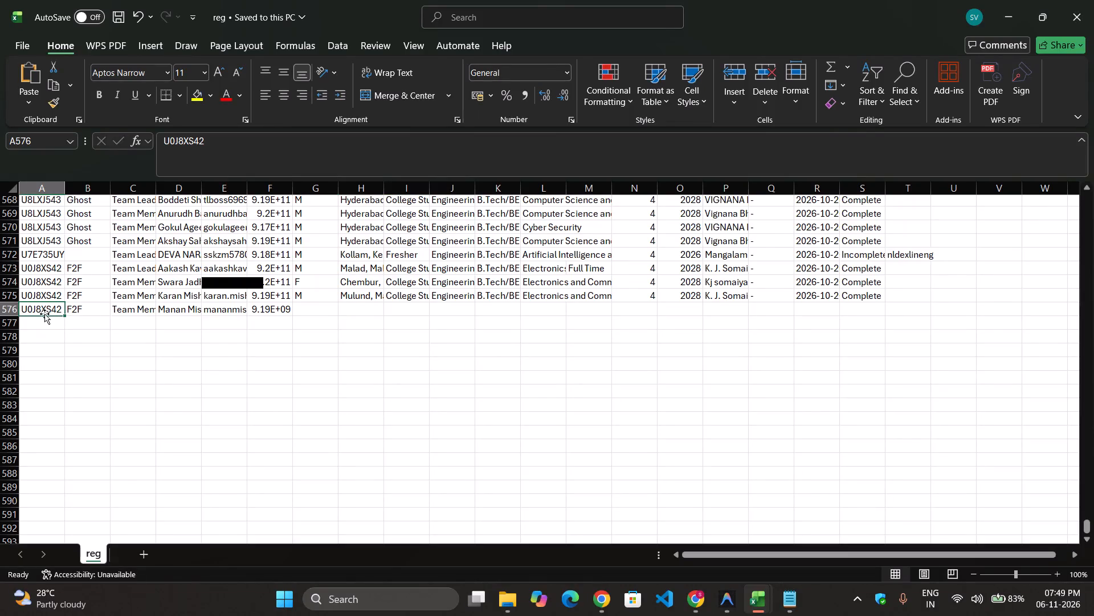
pyautogui.click(399, 311)
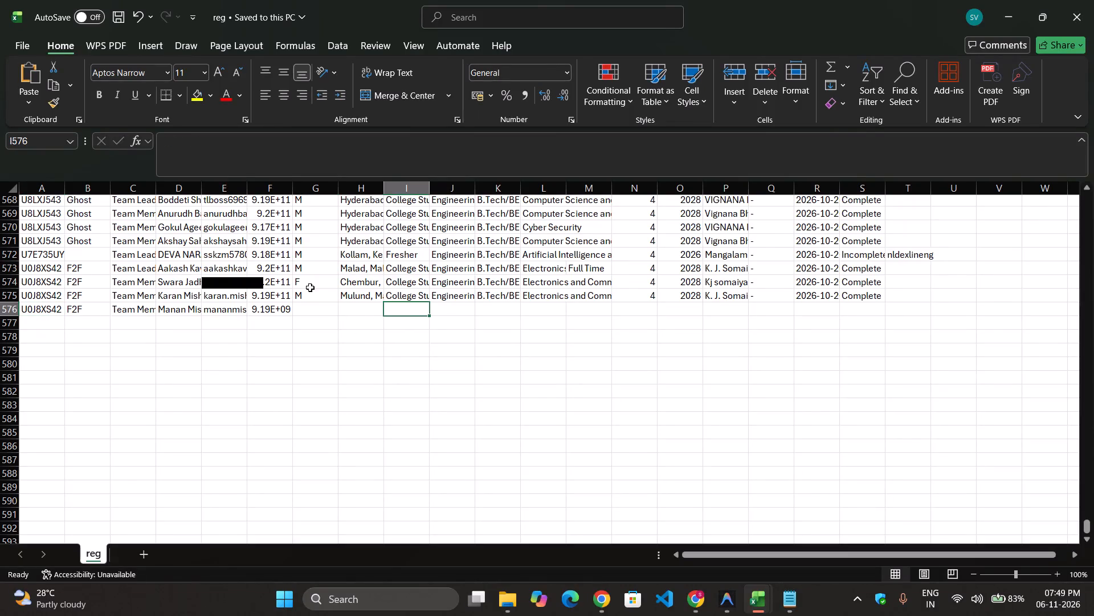
pyautogui.moveTo(326, 315); pyautogui.dragTo(760, 324)
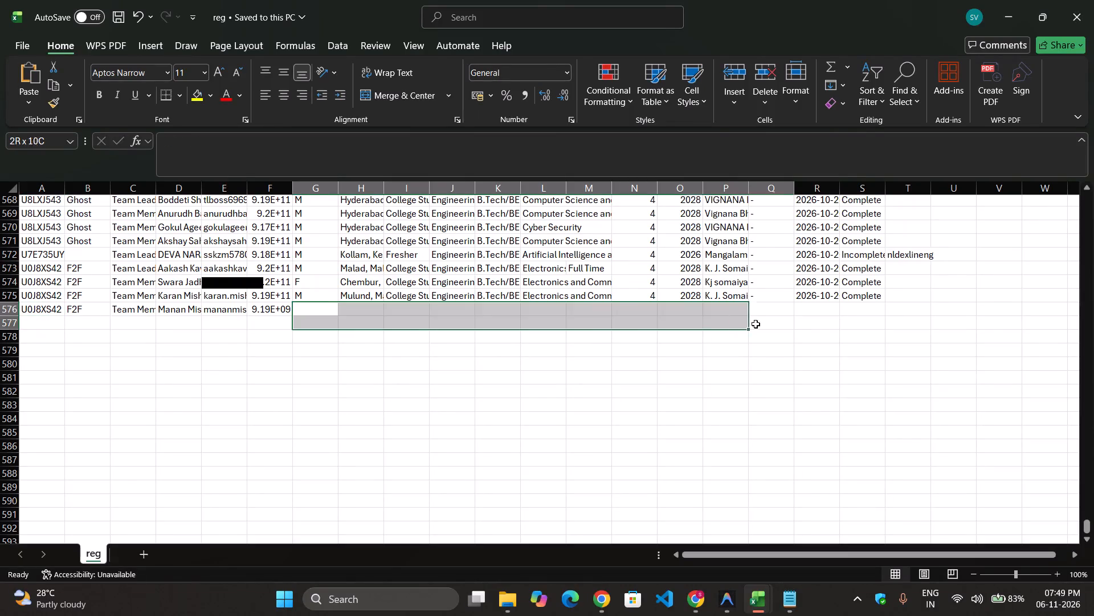
pyautogui.moveTo(760, 324); pyautogui.dragTo(880, 306)
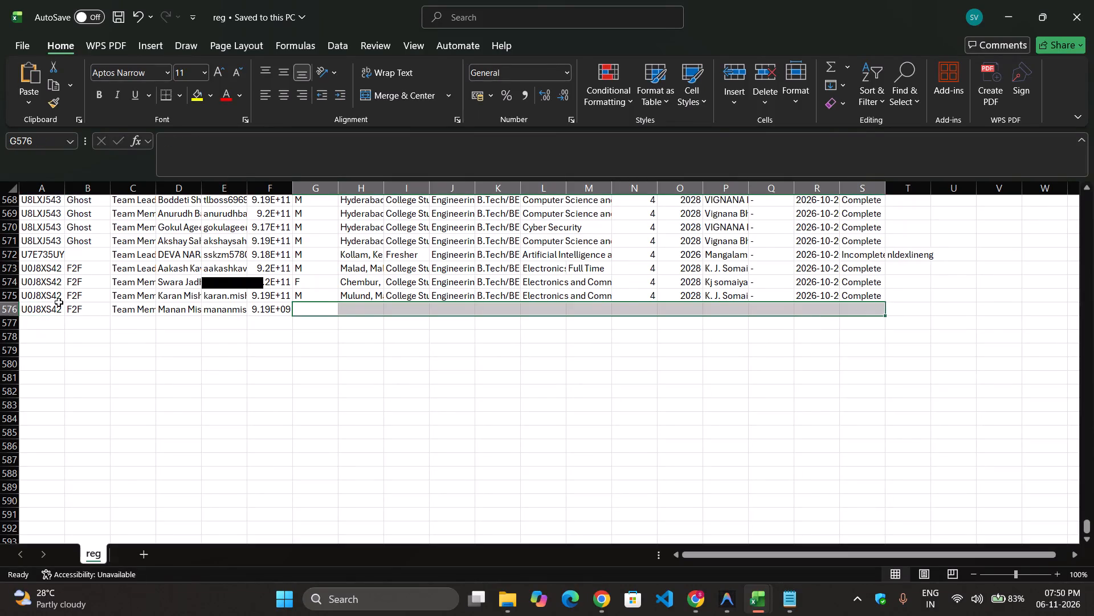
pyautogui.click(59, 301)
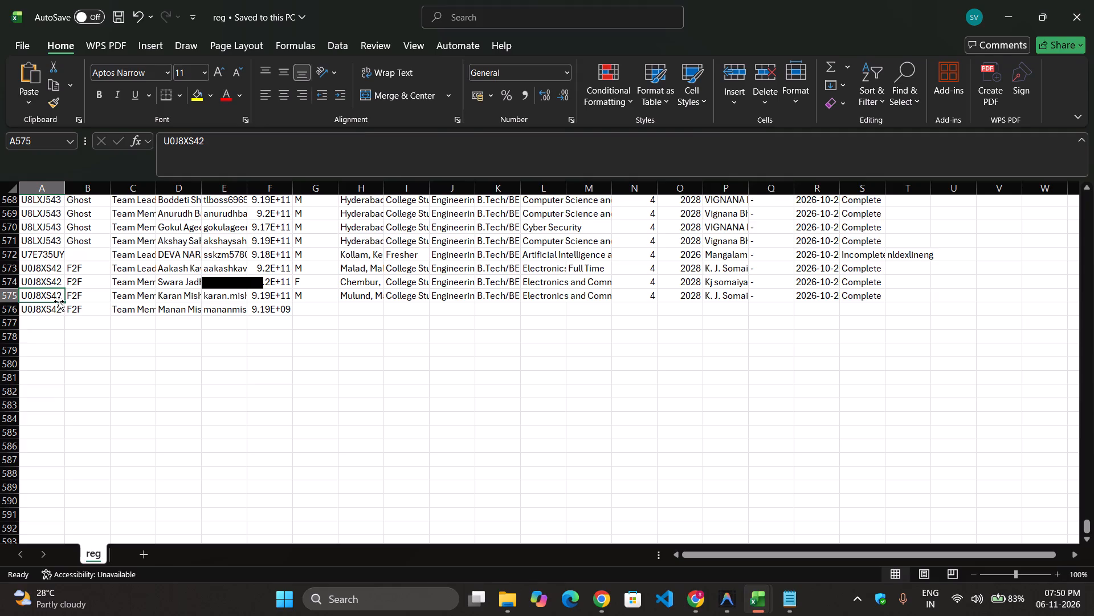
# Switch to the Calls Assigned spreadsheet in Chrome and examine the F2F team's row, including its registration time and status.
pyautogui.click(656, 511)
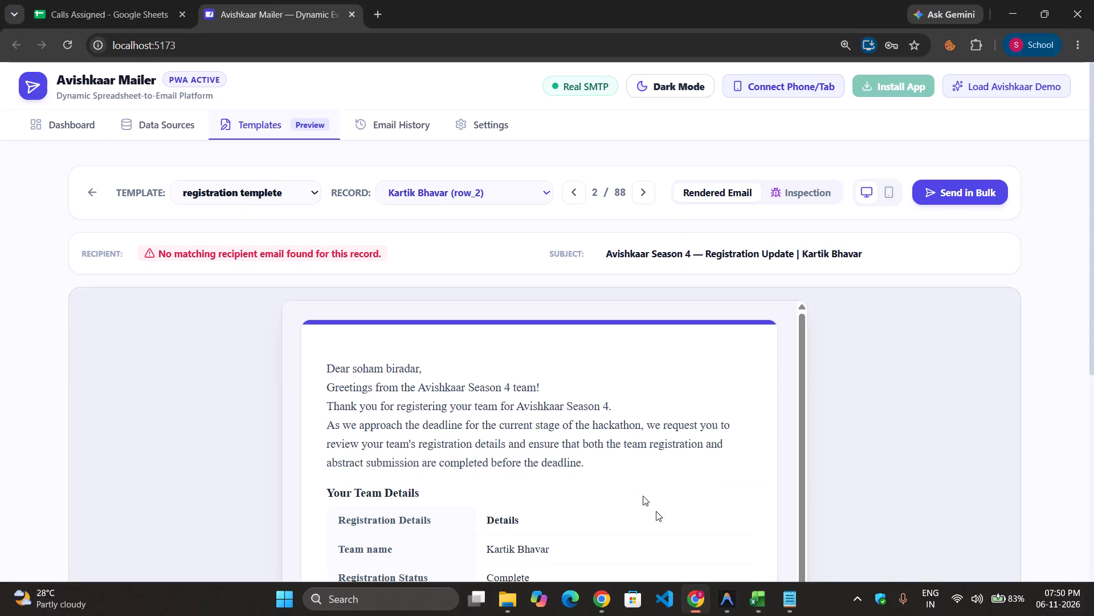
pyautogui.click(75, 0)
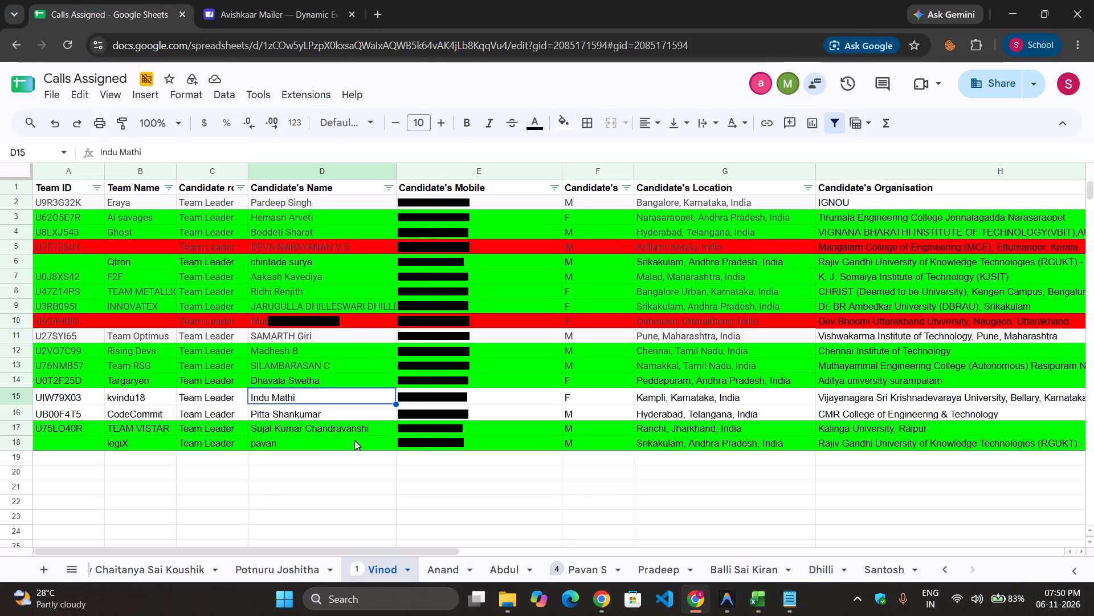
pyautogui.click(149, 279)
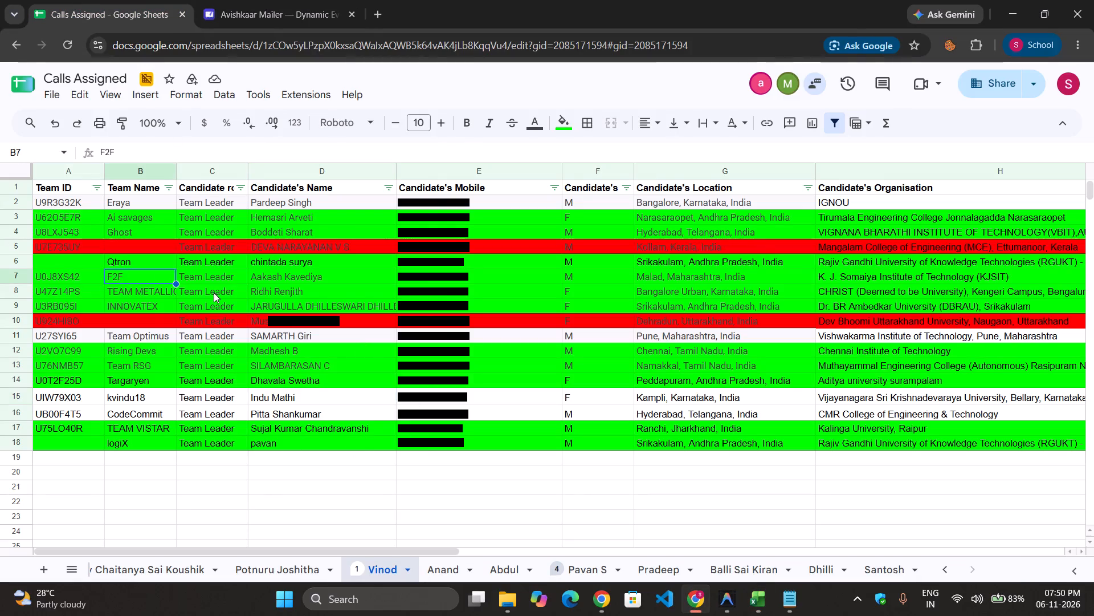
pyautogui.click(214, 293)
pyautogui.hscroll(-4, 214, 293)
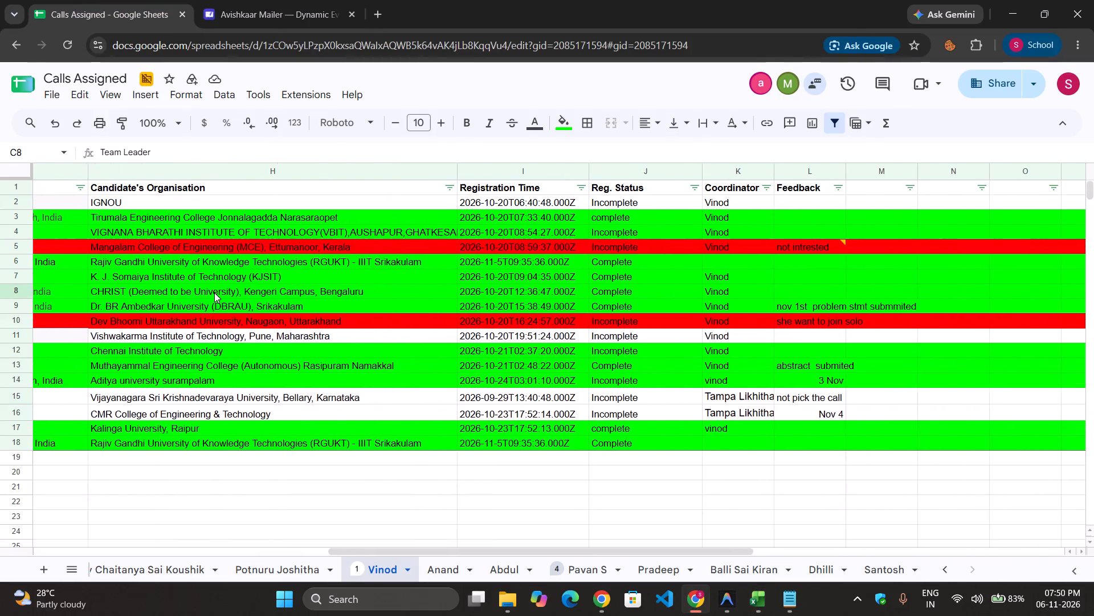
pyautogui.hscroll(-2, 214, 293)
pyautogui.hscroll(4, 341, 273)
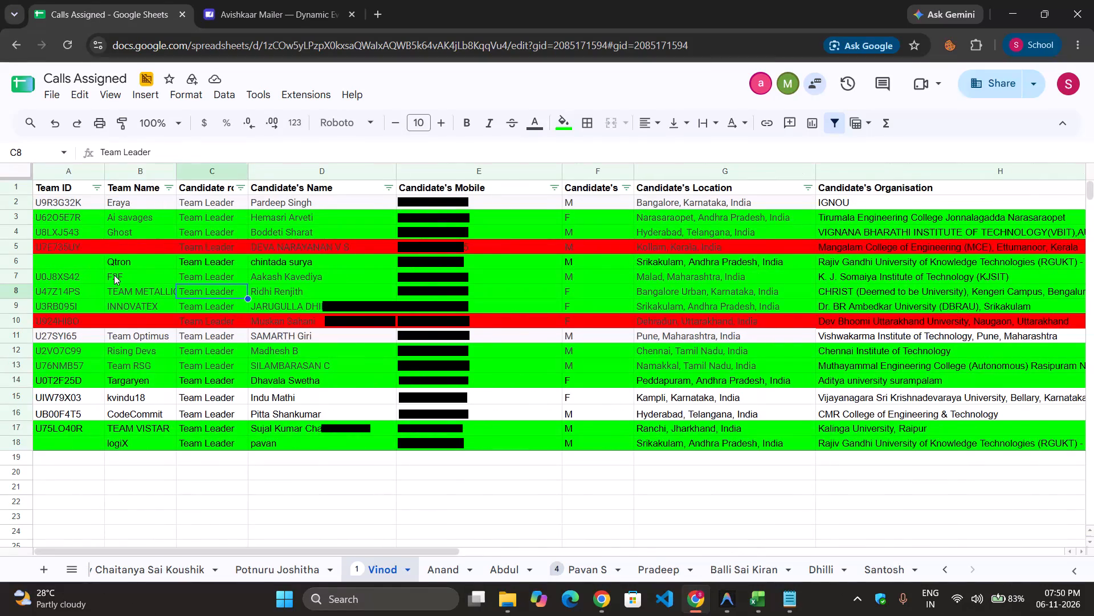
pyautogui.click(116, 275)
# Compare the F2F team rows at the end of Excel's reg sheet with the F2F entry in the Calls Assigned spreadsheet.
pyautogui.hotkey('alt', 'Tab')
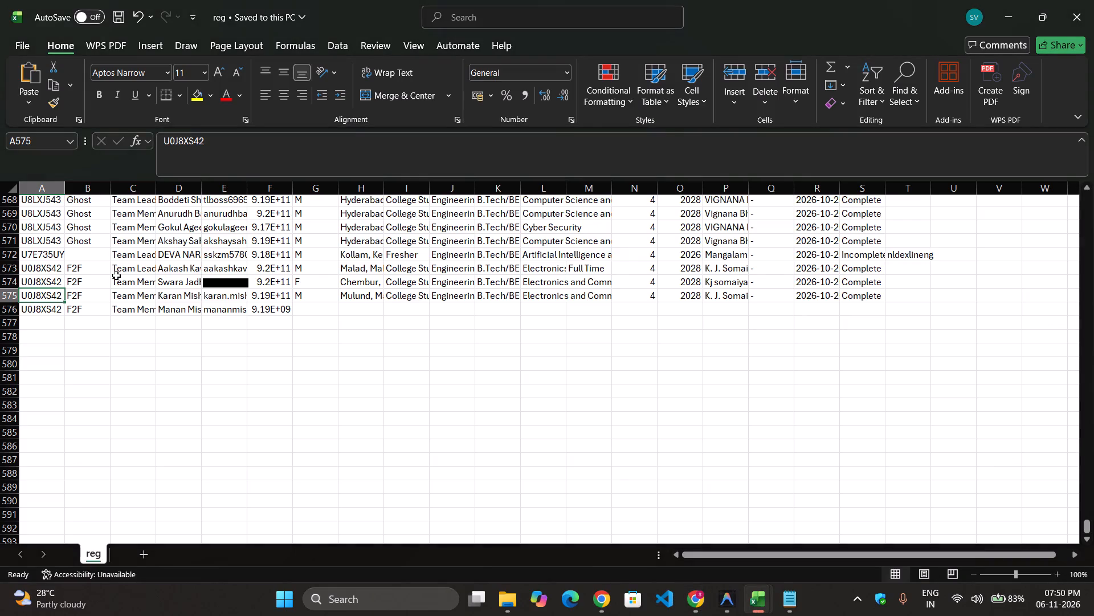
pyautogui.hscroll(-1, 891, 314)
pyautogui.click(827, 302)
pyautogui.scroll(6, 827, 302)
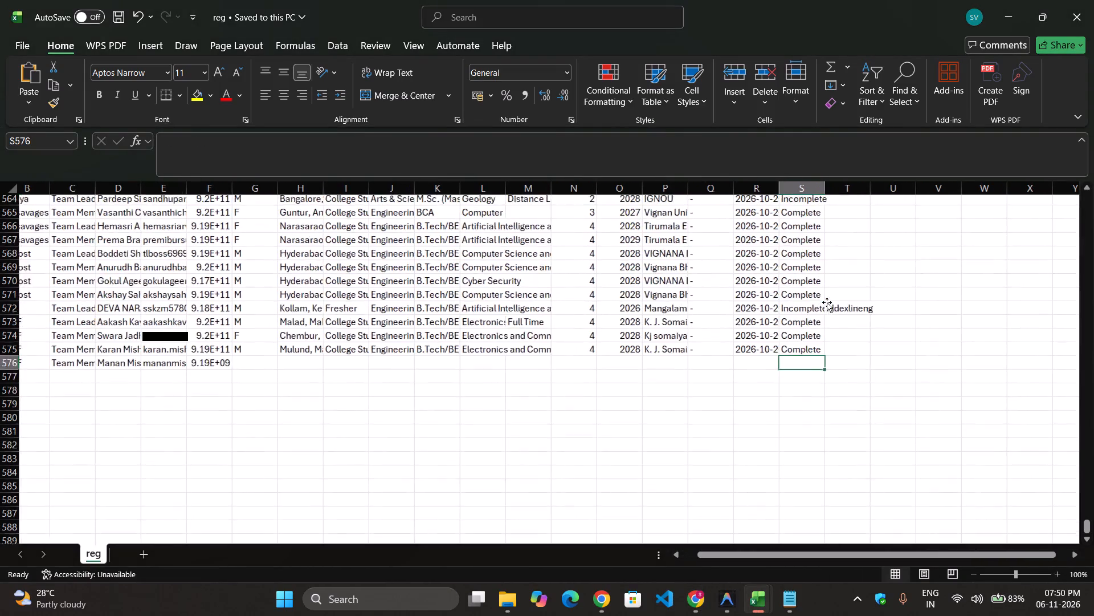
pyautogui.scroll(20, 827, 302)
pyautogui.scroll(3, 827, 302)
pyautogui.hscroll(8, 379, 381)
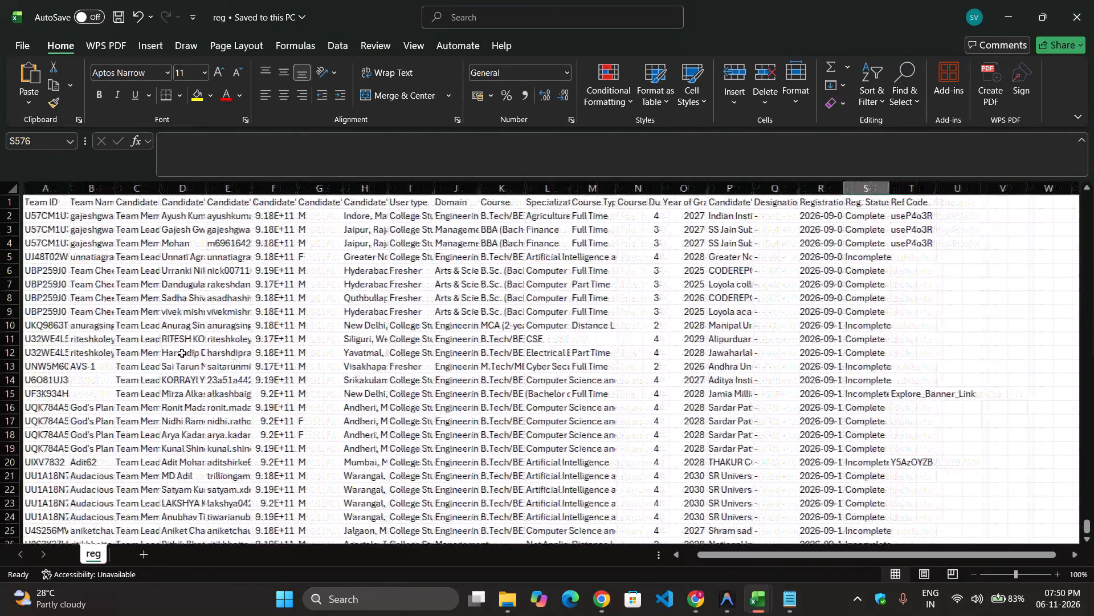
pyautogui.scroll(-16, 158, 307)
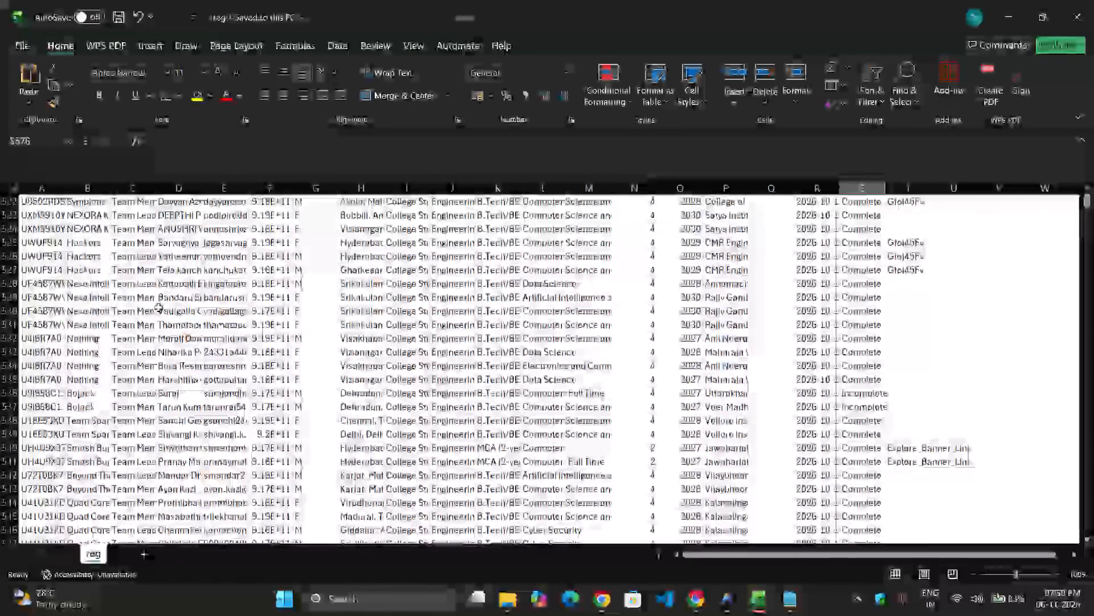
pyautogui.scroll(-8, 158, 307)
pyautogui.click(103, 338)
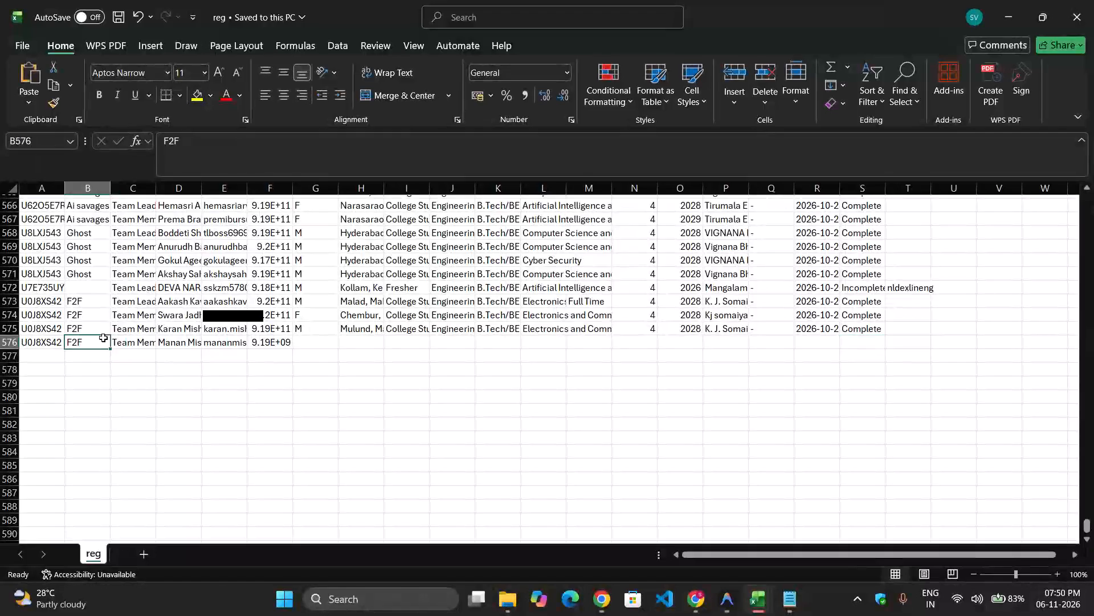
pyautogui.scroll(1, 103, 338)
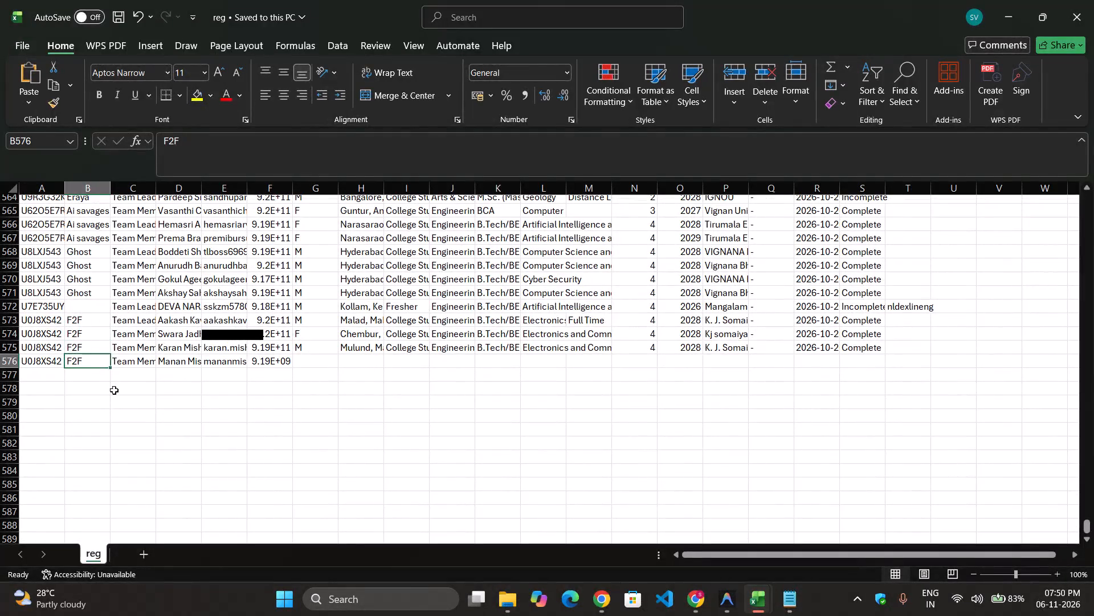
pyautogui.click(116, 363)
pyautogui.click(96, 354)
pyautogui.click(93, 349)
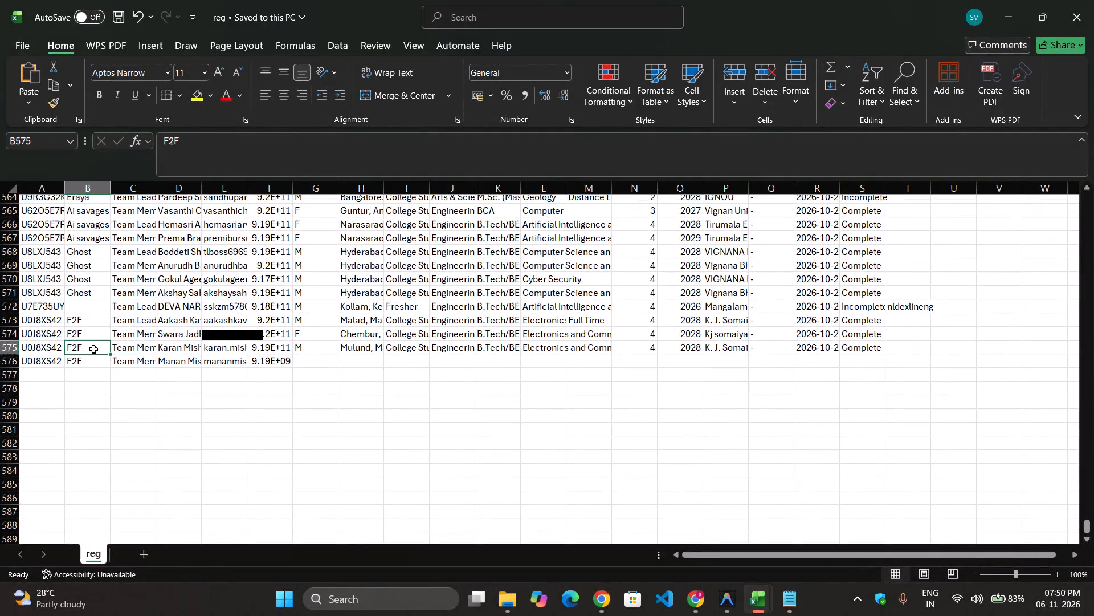
pyautogui.click(92, 364)
pyautogui.hotkey('alt', 'Tab')
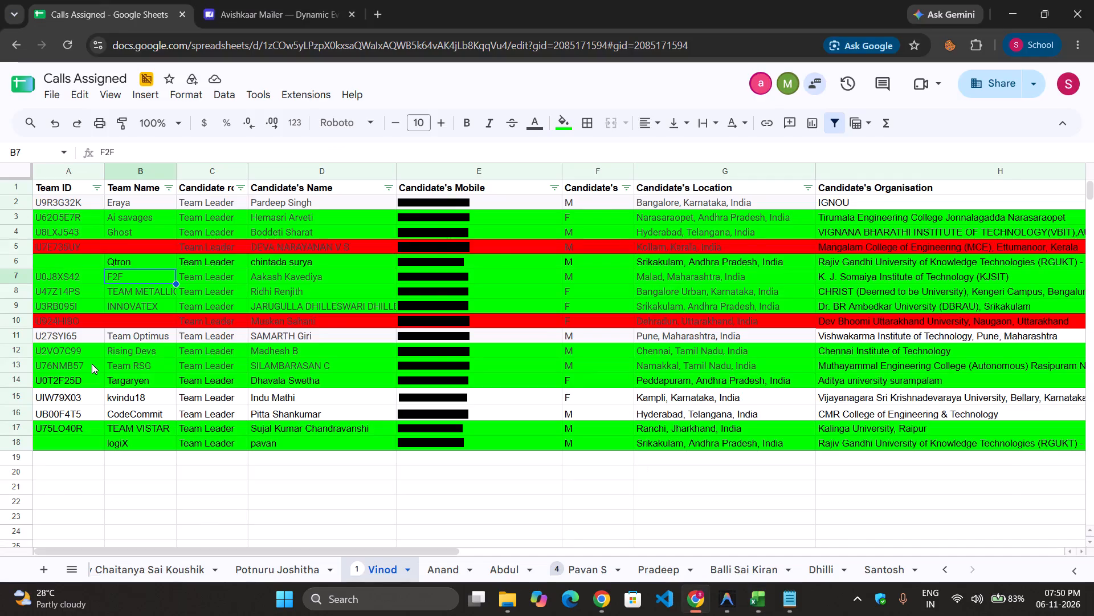
# Recheck the F2F rows at the end of Excel's reg sheet against the Calls Assigned entry and the mailer's registration template preview.
pyautogui.hotkey('alt', 'Tab')
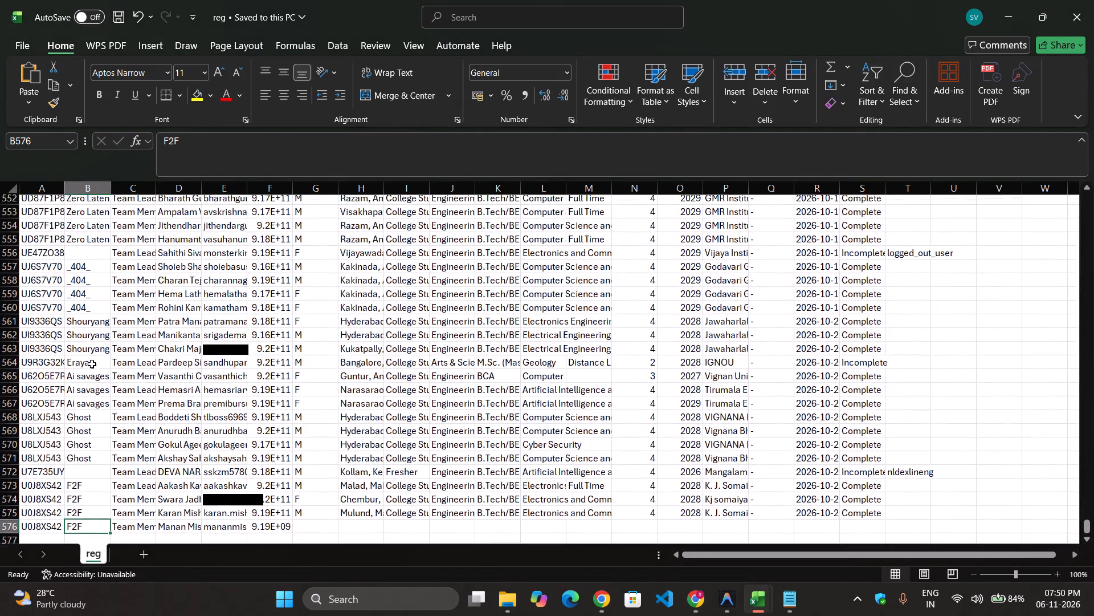
pyautogui.hotkey('alt', 'Tab')
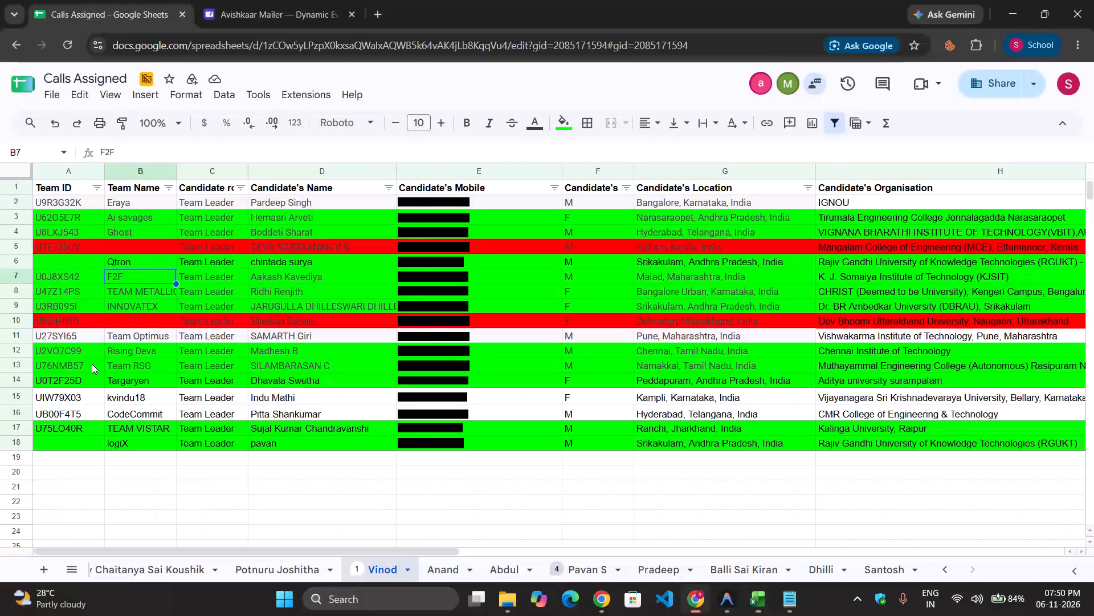
pyautogui.hotkey('alt', 'Tab')
pyautogui.hotkey('alt', 'Tab')
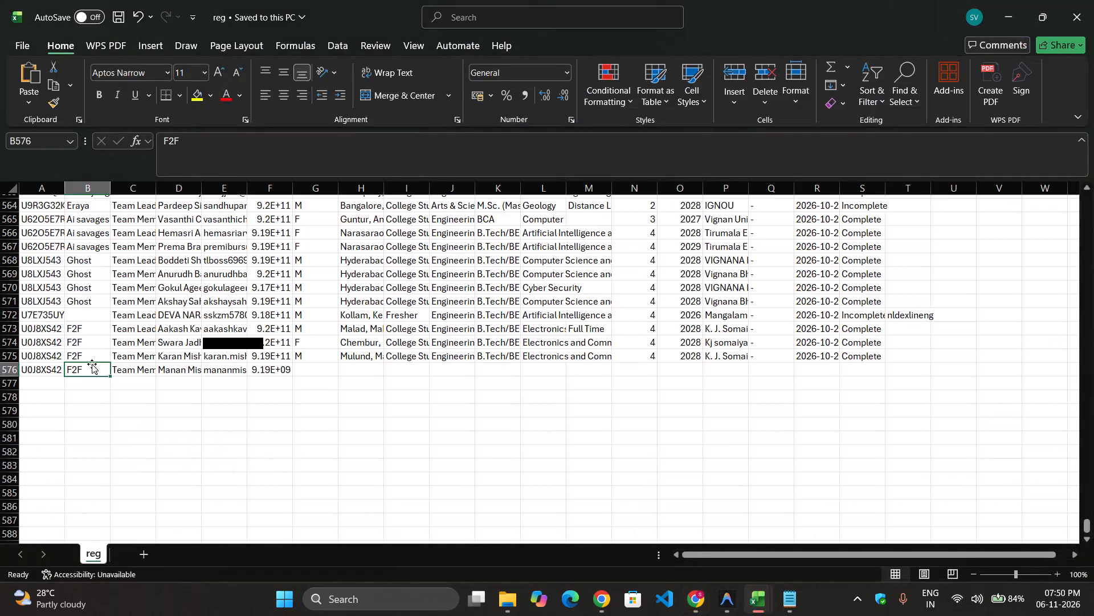
pyautogui.click(292, 0)
pyautogui.click(200, 0)
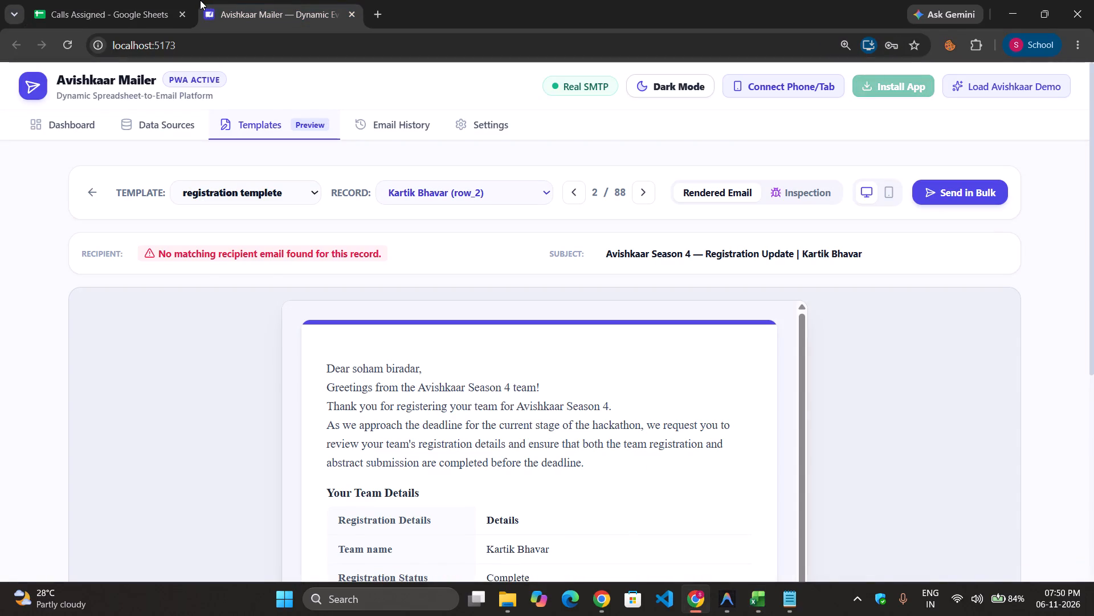
pyautogui.click(163, 0)
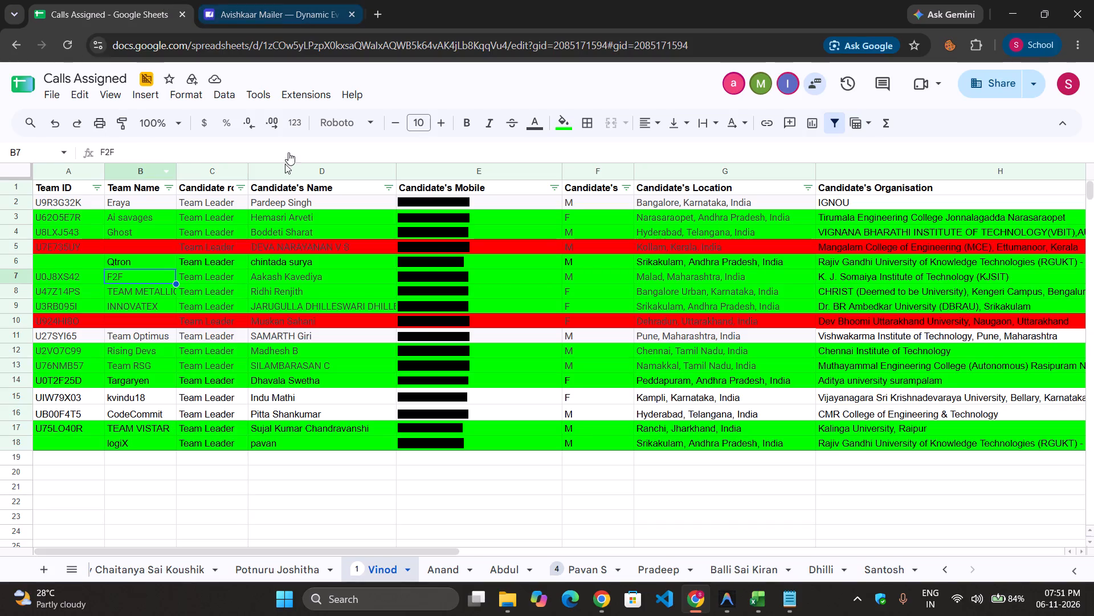
# Examine which Calls Assigned sheets the active collaborators are working in and view the contact card of the collaborator marked I.
pyautogui.click(735, 85)
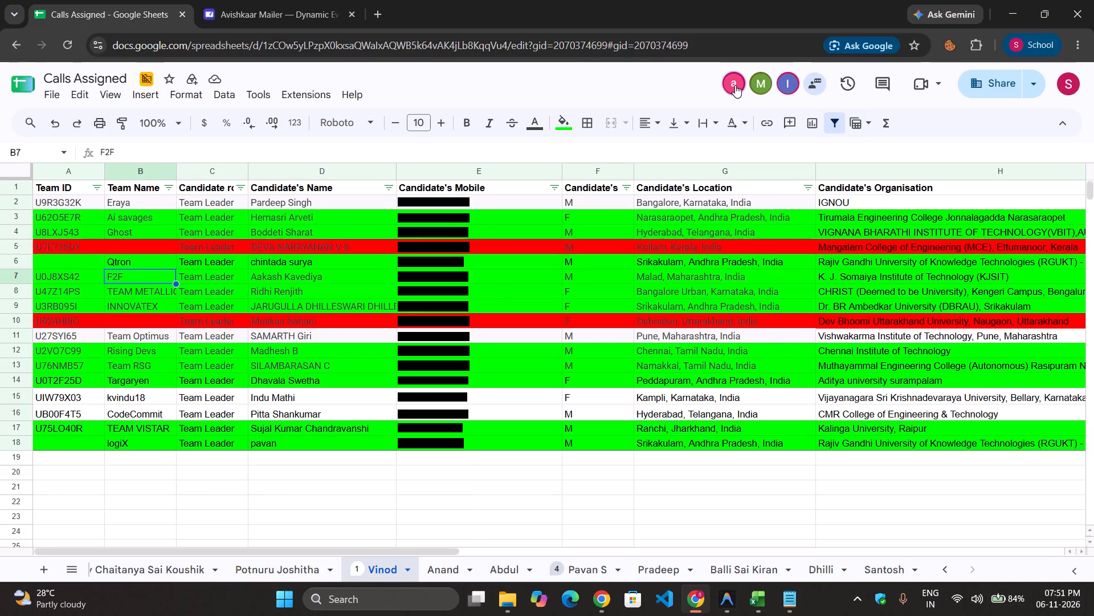
pyautogui.hscroll(-2, 901, 194)
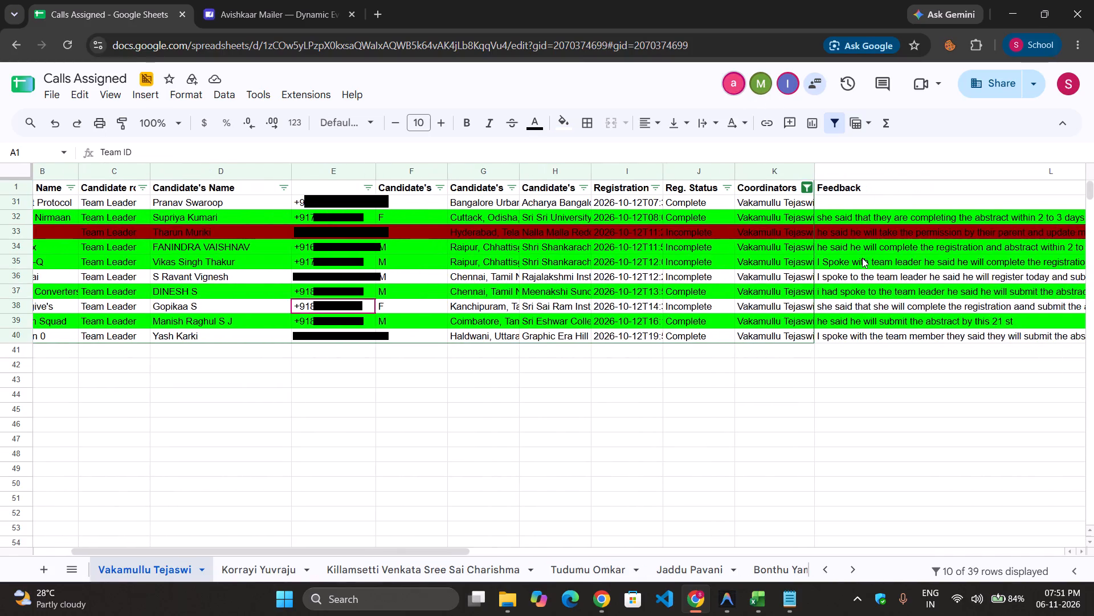
pyautogui.hscroll(1, 862, 258)
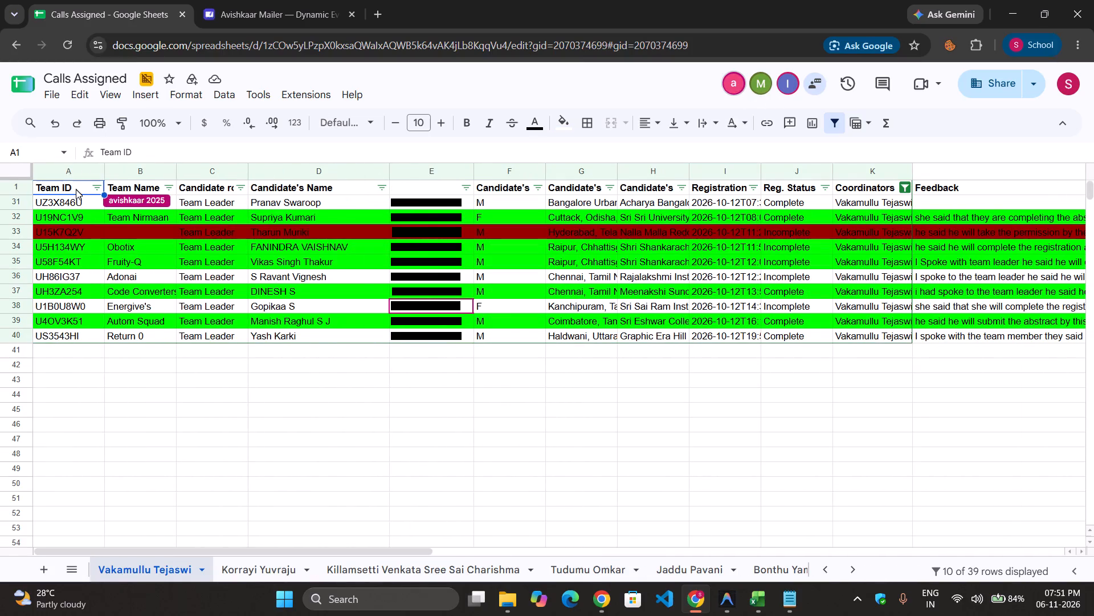
pyautogui.click(757, 88)
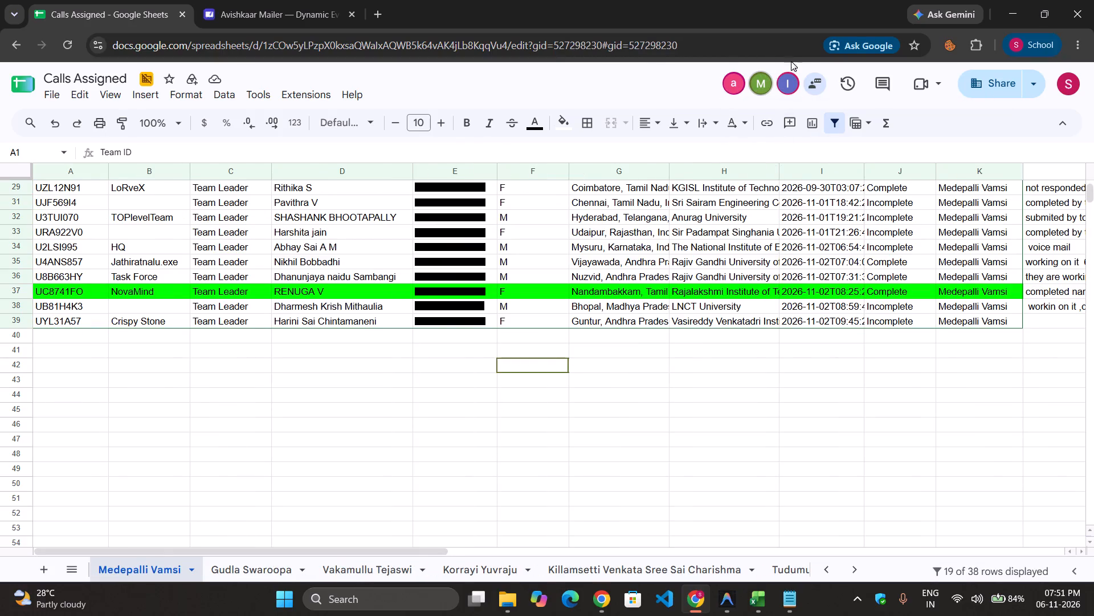
pyautogui.click(788, 84)
pyautogui.click(785, 86)
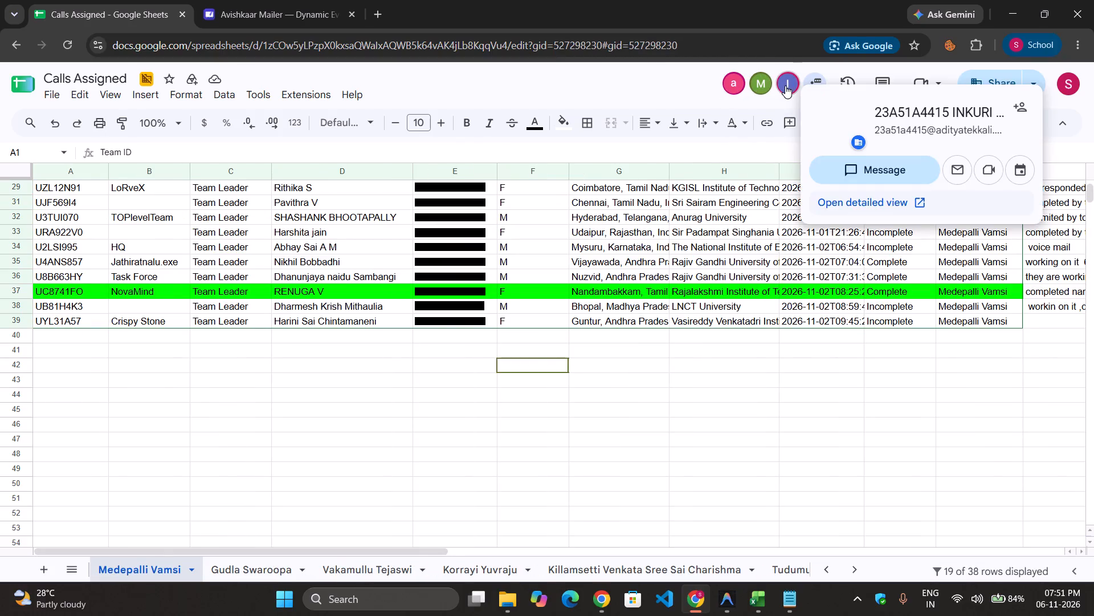
pyautogui.click(758, 87)
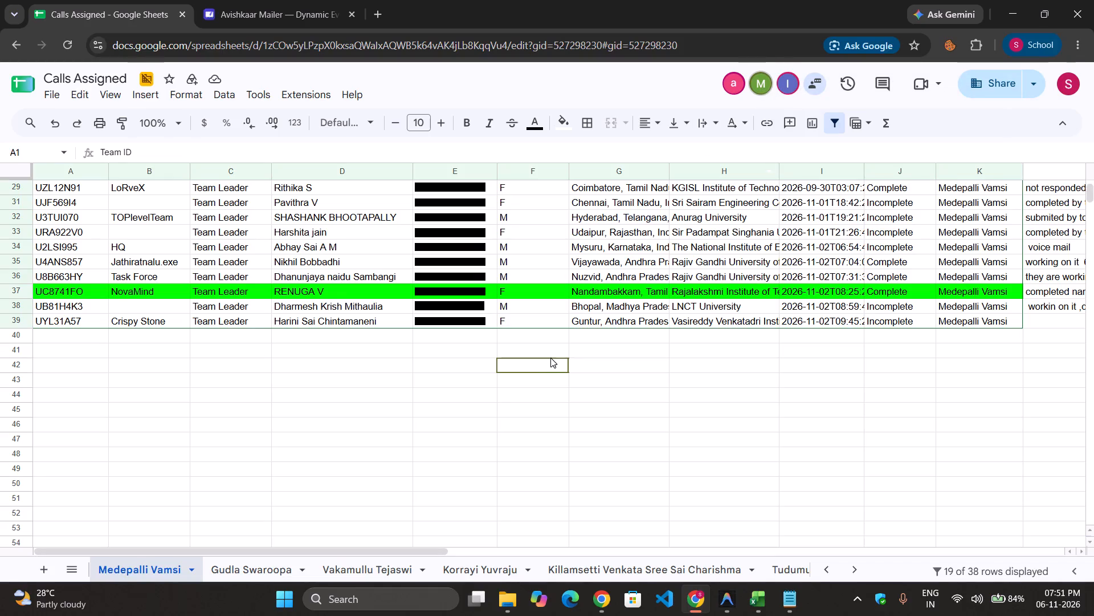
pyautogui.click(793, 83)
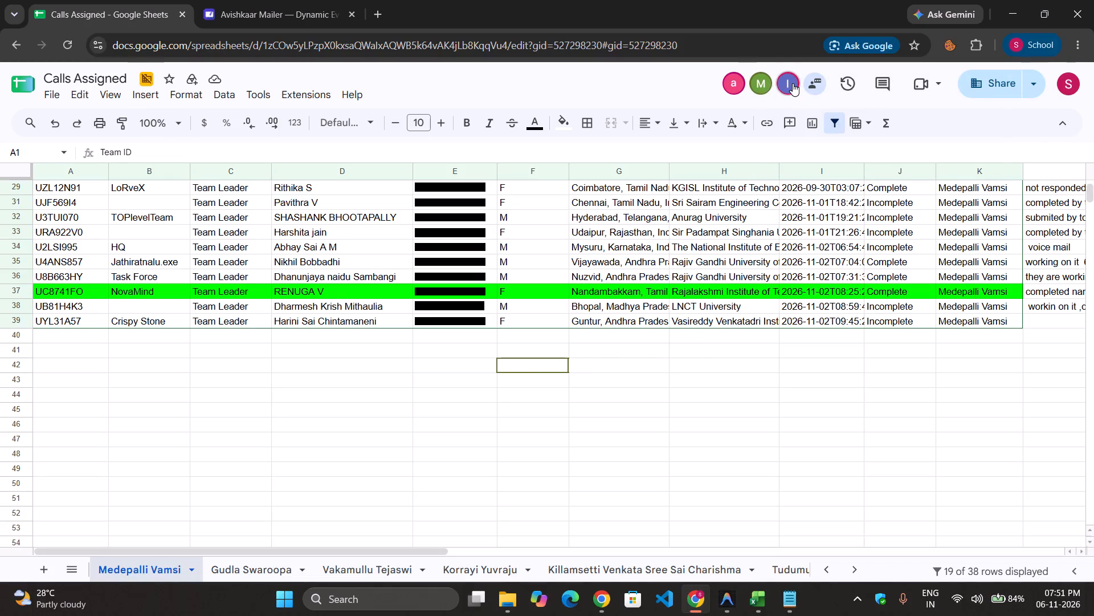
pyautogui.doubleClick(793, 83)
pyautogui.click(867, 125)
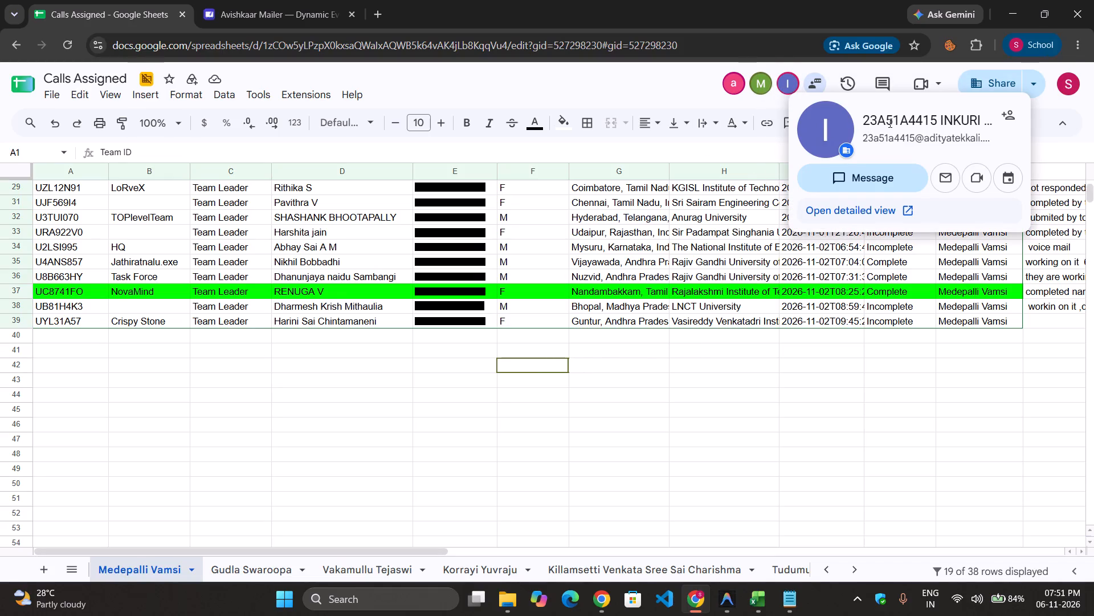
pyautogui.click(889, 123)
# Look through the coordinators' sheets in Calls Assigned to locate the Vinod sheet.
pyautogui.hscroll(-2, 450, 563)
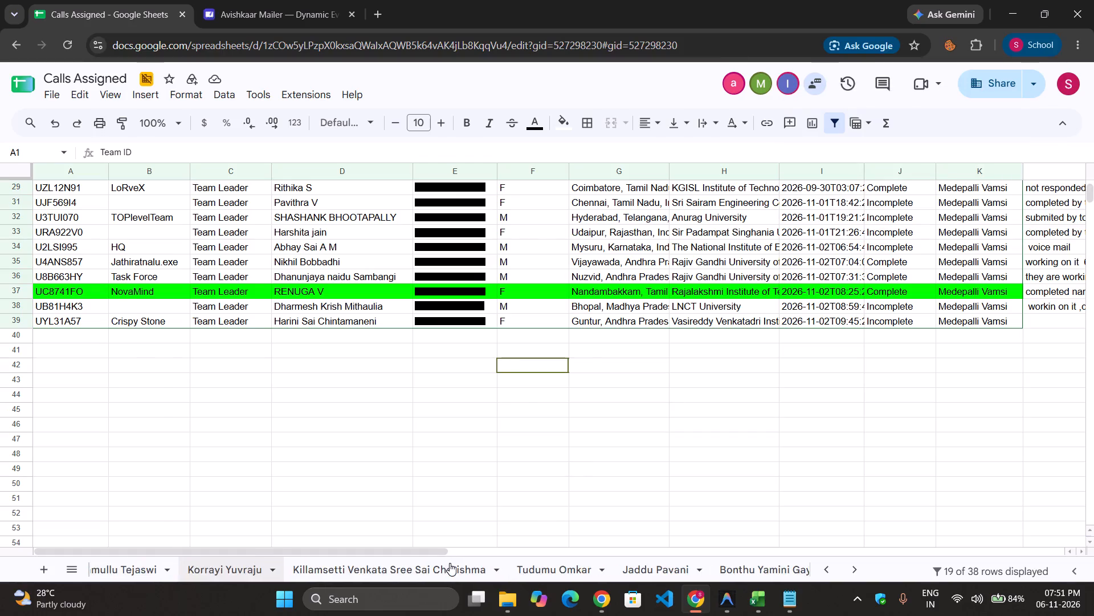
pyautogui.hscroll(-8, 450, 563)
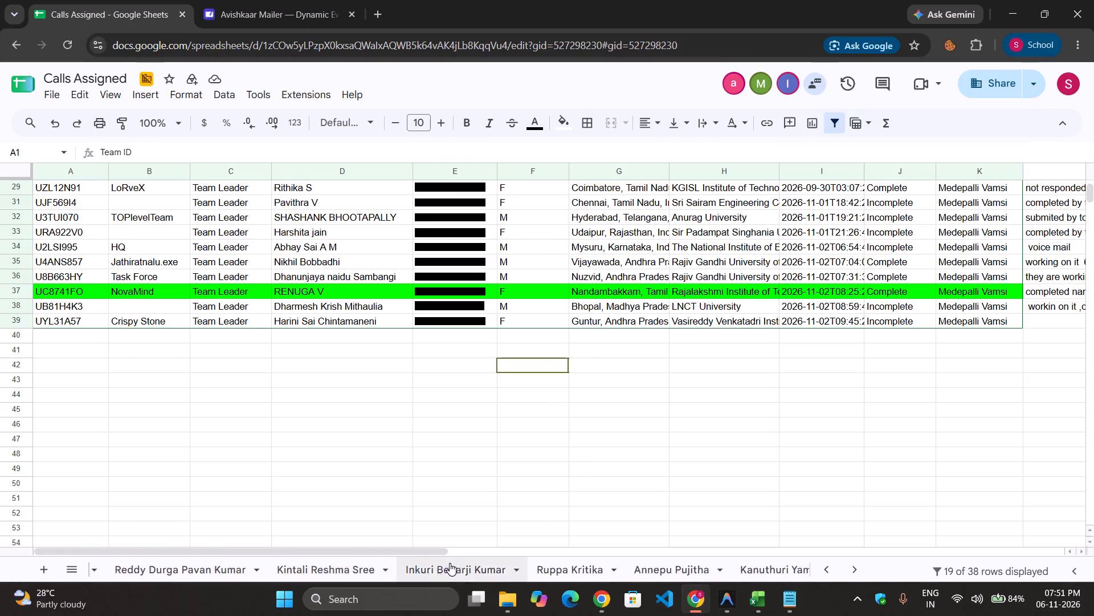
pyautogui.hscroll(-8, 450, 563)
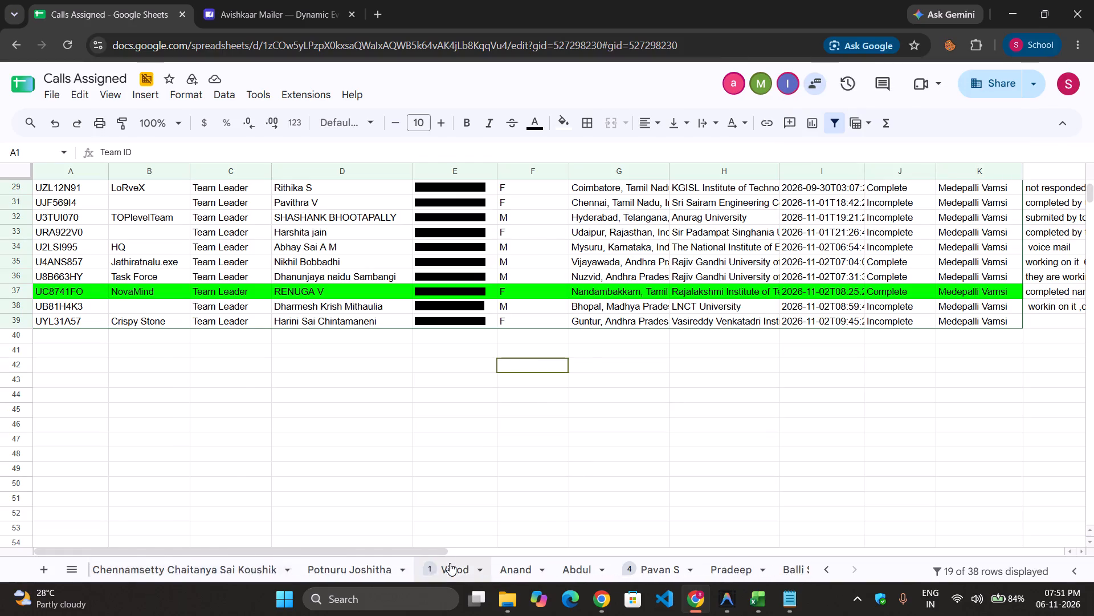
pyautogui.hscroll(-4, 450, 563)
pyautogui.hscroll(11, 497, 562)
pyautogui.hscroll(-3, 548, 564)
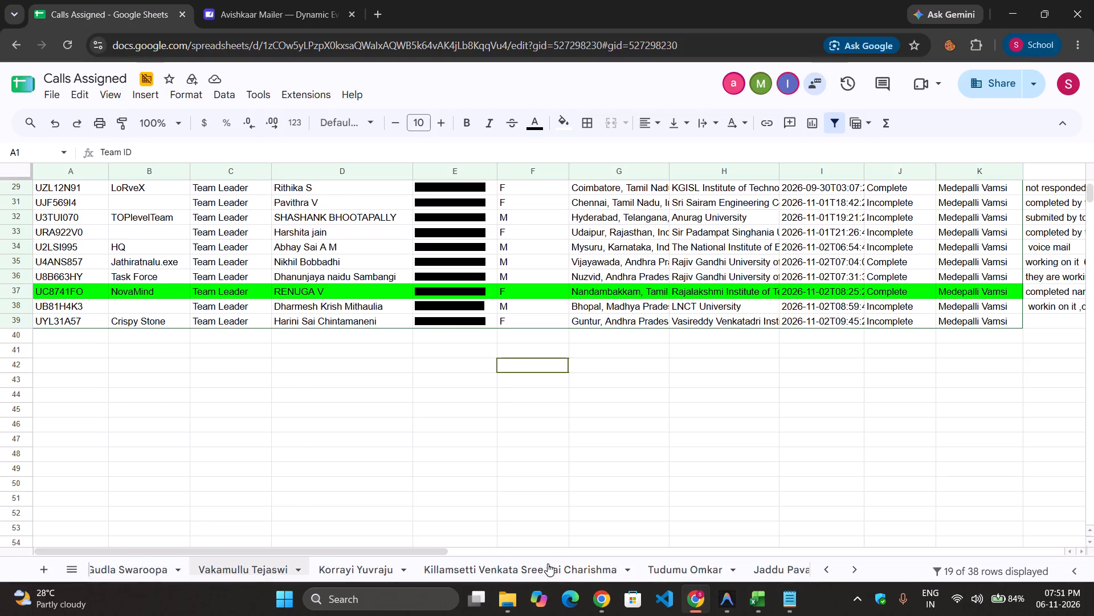
pyautogui.hscroll(-7, 491, 555)
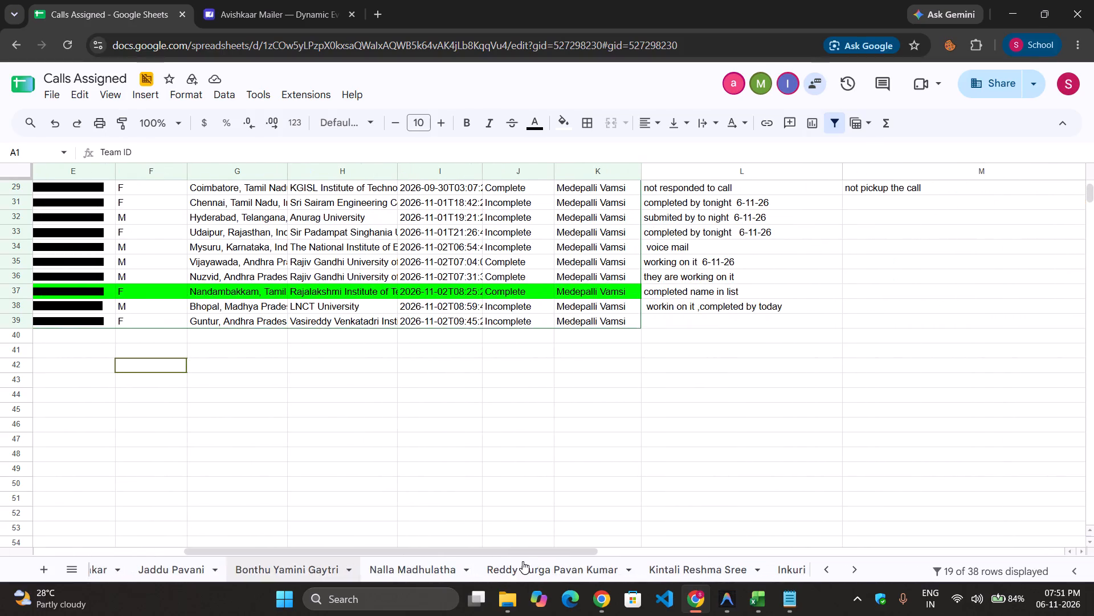
pyautogui.hscroll(-8, 522, 561)
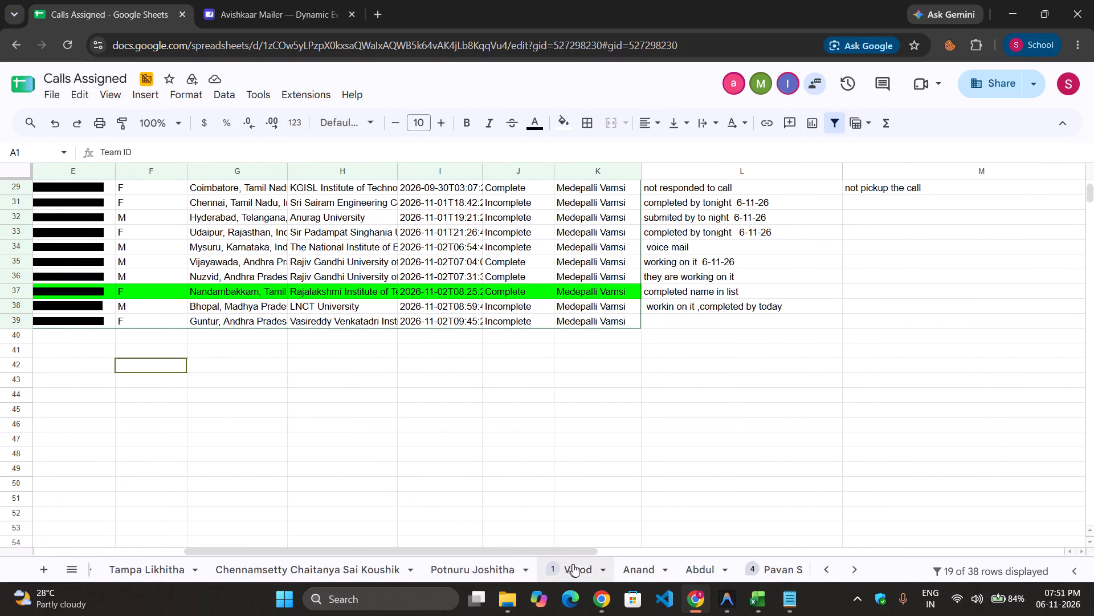
# Open the Vinod sheet in Calls Assigned, examine its team rows around the Team Optimus entry, and briefly check back with the Excel workbook.
pyautogui.click(583, 565)
pyautogui.hscroll(2, 396, 391)
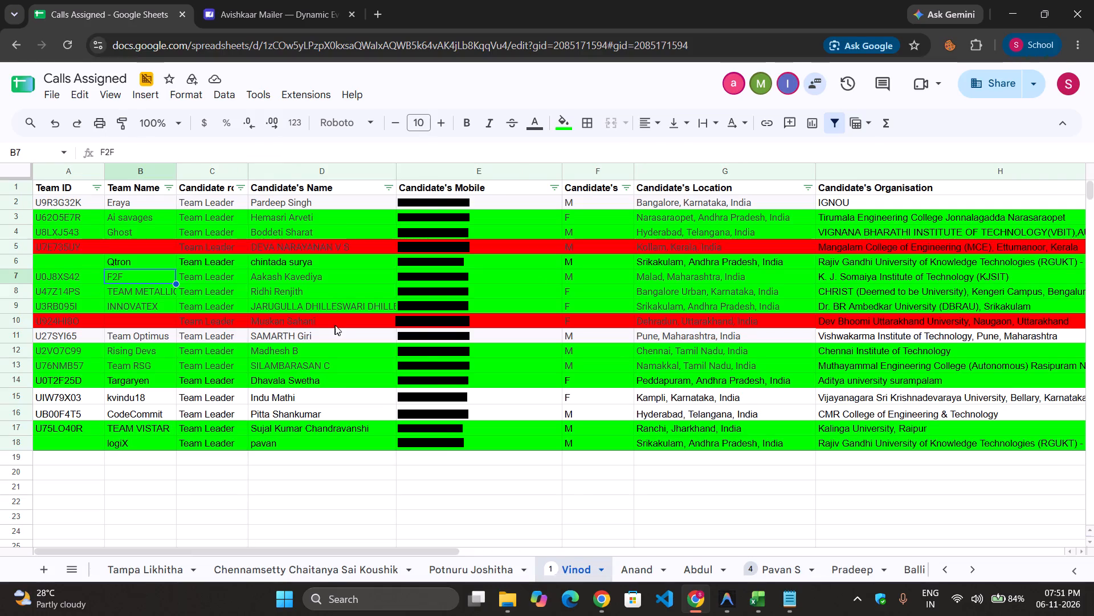
pyautogui.click(335, 325)
pyautogui.click(361, 335)
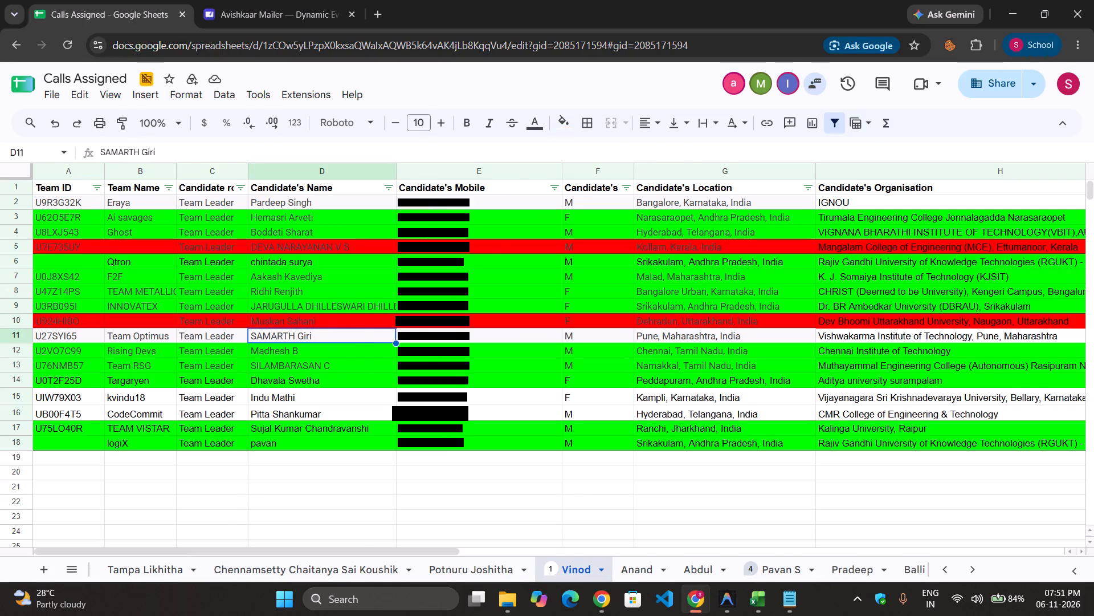
pyautogui.hotkey('alt', 'Tab')
pyautogui.hotkey('alt', 'Tab')
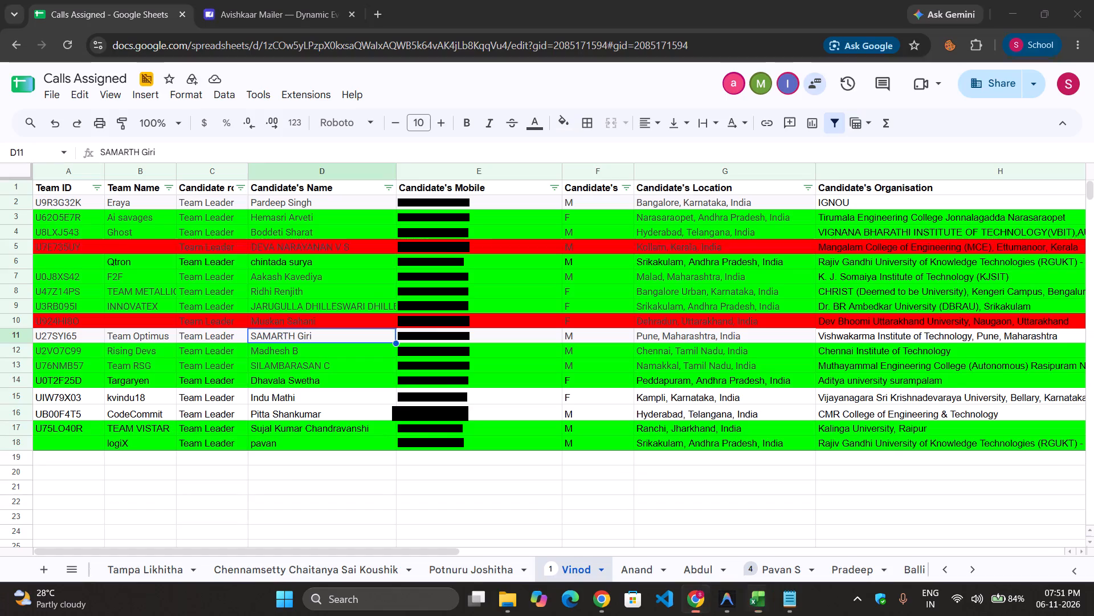
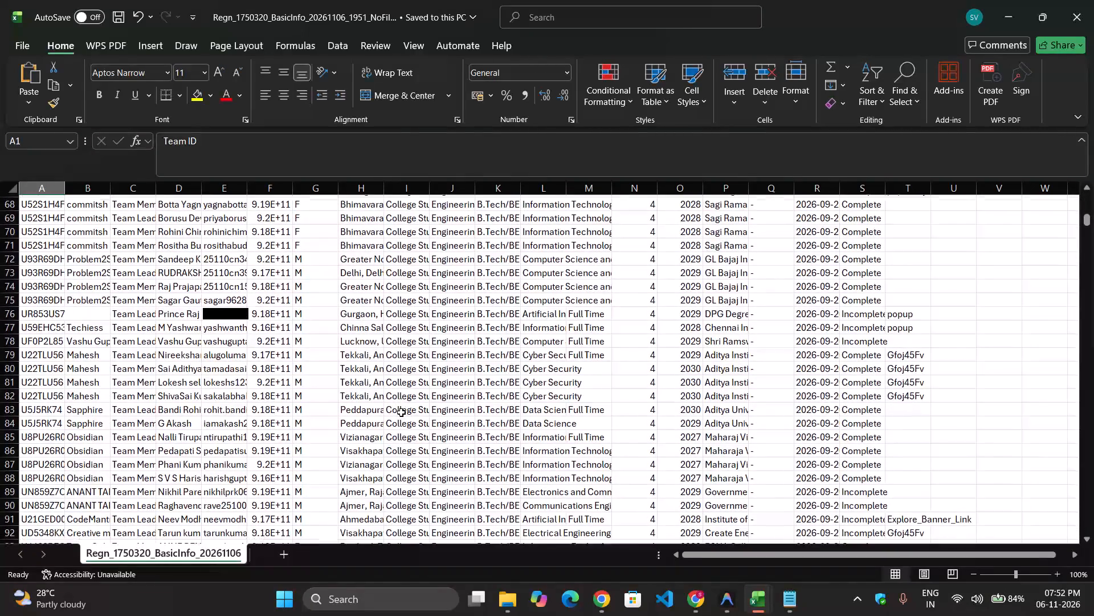
# Examine the most recent team registrations at the end of the Regn_1750320_BasicInfo_20261106 sheet in Excel.
pyautogui.scroll(-15, 401, 412)
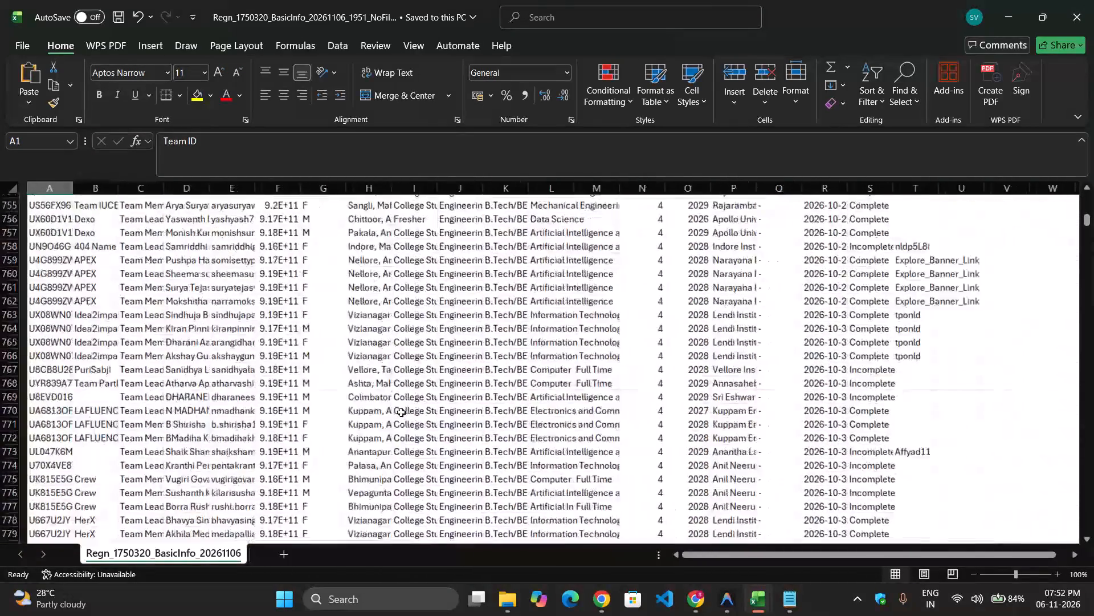
pyautogui.scroll(-7, 401, 412)
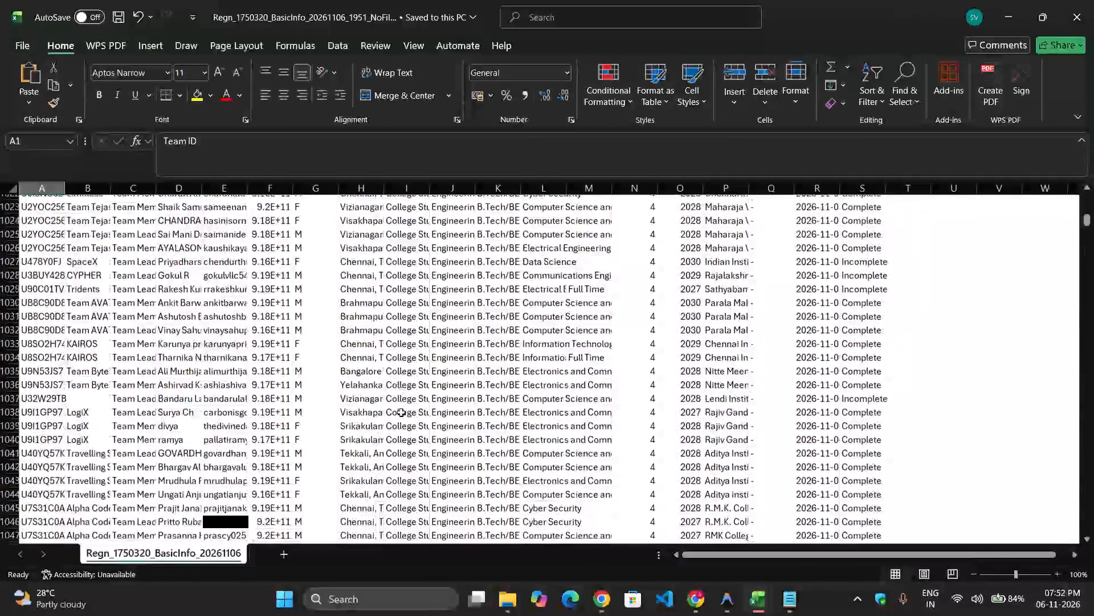
pyautogui.scroll(-3, 401, 412)
pyautogui.scroll(3, 401, 412)
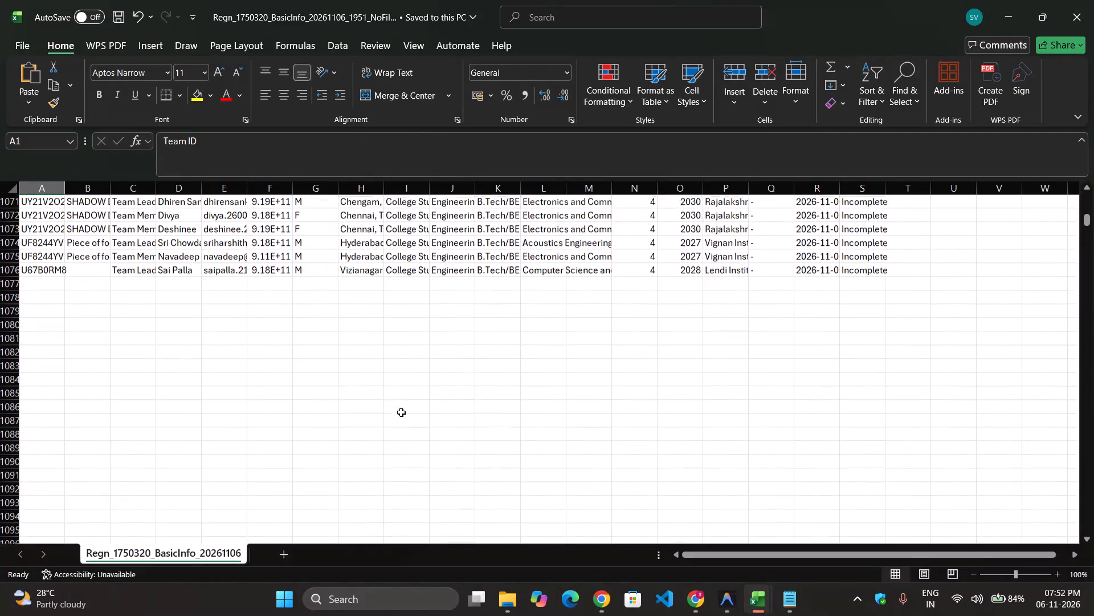
pyautogui.scroll(2, 401, 412)
pyautogui.hscroll(2, 236, 370)
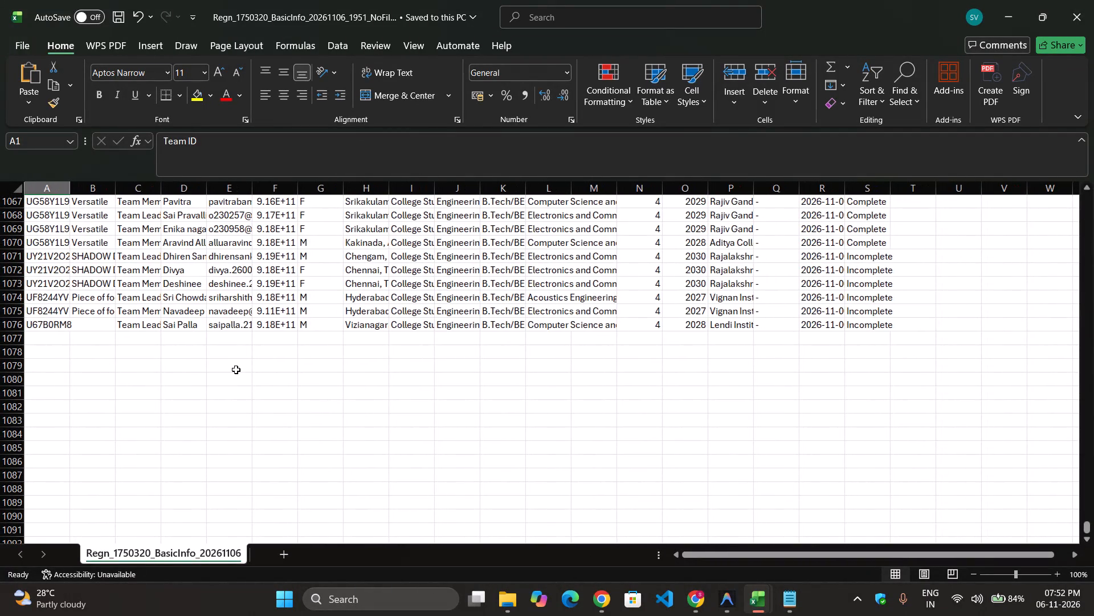
pyautogui.hotkey('alt', 'Tab')
pyautogui.hotkey('alt', 'Tab')
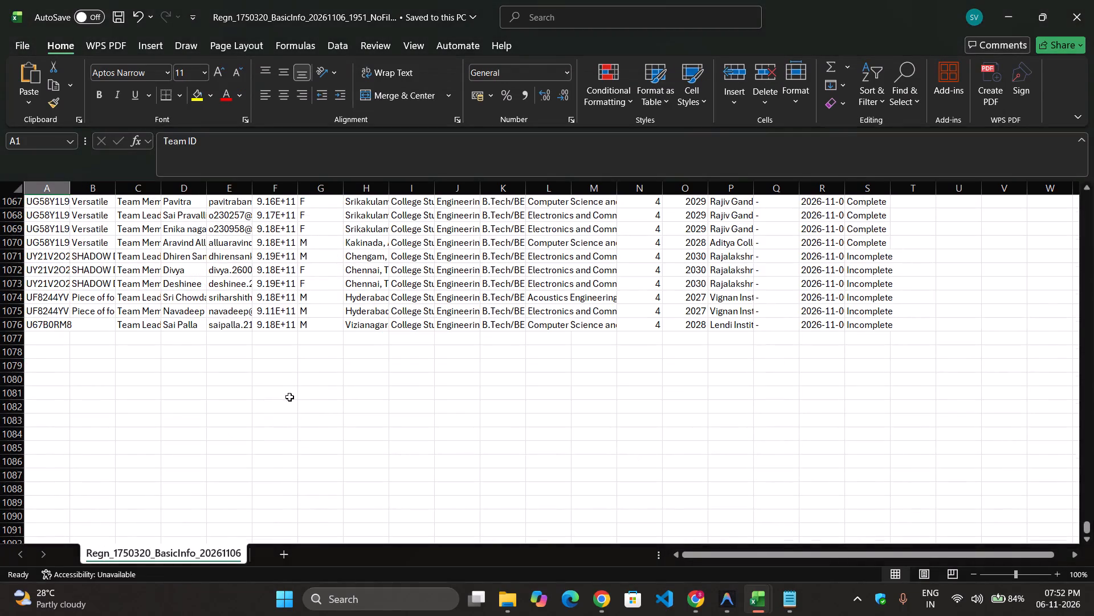
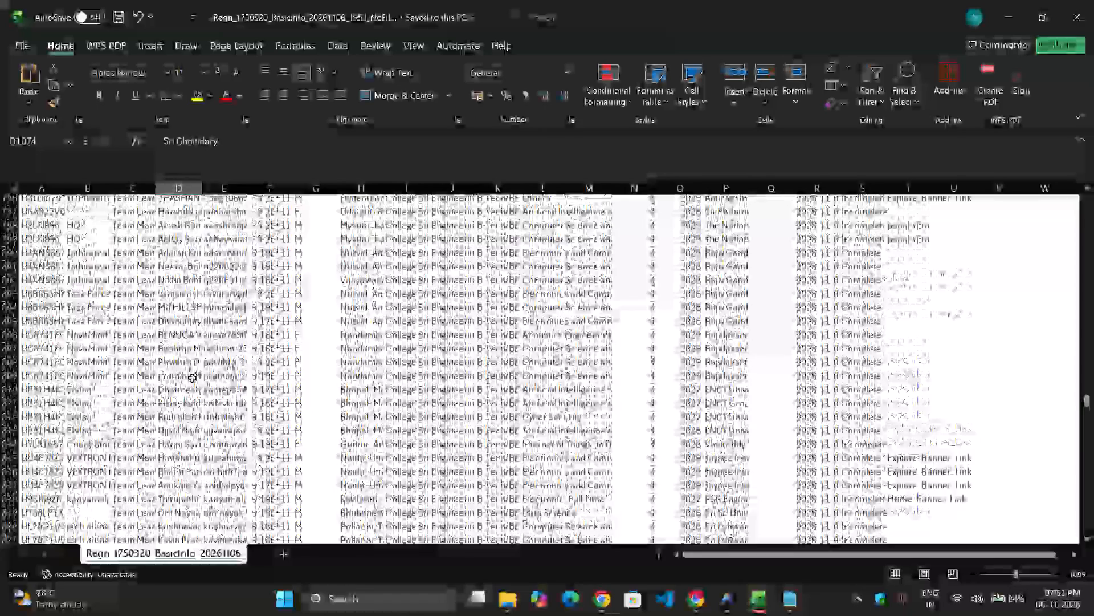
# Review the Regn_1750320_BasicInfo registration rows from the end of the sheet back up to the header row.
pyautogui.scroll(-11, 192, 378)
pyautogui.scroll(3, 192, 378)
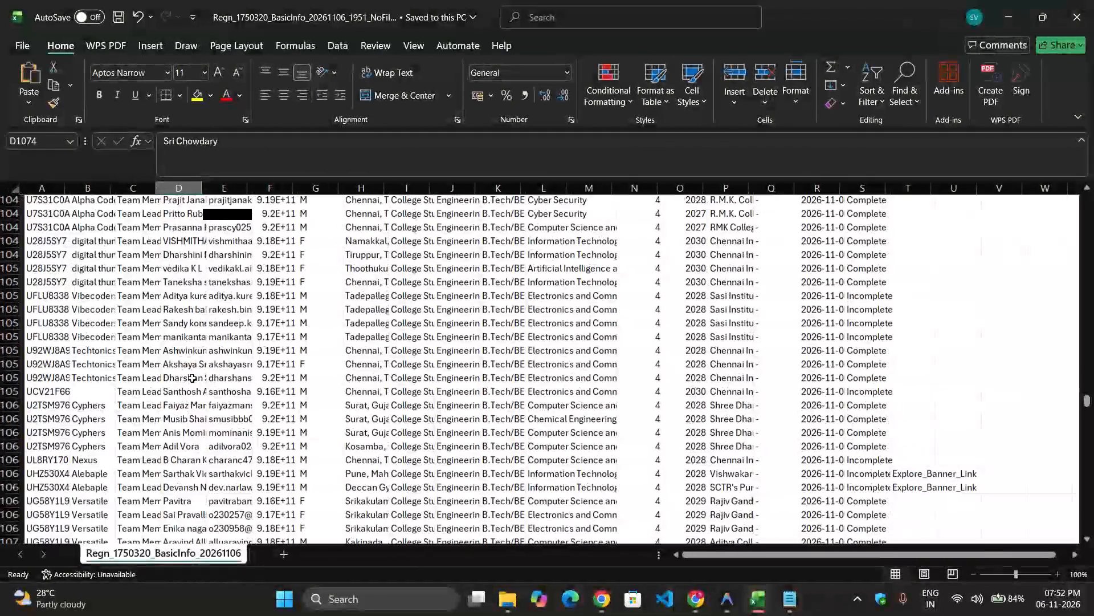
pyautogui.hscroll(2, 192, 378)
pyautogui.scroll(-6, 192, 378)
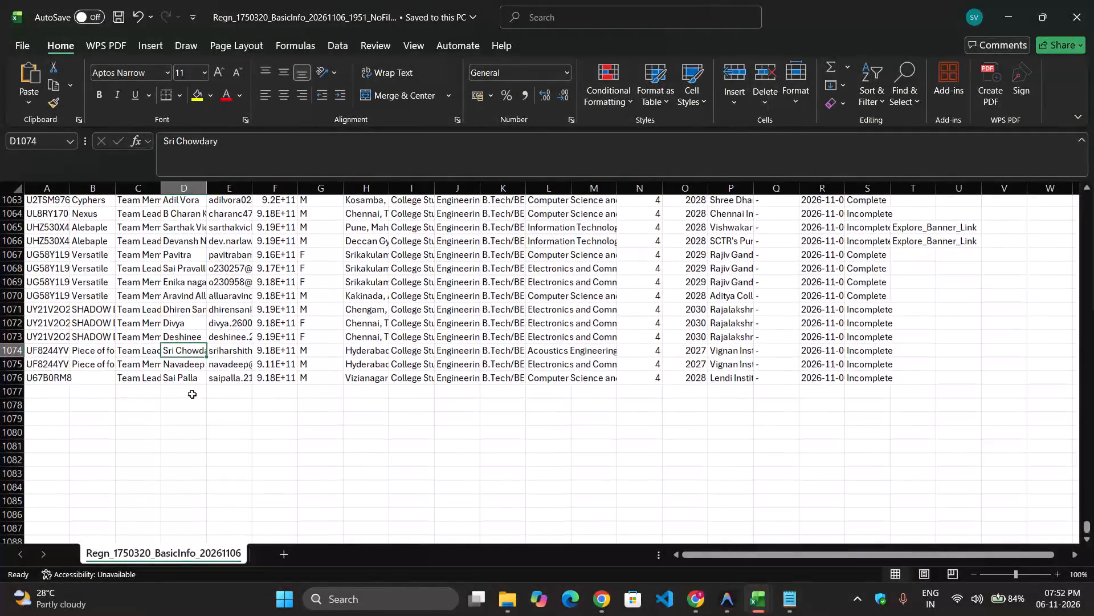
pyautogui.scroll(20, 208, 407)
pyautogui.scroll(20, 208, 407)
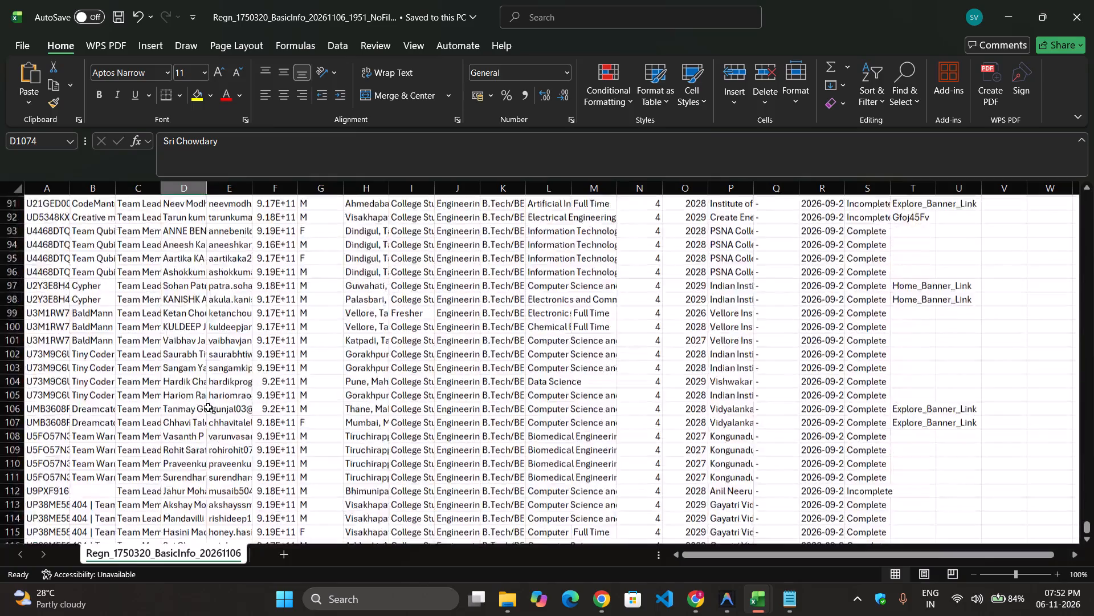
pyautogui.scroll(18, 208, 407)
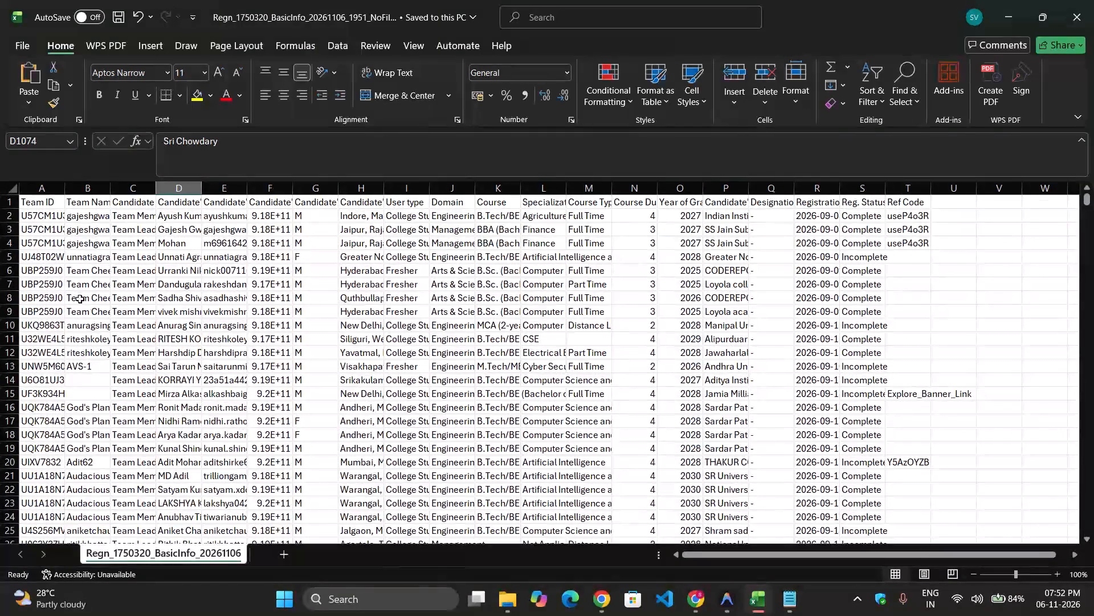
pyautogui.click(22, 48)
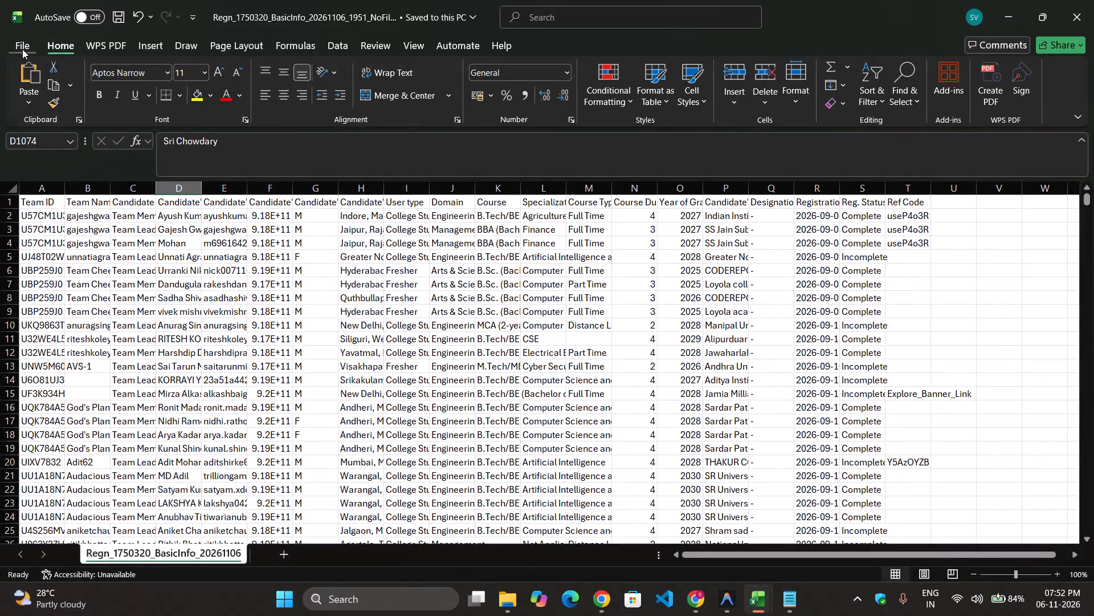
pyautogui.click(55, 254)
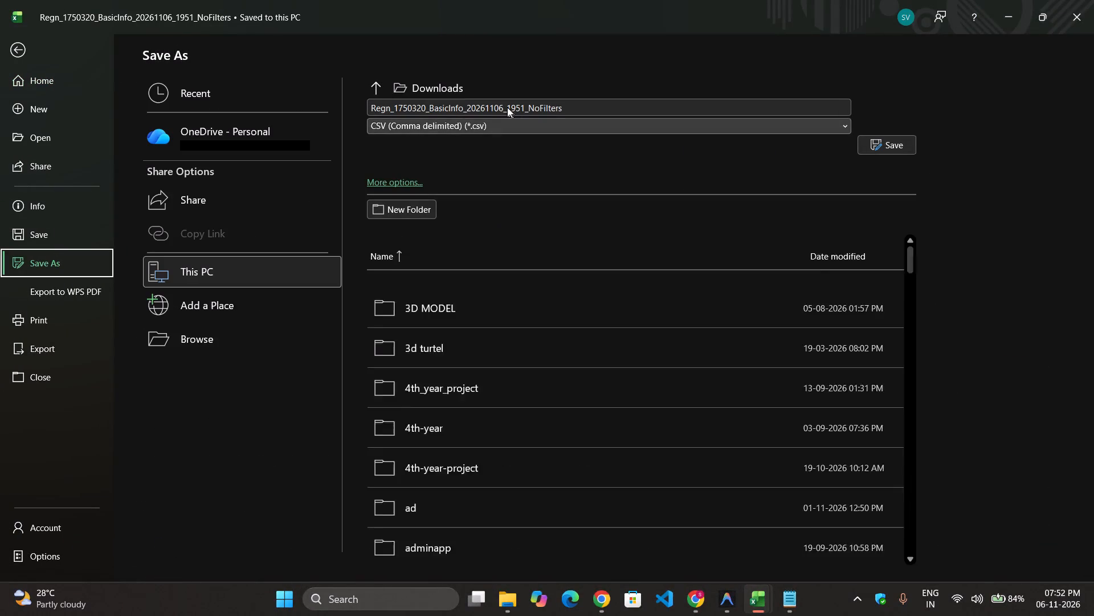
pyautogui.moveTo(568, 114); pyautogui.dragTo(399, 107)
pyautogui.press('\\')
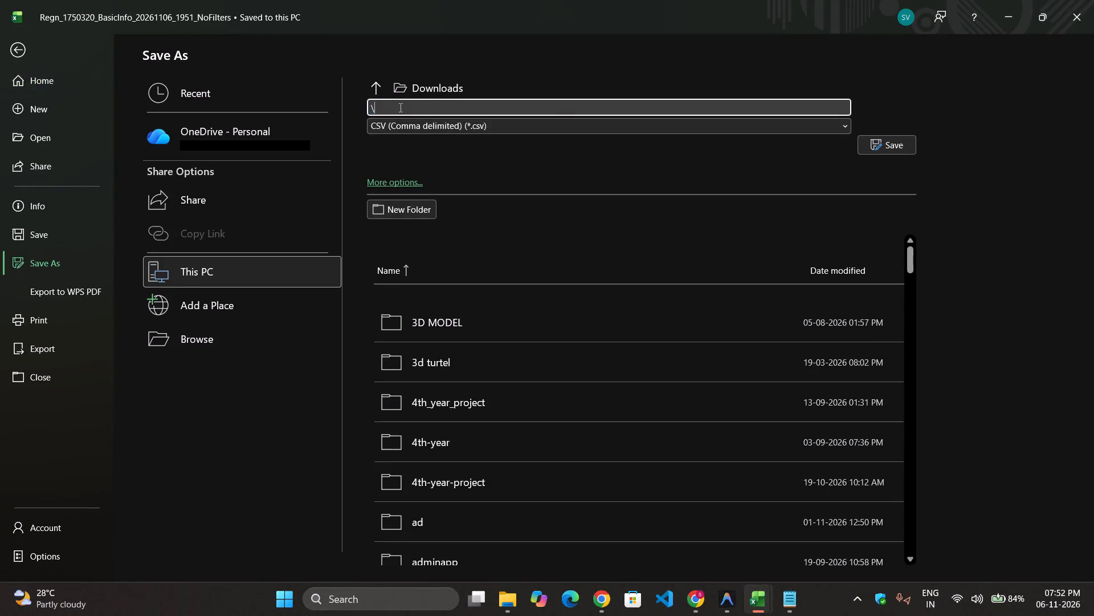
pyautogui.press('BackSpace')
pyautogui.press('BackSpace')
pyautogui.press('BackSpace')
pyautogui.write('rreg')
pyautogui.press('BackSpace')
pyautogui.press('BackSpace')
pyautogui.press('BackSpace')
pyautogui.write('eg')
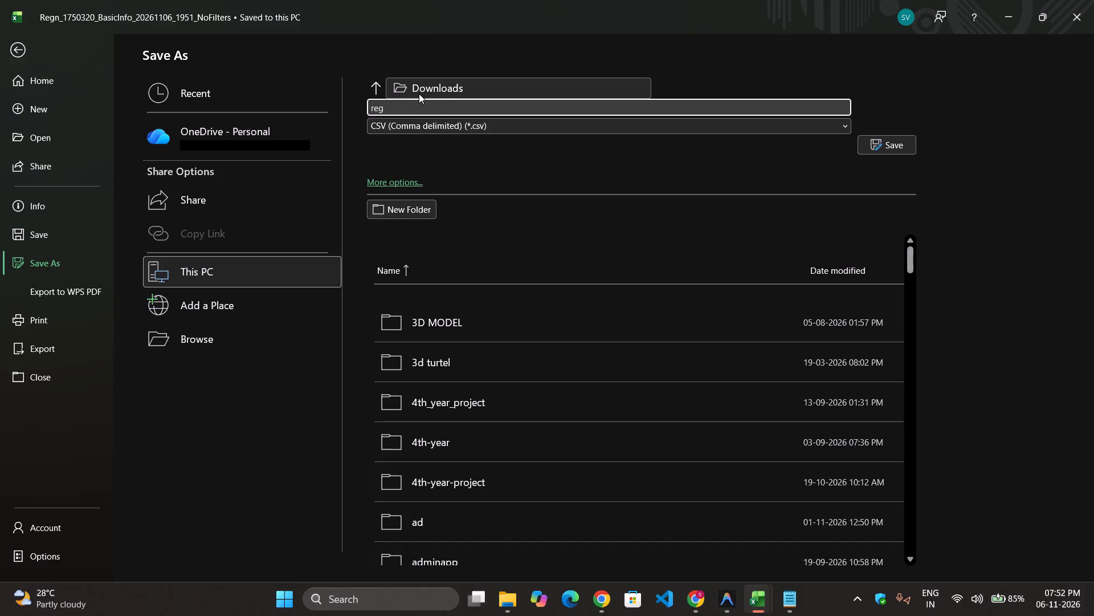
pyautogui.click(419, 94)
pyautogui.scroll(1, 83, 155)
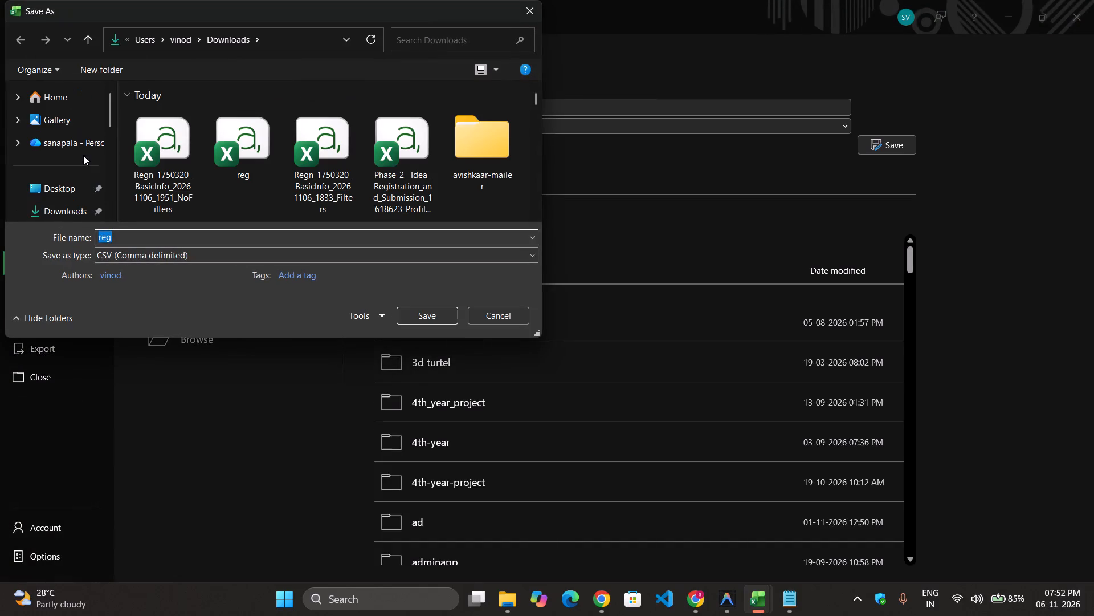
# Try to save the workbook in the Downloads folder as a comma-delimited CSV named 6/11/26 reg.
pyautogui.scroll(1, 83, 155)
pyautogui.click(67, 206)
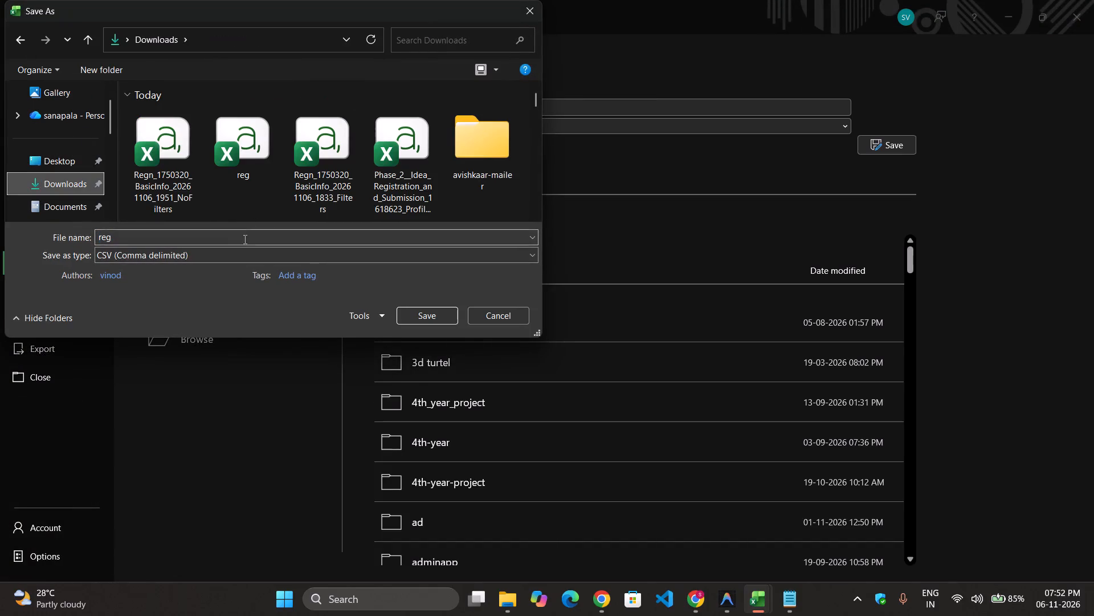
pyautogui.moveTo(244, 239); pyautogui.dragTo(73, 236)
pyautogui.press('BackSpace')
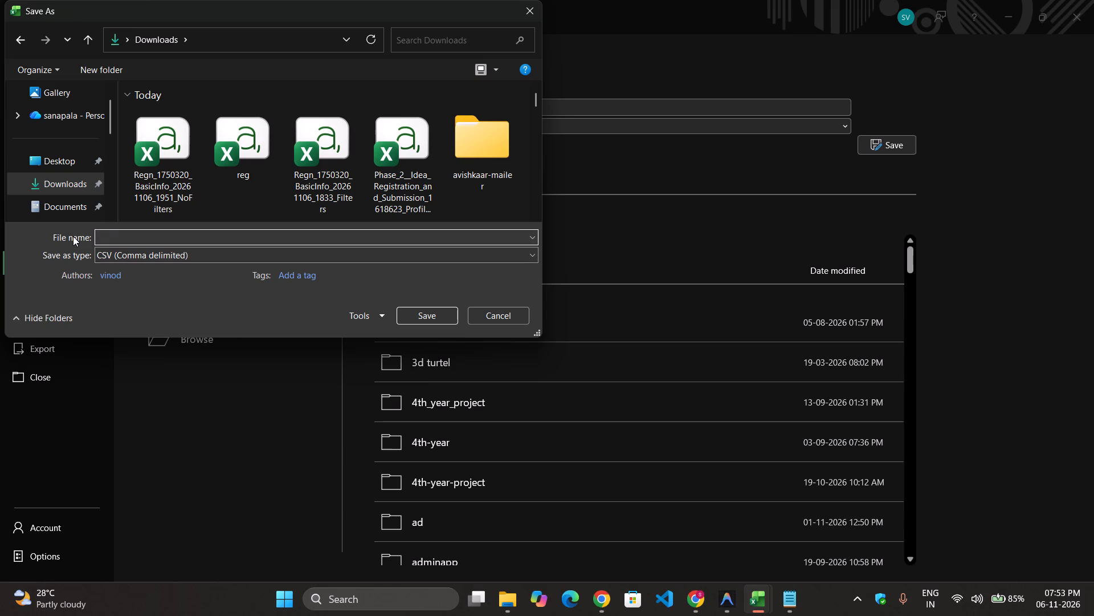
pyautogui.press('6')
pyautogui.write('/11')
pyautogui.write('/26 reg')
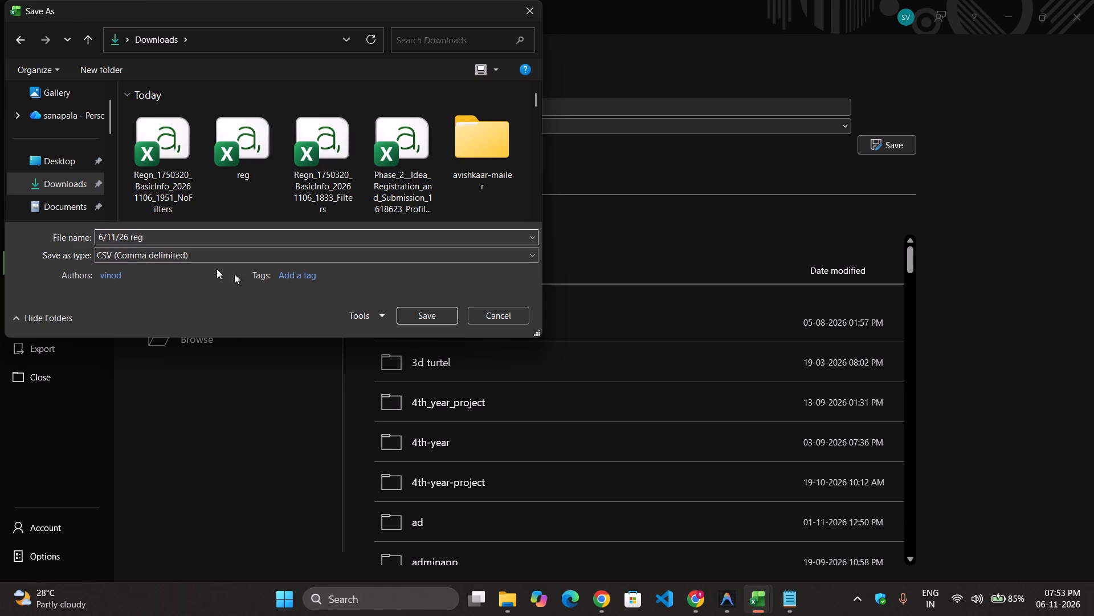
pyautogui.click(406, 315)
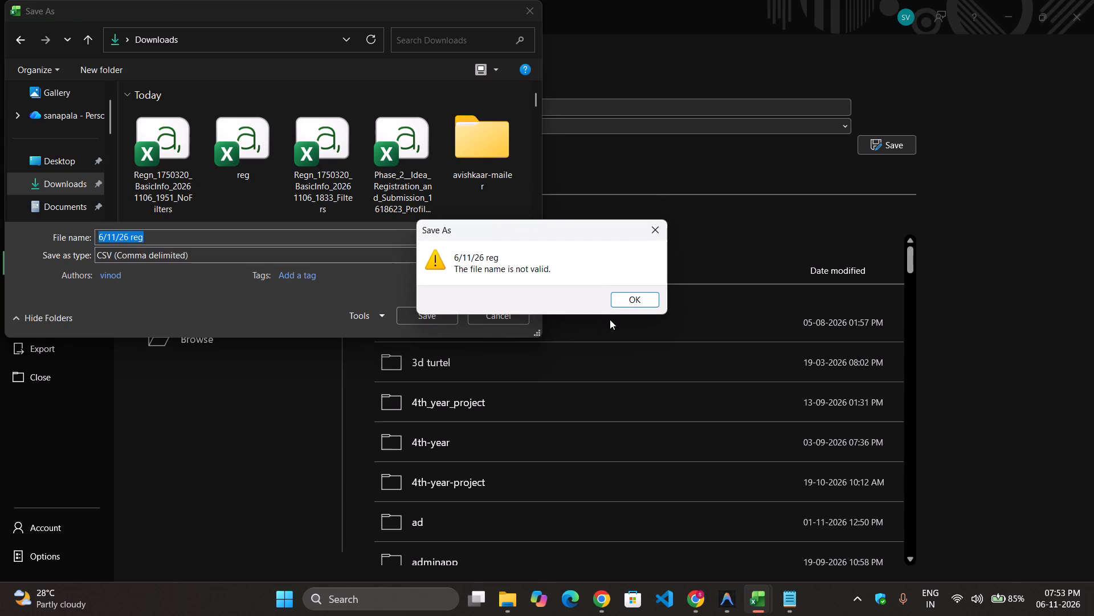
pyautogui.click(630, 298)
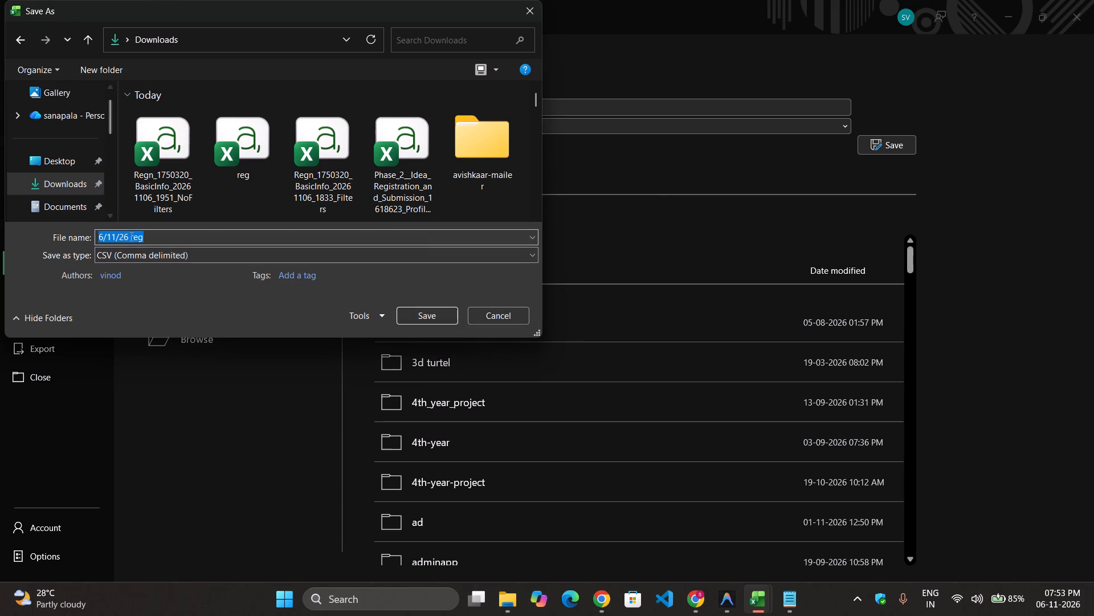
# Move the date behind the word reg in the file name, making it reg6/11/26.
pyautogui.click(130, 236)
pyautogui.click(129, 236)
pyautogui.moveTo(129, 236); pyautogui.dragTo(92, 226)
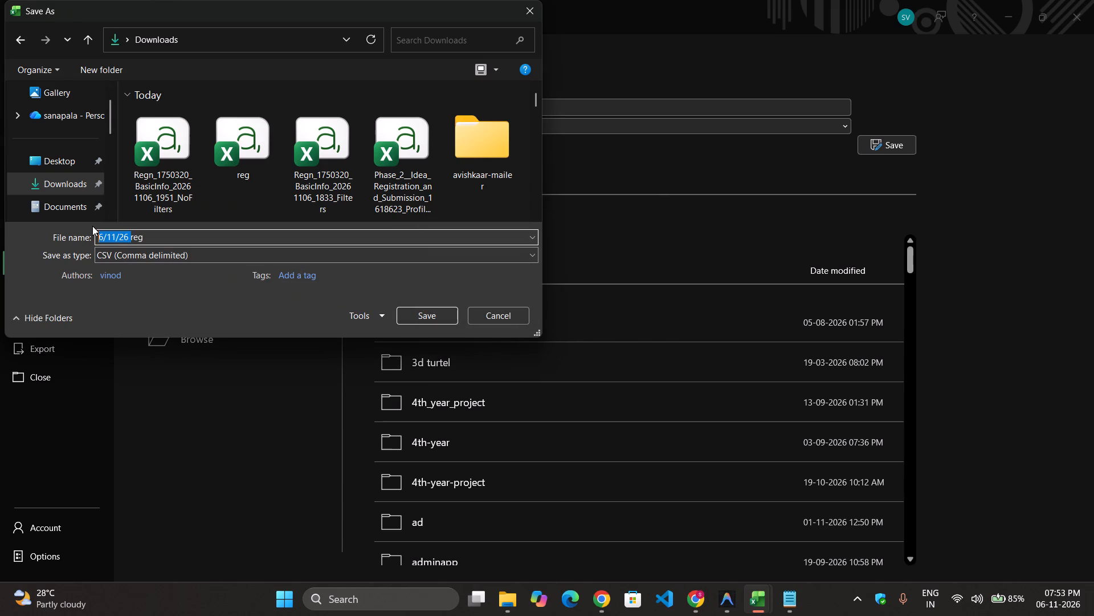
pyautogui.hotkey('ctrl', 'x')
pyautogui.click(160, 232)
pyautogui.hotkey('ctrl', 'v')
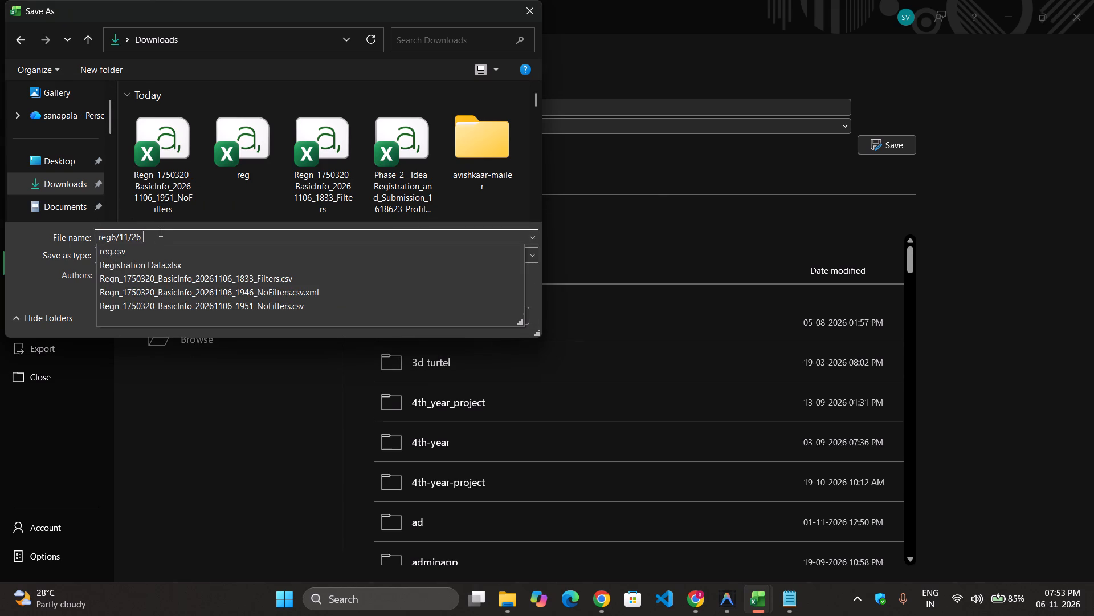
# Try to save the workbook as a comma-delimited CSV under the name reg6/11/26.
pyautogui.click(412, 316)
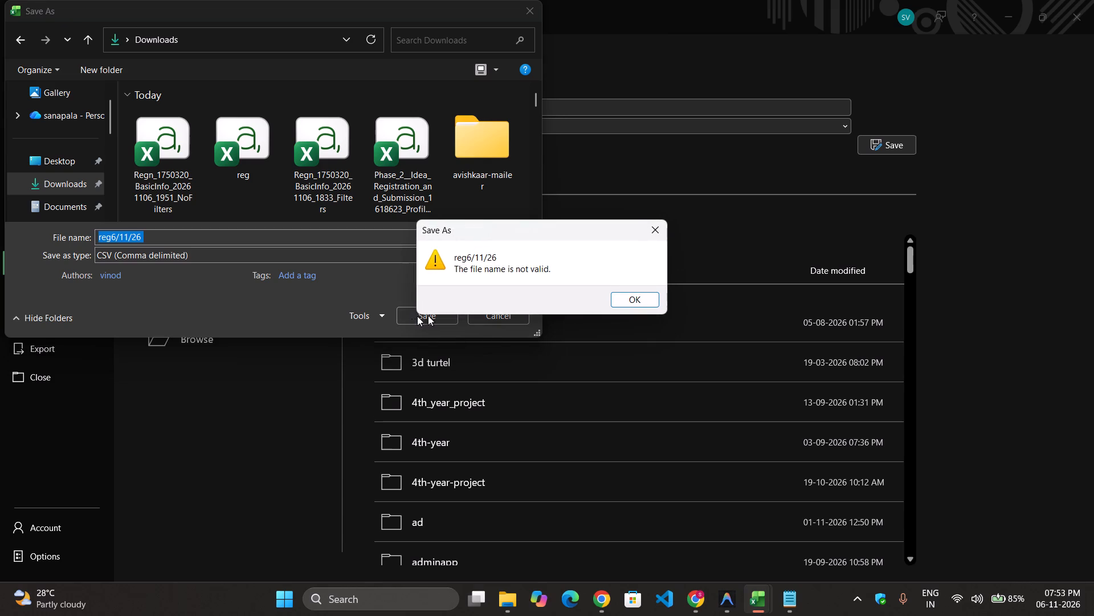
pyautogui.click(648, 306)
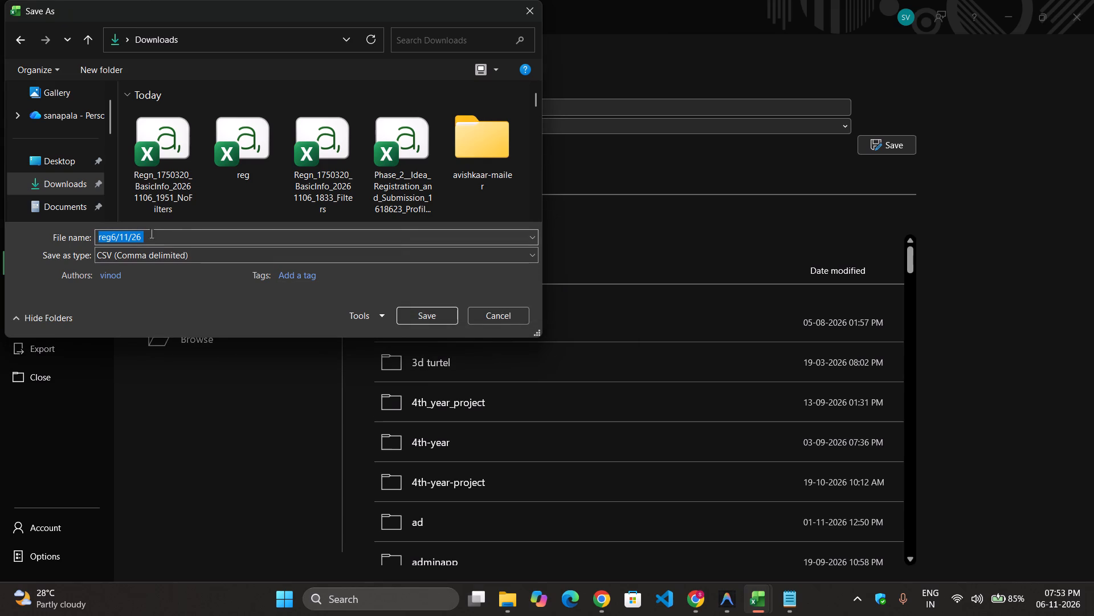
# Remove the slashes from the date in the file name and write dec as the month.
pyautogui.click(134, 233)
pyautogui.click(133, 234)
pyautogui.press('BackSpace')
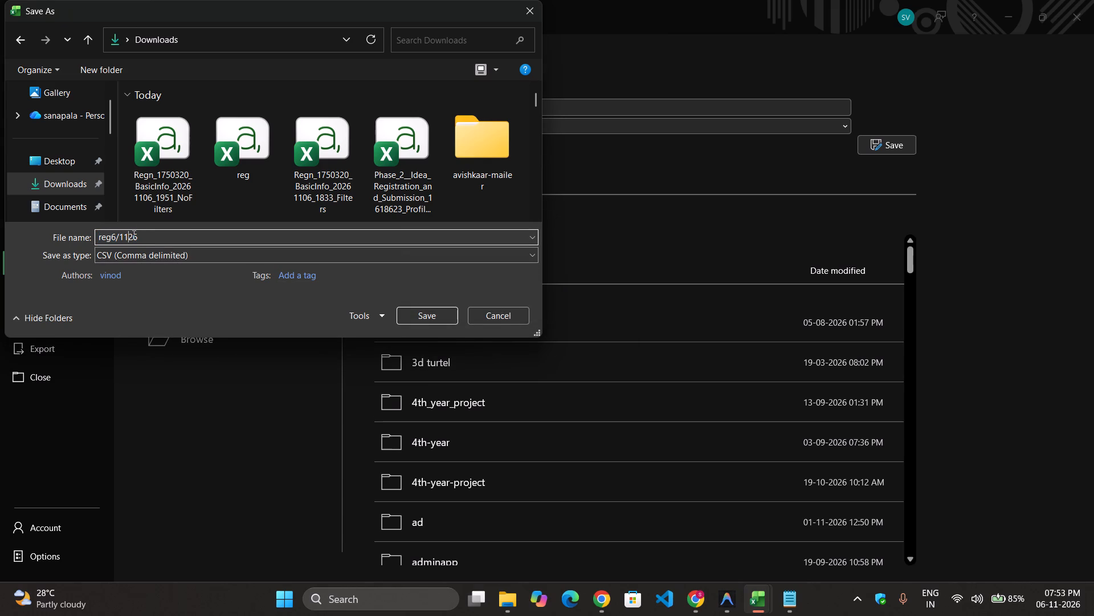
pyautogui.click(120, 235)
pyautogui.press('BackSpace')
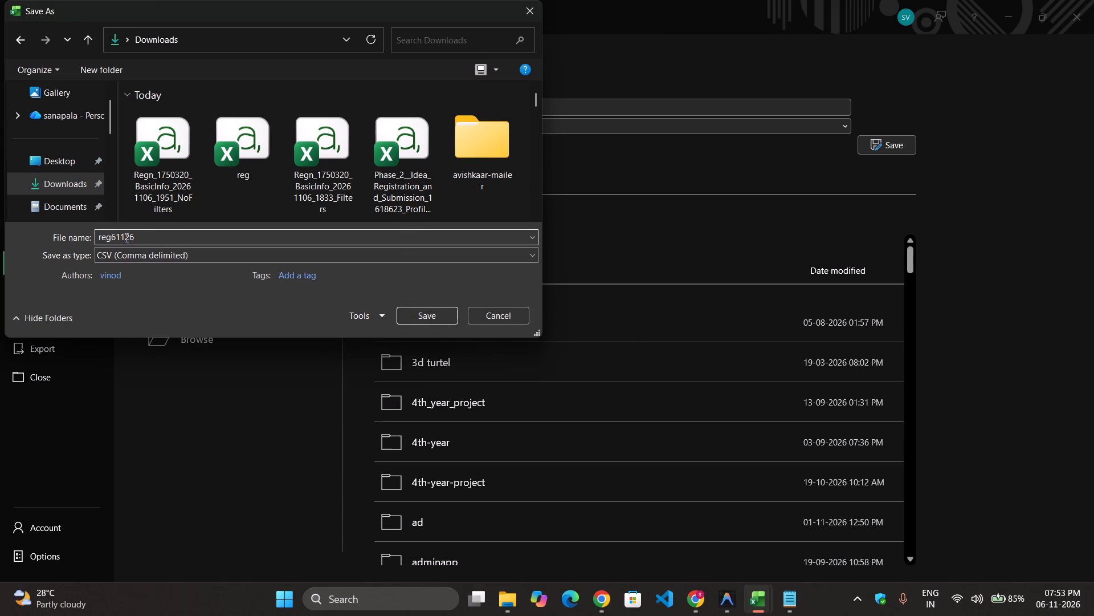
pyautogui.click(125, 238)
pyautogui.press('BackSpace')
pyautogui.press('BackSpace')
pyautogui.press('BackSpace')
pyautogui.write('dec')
# Change the file name to reg6nov and save the workbook as a comma-delimited CSV in Downloads.
pyautogui.click(140, 239)
pyautogui.press('BackSpace')
pyautogui.press('BackSpace')
pyautogui.press('BackSpace')
pyautogui.press('BackSpace')
pyautogui.press('BackSpace')
pyautogui.press('BackSpace')
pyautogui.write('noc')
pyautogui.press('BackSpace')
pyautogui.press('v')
pyautogui.click(421, 313)
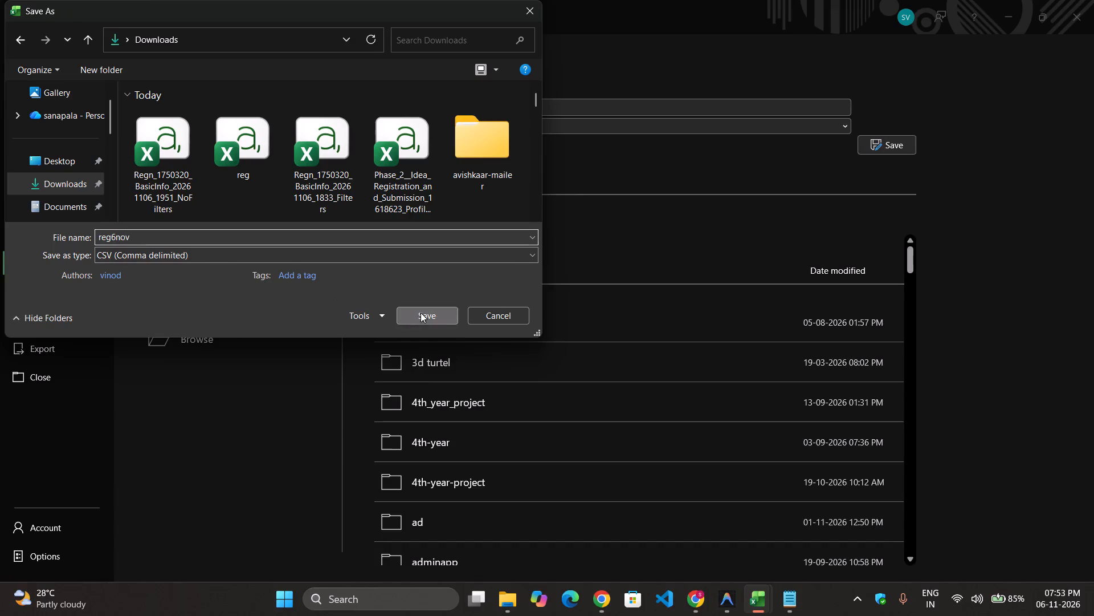
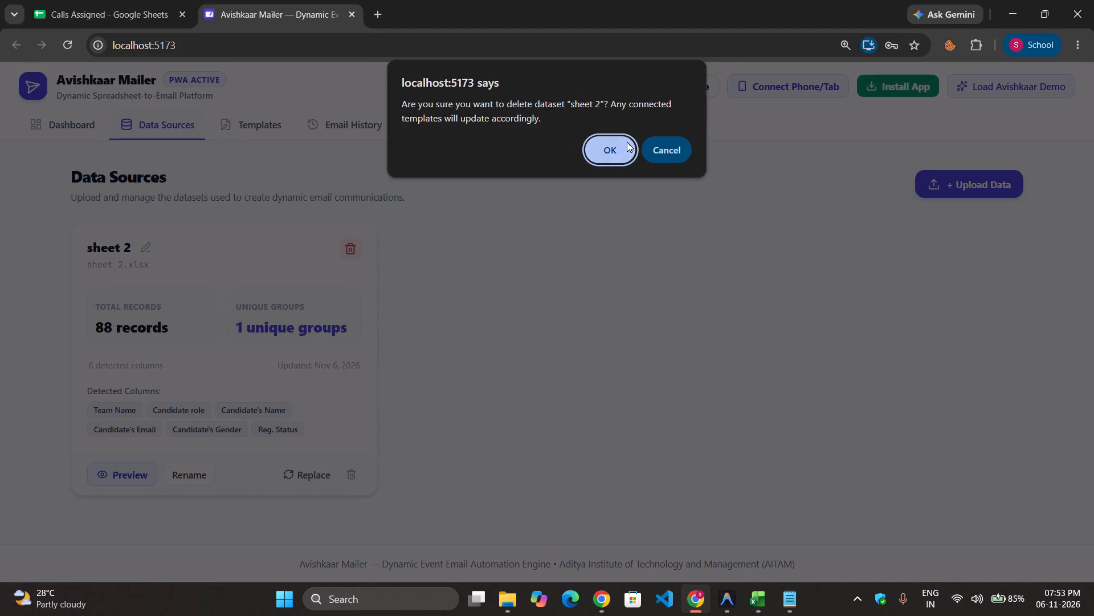
# Delete the sheet 2 dataset from the mailer's data sources.
pyautogui.click(627, 142)
# Start uploading a new dataset file to the mailer's data sources.
pyautogui.click(982, 184)
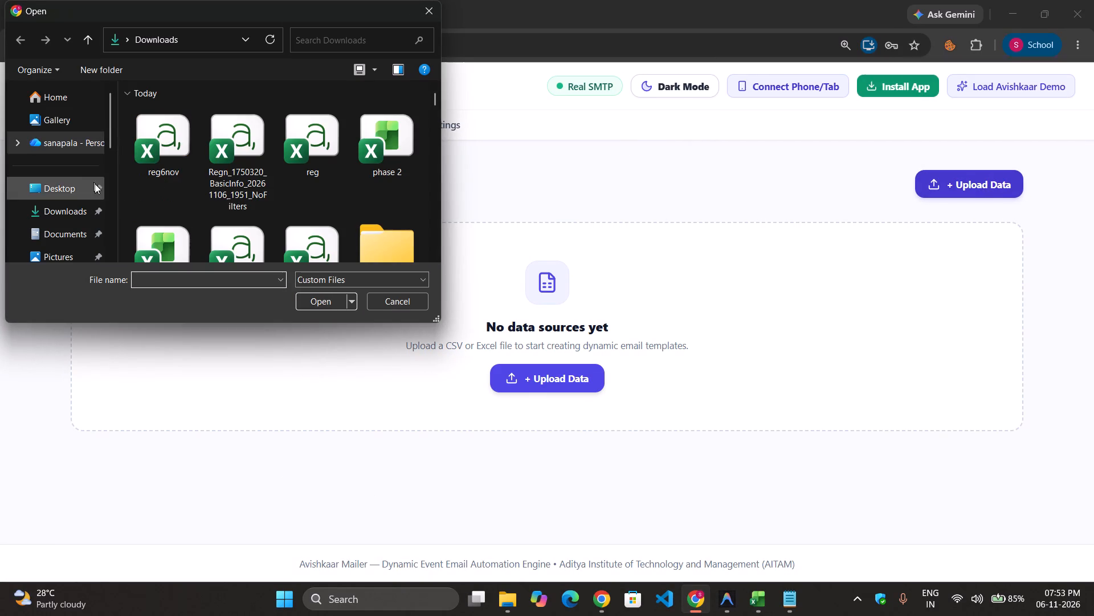
# Upload the reg6nov CSV from the Downloads folder as a data source.
pyautogui.click(149, 151)
pyautogui.click(328, 307)
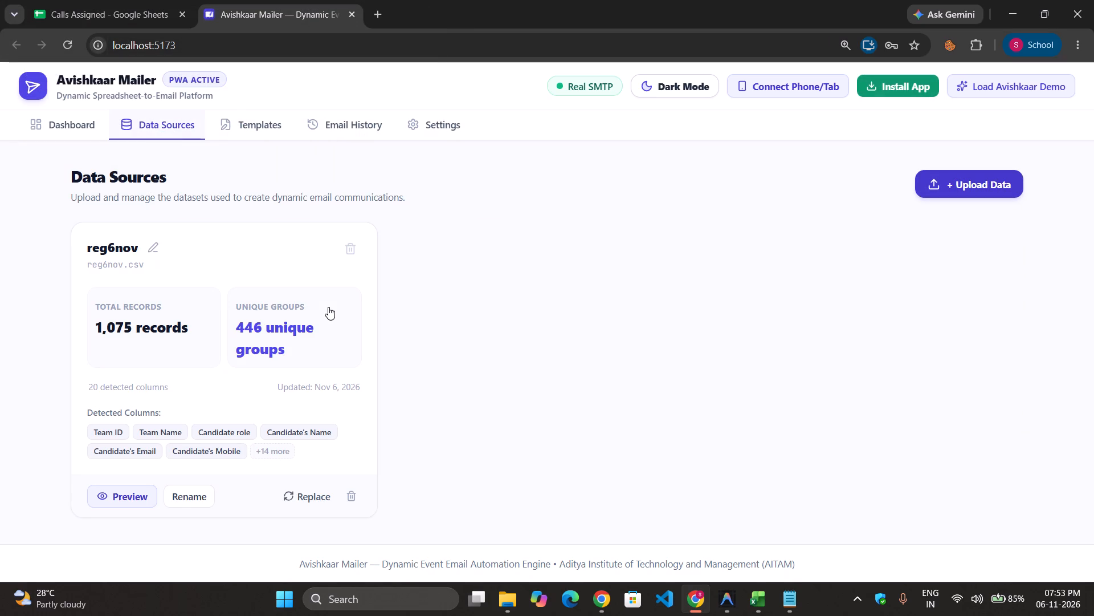
# Open the registration templete for editing and look through its content blocks and the available reg6nov dynamic fields.
pyautogui.click(252, 137)
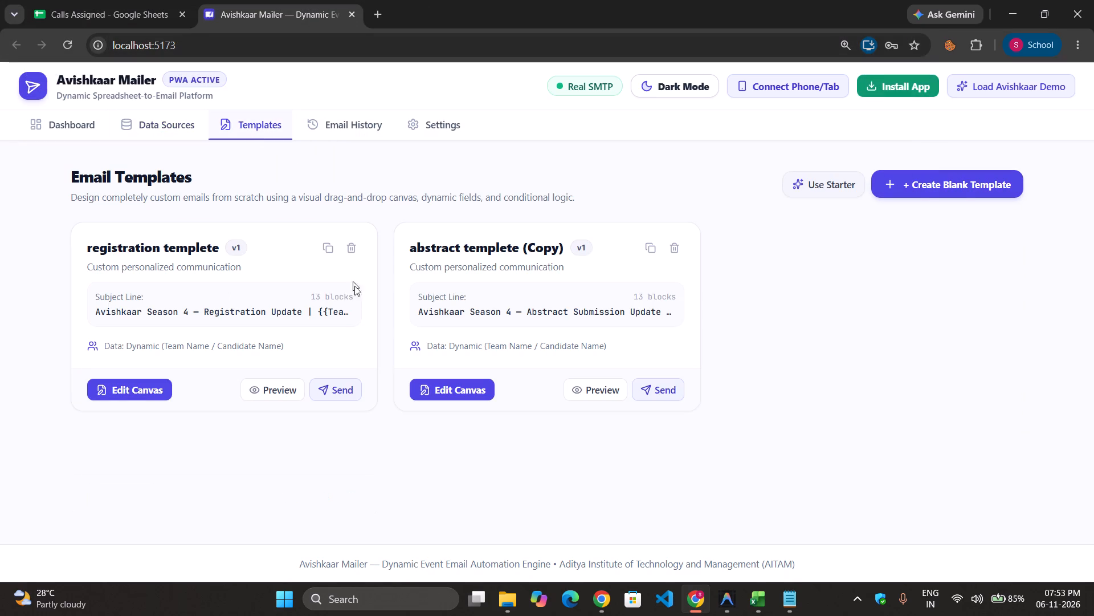
pyautogui.click(144, 390)
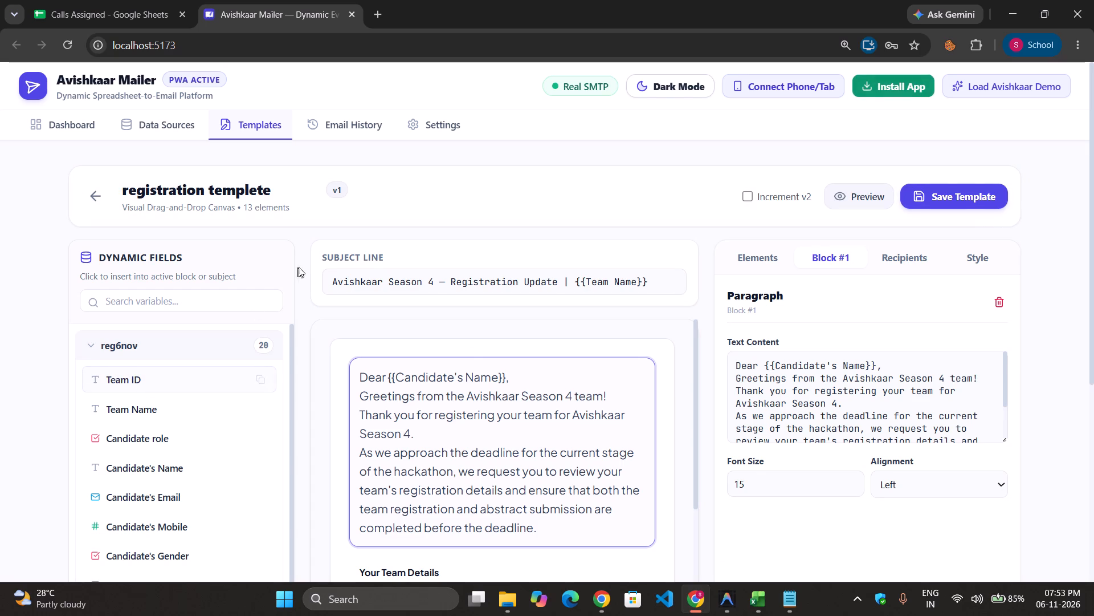
pyautogui.scroll(-2, 468, 357)
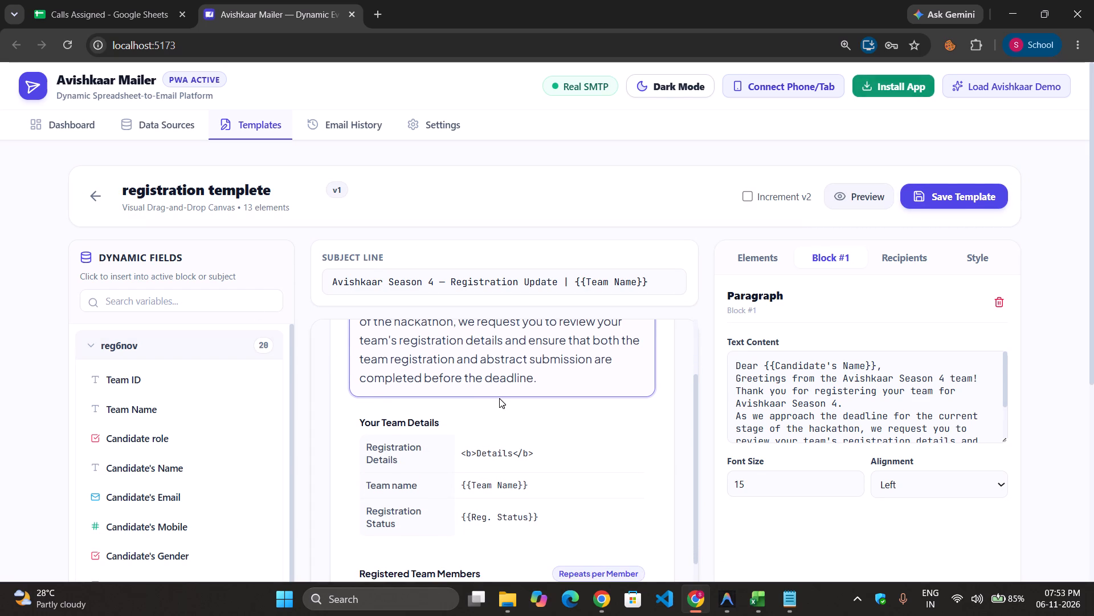
pyautogui.scroll(3, 499, 398)
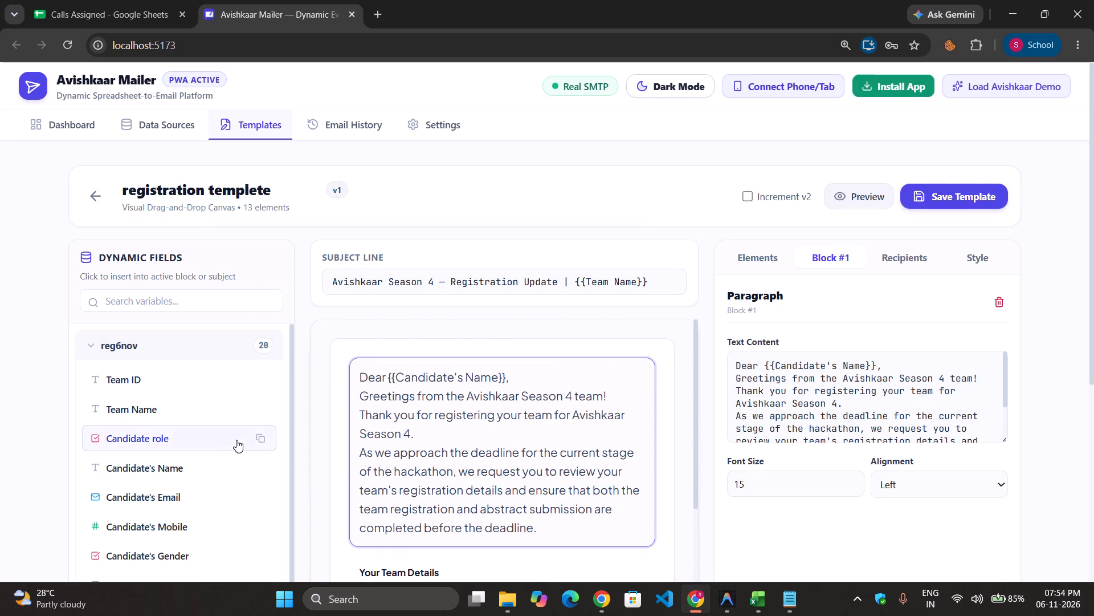
pyautogui.scroll(-5, 241, 469)
pyautogui.scroll(-3, 378, 518)
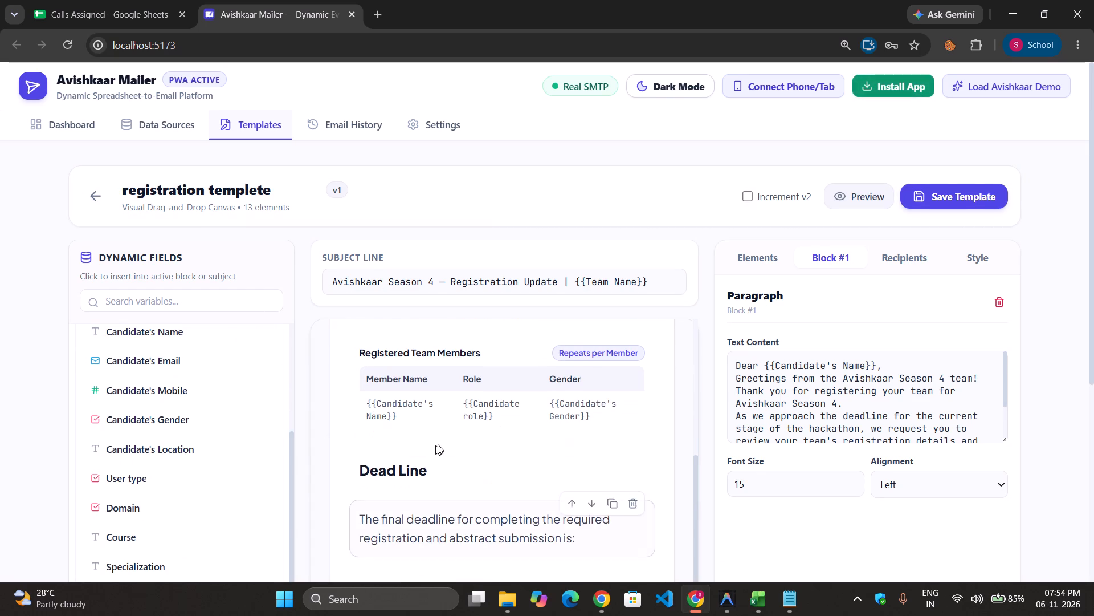
pyautogui.scroll(1, 443, 443)
# Check the Registered Team Members table's column variables against the reg6nov fields, copying the Candidate role variable.
pyautogui.click(395, 412)
pyautogui.scroll(-1, 238, 455)
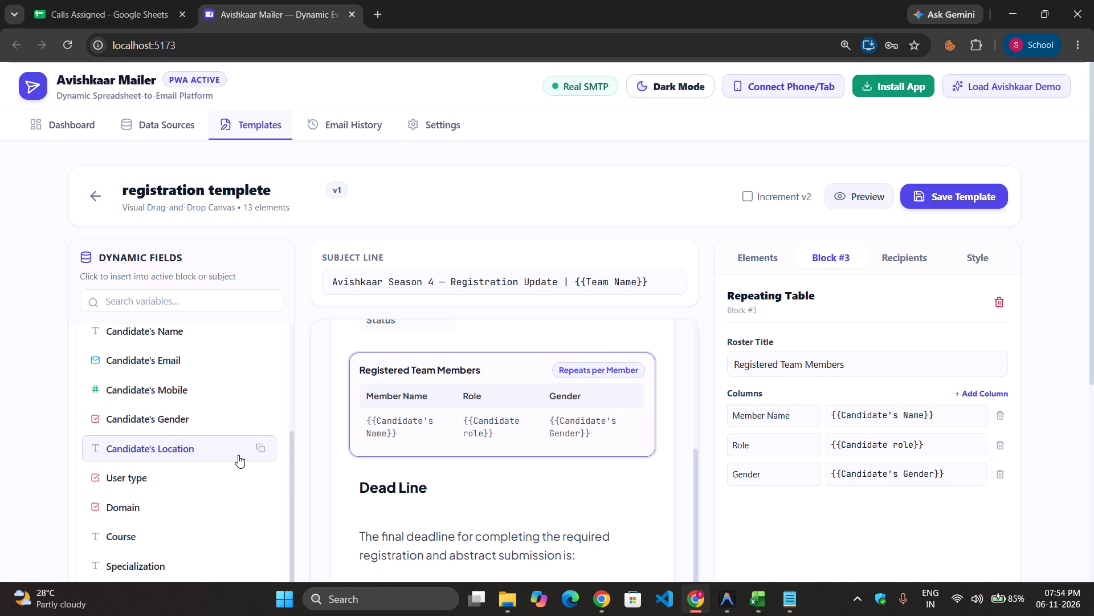
pyautogui.scroll(-1, 238, 455)
pyautogui.scroll(1, 172, 444)
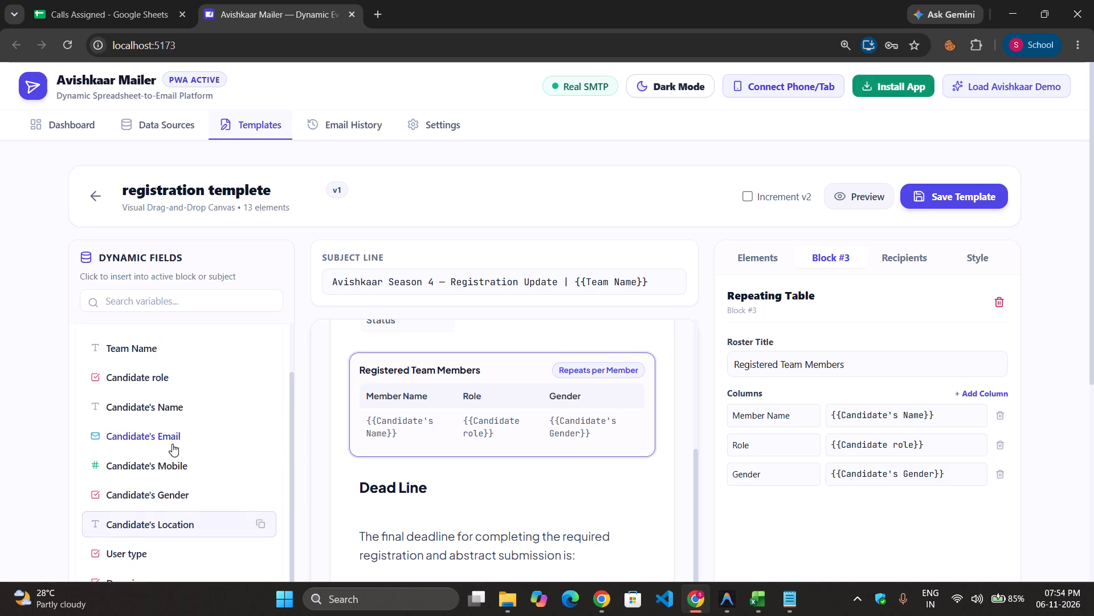
pyautogui.scroll(1, 172, 444)
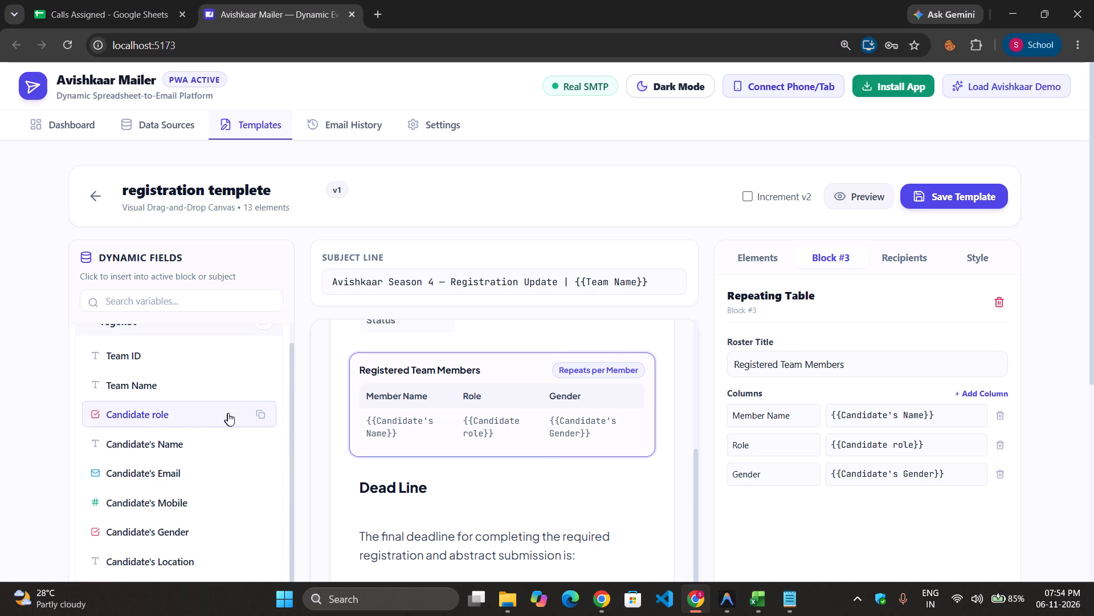
pyautogui.click(260, 411)
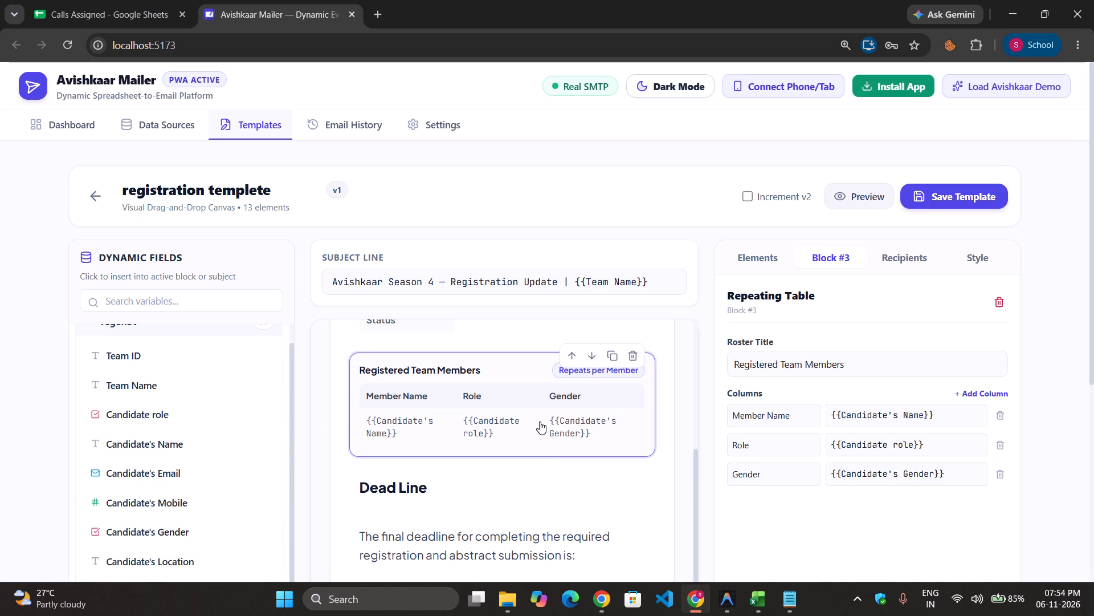
pyautogui.scroll(-3, 134, 481)
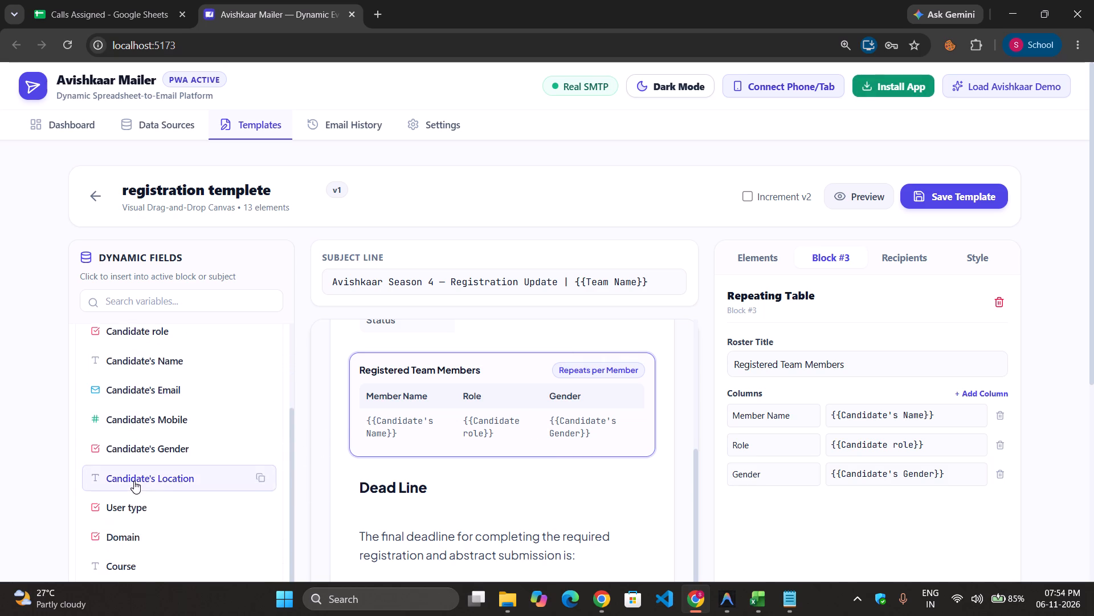
pyautogui.scroll(-1, 134, 481)
pyautogui.scroll(5, 134, 481)
# Check the Your Team Details table's row variables against the full list of reg6nov fields.
pyautogui.scroll(3, 415, 398)
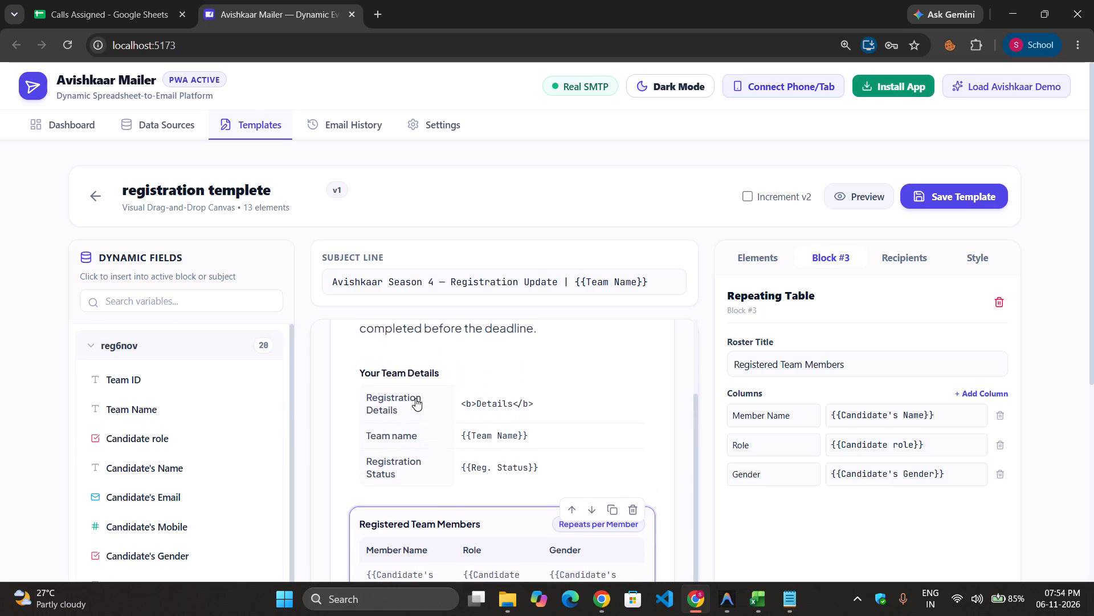
pyautogui.click(510, 437)
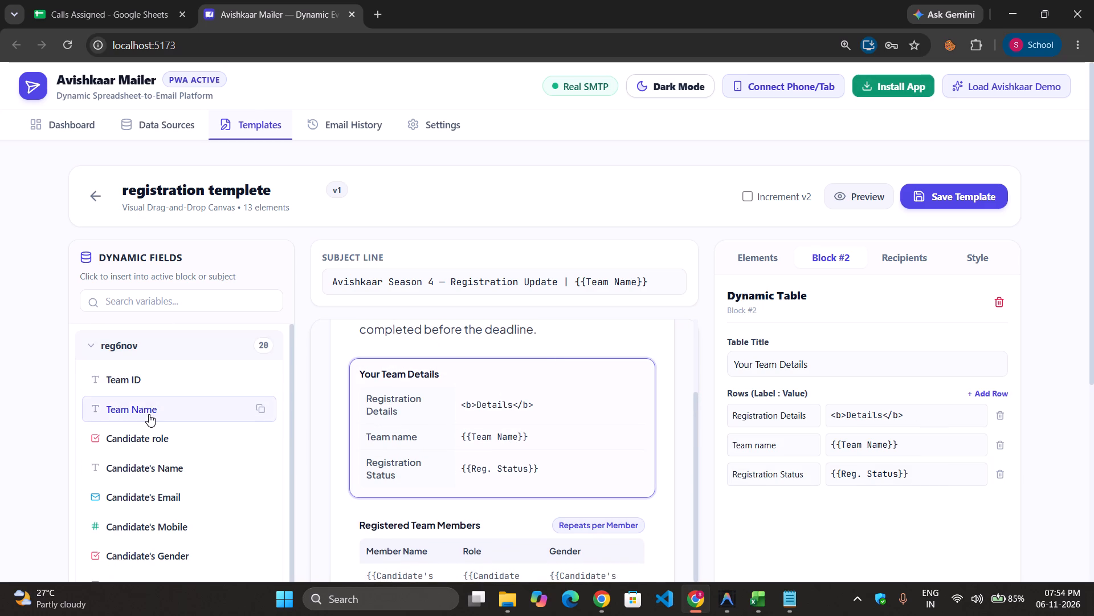
pyautogui.scroll(-2, 149, 414)
pyautogui.scroll(-3, 151, 481)
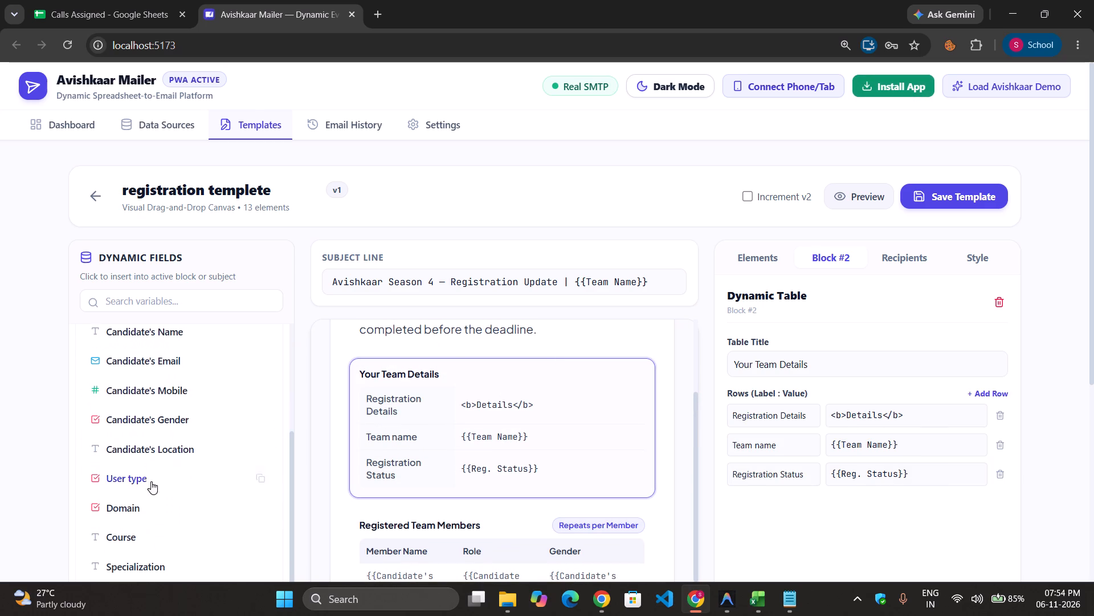
pyautogui.scroll(-1, 156, 405)
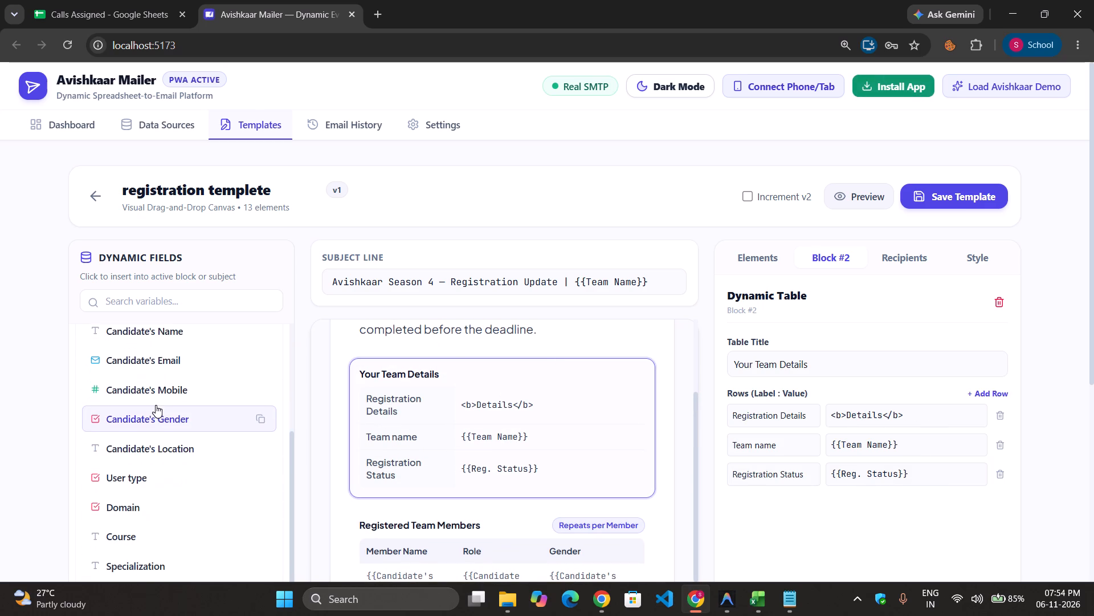
pyautogui.scroll(-1, 162, 439)
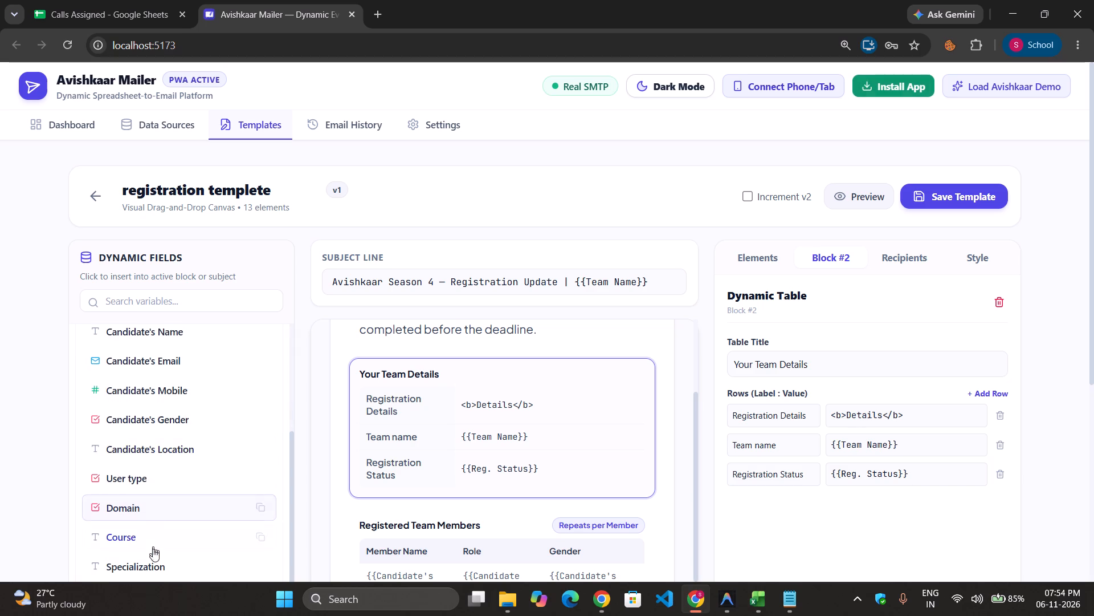
pyautogui.scroll(-2, 156, 575)
pyautogui.scroll(-2, 34, 447)
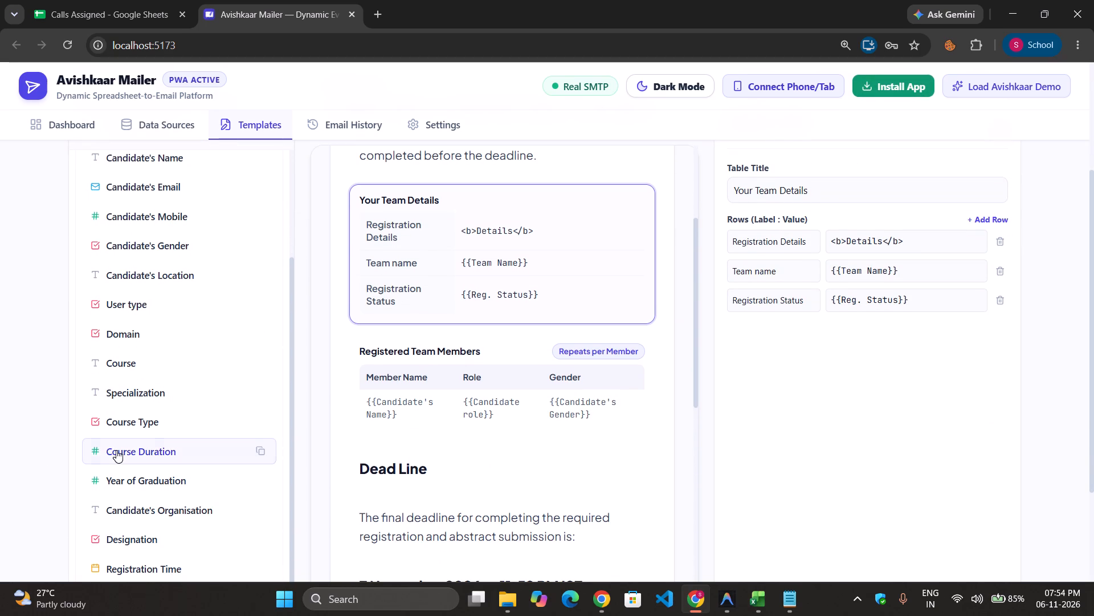
pyautogui.scroll(-1, 116, 450)
pyautogui.scroll(-2, 53, 452)
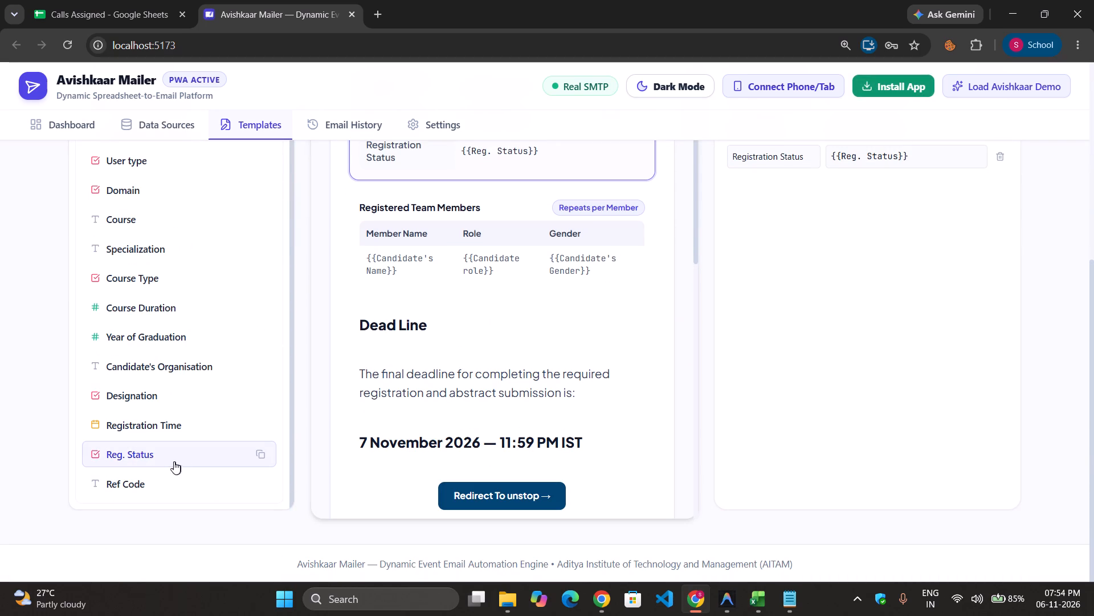
pyautogui.scroll(5, 19, 424)
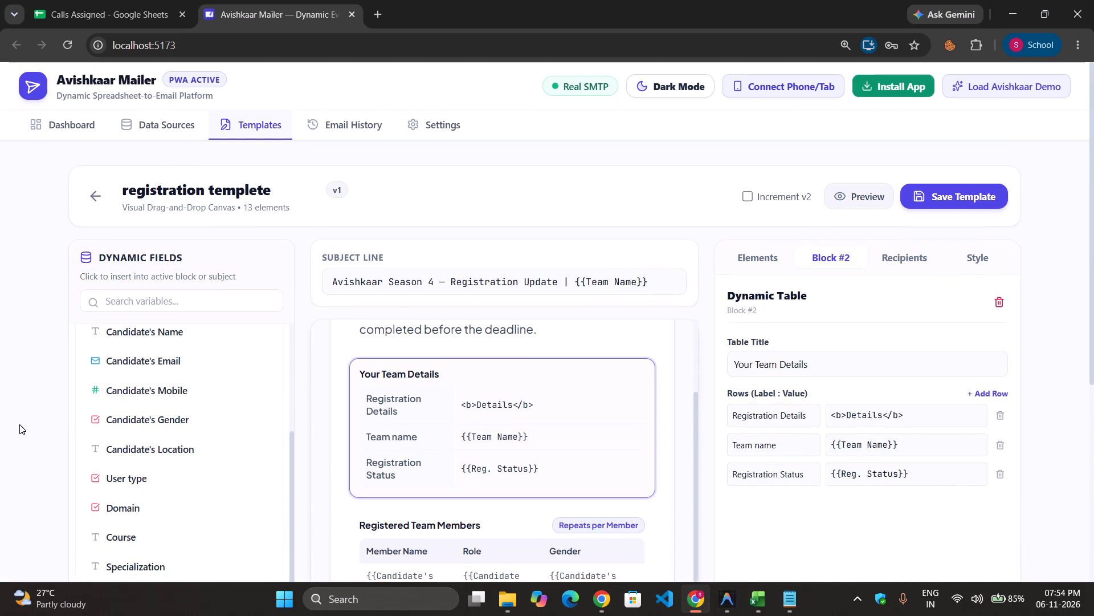
pyautogui.scroll(4, 497, 428)
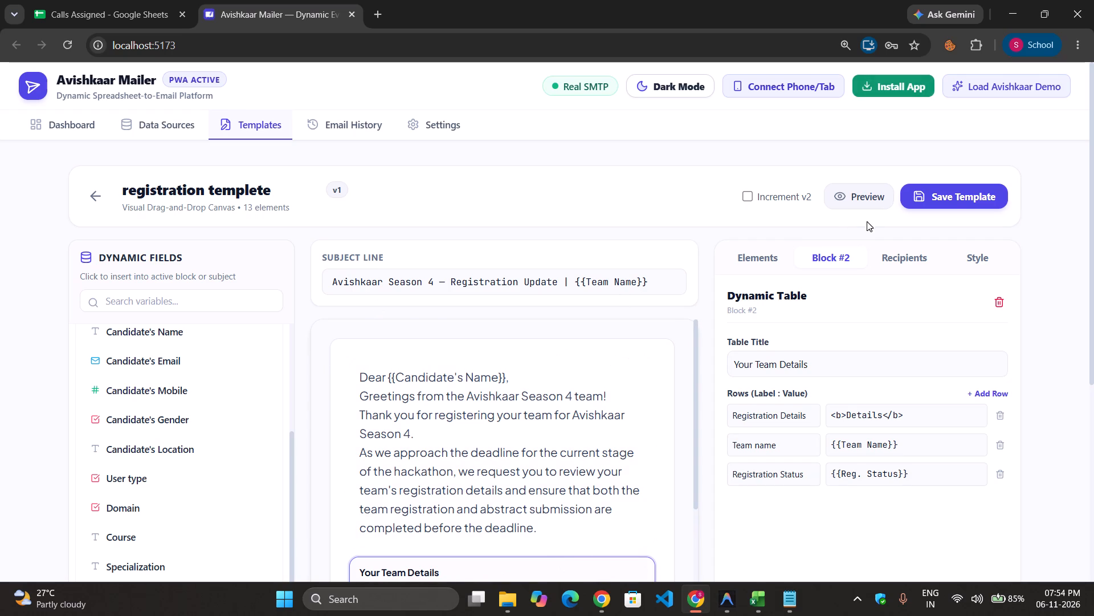
# Save the registration templete.
pyautogui.click(916, 203)
# Preview the rendered registration email for records 1 to 4, examining the recipient, team details and registered members table.
pyautogui.click(884, 196)
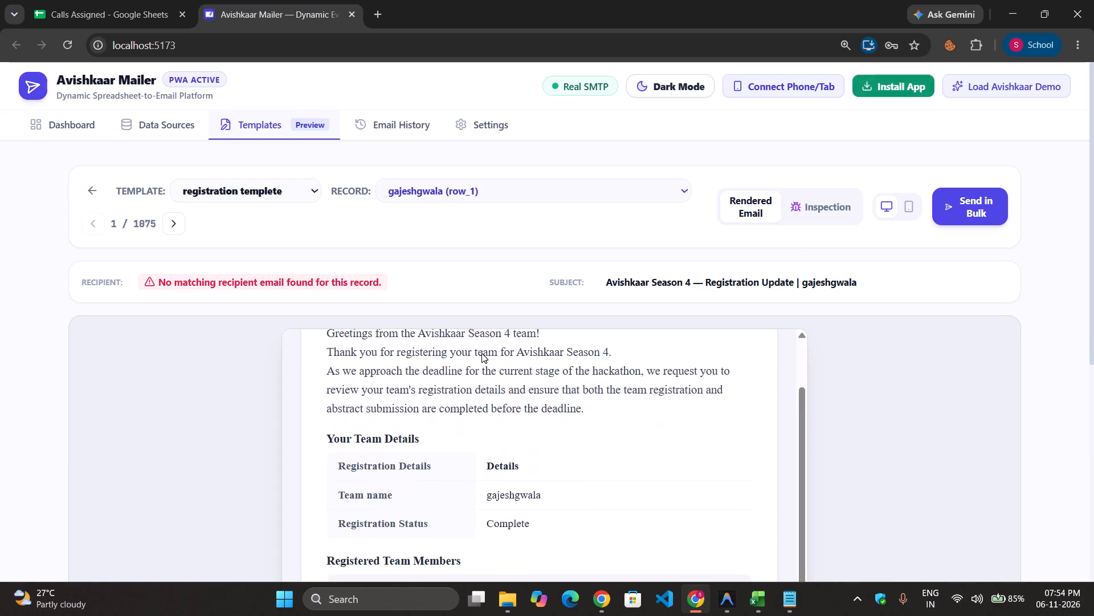
pyautogui.scroll(-3, 481, 353)
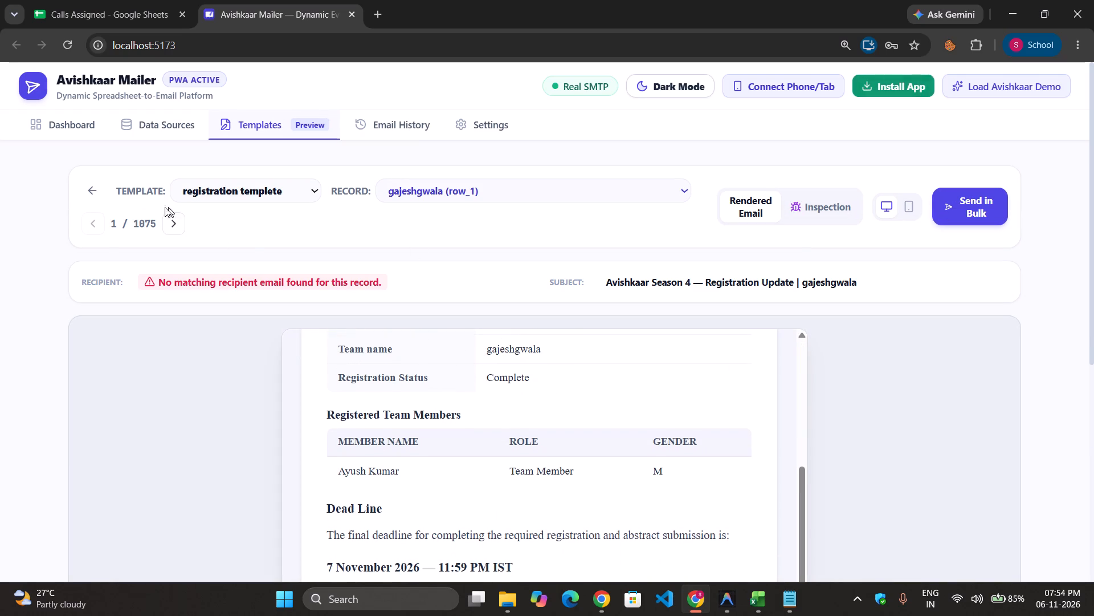
pyautogui.click(175, 225)
pyautogui.scroll(-3, 451, 458)
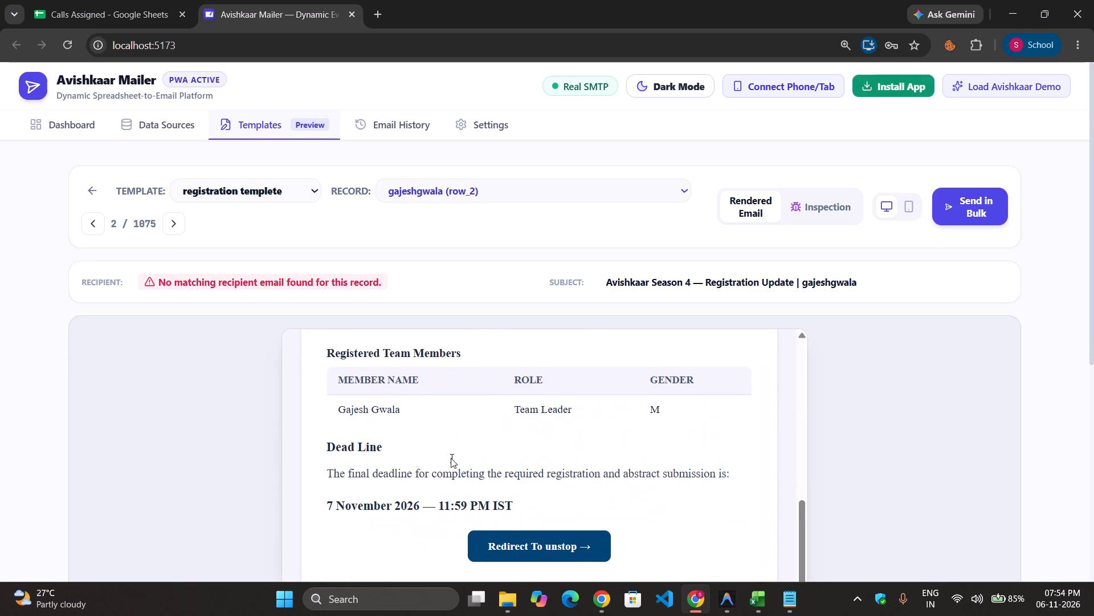
pyautogui.click(172, 222)
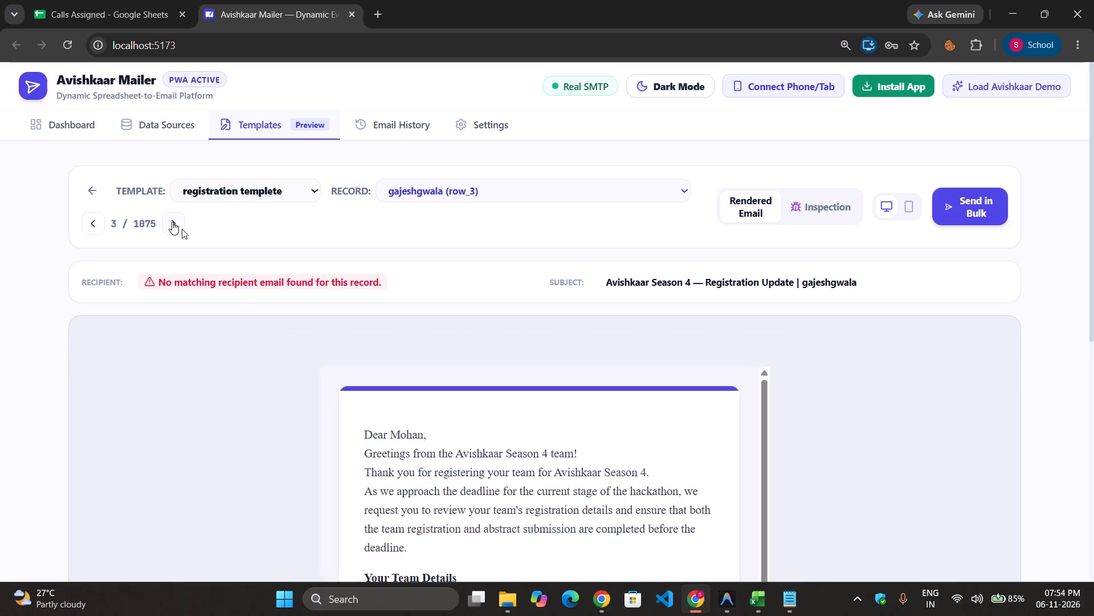
pyautogui.scroll(-3, 427, 426)
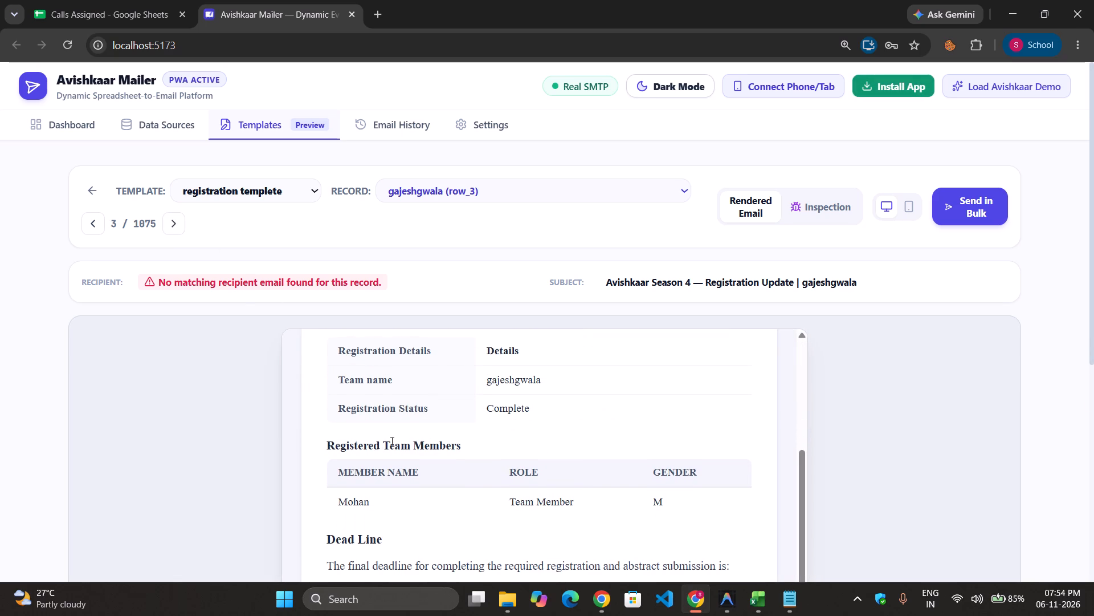
pyautogui.scroll(5, 391, 441)
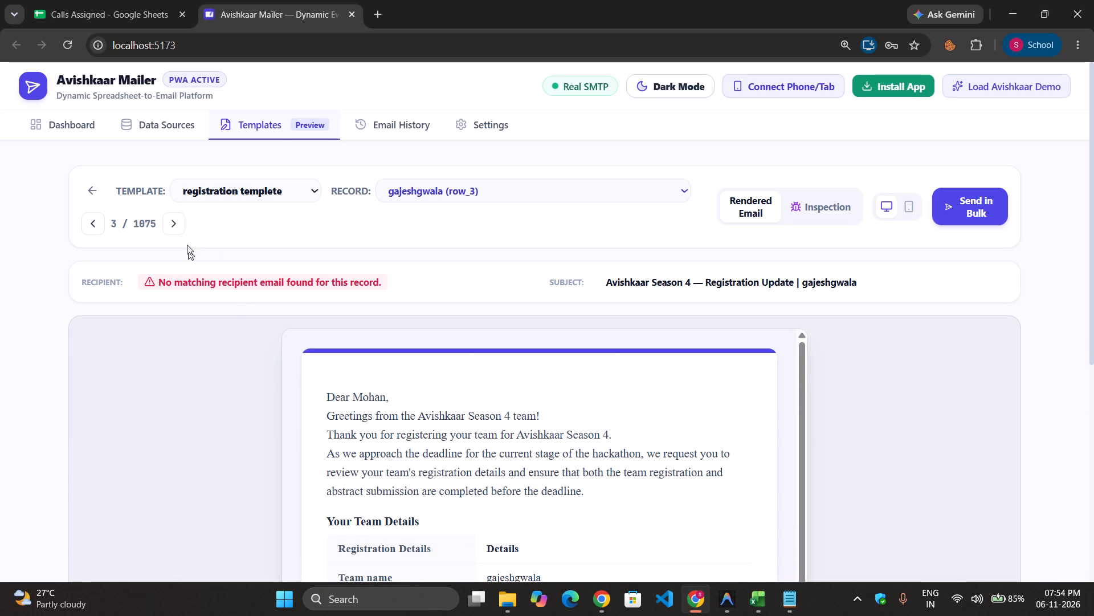
pyautogui.click(177, 220)
pyautogui.scroll(-2, 418, 477)
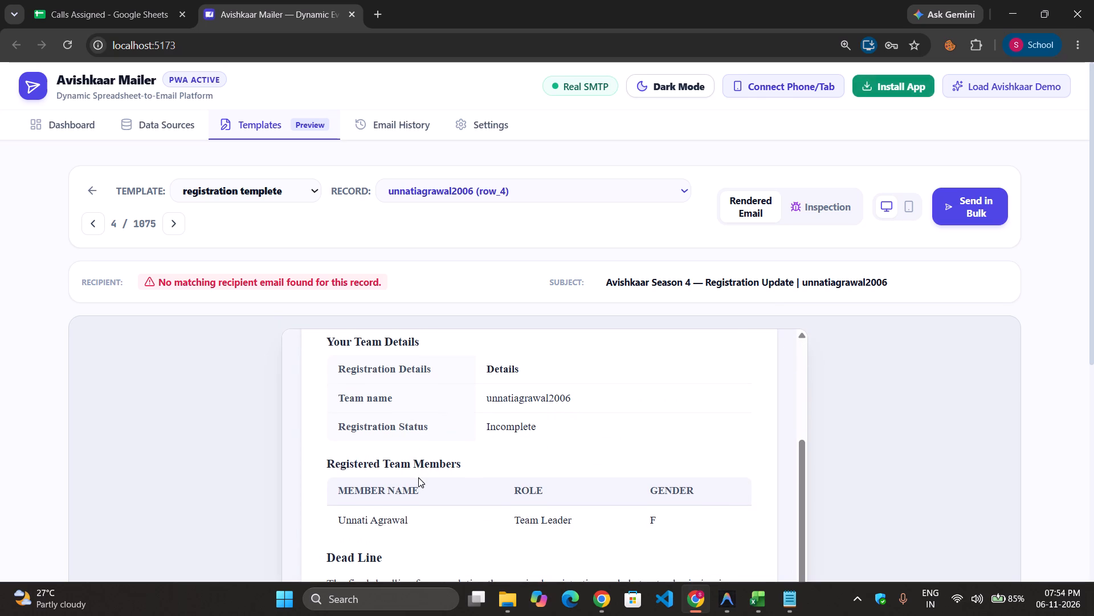
# Examine the rendered registration email for records 5 to 7, checking the team details and the members listed for Team Cheetahs.
pyautogui.click(173, 226)
pyautogui.scroll(-3, 387, 410)
pyautogui.scroll(2, 387, 410)
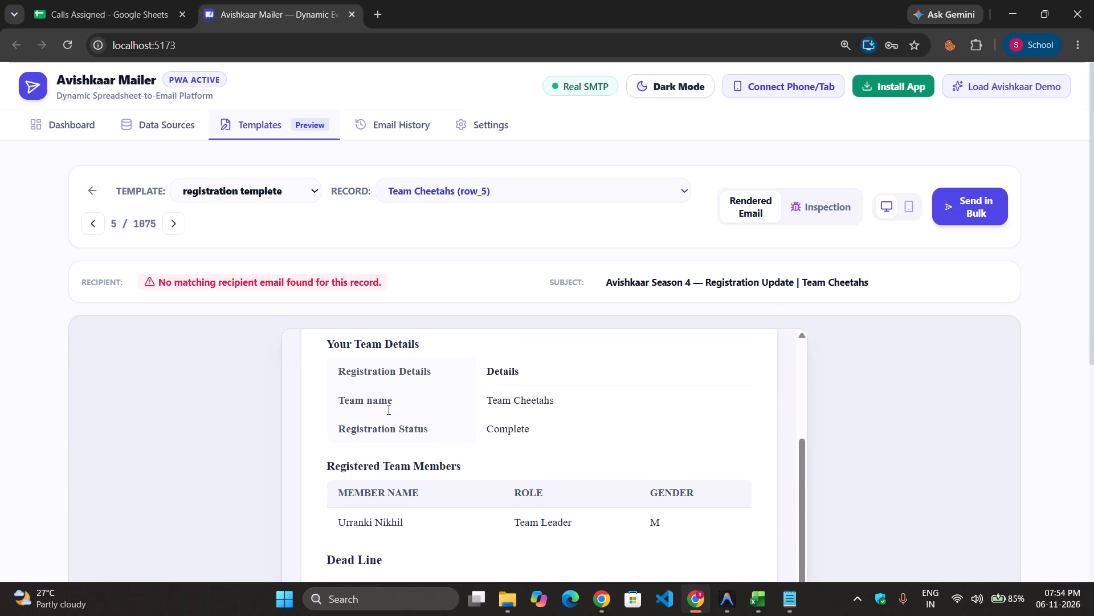
pyautogui.scroll(3, 387, 410)
pyautogui.scroll(-1, 387, 410)
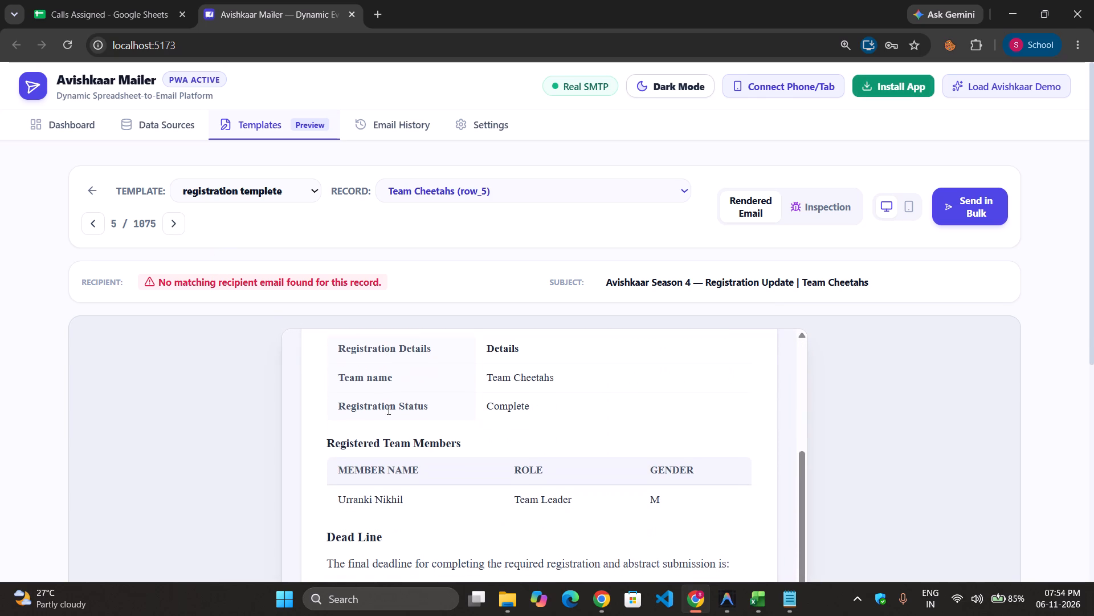
pyautogui.scroll(-1, 387, 410)
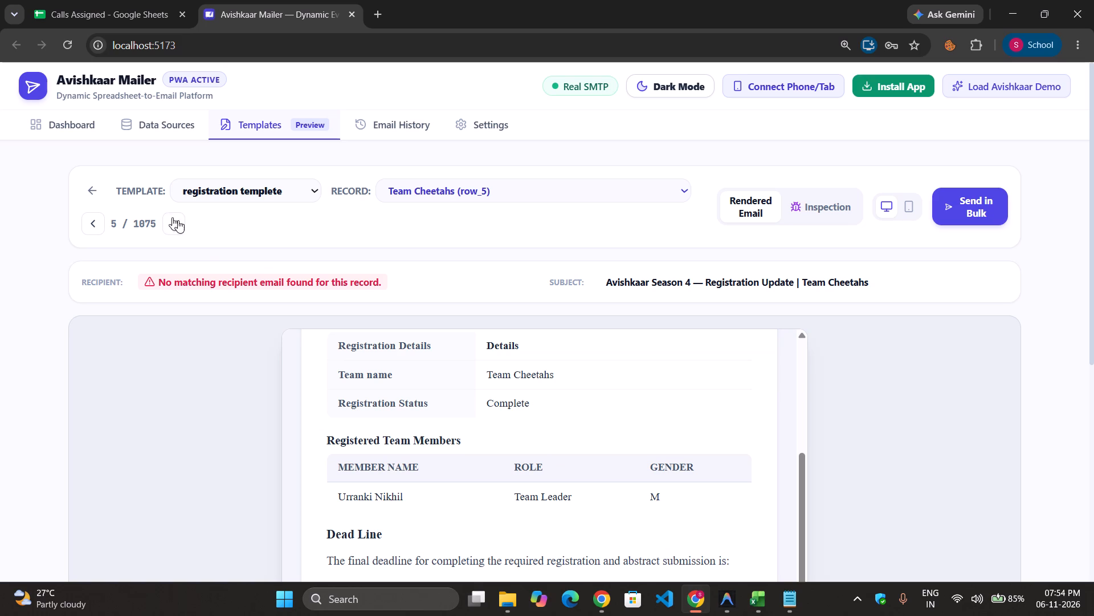
pyautogui.moveTo(187, 227); pyautogui.dragTo(168, 221)
pyautogui.click(168, 221)
pyautogui.scroll(-1, 560, 538)
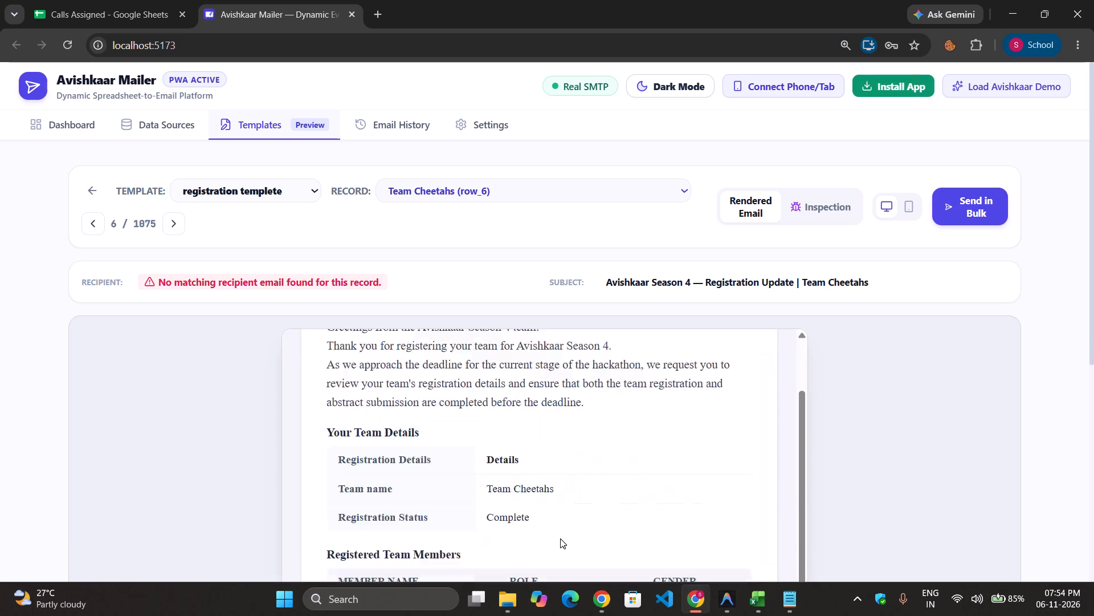
pyautogui.scroll(-2, 560, 538)
pyautogui.scroll(1, 586, 464)
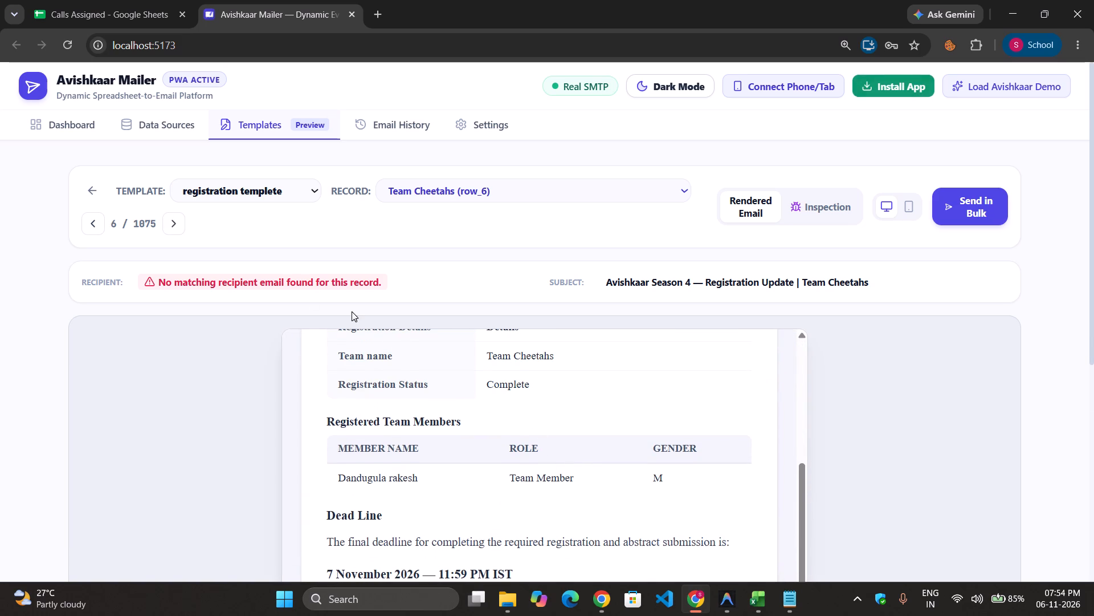
pyautogui.click(185, 232)
pyautogui.click(176, 225)
pyautogui.scroll(-2, 316, 364)
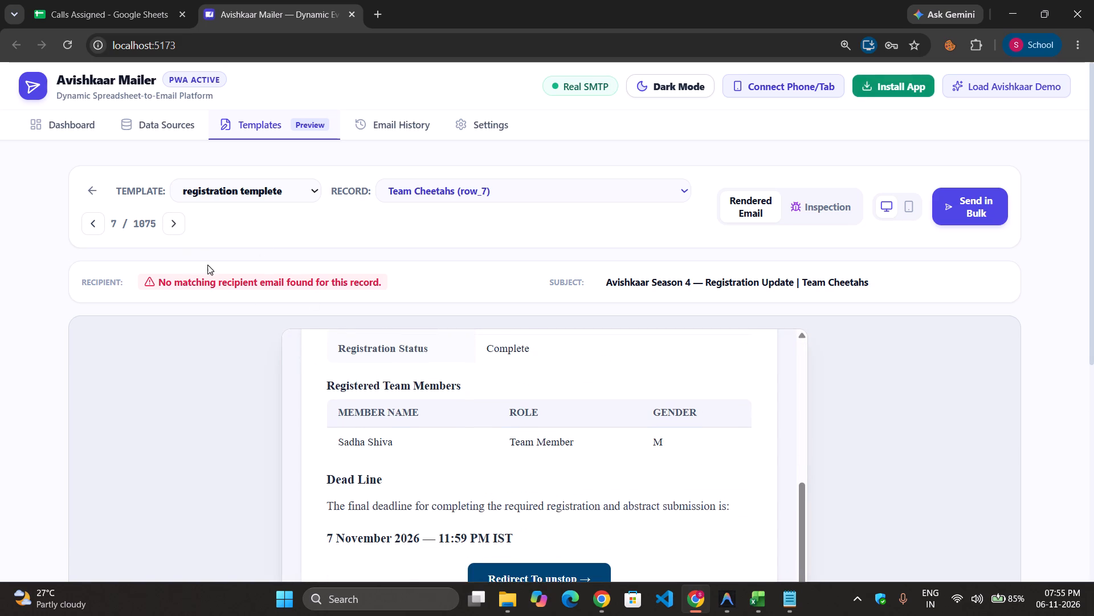
# Examine the rendered registration email for records 8 and 10, checking the recipient, team details and registered members.
pyautogui.click(172, 232)
pyautogui.scroll(-3, 434, 451)
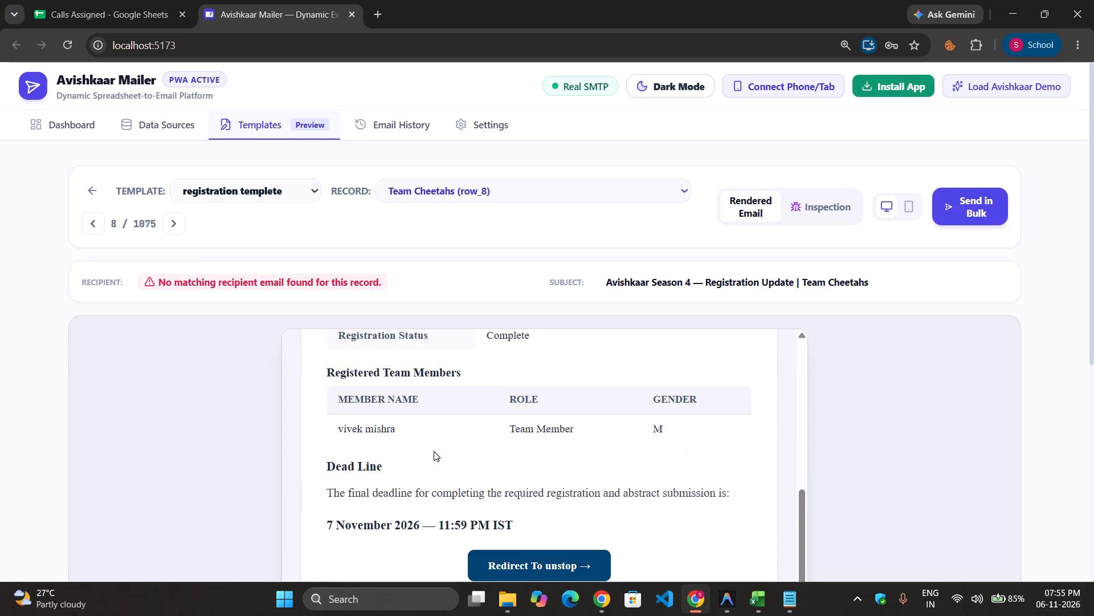
pyautogui.doubleClick(183, 227)
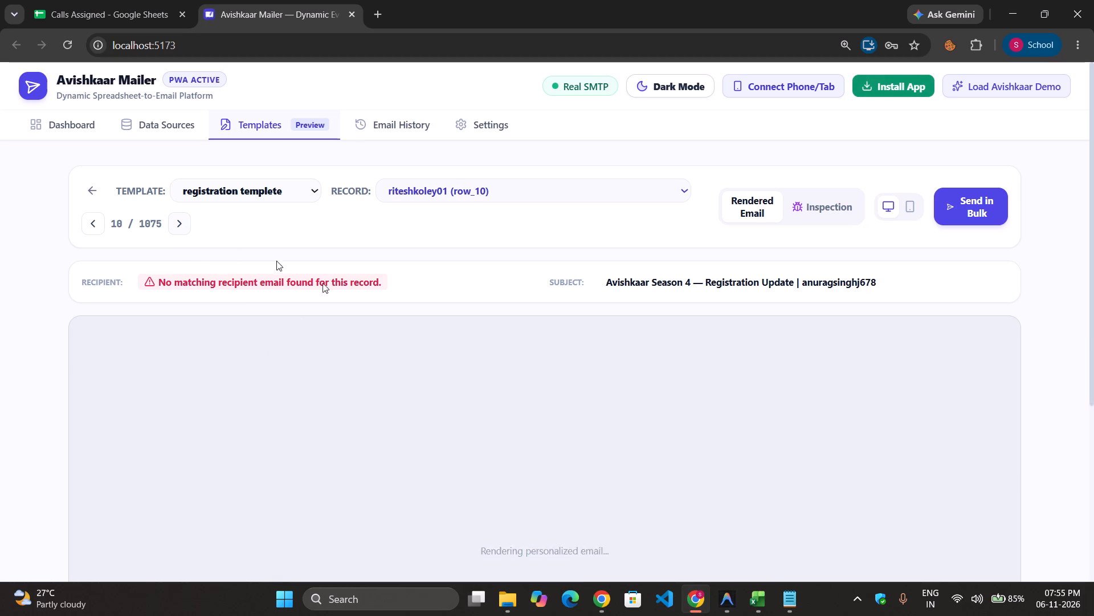
pyautogui.scroll(-4, 477, 422)
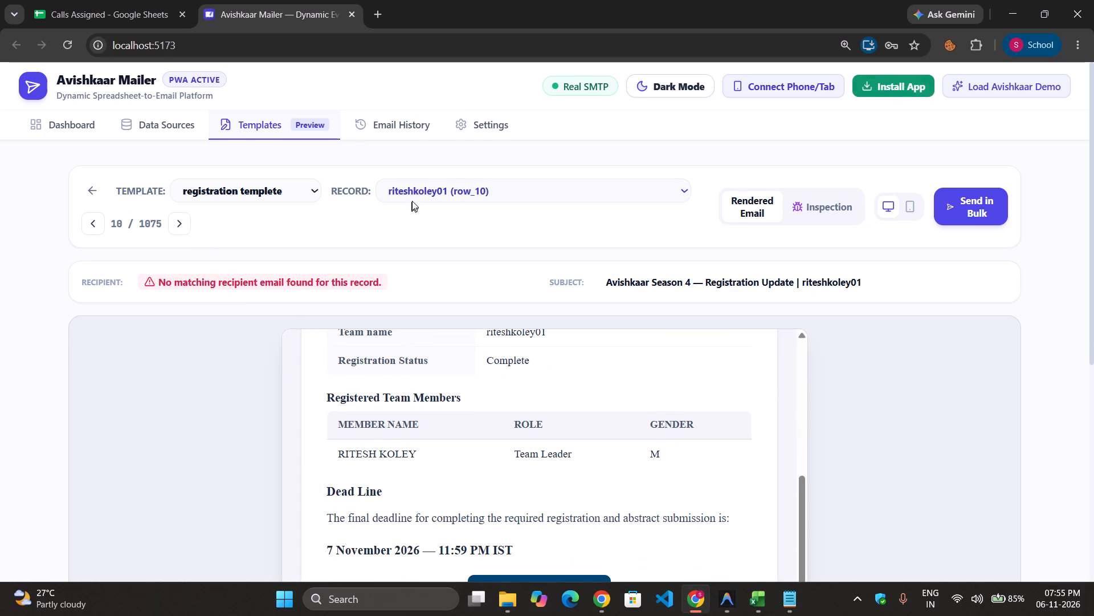
# Preview the registration email for row_13, checking its subject, team name, registration status and listed team member.
pyautogui.click(429, 184)
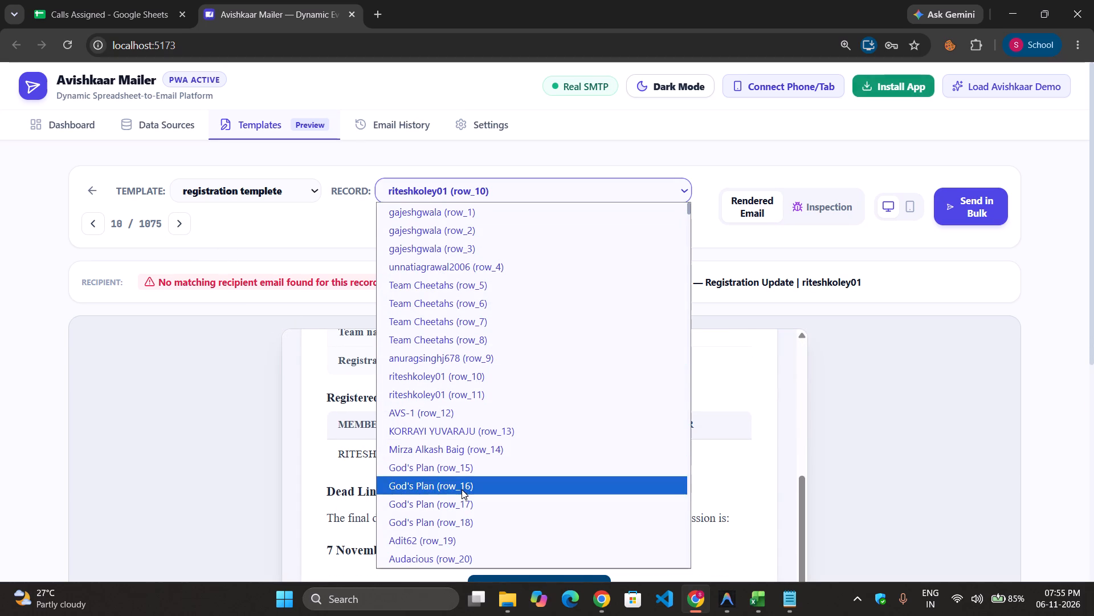
pyautogui.click(458, 428)
pyautogui.scroll(-1, 517, 481)
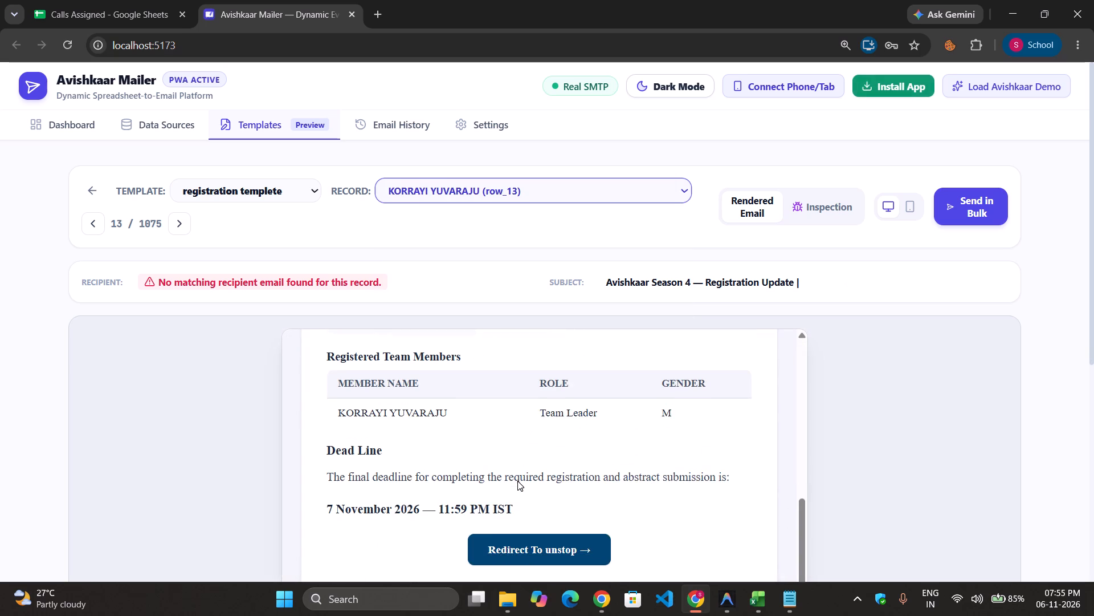
pyautogui.scroll(-1, 517, 481)
pyautogui.moveTo(534, 388); pyautogui.dragTo(525, 386)
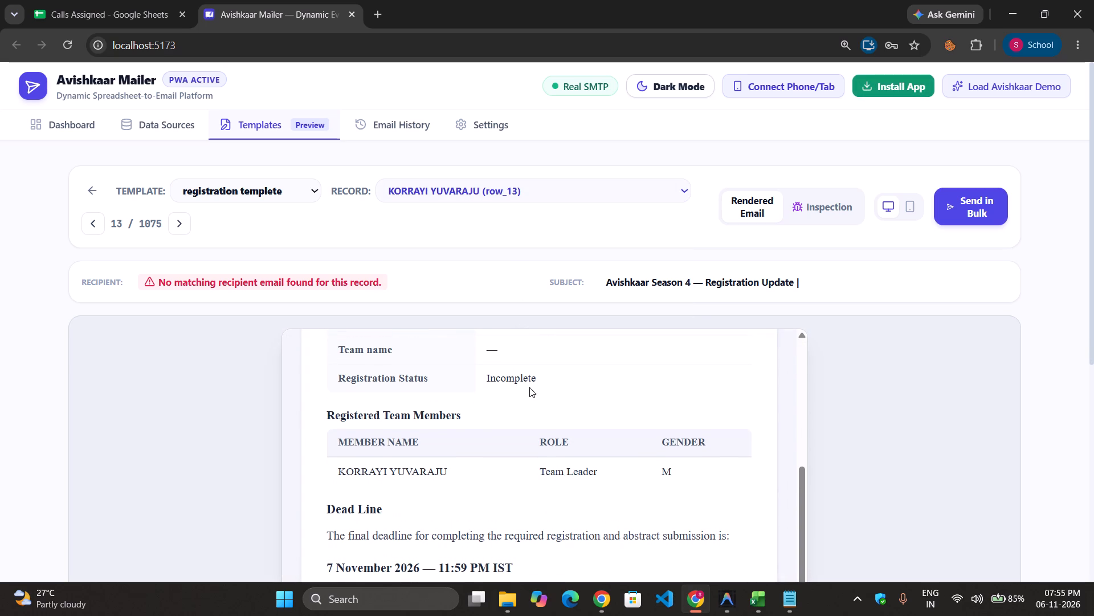
pyautogui.moveTo(525, 386); pyautogui.dragTo(470, 375)
pyautogui.click(519, 391)
pyautogui.scroll(1, 519, 391)
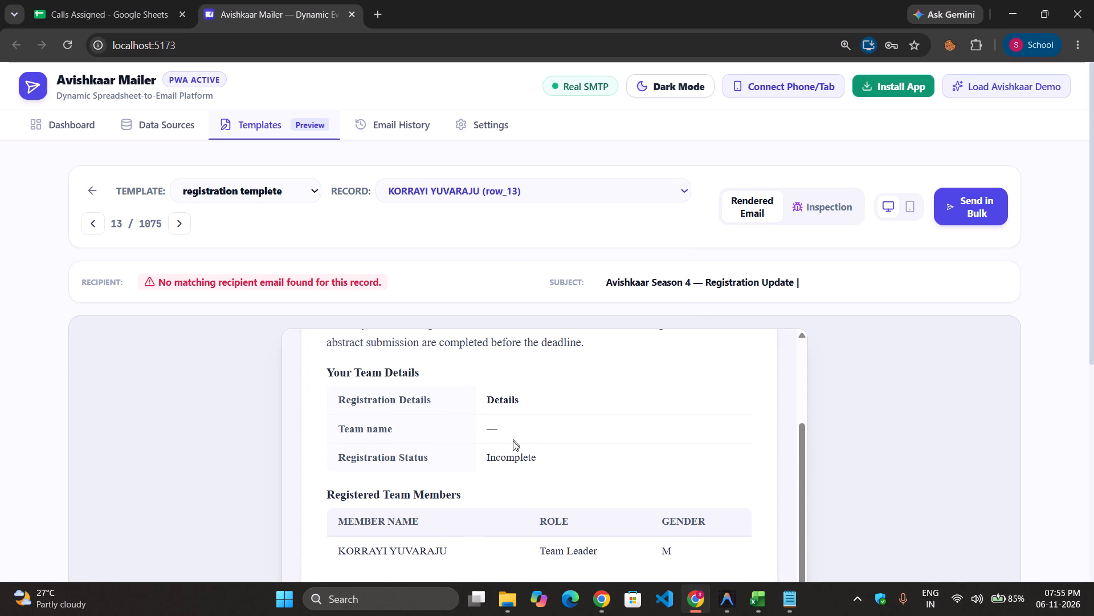
pyautogui.moveTo(450, 548); pyautogui.dragTo(338, 541)
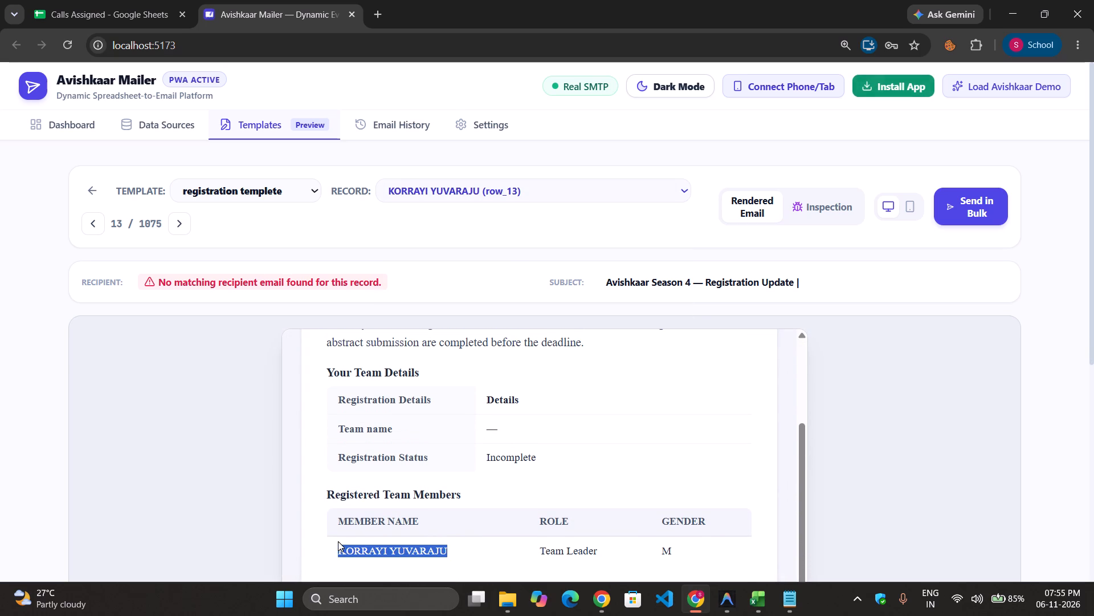
pyautogui.moveTo(338, 541); pyautogui.dragTo(334, 541)
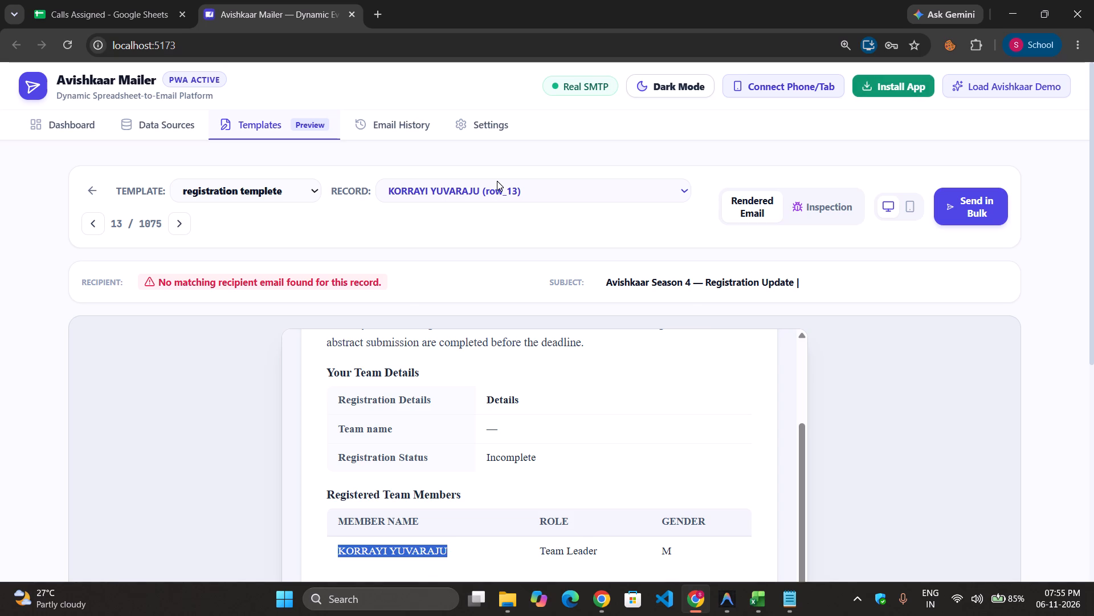
# Preview the registration email for row_112, "404 | Team Name Not Found", and check its team details and members.
pyautogui.click(497, 181)
pyautogui.scroll(-8, 488, 480)
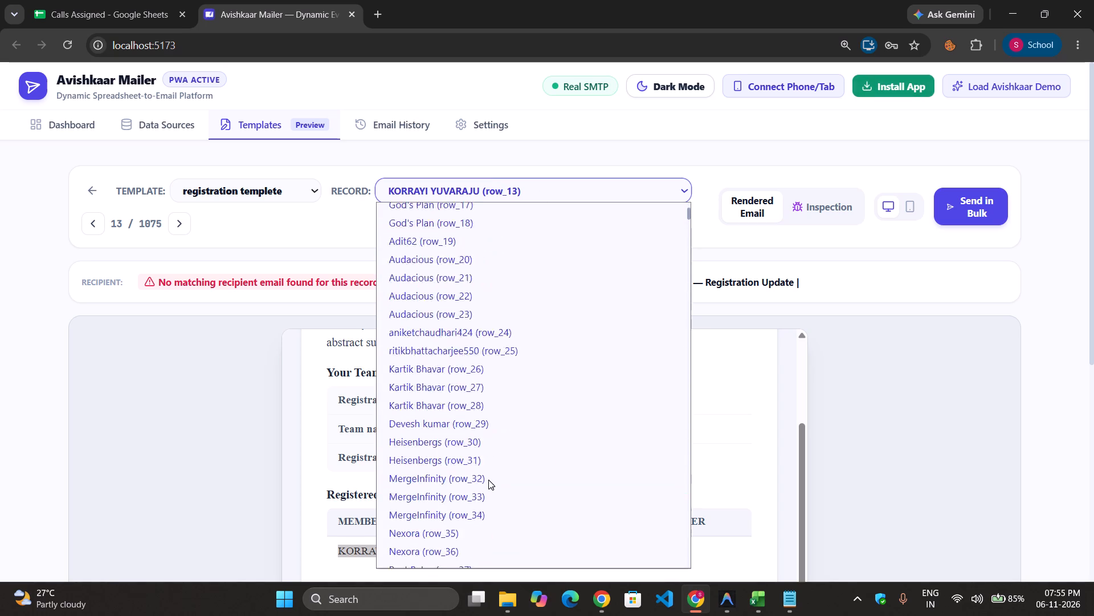
pyautogui.scroll(-2, 488, 480)
pyautogui.click(410, 463)
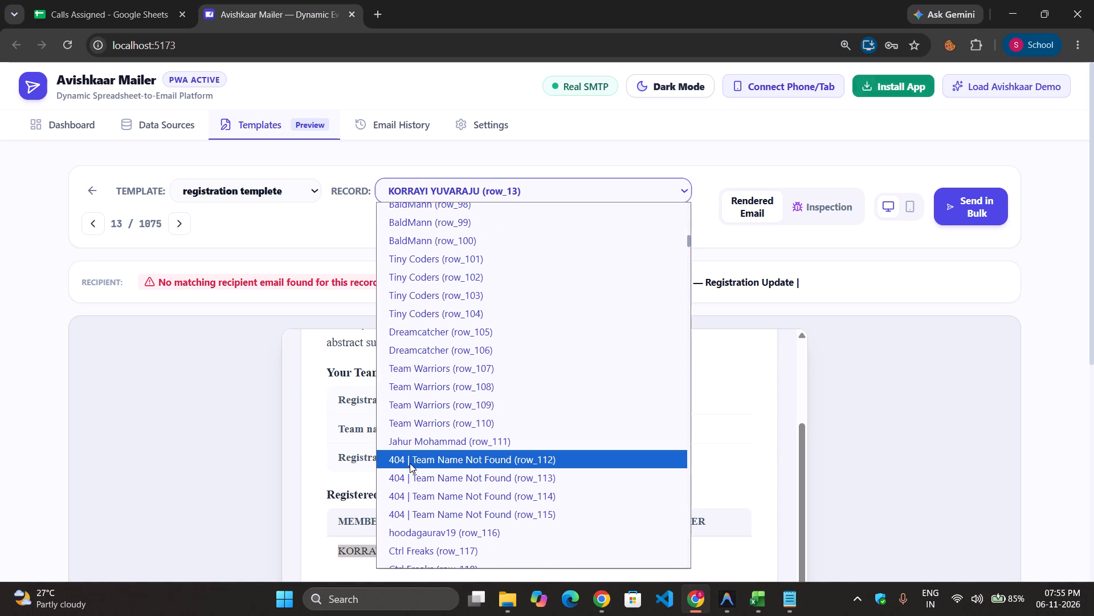
pyautogui.scroll(-3, 480, 540)
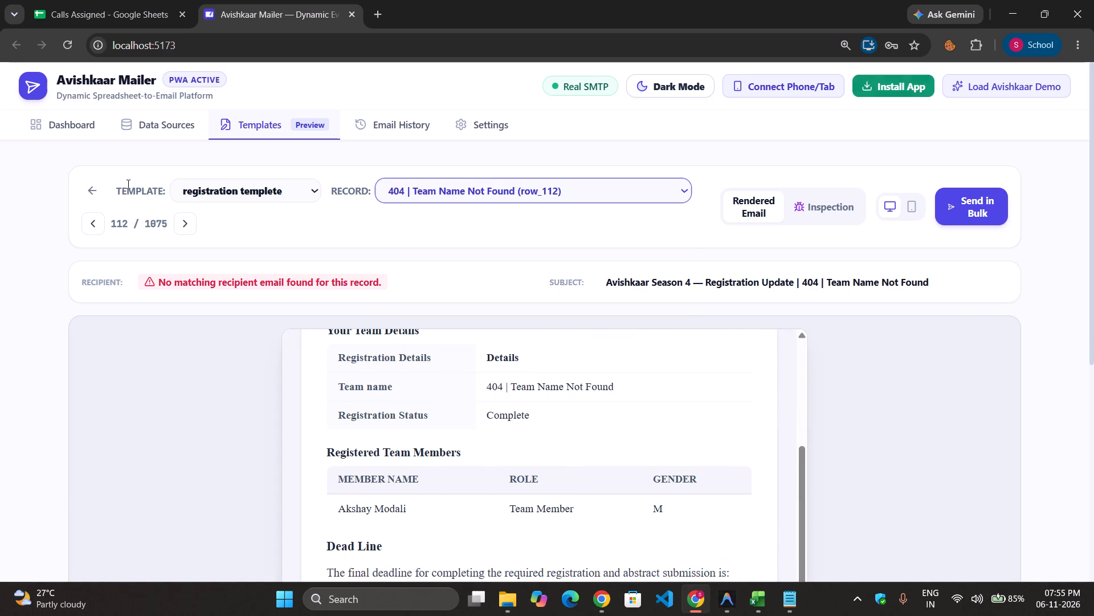
# Leave the preview and review the reg6nov data source's summary of records, unique groups and detected columns.
pyautogui.click(92, 195)
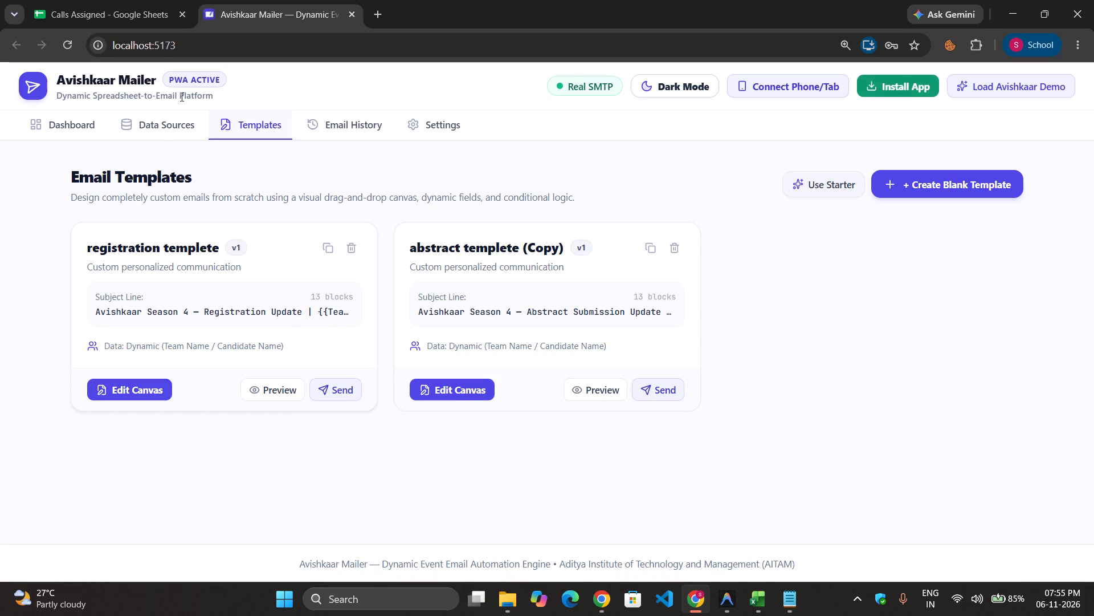
pyautogui.click(161, 133)
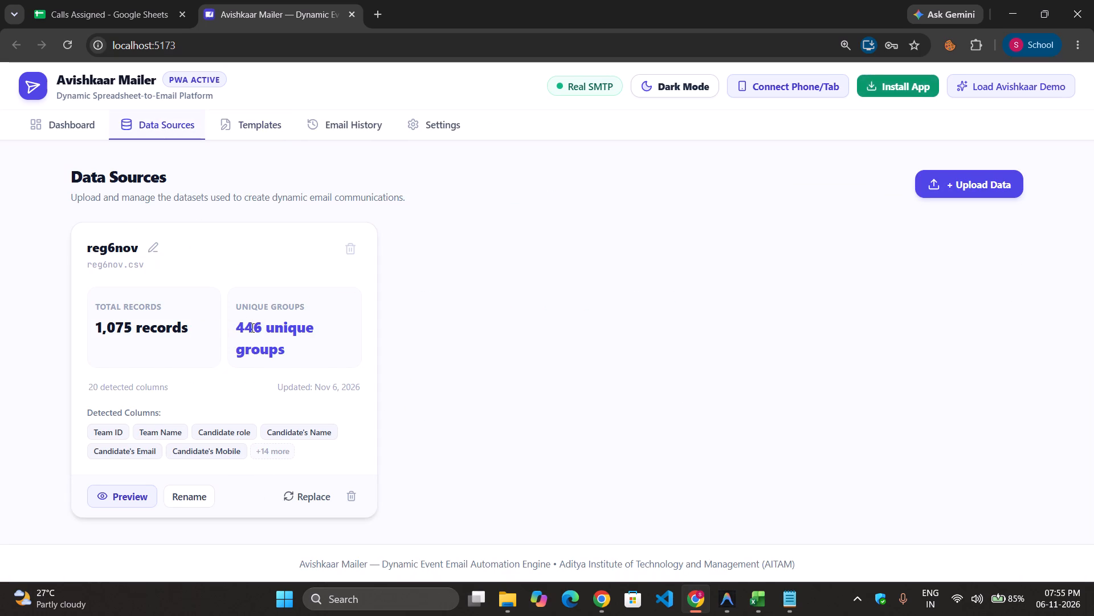
pyautogui.click(296, 353)
# Open the registration templete in the canvas editor and look over its reg6nov dynamic fields.
pyautogui.click(250, 129)
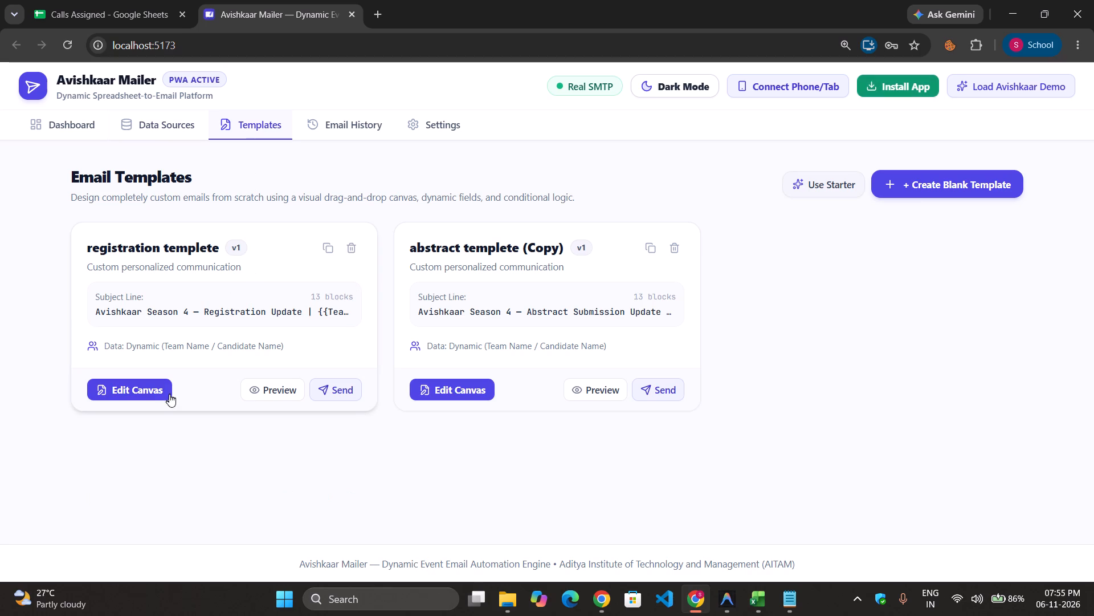
pyautogui.click(148, 402)
pyautogui.click(144, 387)
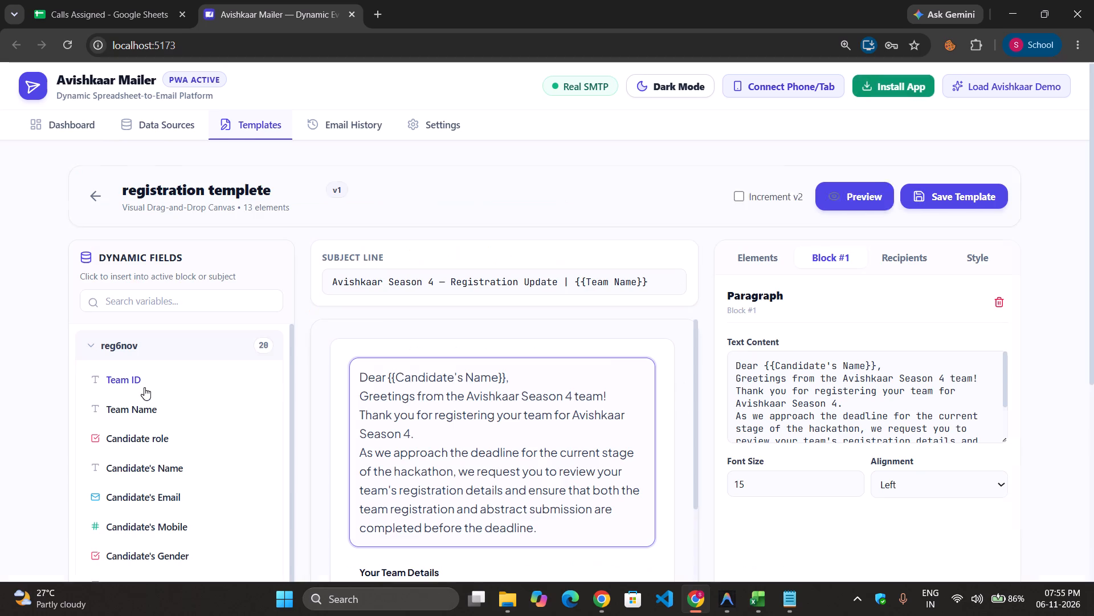
pyautogui.scroll(-2, 521, 375)
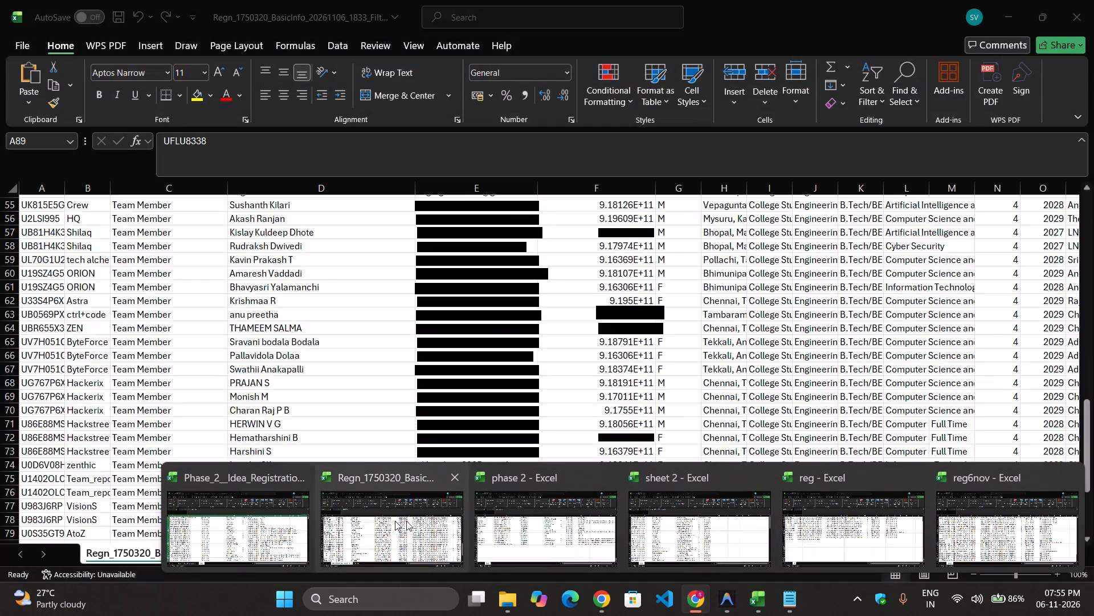
# Switch to the reg6nov workbook in Excel and examine how the Team ID and Team Name values repeat across the first team's rows.
pyautogui.click(957, 510)
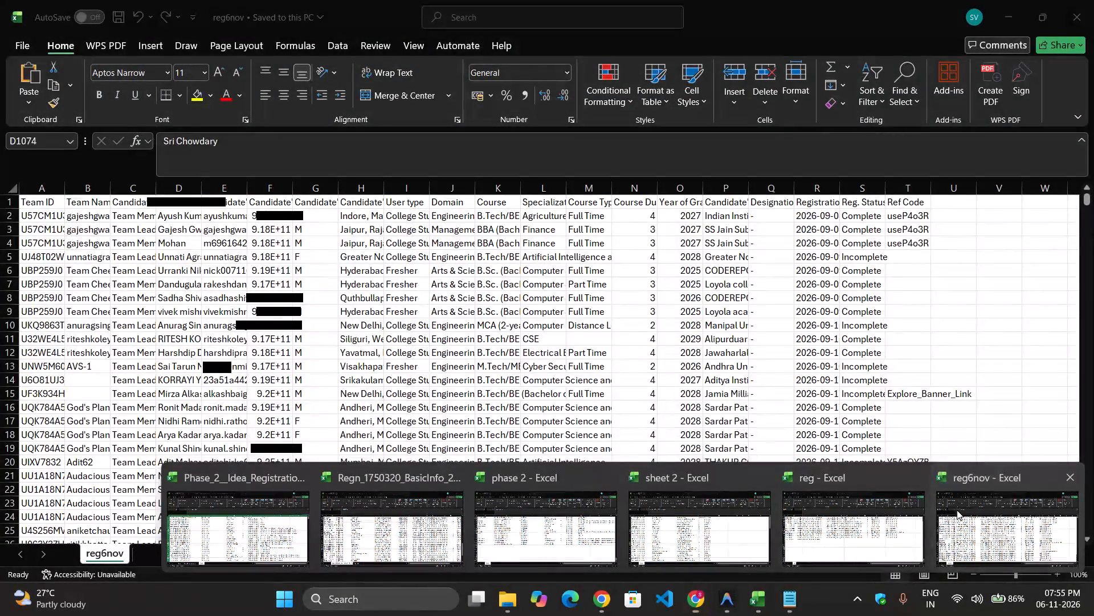
pyautogui.click(356, 347)
pyautogui.scroll(6, 356, 347)
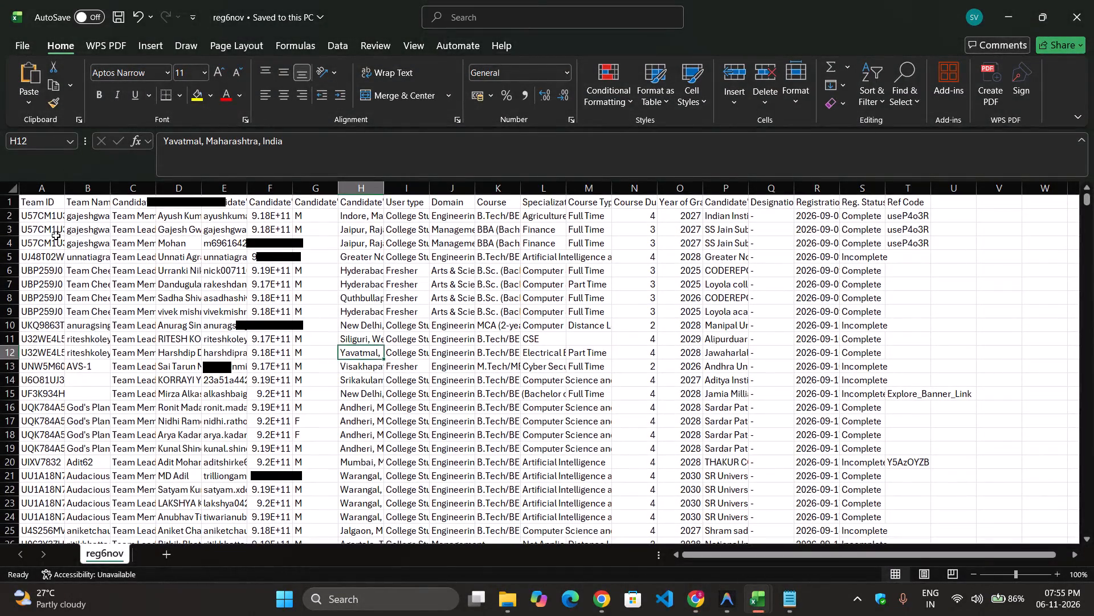
pyautogui.click(44, 192)
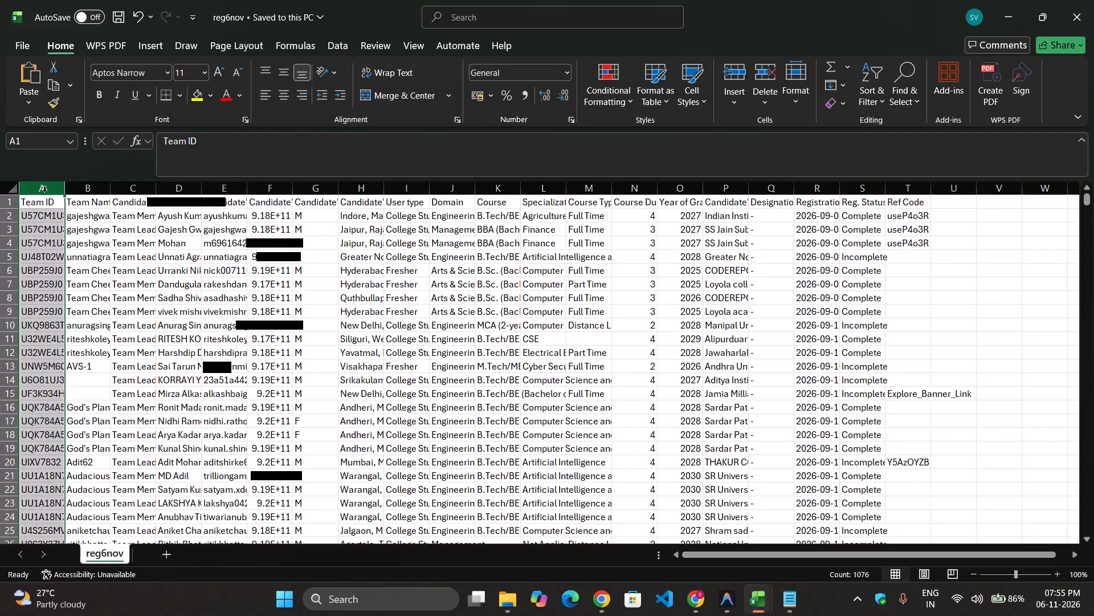
pyautogui.click(43, 221)
pyautogui.moveTo(41, 212); pyautogui.dragTo(36, 262)
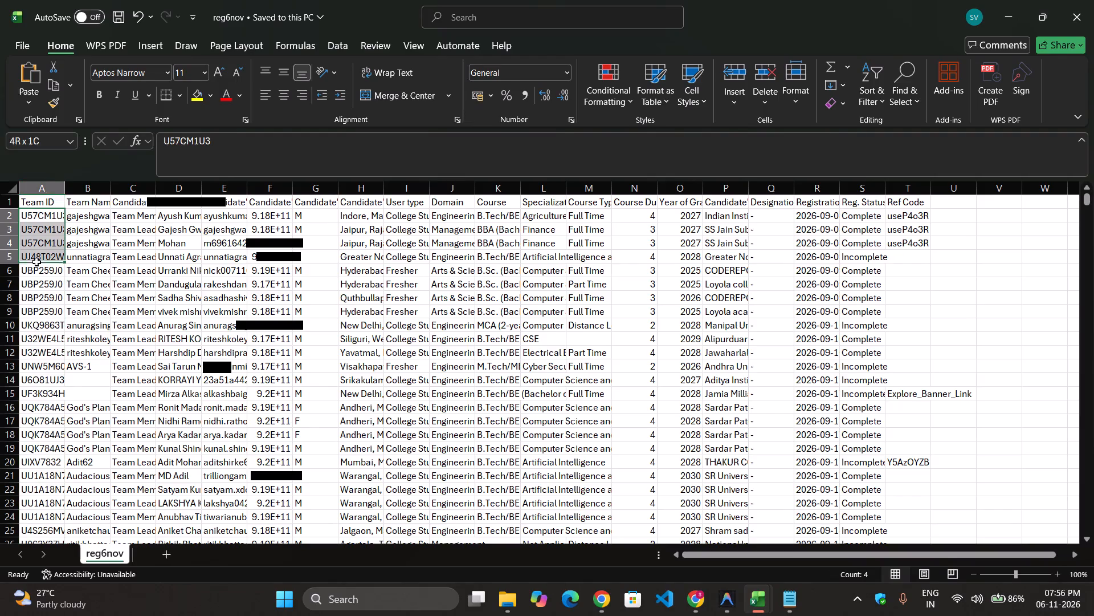
pyautogui.moveTo(36, 262); pyautogui.dragTo(36, 249)
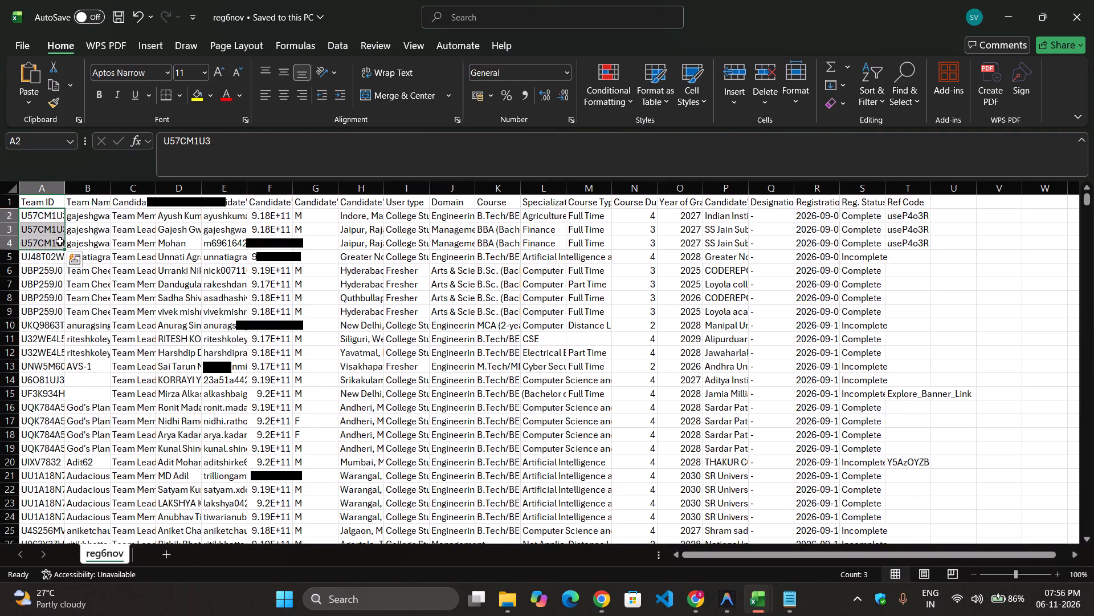
pyautogui.click(112, 248)
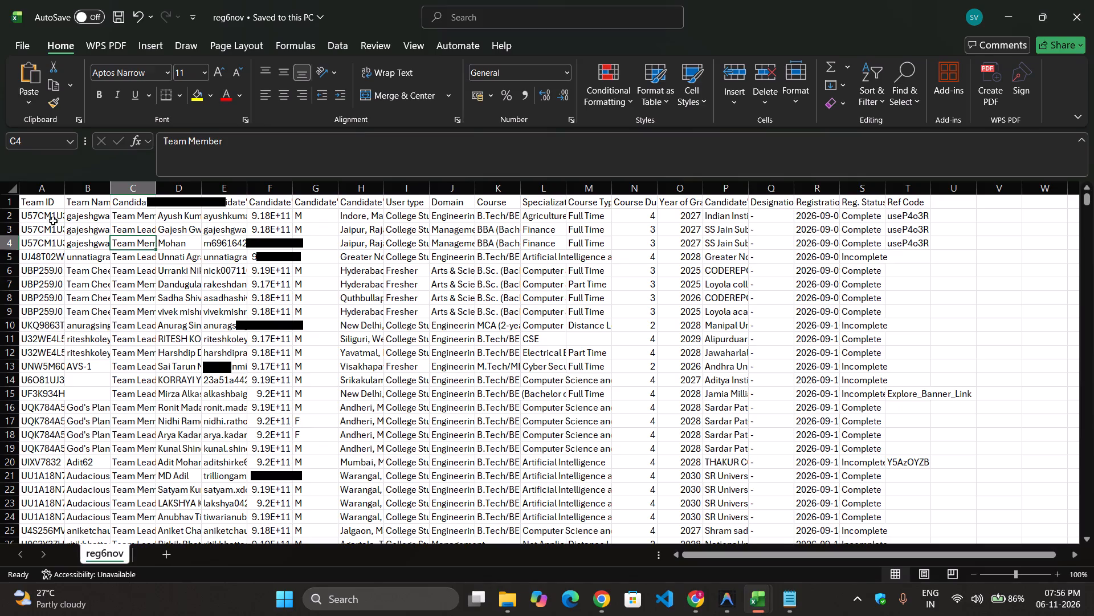
pyautogui.click(54, 215)
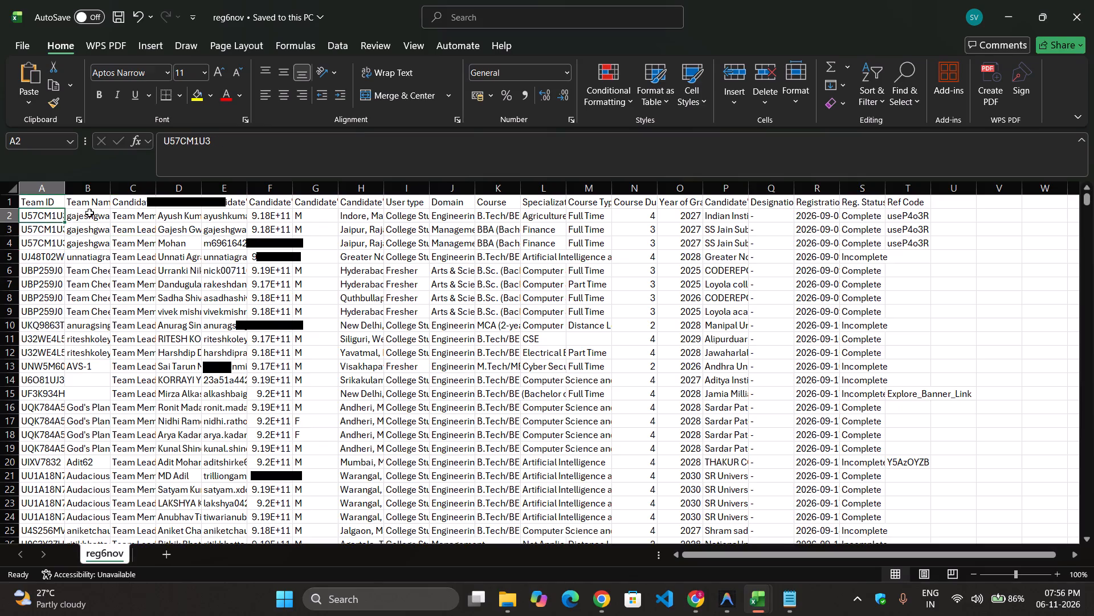
pyautogui.click(89, 213)
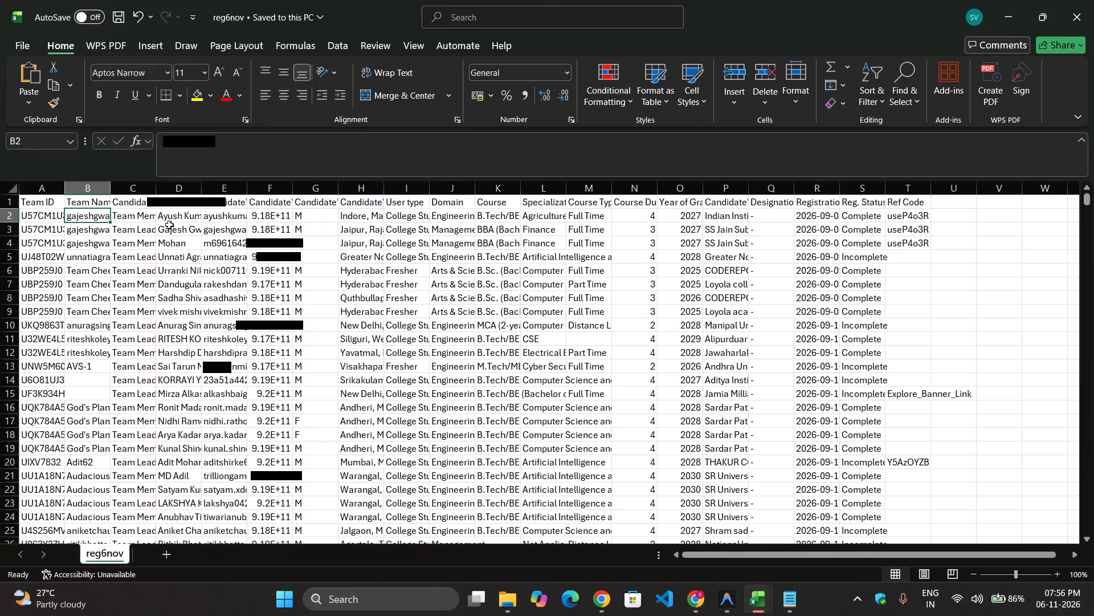
# Widen the Candidate's Name, Candidate's Email and Candidate's Location columns in the reg6nov sheet.
pyautogui.moveTo(201, 188); pyautogui.dragTo(250, 198)
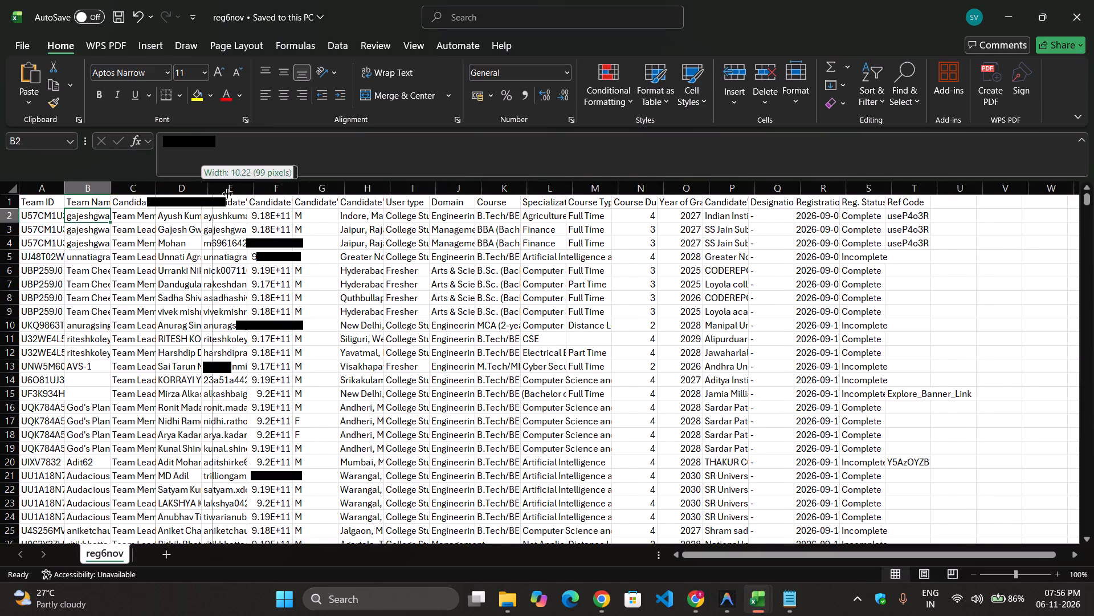
pyautogui.moveTo(250, 198); pyautogui.dragTo(330, 200)
pyautogui.moveTo(376, 193); pyautogui.dragTo(415, 196)
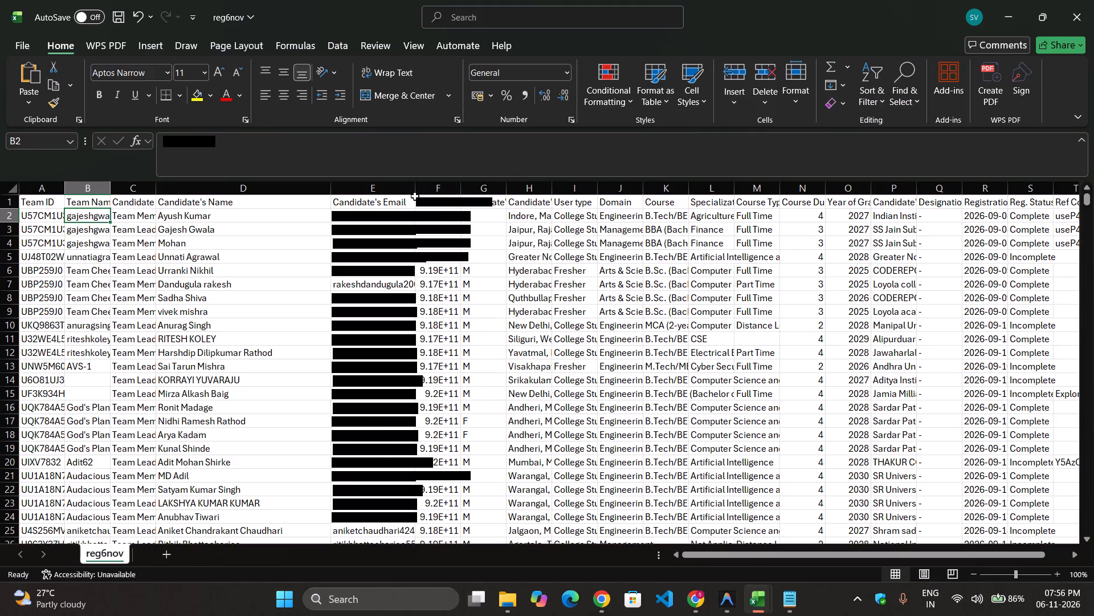
pyautogui.moveTo(552, 192); pyautogui.dragTo(638, 206)
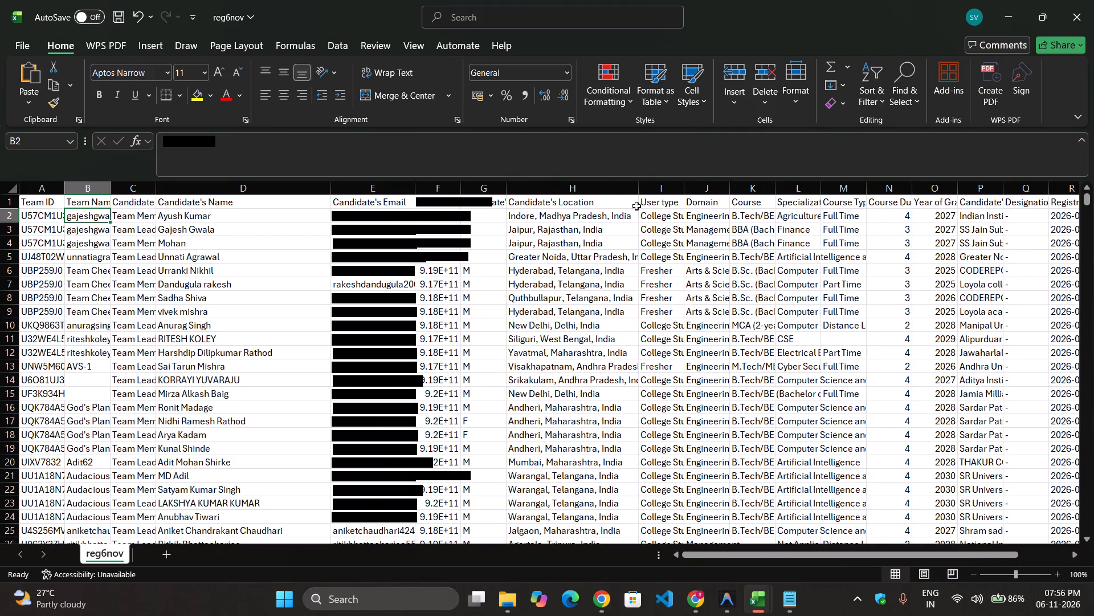
# Examine the reg6nov sheet's columns, checking the candidate role entries for team leaders and the name and team name headers.
pyautogui.scroll(1, 595, 230)
pyautogui.hscroll(-2, 595, 230)
pyautogui.hscroll(2, 595, 230)
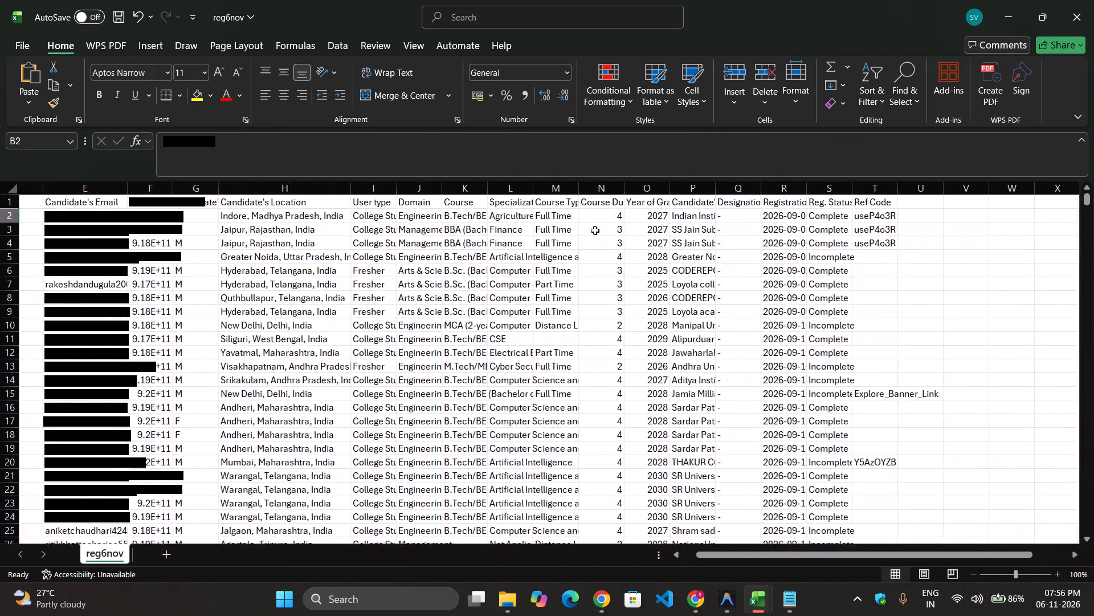
pyautogui.hscroll(2, 595, 230)
pyautogui.click(365, 231)
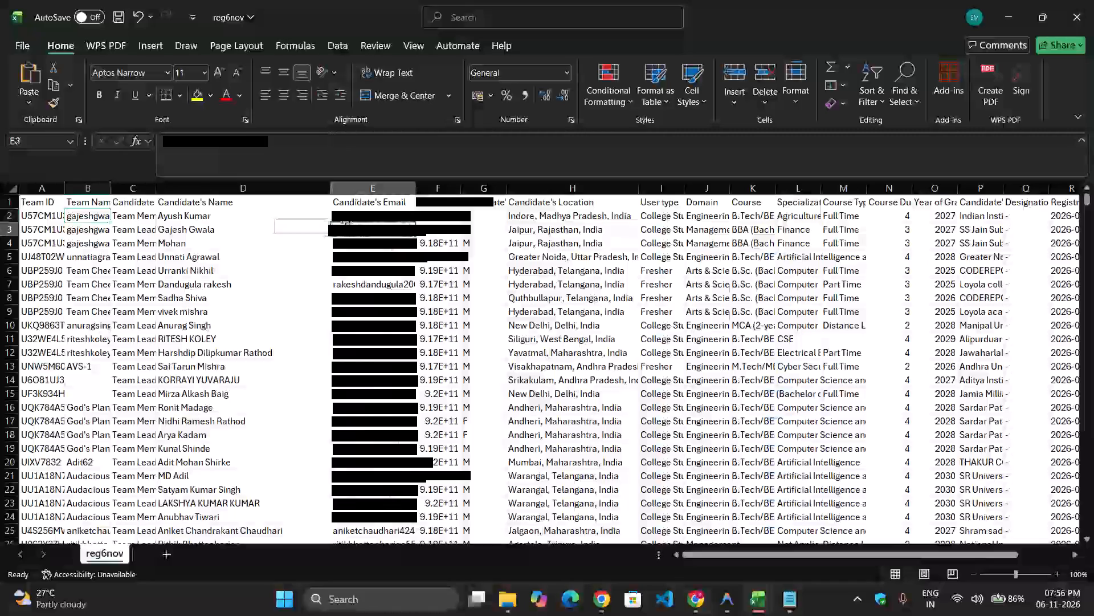
pyautogui.doubleClick(141, 227)
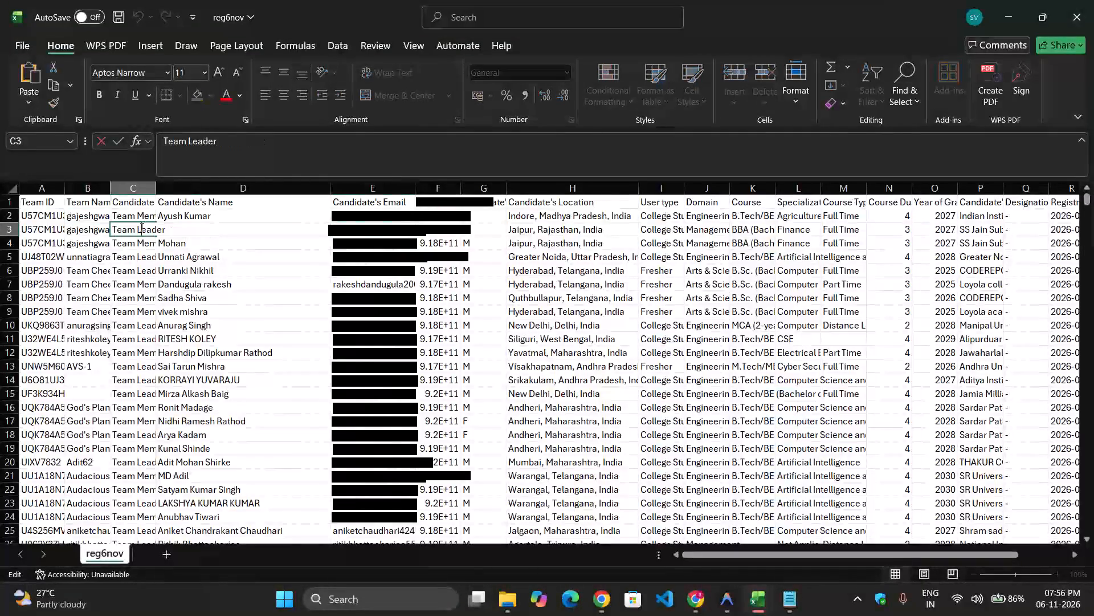
pyautogui.click(122, 228)
pyautogui.click(150, 276)
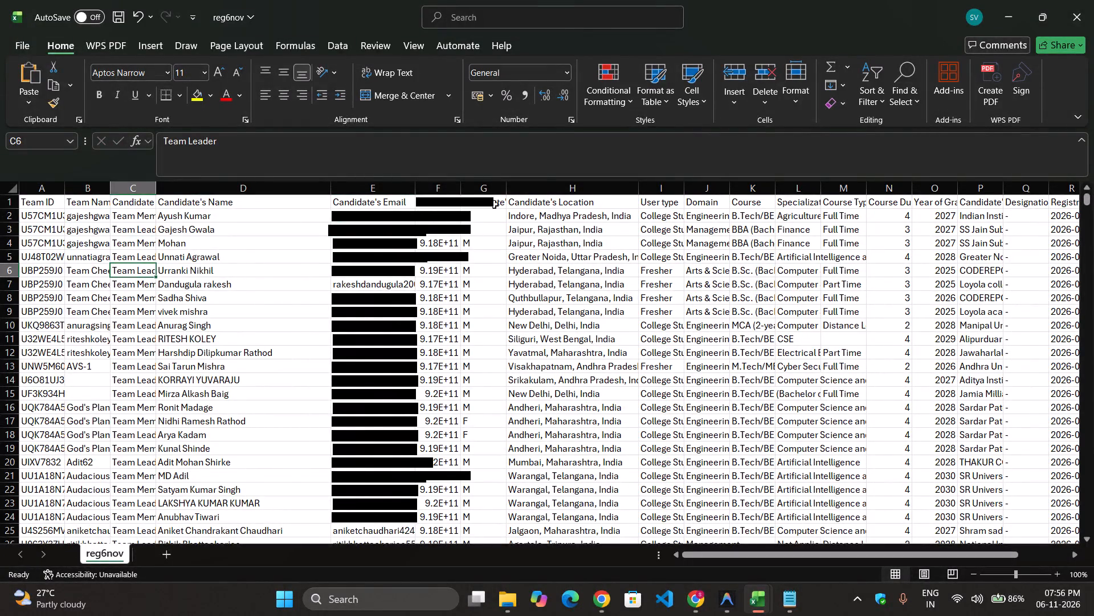
pyautogui.click(240, 204)
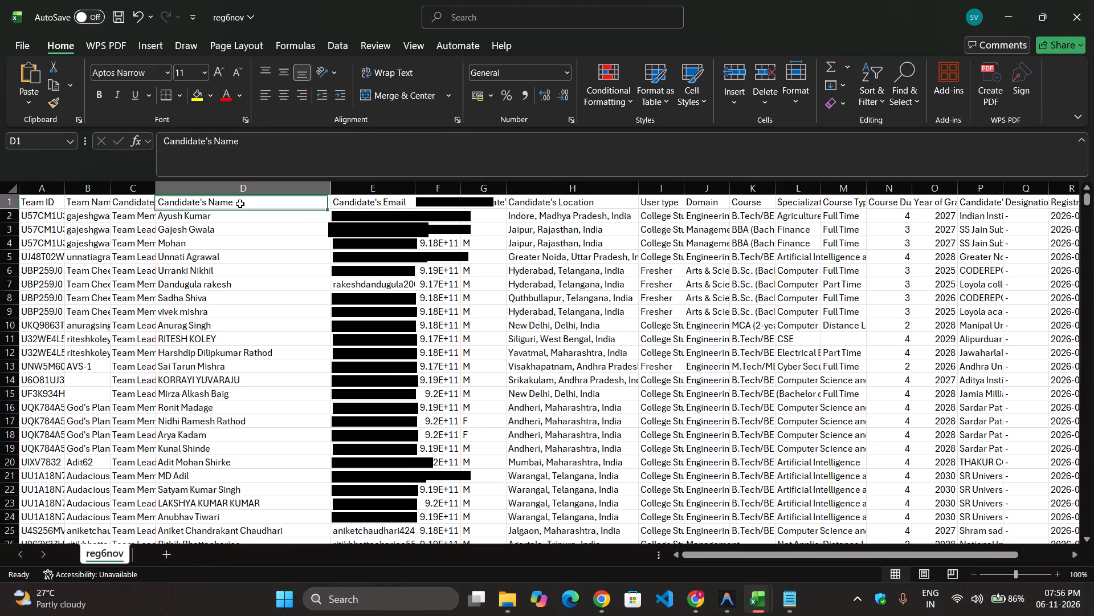
pyautogui.click(89, 198)
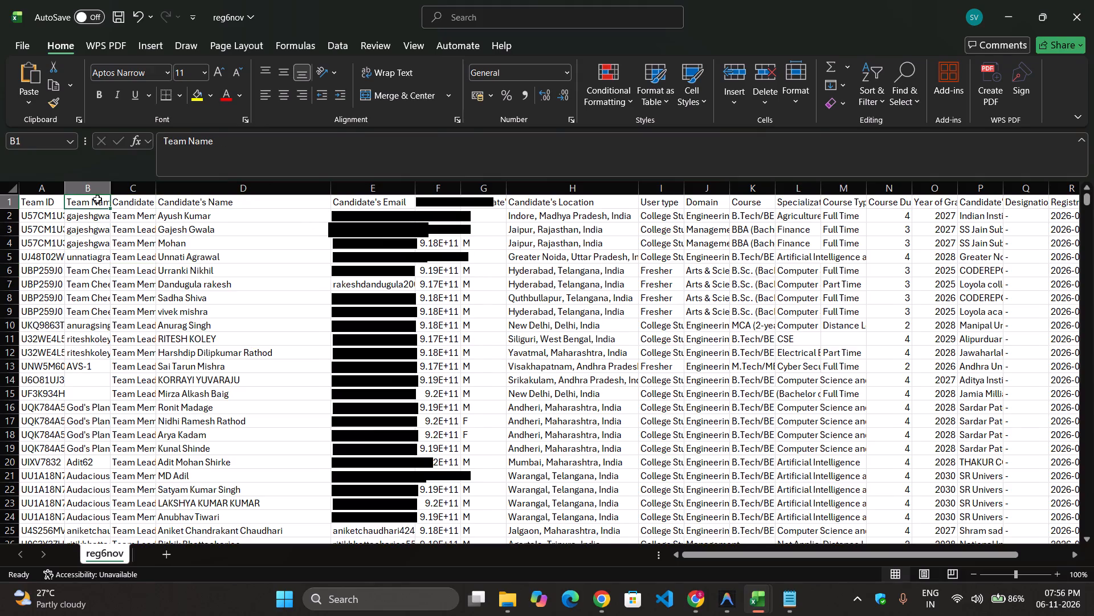
# Filter the Candidate role column of the reg6nov sheet to show only Team Leader rows.
pyautogui.click(153, 188)
pyautogui.click(141, 187)
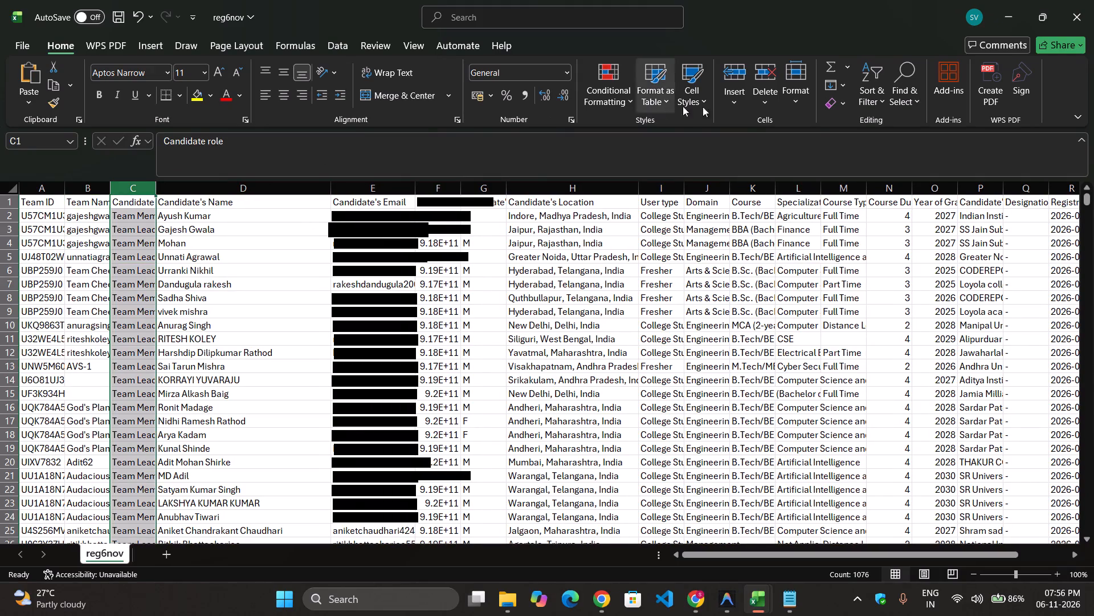
pyautogui.click(870, 98)
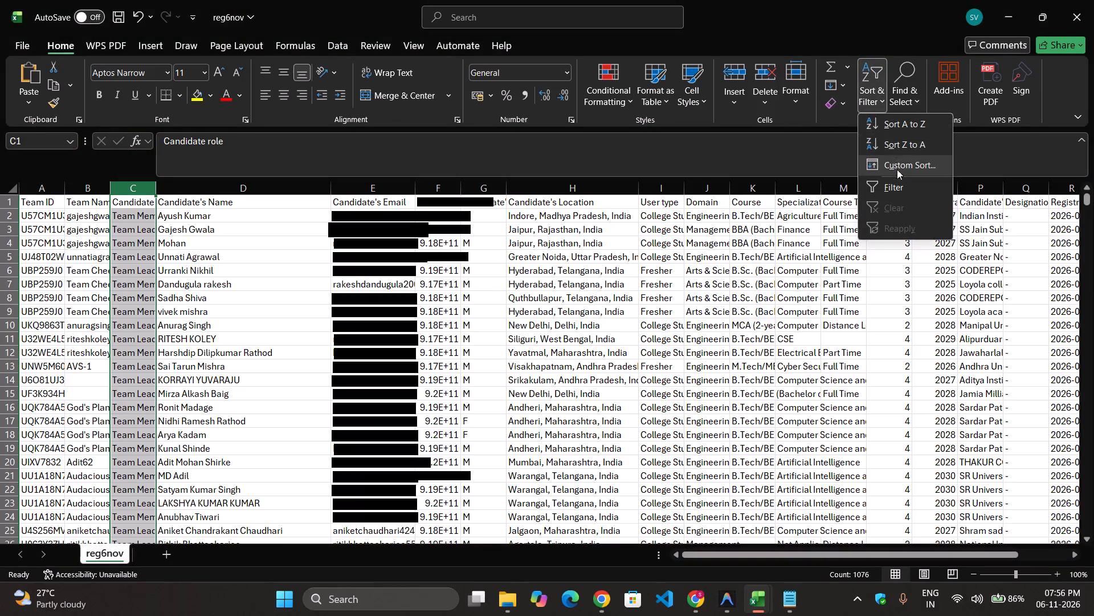
pyautogui.click(899, 183)
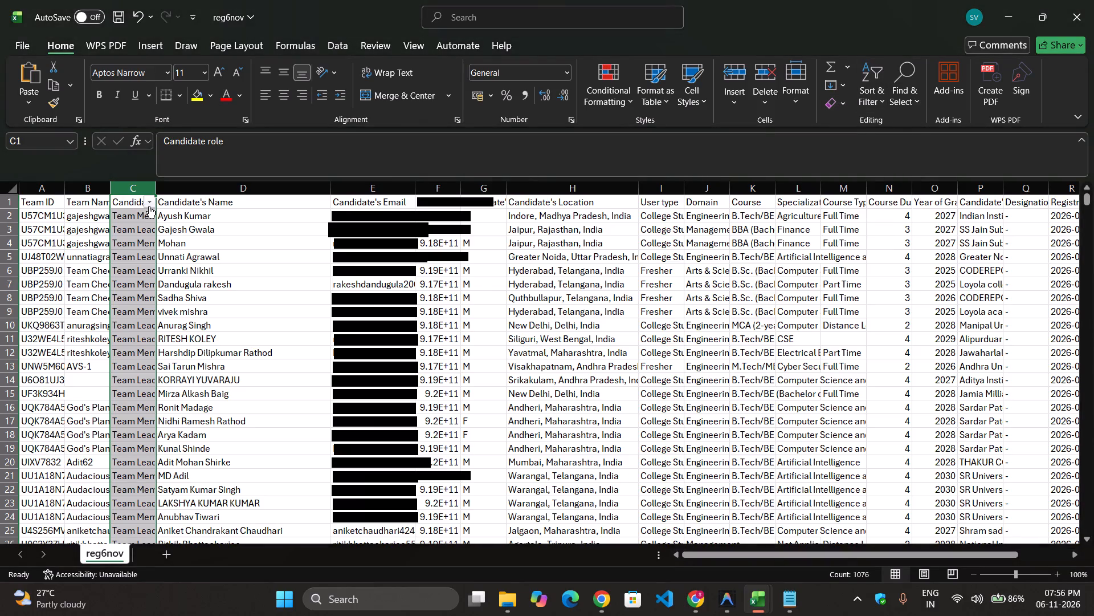
pyautogui.click(148, 204)
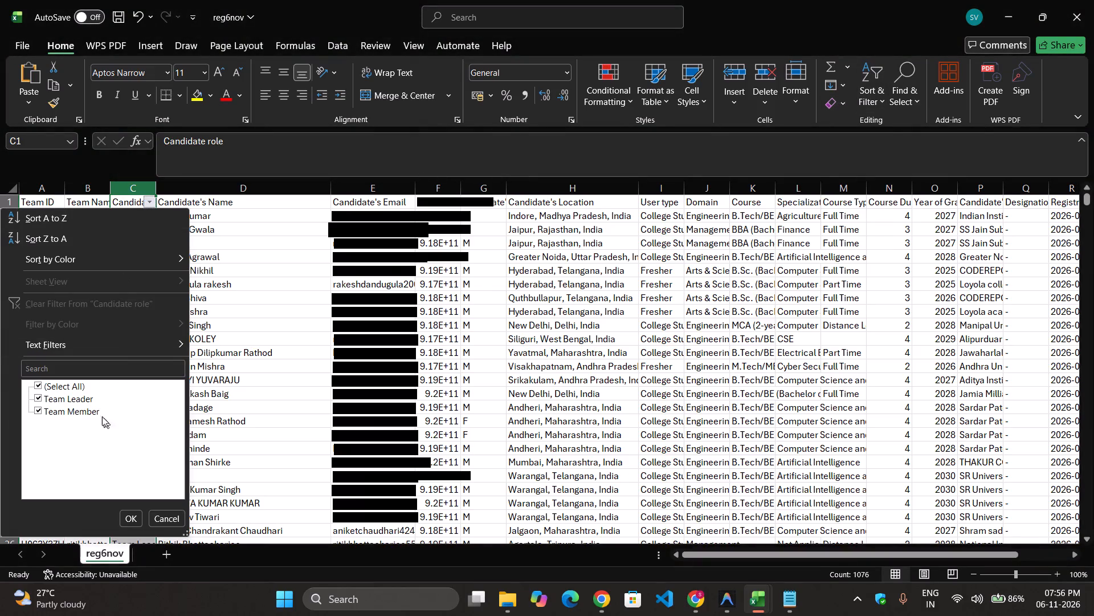
pyautogui.click(52, 406)
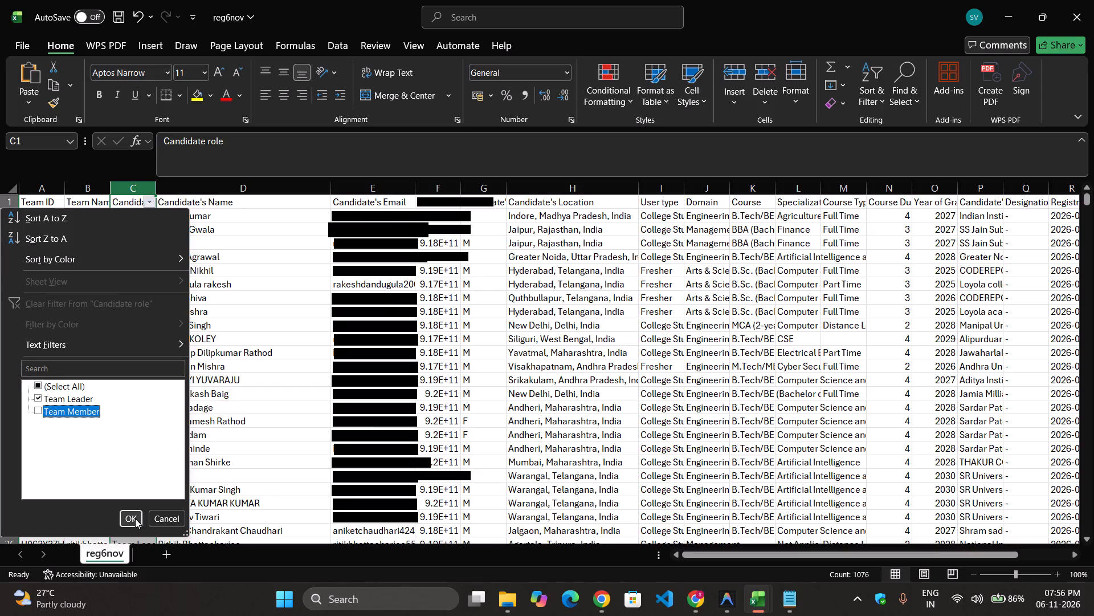
pyautogui.click(135, 518)
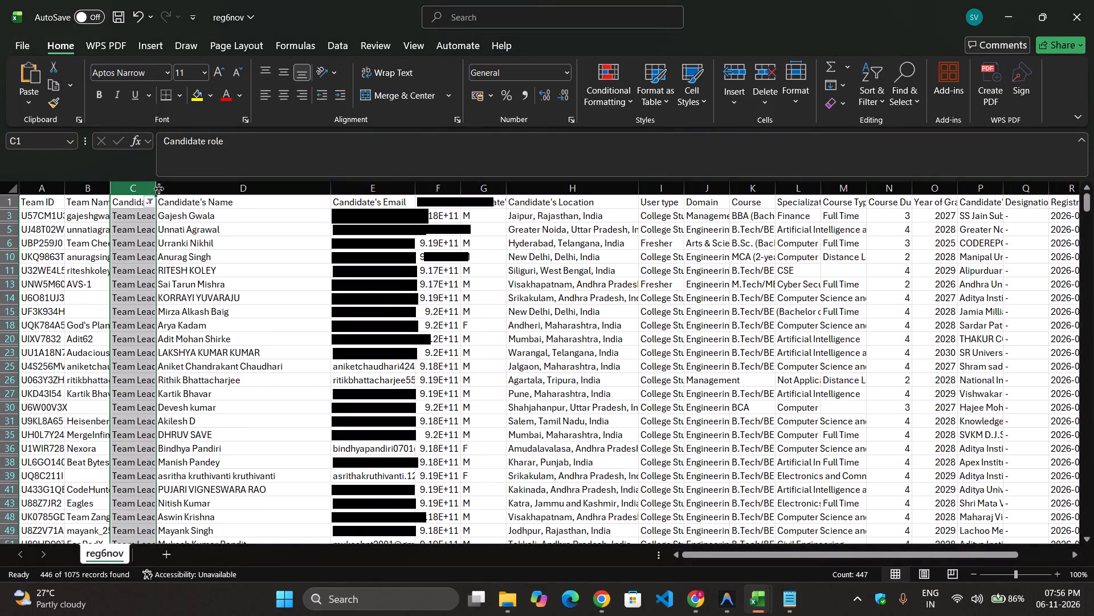
# Widen the Candidate role column in the reg6nov sheet so its entries can be read in full.
pyautogui.moveTo(159, 189); pyautogui.dragTo(320, 204)
pyautogui.scroll(1, 259, 314)
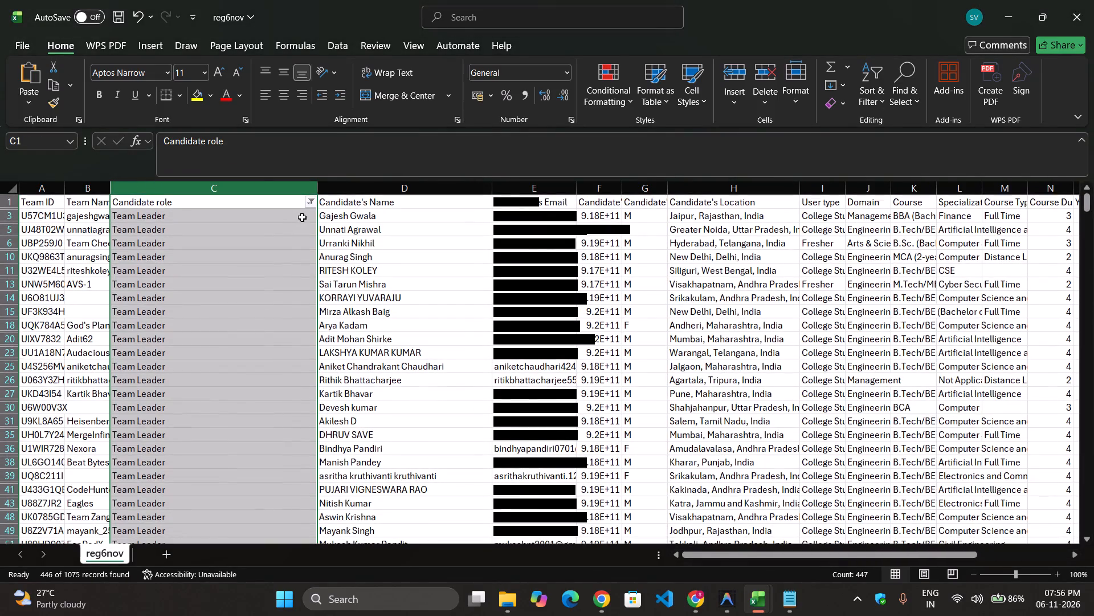
pyautogui.click(344, 362)
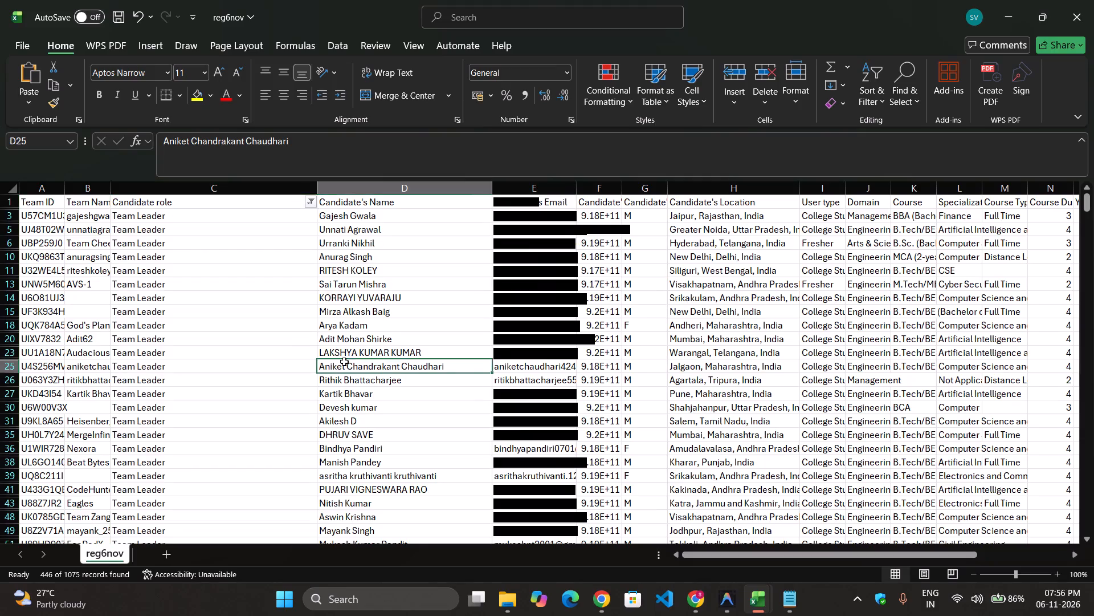
pyautogui.click(177, 214)
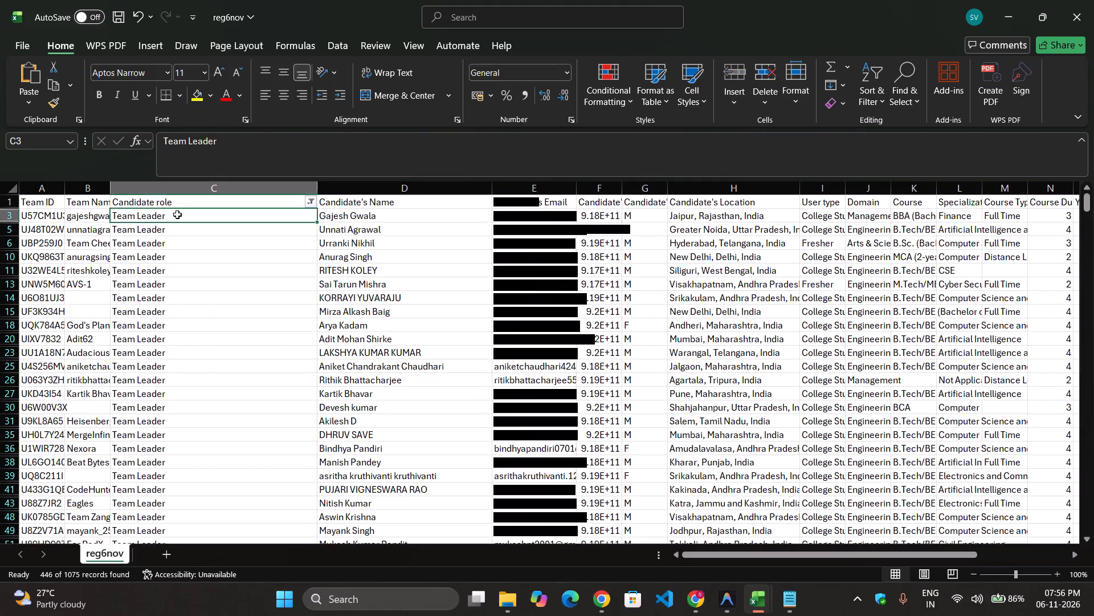
# Copy the filtered Candidate role column and add a new blank sheet to the workbook.
pyautogui.click(168, 191)
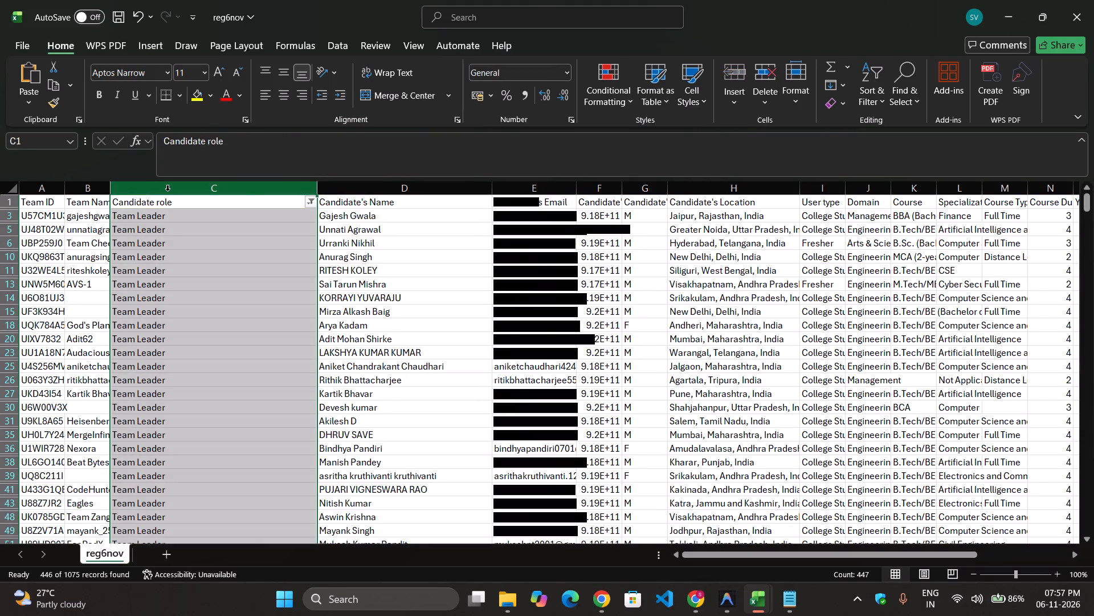
pyautogui.hotkey('ctrl', 'c')
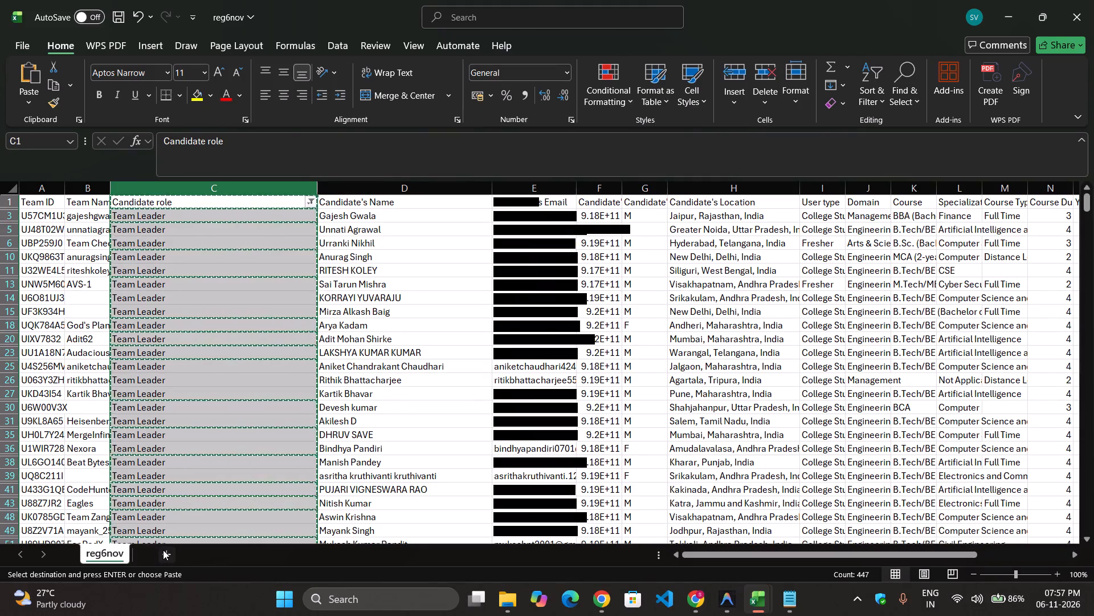
pyautogui.click(163, 550)
pyautogui.click(168, 287)
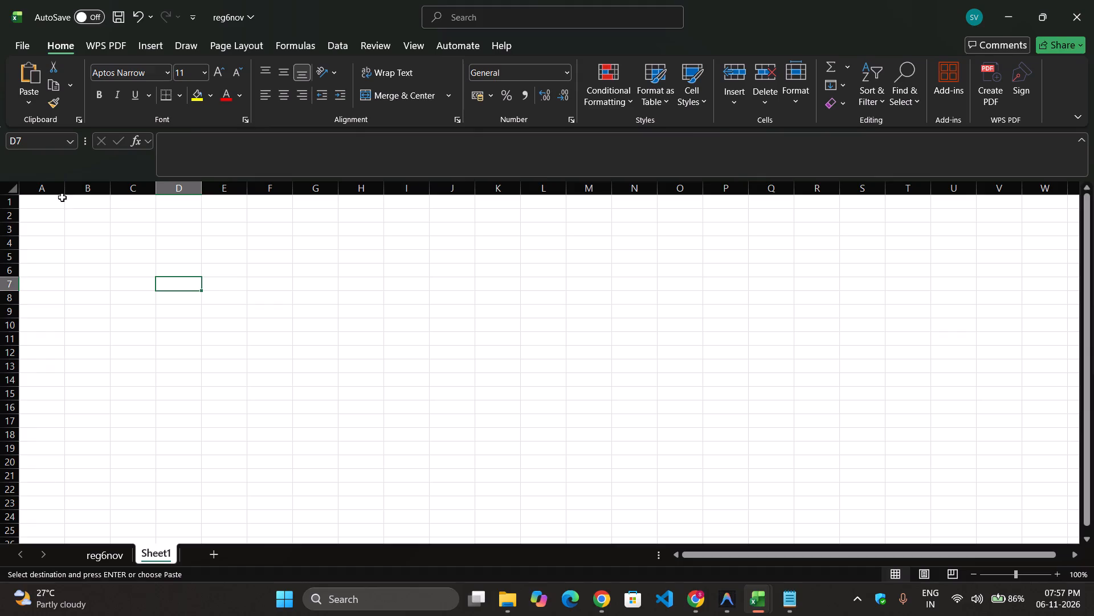
pyautogui.click(124, 205)
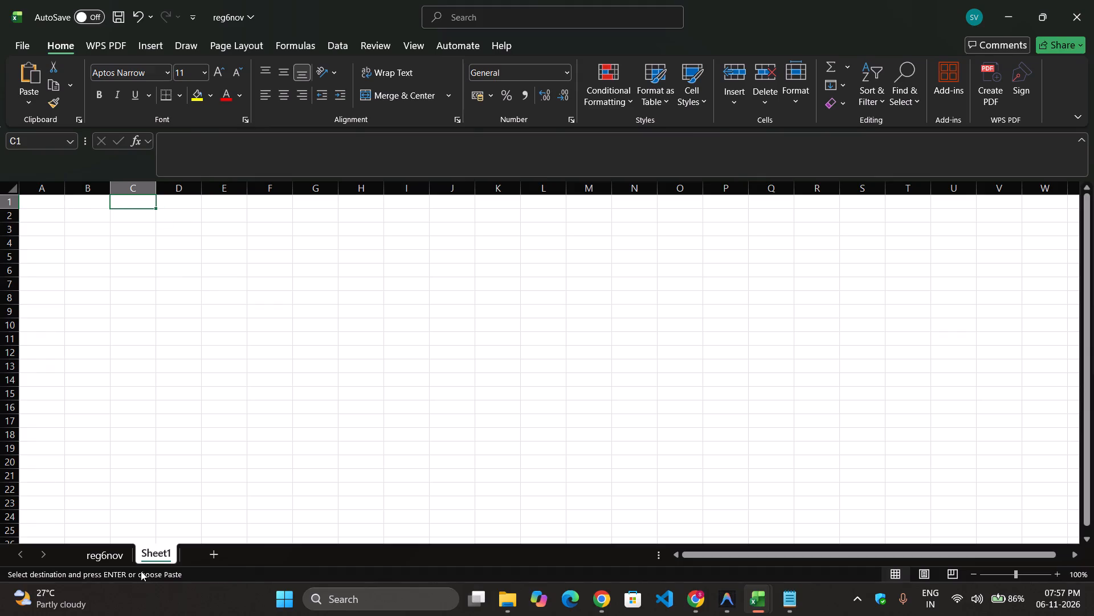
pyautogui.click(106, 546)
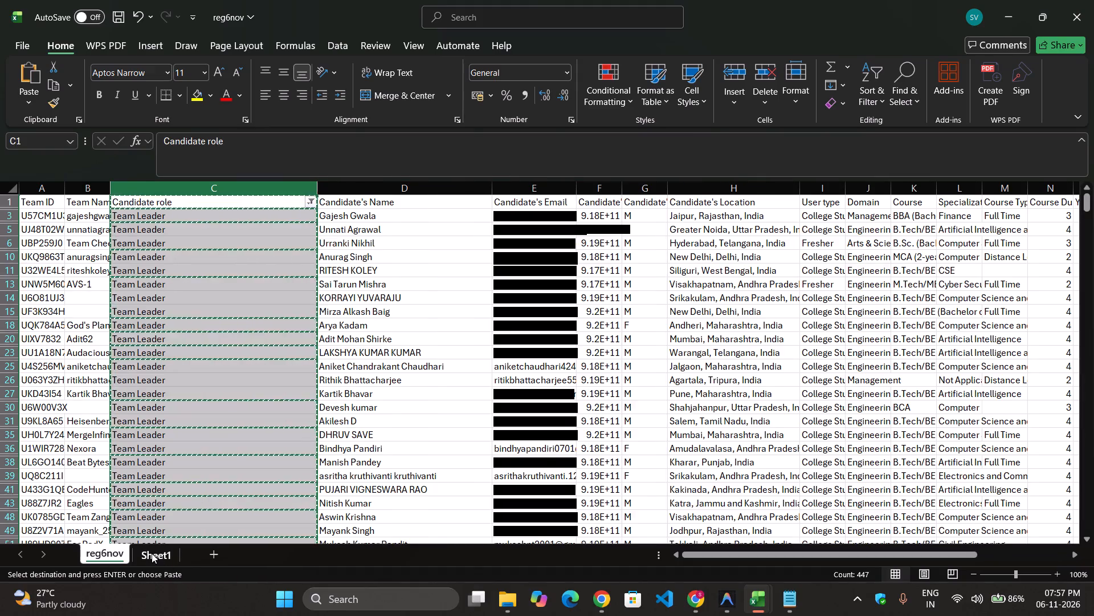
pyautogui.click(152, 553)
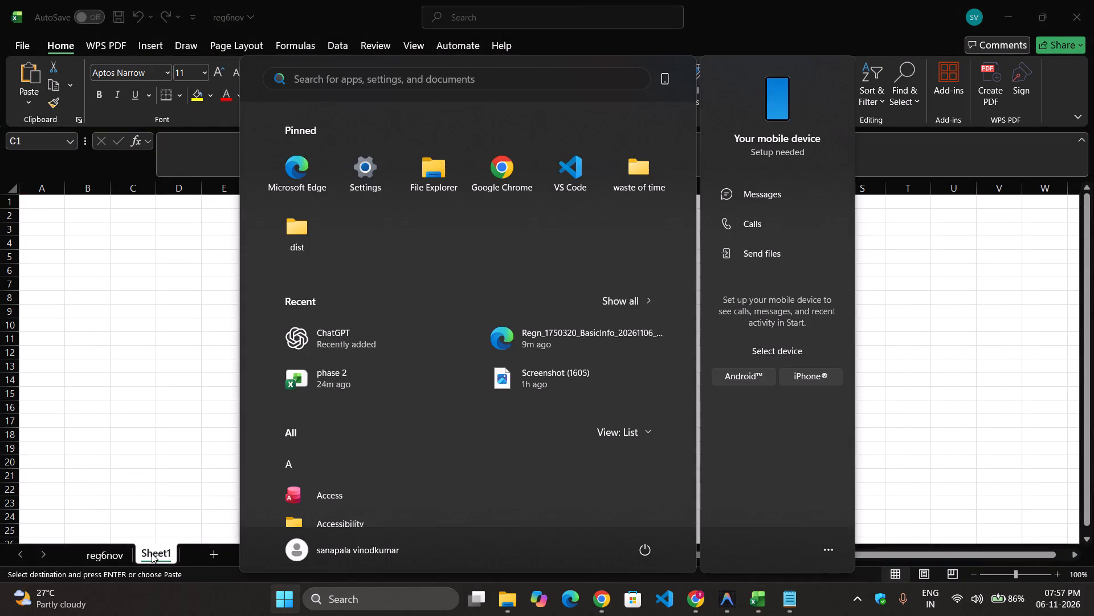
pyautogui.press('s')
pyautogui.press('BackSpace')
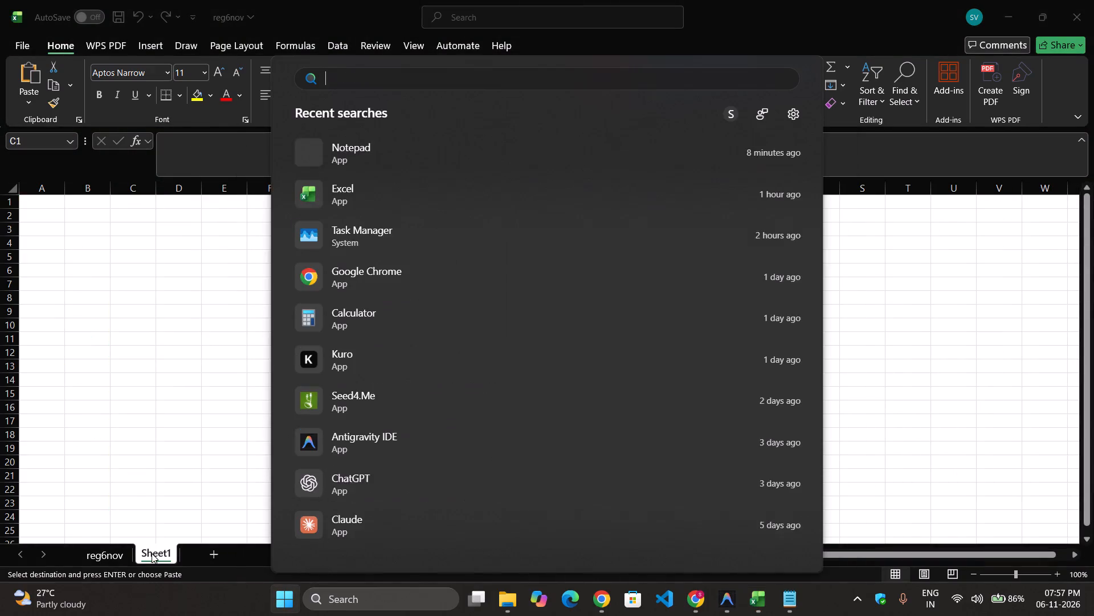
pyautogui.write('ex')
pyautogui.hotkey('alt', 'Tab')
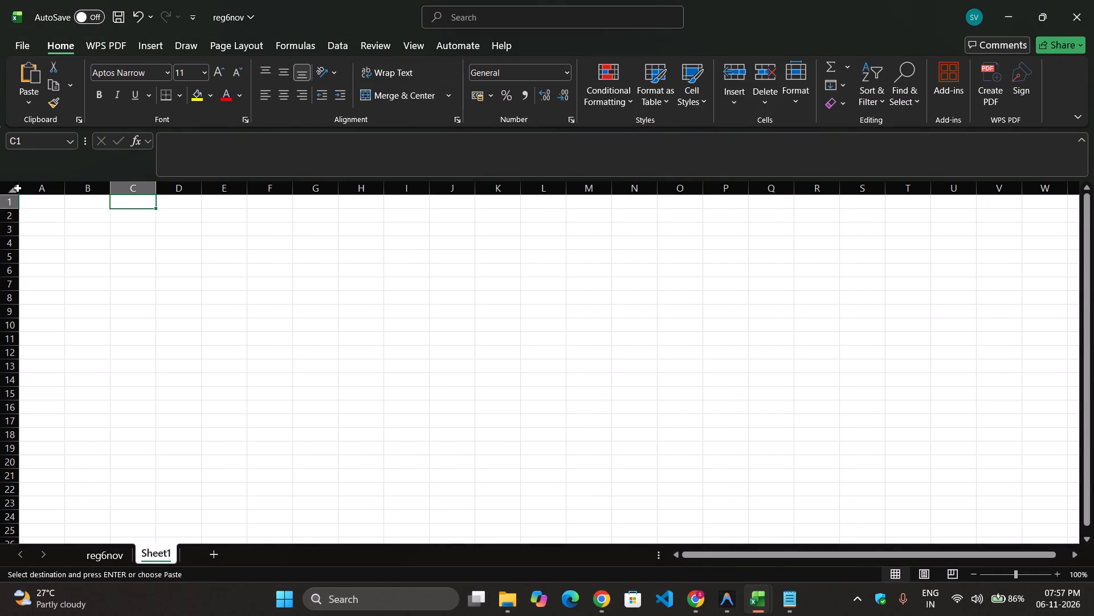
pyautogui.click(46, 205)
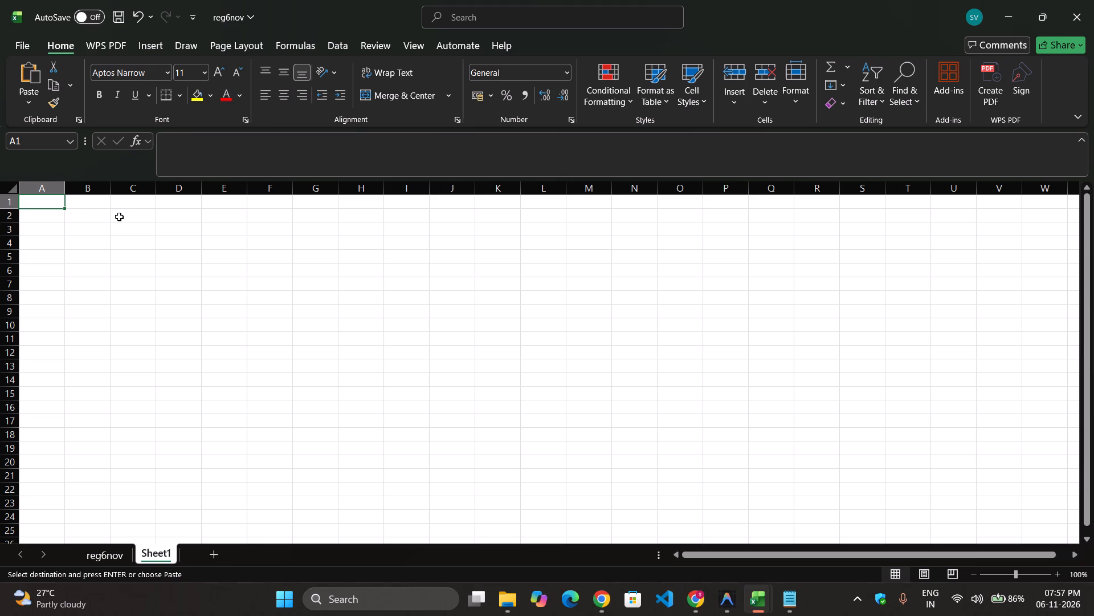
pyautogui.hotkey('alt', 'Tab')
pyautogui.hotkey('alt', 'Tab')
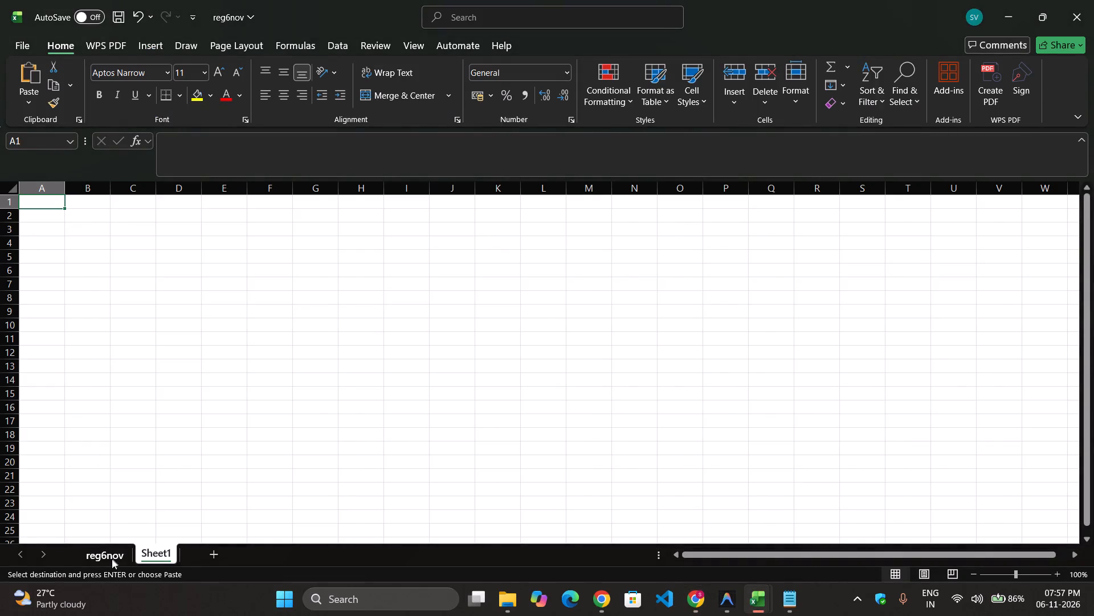
# Copy the entire filtered reg6nov sheet and paste the Team Leader rows with all their columns into Sheet1.
pyautogui.click(112, 559)
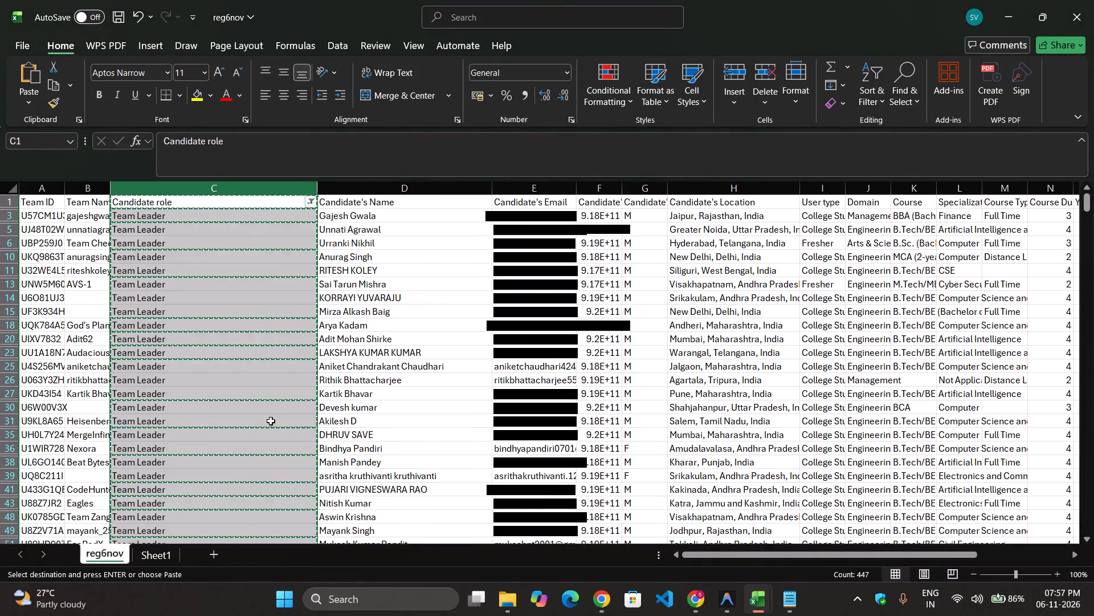
pyautogui.hotkey('ctrl', 'a')
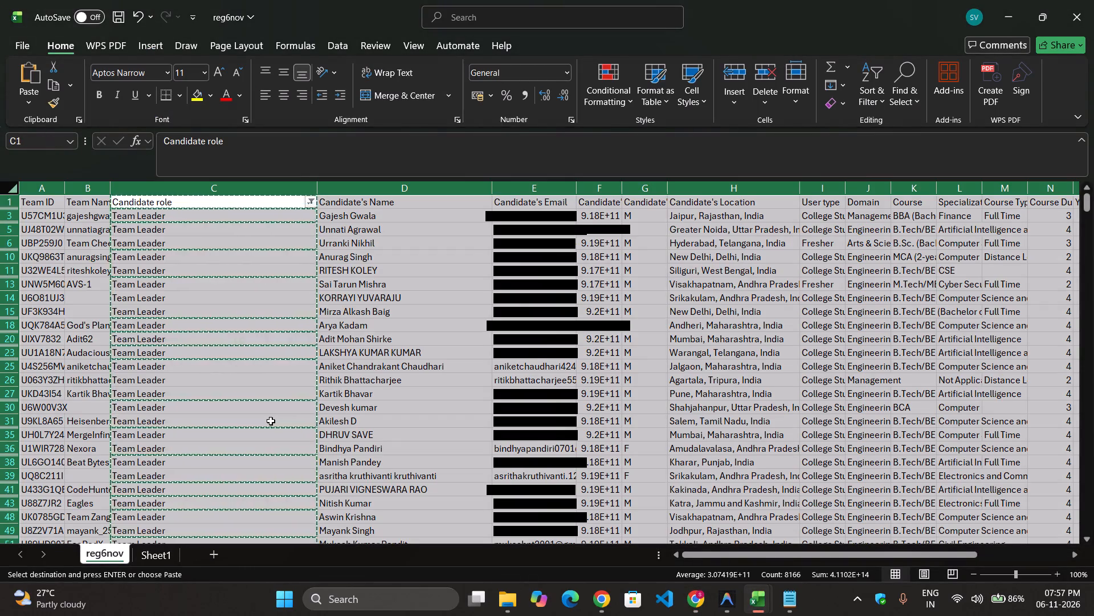
pyautogui.hotkey('ctrl', 'c')
pyautogui.hotkey('ctrl', 'v')
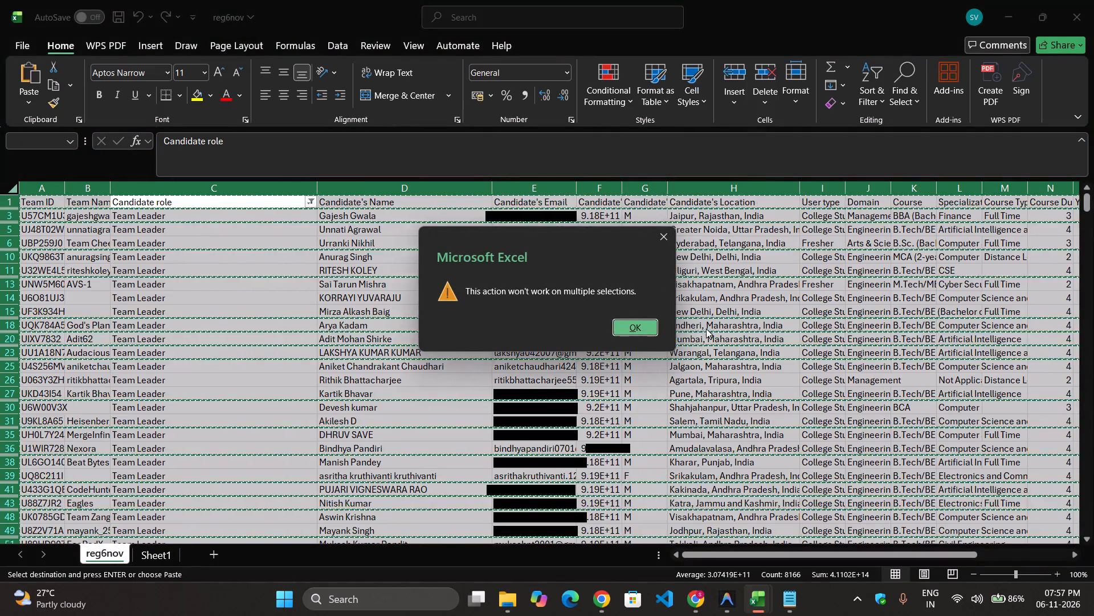
pyautogui.click(643, 326)
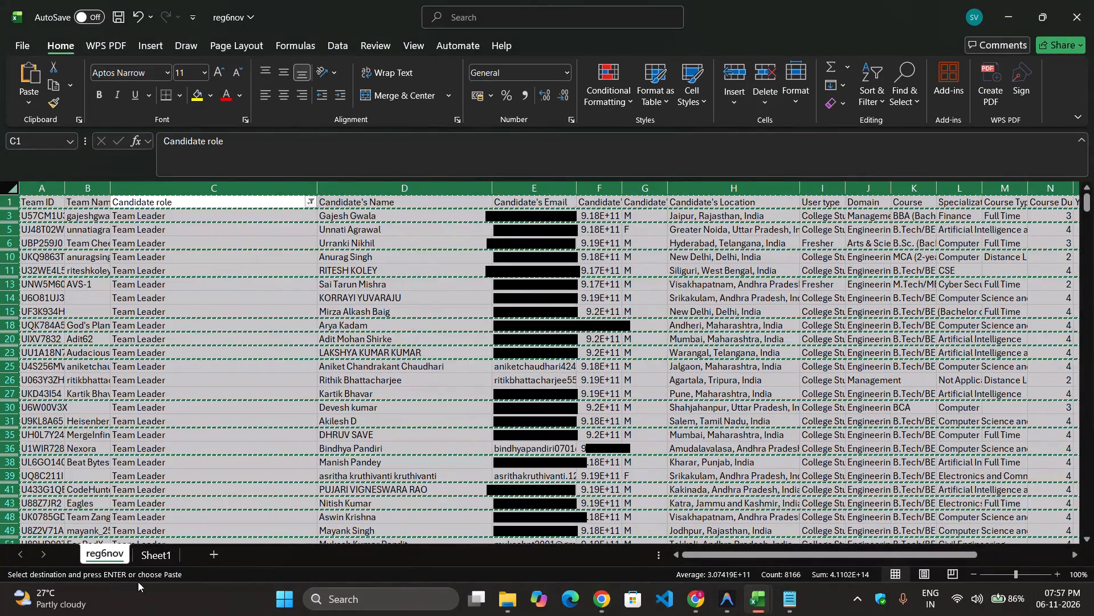
pyautogui.click(148, 552)
pyautogui.click(140, 515)
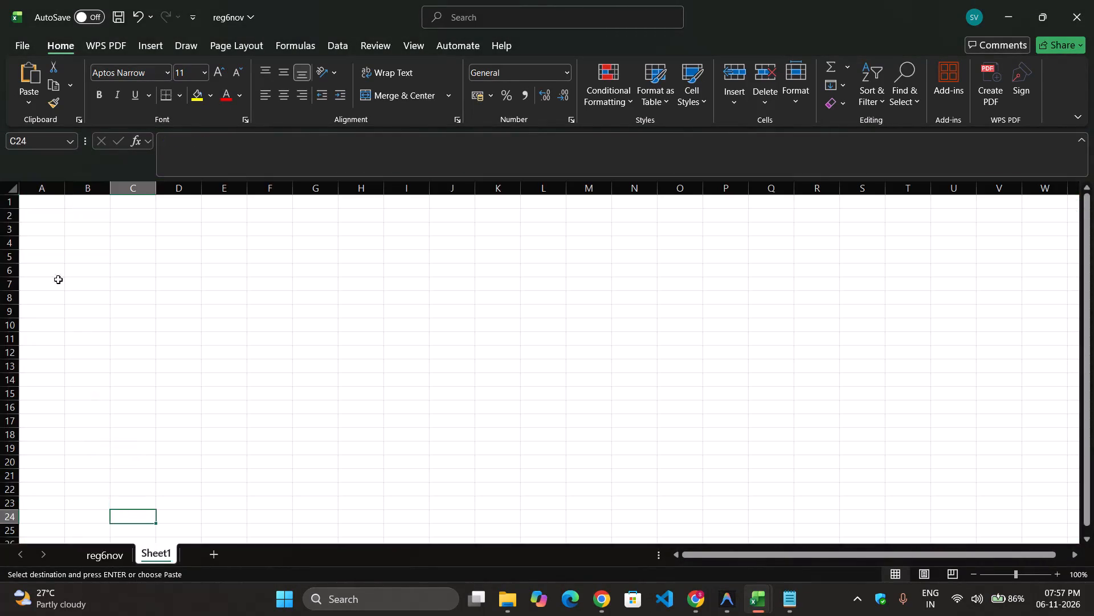
pyautogui.moveTo(94, 213); pyautogui.dragTo(89, 207)
pyautogui.click(89, 207)
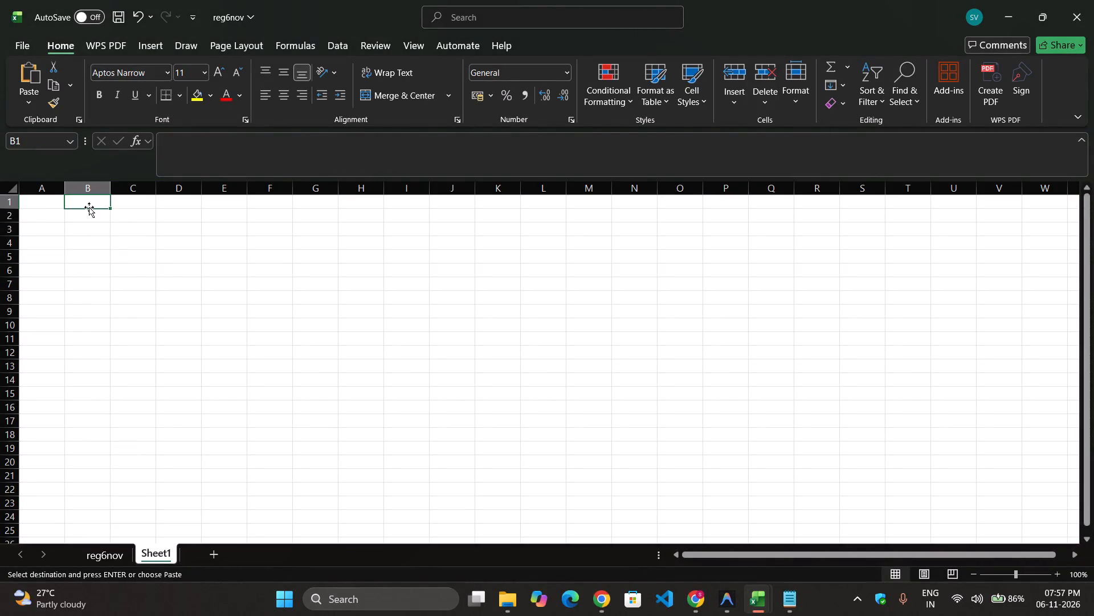
pyautogui.hotkey('ctrl', 'v')
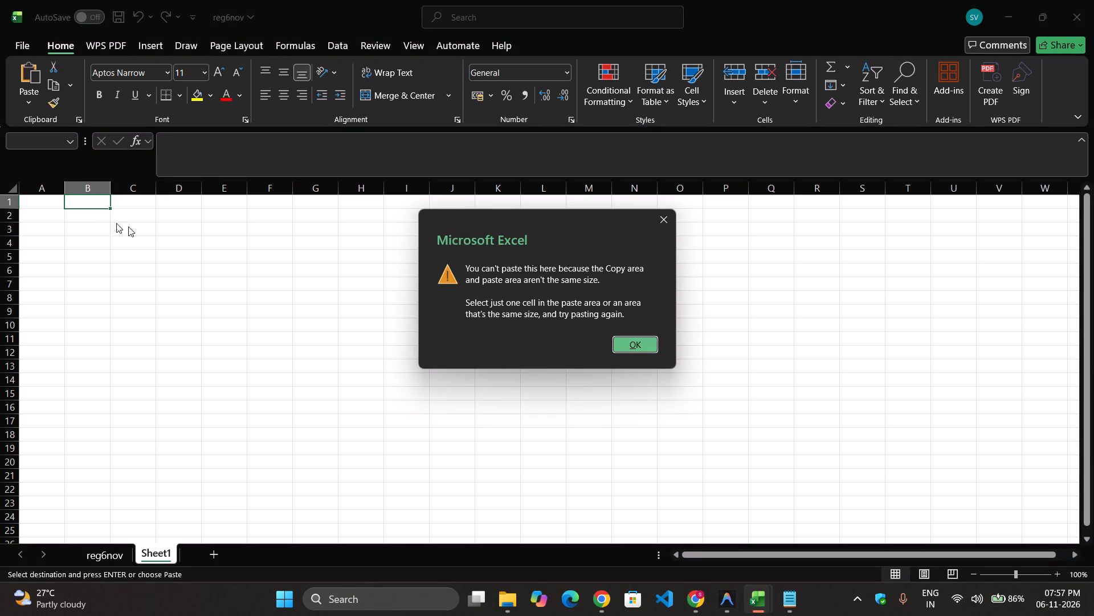
pyautogui.click(637, 343)
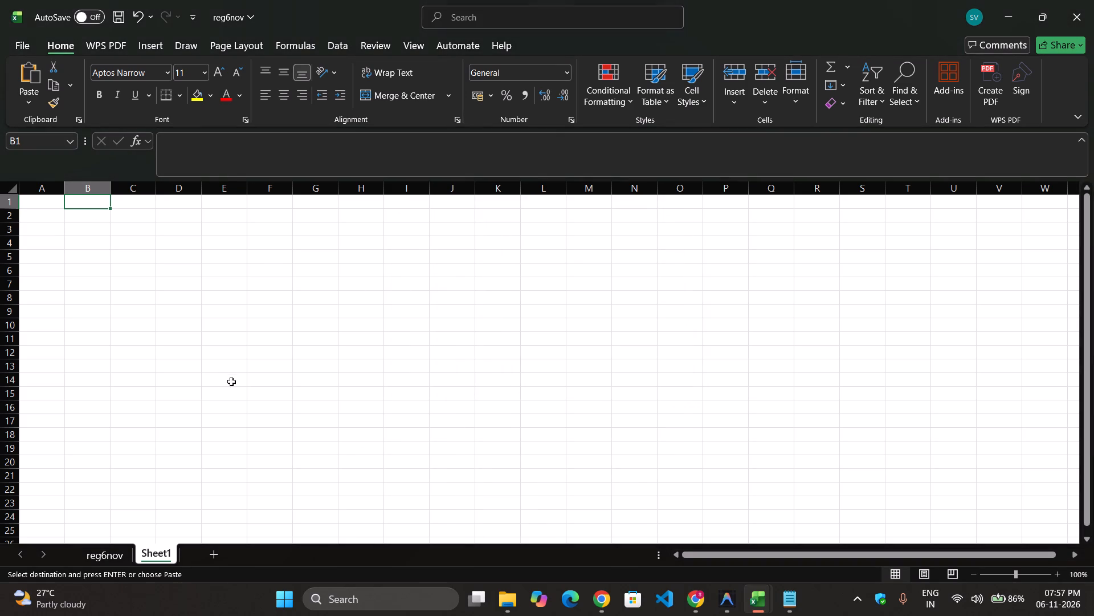
pyautogui.hotkey('ctrl', 'a')
pyautogui.hotkey('ctrl', 'v')
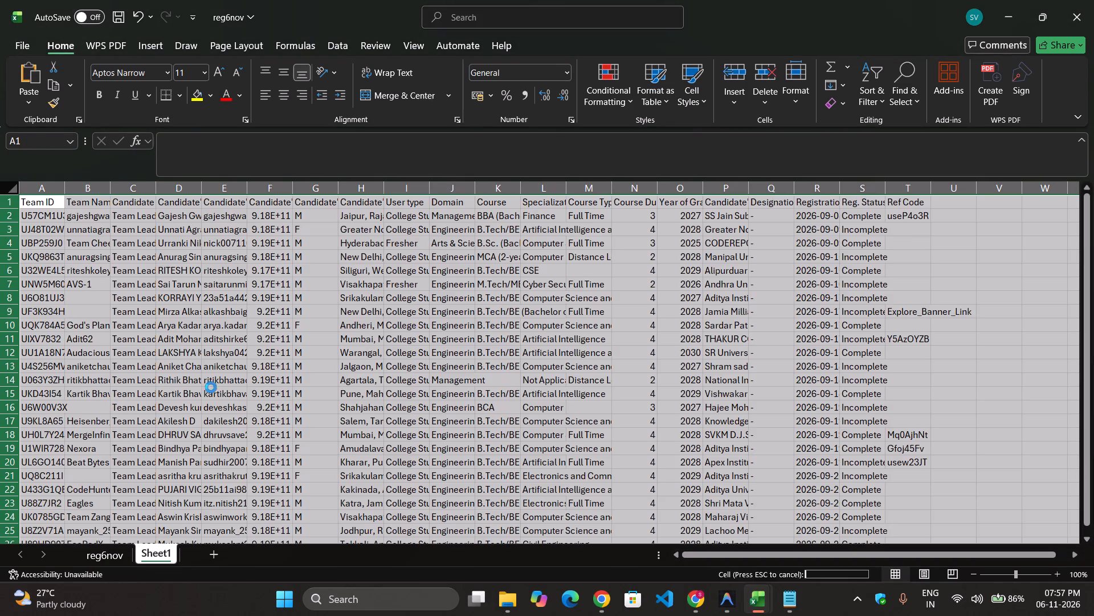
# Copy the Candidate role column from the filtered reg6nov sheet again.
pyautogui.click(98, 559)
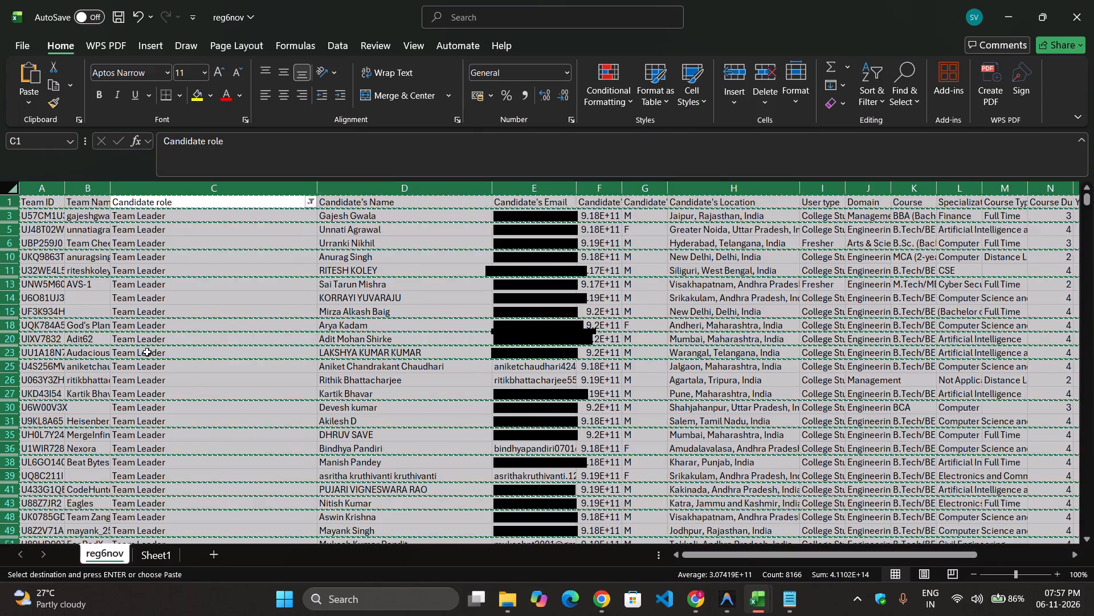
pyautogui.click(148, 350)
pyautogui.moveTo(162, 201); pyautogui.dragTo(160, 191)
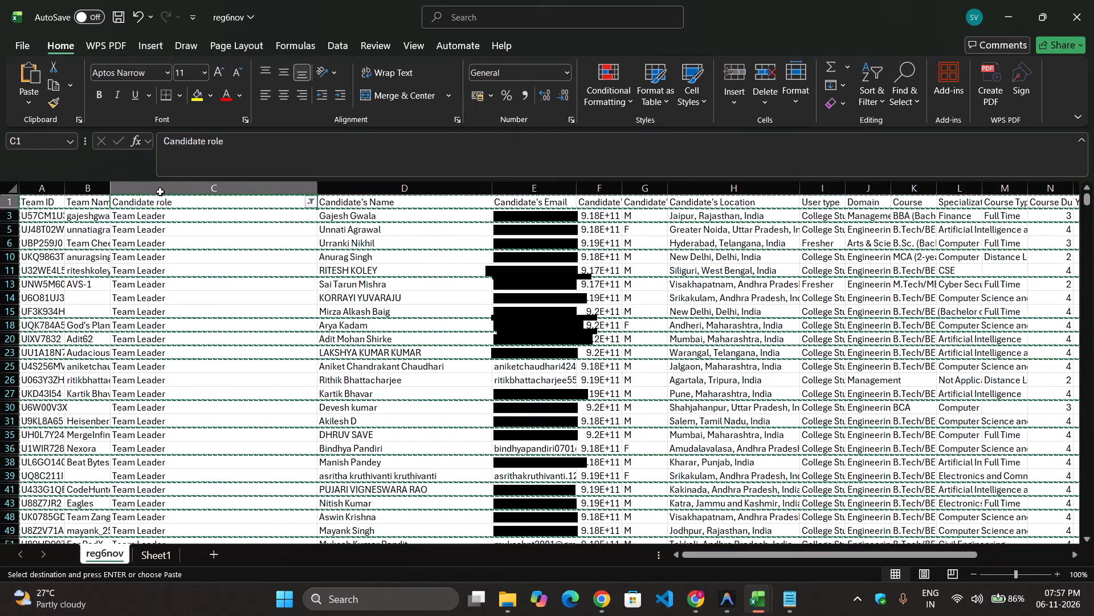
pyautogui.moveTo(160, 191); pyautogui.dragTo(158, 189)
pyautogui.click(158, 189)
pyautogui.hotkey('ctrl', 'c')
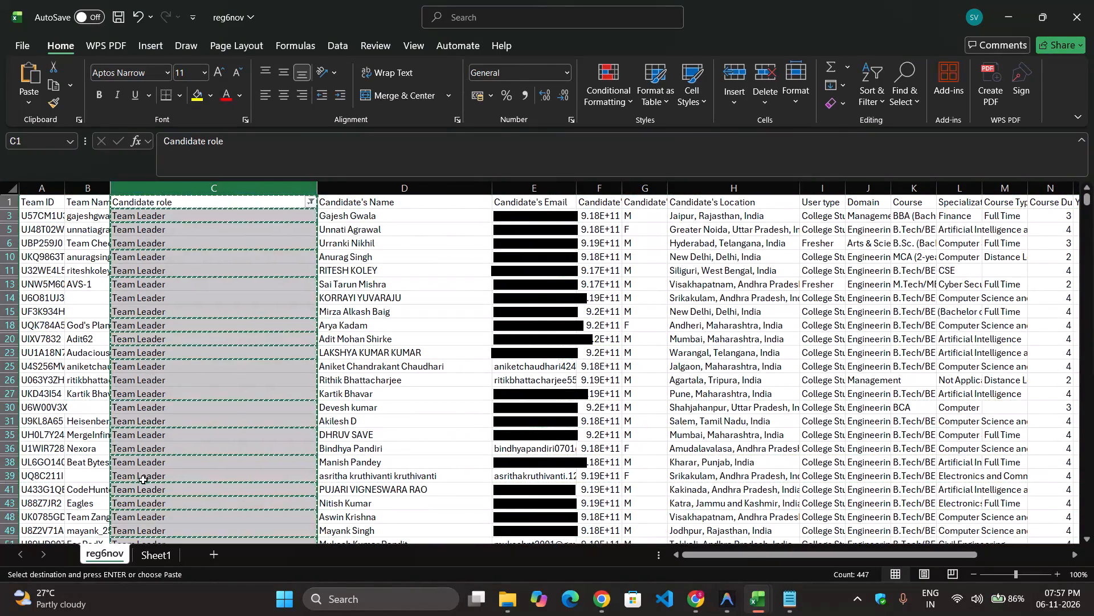
# Widen the Candidate role column in Sheet1.
pyautogui.click(159, 564)
pyautogui.click(229, 331)
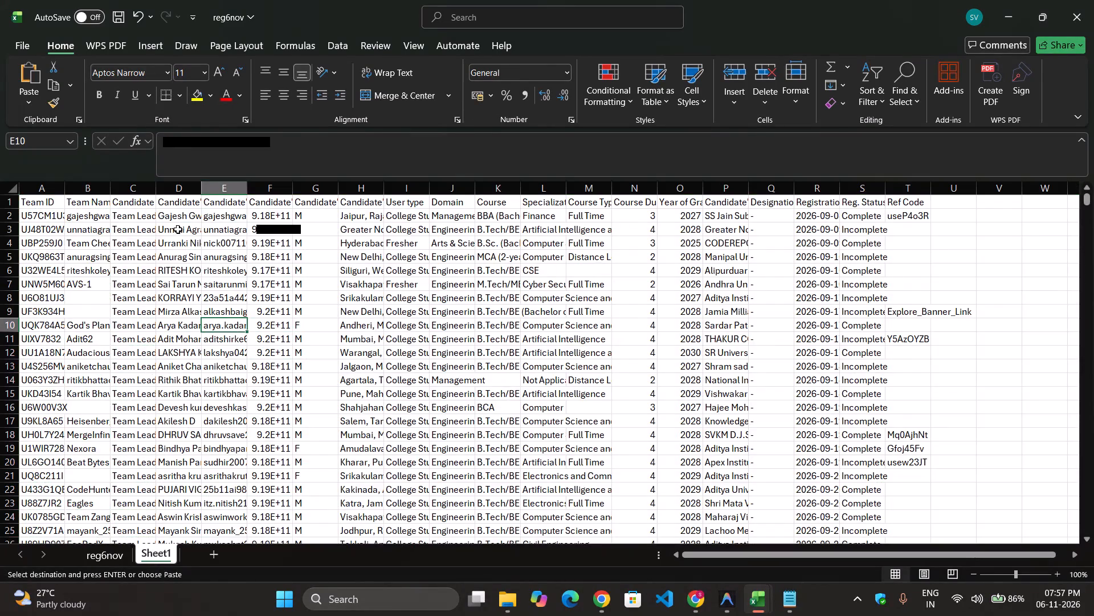
pyautogui.moveTo(154, 184); pyautogui.dragTo(312, 220)
pyautogui.click(275, 264)
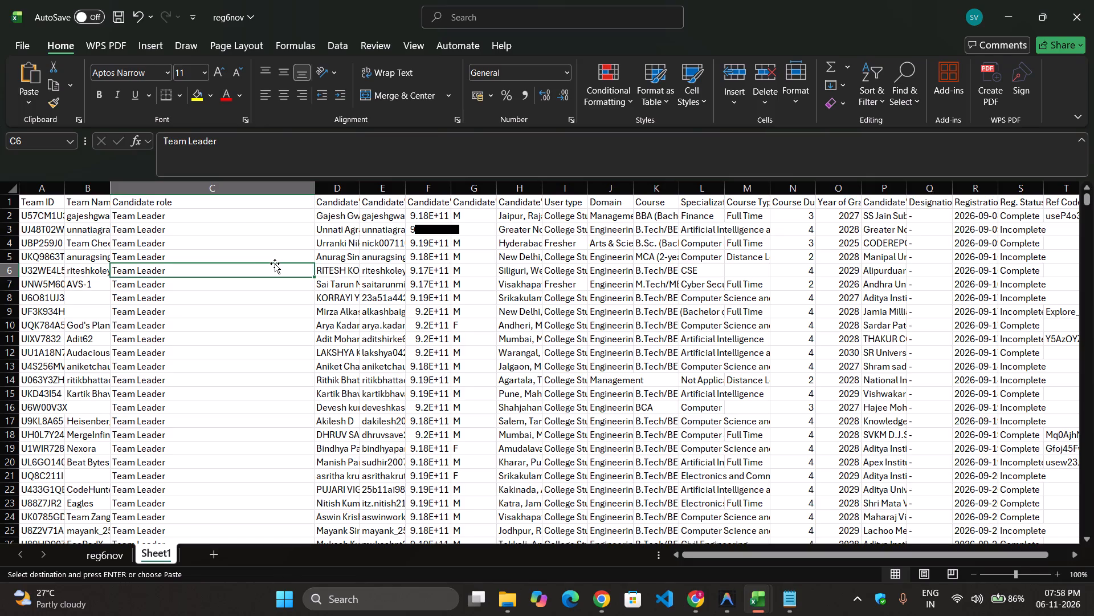
pyautogui.click(36, 203)
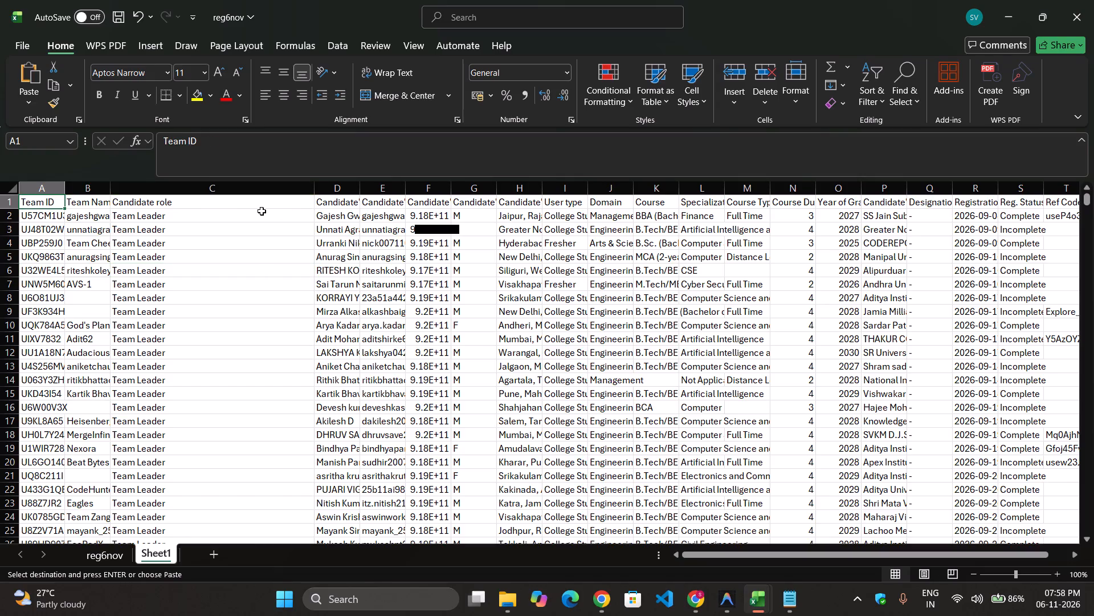
# Delete the original reg6nov sheet from the workbook, keeping only Sheet1 with the Team Leader rows.
pyautogui.click(103, 559)
pyautogui.rightClick(103, 559)
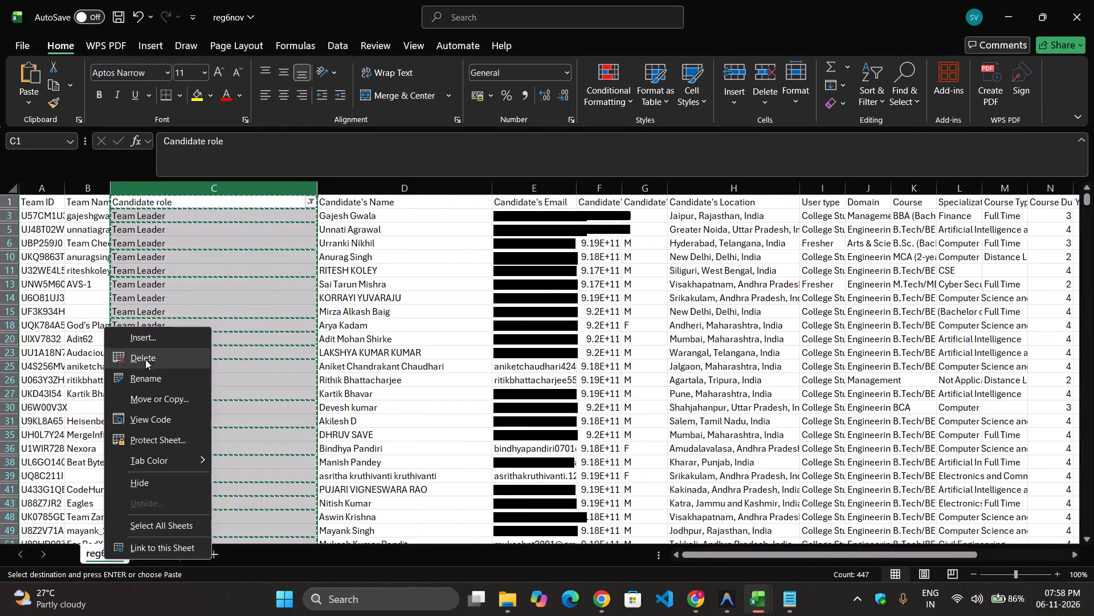
pyautogui.click(146, 359)
pyautogui.click(570, 329)
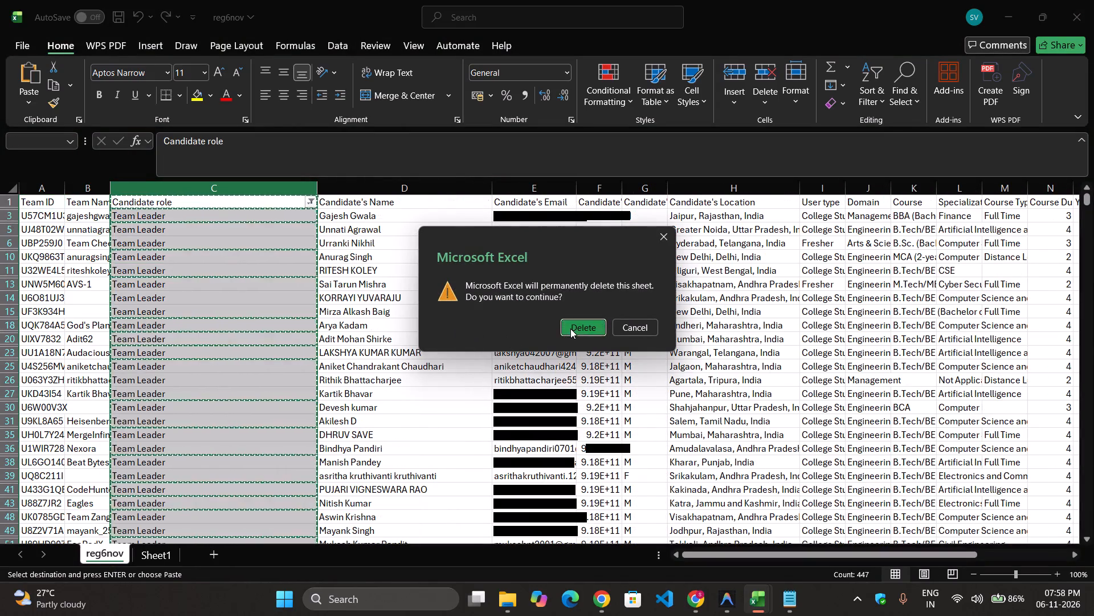
pyautogui.click(253, 253)
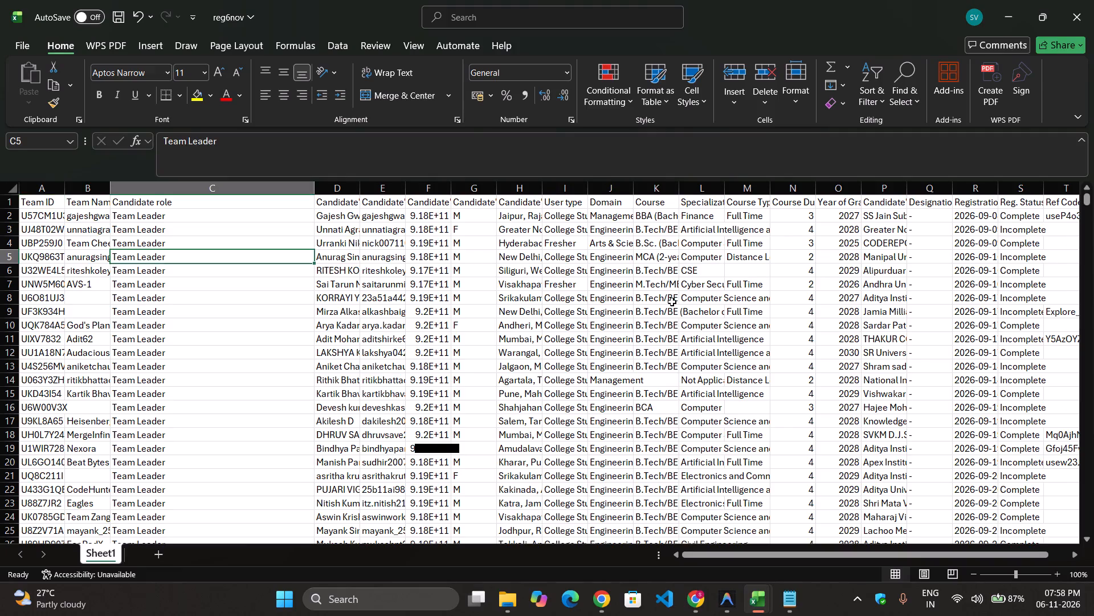
pyautogui.hscroll(-8, 673, 303)
pyautogui.hscroll(7, 650, 307)
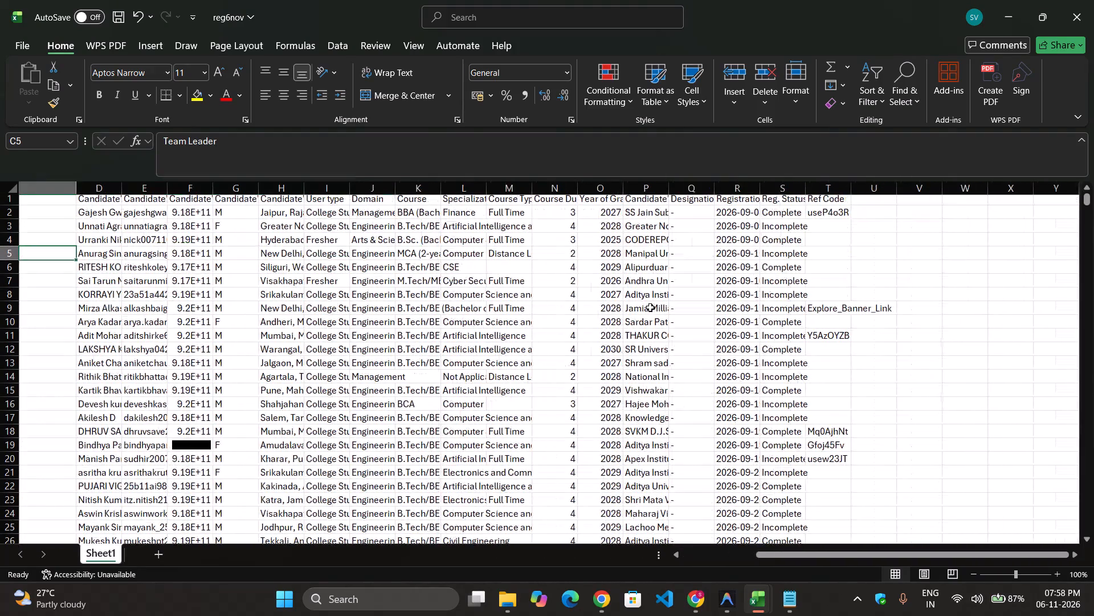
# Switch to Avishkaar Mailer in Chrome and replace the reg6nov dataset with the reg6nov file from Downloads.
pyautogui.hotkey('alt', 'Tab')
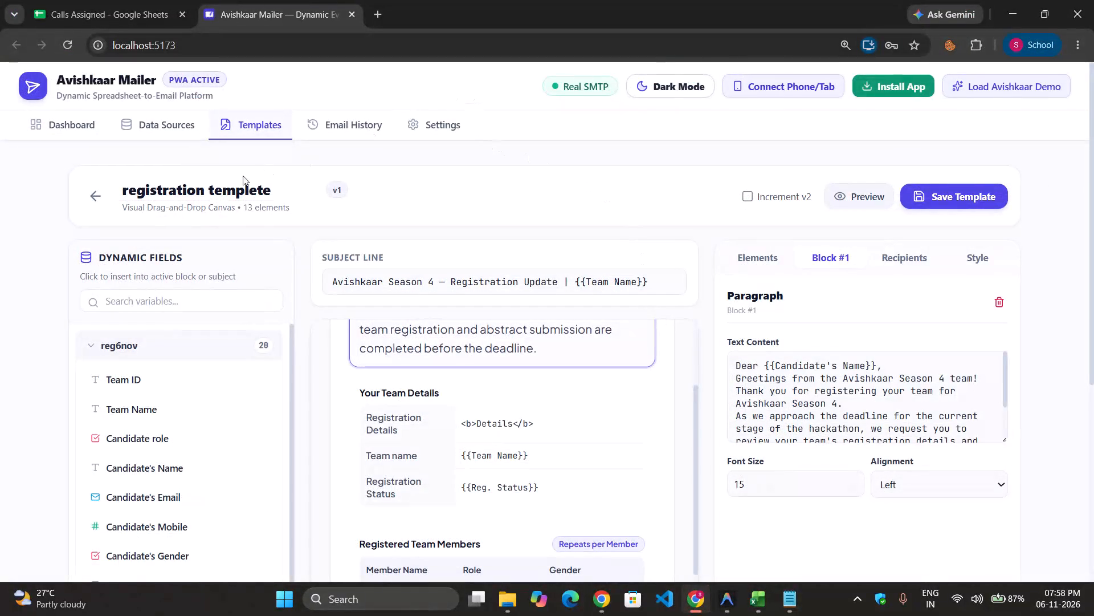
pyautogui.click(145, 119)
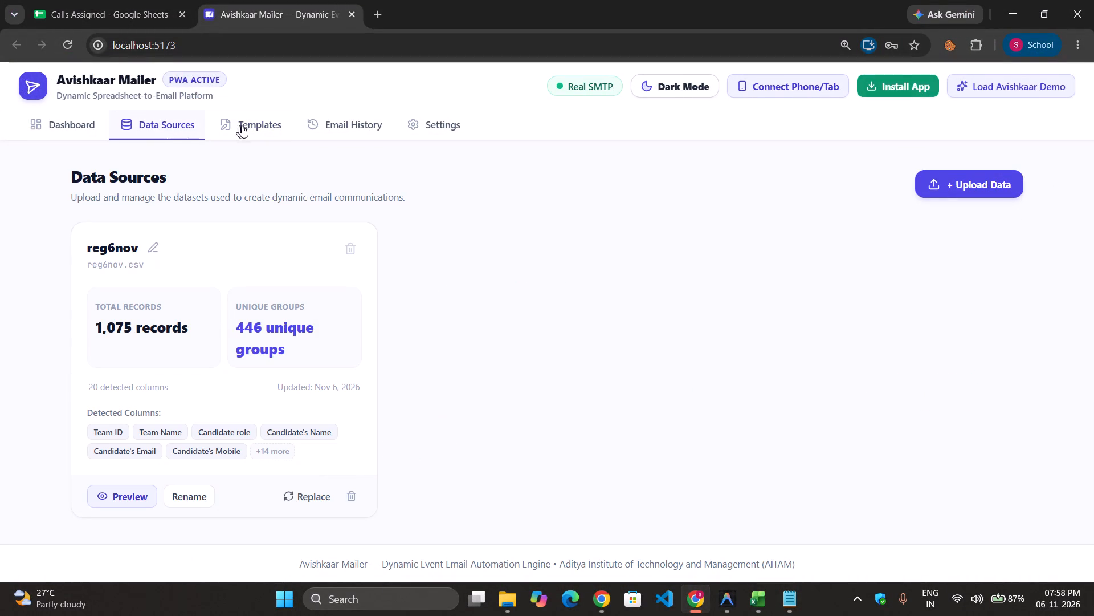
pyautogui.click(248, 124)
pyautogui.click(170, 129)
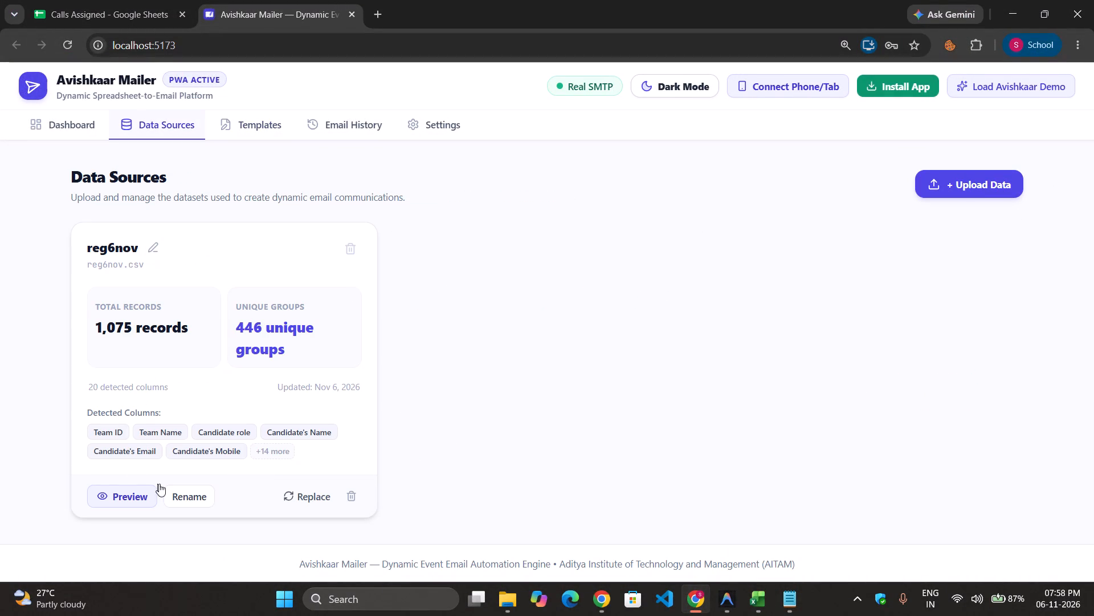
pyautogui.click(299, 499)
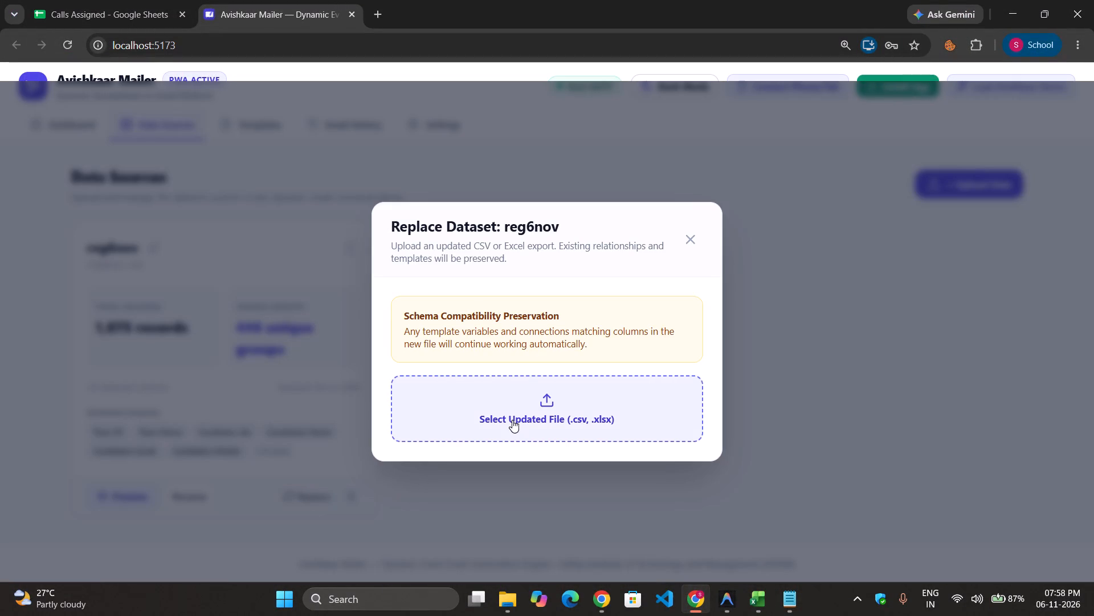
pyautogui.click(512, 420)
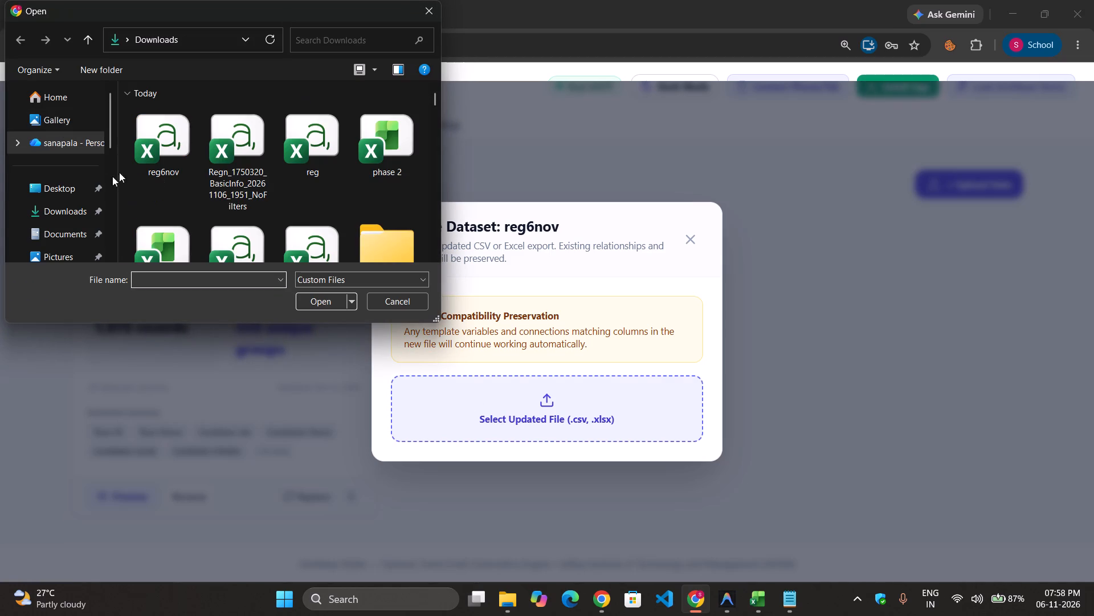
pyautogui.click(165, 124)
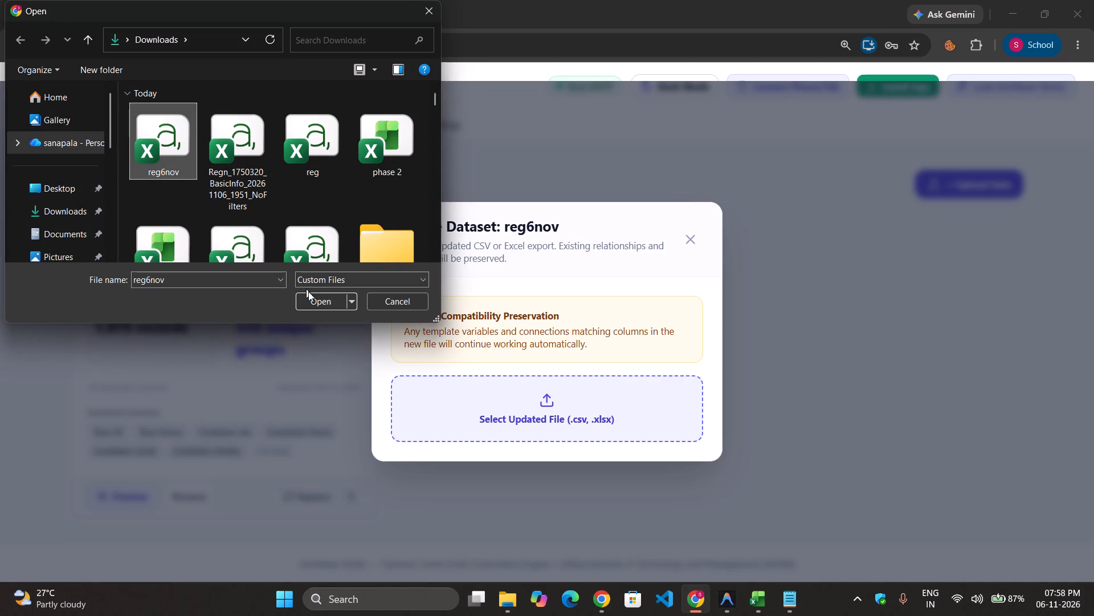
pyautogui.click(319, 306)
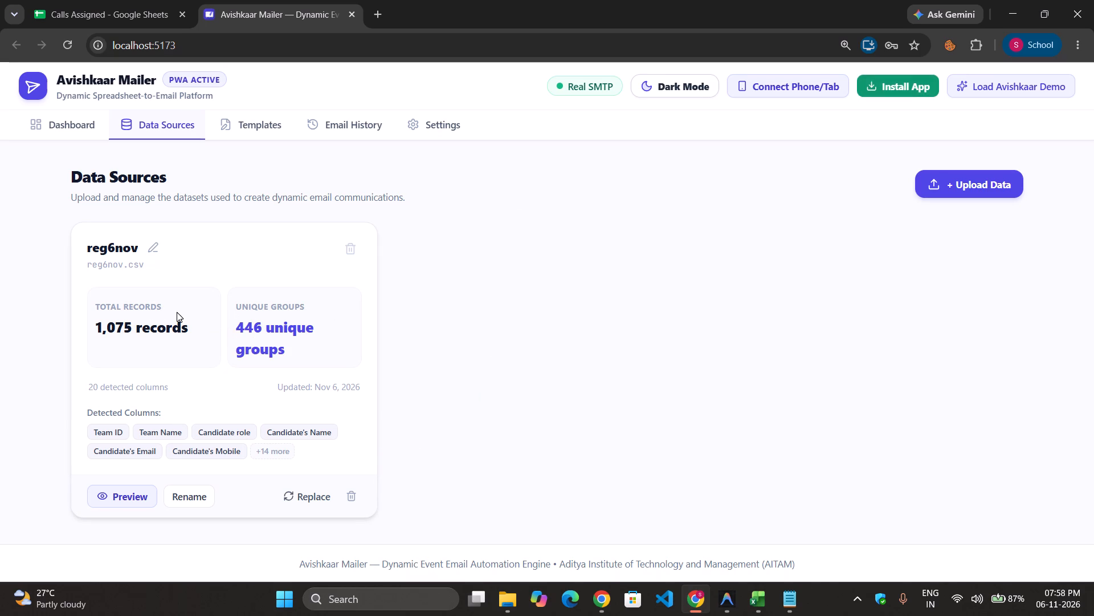
# Check the reg6nov dataset's record and group totals, and preview its columns and candidate roles.
pyautogui.click(176, 329)
pyautogui.click(305, 332)
pyautogui.click(132, 499)
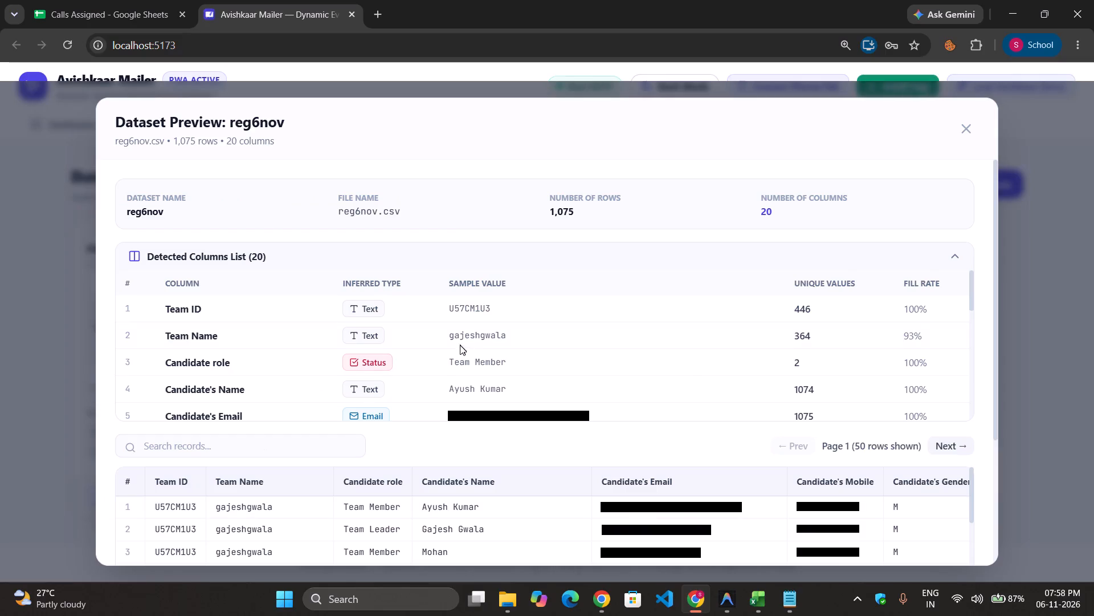
pyautogui.scroll(1, 439, 380)
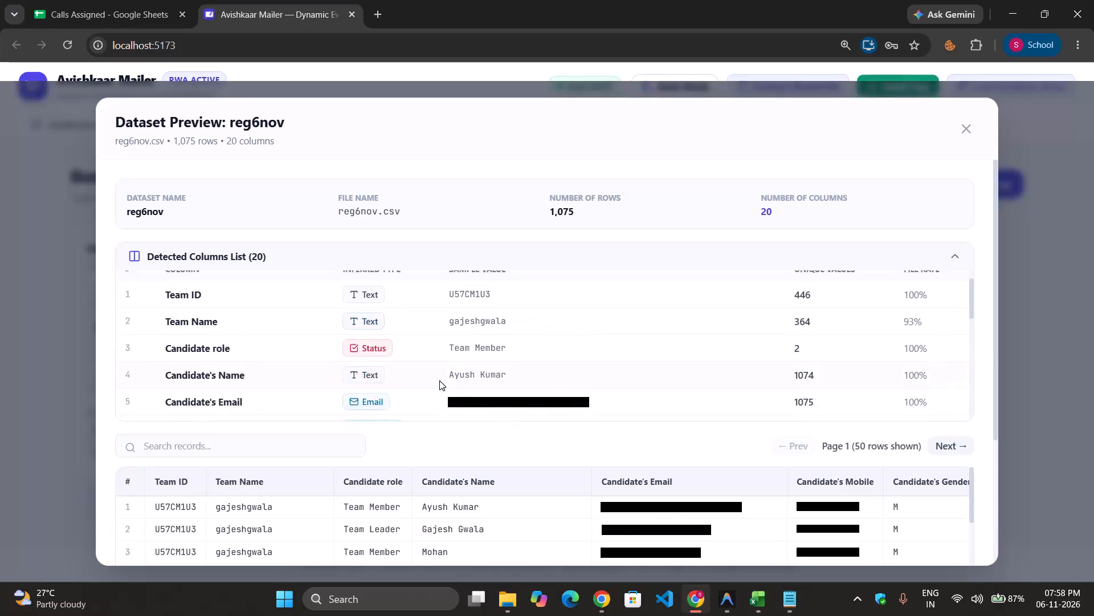
pyautogui.scroll(1, 439, 380)
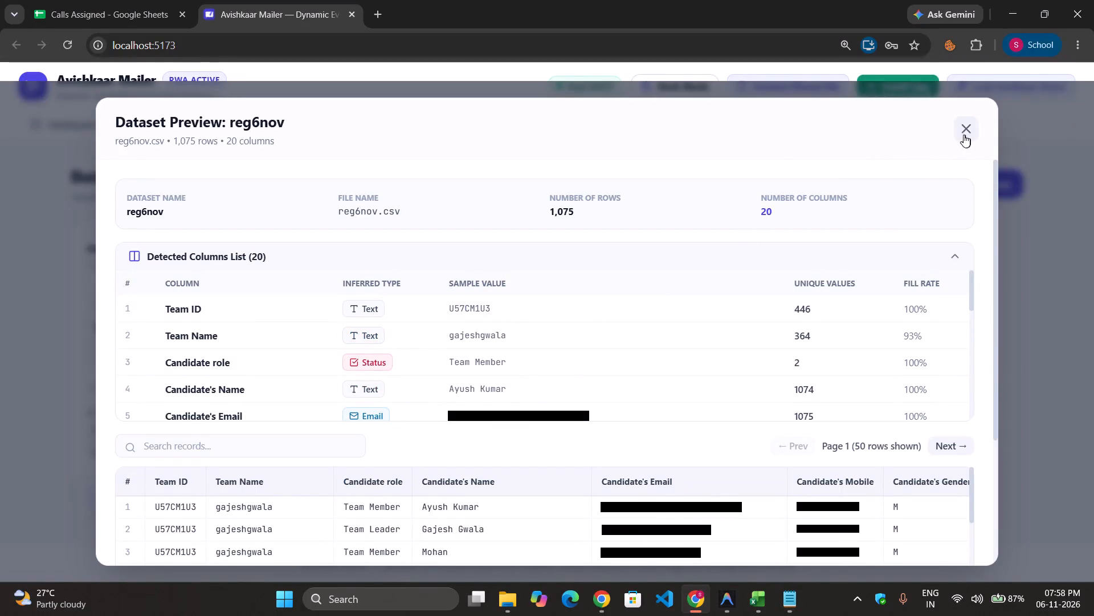
pyautogui.click(961, 133)
pyautogui.scroll(1, 213, 479)
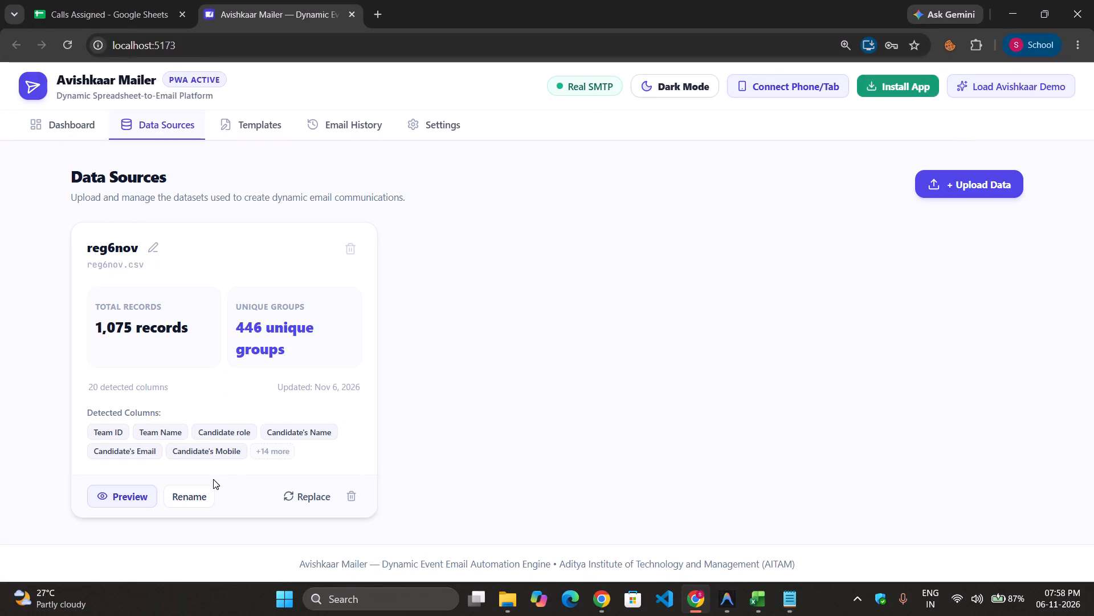
pyautogui.scroll(2, 278, 376)
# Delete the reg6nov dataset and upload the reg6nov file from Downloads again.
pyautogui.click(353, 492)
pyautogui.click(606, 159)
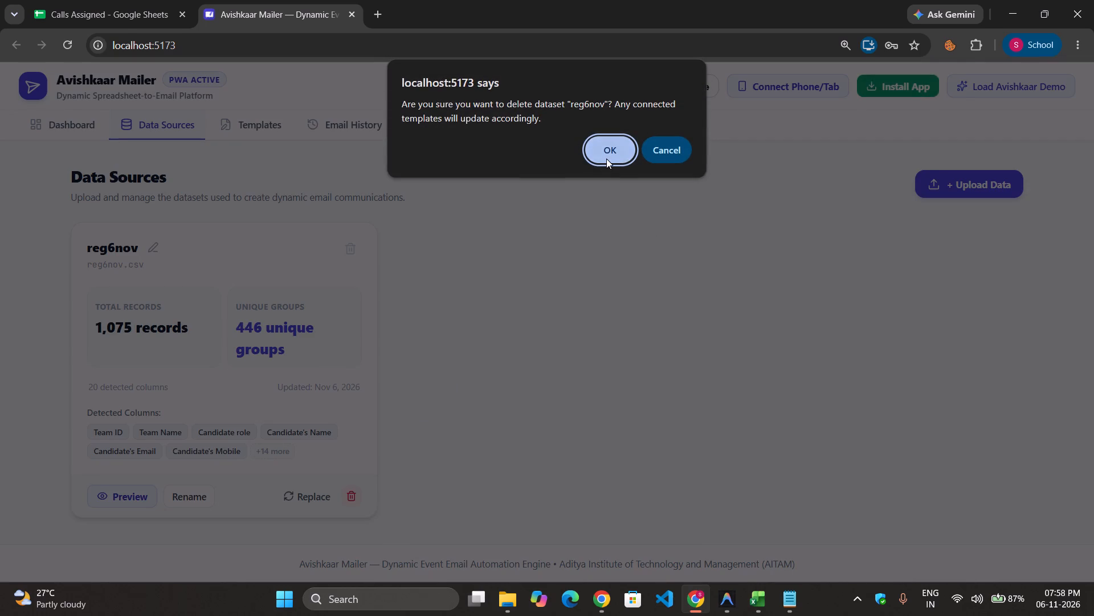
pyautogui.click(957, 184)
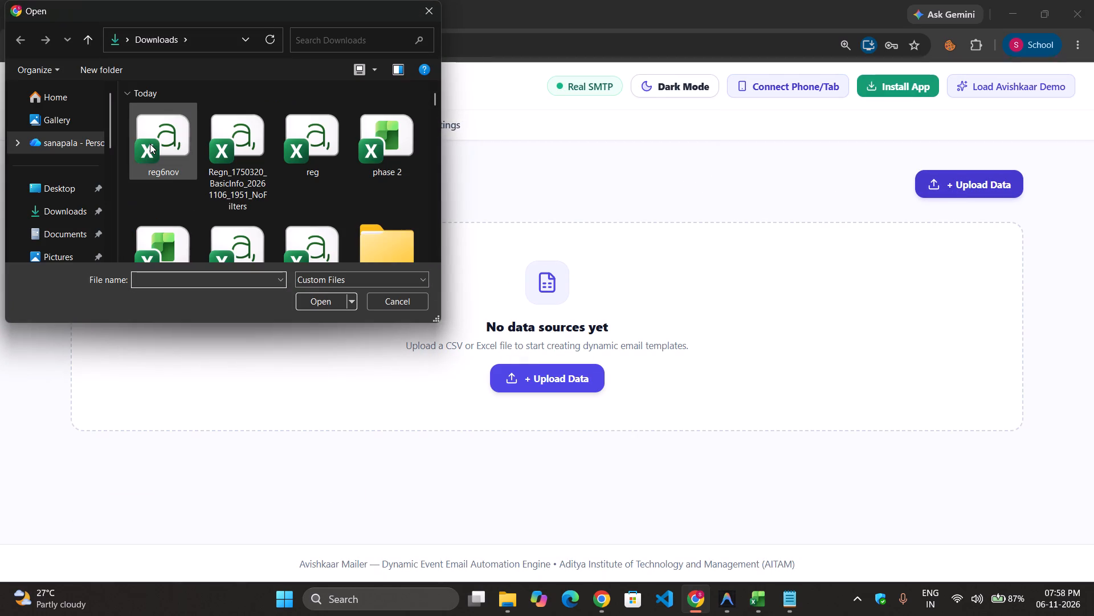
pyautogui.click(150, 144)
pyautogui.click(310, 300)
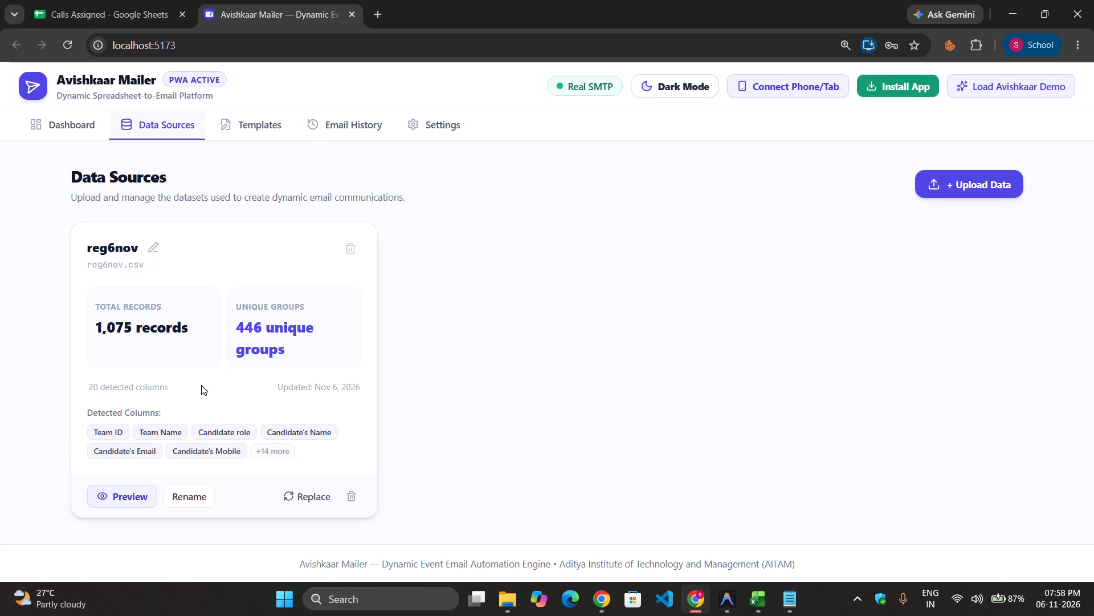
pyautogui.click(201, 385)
# Switch to the reg6nov workbook in Excel and save it with the Team Leader sheet.
pyautogui.click(747, 594)
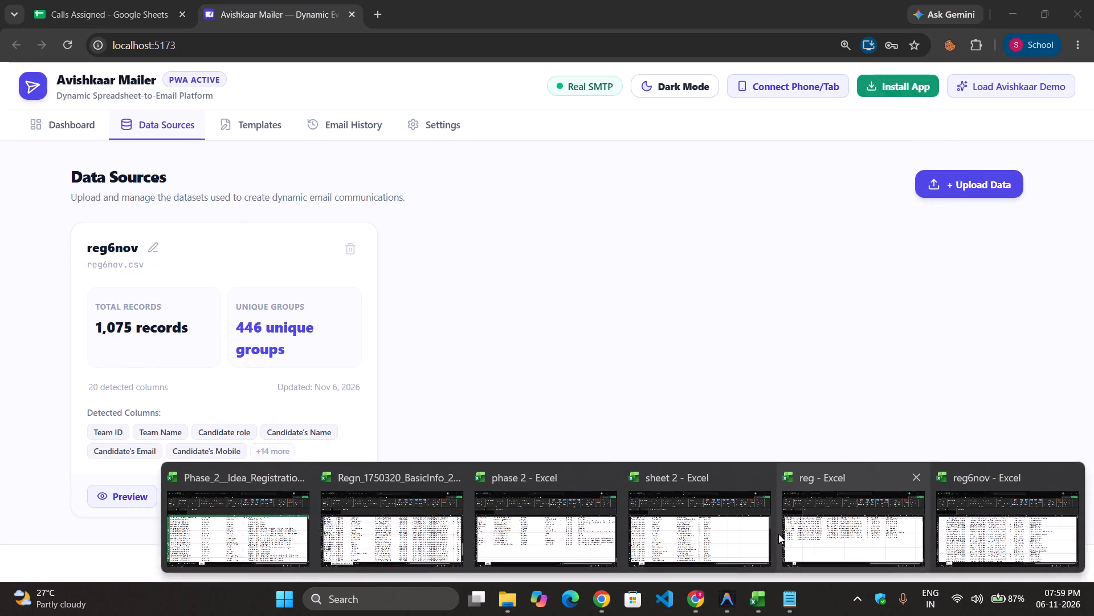
pyautogui.click(988, 525)
pyautogui.click(435, 395)
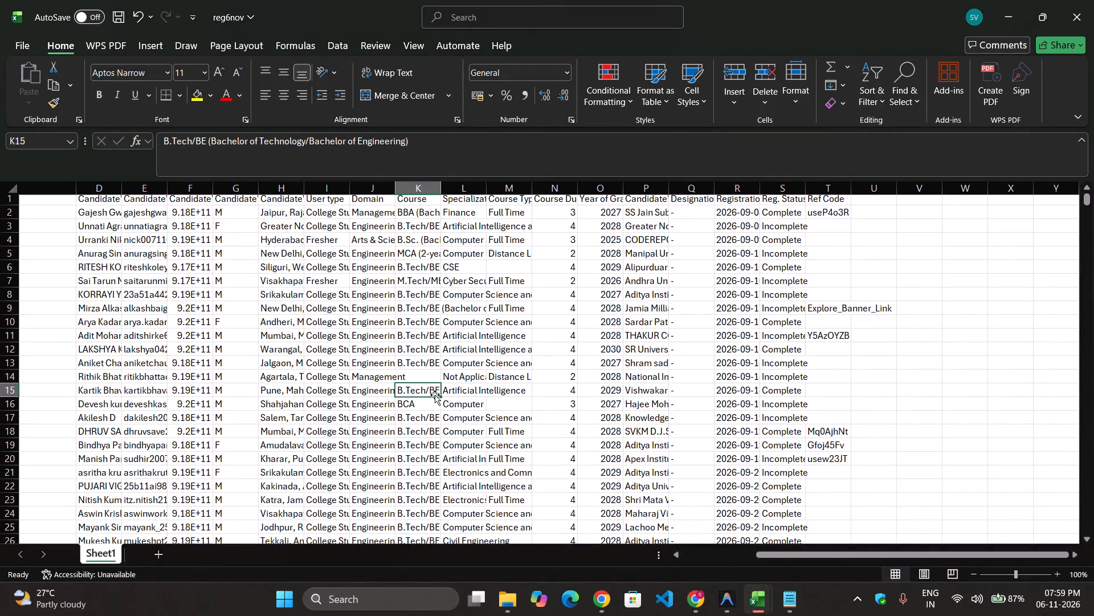
pyautogui.scroll(6, 435, 395)
pyautogui.hscroll(4, 186, 331)
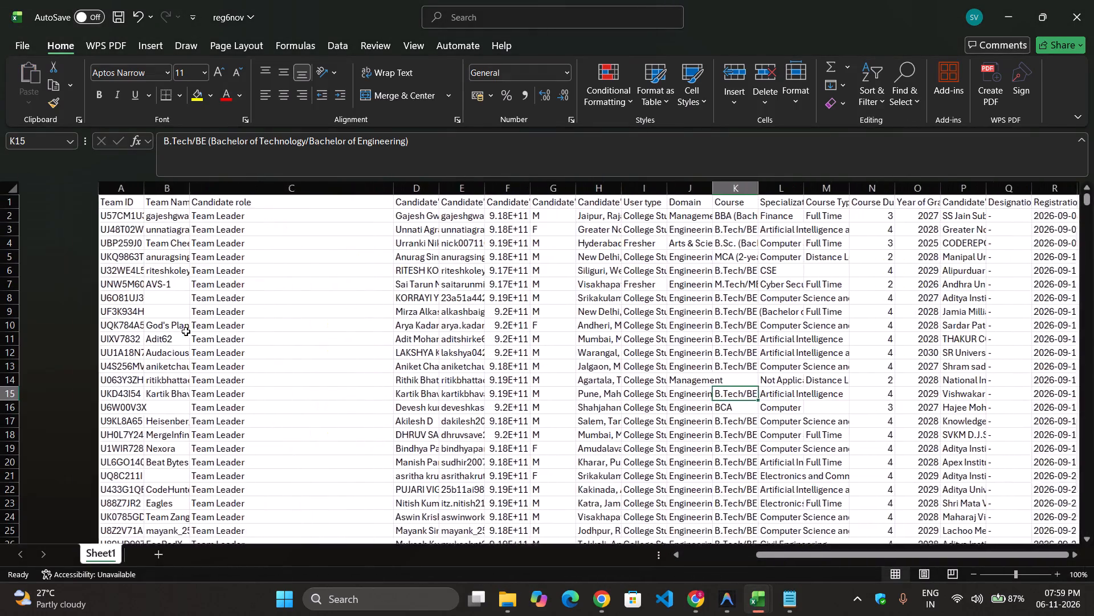
pyautogui.click(152, 325)
pyautogui.hotkey('ctrl', 's')
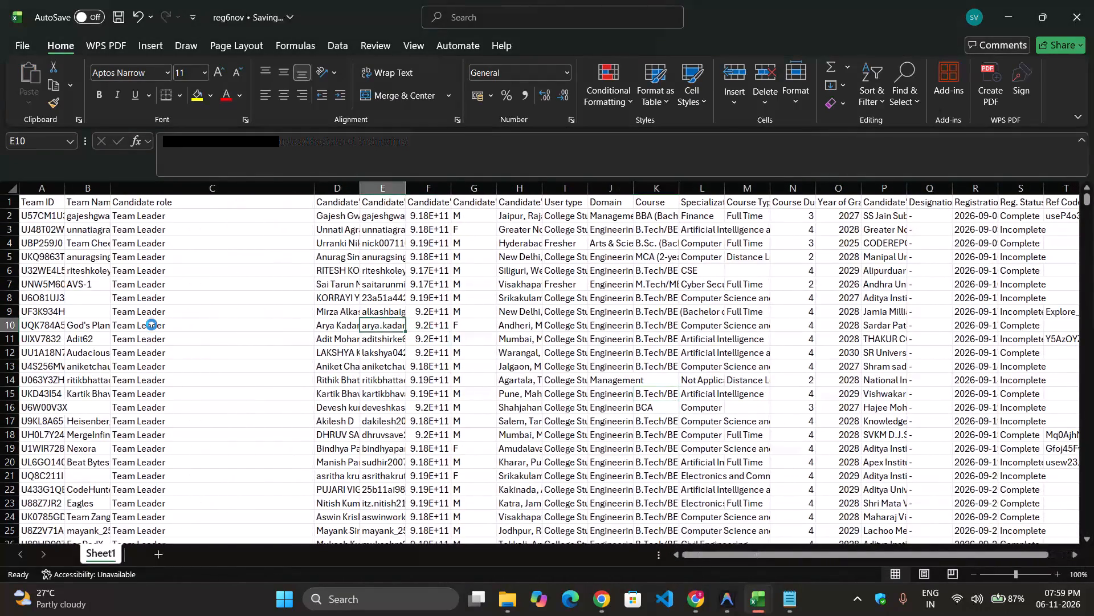
pyautogui.hotkey('ctrl', 's')
pyautogui.hotkey('ctrl', 's')
pyautogui.hotkey('ctrl', 's')
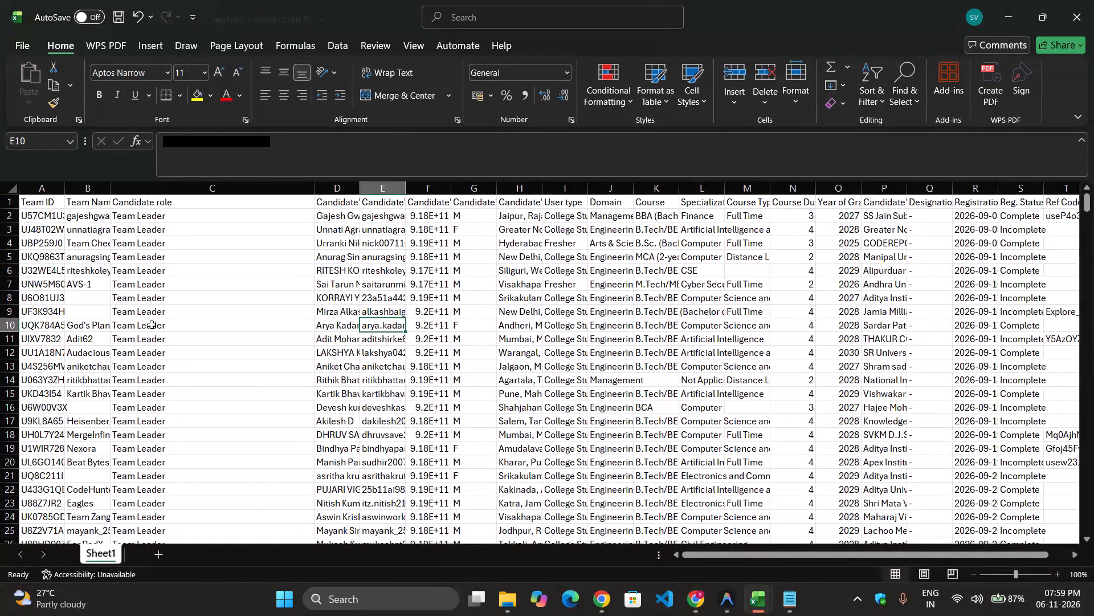
# Back in Avishkaar Mailer, delete the reg6nov dataset and upload the saved reg6nov file from Downloads.
pyautogui.hotkey('alt', 'Tab')
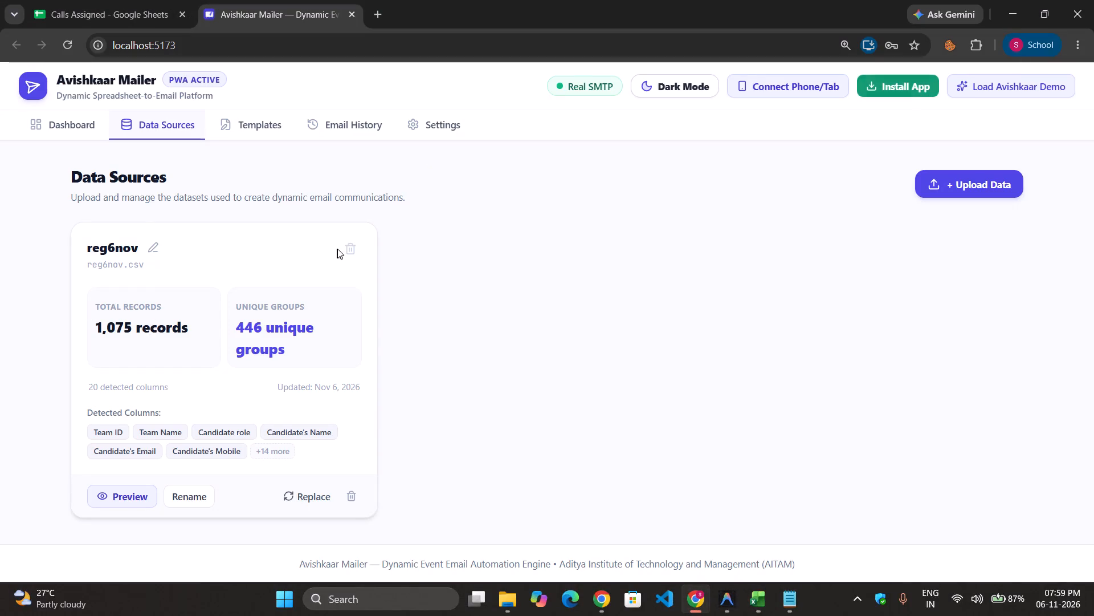
pyautogui.click(345, 248)
pyautogui.click(611, 156)
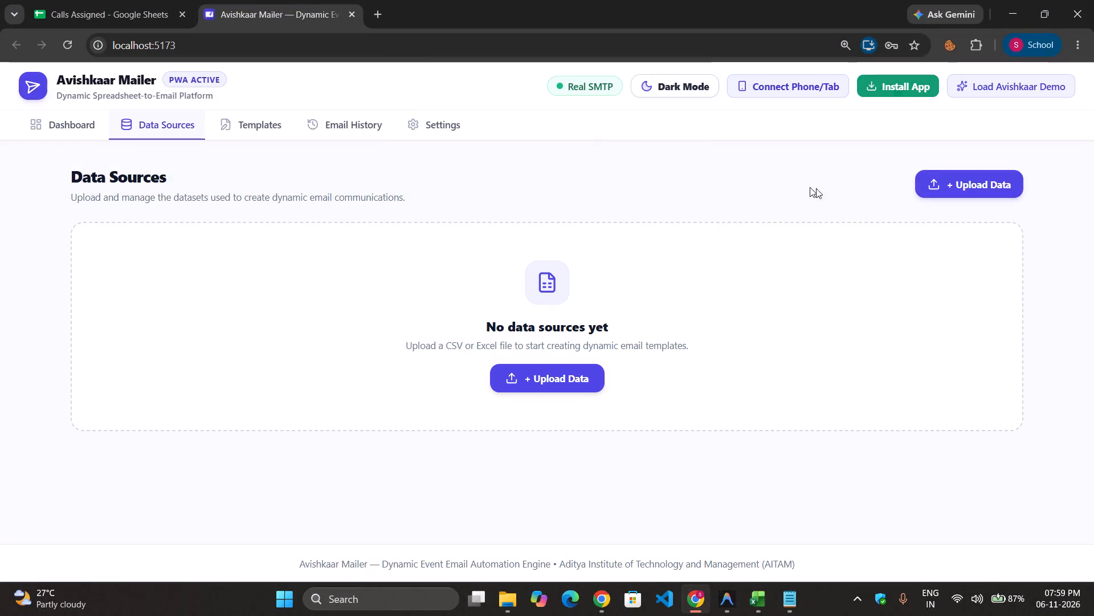
pyautogui.click(964, 191)
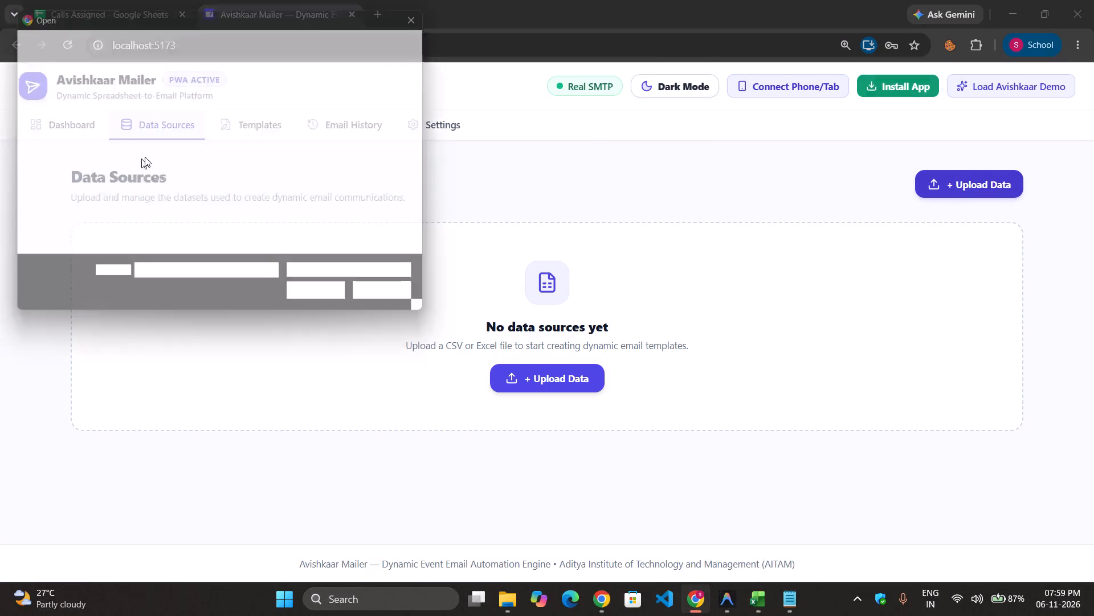
pyautogui.click(141, 137)
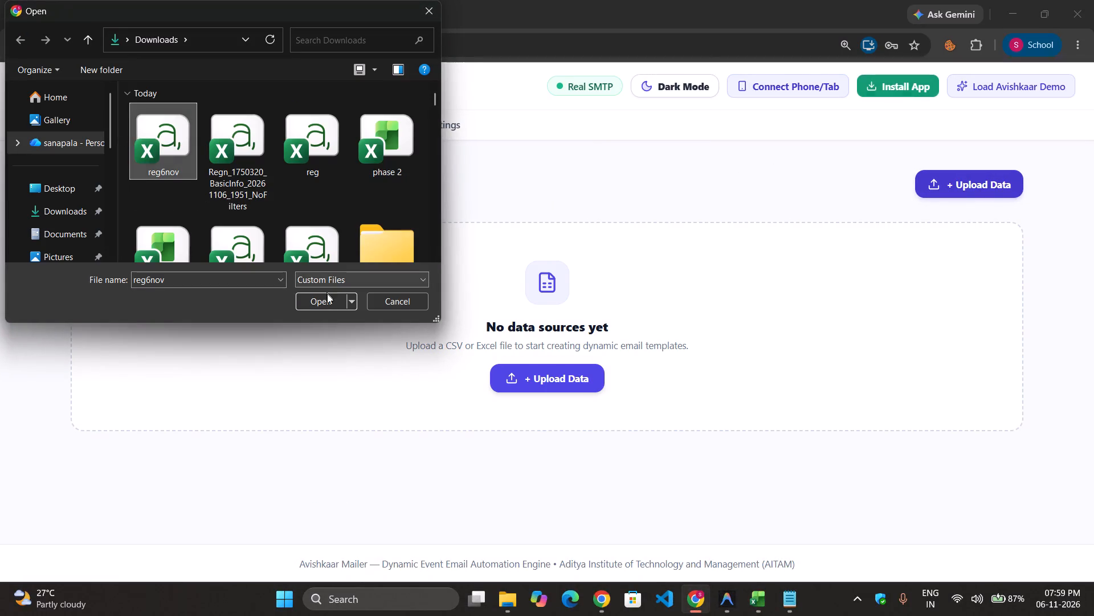
pyautogui.click(328, 299)
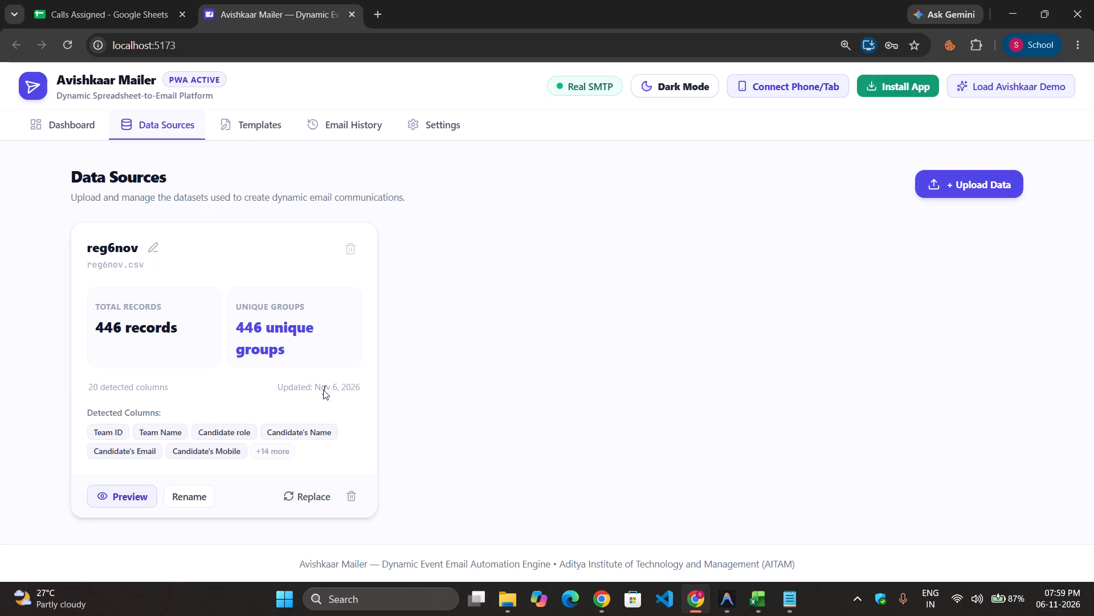
# Open the registration templete in the canvas editor and save the template.
pyautogui.click(263, 135)
pyautogui.click(140, 388)
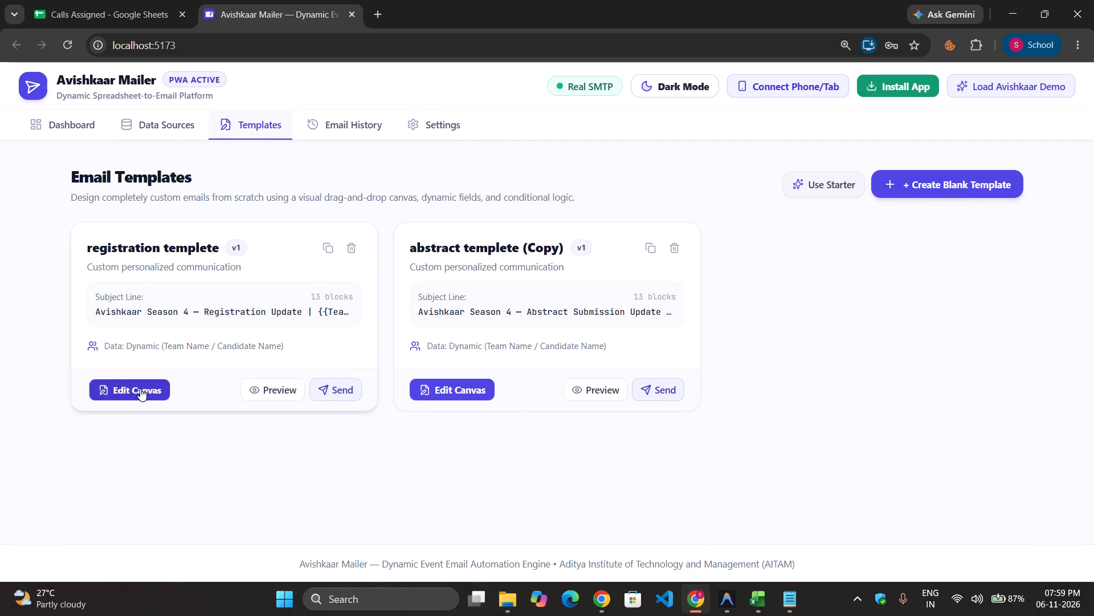
pyautogui.click(922, 189)
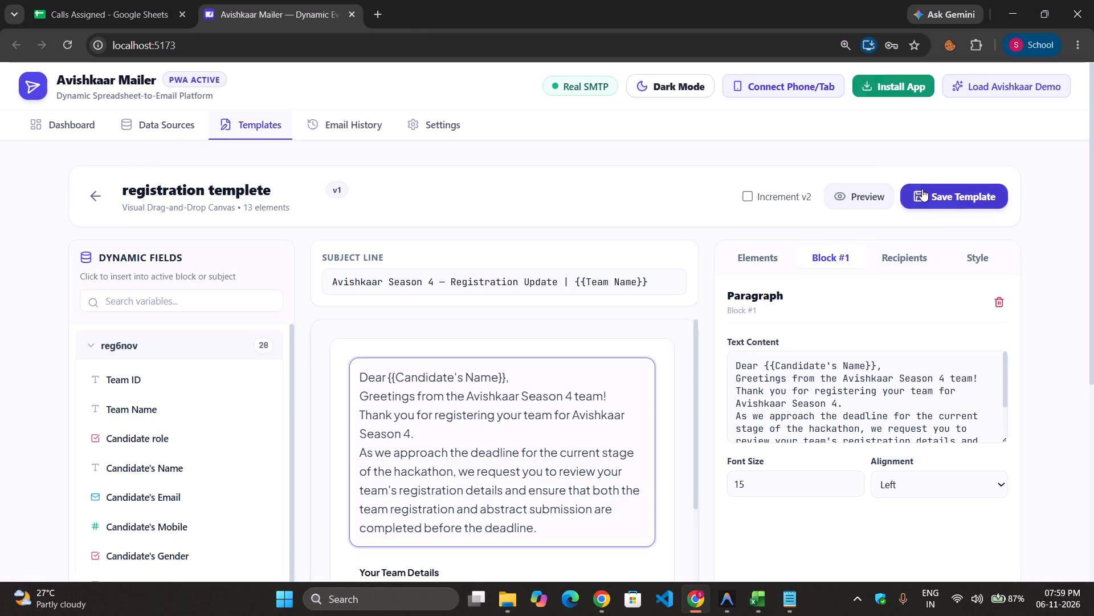
# Preview the rendered registration templete email and its recipient.
pyautogui.moveTo(863, 183); pyautogui.dragTo(877, 199)
pyautogui.click(877, 199)
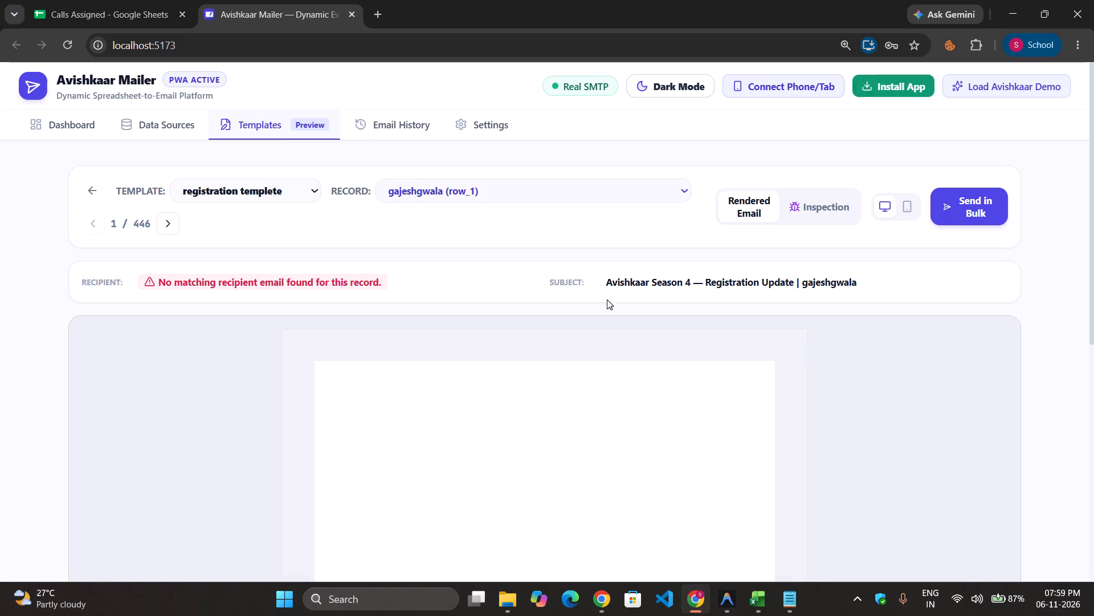
# Review the rendered registration templete email for the first two records, including their team details and Registered Team Members table.
pyautogui.scroll(-3, 528, 363)
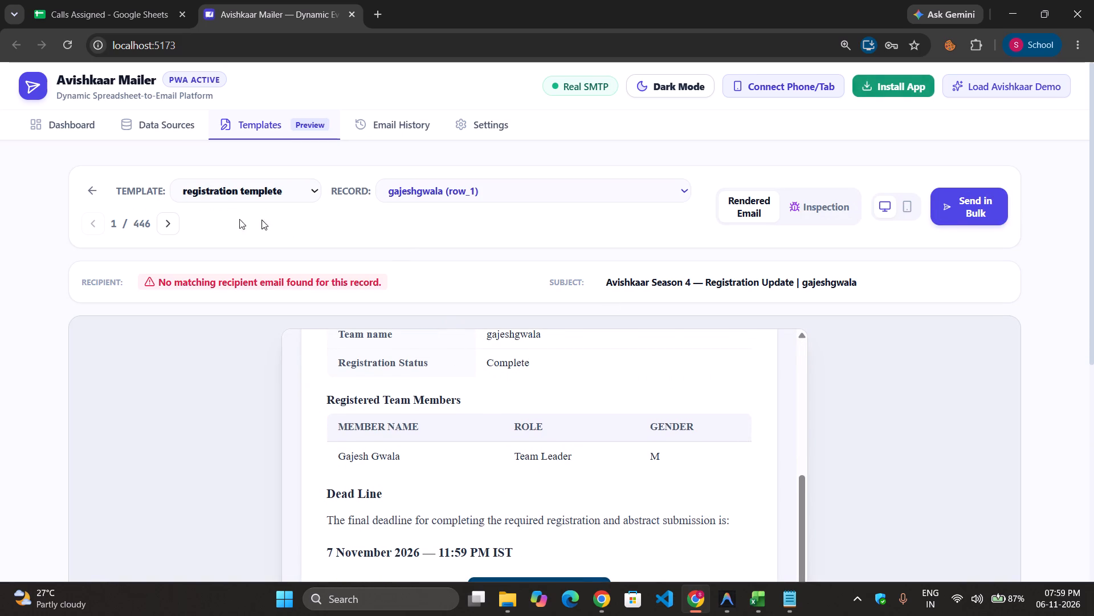
pyautogui.click(164, 225)
pyautogui.scroll(-2, 409, 399)
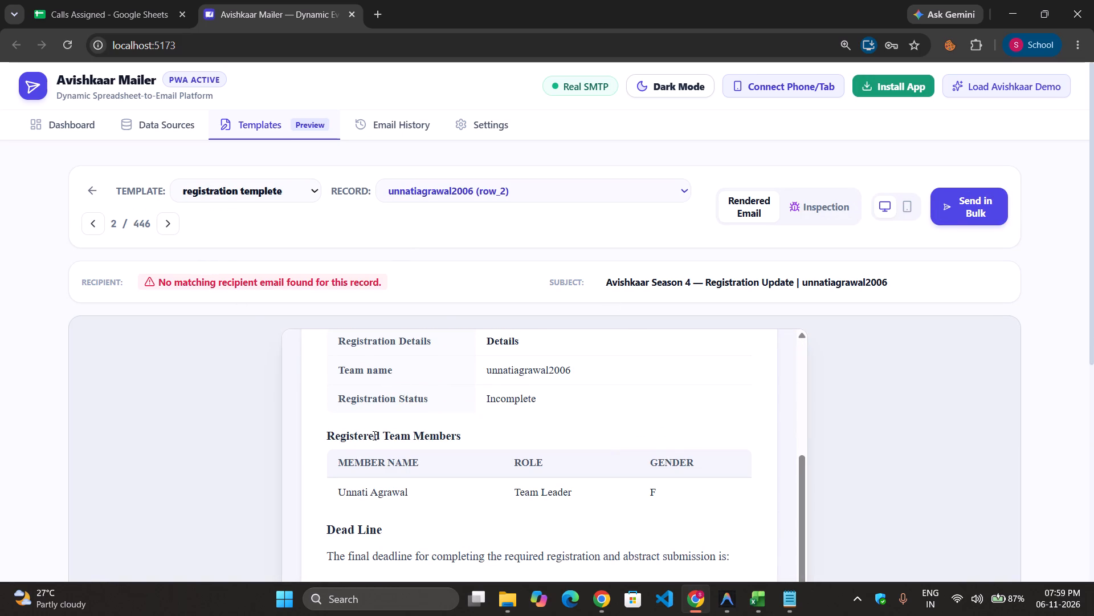
pyautogui.click(414, 463)
pyautogui.scroll(1, 431, 463)
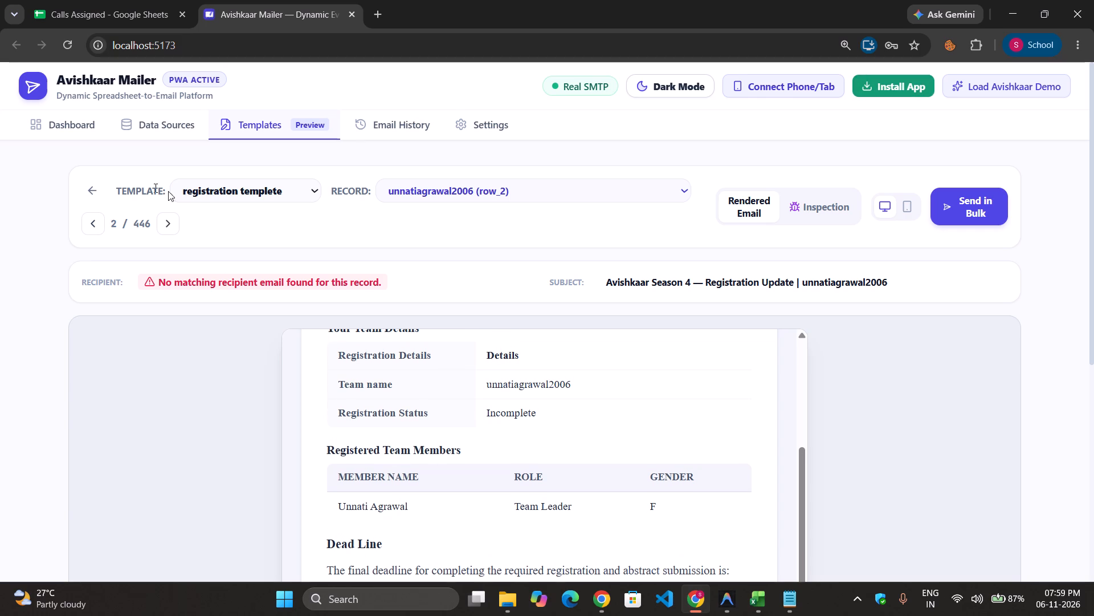
# Delete the Registered Team Members repeating table from the registration templete canvas and save the template.
pyautogui.click(89, 191)
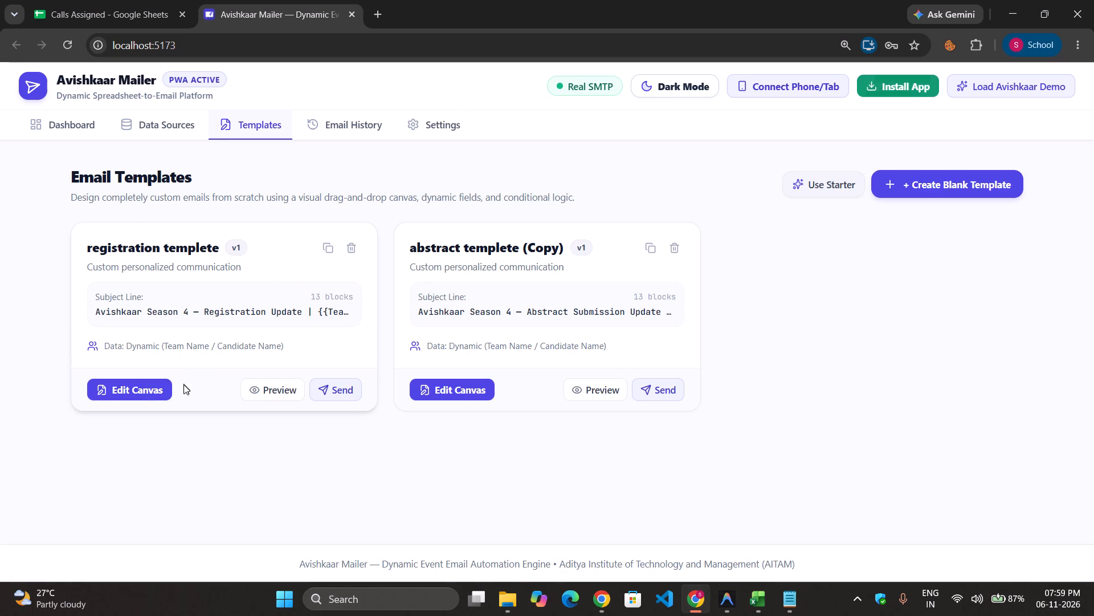
pyautogui.click(153, 387)
pyautogui.scroll(-4, 466, 477)
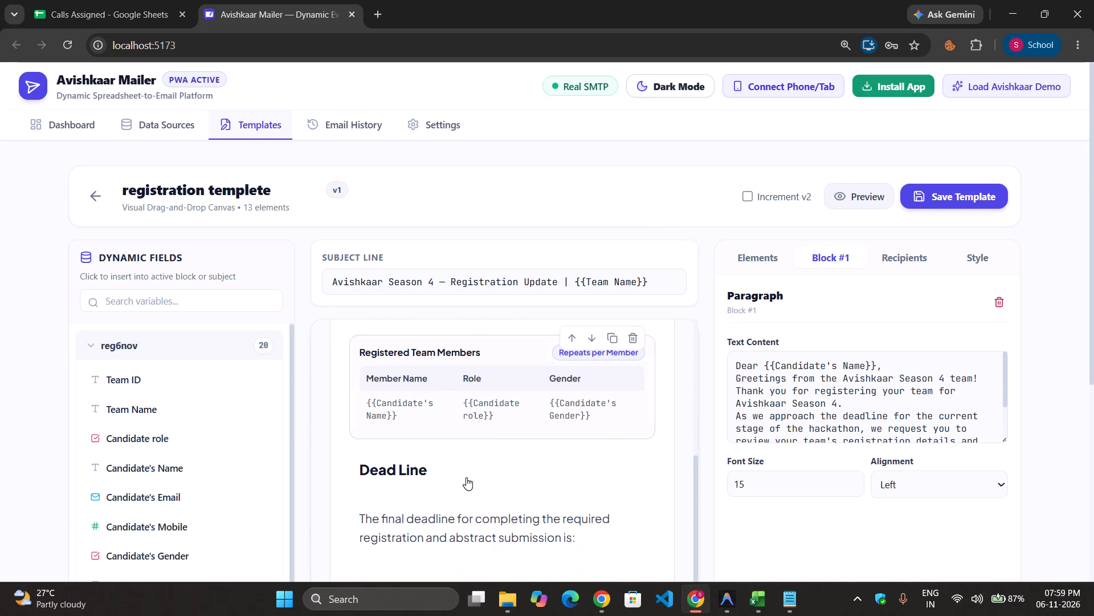
pyautogui.click(439, 386)
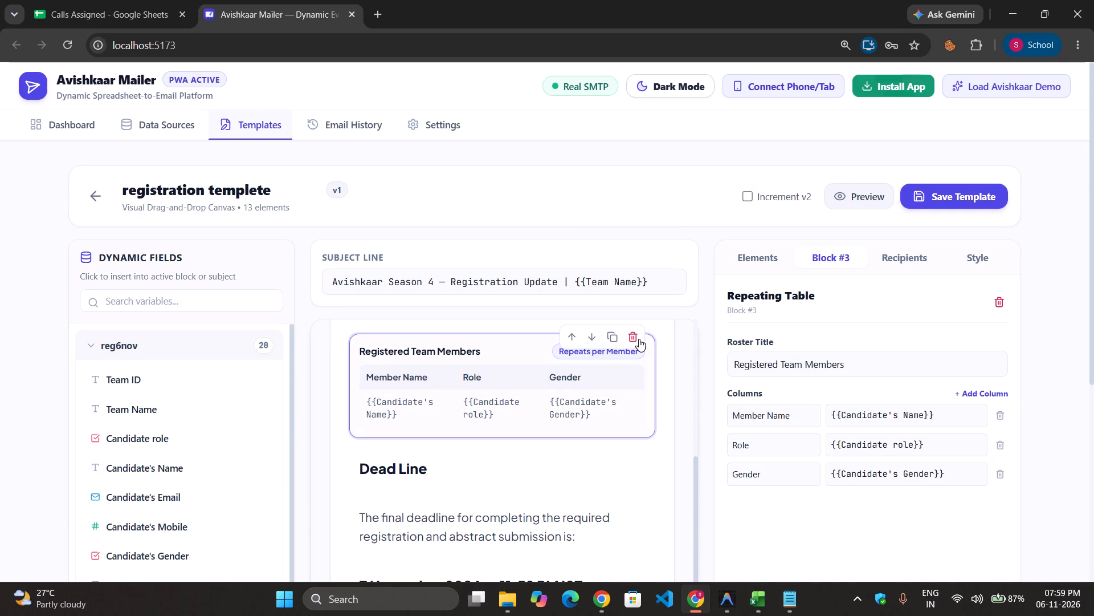
pyautogui.click(639, 339)
pyautogui.scroll(1, 617, 414)
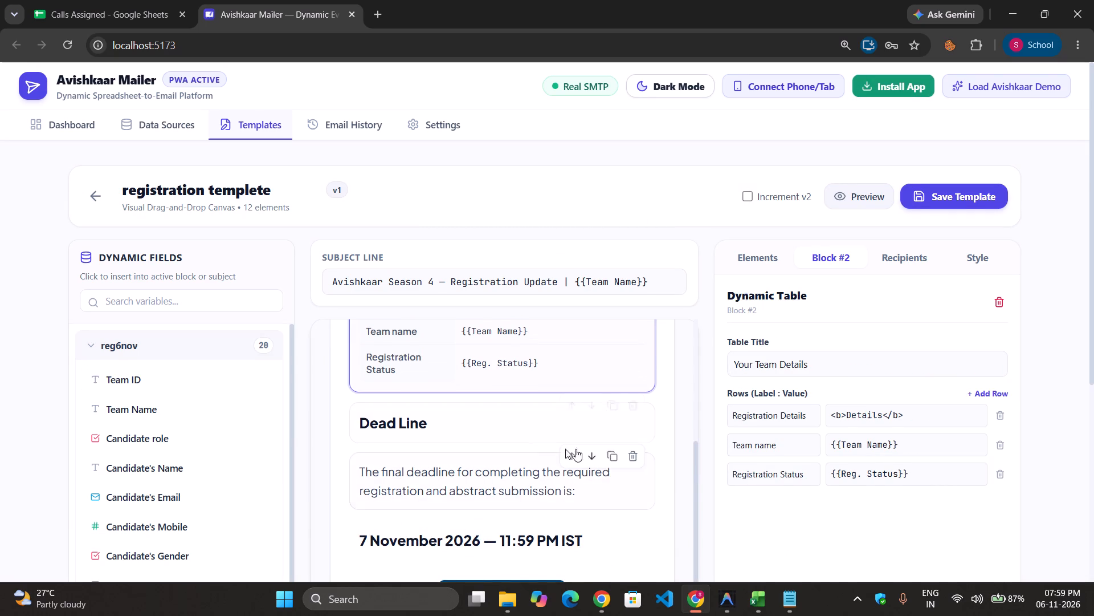
pyautogui.scroll(1, 500, 421)
pyautogui.scroll(1, 472, 359)
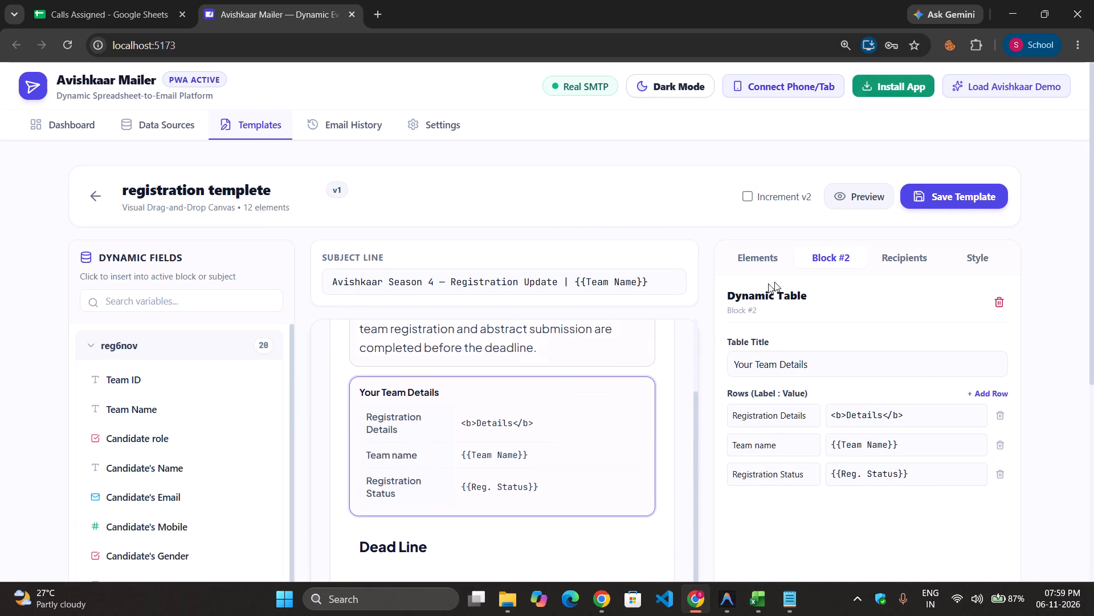
pyautogui.click(928, 195)
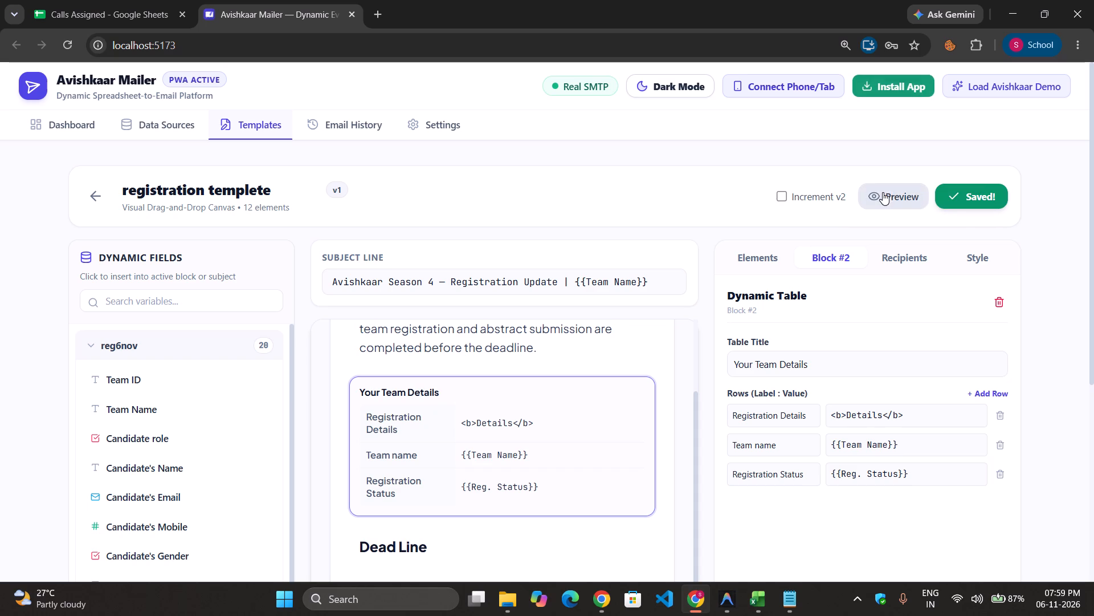
# Preview the registration templete for the first two records and check the full email body, recipient and subject.
pyautogui.click(883, 192)
pyautogui.scroll(-1, 485, 366)
pyautogui.scroll(-1, 258, 392)
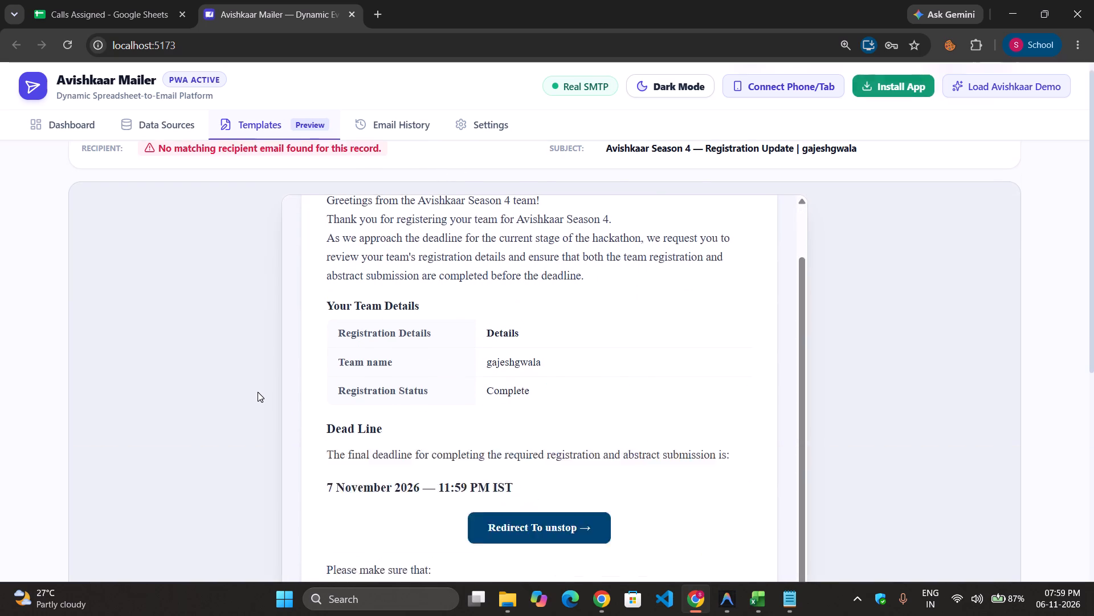
pyautogui.scroll(-1, 258, 392)
pyautogui.scroll(3, 361, 321)
pyautogui.scroll(1, 390, 256)
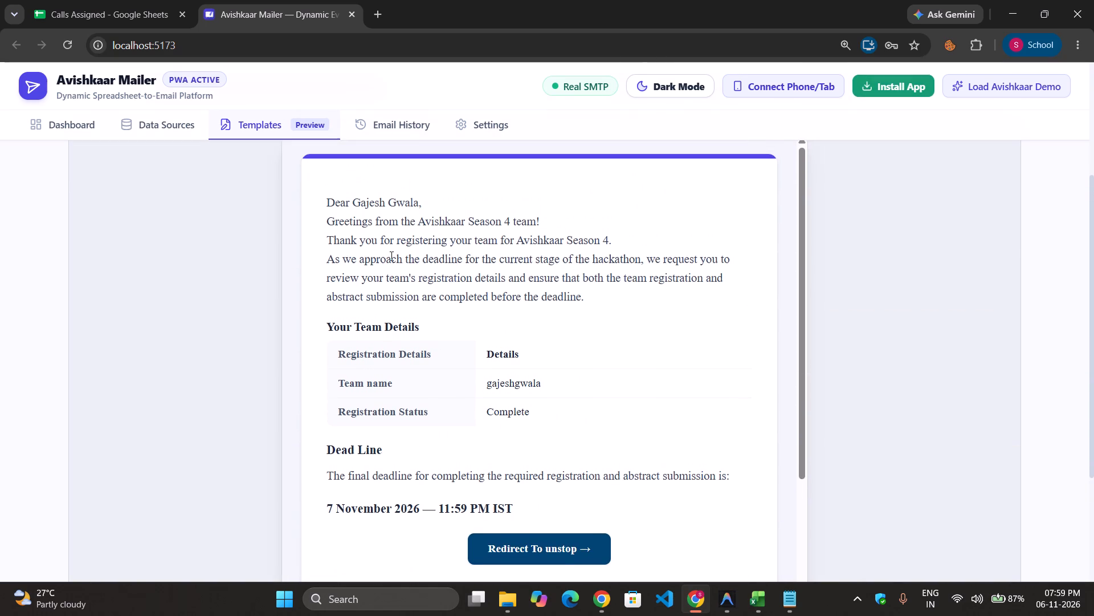
pyautogui.scroll(1, 137, 196)
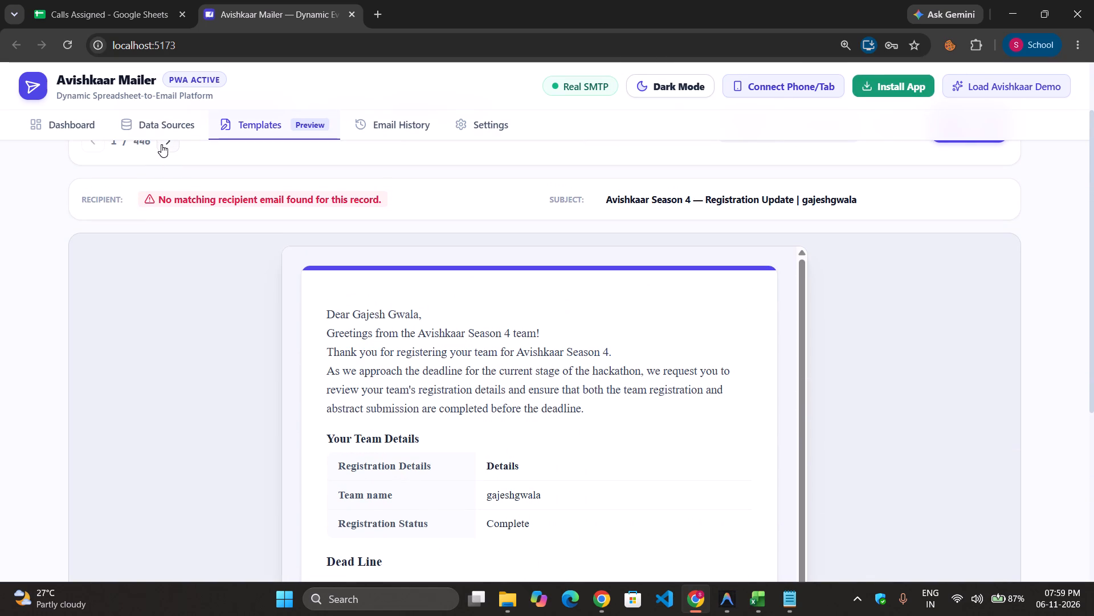
pyautogui.click(161, 144)
pyautogui.scroll(-1, 316, 319)
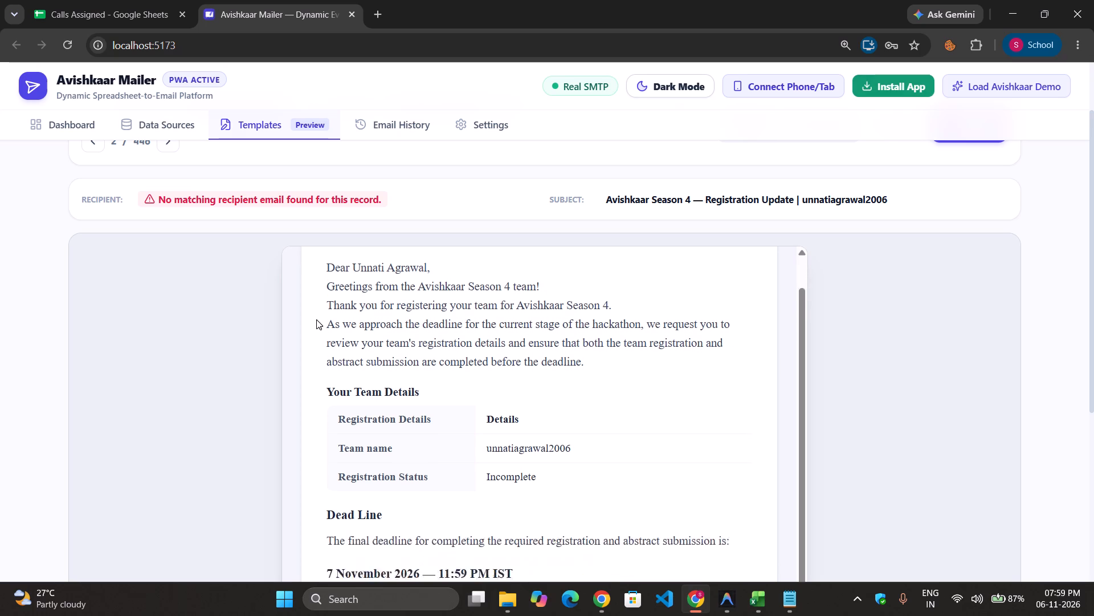
pyautogui.scroll(-1, 316, 319)
pyautogui.scroll(-4, 380, 391)
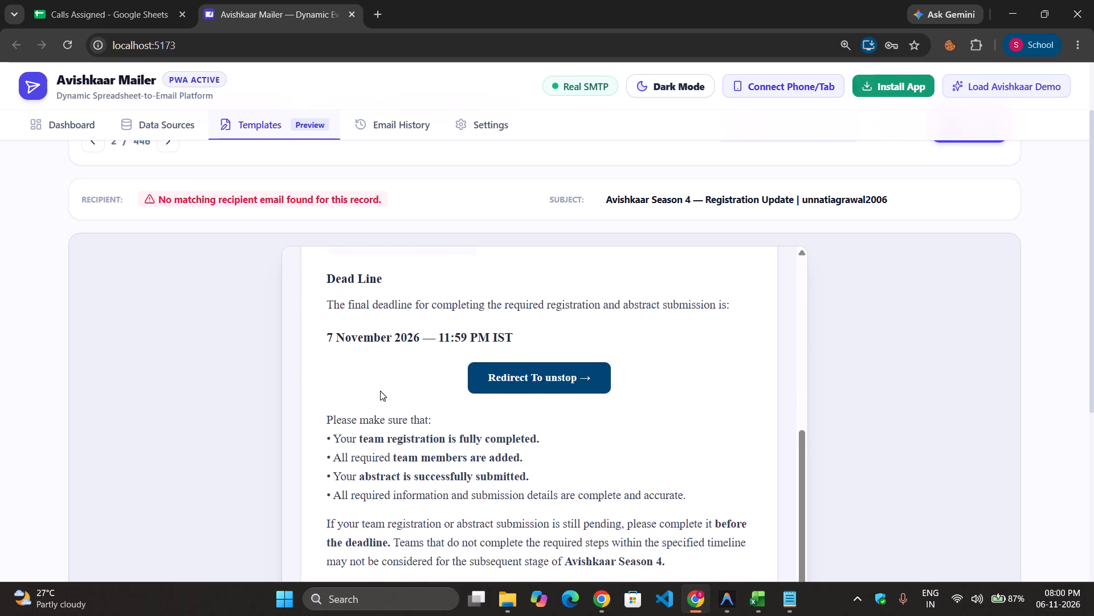
pyautogui.scroll(-3, 380, 391)
pyautogui.scroll(1, 380, 391)
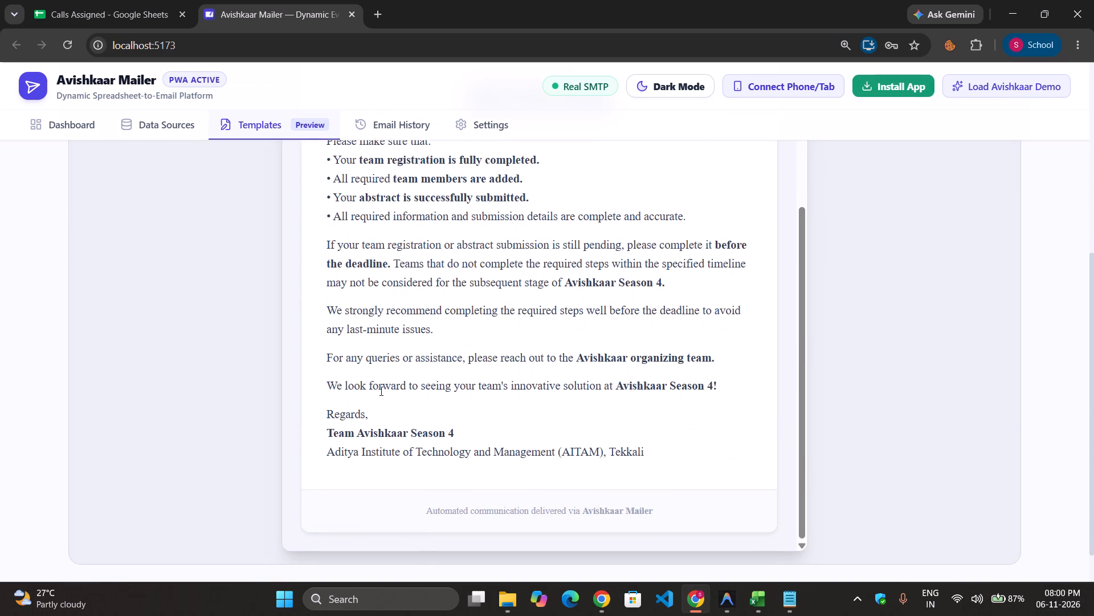
pyautogui.scroll(5, 380, 391)
pyautogui.scroll(4, 268, 317)
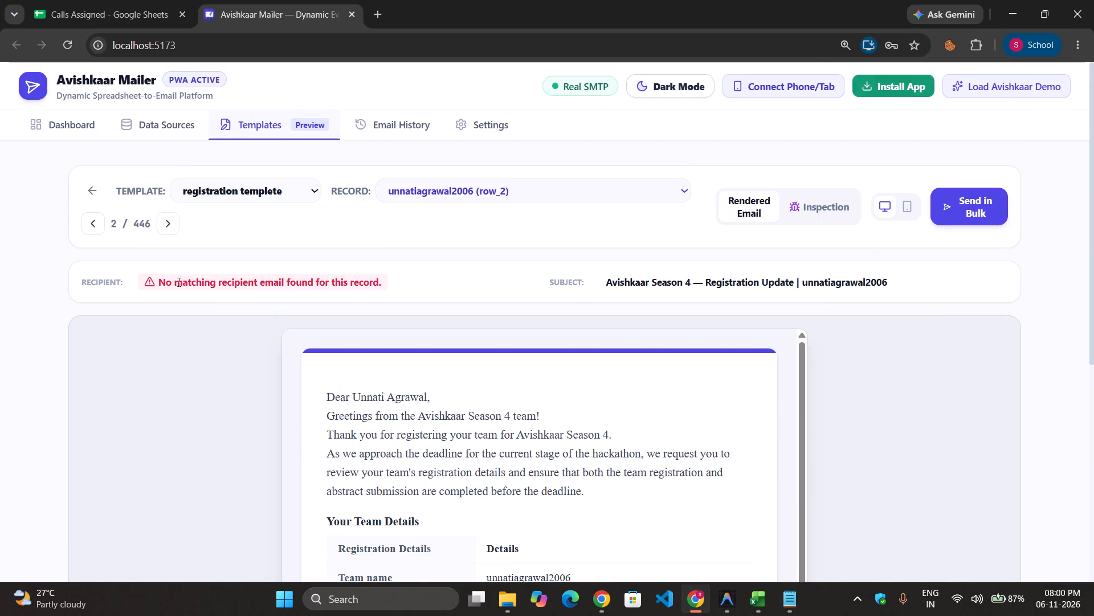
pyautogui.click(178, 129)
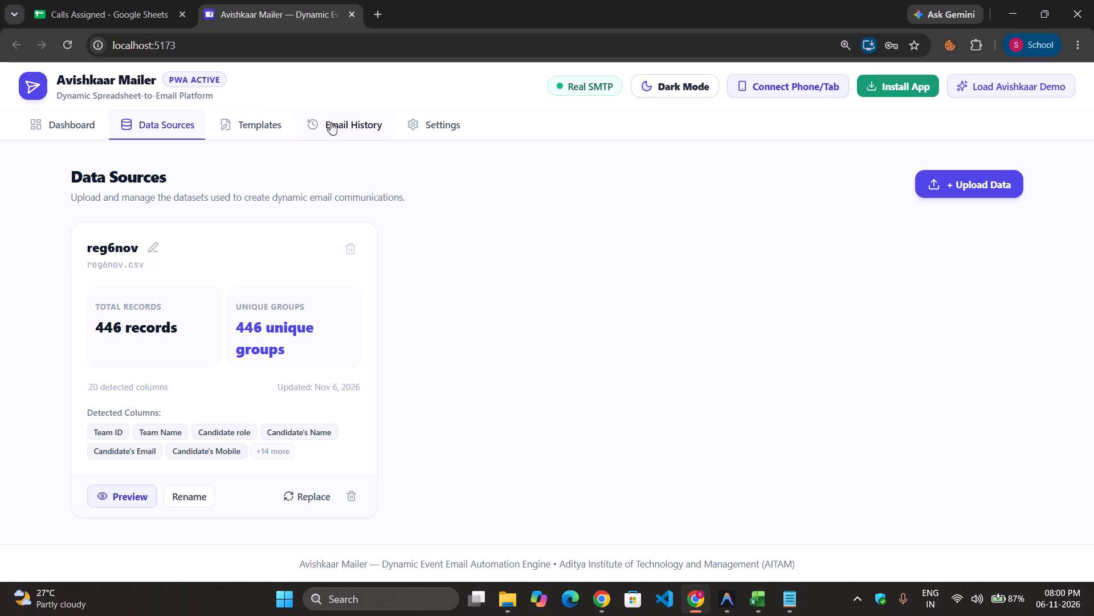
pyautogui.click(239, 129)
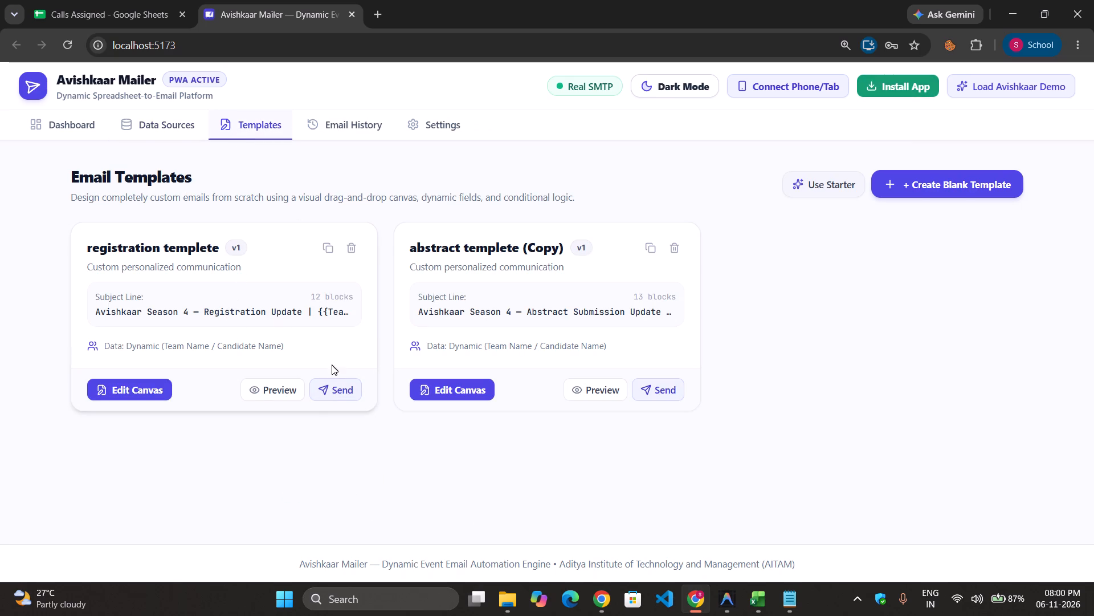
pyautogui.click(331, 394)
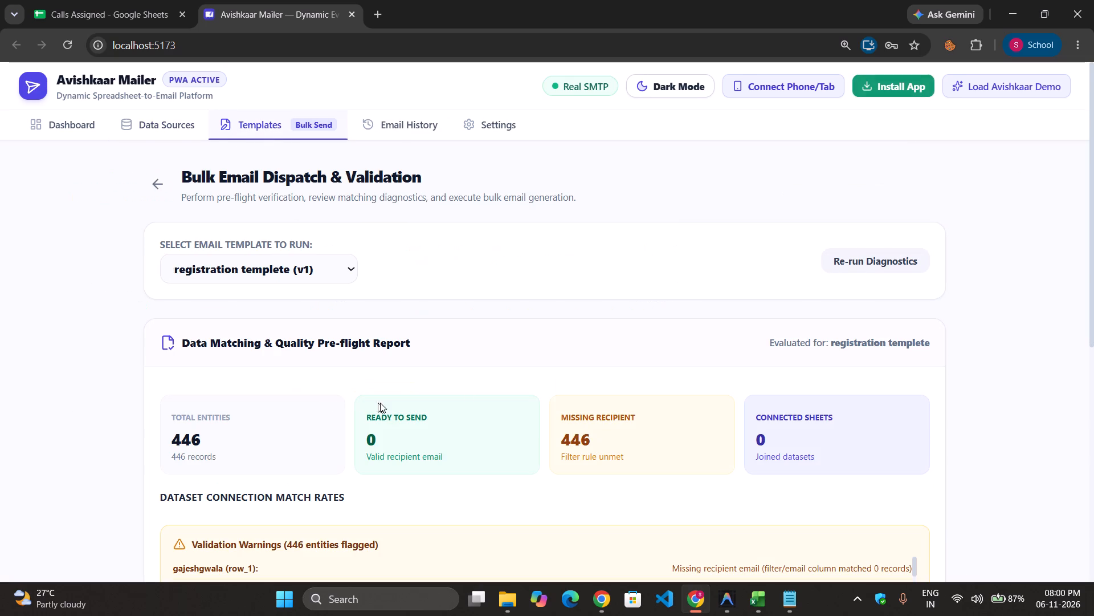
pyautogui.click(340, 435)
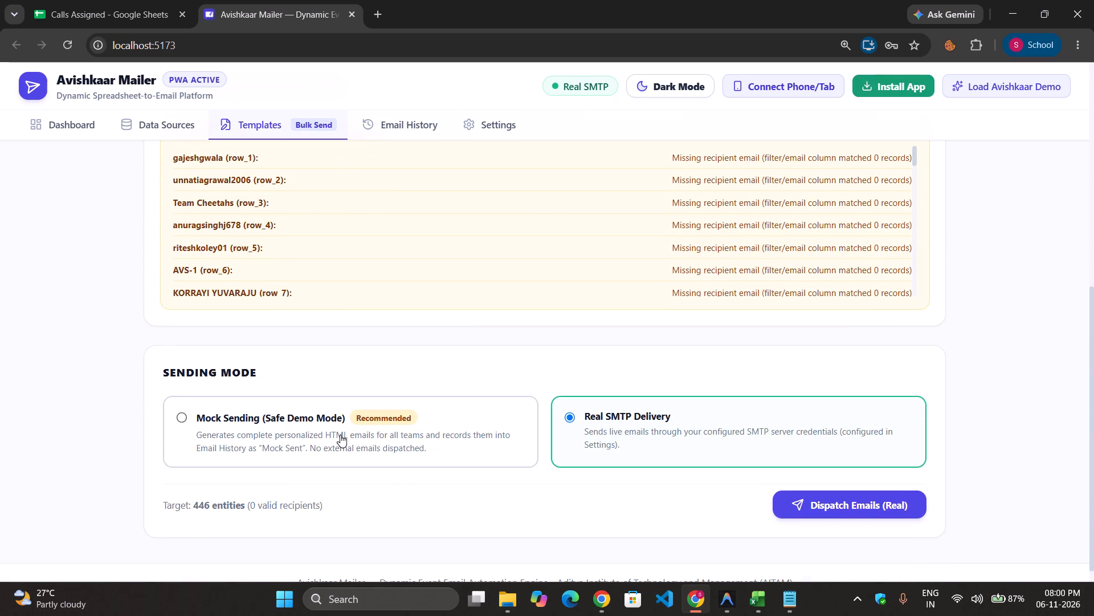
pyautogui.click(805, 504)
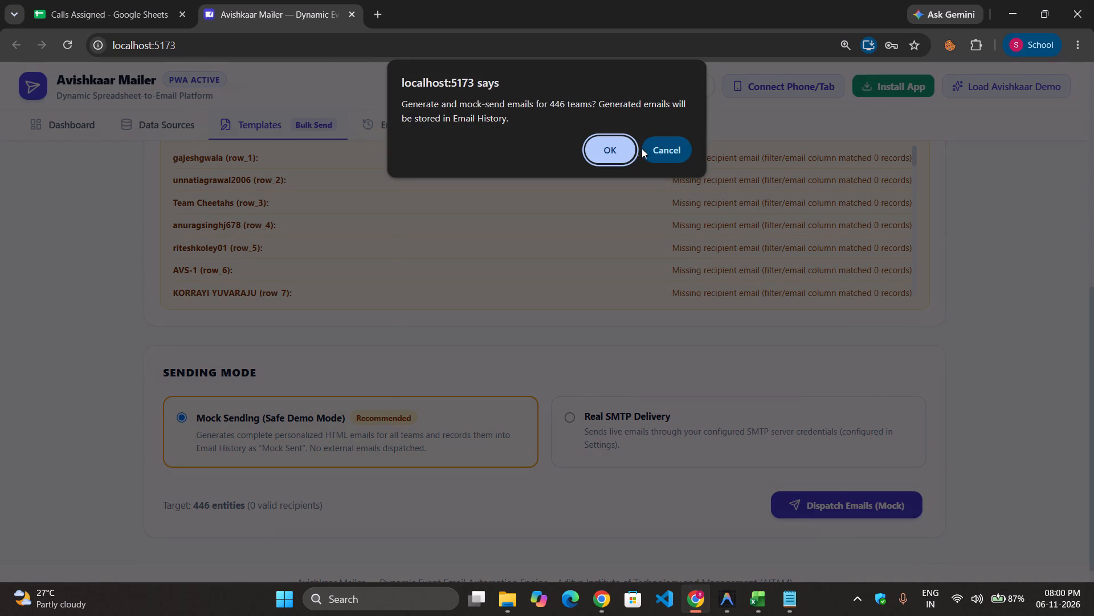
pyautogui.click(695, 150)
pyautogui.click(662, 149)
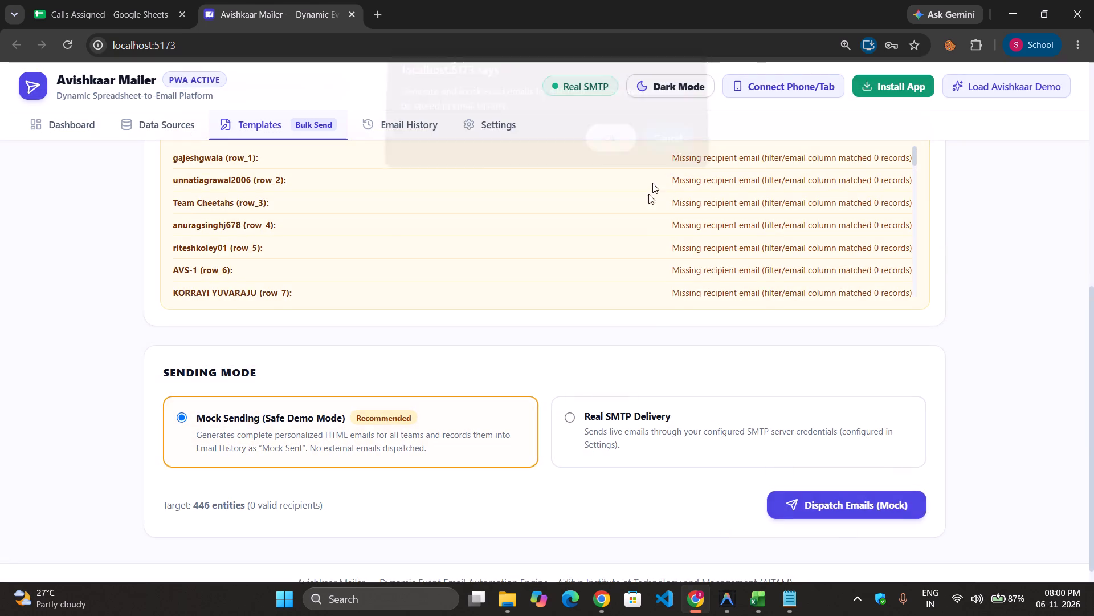
# Clear all records from the Email Dispatch History.
pyautogui.scroll(6, 661, 330)
pyautogui.click(392, 133)
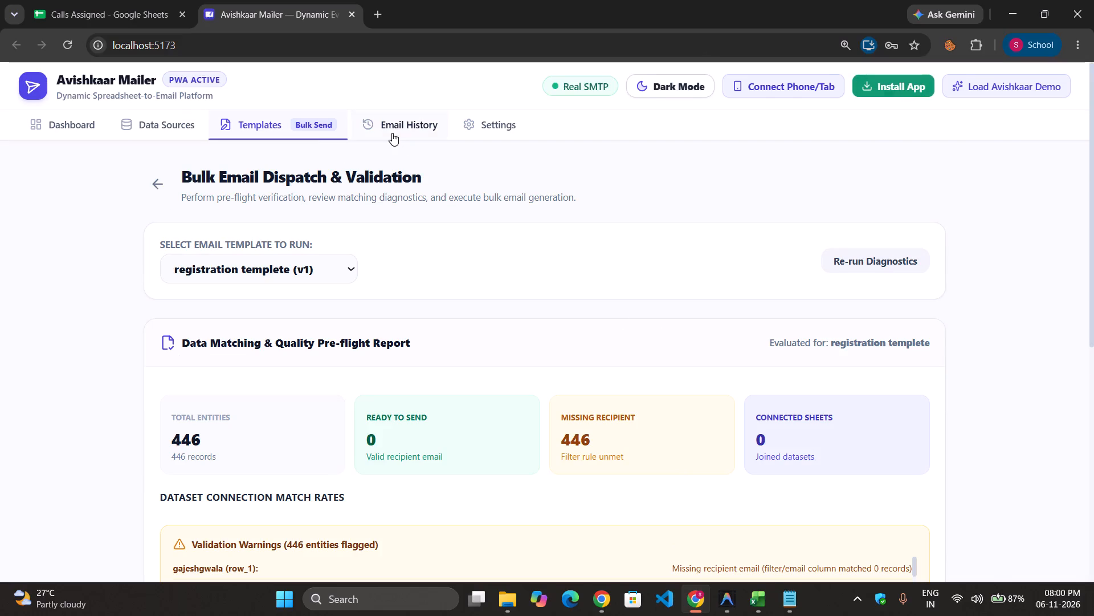
pyautogui.click(965, 191)
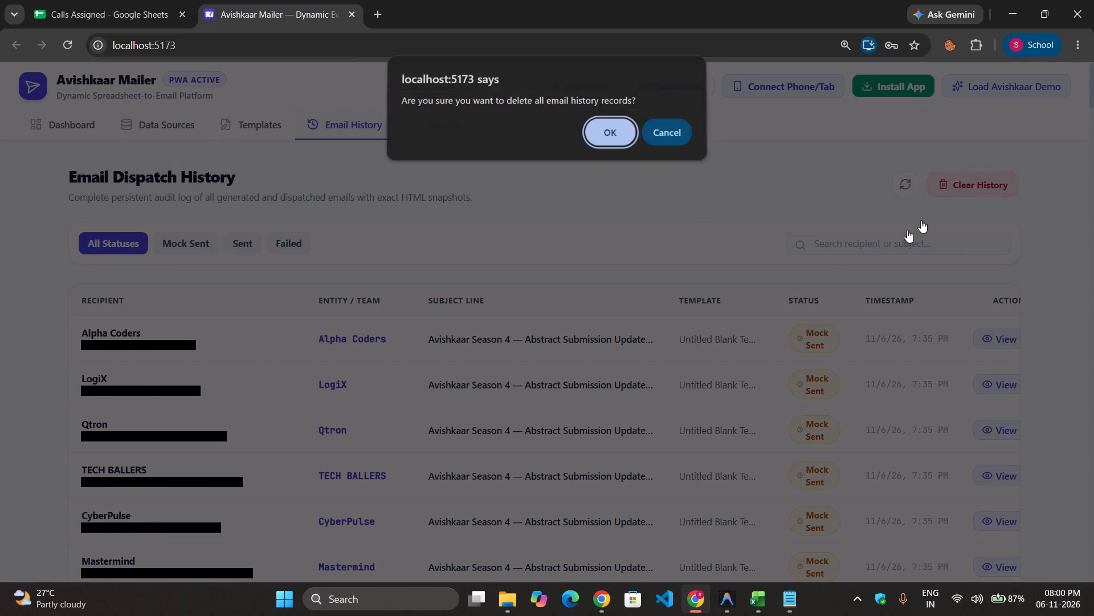
pyautogui.click(600, 133)
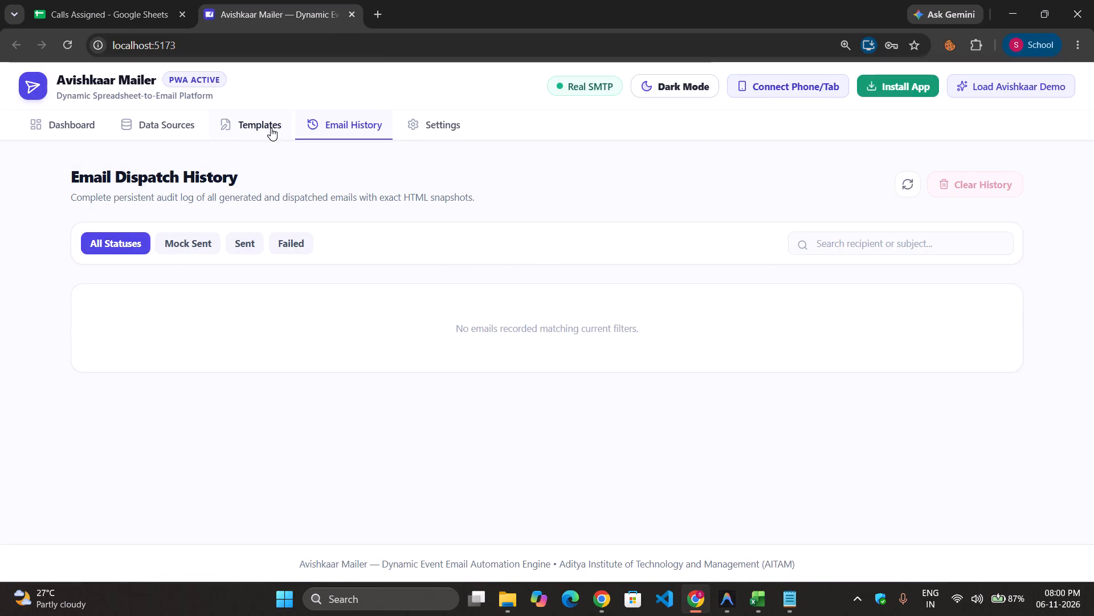
# Open bulk sending for the registration templete and examine its pre-flight report, validation warnings and sending modes.
pyautogui.click(271, 128)
pyautogui.click(343, 383)
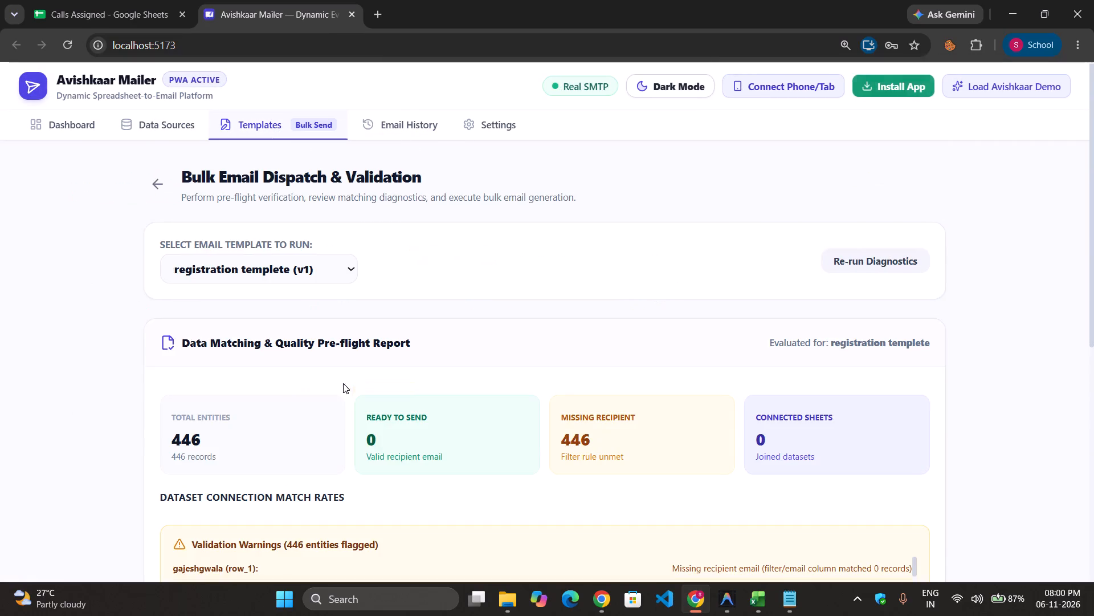
pyautogui.scroll(-6, 393, 441)
pyautogui.click(331, 434)
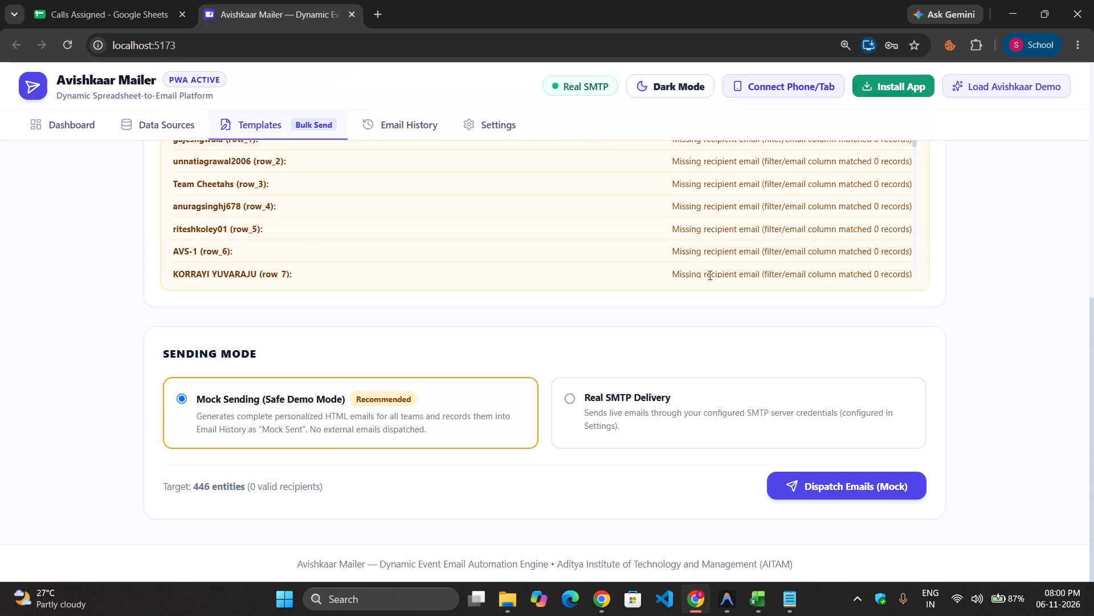
pyautogui.scroll(1, 709, 275)
pyautogui.hscroll(-2, 779, 259)
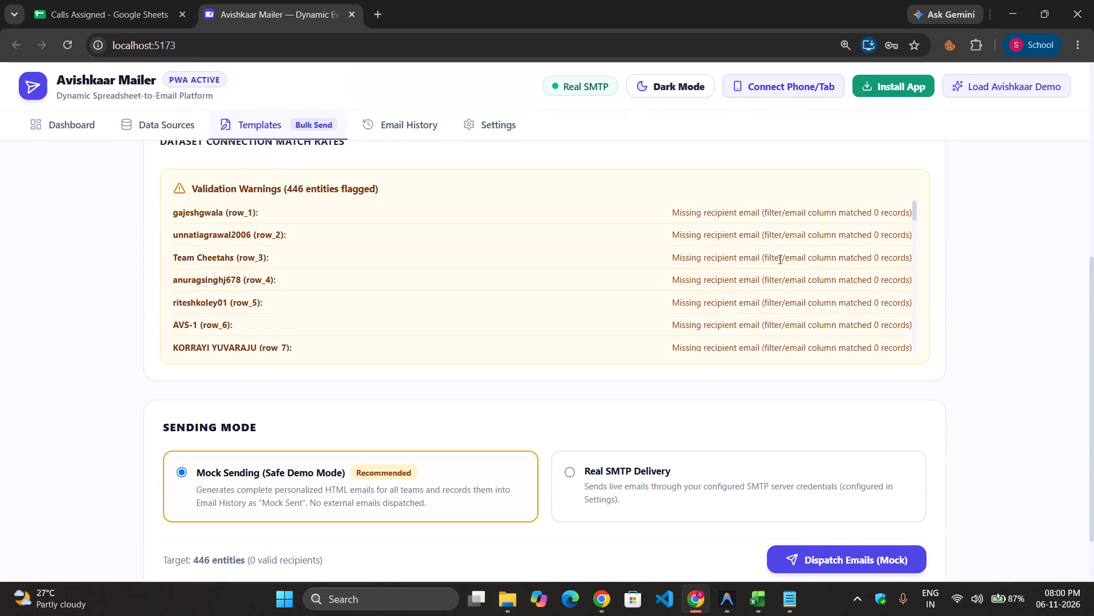
pyautogui.hscroll(-1, 779, 259)
pyautogui.click(789, 260)
pyautogui.scroll(1, 789, 260)
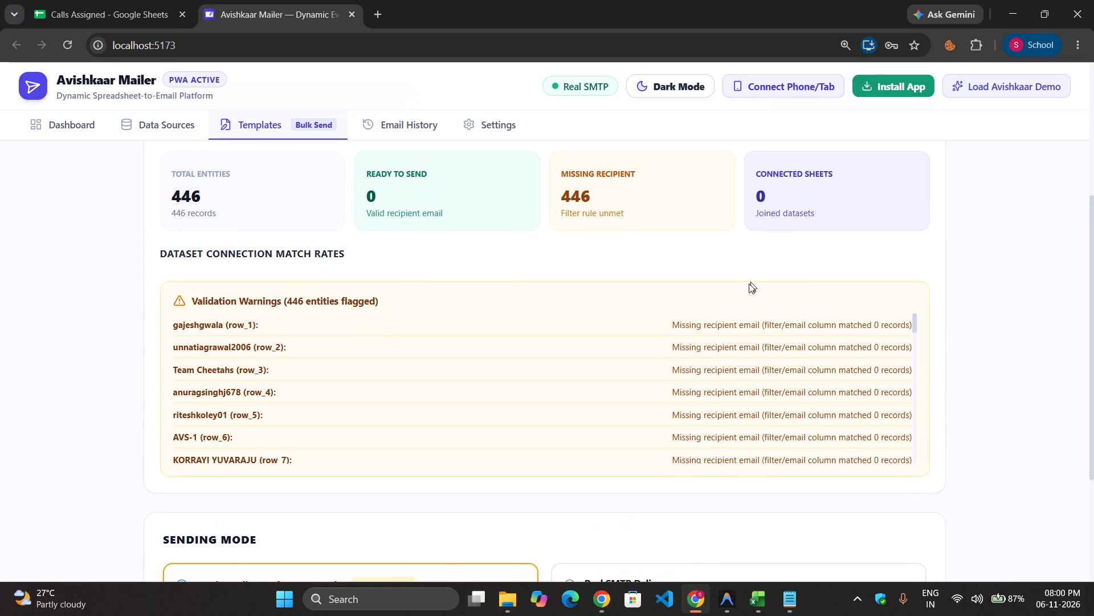
pyautogui.scroll(1, 730, 299)
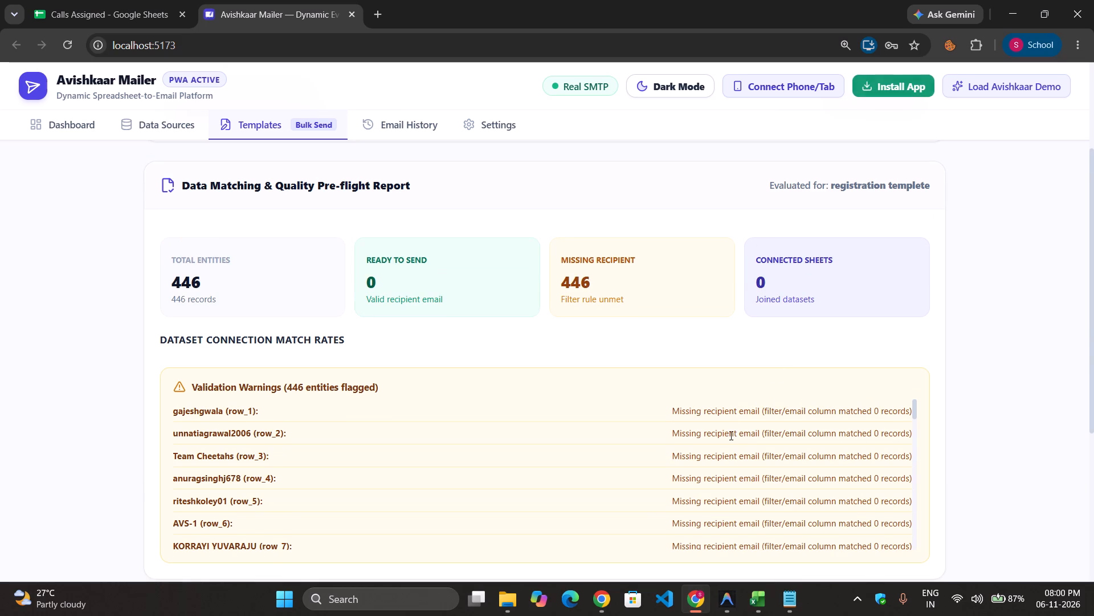
pyautogui.scroll(-2, 730, 435)
pyautogui.scroll(-1, 614, 329)
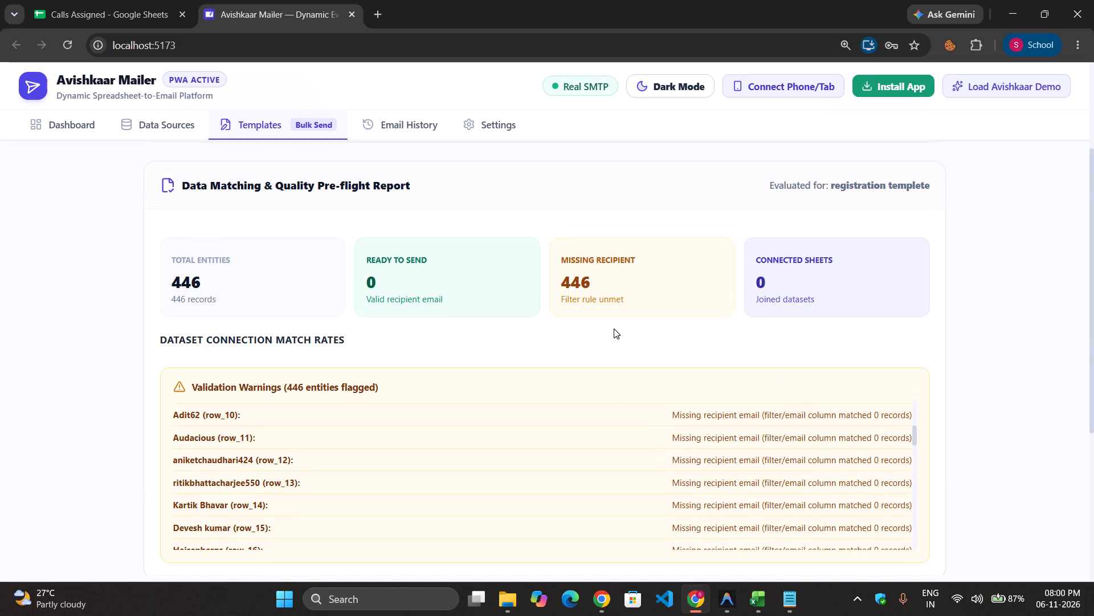
pyautogui.scroll(-1, 614, 329)
pyautogui.click(735, 394)
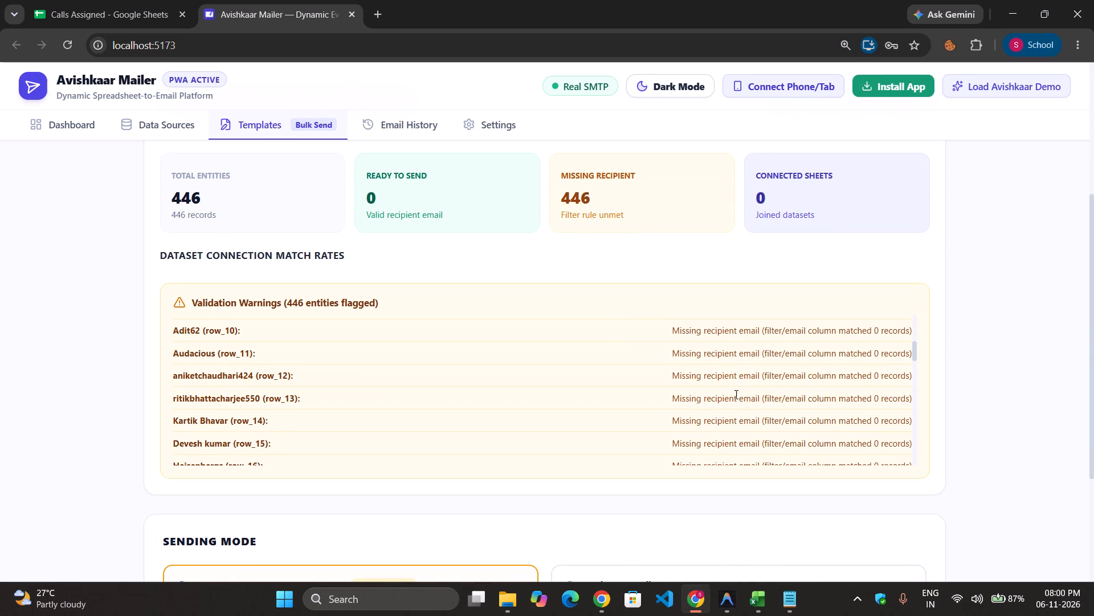
pyautogui.scroll(1, 735, 394)
pyautogui.scroll(2, 585, 294)
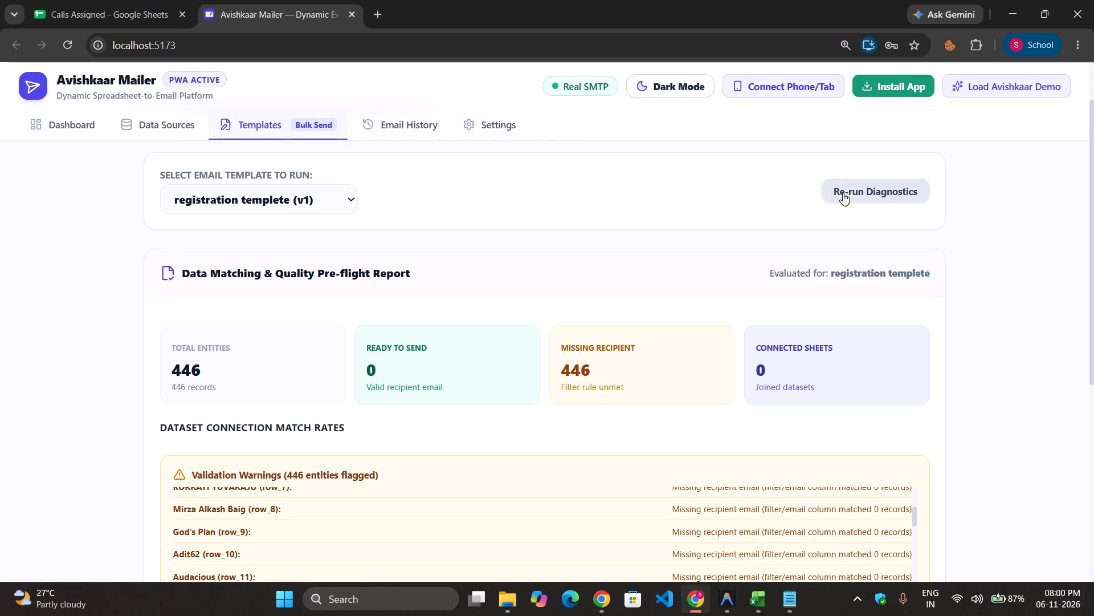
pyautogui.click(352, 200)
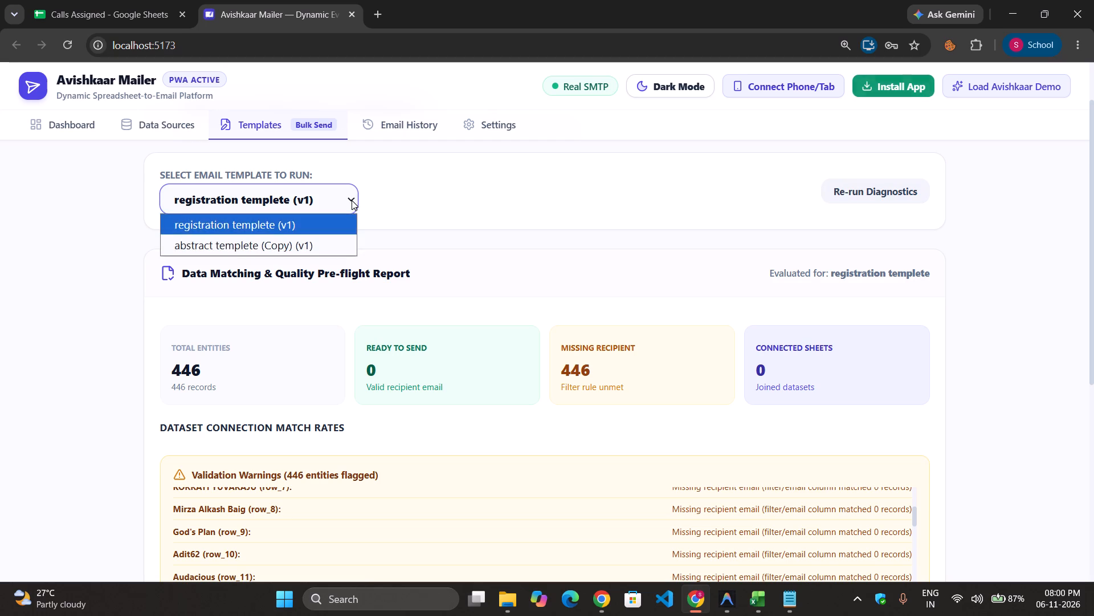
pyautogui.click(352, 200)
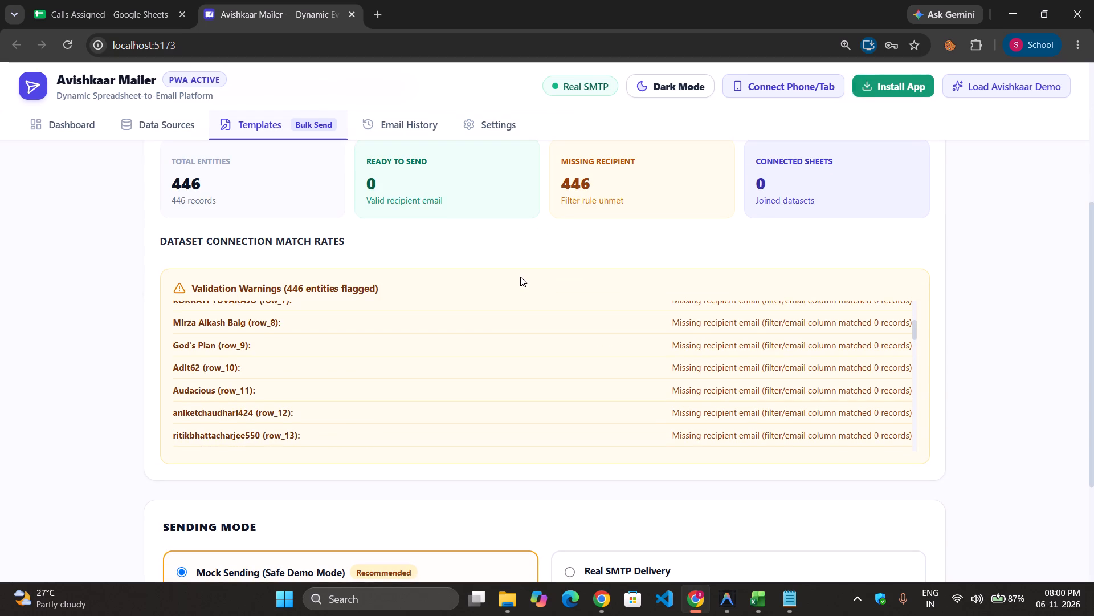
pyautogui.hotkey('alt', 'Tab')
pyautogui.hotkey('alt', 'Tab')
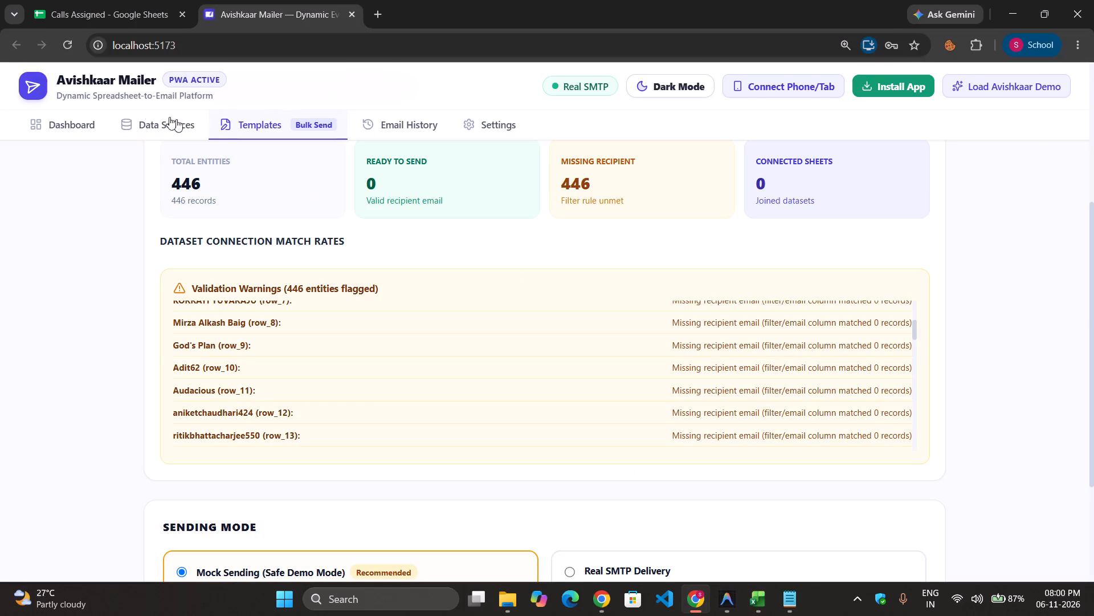
# Preview the reg6nov dataset and examine its detected columns list and records, especially the Candidate's Email column.
pyautogui.click(140, 124)
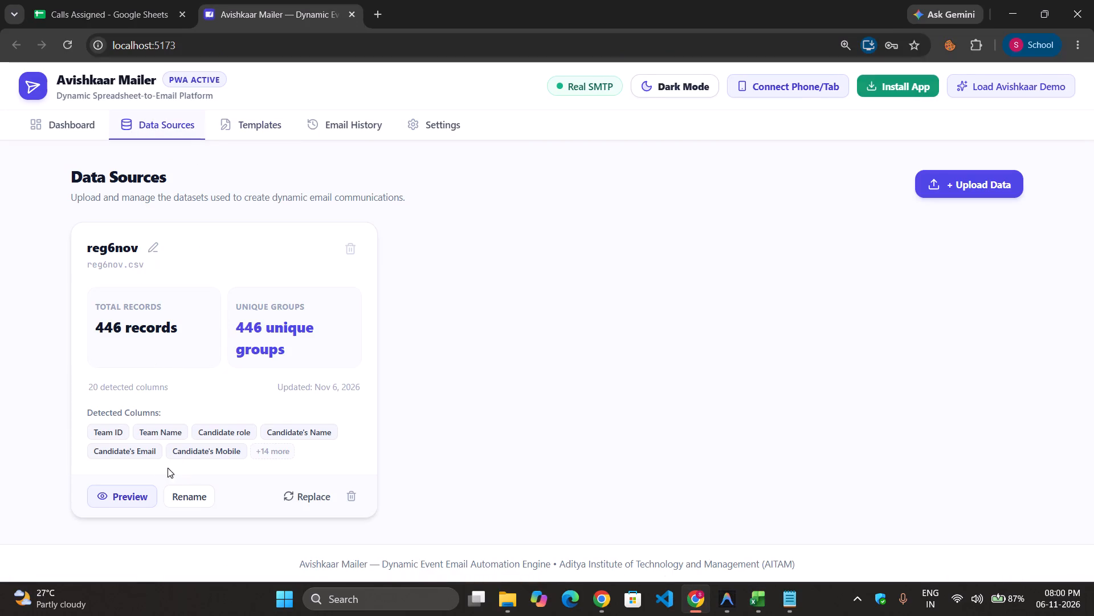
pyautogui.click(273, 449)
pyautogui.click(126, 493)
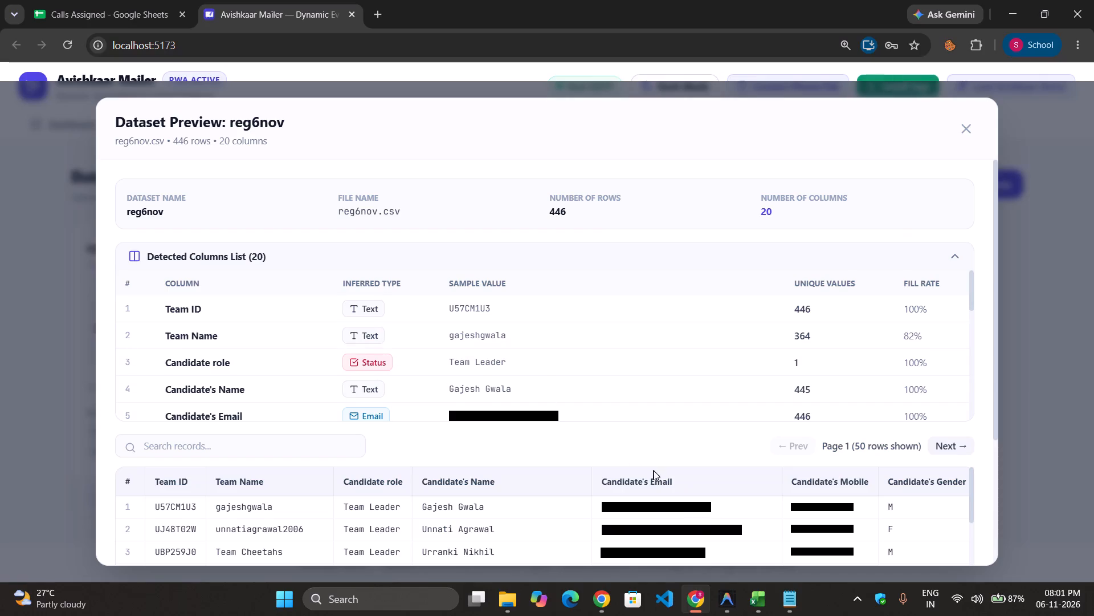
pyautogui.click(660, 476)
pyautogui.scroll(-1, 660, 476)
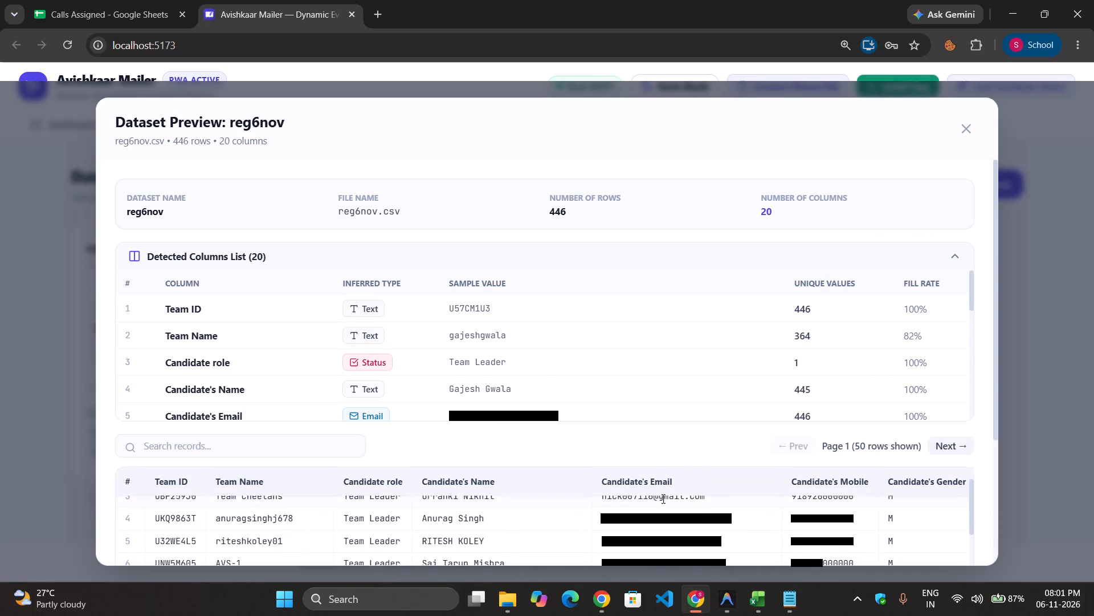
pyautogui.doubleClick(662, 488)
pyautogui.scroll(-6, 541, 382)
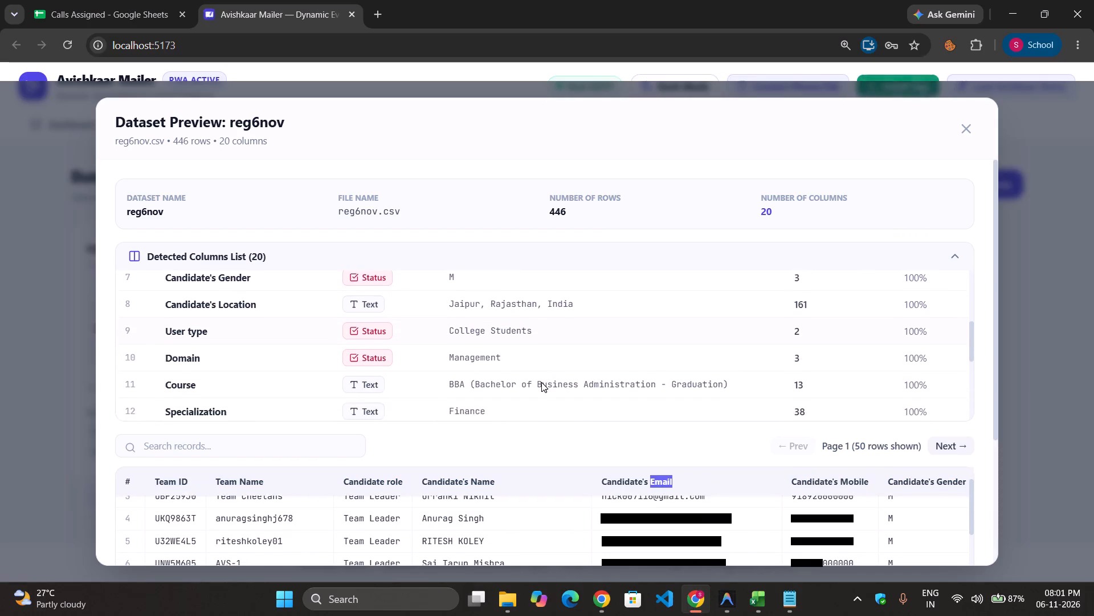
pyautogui.scroll(-4, 541, 382)
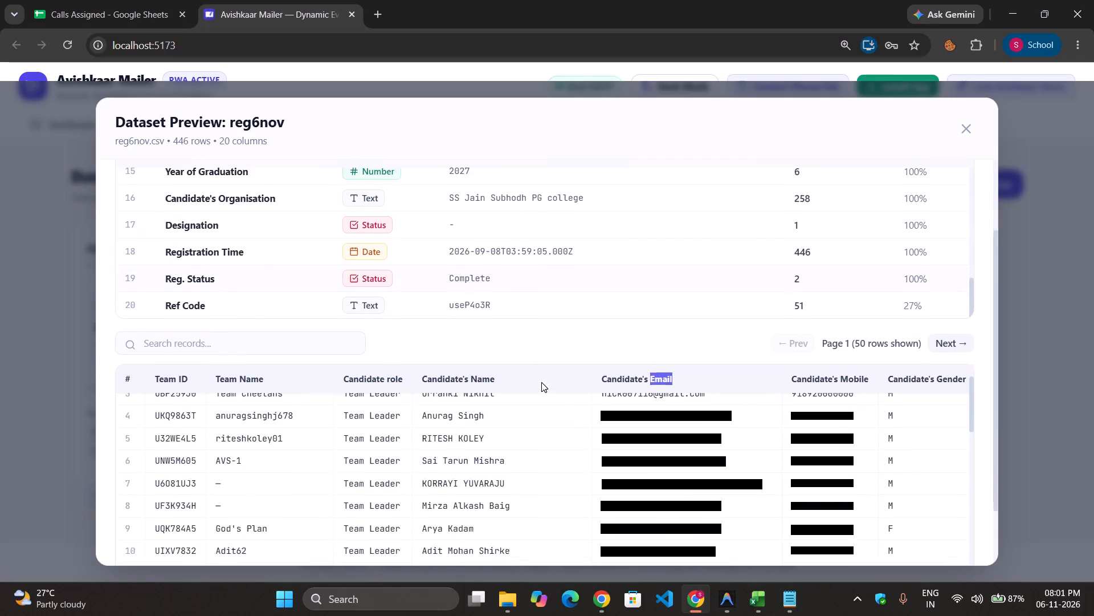
pyautogui.scroll(5, 530, 291)
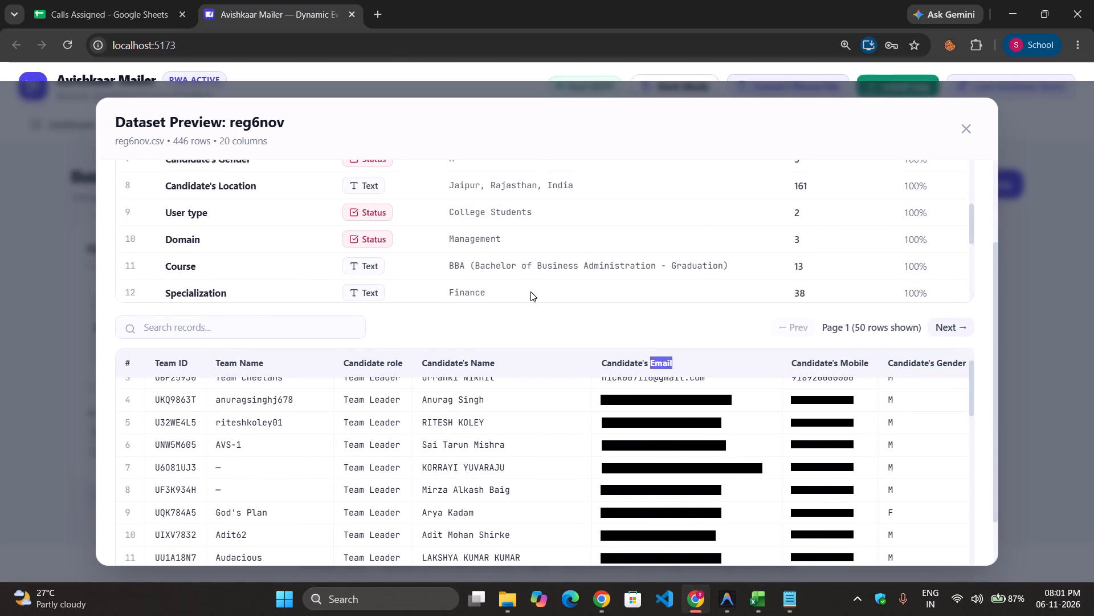
pyautogui.scroll(1, 530, 291)
pyautogui.scroll(2, 481, 321)
pyautogui.scroll(-1, 410, 323)
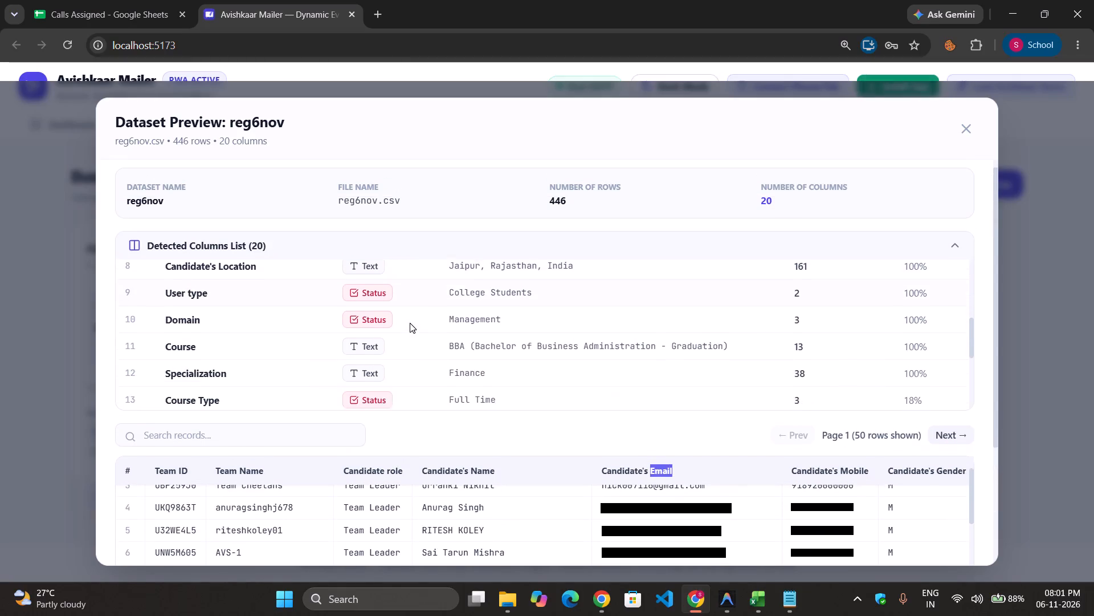
pyautogui.scroll(-2, 410, 323)
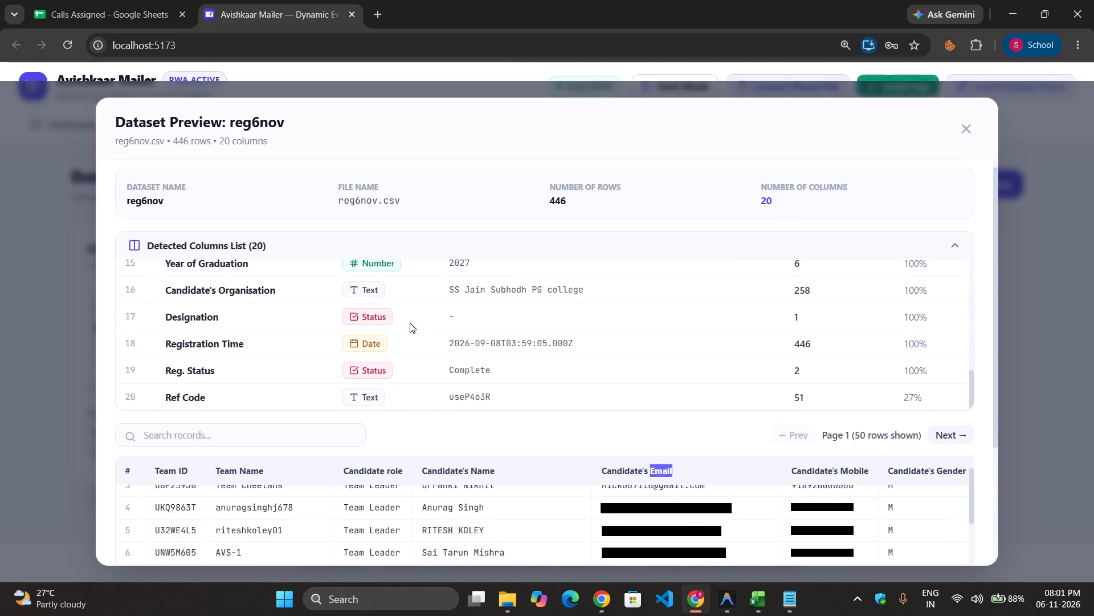
pyautogui.scroll(-1, 410, 323)
pyautogui.scroll(2, 410, 323)
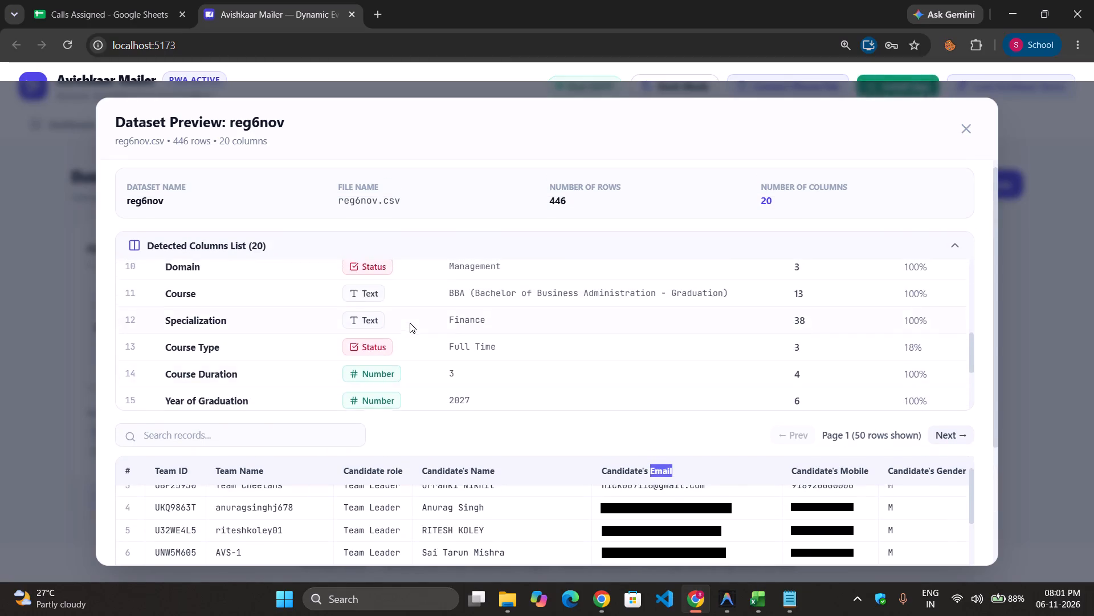
pyautogui.scroll(3, 410, 323)
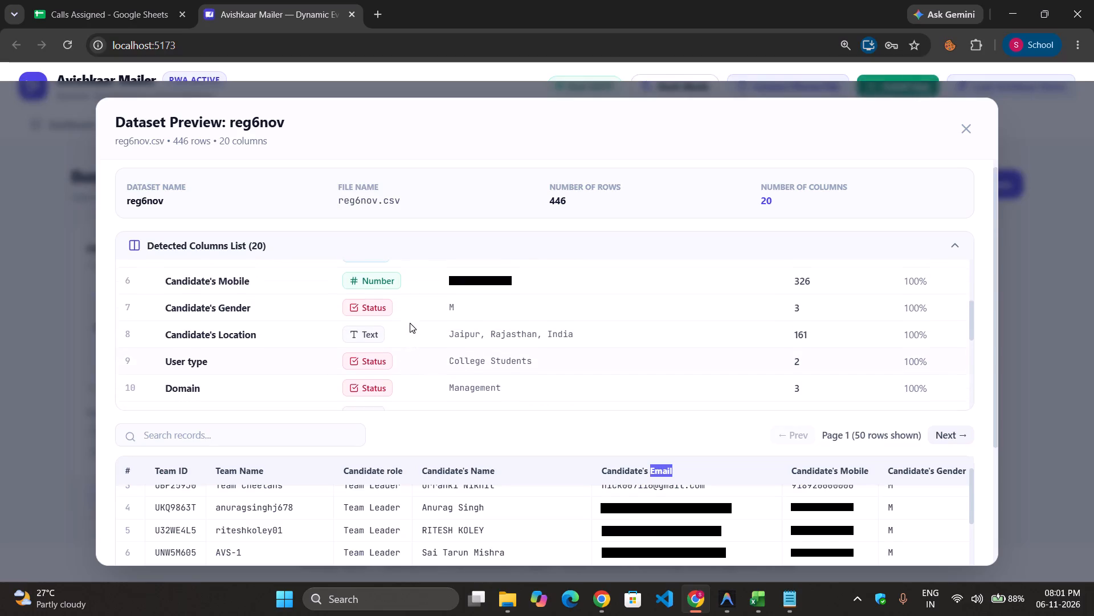
pyautogui.scroll(1, 410, 323)
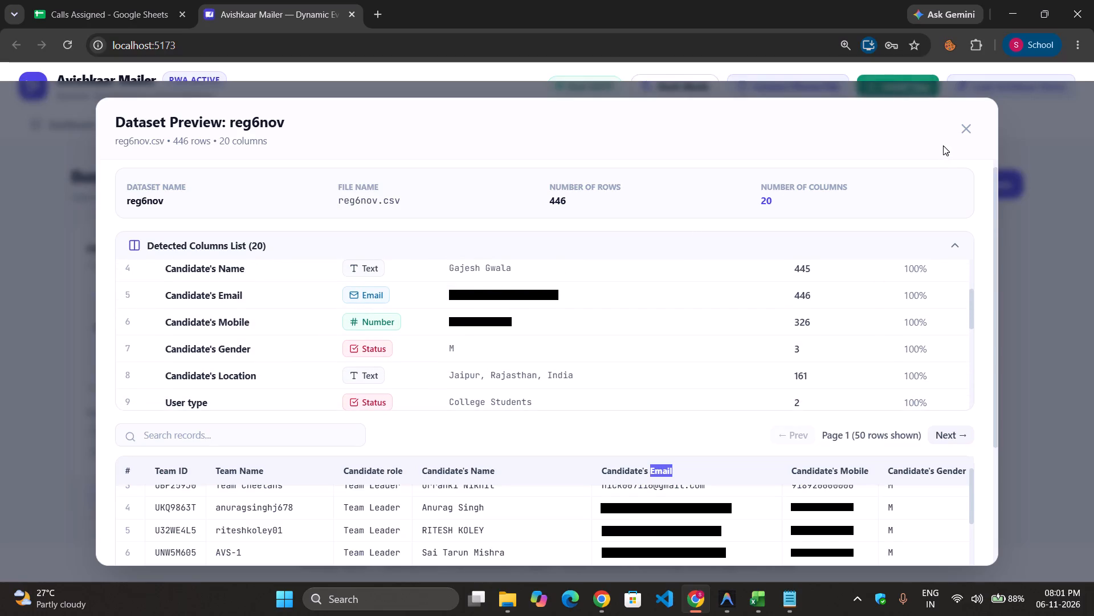
pyautogui.click(968, 127)
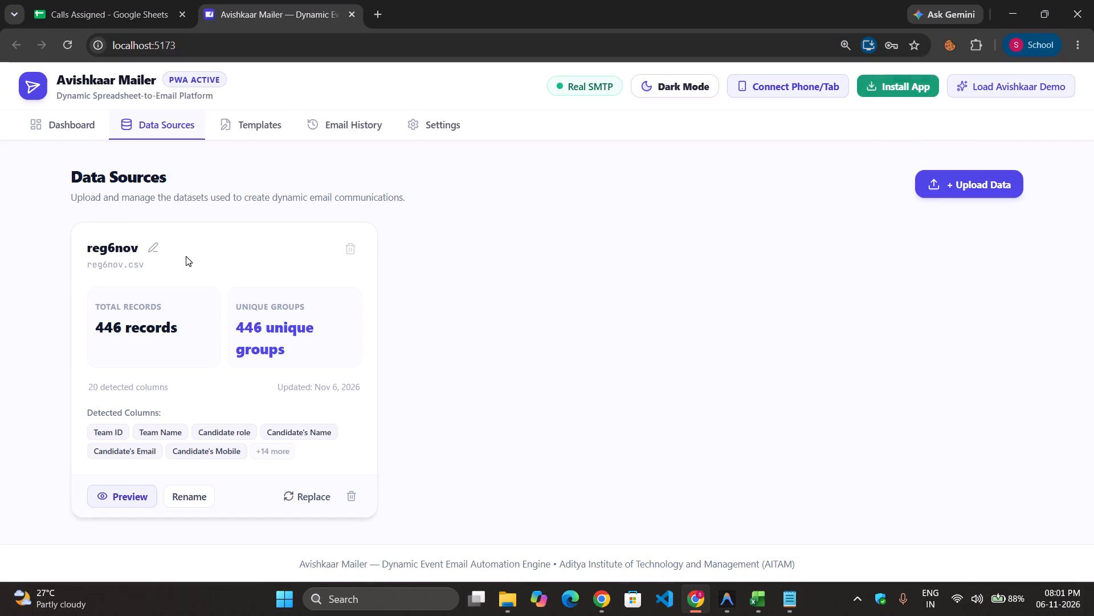
# Open the registration templete canvas and review its email body blocks and the available reg6nov dynamic fields.
pyautogui.scroll(2, 186, 256)
pyautogui.moveTo(266, 108); pyautogui.dragTo(264, 119)
pyautogui.click(264, 119)
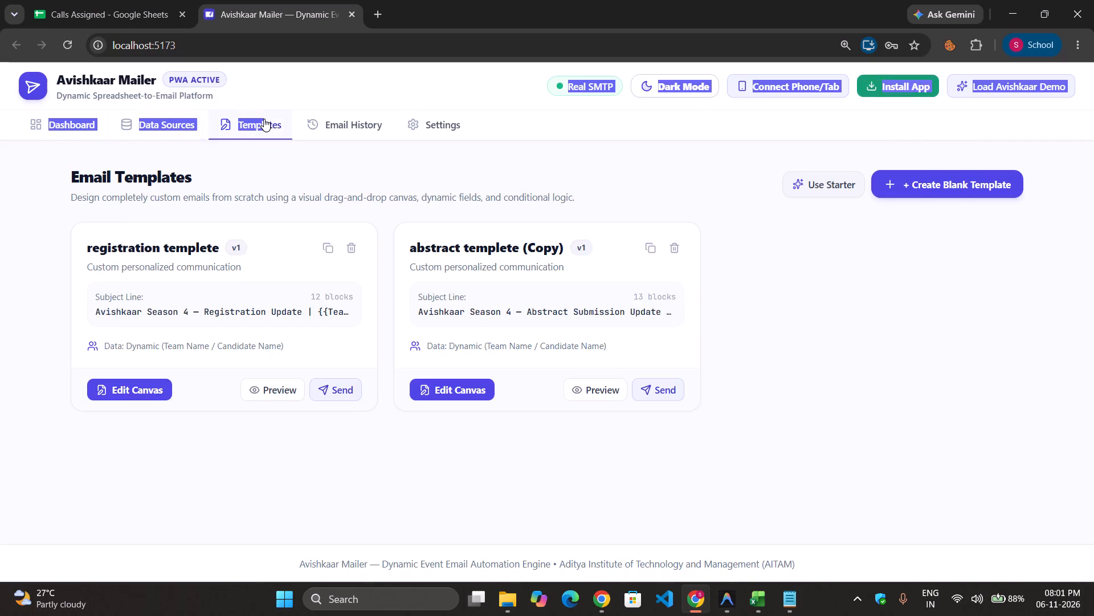
pyautogui.click(190, 390)
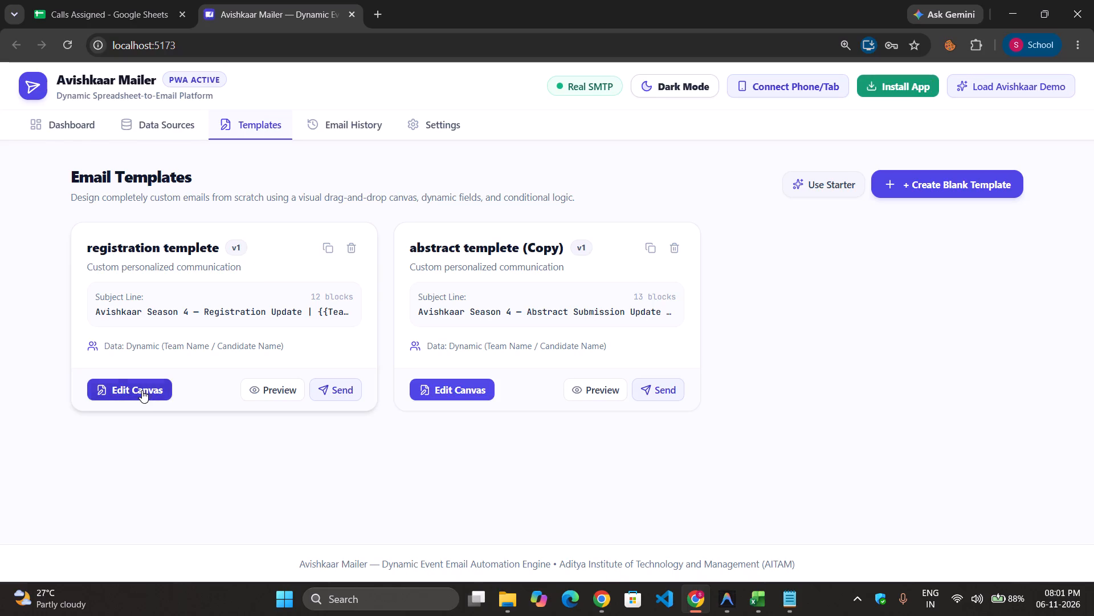
pyautogui.click(142, 390)
pyautogui.scroll(-2, 402, 406)
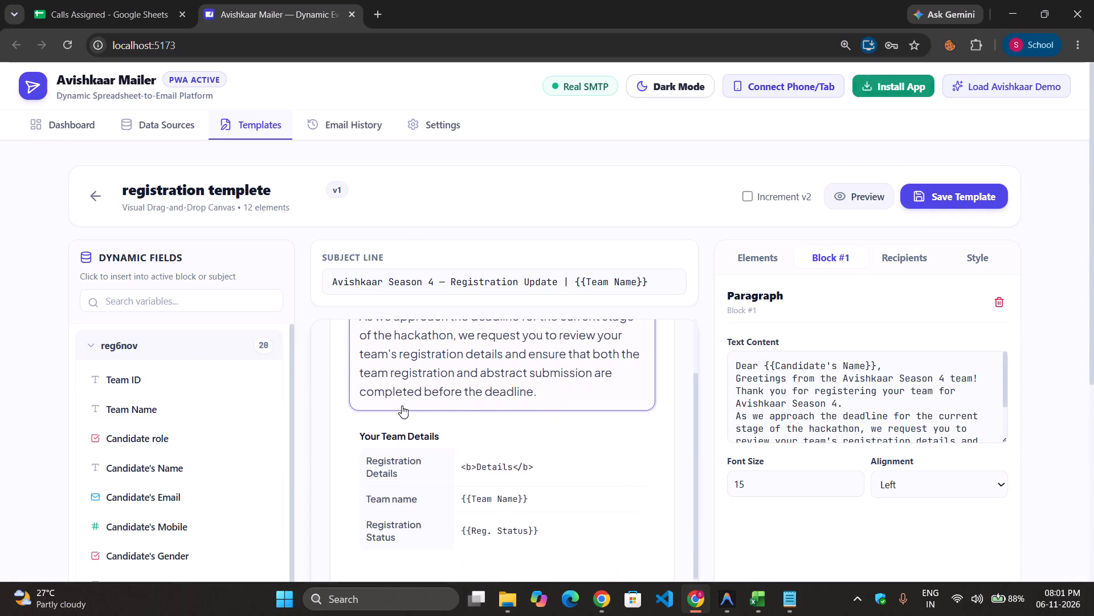
pyautogui.scroll(-3, 402, 406)
pyautogui.scroll(-2, 275, 441)
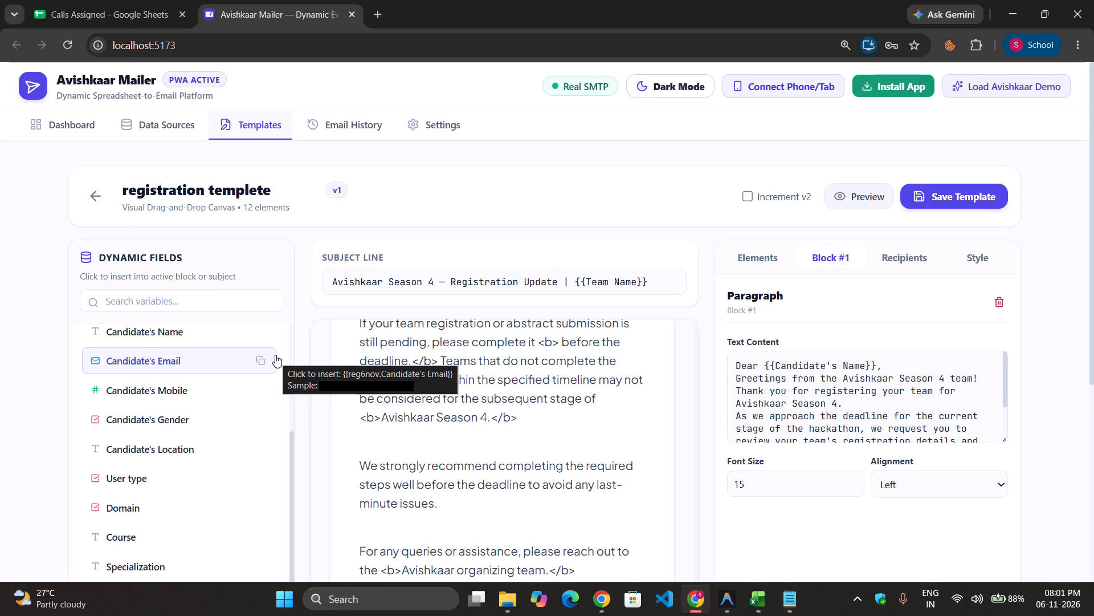
pyautogui.scroll(5, 510, 390)
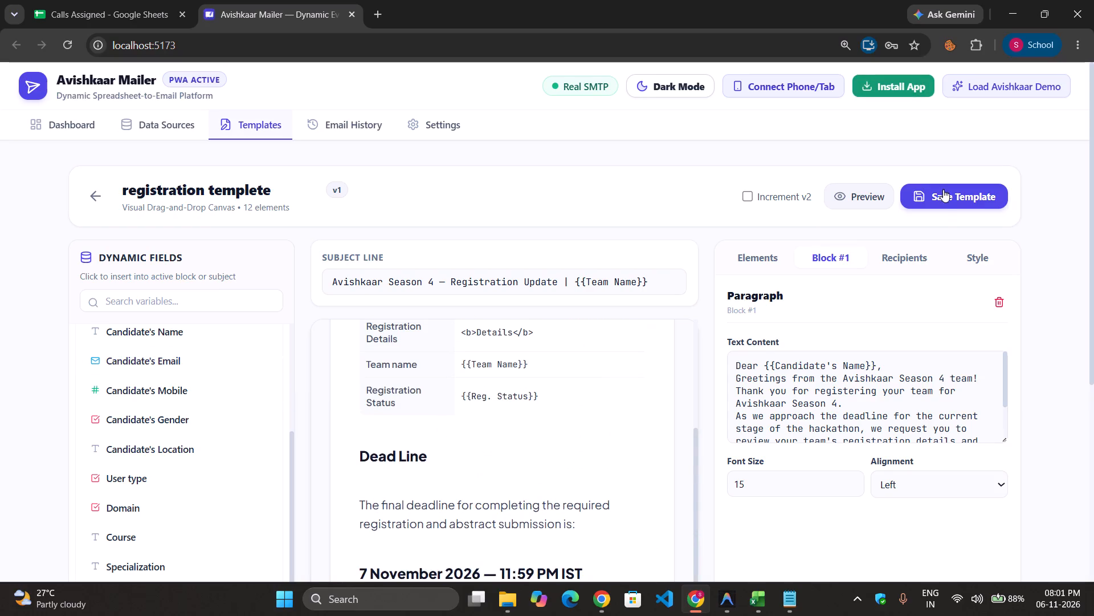
# In the template's recipient identification rules, set the Recipient Name Column to Candidate's Name.
pyautogui.click(911, 257)
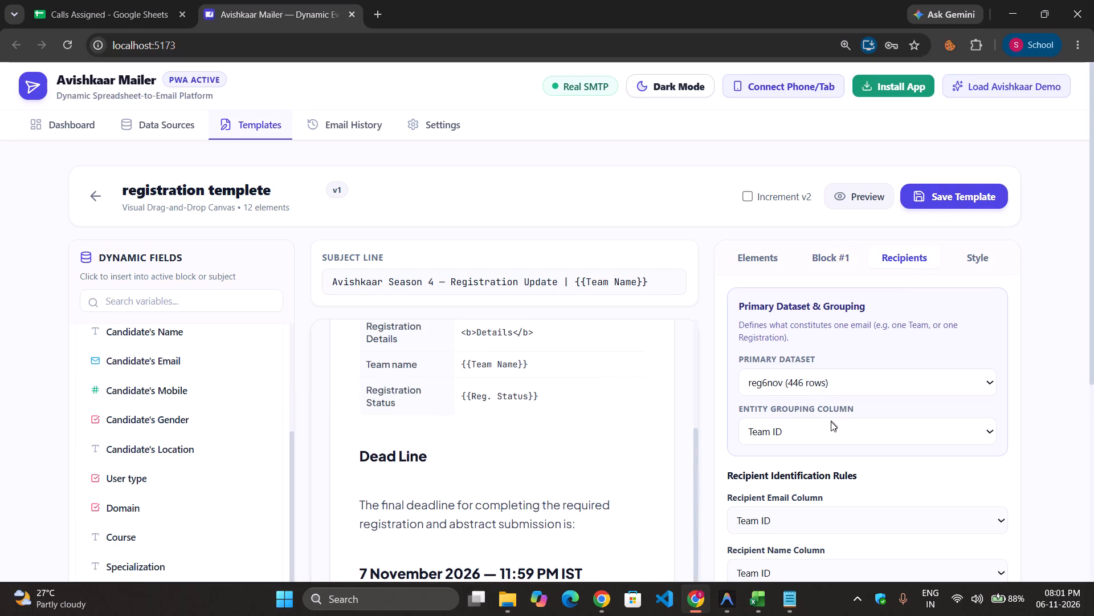
pyautogui.scroll(-1, 832, 428)
pyautogui.click(799, 335)
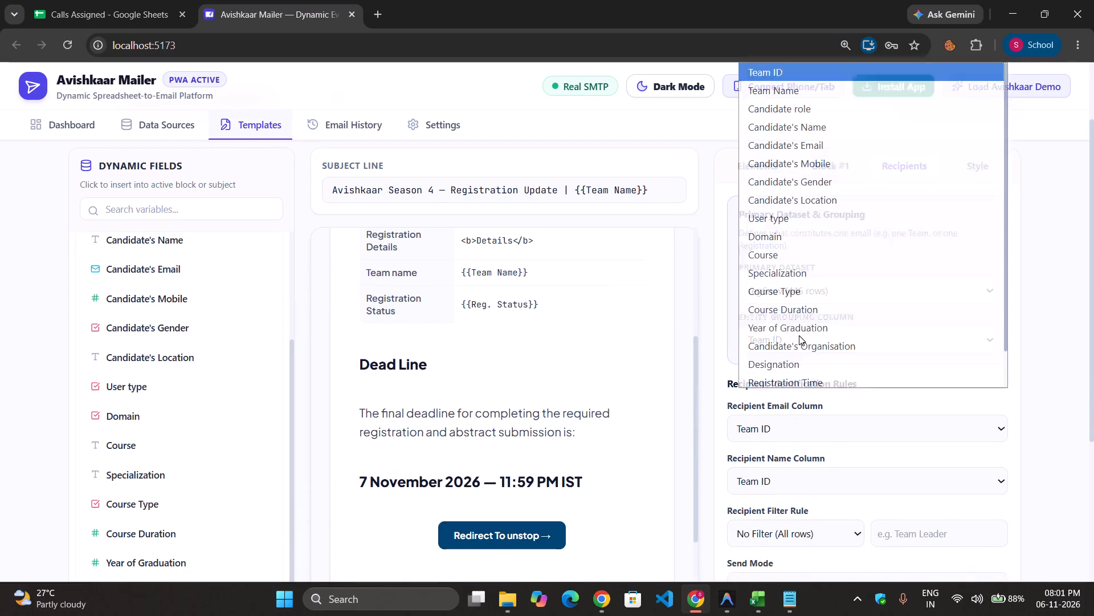
pyautogui.click(818, 406)
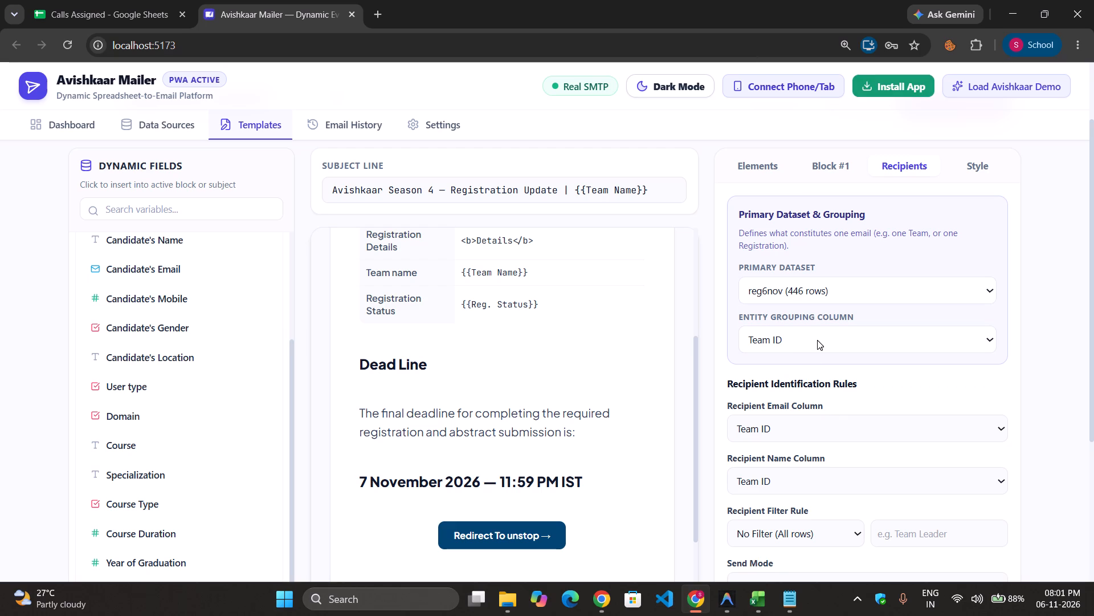
pyautogui.scroll(-1, 800, 392)
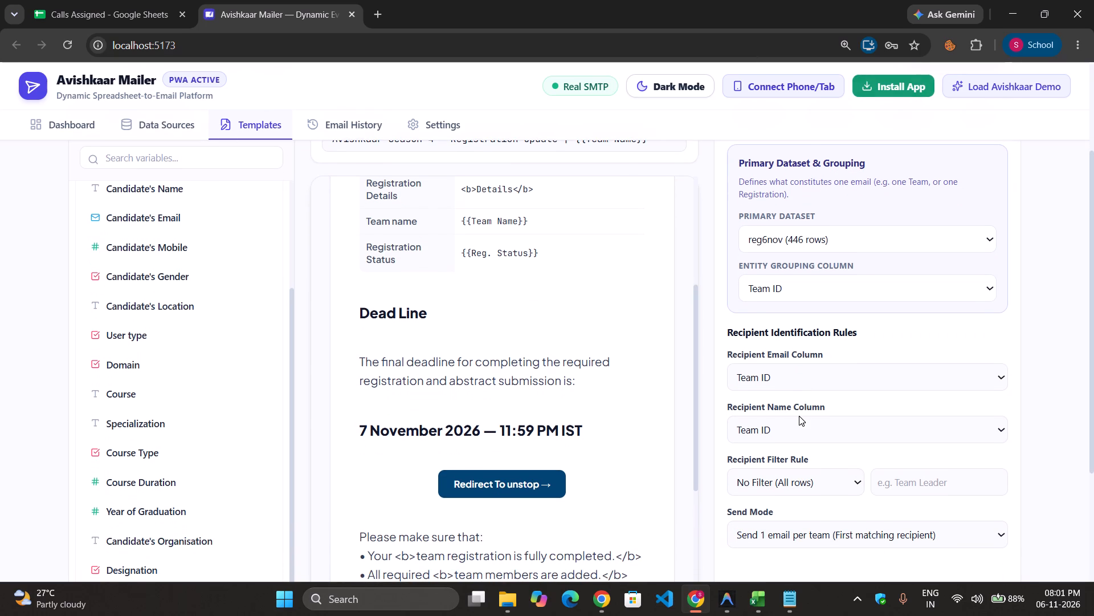
pyautogui.click(802, 421)
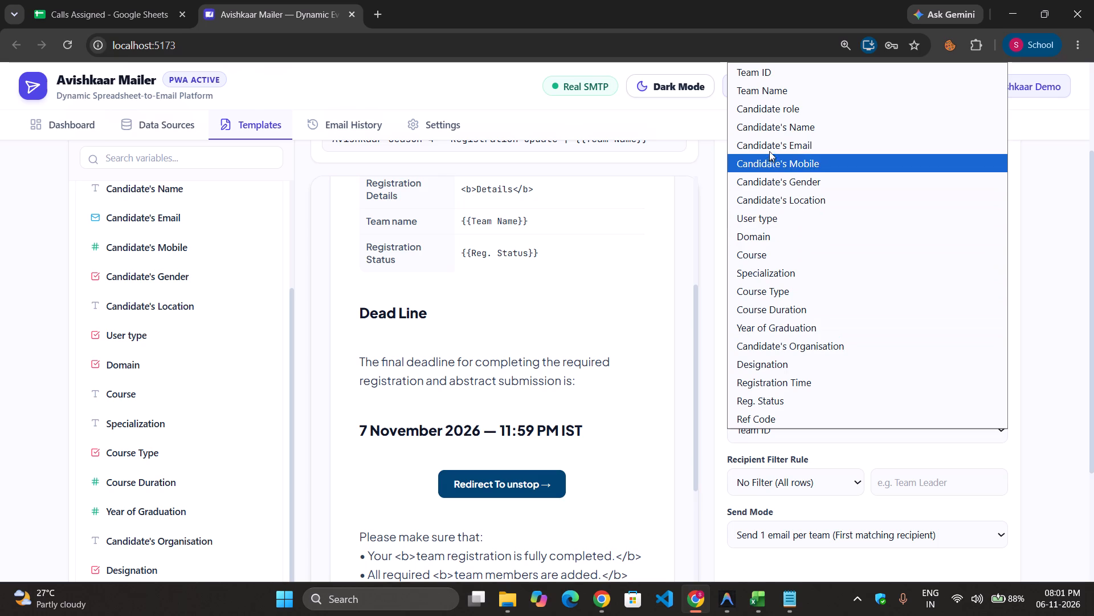
pyautogui.click(767, 137)
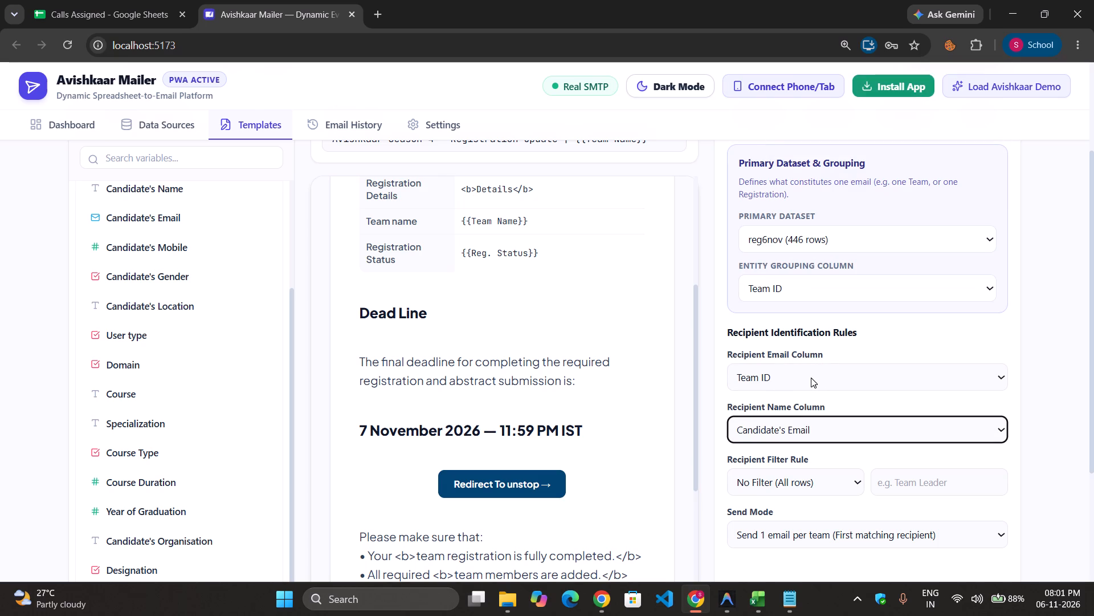
pyautogui.click(811, 420)
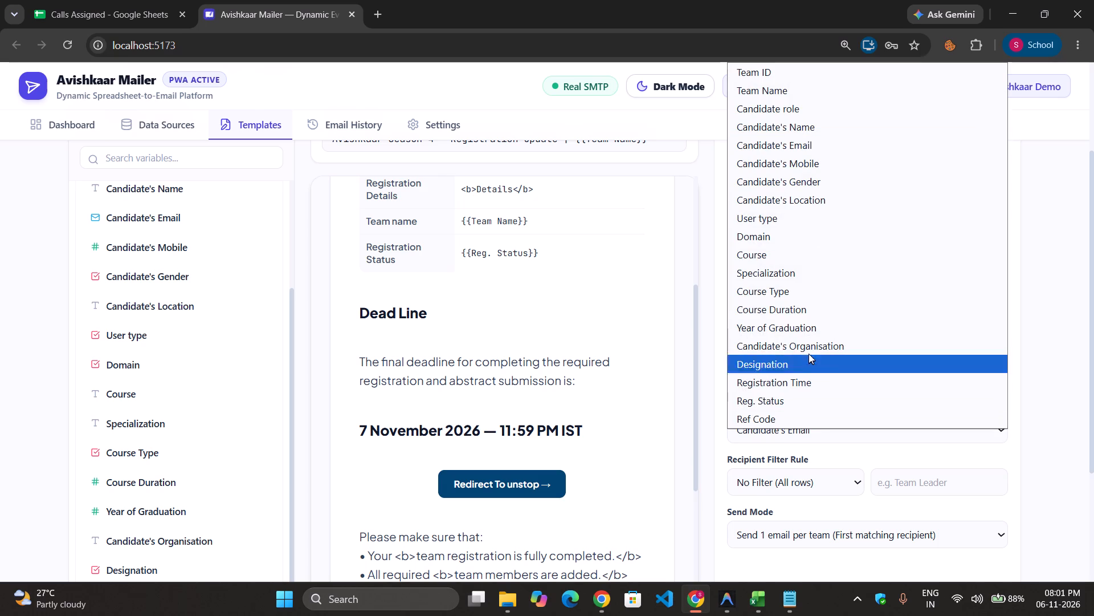
pyautogui.scroll(1, 803, 210)
pyautogui.click(790, 133)
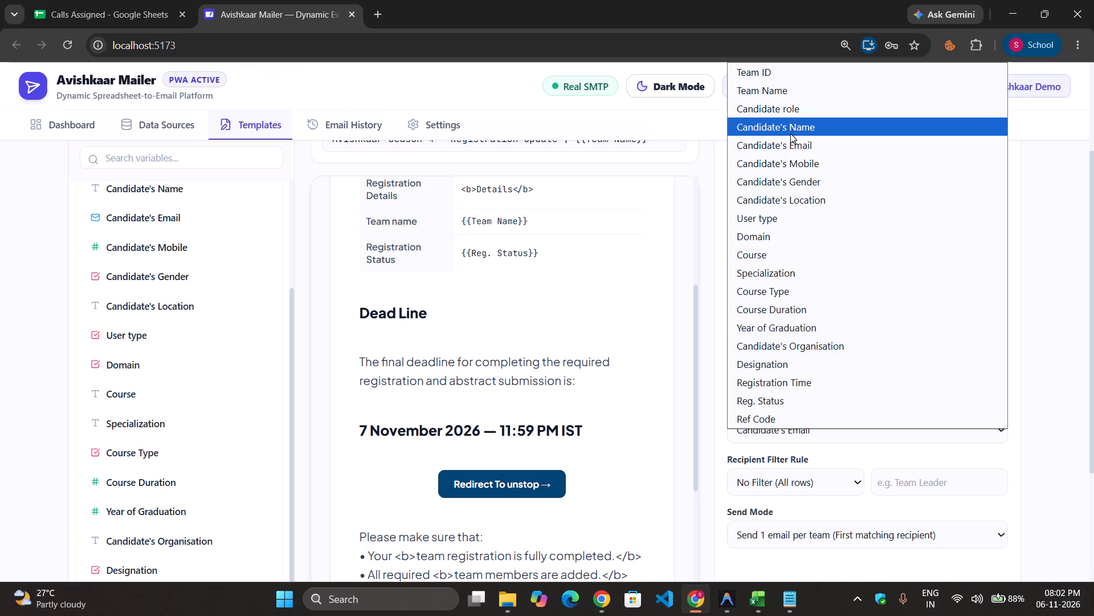
# Set the Recipient Email Column to Candidate's Email and choose Team ID as the entity grouping column.
pyautogui.click(796, 371)
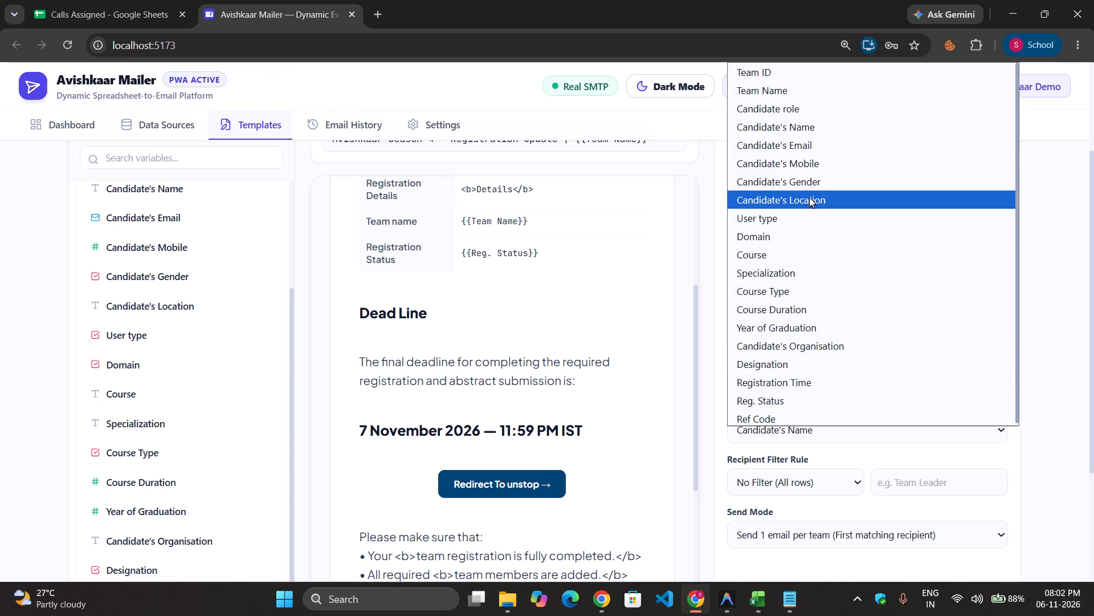
pyautogui.click(785, 149)
pyautogui.scroll(1, 785, 344)
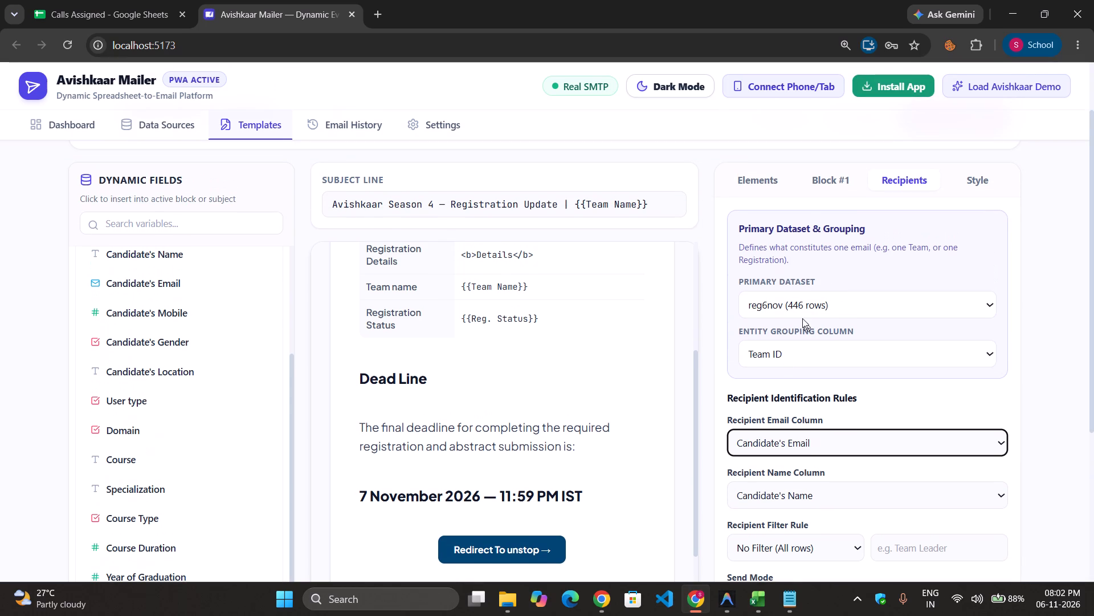
pyautogui.click(796, 359)
pyautogui.click(796, 71)
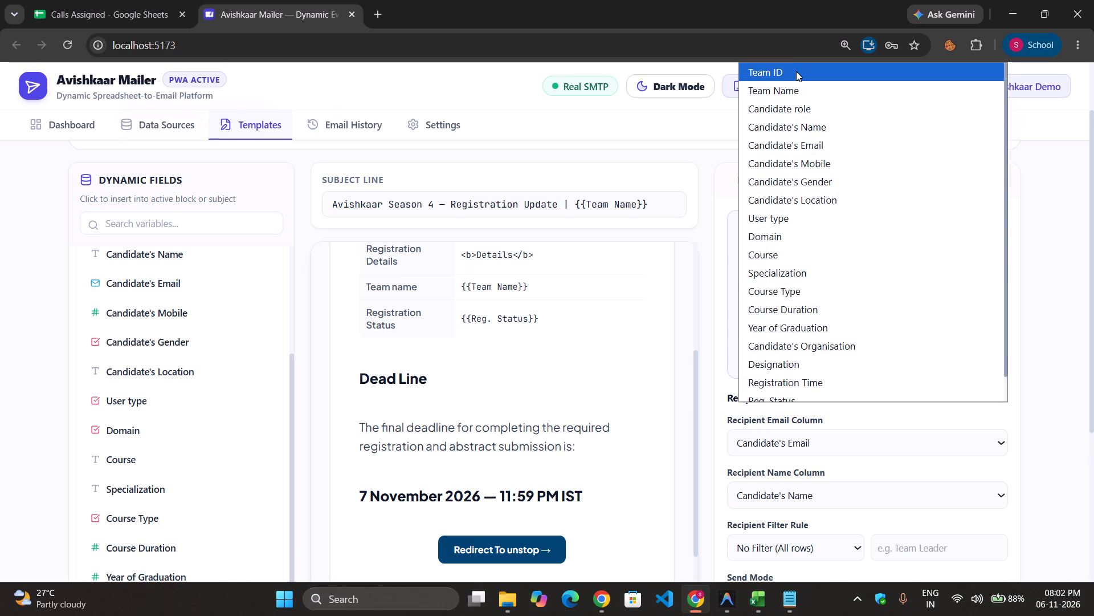
# Delete the reg6nov dataset from the mailer's data sources.
pyautogui.click(160, 133)
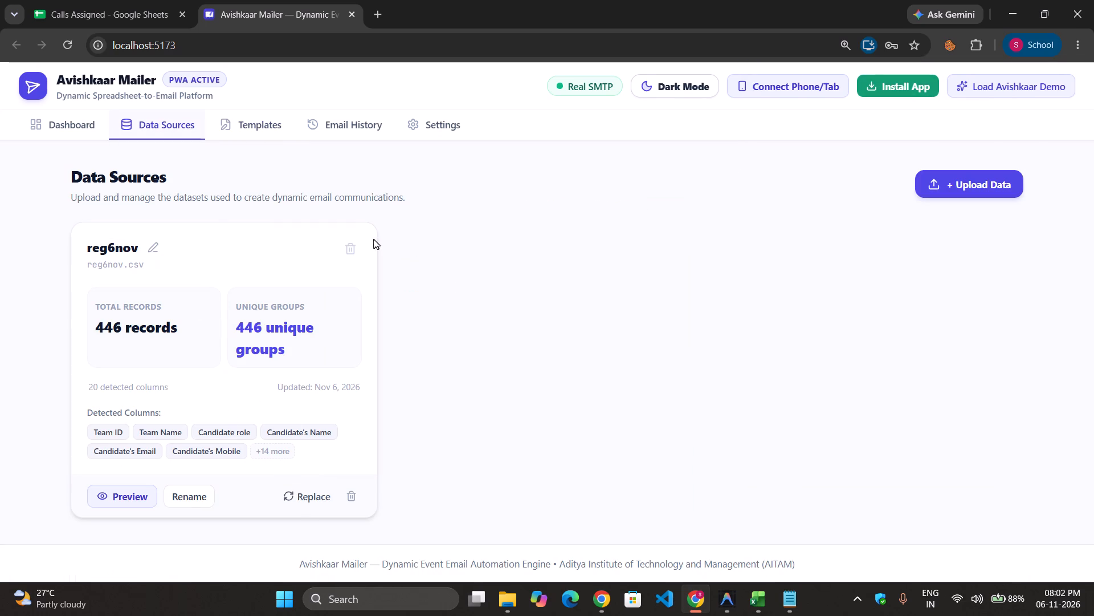
pyautogui.click(352, 248)
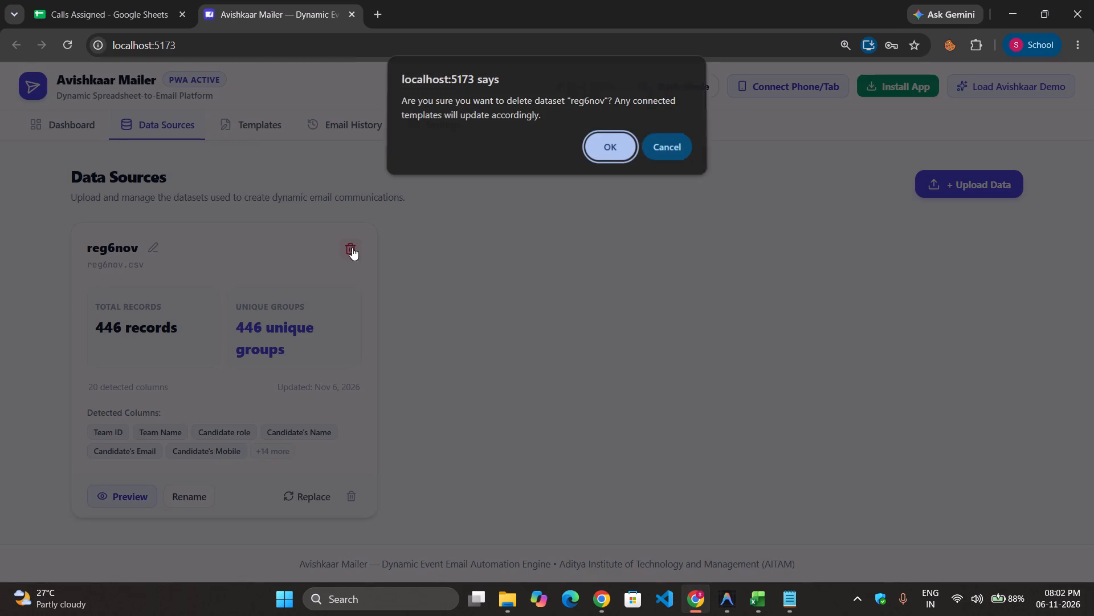
pyautogui.click(610, 151)
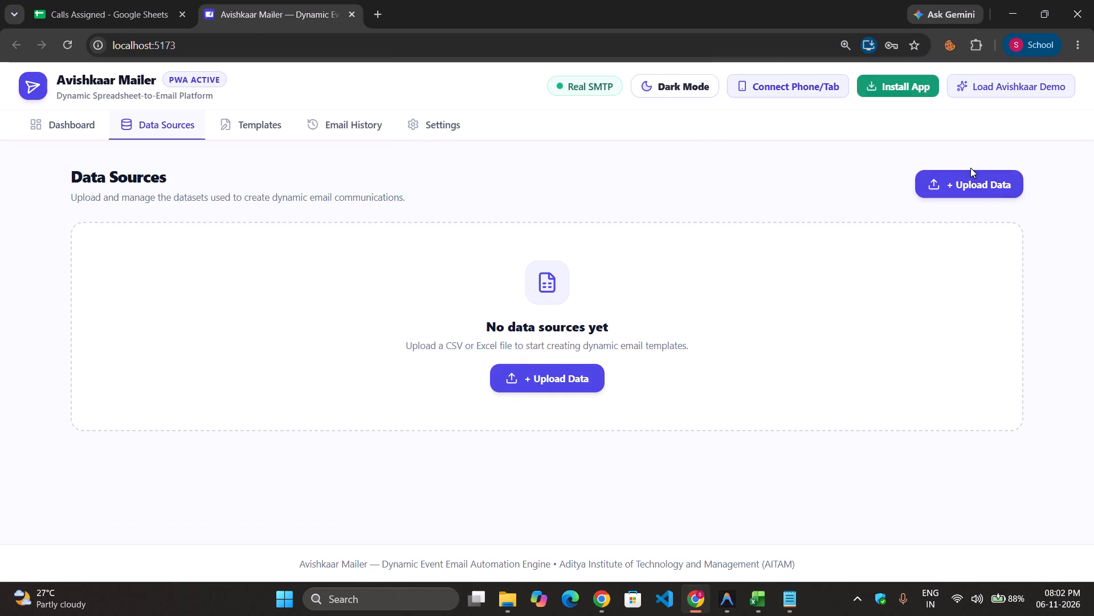
pyautogui.click(966, 184)
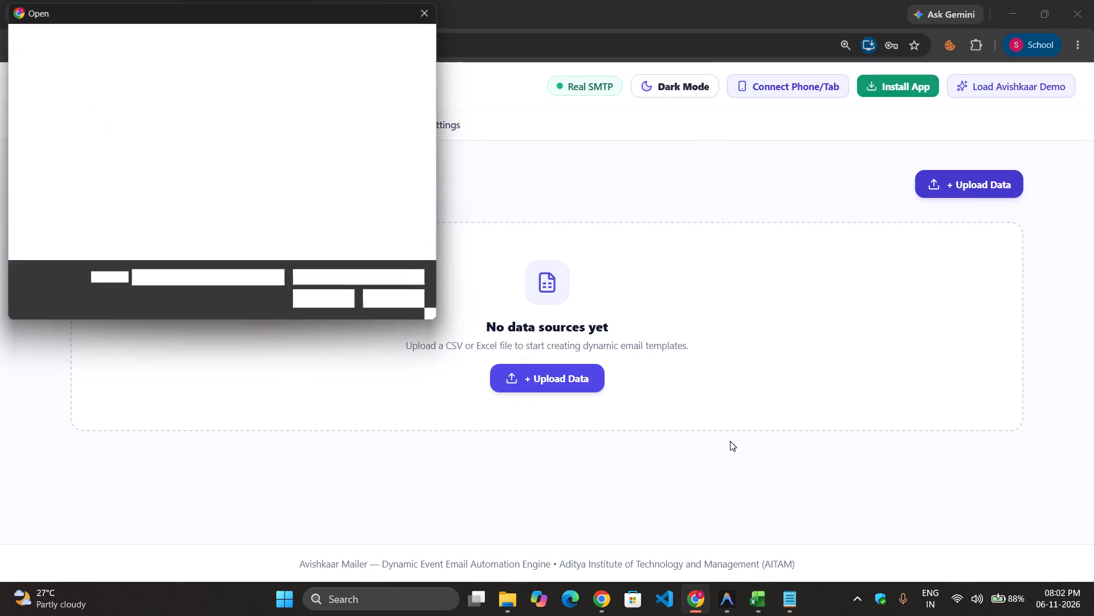
pyautogui.click(402, 302)
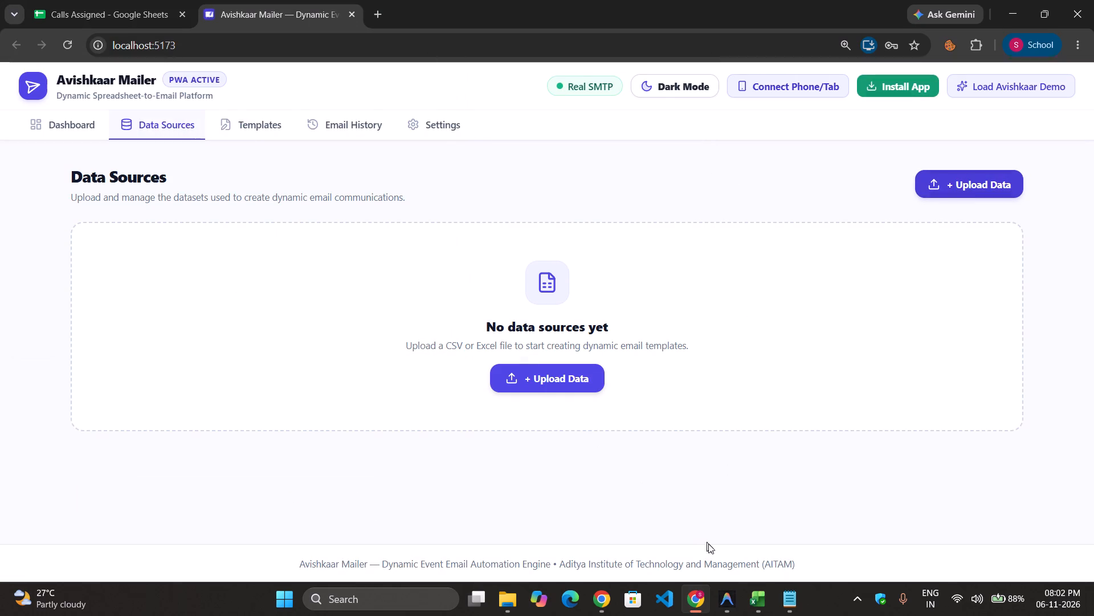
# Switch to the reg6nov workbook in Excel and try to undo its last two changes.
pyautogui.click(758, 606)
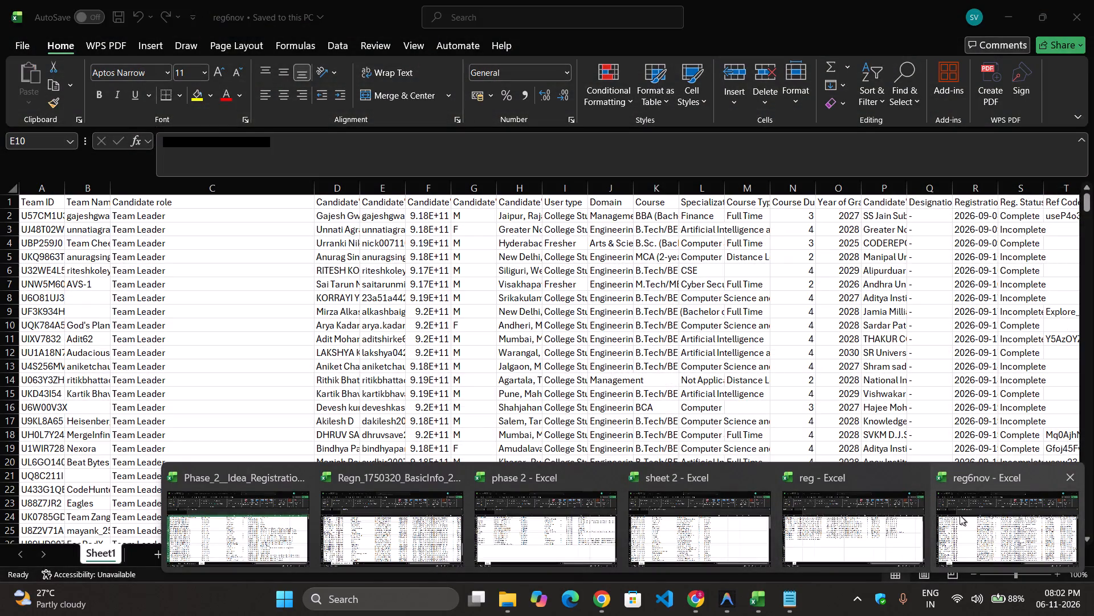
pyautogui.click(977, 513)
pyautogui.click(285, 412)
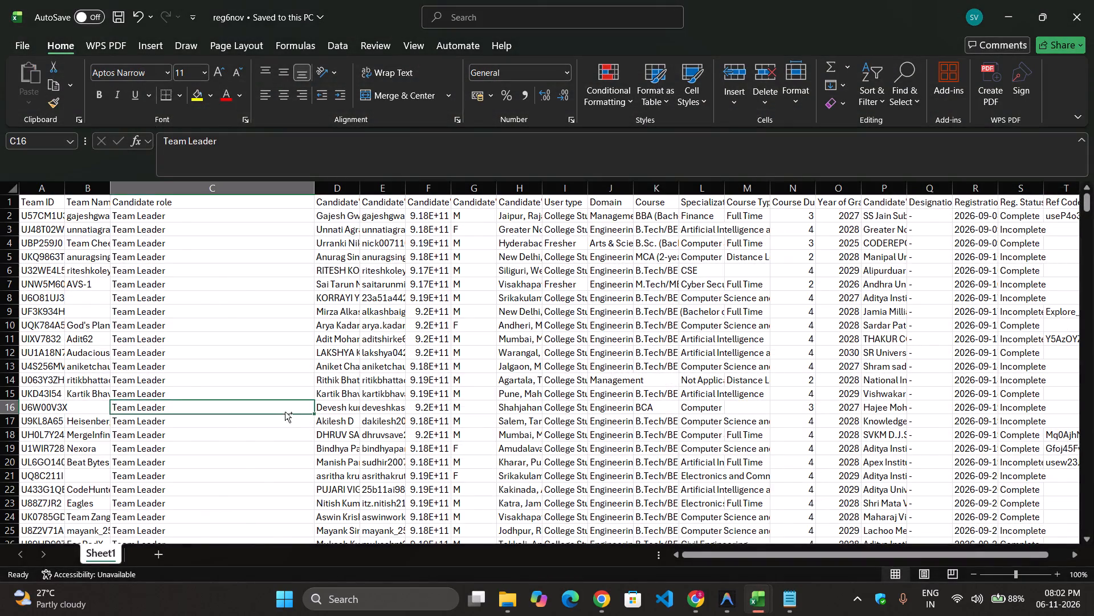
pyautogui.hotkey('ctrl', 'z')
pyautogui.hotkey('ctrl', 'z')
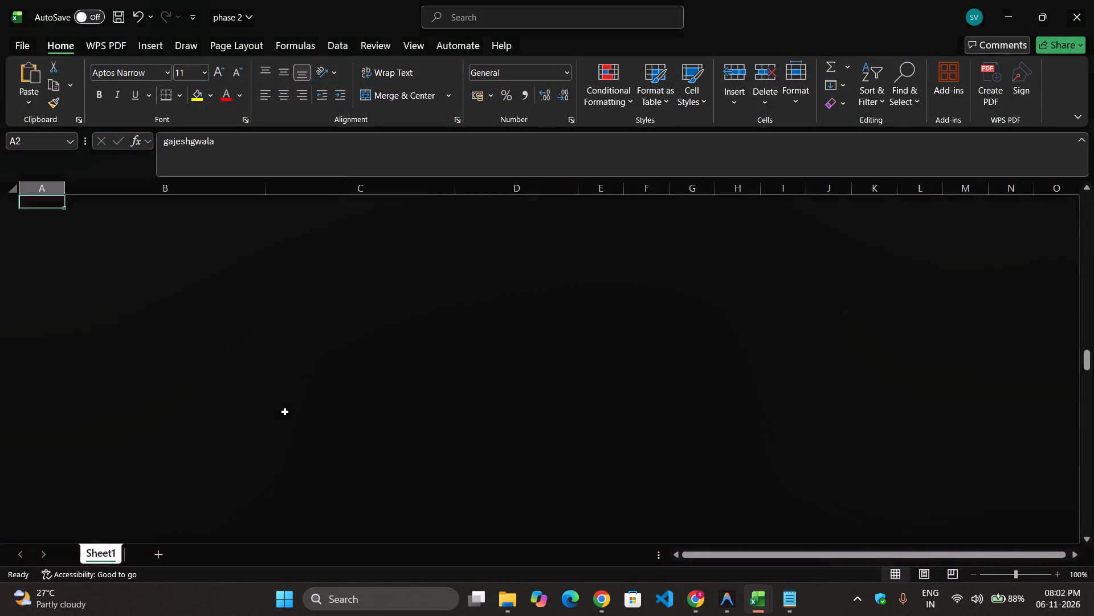
# Examine the phase 2 workbook's rows, including candidate types, names, statuses and project titles, down to the end of the data.
pyautogui.scroll(4, 285, 412)
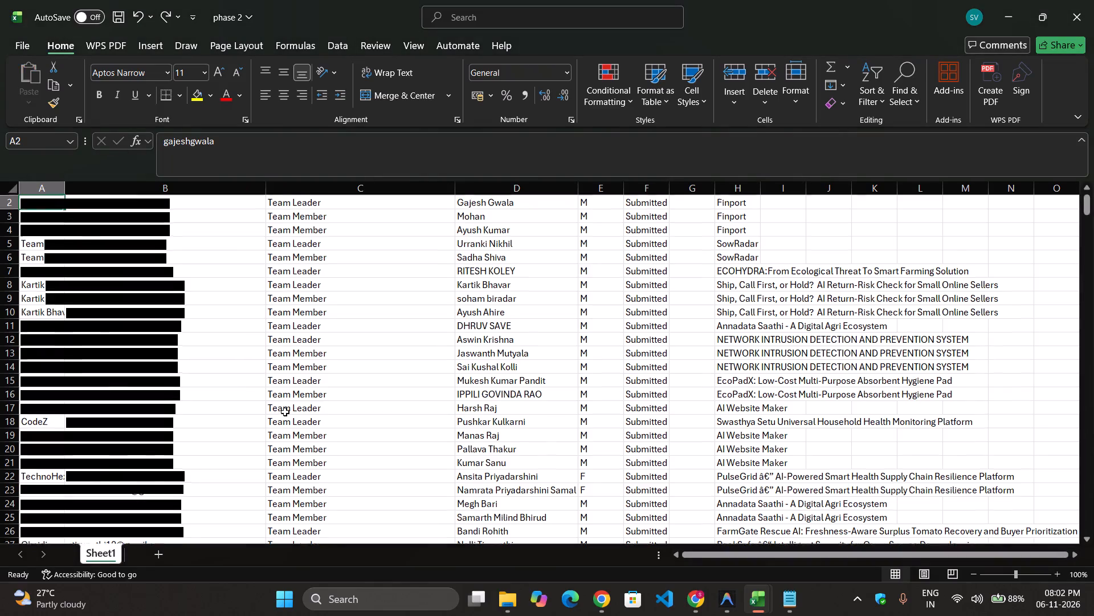
pyautogui.scroll(11, 285, 412)
pyautogui.scroll(-12, 242, 338)
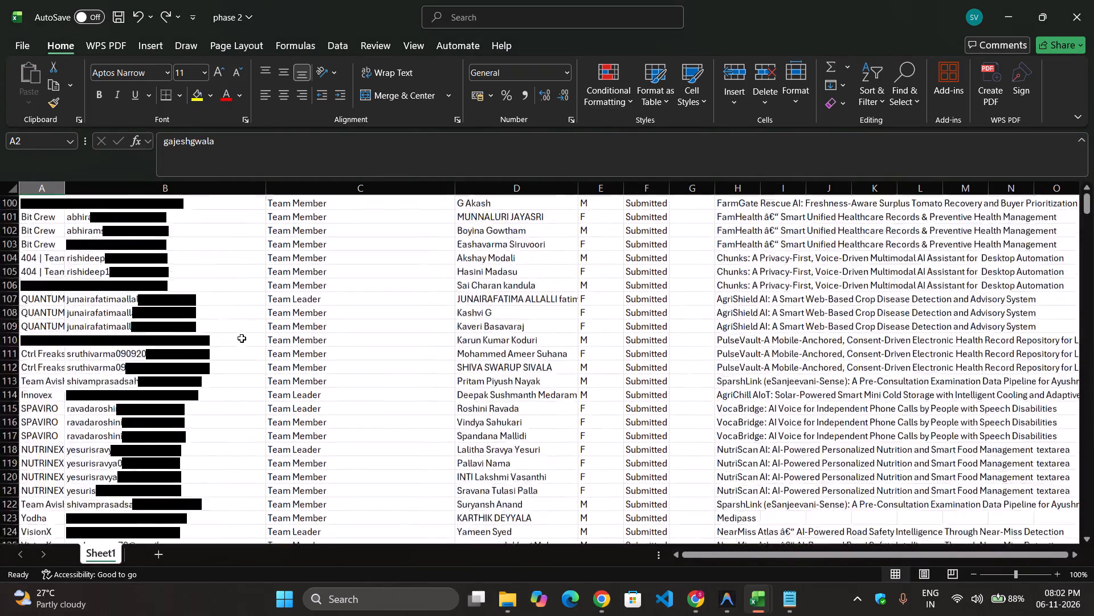
pyautogui.scroll(-13, 242, 338)
pyautogui.scroll(4, 242, 338)
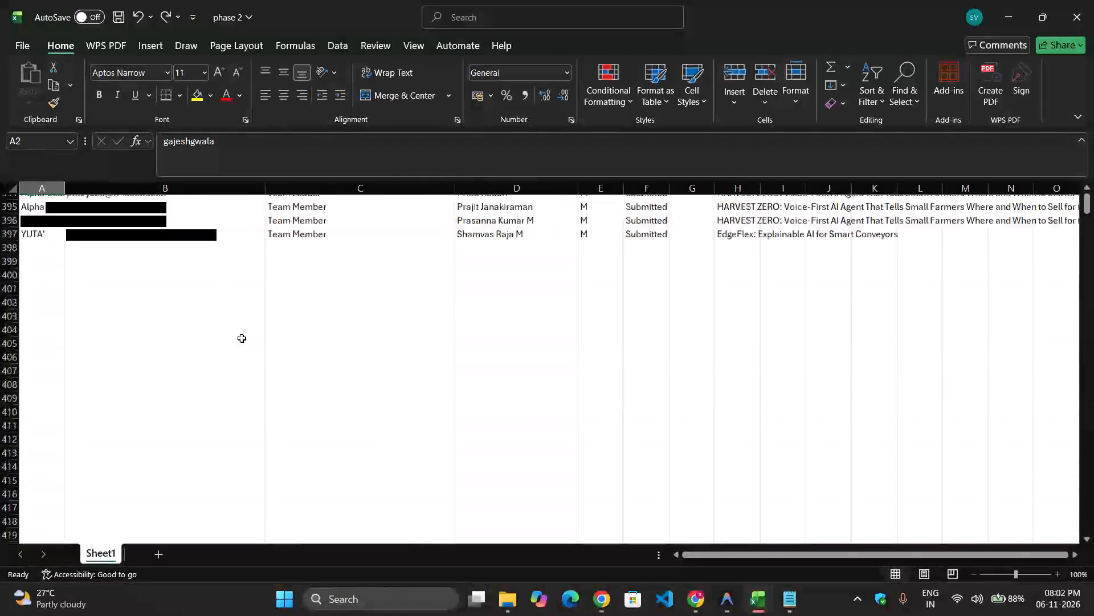
pyautogui.scroll(-1, 242, 338)
pyautogui.scroll(19, 242, 338)
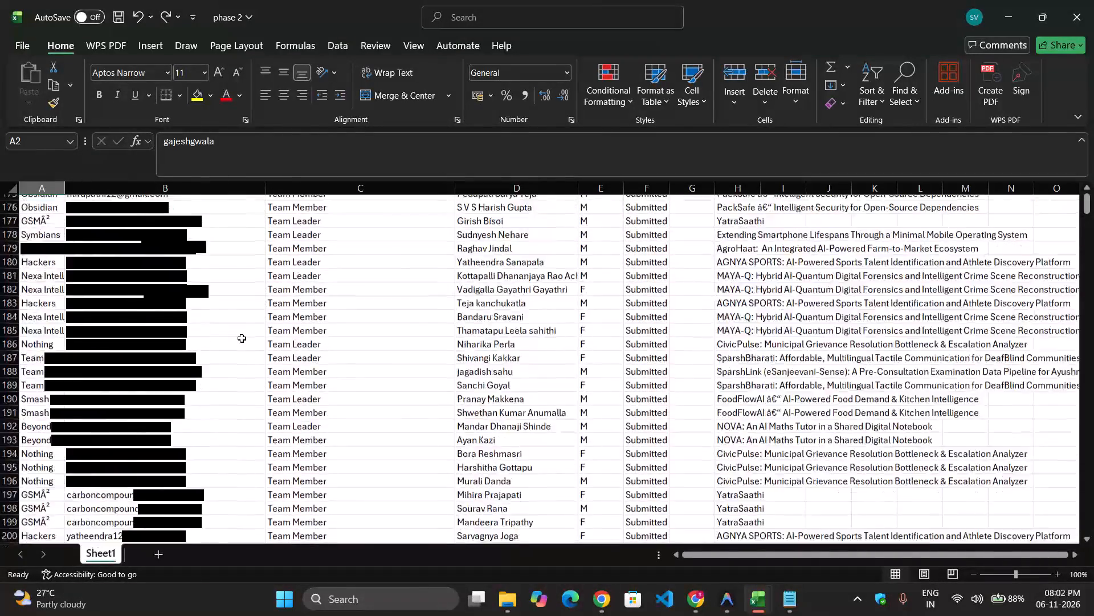
pyautogui.scroll(19, 242, 338)
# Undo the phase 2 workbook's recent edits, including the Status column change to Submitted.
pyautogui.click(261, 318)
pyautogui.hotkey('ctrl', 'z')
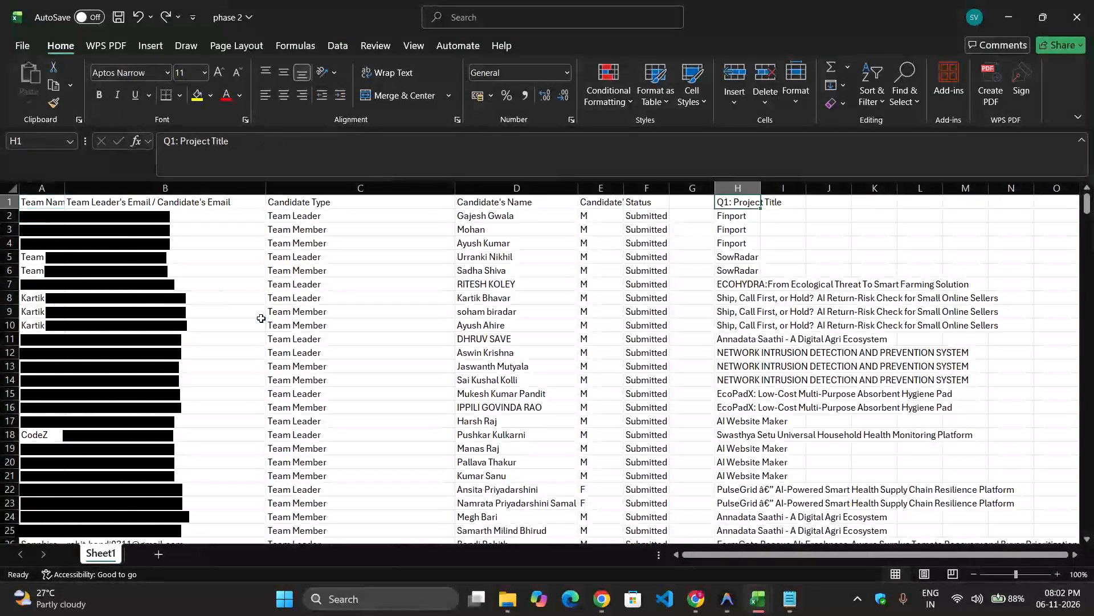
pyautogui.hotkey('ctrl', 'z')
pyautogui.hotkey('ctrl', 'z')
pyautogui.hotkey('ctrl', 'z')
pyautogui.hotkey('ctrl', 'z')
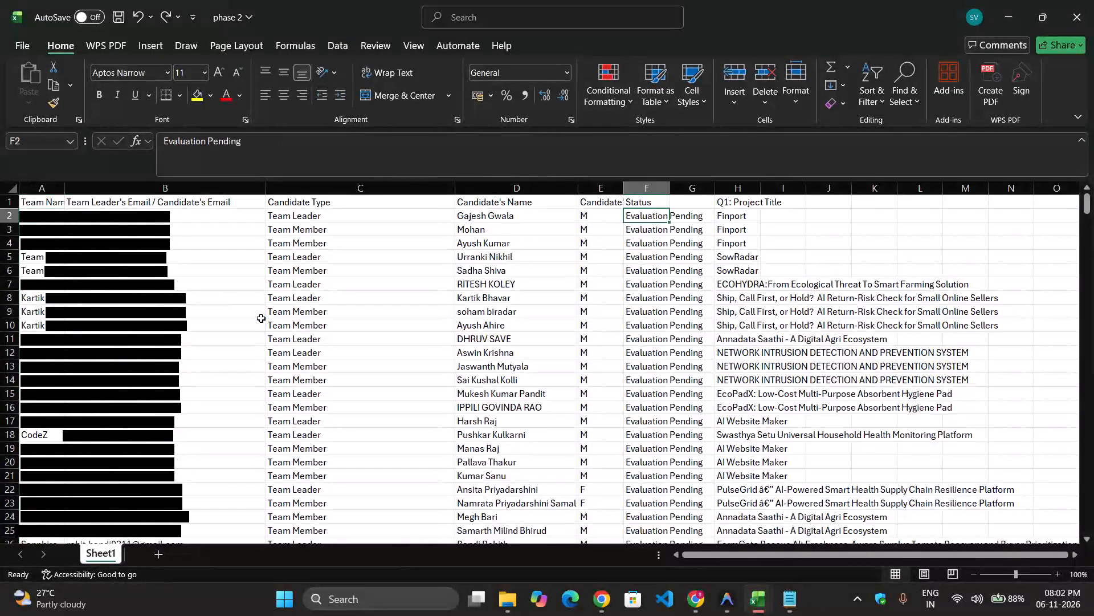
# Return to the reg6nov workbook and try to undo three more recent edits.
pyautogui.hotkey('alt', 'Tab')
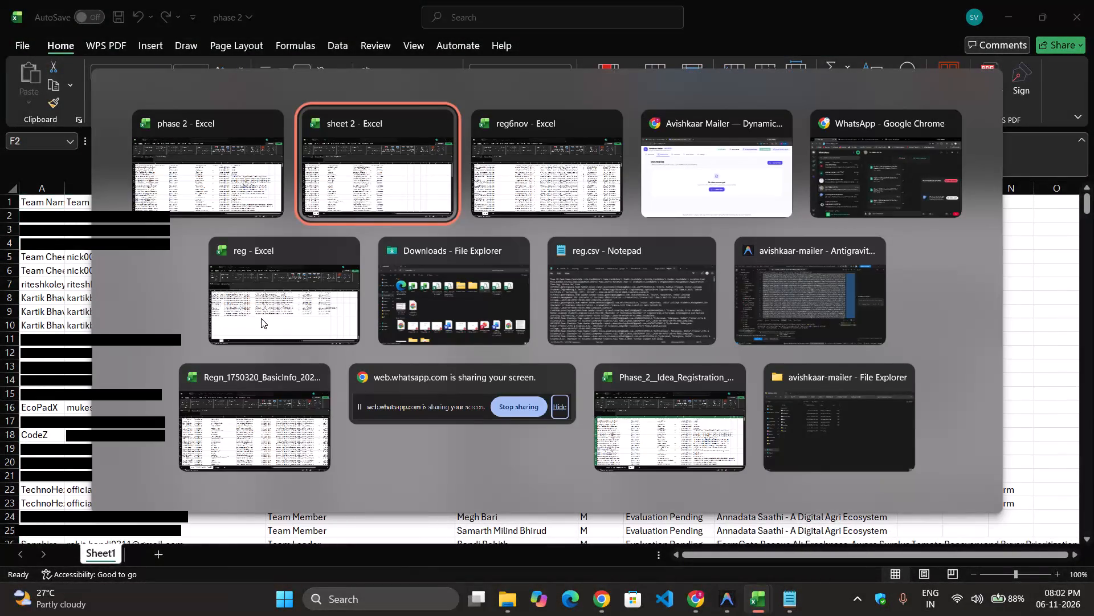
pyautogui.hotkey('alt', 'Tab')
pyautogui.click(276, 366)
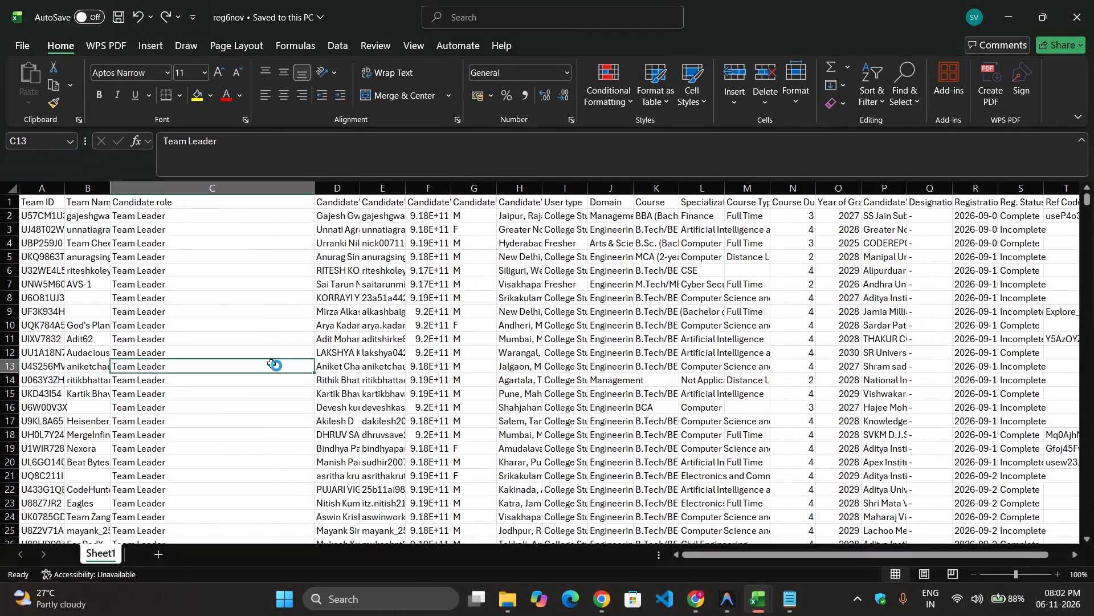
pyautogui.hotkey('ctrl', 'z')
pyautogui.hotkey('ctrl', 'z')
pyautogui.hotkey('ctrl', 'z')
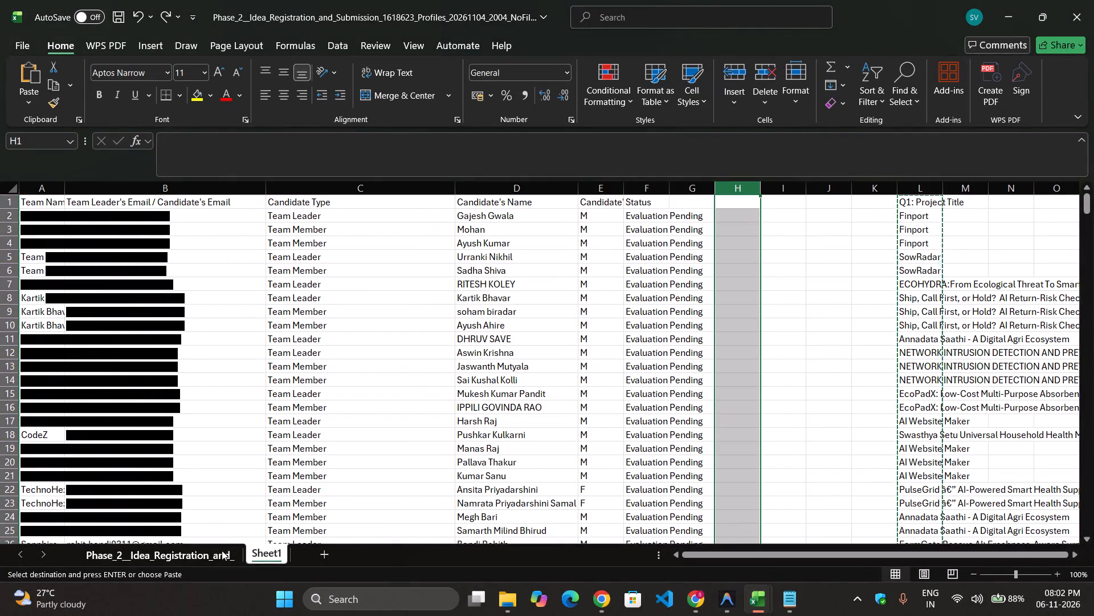
# Examine the original Phase_2__Idea_Registration data sheet across its candidate, status and question columns.
pyautogui.click(221, 552)
pyautogui.click(267, 432)
pyautogui.scroll(1, 267, 432)
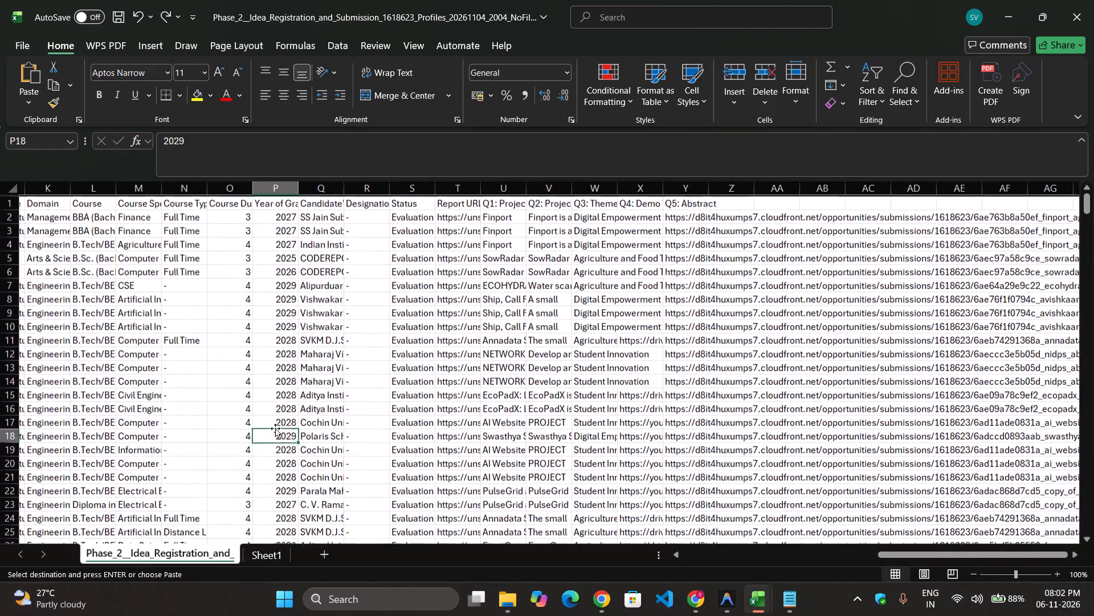
pyautogui.hscroll(2, 285, 423)
pyautogui.hscroll(15, 216, 384)
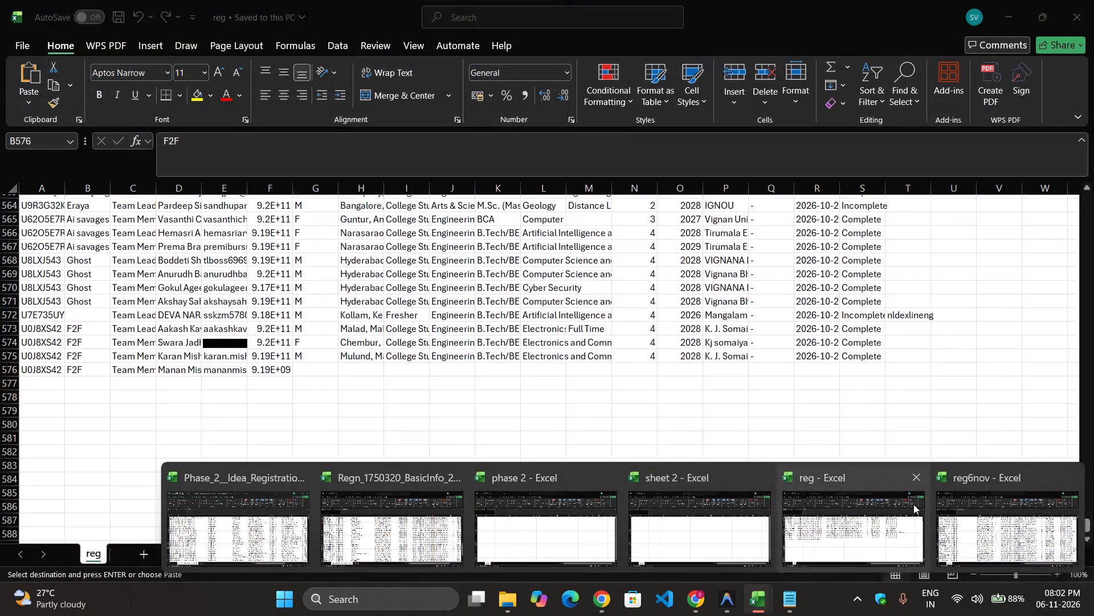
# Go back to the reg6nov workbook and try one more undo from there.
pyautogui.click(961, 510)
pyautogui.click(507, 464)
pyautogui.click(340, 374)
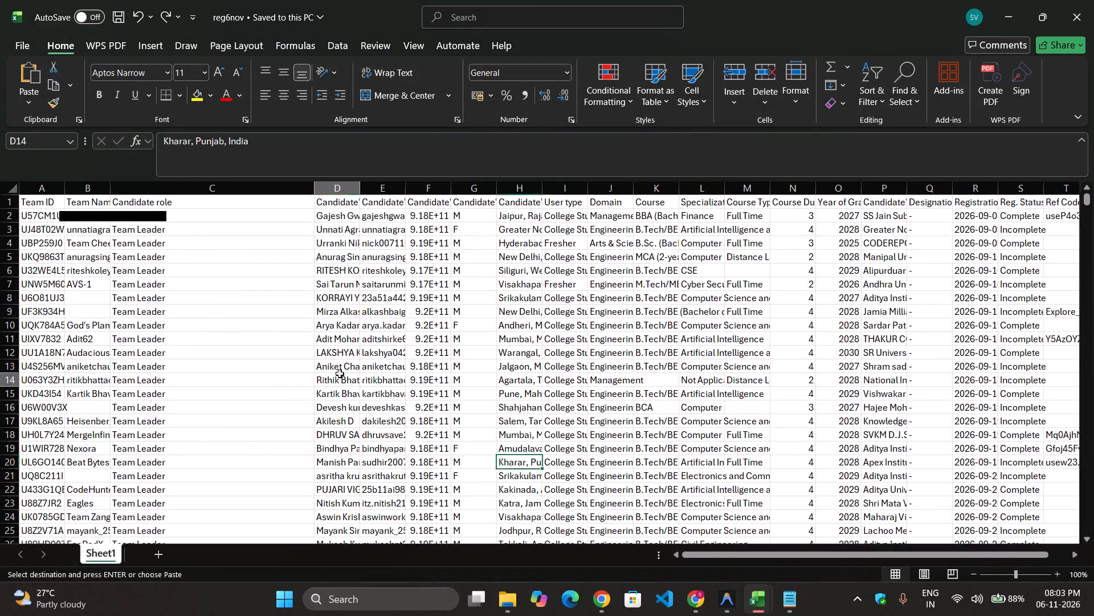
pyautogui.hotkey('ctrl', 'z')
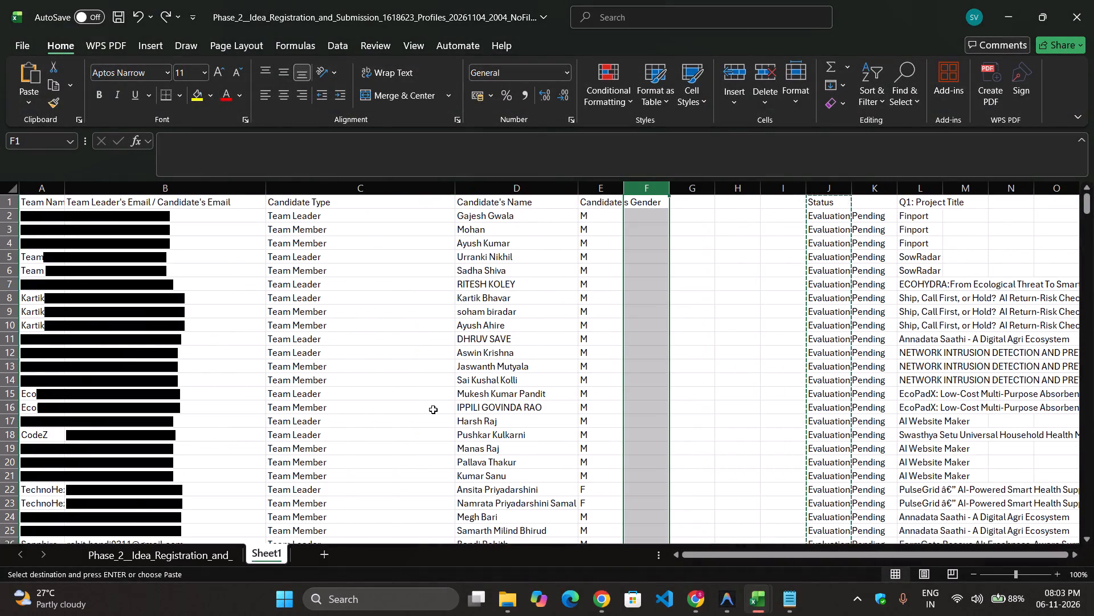
# Close all open Excel workbooks, discarding unsaved changes and the copied clipboard data.
pyautogui.click(1093, 0)
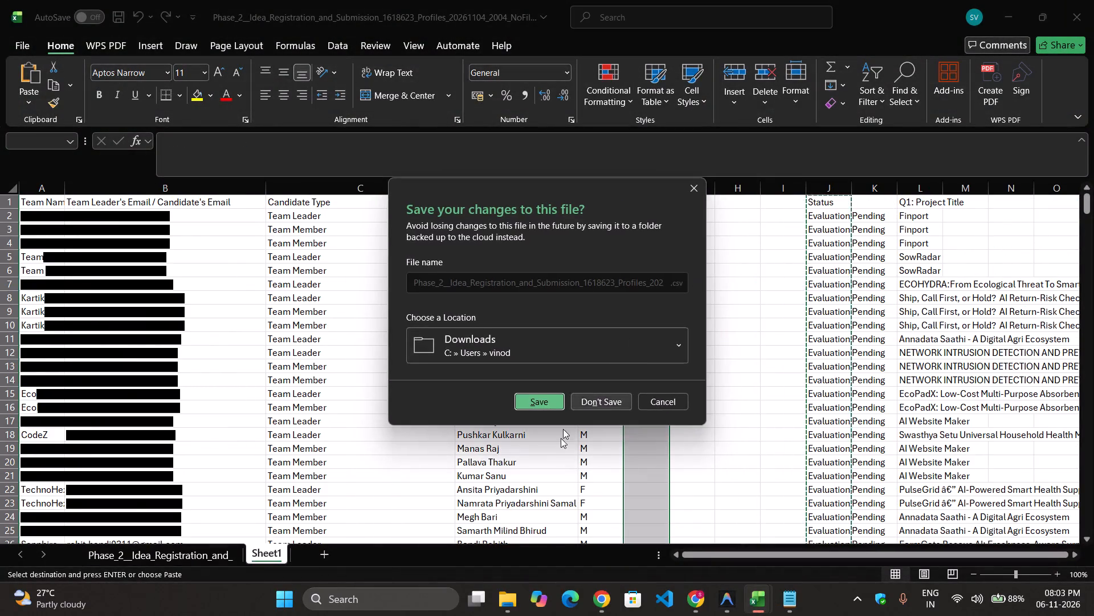
pyautogui.click(621, 403)
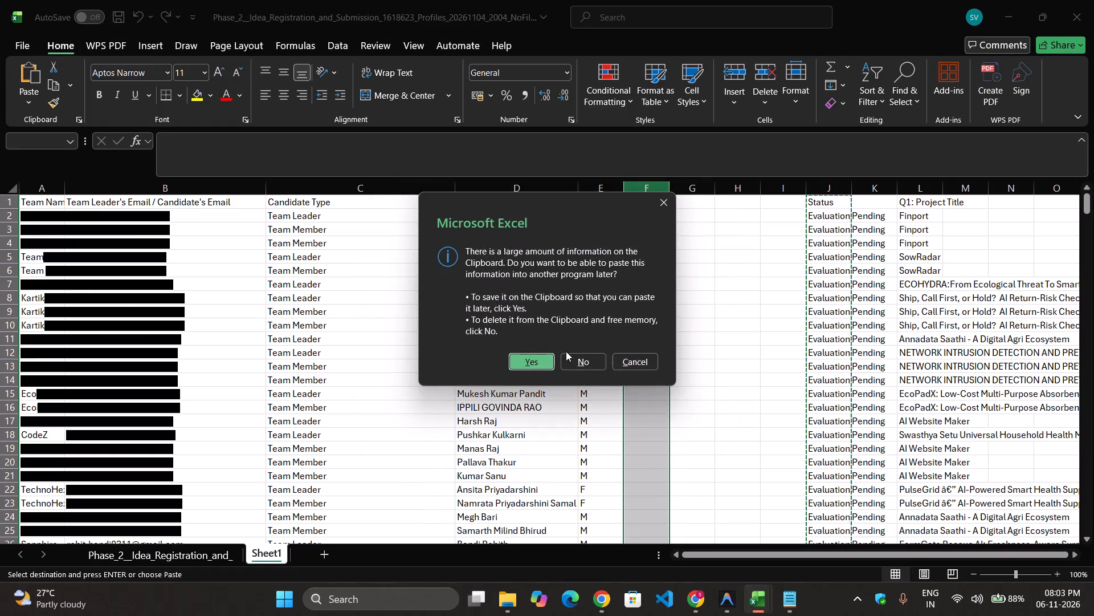
pyautogui.click(567, 361)
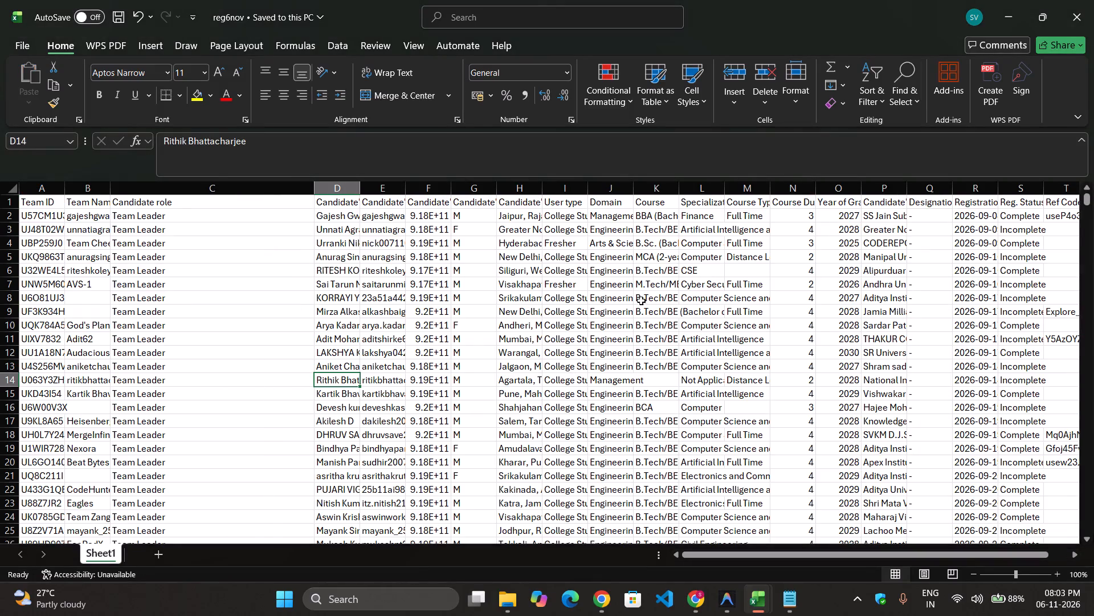
pyautogui.click(1093, 0)
pyautogui.click(1093, 0)
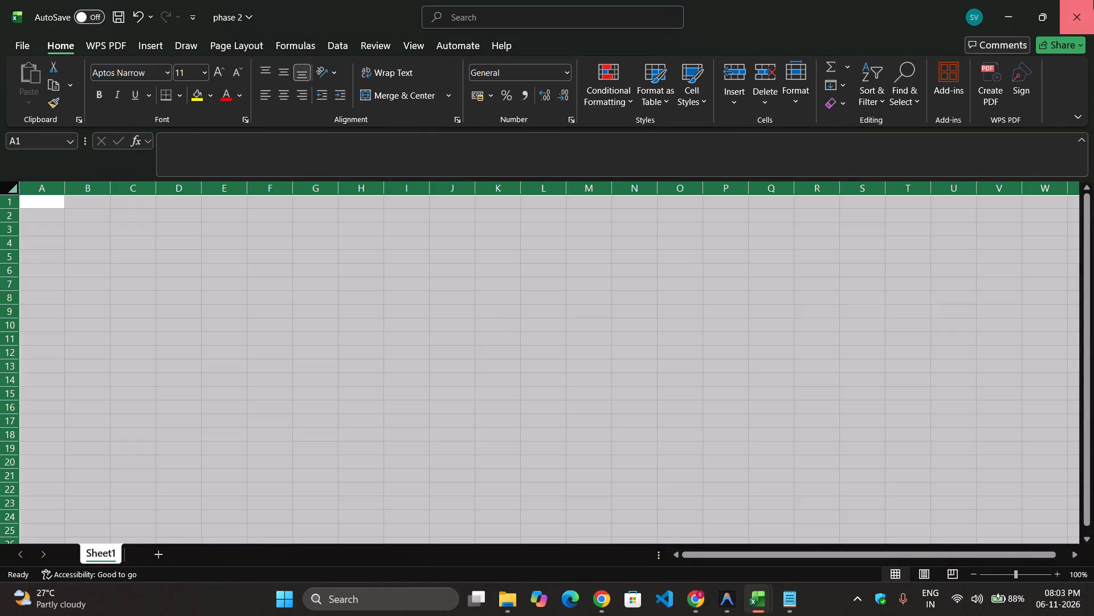
pyautogui.click(579, 403)
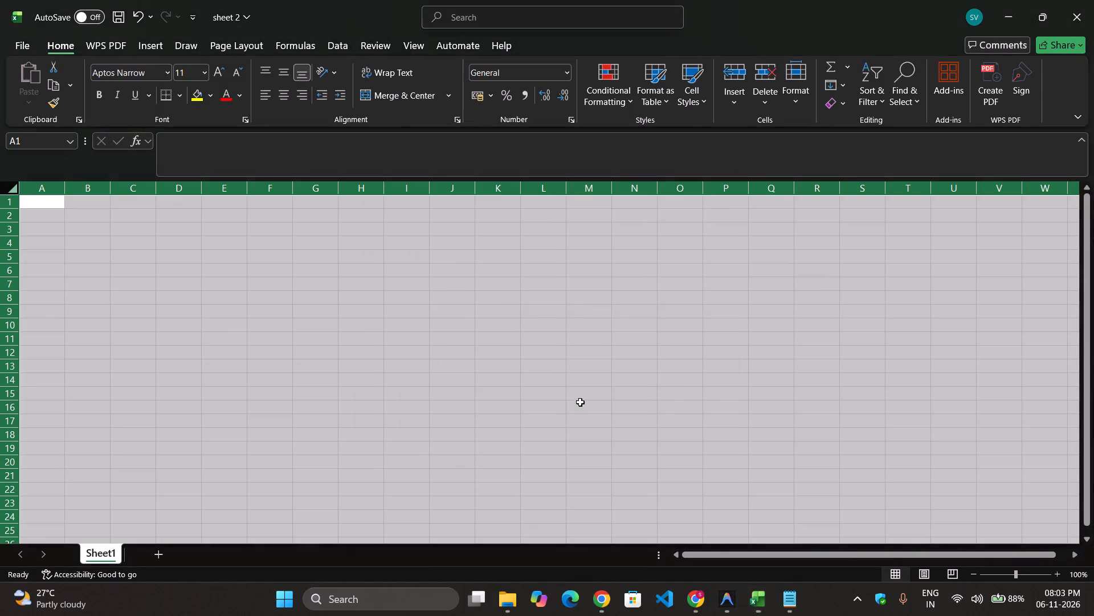
pyautogui.click(1093, 1)
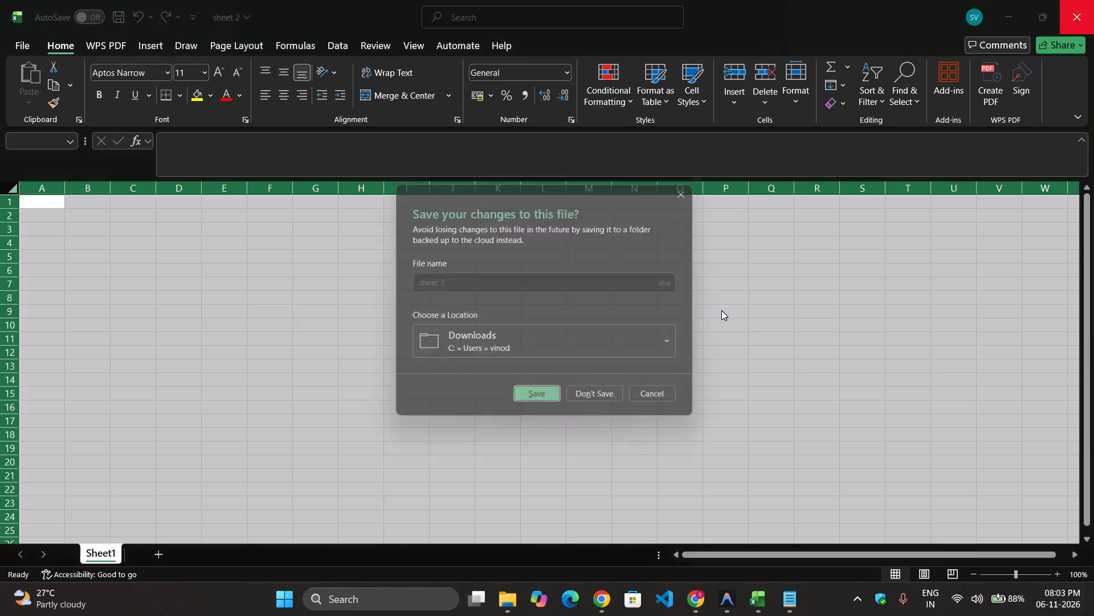
pyautogui.click(596, 400)
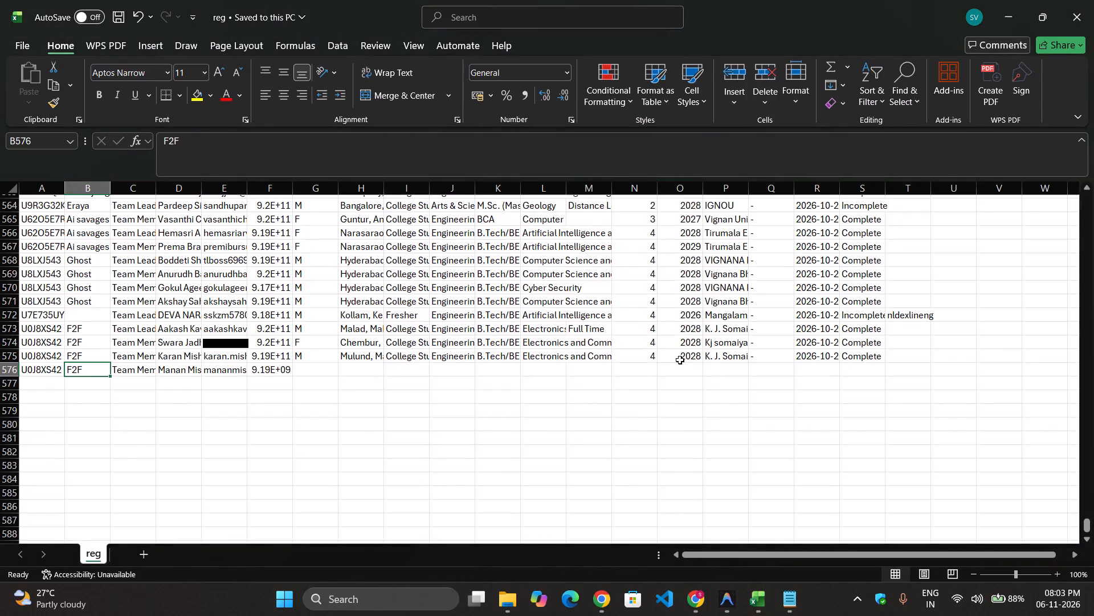
pyautogui.scroll(8, 681, 359)
pyautogui.click(1093, 0)
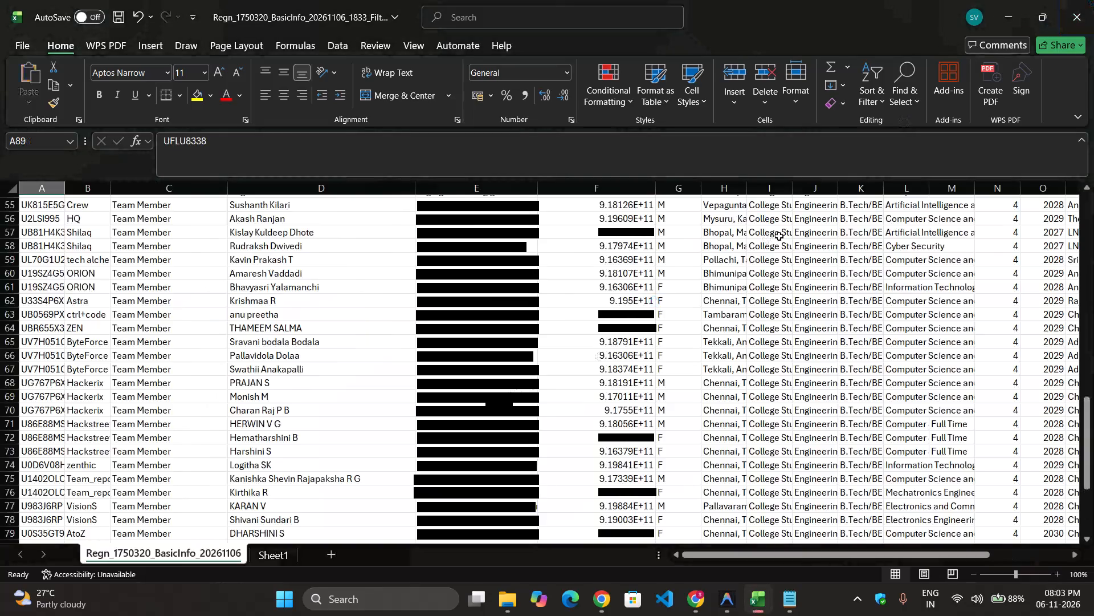
pyautogui.click(1093, 0)
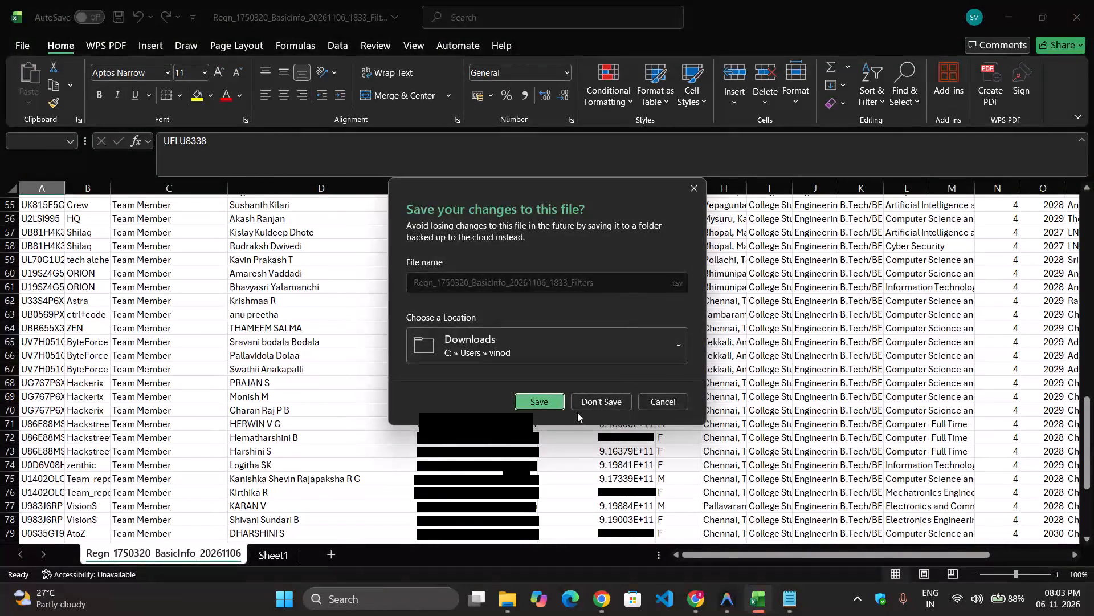
pyautogui.click(579, 399)
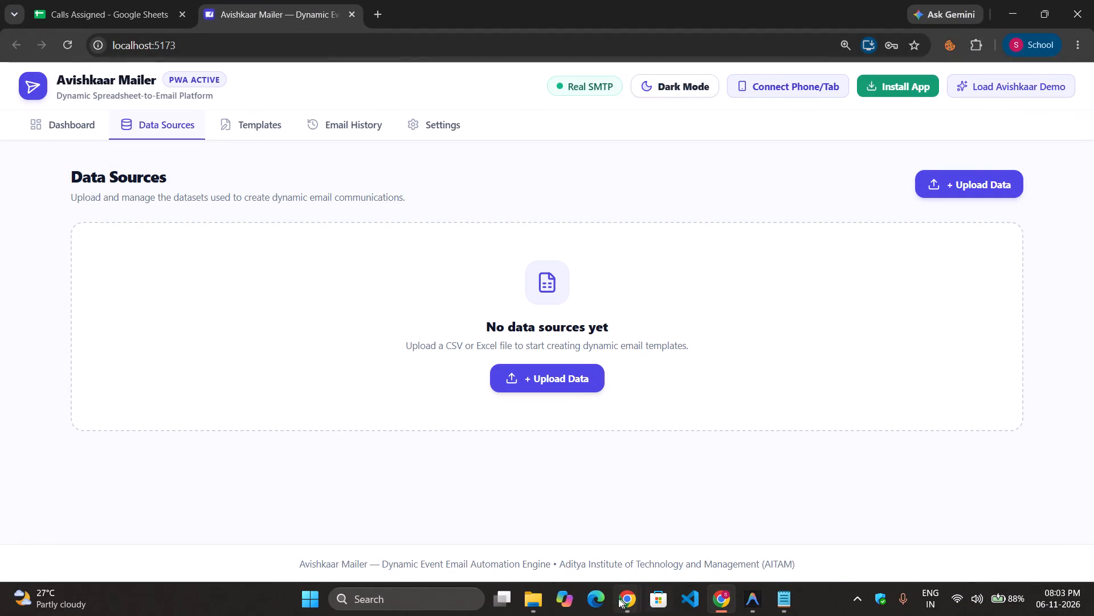
# Open the Regn_1750320_BasicInfo_20261106_1951_NoFilters file from the Downloads folder in Excel.
pyautogui.click(540, 596)
pyautogui.click(467, 536)
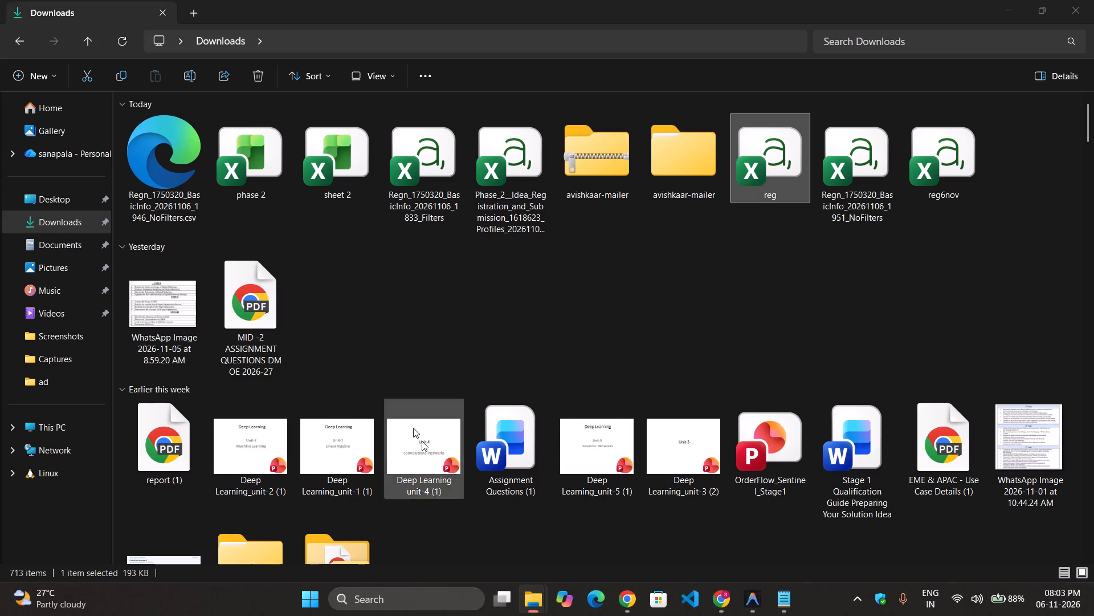
pyautogui.click(938, 200)
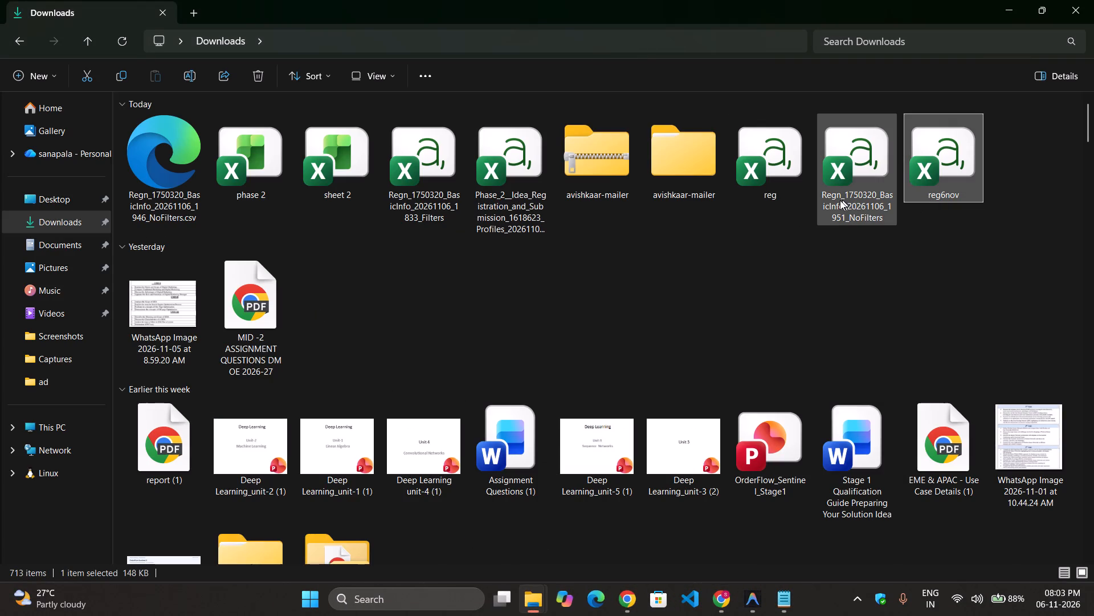
pyautogui.click(840, 200)
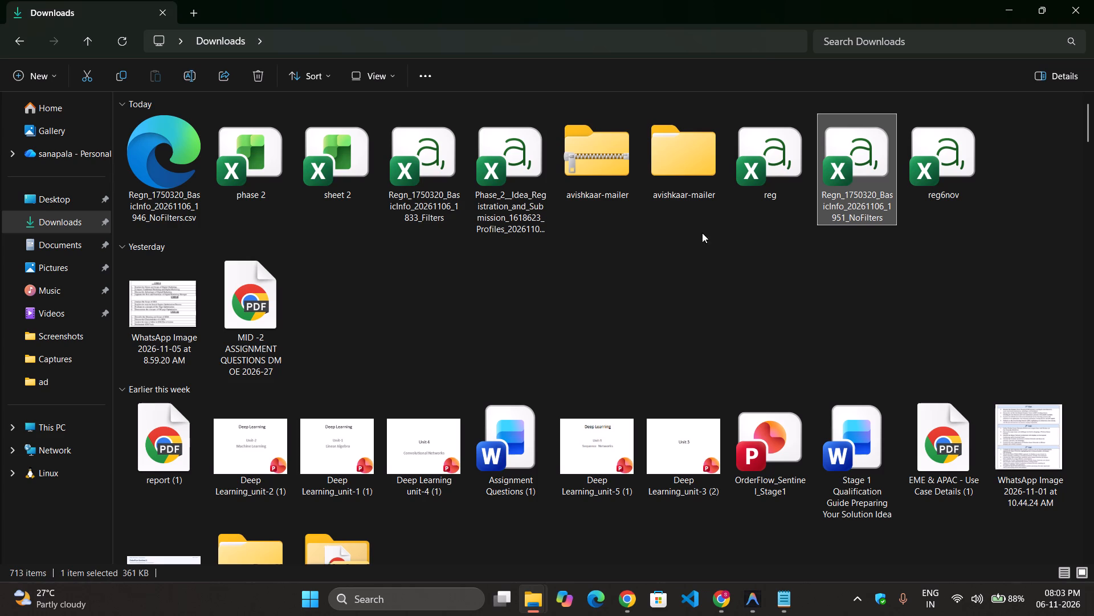
pyautogui.doubleClick(856, 209)
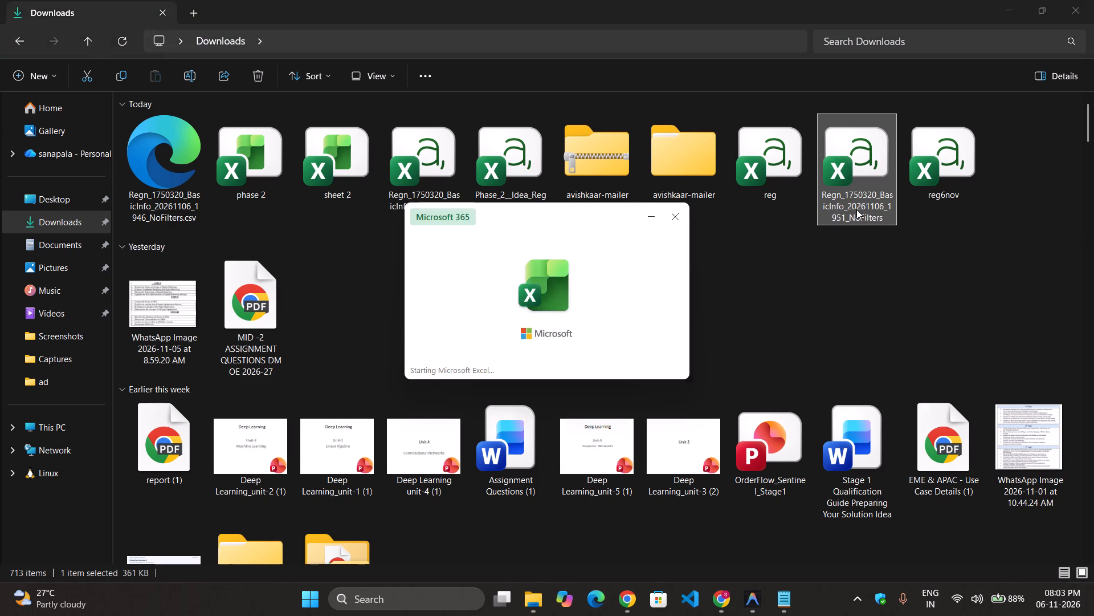
# Examine the Regn_1750320_BasicInfo_20261106_1951_NoFilters sheet down to its last registration record.
pyautogui.scroll(-16, 502, 303)
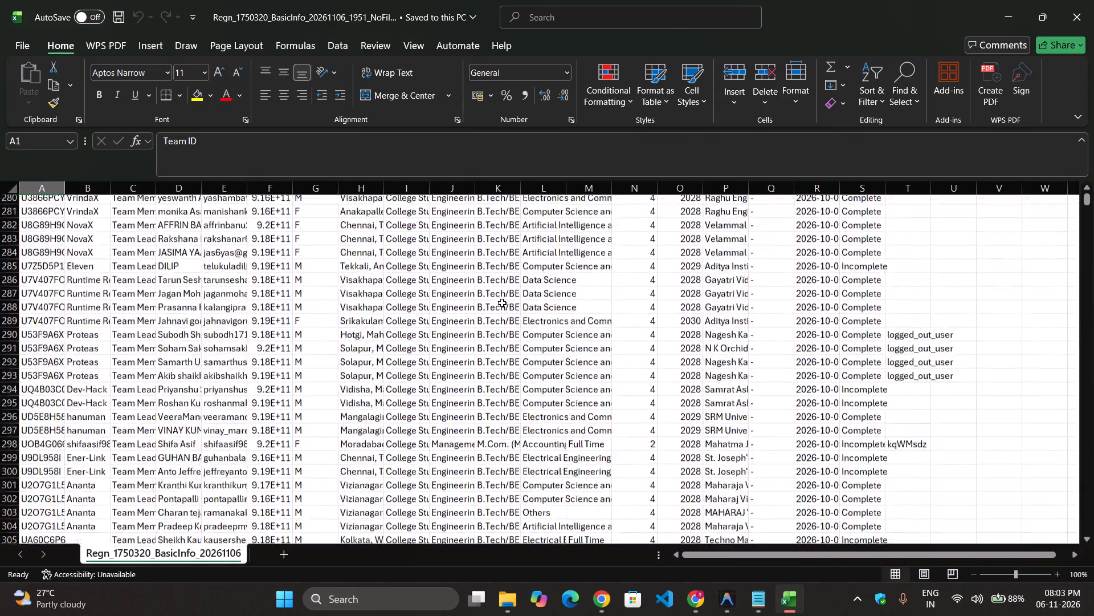
pyautogui.scroll(-11, 502, 303)
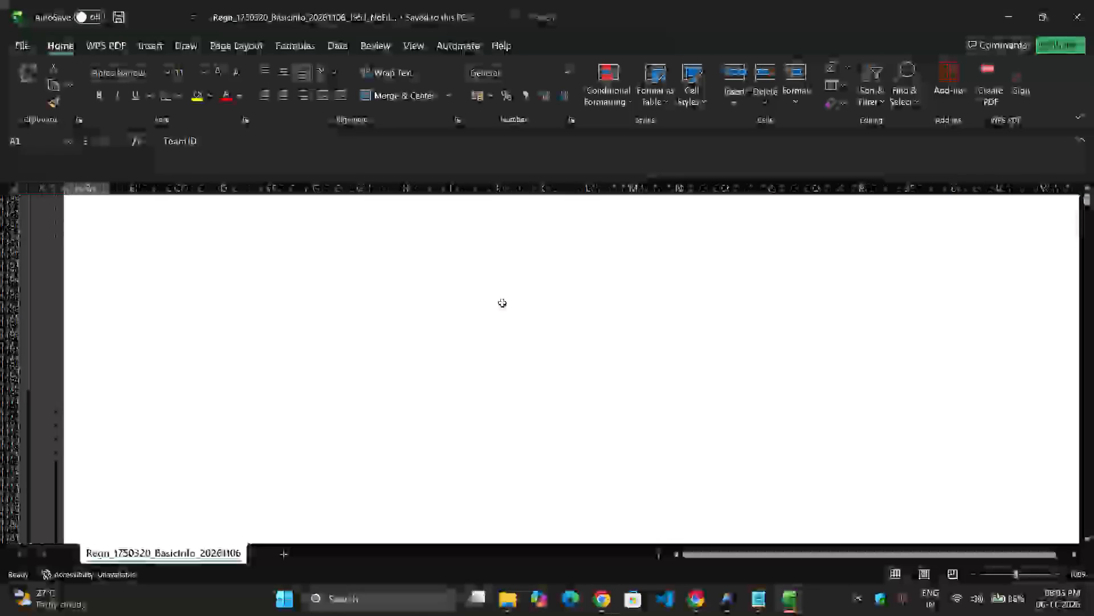
pyautogui.scroll(8, 502, 303)
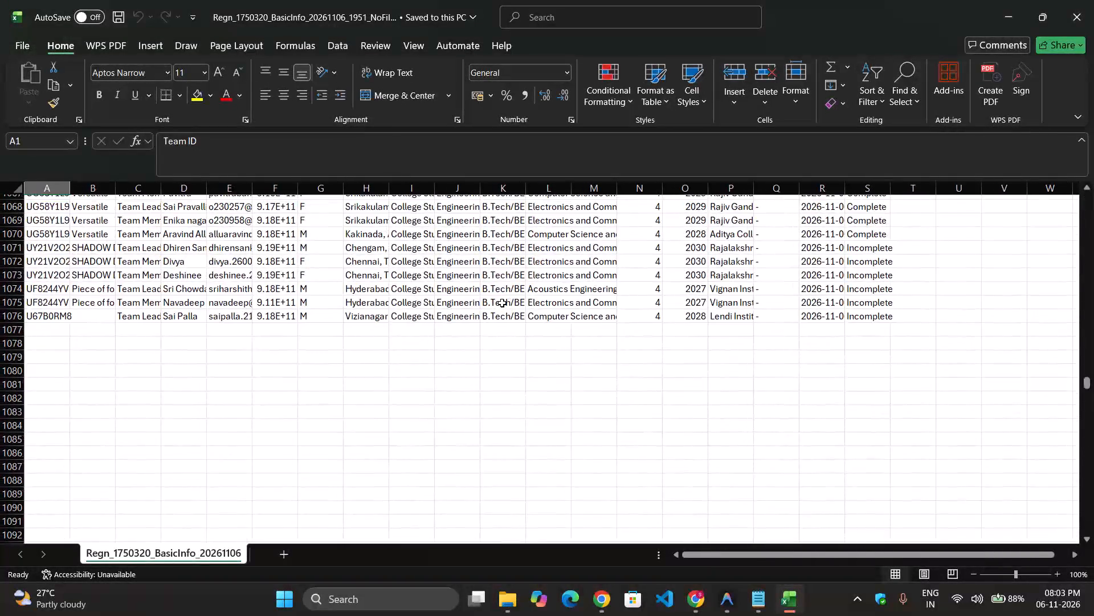
pyautogui.hscroll(2, 502, 303)
pyautogui.click(46, 318)
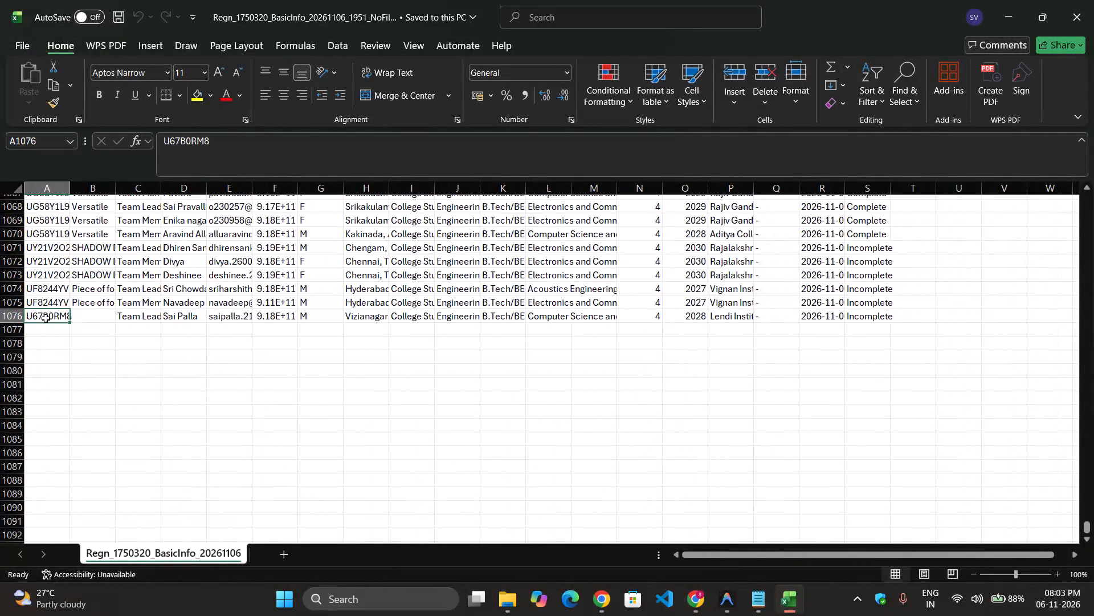
pyautogui.click(164, 333)
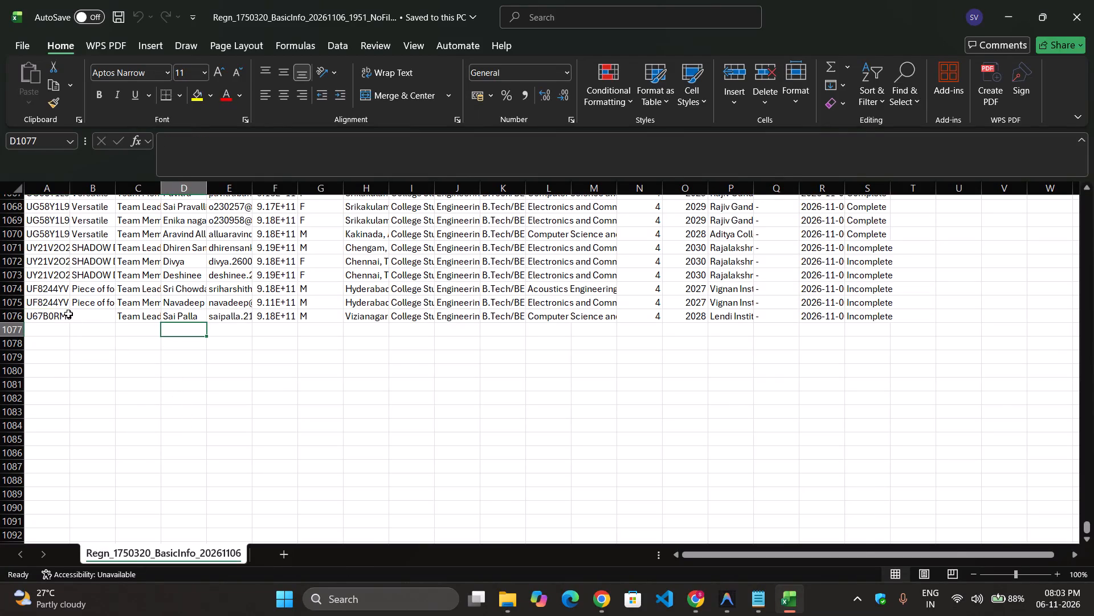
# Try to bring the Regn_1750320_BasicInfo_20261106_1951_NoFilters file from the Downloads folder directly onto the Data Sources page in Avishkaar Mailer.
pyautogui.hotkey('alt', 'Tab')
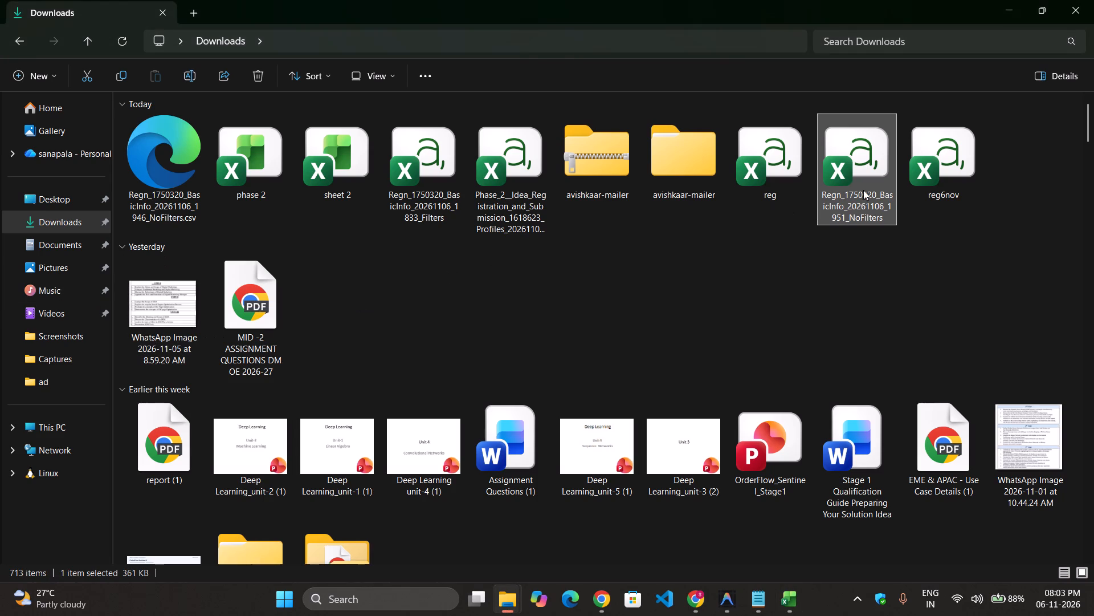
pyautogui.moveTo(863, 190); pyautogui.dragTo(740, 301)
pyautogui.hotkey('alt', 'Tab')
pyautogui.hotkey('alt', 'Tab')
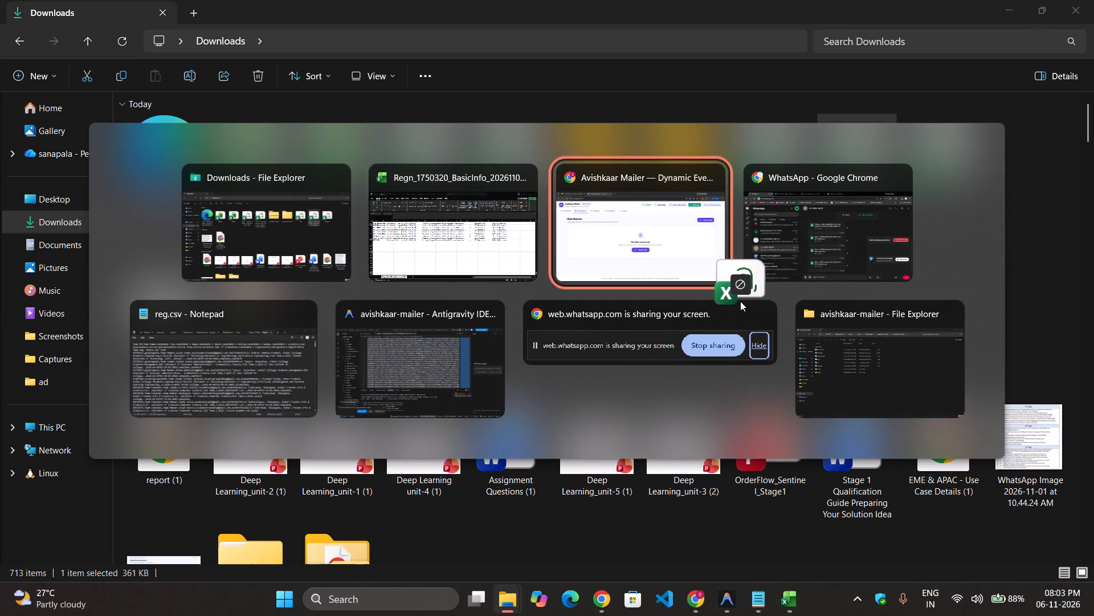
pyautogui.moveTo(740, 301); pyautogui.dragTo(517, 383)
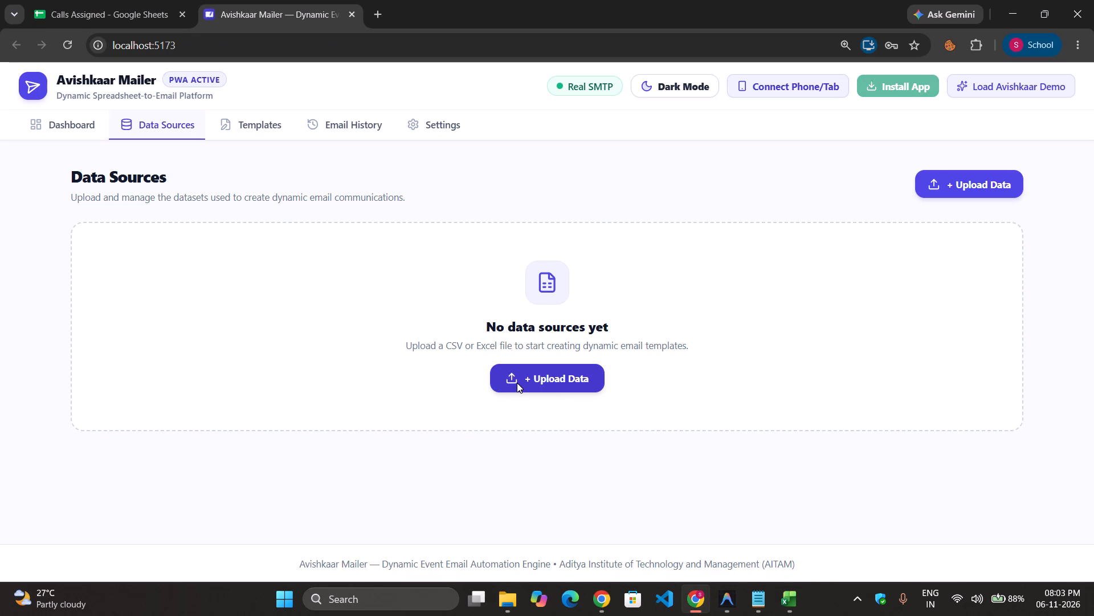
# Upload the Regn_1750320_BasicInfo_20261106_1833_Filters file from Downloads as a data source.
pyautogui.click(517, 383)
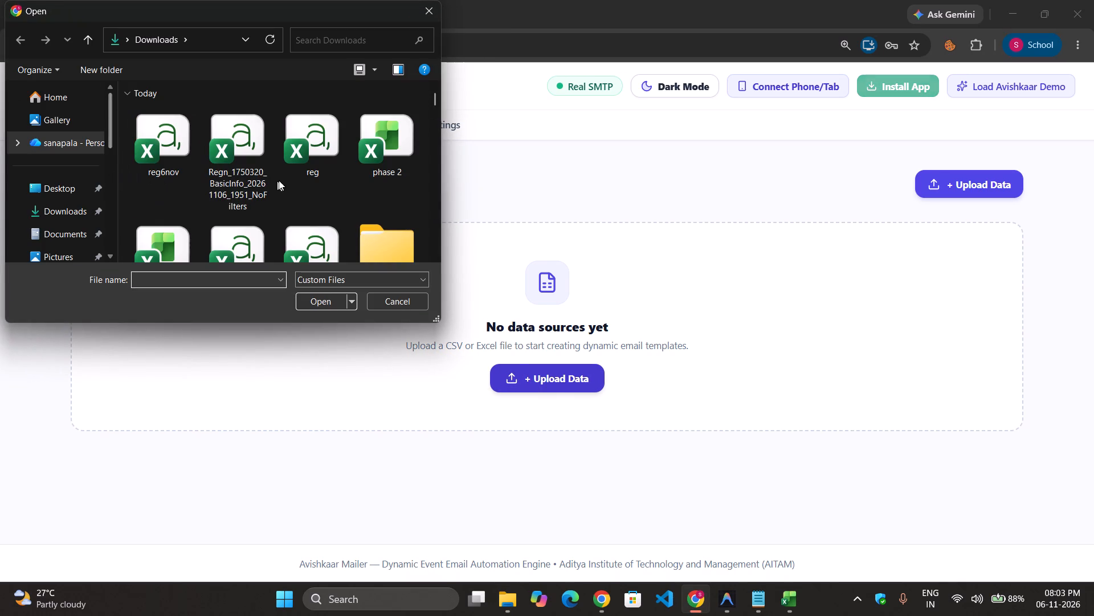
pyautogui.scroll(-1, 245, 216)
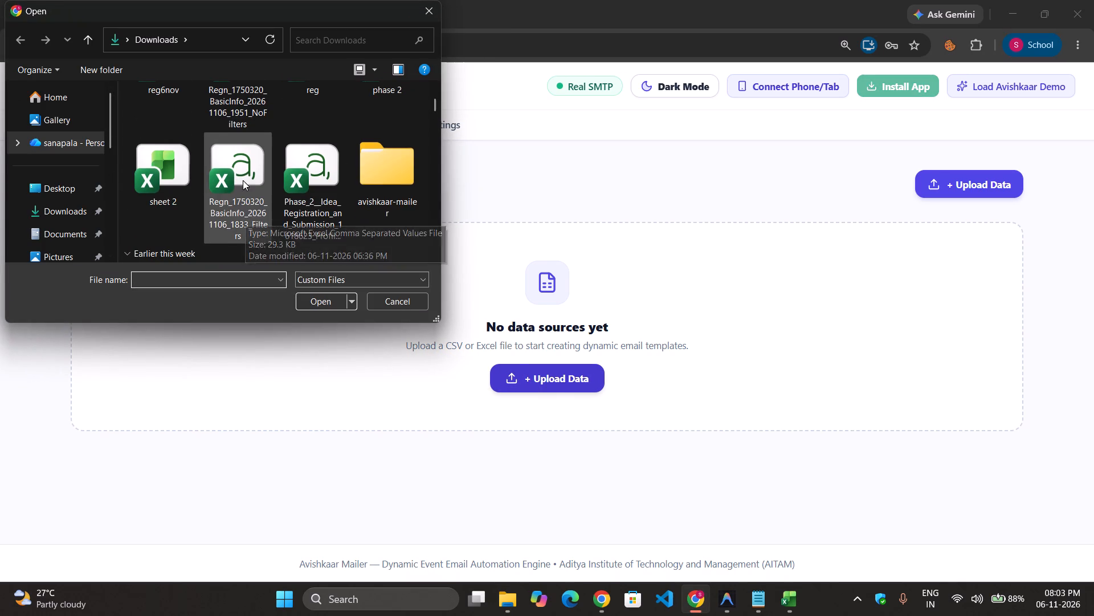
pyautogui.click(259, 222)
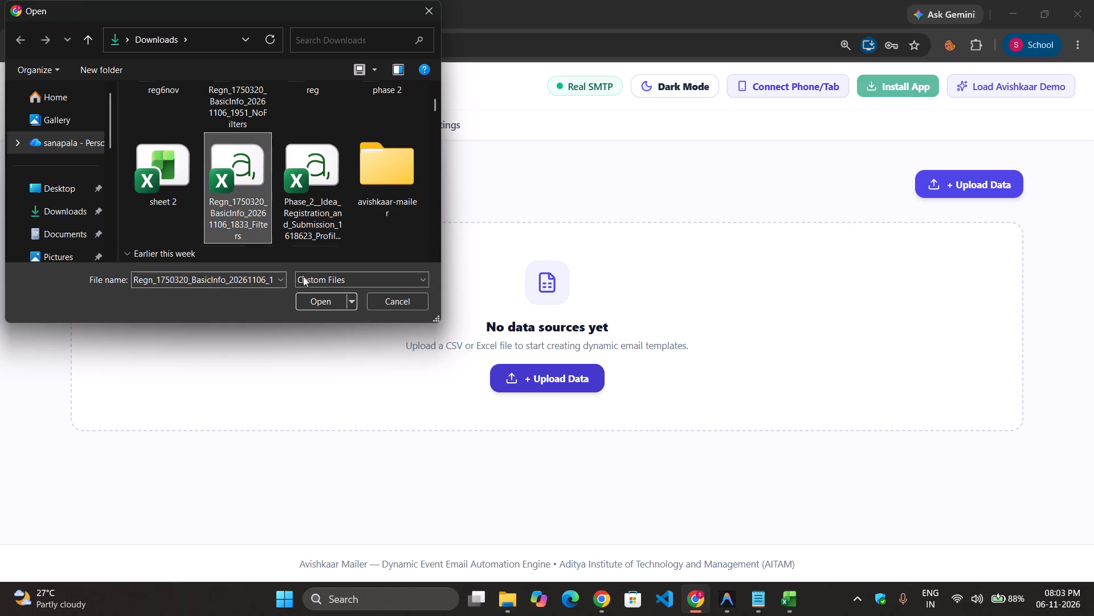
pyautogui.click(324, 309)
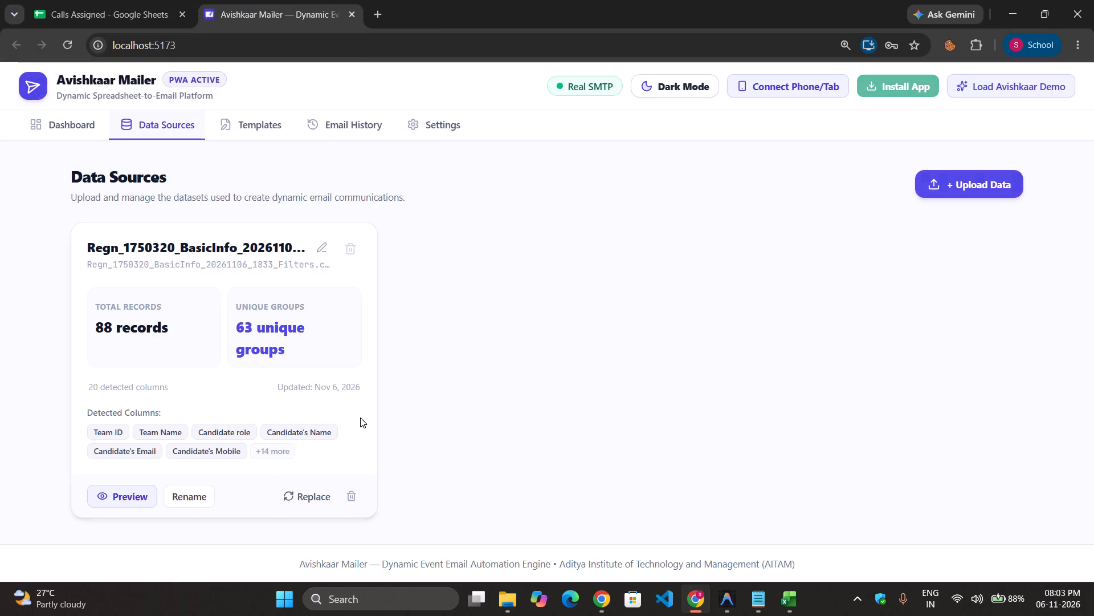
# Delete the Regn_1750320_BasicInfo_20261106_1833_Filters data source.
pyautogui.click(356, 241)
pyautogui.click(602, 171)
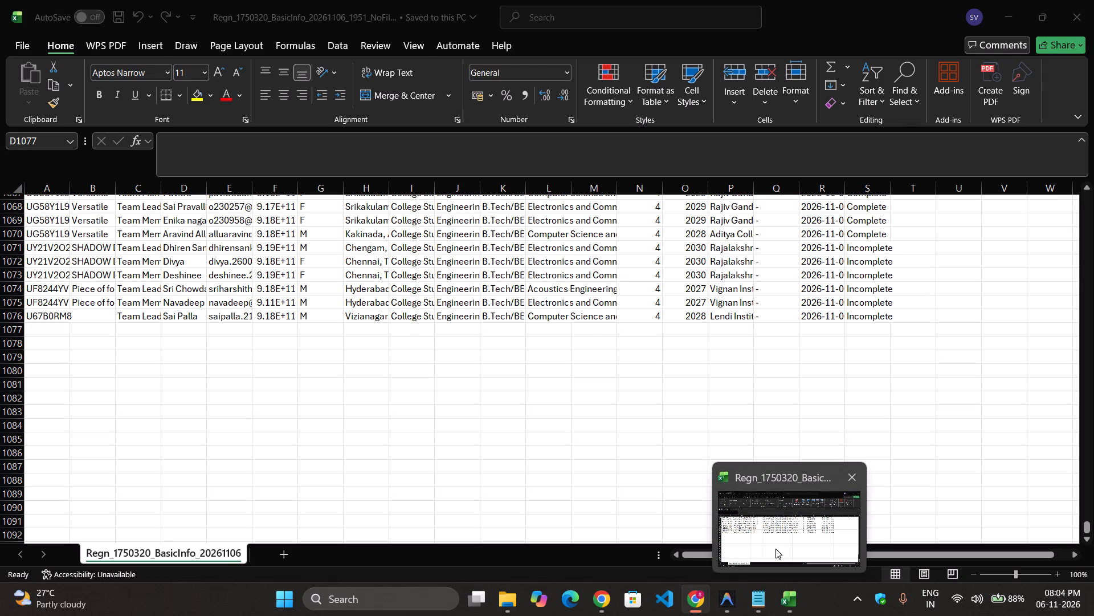
# Recheck the open registration export in Excel, and upload Regn_1750320_BasicInfo_20261106_1951_NoFilters as the Avishkaar Mailer data source.
pyautogui.click(775, 549)
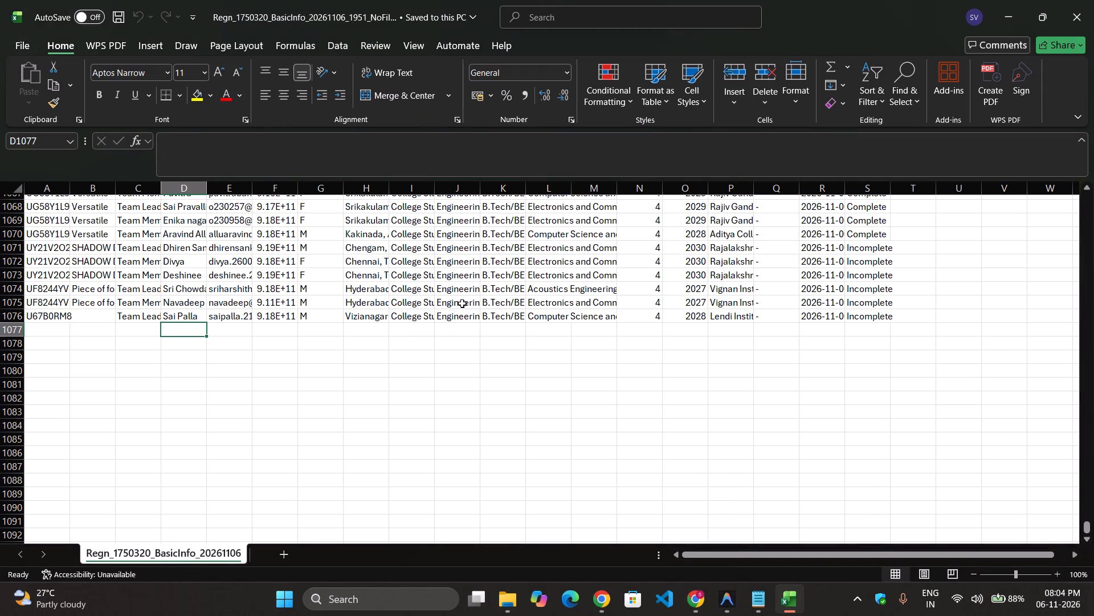
pyautogui.hotkey('alt', 'Tab')
pyautogui.click(958, 175)
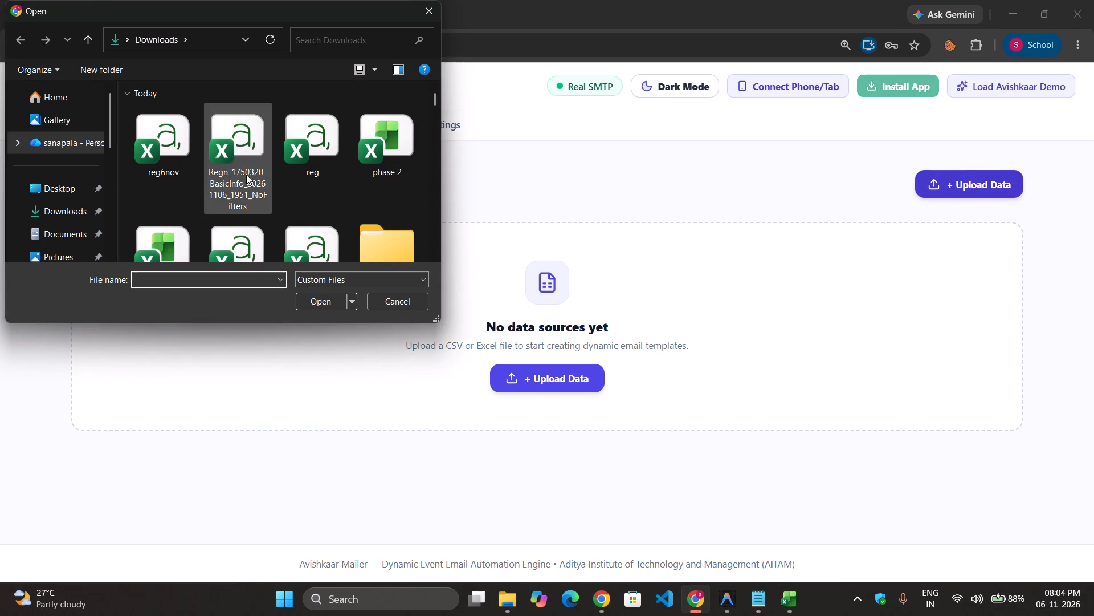
pyautogui.click(228, 186)
pyautogui.click(322, 302)
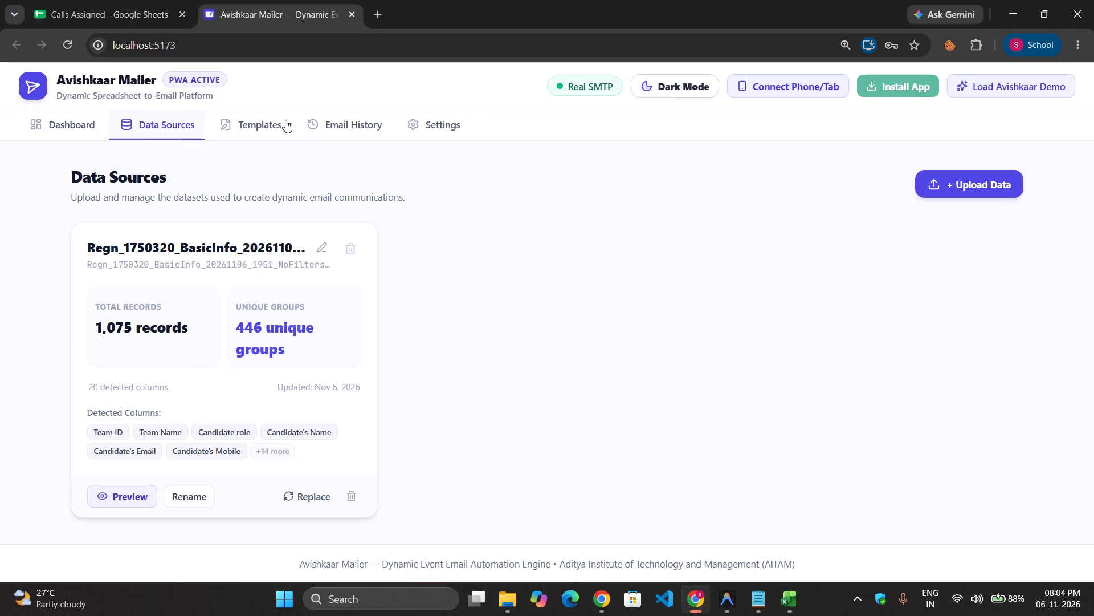
# Open the registration templete for editing and add a Repeating Table block to it.
pyautogui.click(256, 124)
pyautogui.click(130, 399)
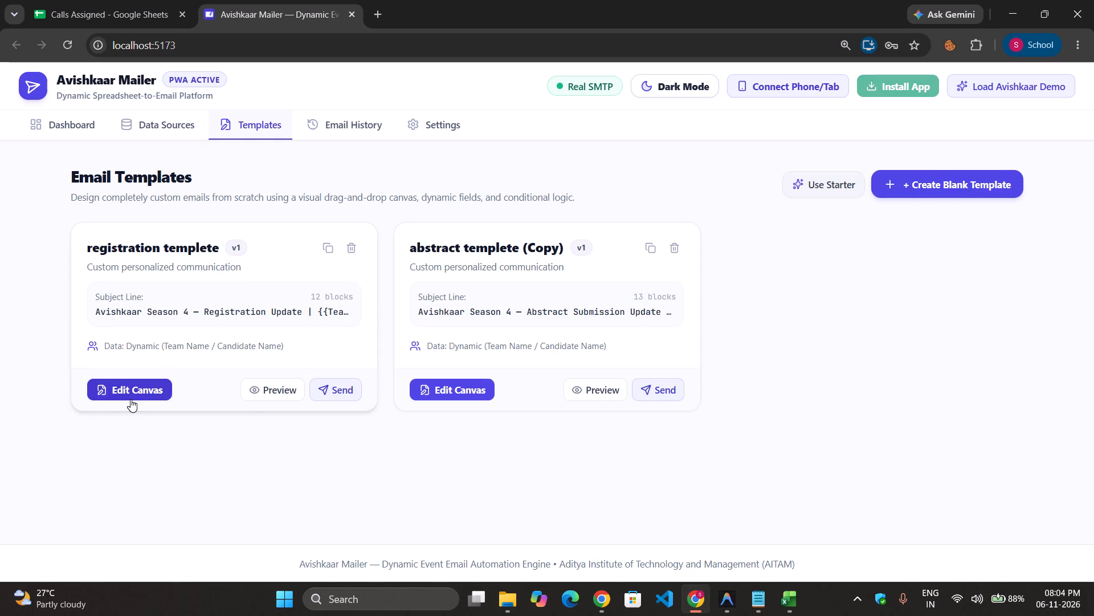
pyautogui.scroll(-4, 406, 447)
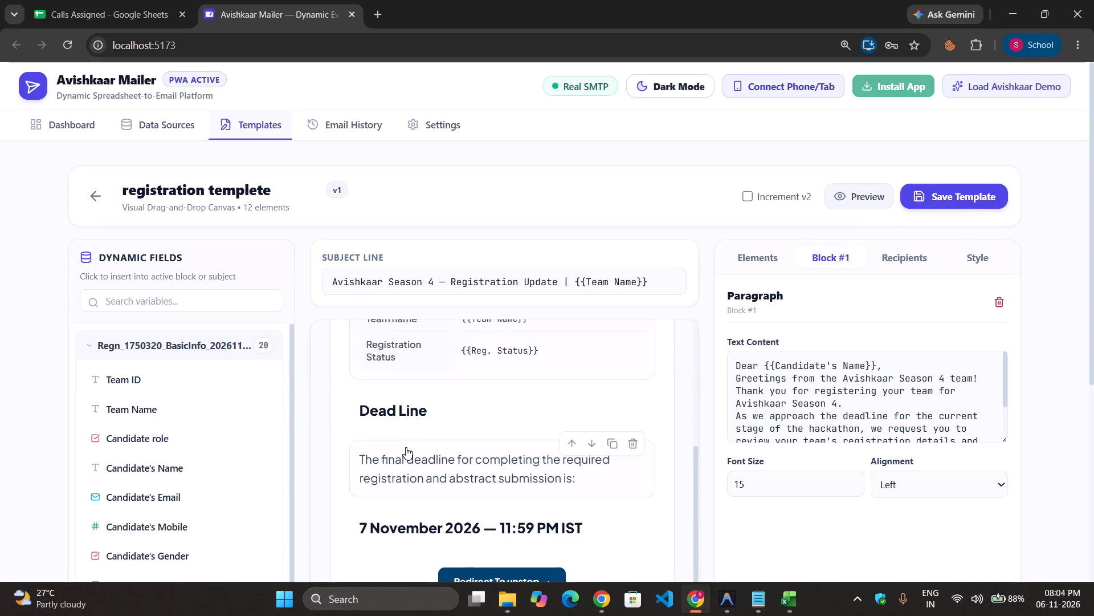
pyautogui.click(419, 399)
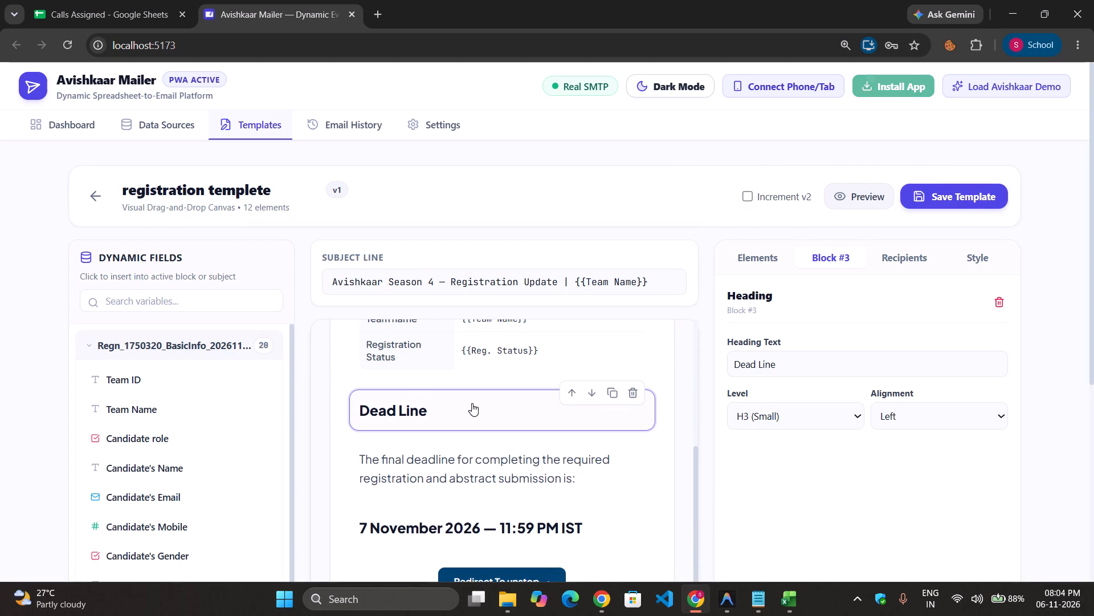
pyautogui.click(753, 264)
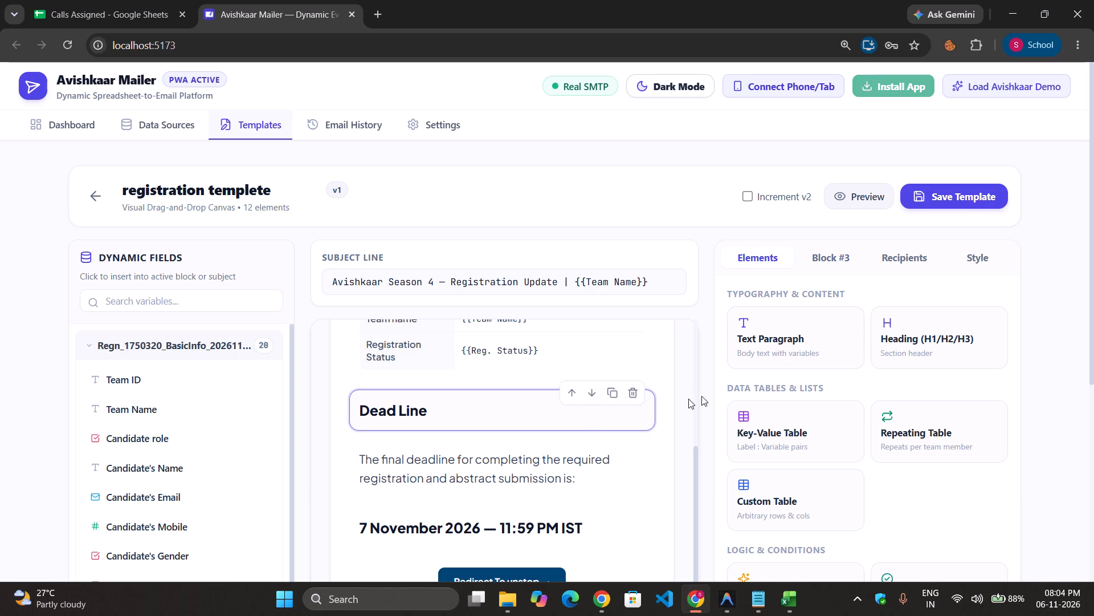
pyautogui.scroll(-1, 762, 444)
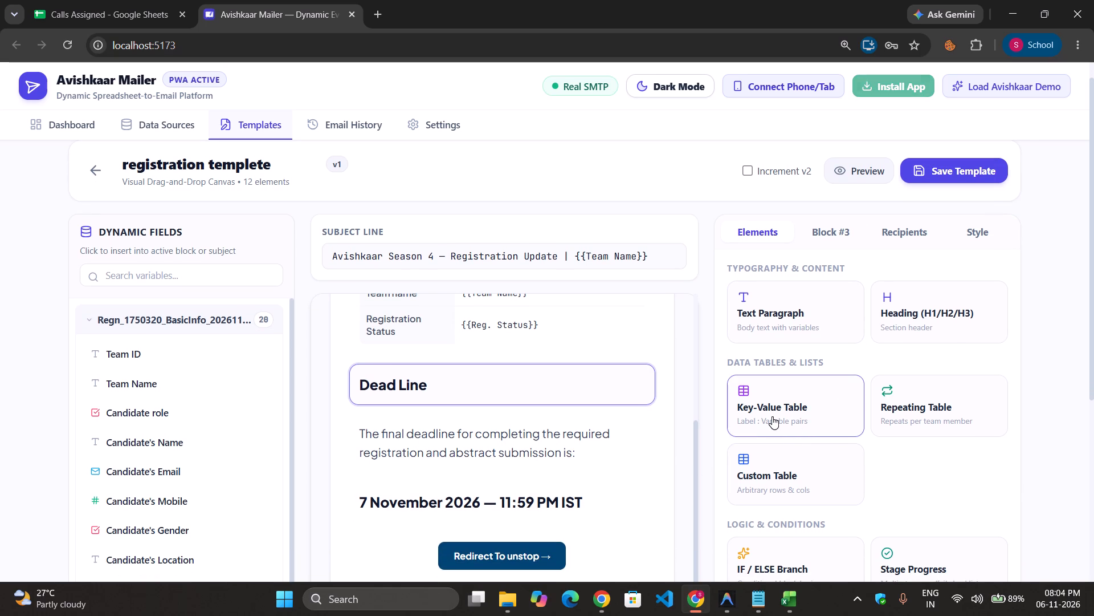
pyautogui.click(903, 419)
# Move the Registered Team Members table up from the end of the email to between Your Team Details and the Dead Line heading.
pyautogui.scroll(-4, 572, 438)
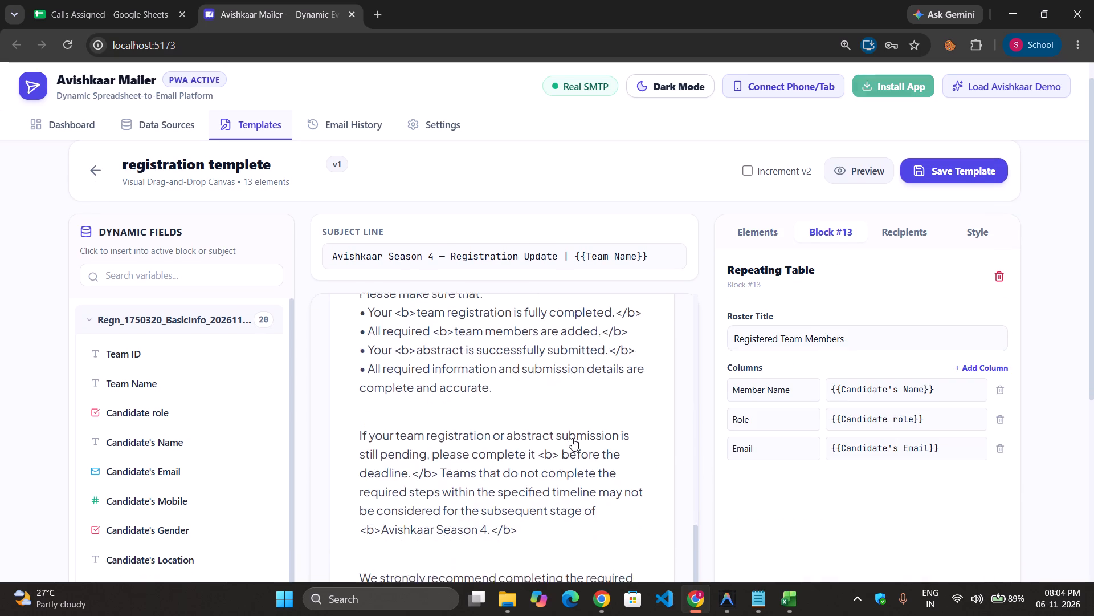
pyautogui.scroll(-3, 572, 438)
pyautogui.scroll(-2, 573, 484)
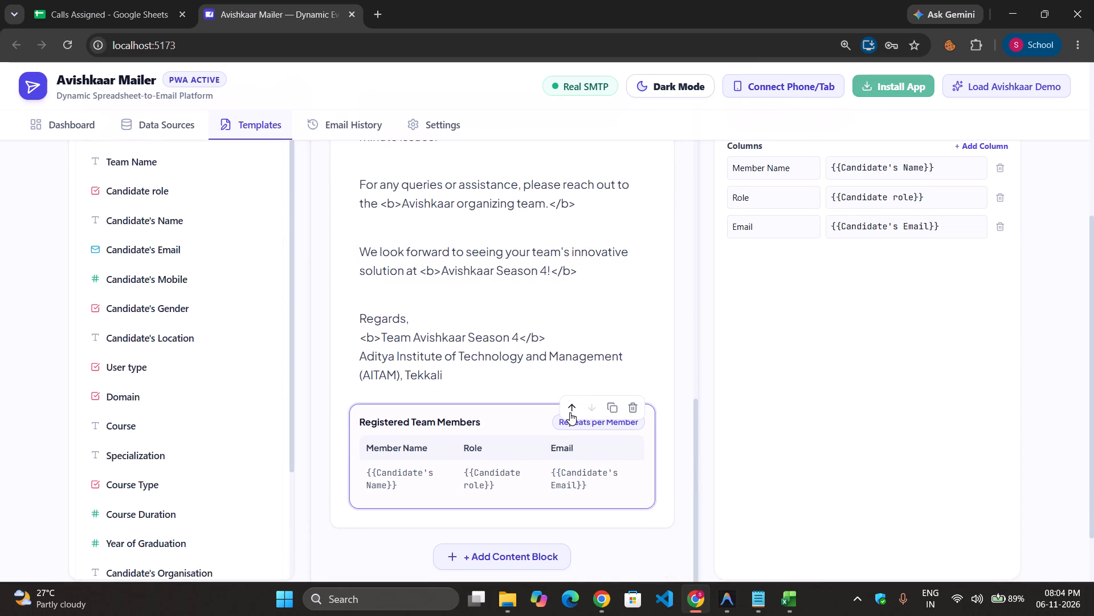
pyautogui.click(570, 412)
pyautogui.scroll(1, 570, 412)
pyautogui.click(575, 350)
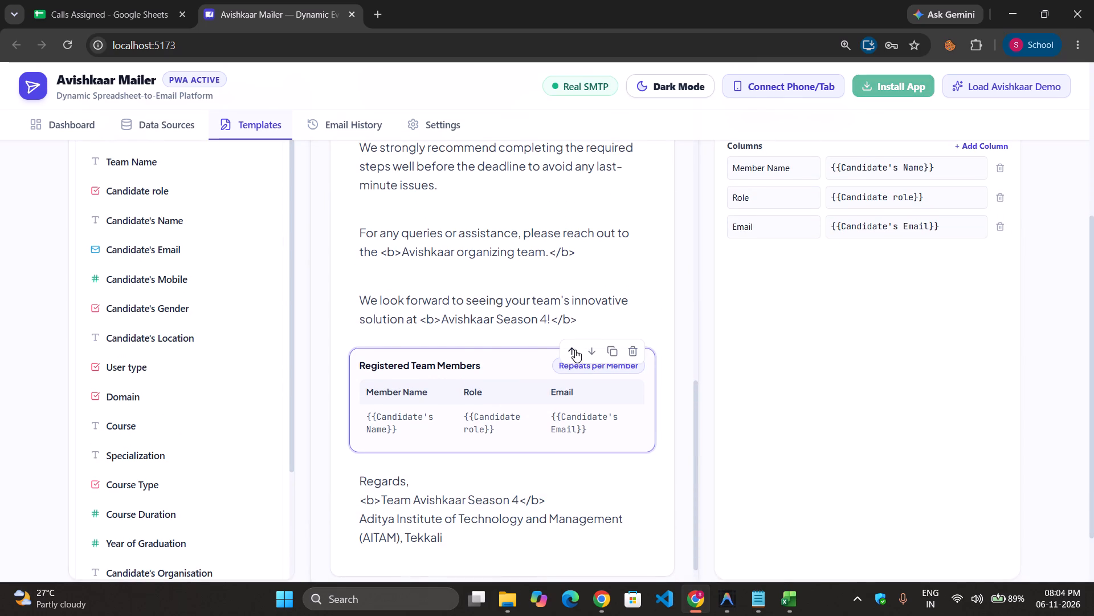
pyautogui.scroll(1, 575, 350)
pyautogui.click(571, 343)
pyautogui.scroll(1, 571, 343)
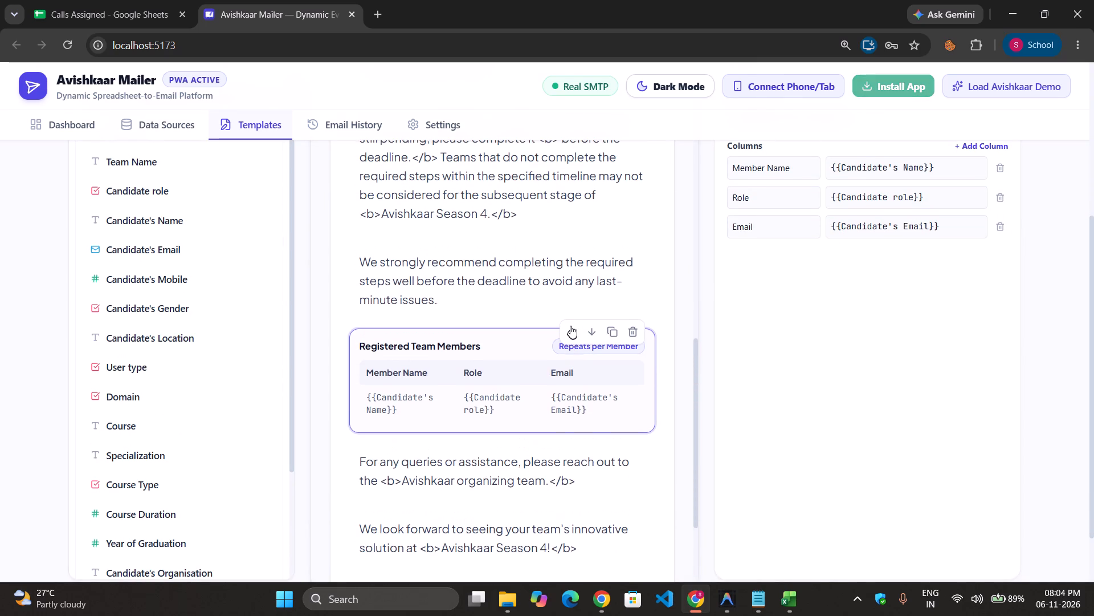
pyautogui.click(570, 325)
pyautogui.scroll(1, 570, 325)
pyautogui.click(570, 308)
pyautogui.scroll(1, 570, 308)
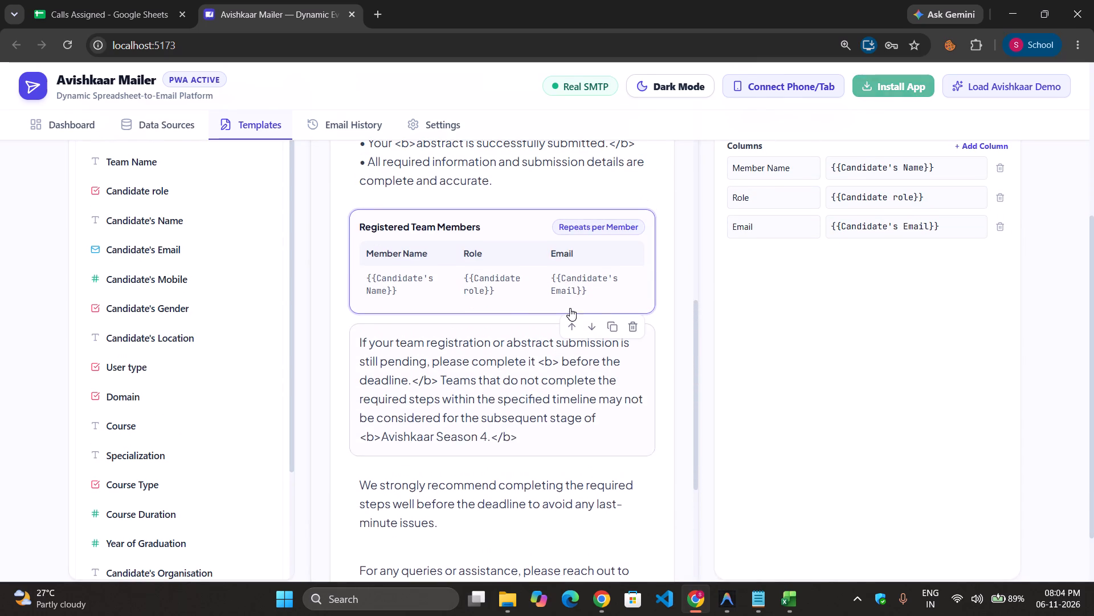
pyautogui.scroll(1, 570, 308)
pyautogui.click(570, 284)
pyautogui.scroll(1, 570, 284)
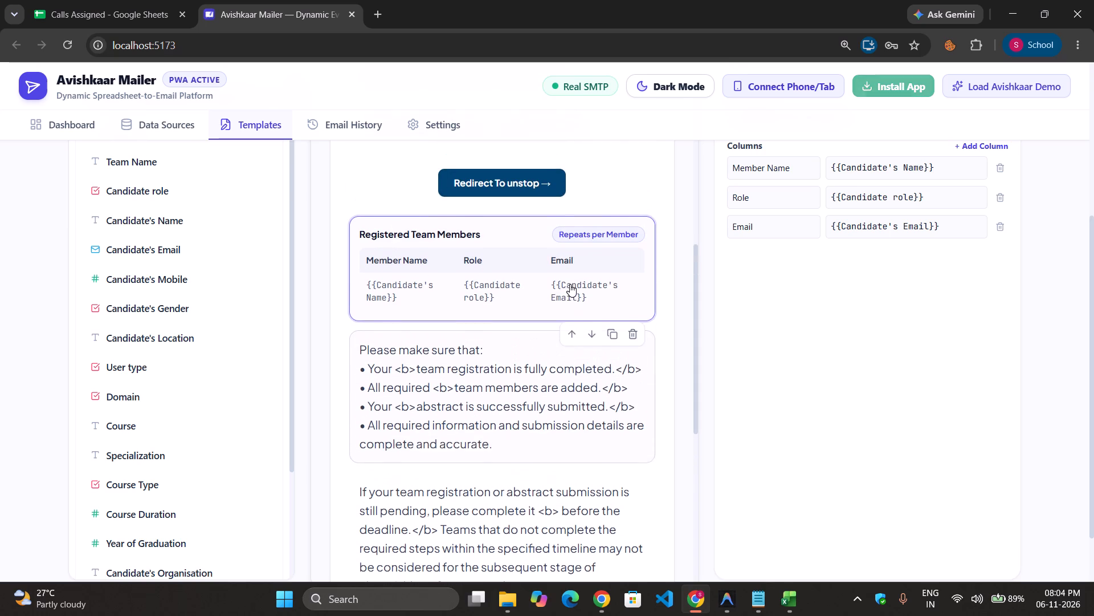
pyautogui.scroll(1, 570, 284)
pyautogui.click(568, 252)
pyautogui.scroll(1, 568, 252)
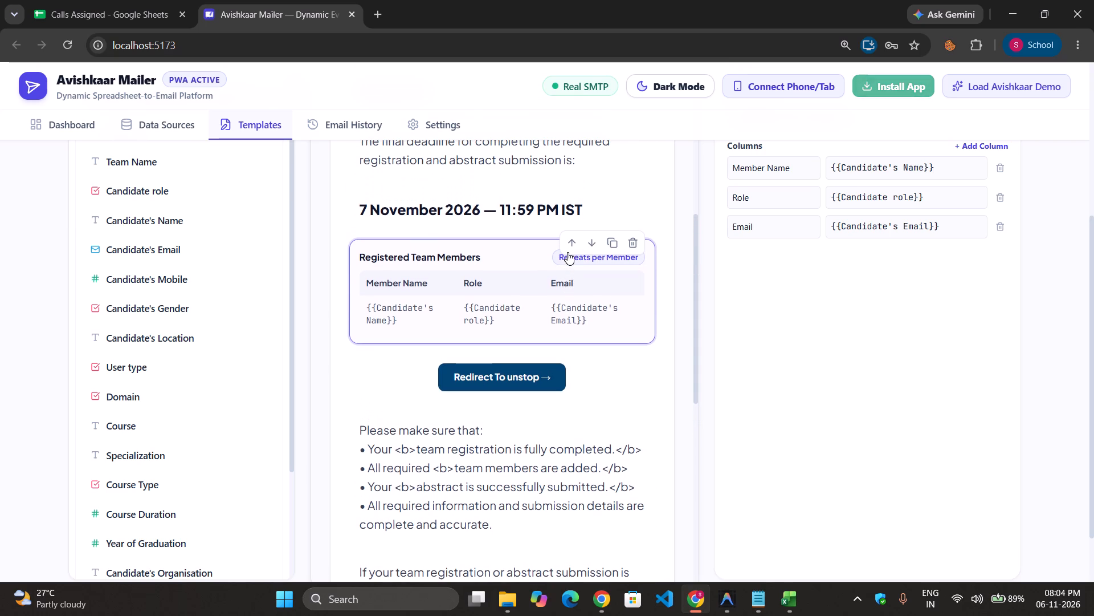
pyautogui.click(568, 243)
pyautogui.scroll(1, 568, 243)
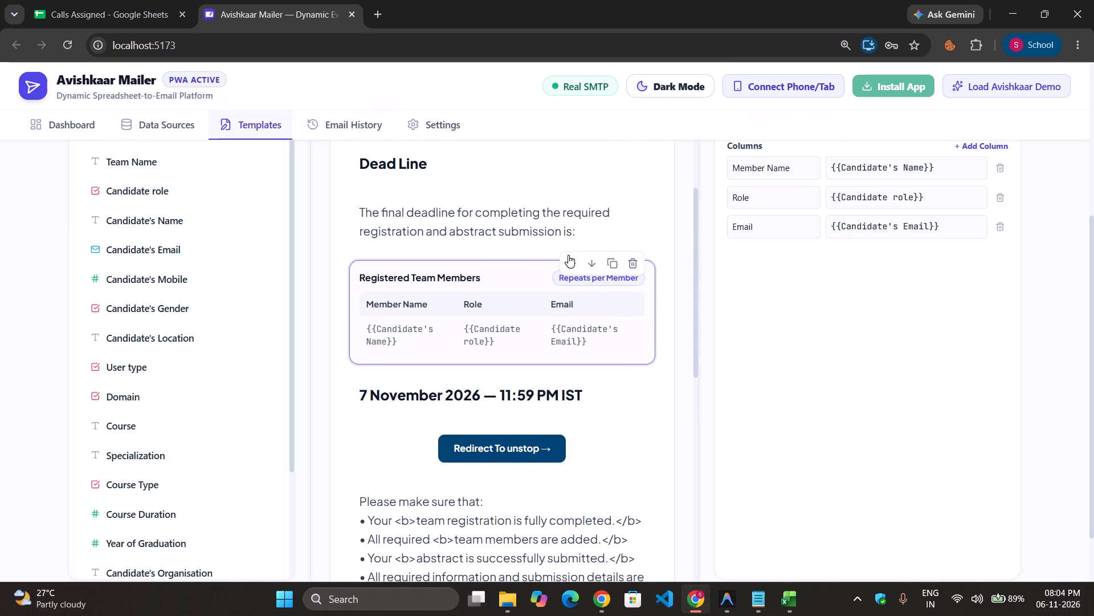
pyautogui.click(569, 261)
pyautogui.scroll(1, 569, 261)
pyautogui.click(569, 271)
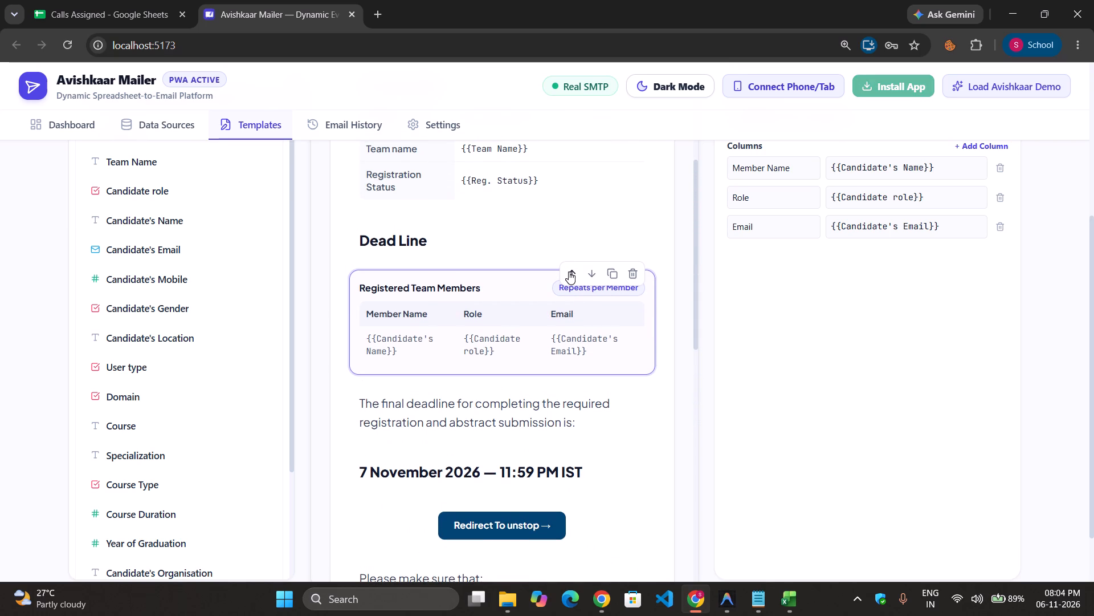
pyautogui.scroll(1, 541, 259)
pyautogui.click(745, 320)
pyautogui.scroll(1, 745, 320)
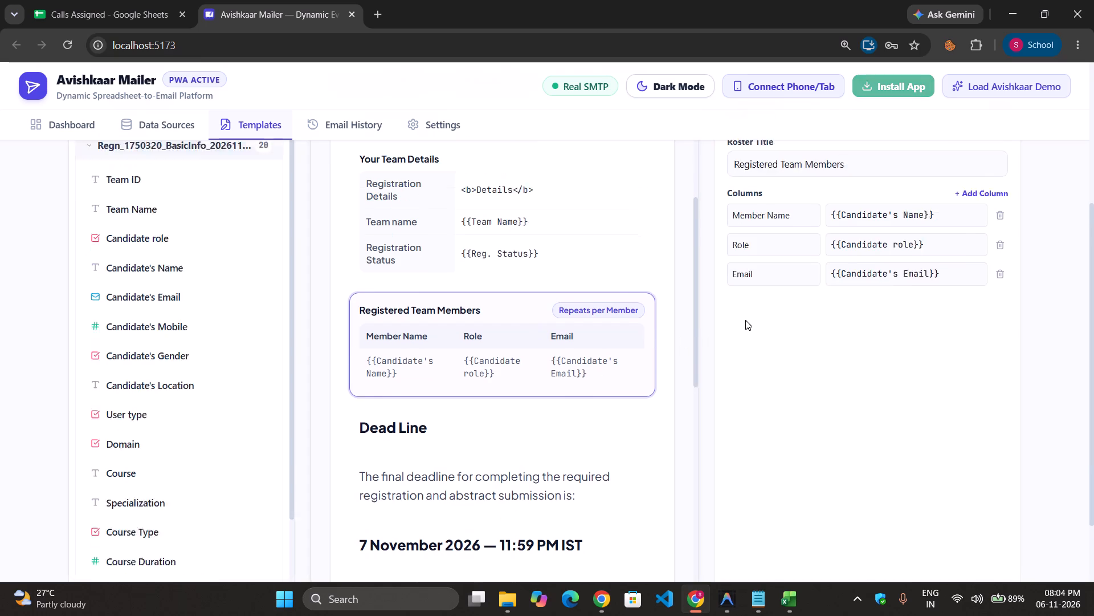
pyautogui.scroll(1, 745, 320)
pyautogui.scroll(1, 832, 277)
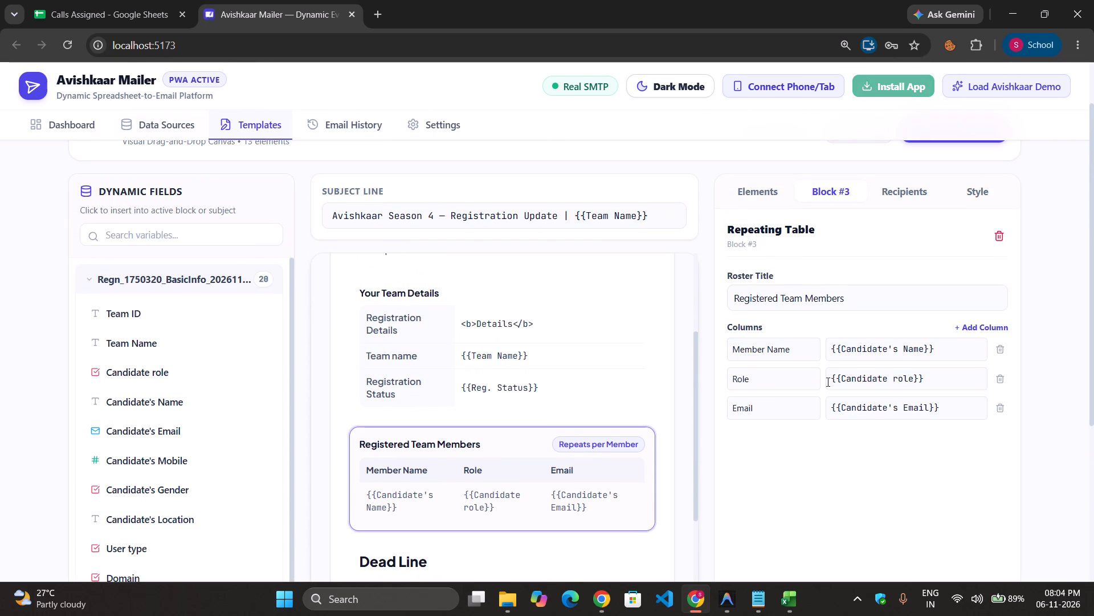
pyautogui.click(552, 475)
pyautogui.scroll(1, 854, 317)
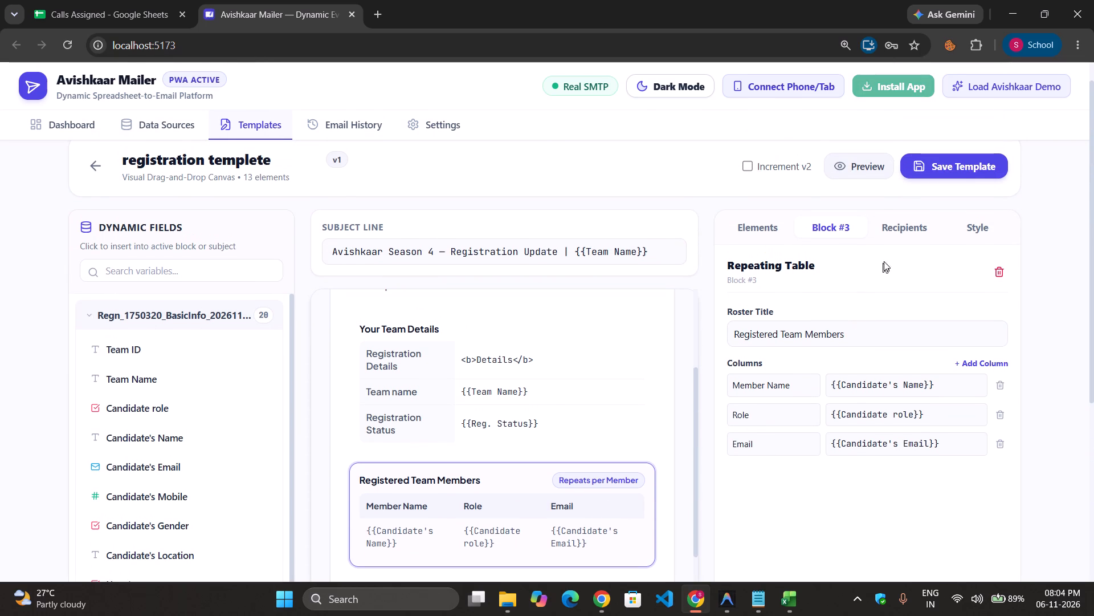
# Rename the Email column heading of the Registered Team Members table to Gender.
pyautogui.click(909, 225)
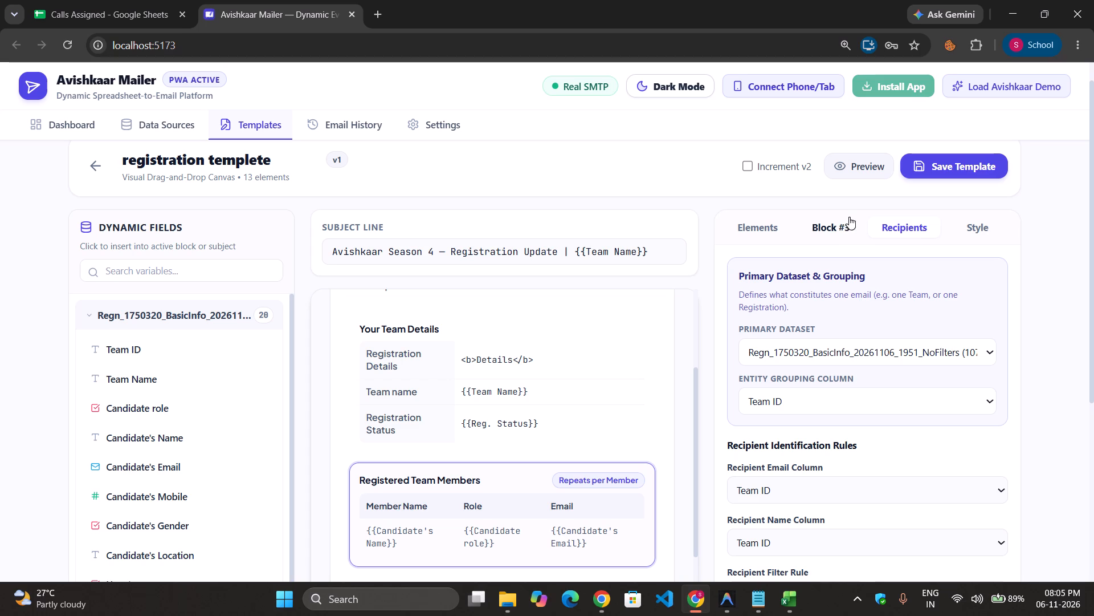
pyautogui.click(832, 225)
pyautogui.click(794, 458)
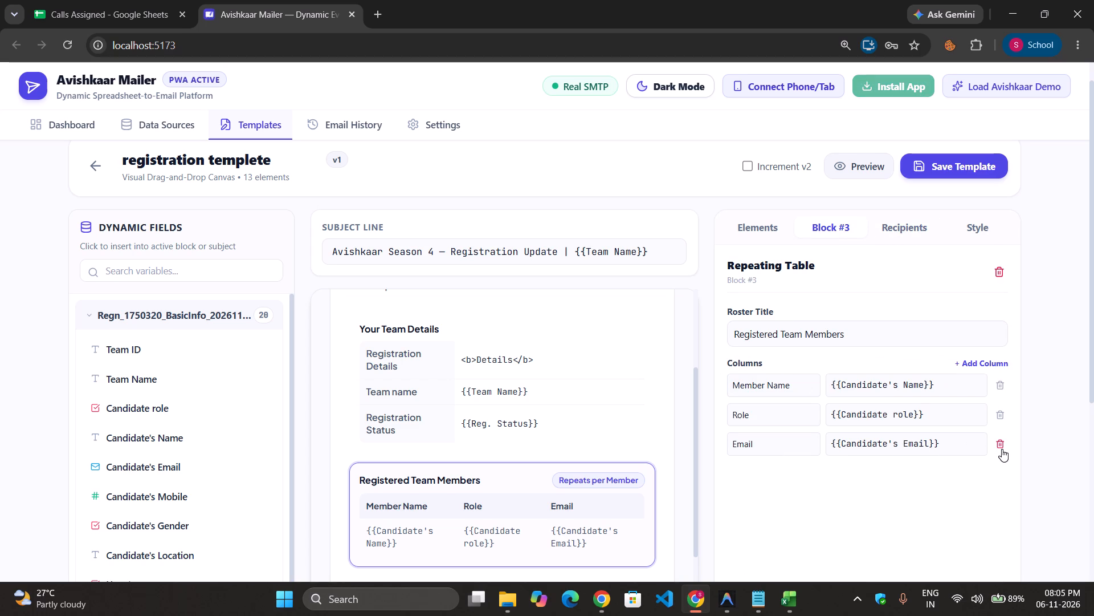
pyautogui.tripleClick(741, 448)
pyautogui.write('GEN')
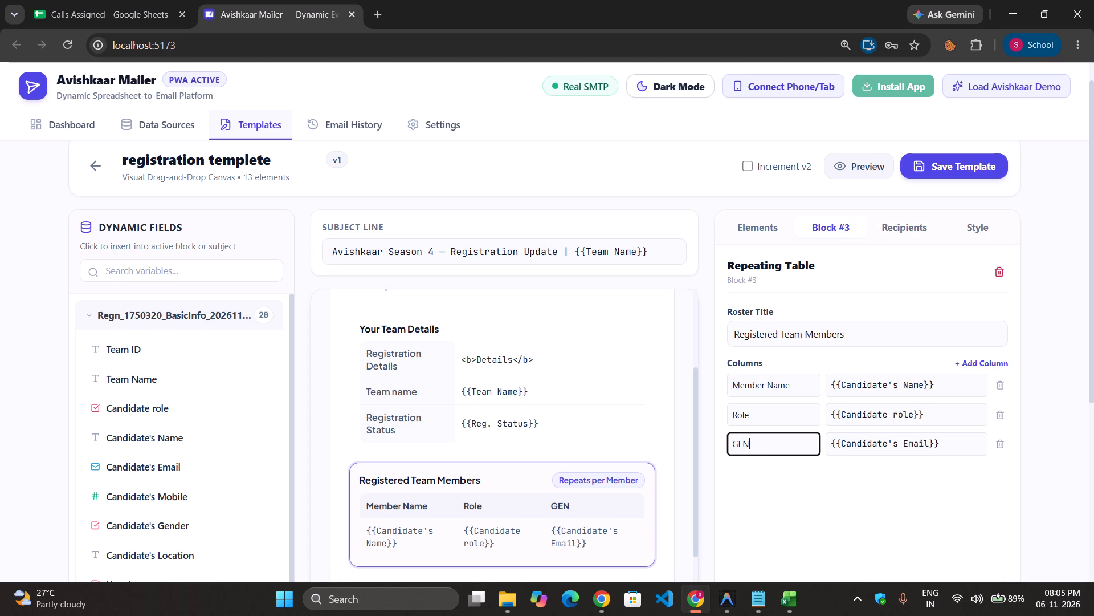
pyautogui.press('BackSpace')
pyautogui.press('BackSpace')
pyautogui.write('ender')
# Replace the Gender column's value with the Candidate's Gender field, trimmed of its dataset prefix to {{Candidate's Gender}}.
pyautogui.moveTo(951, 437); pyautogui.dragTo(778, 432)
pyautogui.press('BackSpace')
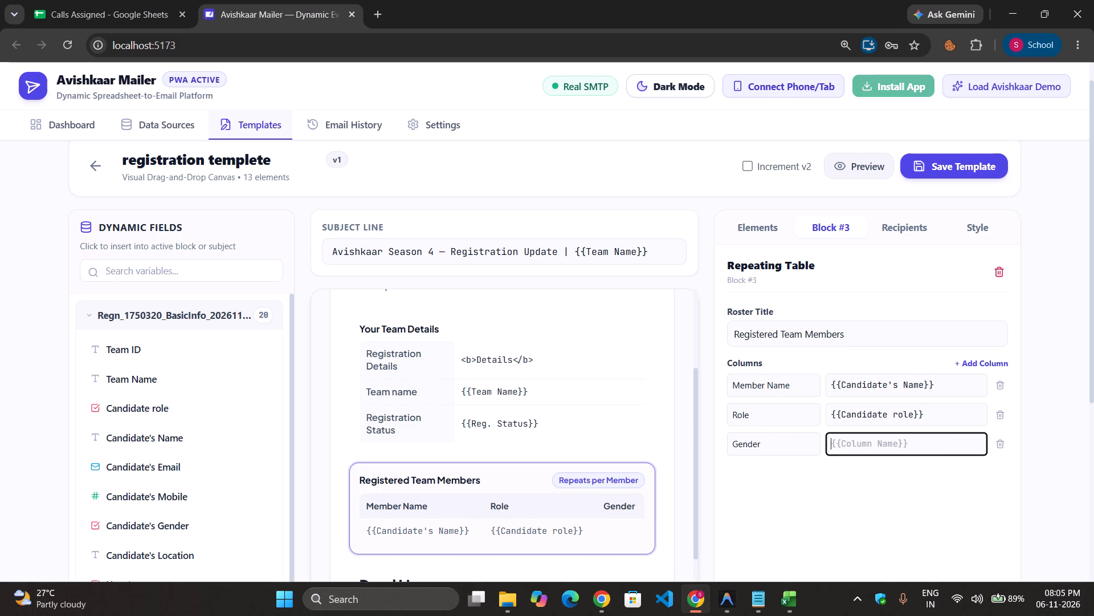
pyautogui.scroll(-1, 141, 445)
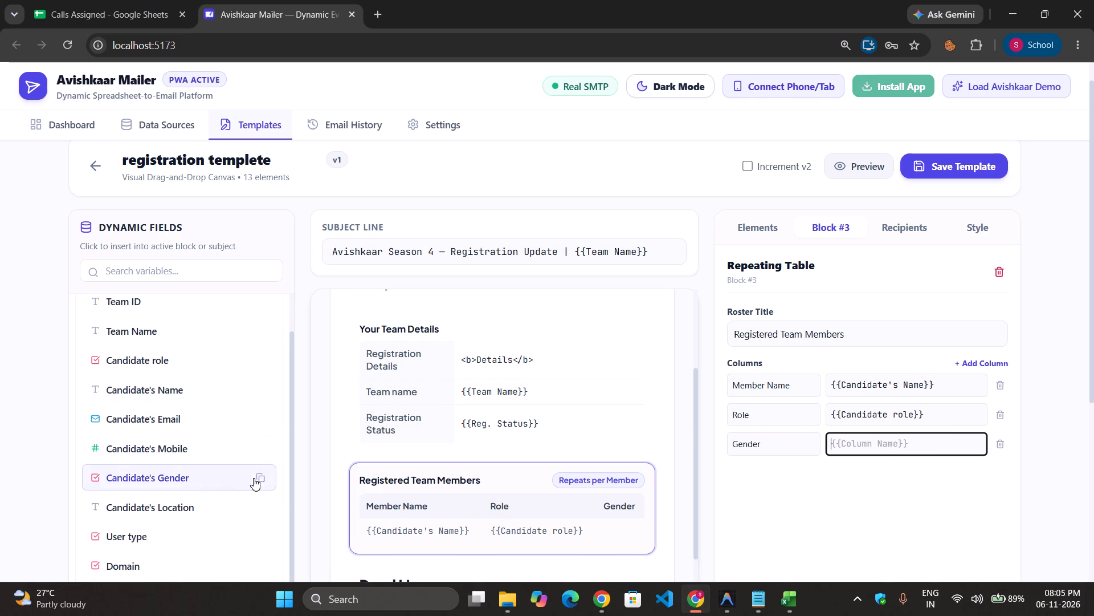
pyautogui.click(254, 479)
pyautogui.click(842, 450)
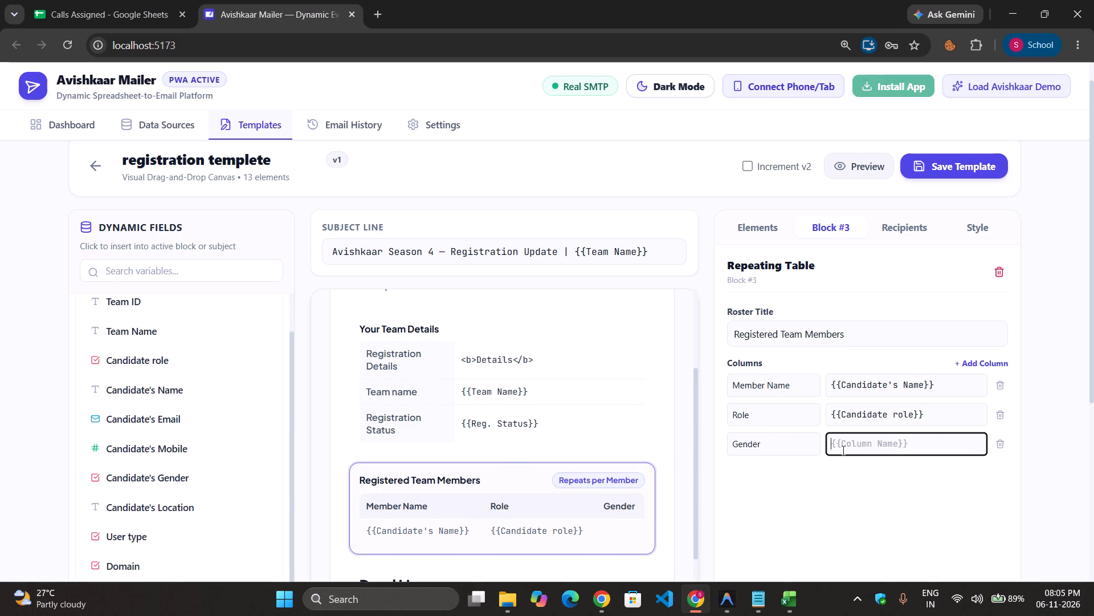
pyautogui.hotkey('ctrl', 'v')
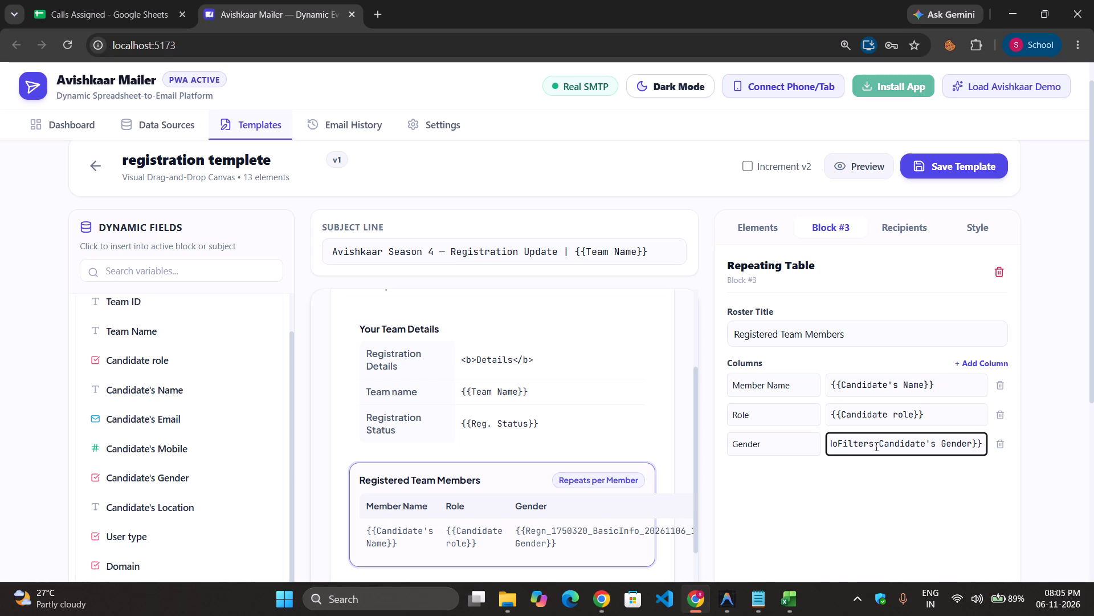
pyautogui.click(875, 446)
pyautogui.click(876, 446)
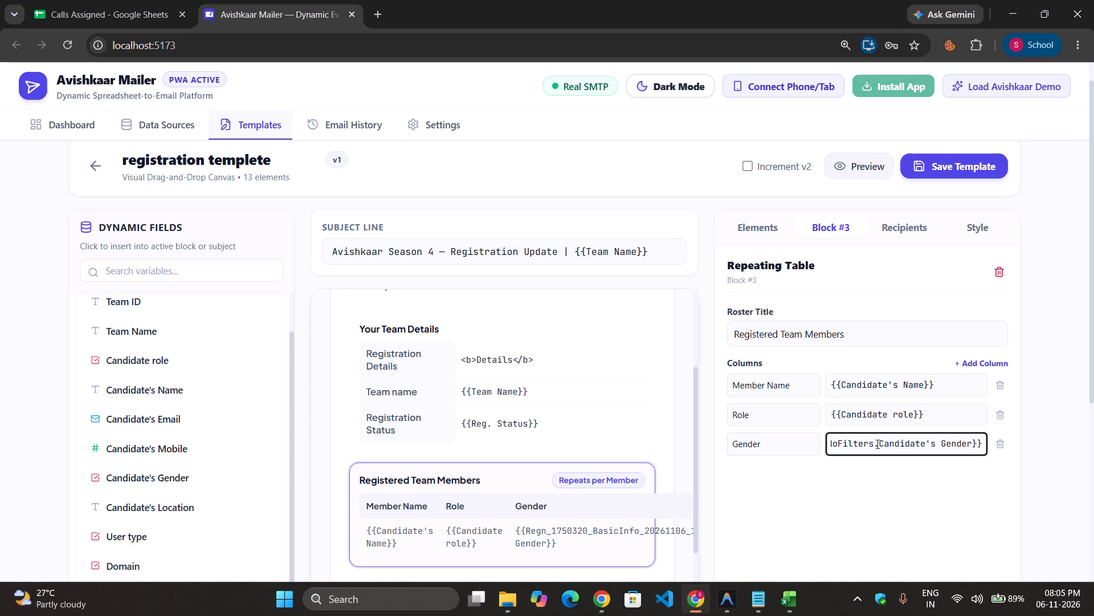
pyautogui.click(876, 444)
pyautogui.moveTo(877, 444); pyautogui.dragTo(840, 448)
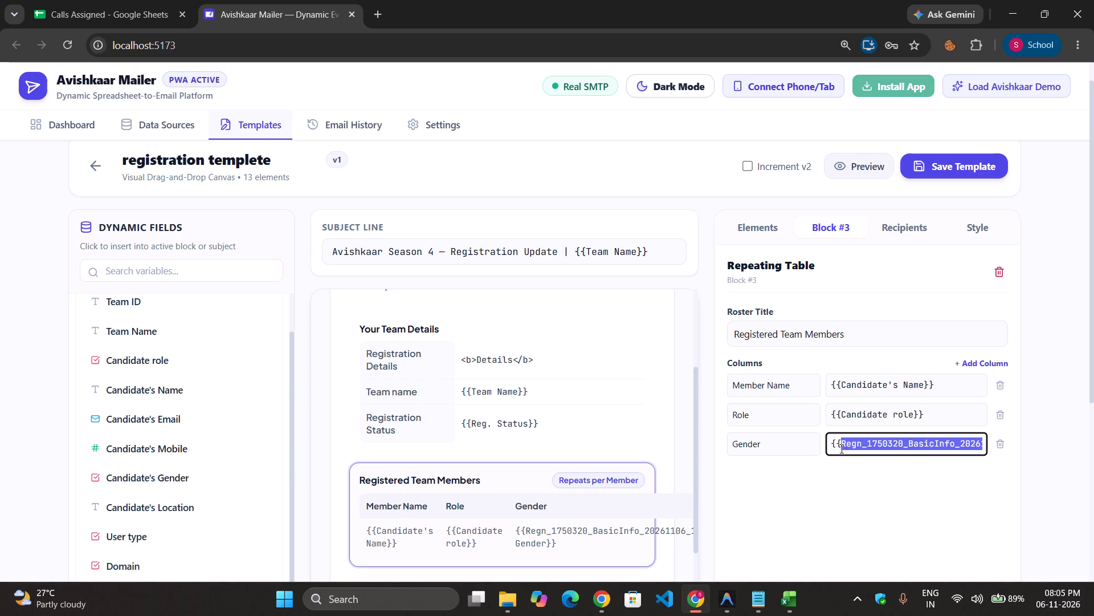
pyautogui.press('BackSpace')
pyautogui.click(859, 483)
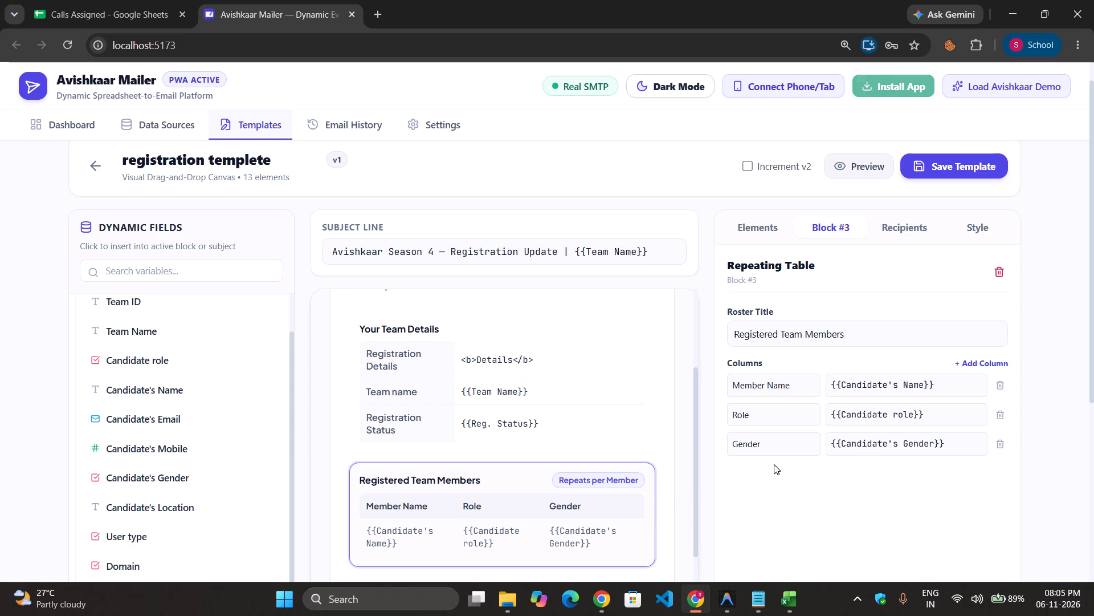
# Select Team ID as the entity grouping column in the template's recipient settings.
pyautogui.scroll(5, 582, 445)
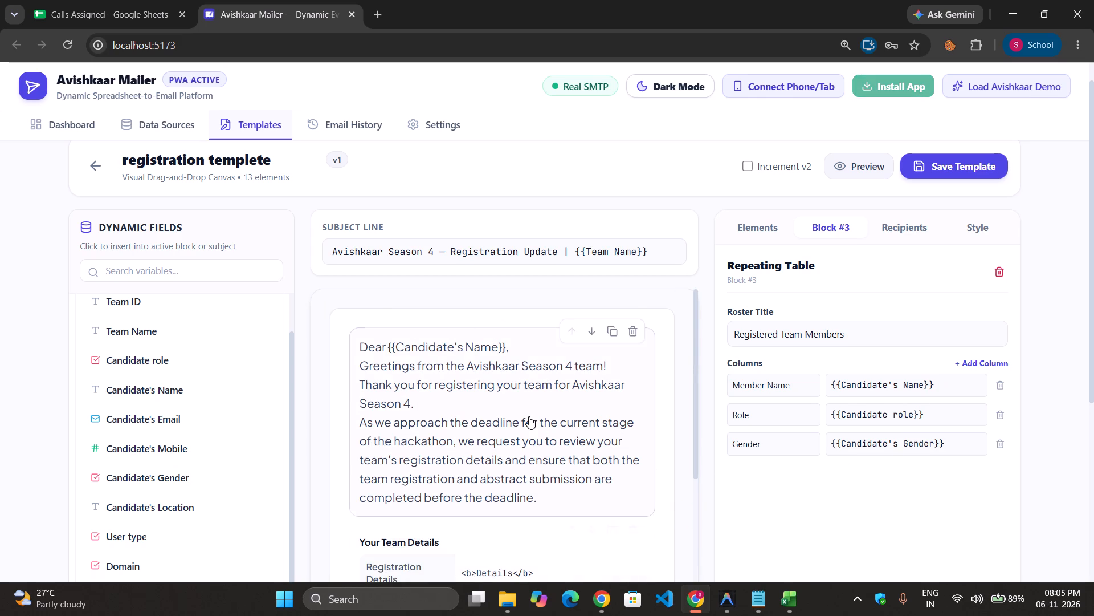
pyautogui.scroll(-5, 532, 390)
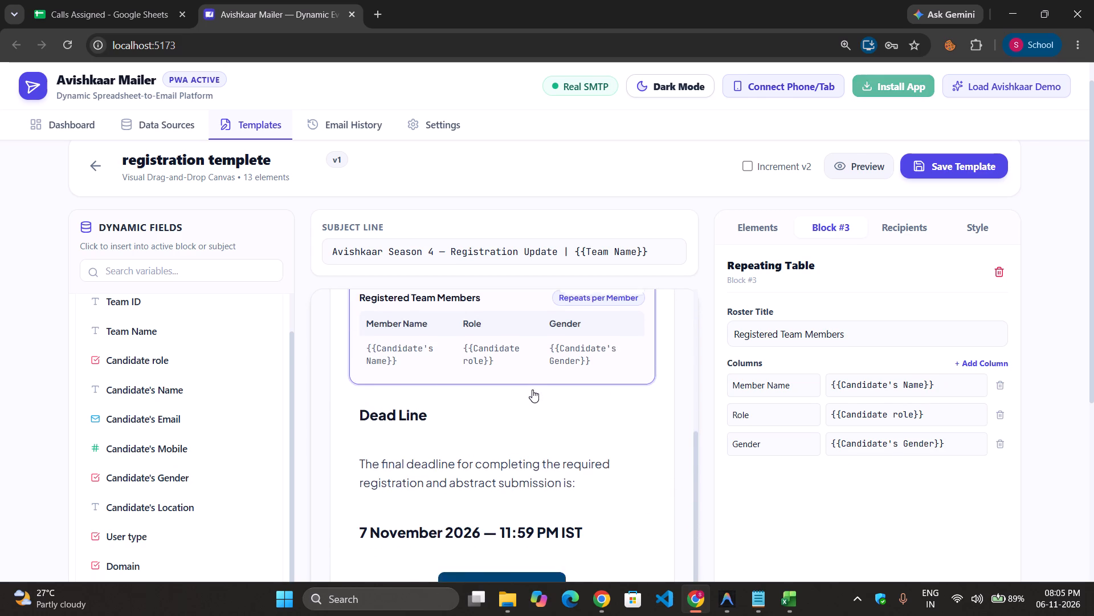
pyautogui.scroll(-1, 532, 390)
pyautogui.click(891, 224)
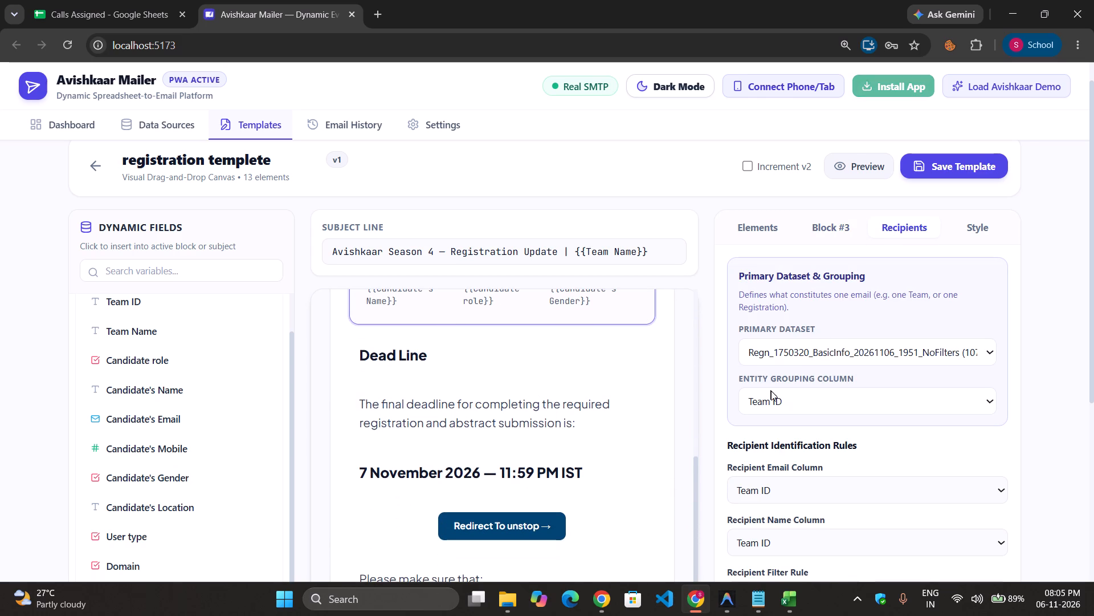
pyautogui.click(796, 403)
pyautogui.click(783, 404)
pyautogui.click(827, 398)
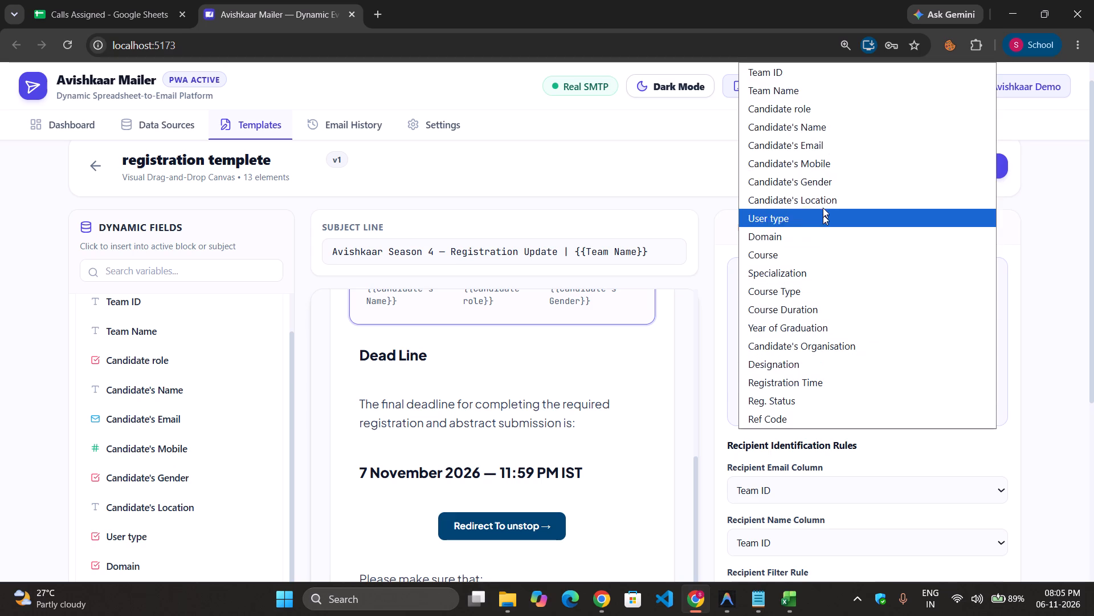
pyautogui.scroll(8, 823, 200)
pyautogui.click(780, 73)
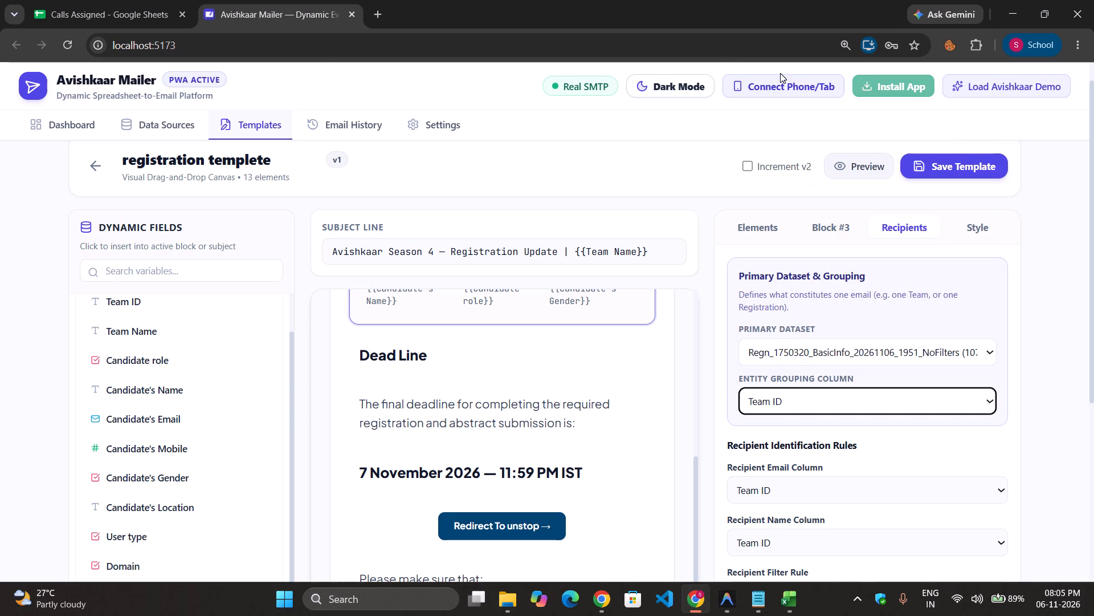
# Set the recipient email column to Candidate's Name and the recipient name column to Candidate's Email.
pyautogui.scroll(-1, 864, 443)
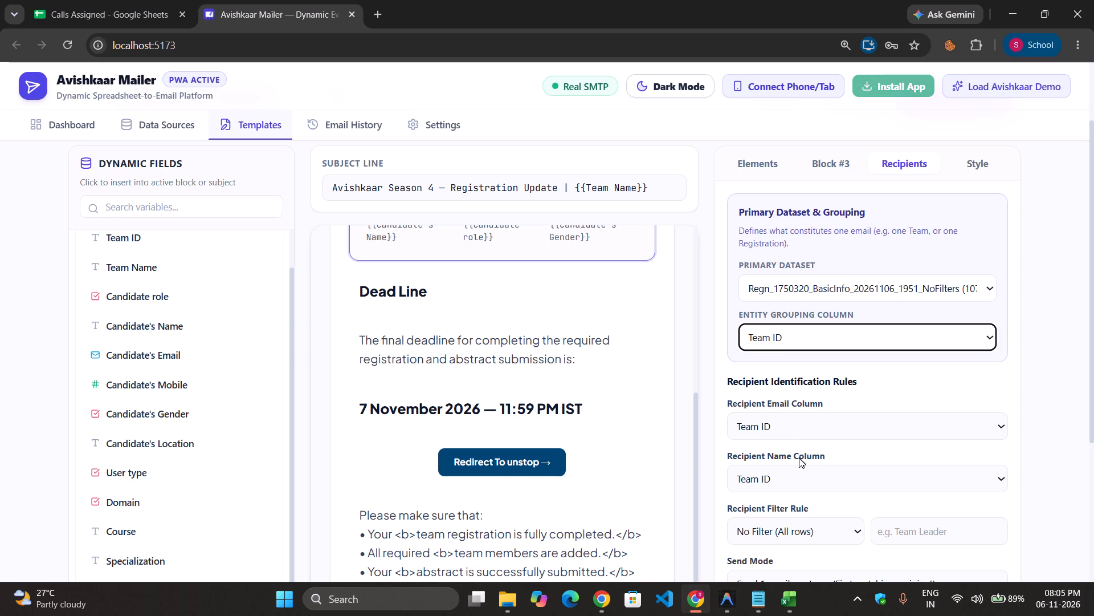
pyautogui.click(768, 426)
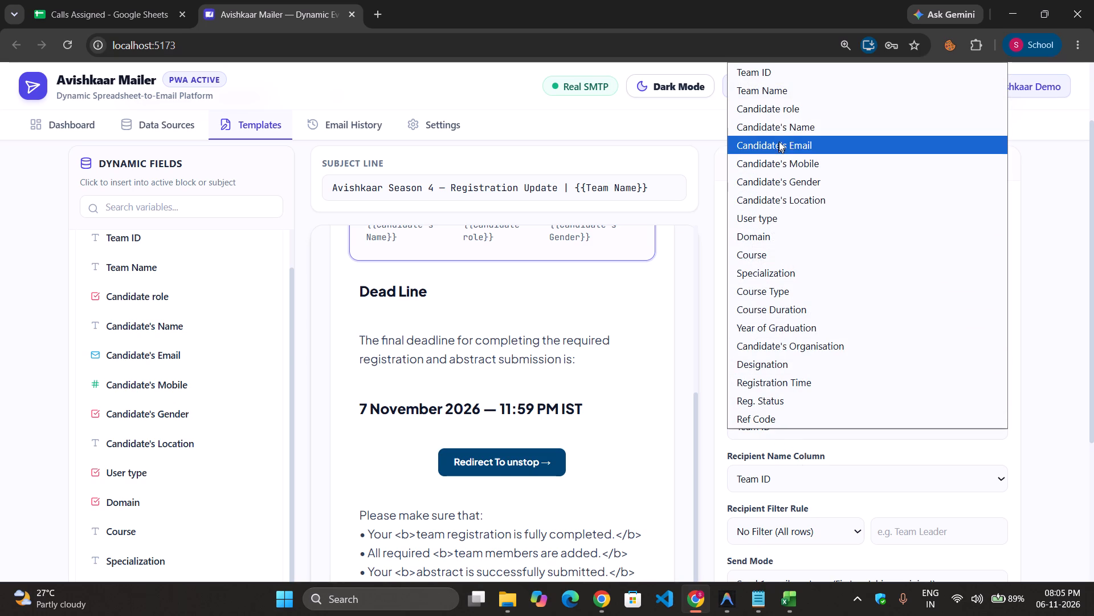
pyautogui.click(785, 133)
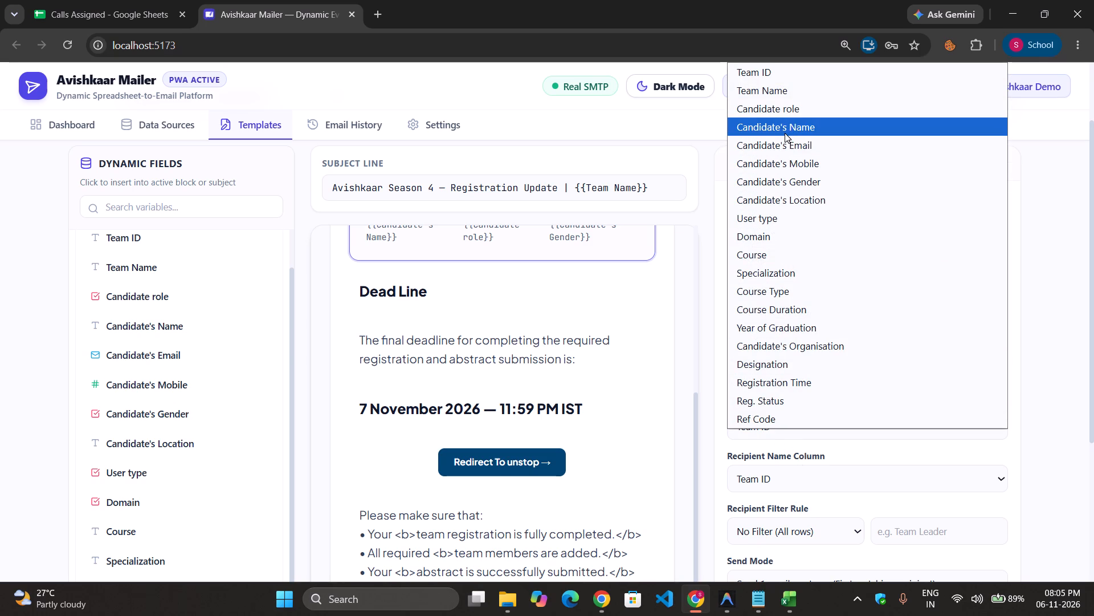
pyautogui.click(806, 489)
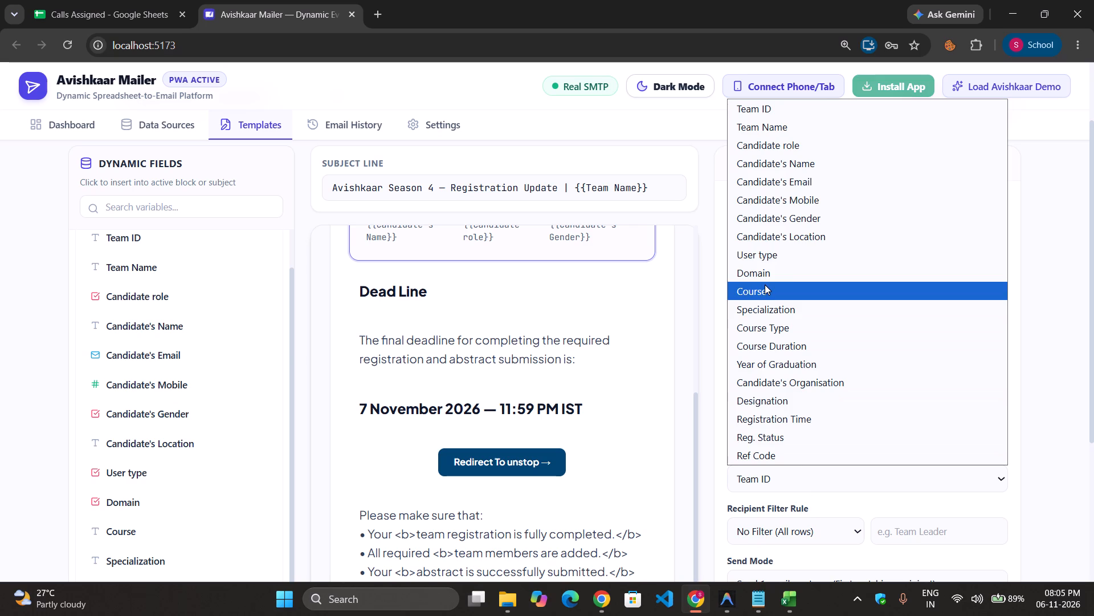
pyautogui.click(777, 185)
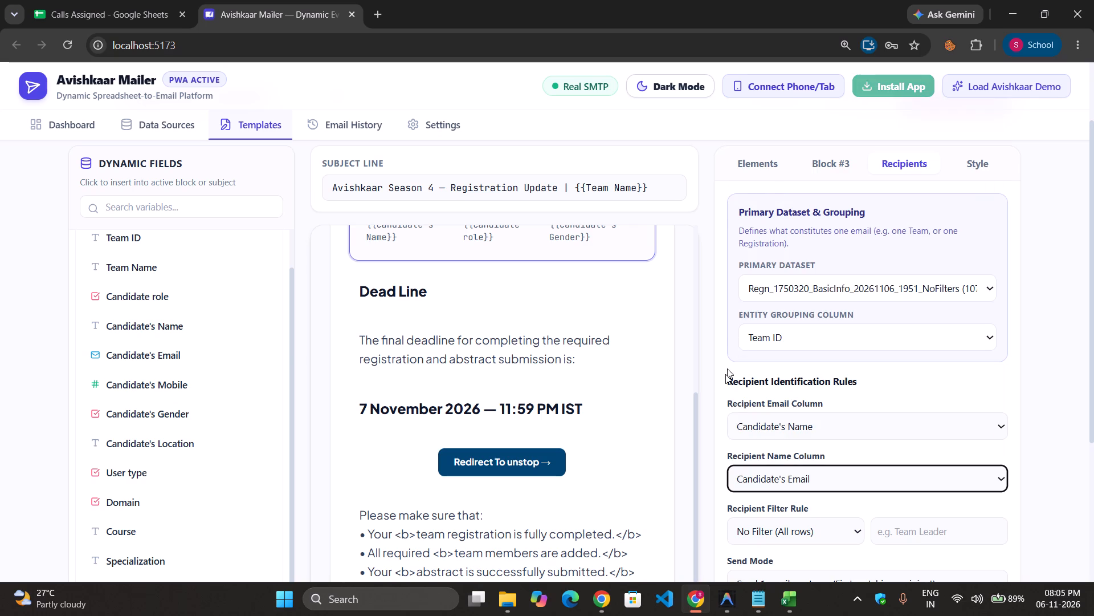
# Set the recipient email column to Candidate's Email and the recipient name column to Candidate's Name.
pyautogui.click(714, 412)
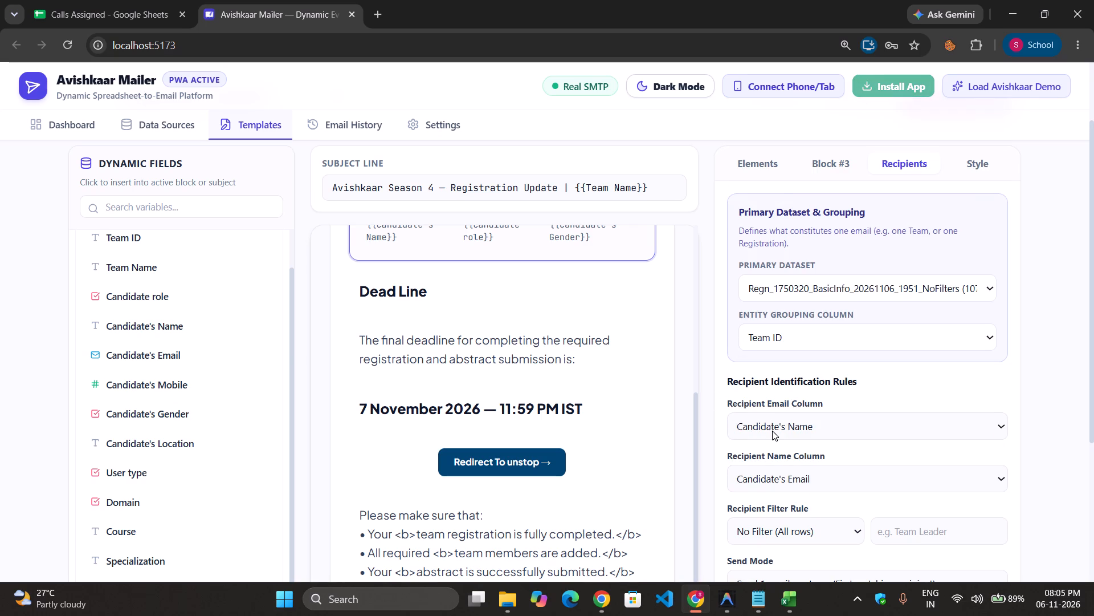
pyautogui.click(772, 431)
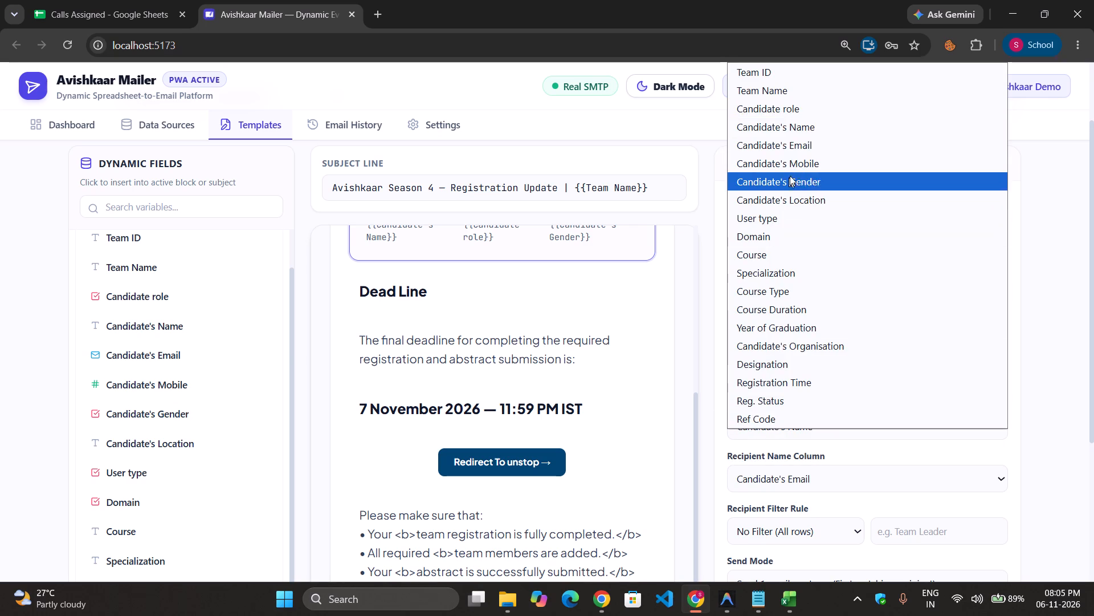
pyautogui.click(802, 151)
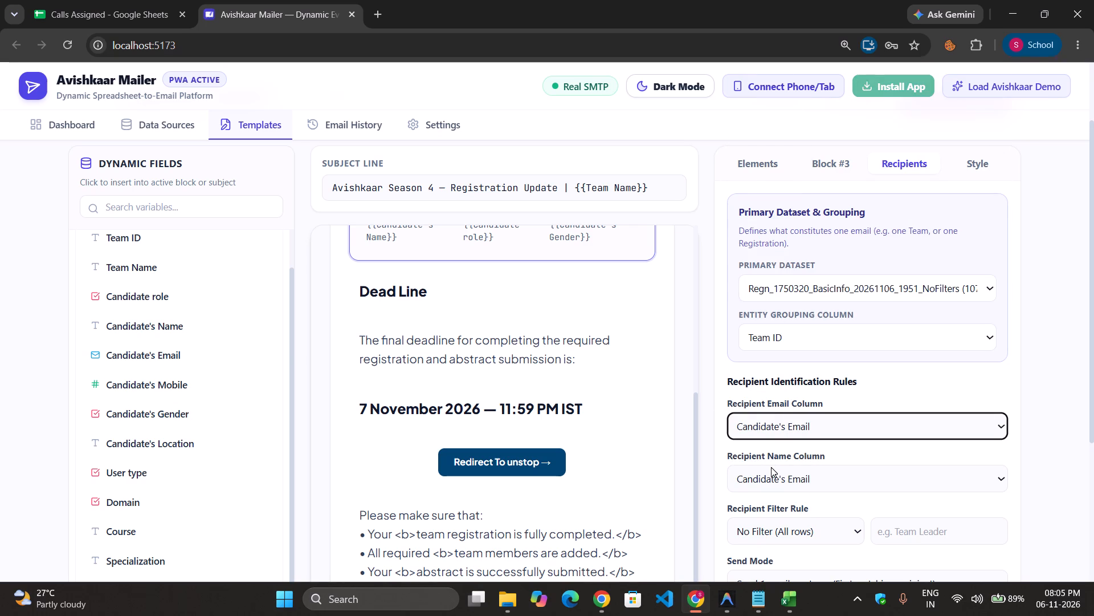
pyautogui.click(771, 476)
pyautogui.click(773, 165)
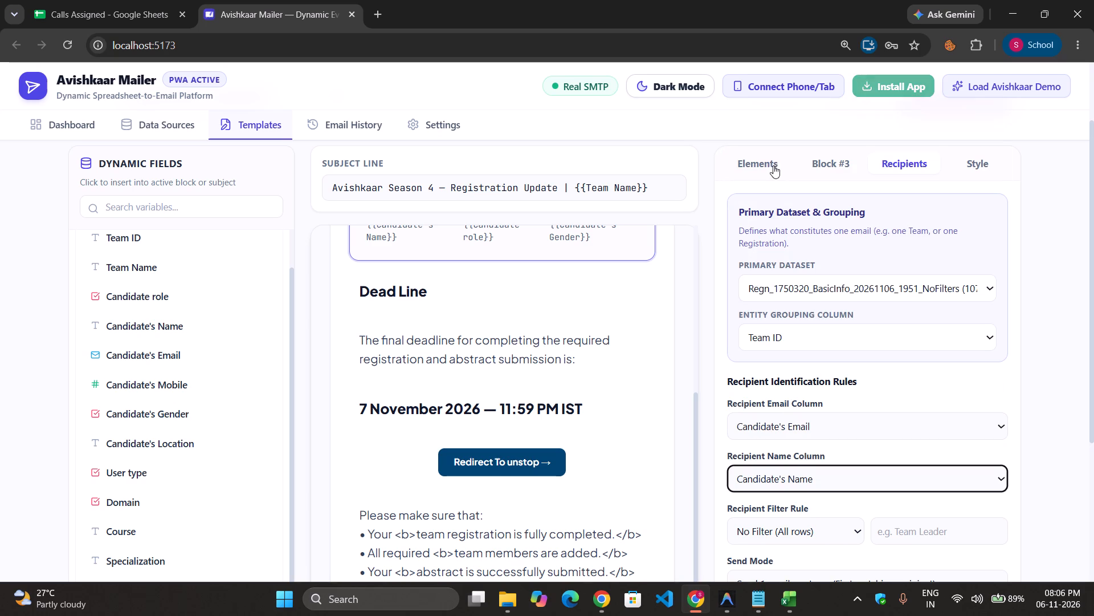
# Review the recipient rules, send mode, dynamic fields, subject line and email body of the registration templete.
pyautogui.scroll(-1, 728, 488)
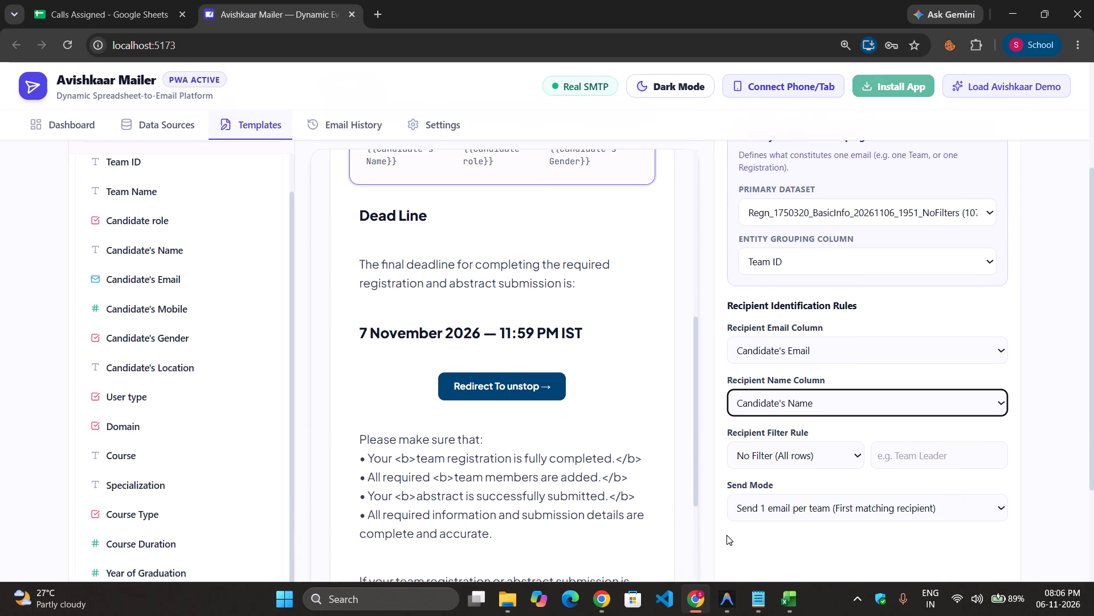
pyautogui.scroll(-3, 726, 535)
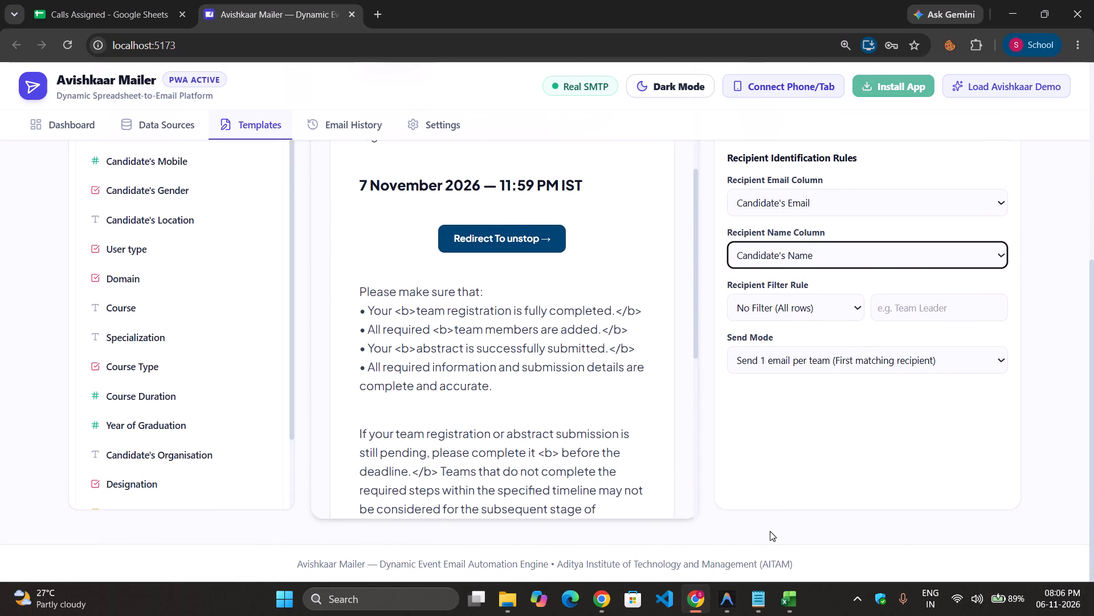
pyautogui.scroll(5, 741, 392)
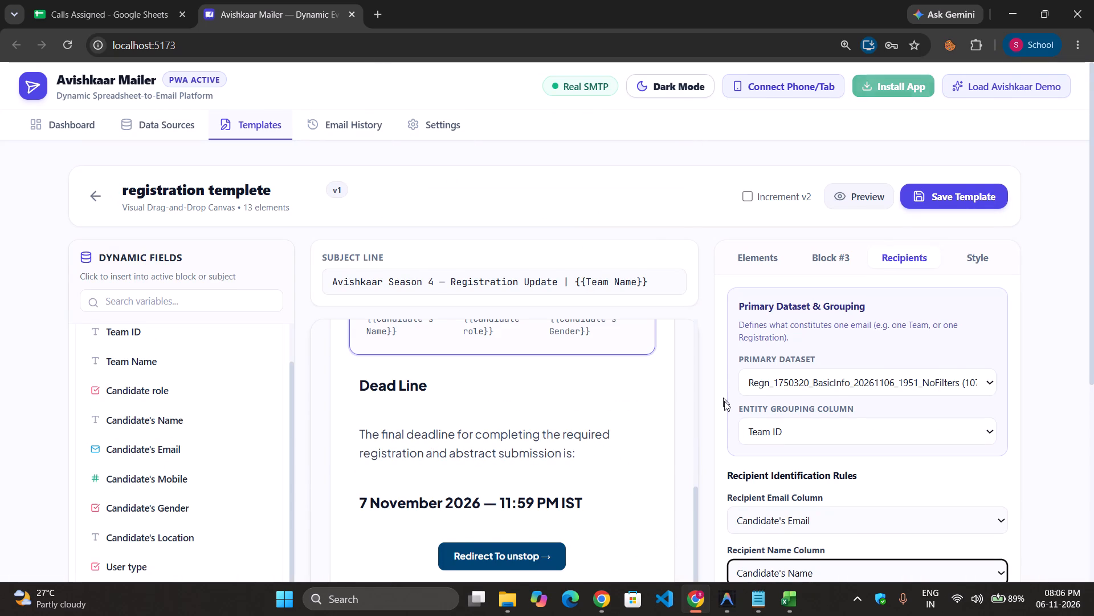
pyautogui.scroll(-1, 728, 447)
pyautogui.scroll(6, 570, 370)
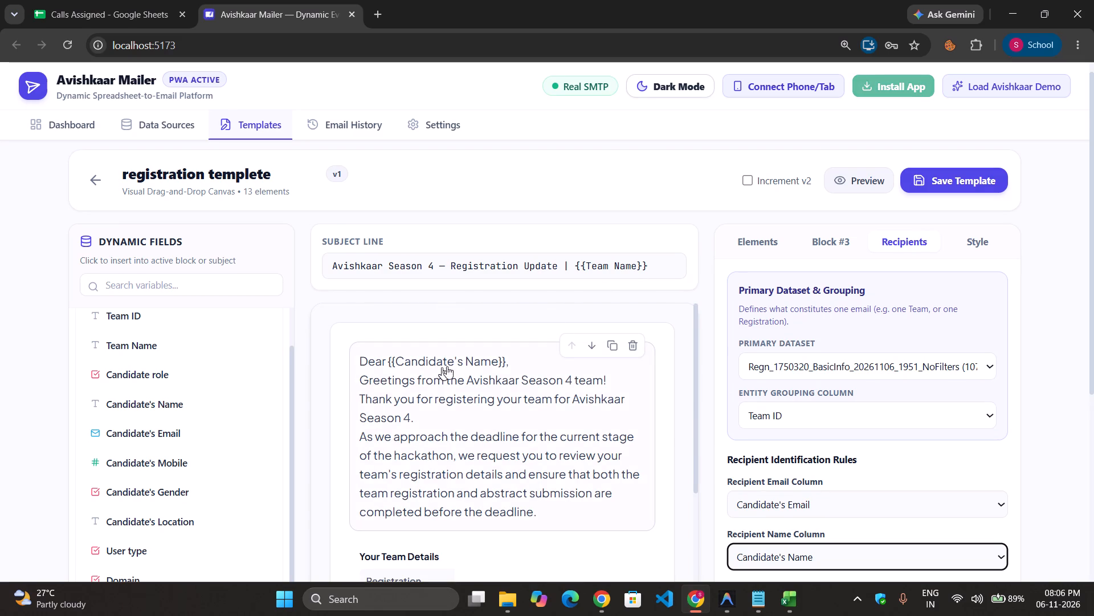
pyautogui.click(612, 269)
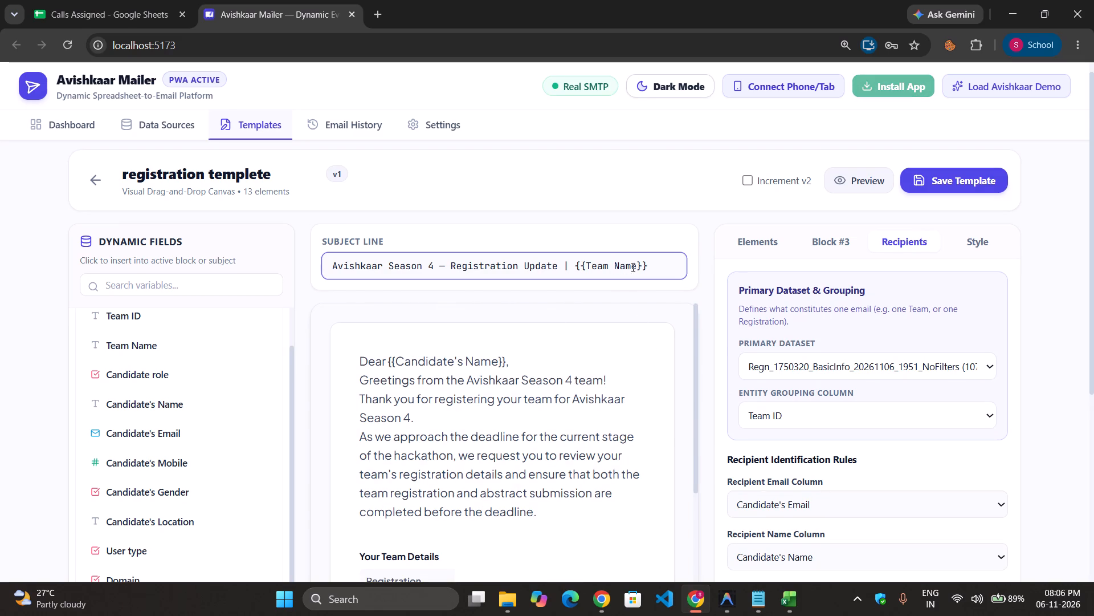
pyautogui.click(635, 267)
pyautogui.hscroll(-1, 307, 333)
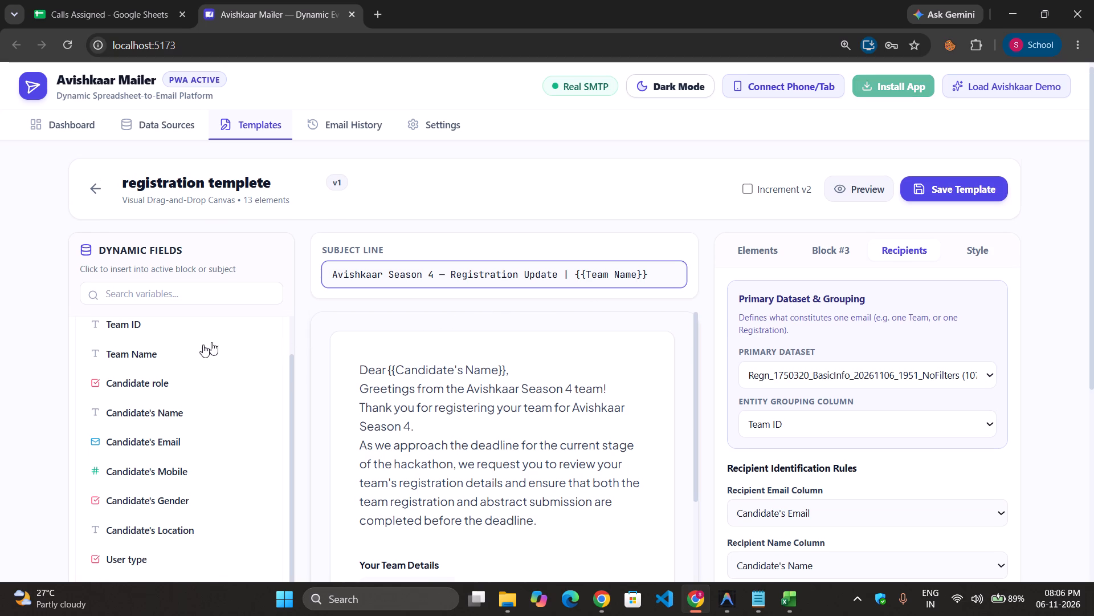
pyautogui.scroll(1, 165, 360)
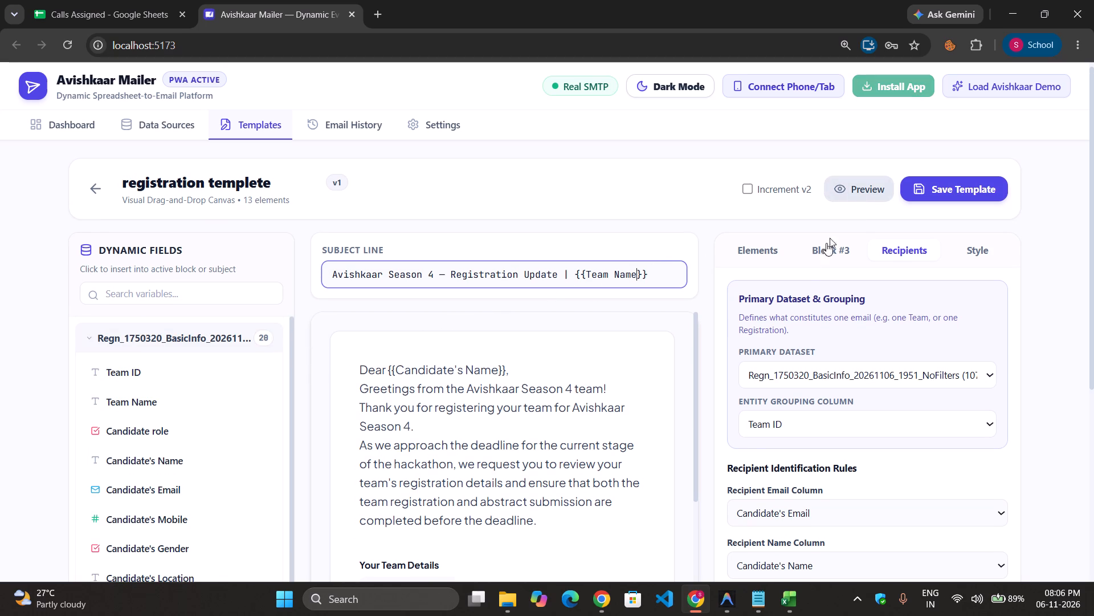
pyautogui.scroll(-1, 752, 440)
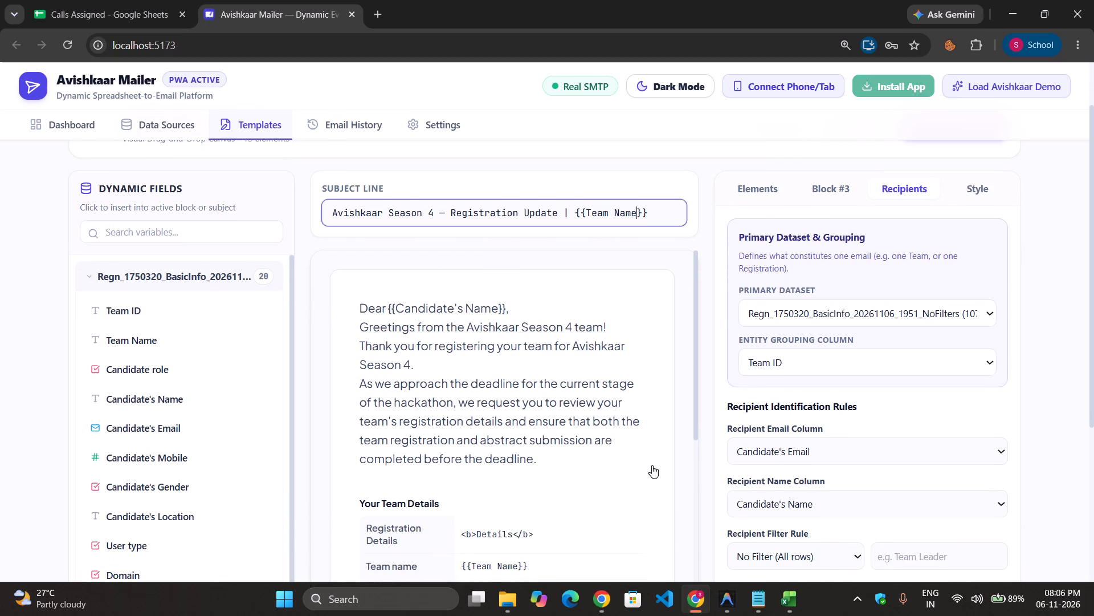
pyautogui.scroll(2, 703, 422)
pyautogui.moveTo(696, 371); pyautogui.dragTo(693, 355)
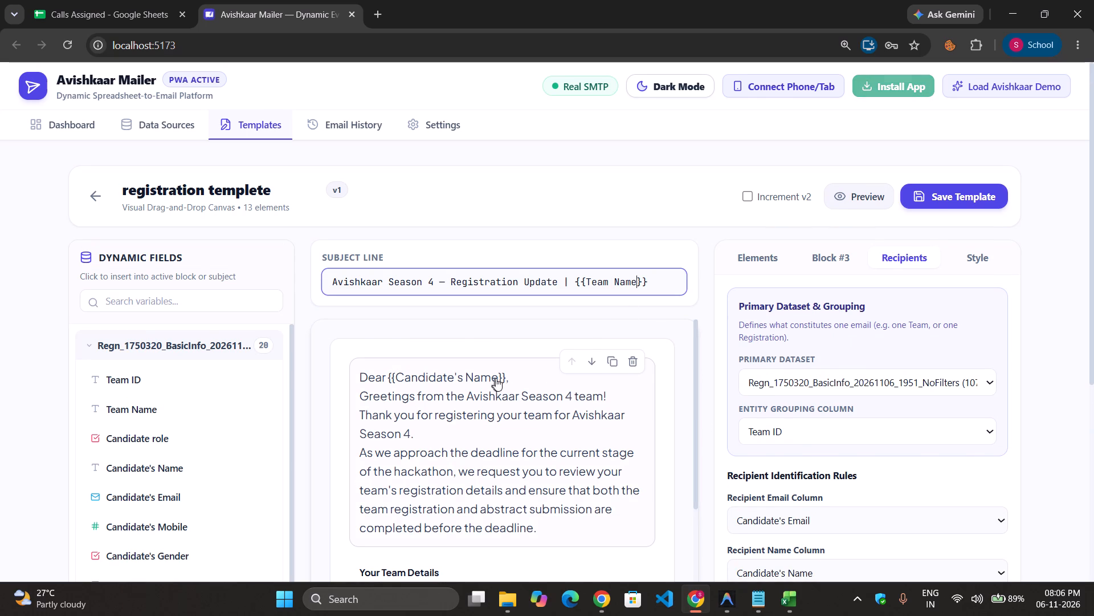
# Review the registration templete's opening paragraph and read through the rendered preview of the email.
pyautogui.click(501, 377)
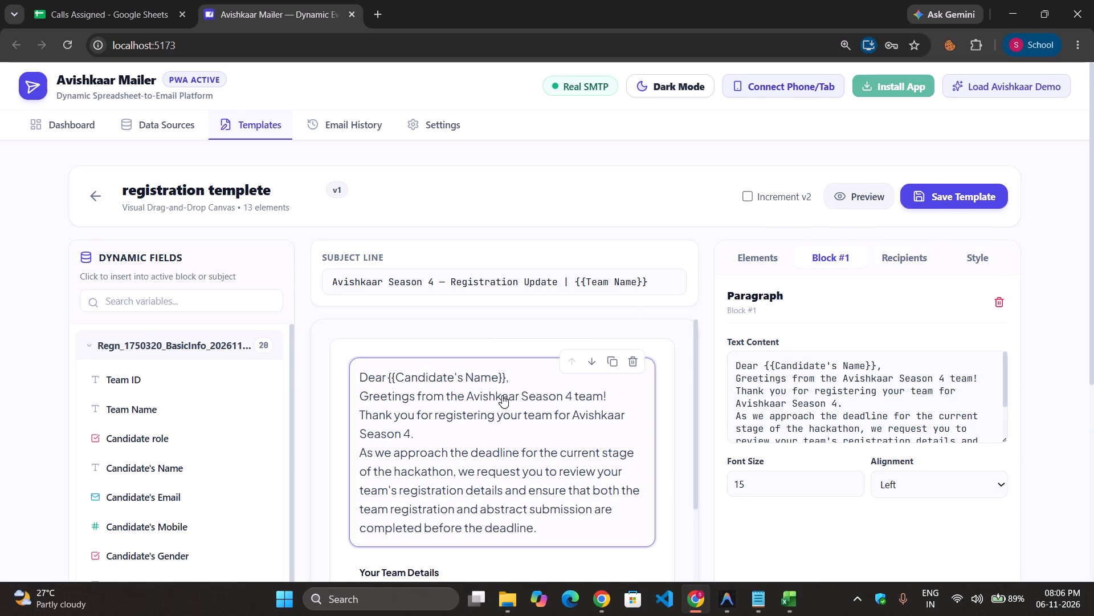
pyautogui.scroll(-2, 502, 395)
pyautogui.scroll(1, 508, 448)
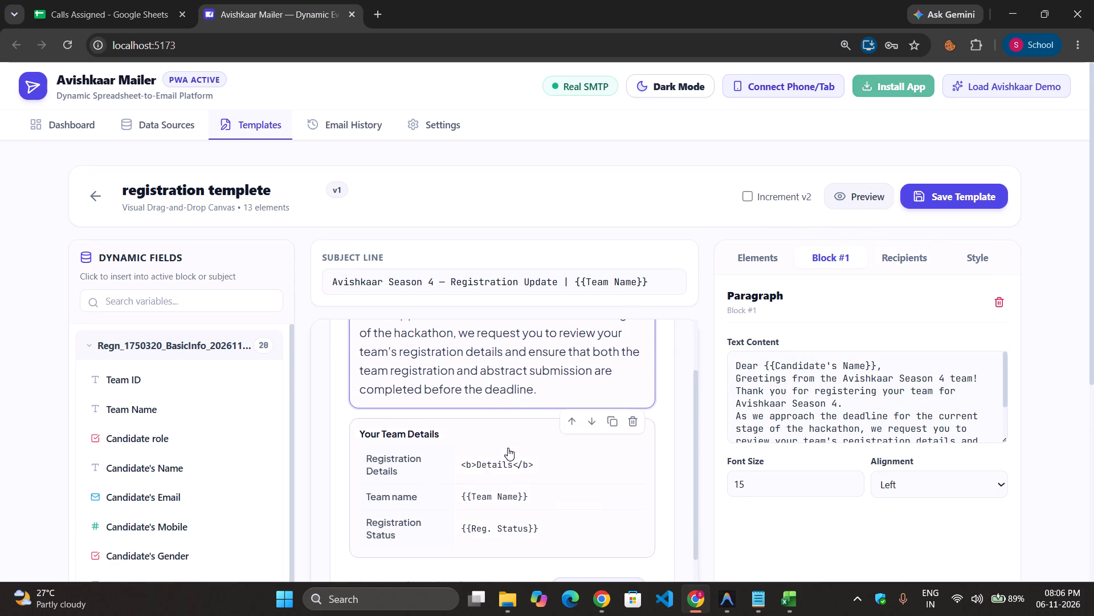
pyautogui.scroll(1, 508, 448)
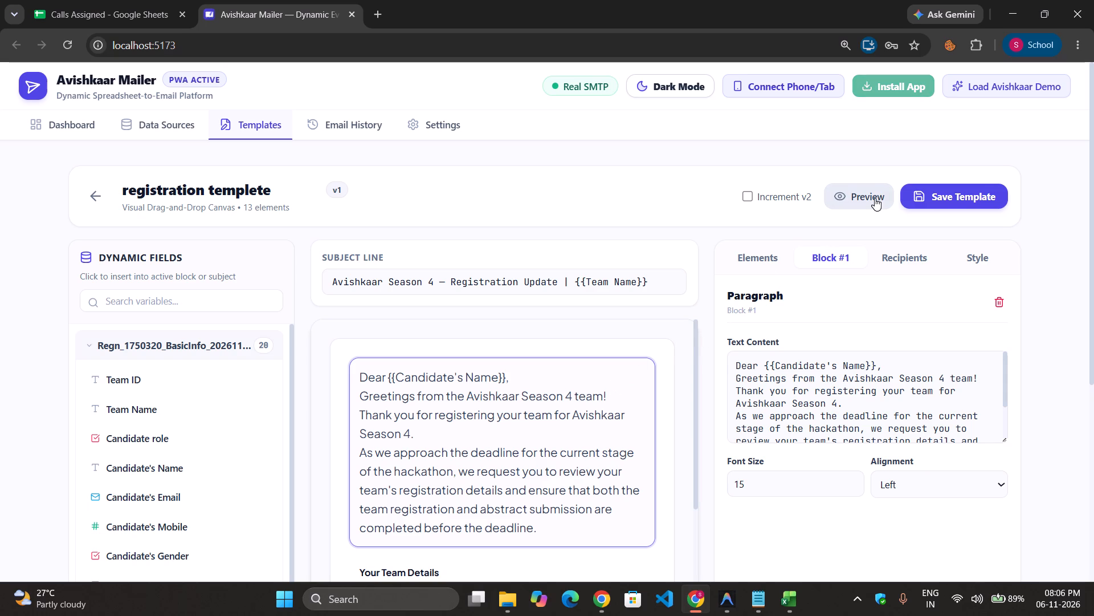
pyautogui.click(875, 198)
pyautogui.scroll(-1, 650, 362)
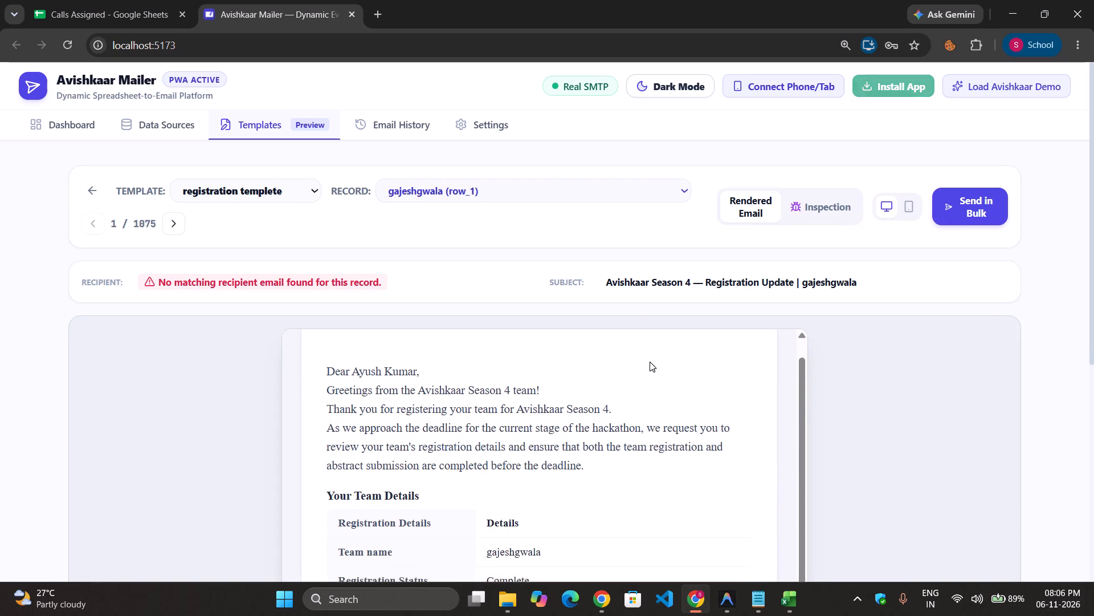
pyautogui.scroll(-1, 650, 362)
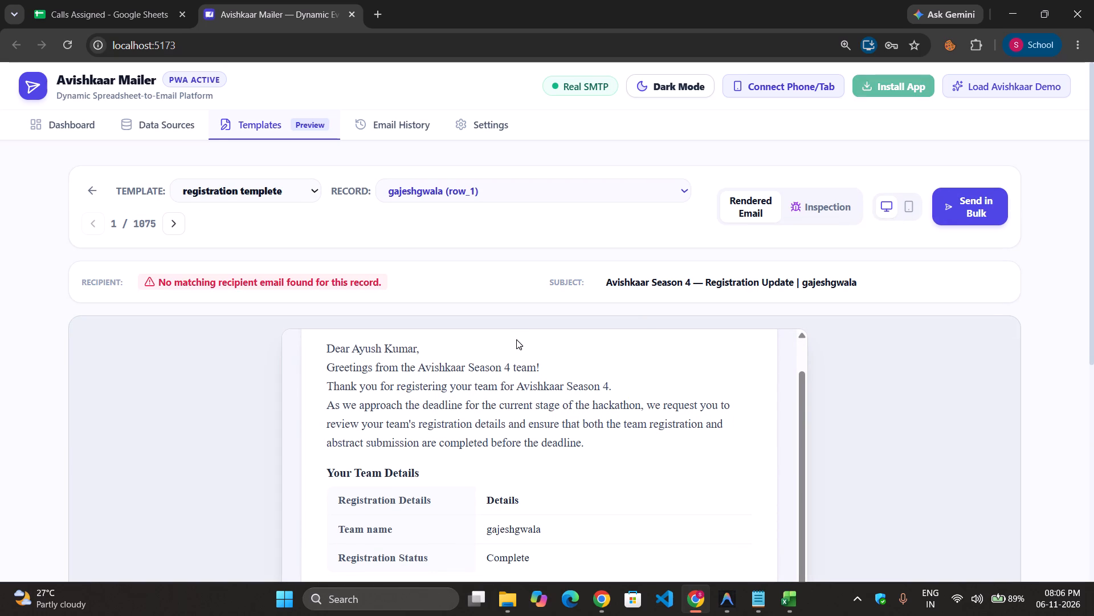
pyautogui.scroll(-4, 516, 339)
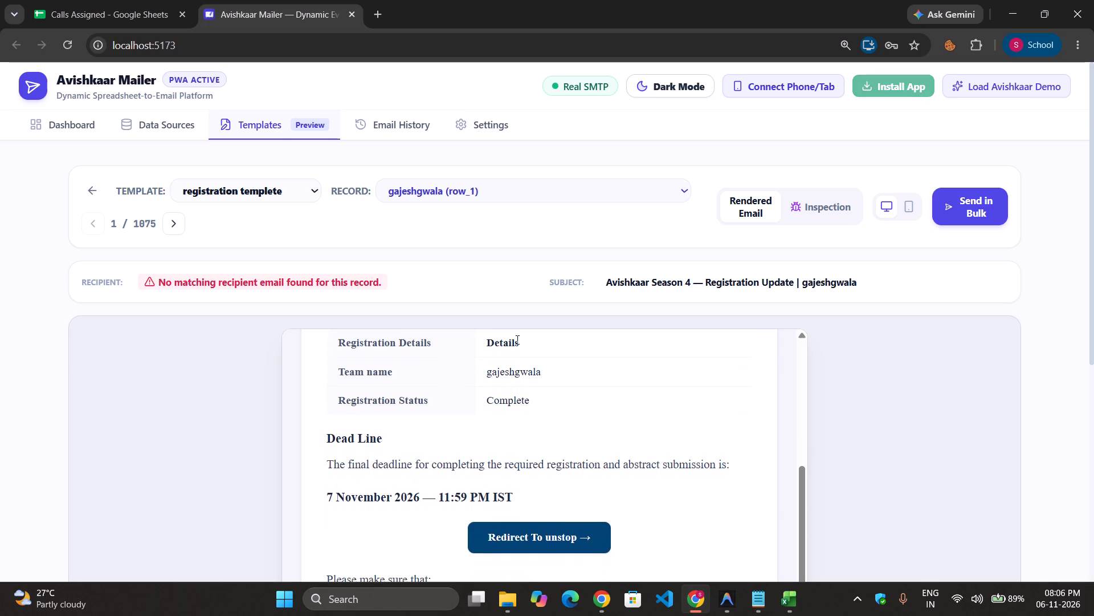
pyautogui.scroll(-1, 516, 339)
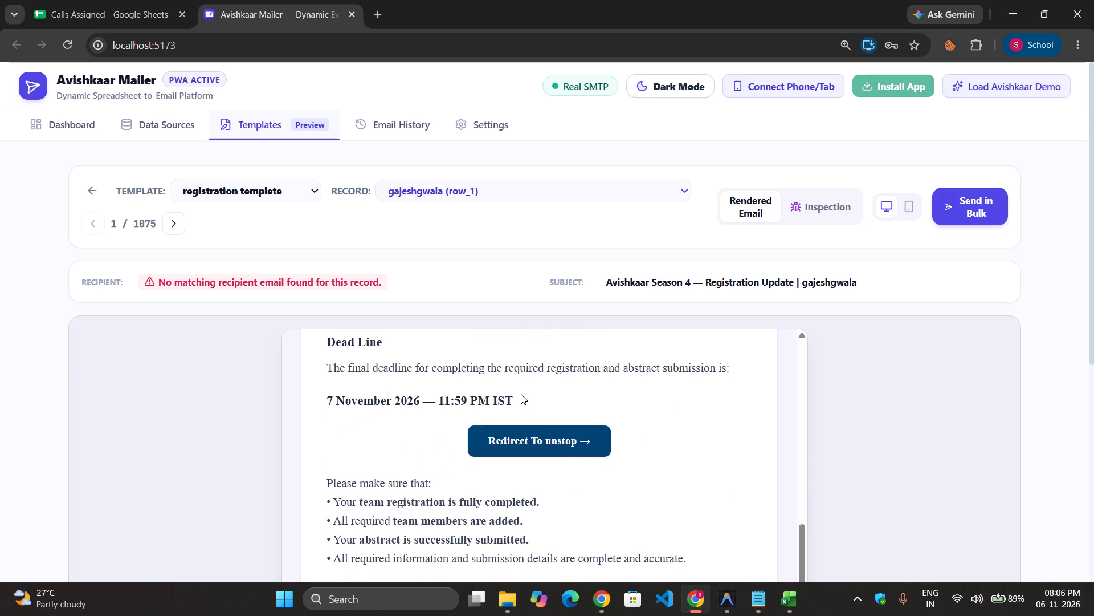
pyautogui.scroll(2, 521, 394)
# Reopen the registration templete in the canvas editor and add a Repeating Table block.
pyautogui.click(88, 183)
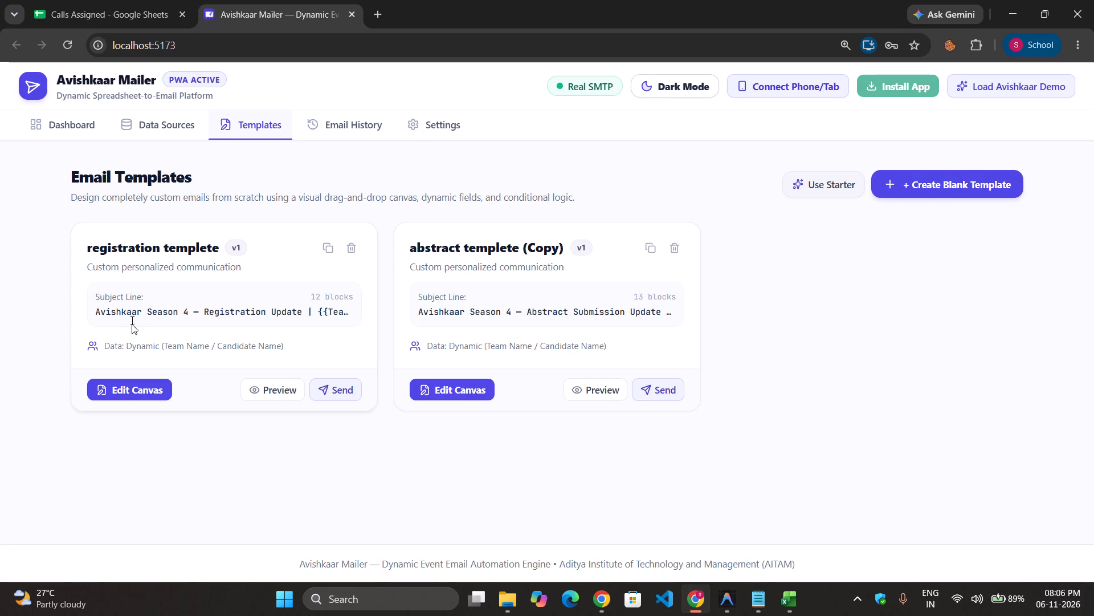
pyautogui.click(137, 380)
pyautogui.scroll(-2, 480, 456)
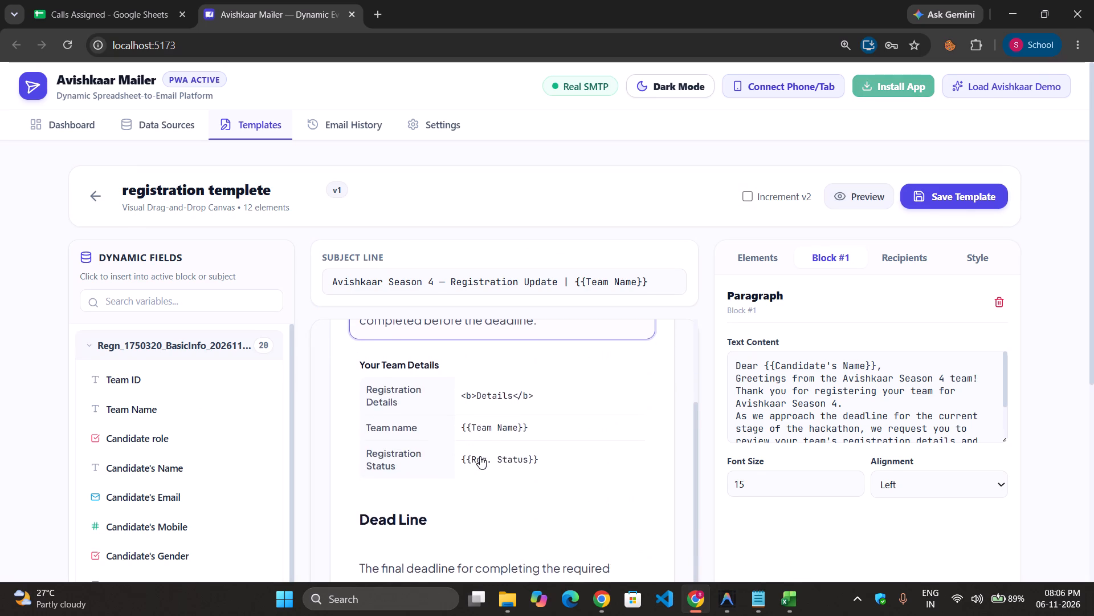
pyautogui.scroll(-2, 480, 456)
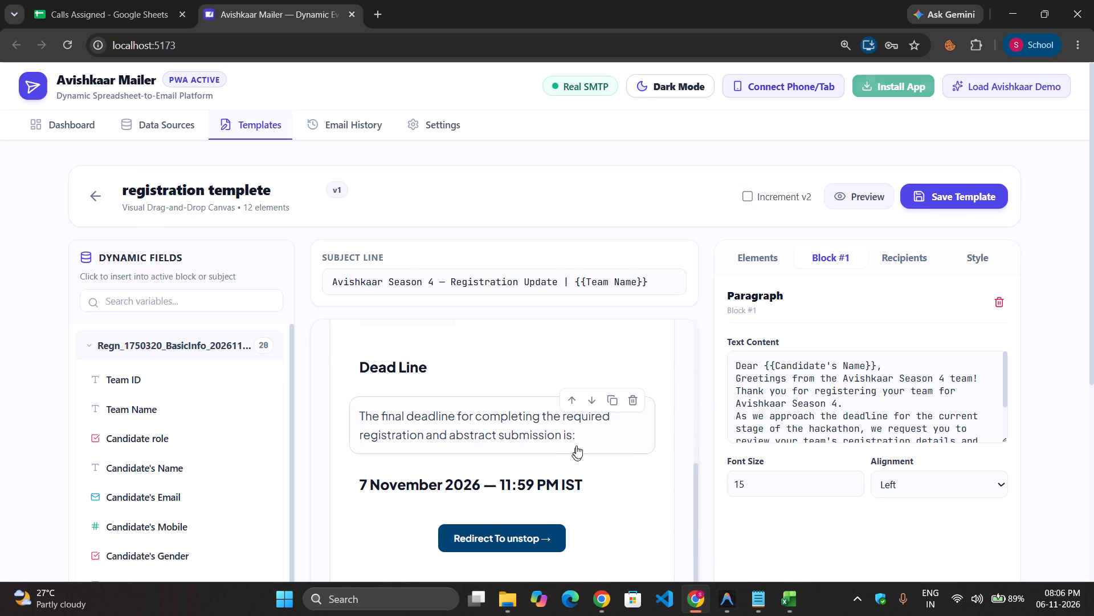
pyautogui.click(774, 256)
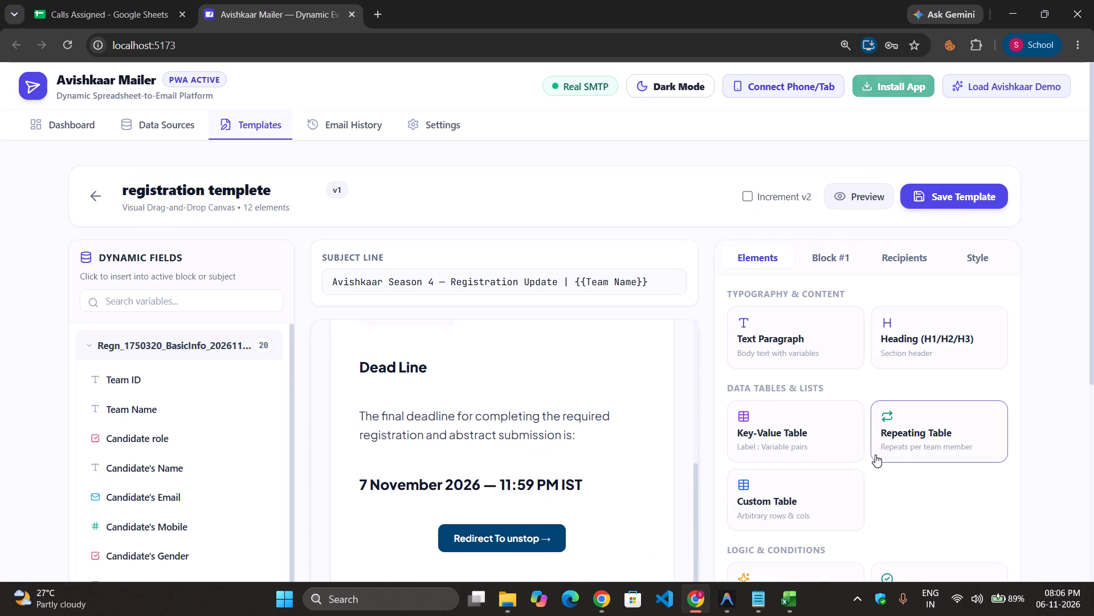
pyautogui.click(905, 427)
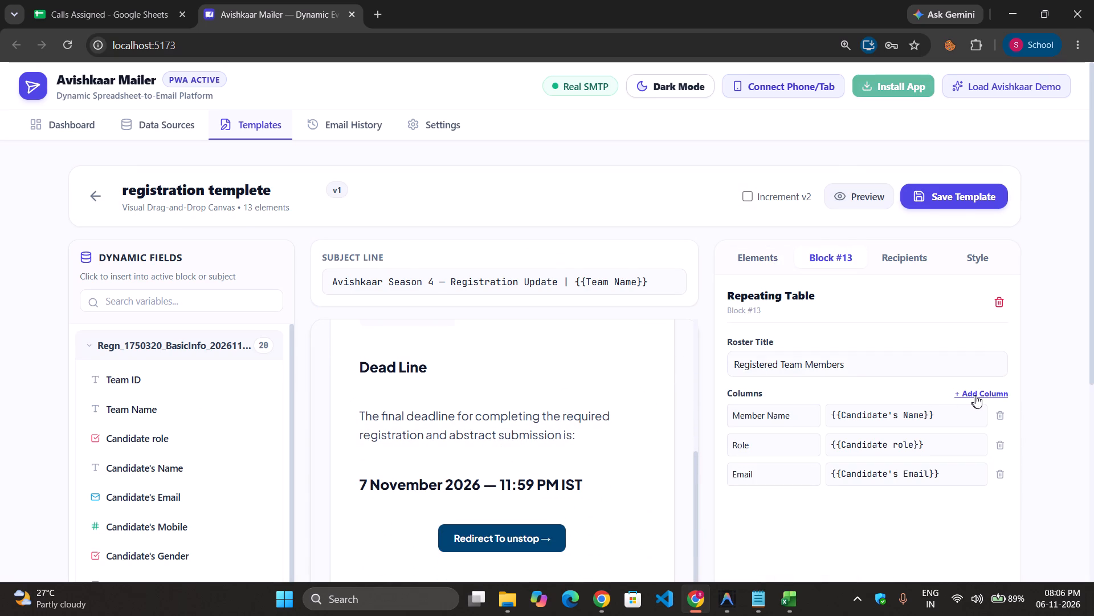
# Move the Registered Team Members table up to sit between the Your Team Details table and the Dead Line heading.
pyautogui.scroll(-14, 529, 484)
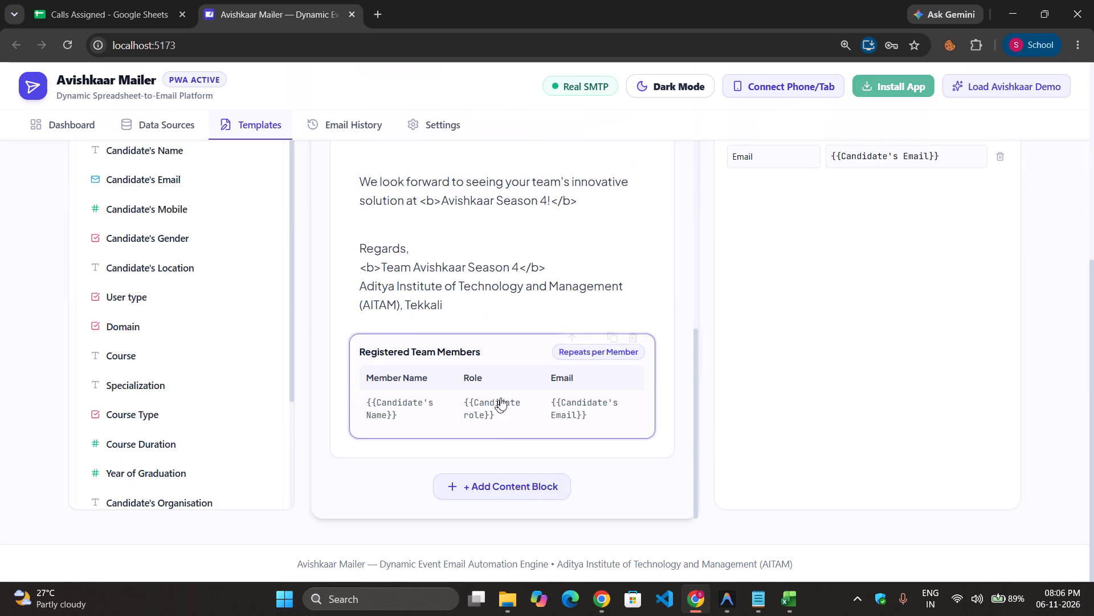
pyautogui.click(573, 334)
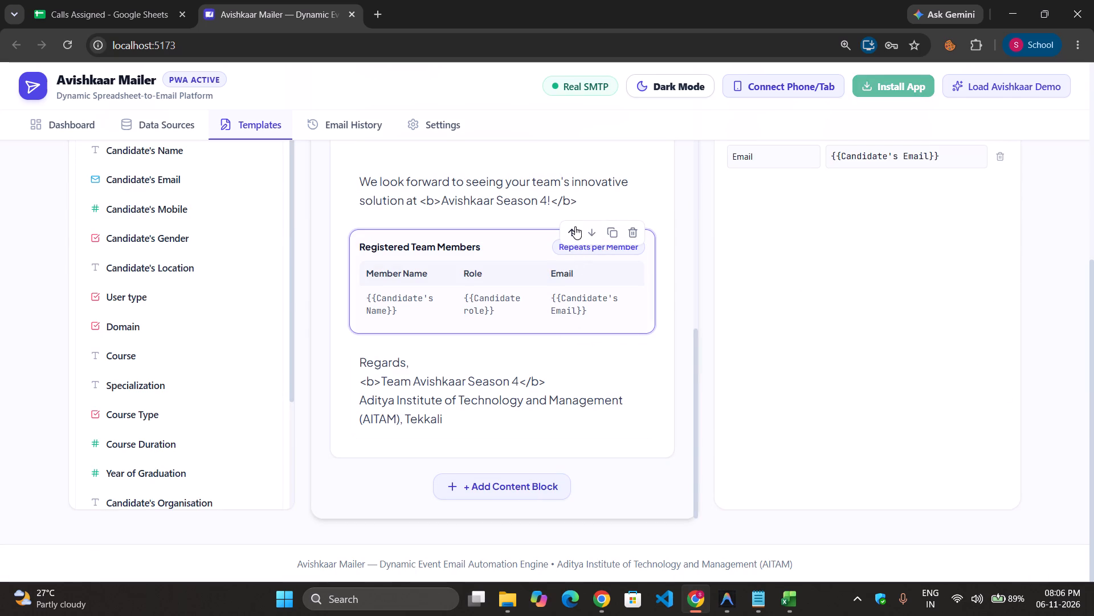
pyautogui.click(575, 226)
pyautogui.scroll(2, 575, 226)
pyautogui.moveTo(538, 273); pyautogui.dragTo(537, 237)
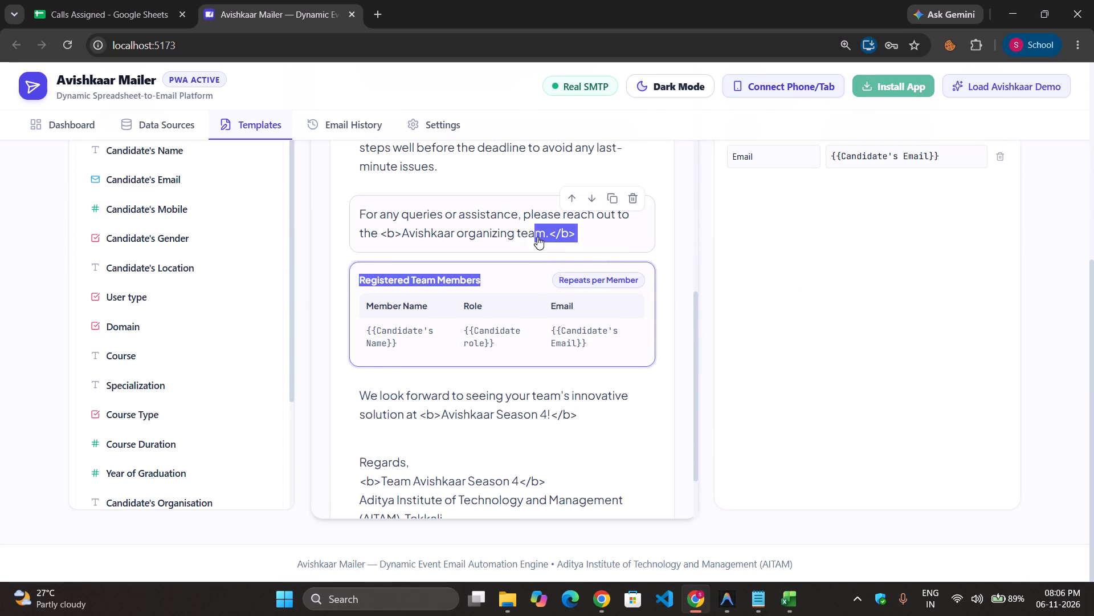
pyautogui.moveTo(537, 237); pyautogui.dragTo(532, 286)
pyautogui.click(578, 260)
pyautogui.scroll(1, 578, 260)
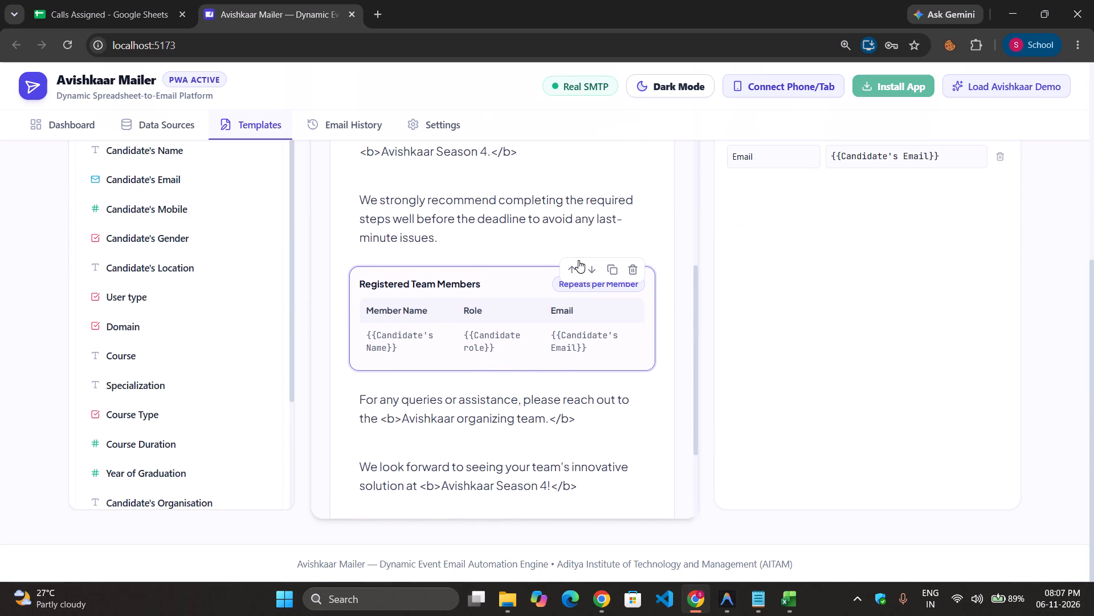
pyautogui.click(573, 267)
pyautogui.scroll(1, 573, 267)
pyautogui.click(571, 233)
pyautogui.scroll(1, 571, 233)
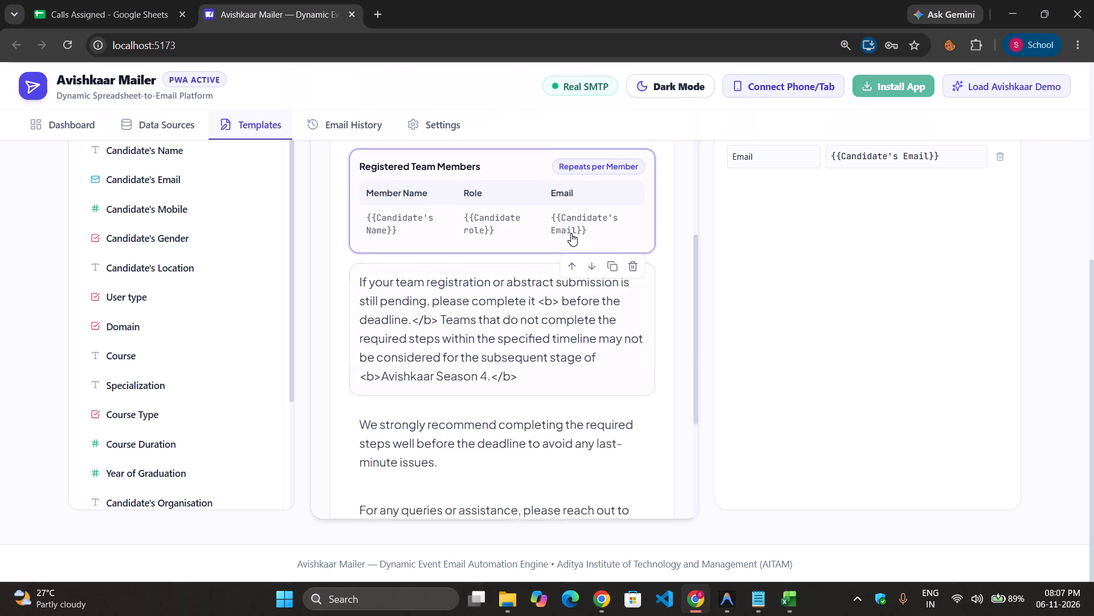
pyautogui.scroll(1, 571, 233)
pyautogui.click(570, 183)
pyautogui.scroll(1, 570, 183)
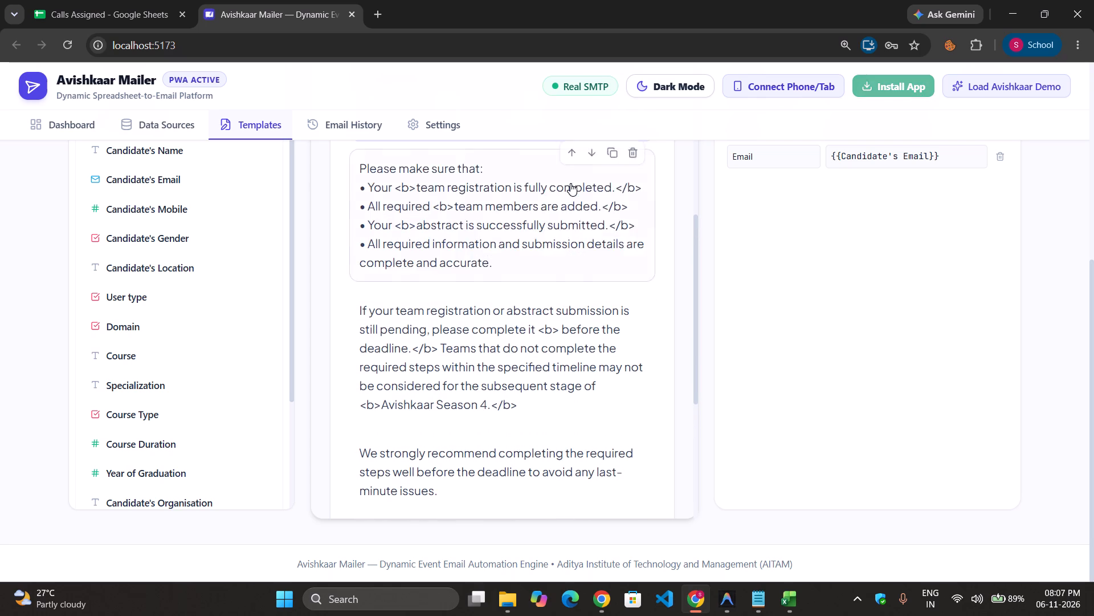
pyautogui.scroll(2, 570, 183)
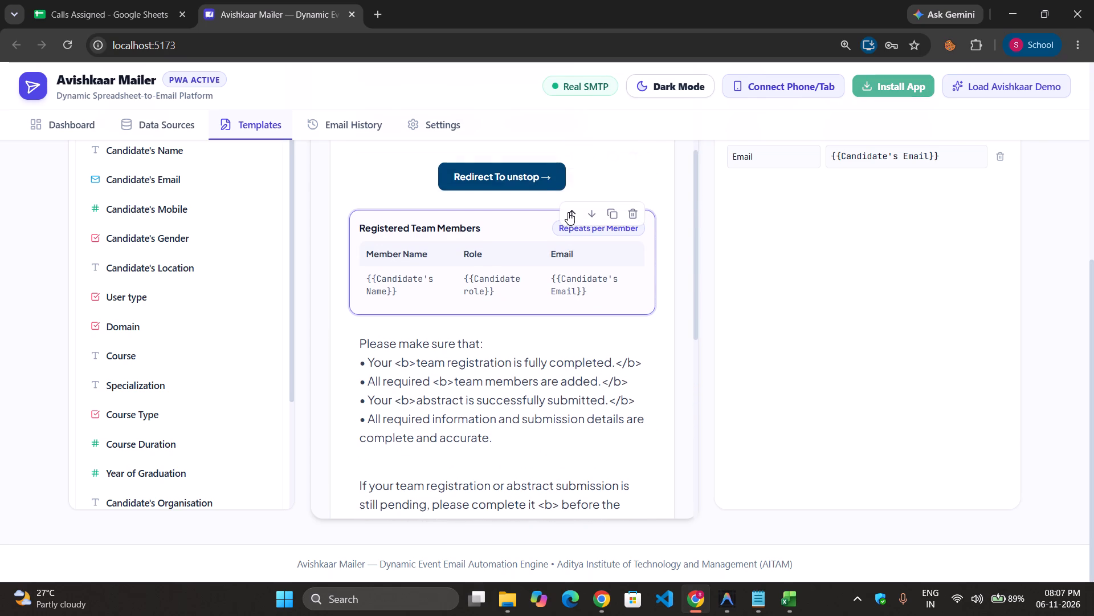
pyautogui.click(568, 218)
pyautogui.scroll(2, 568, 218)
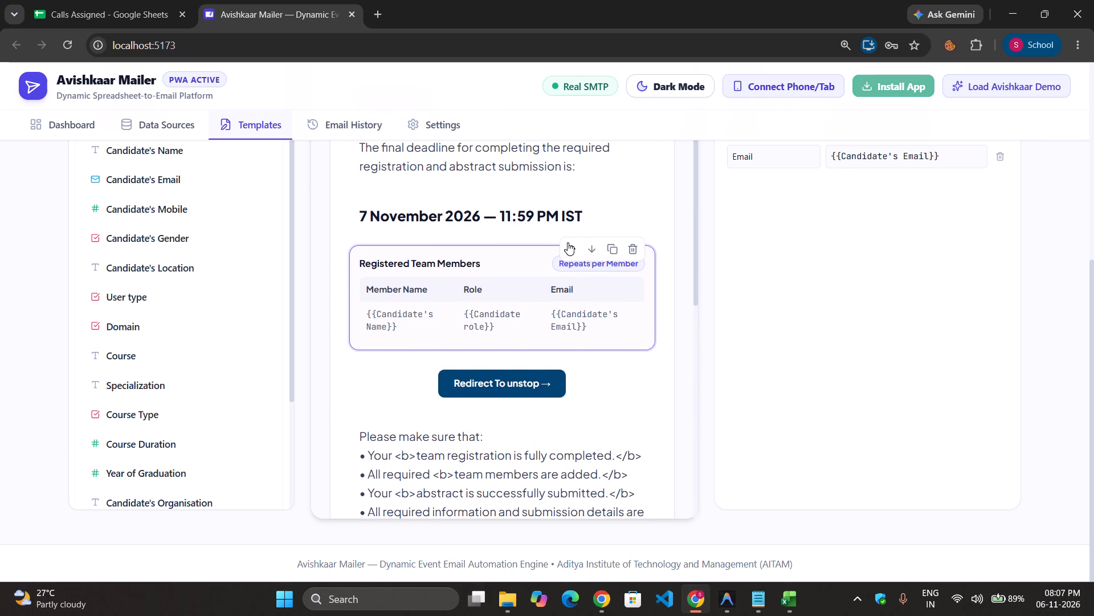
pyautogui.click(568, 242)
pyautogui.scroll(1, 568, 242)
pyautogui.click(569, 265)
pyautogui.scroll(1, 569, 265)
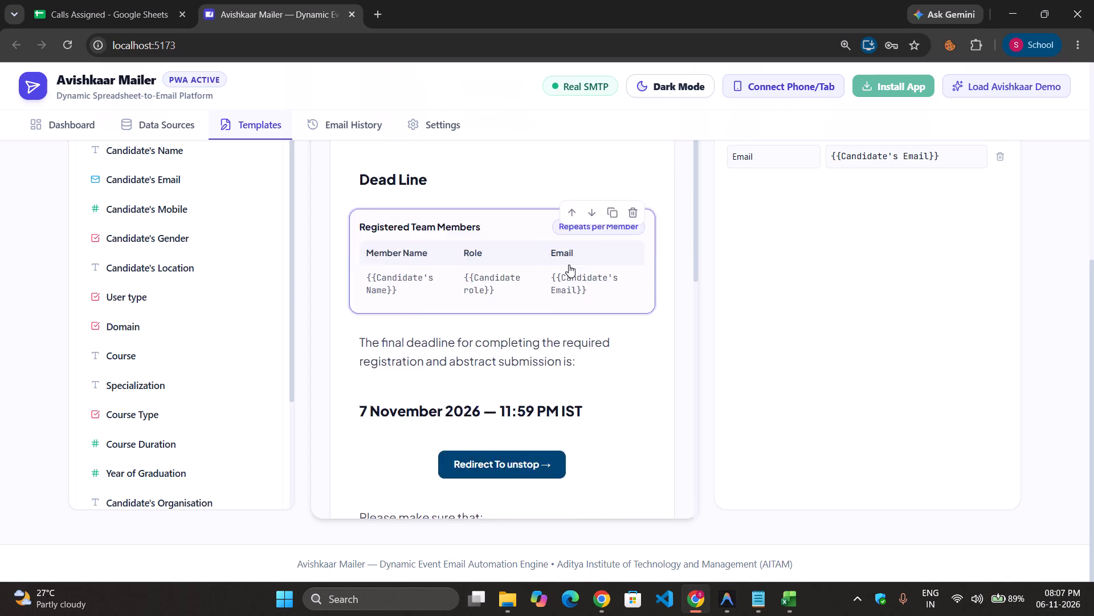
pyautogui.scroll(1, 569, 265)
pyautogui.click(570, 299)
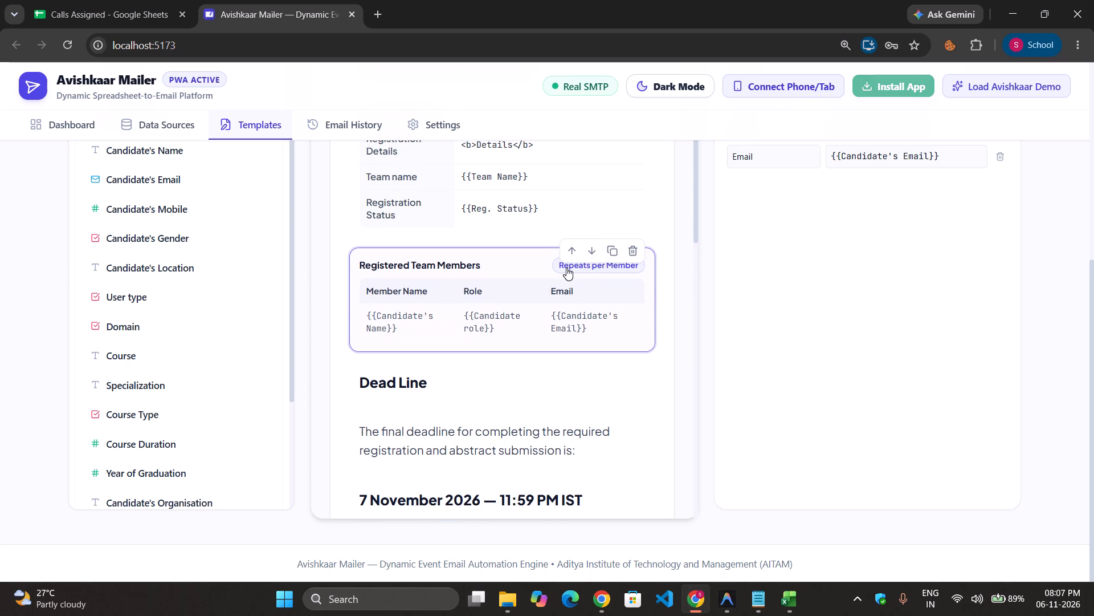
# Rename the Registered Team Members table's Email column as Gender.
pyautogui.click(524, 351)
pyautogui.click(554, 334)
pyautogui.scroll(1, 800, 290)
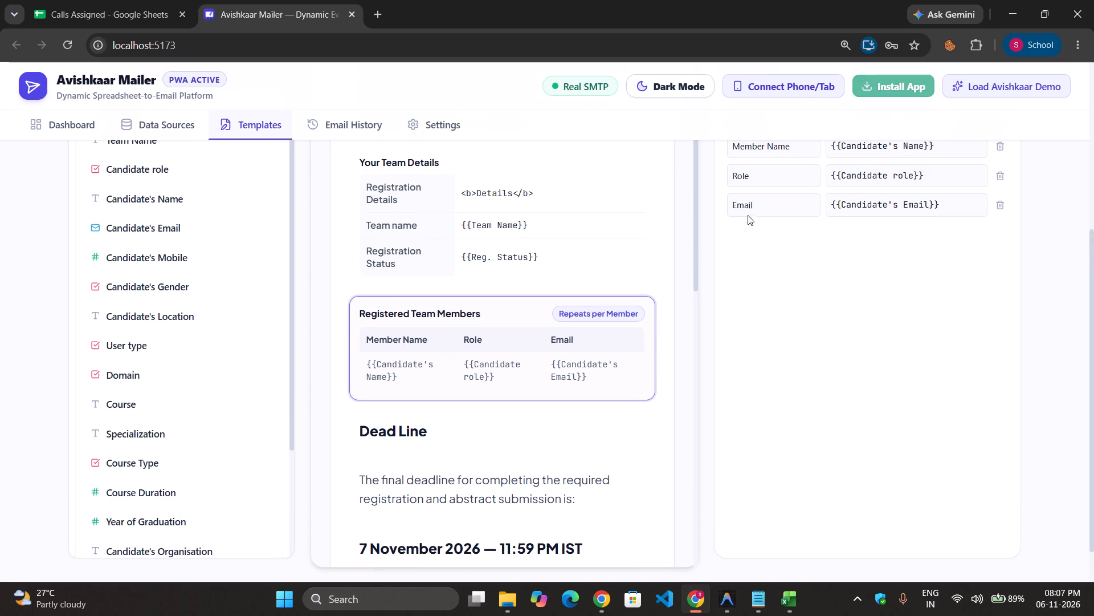
pyautogui.moveTo(759, 203); pyautogui.dragTo(711, 198)
pyautogui.press('BackSpace')
pyautogui.write('Gender')
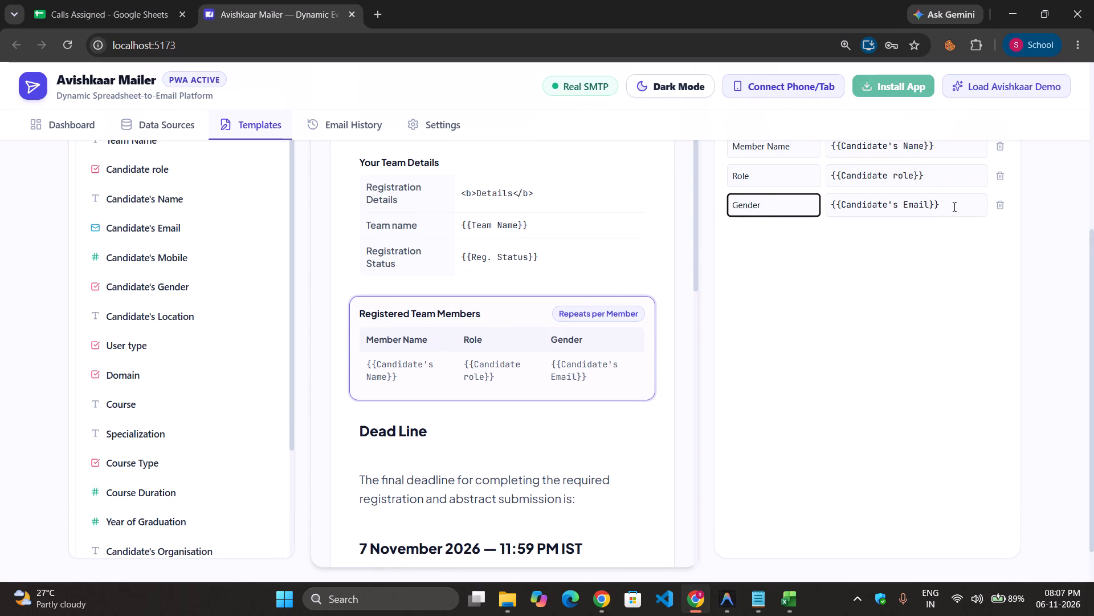
# Replace the Gender column's variable with {{Candidate's Gender}}, using the field name from the dynamic fields list.
pyautogui.moveTo(955, 208); pyautogui.dragTo(767, 203)
pyautogui.press('BackSpace')
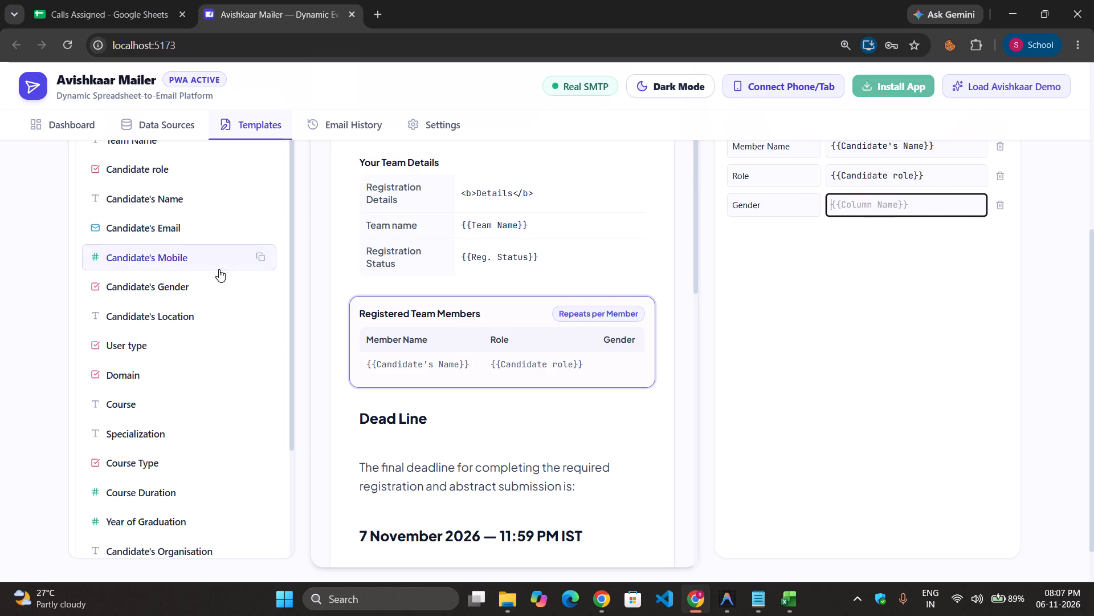
pyautogui.moveTo(192, 284); pyautogui.dragTo(117, 279)
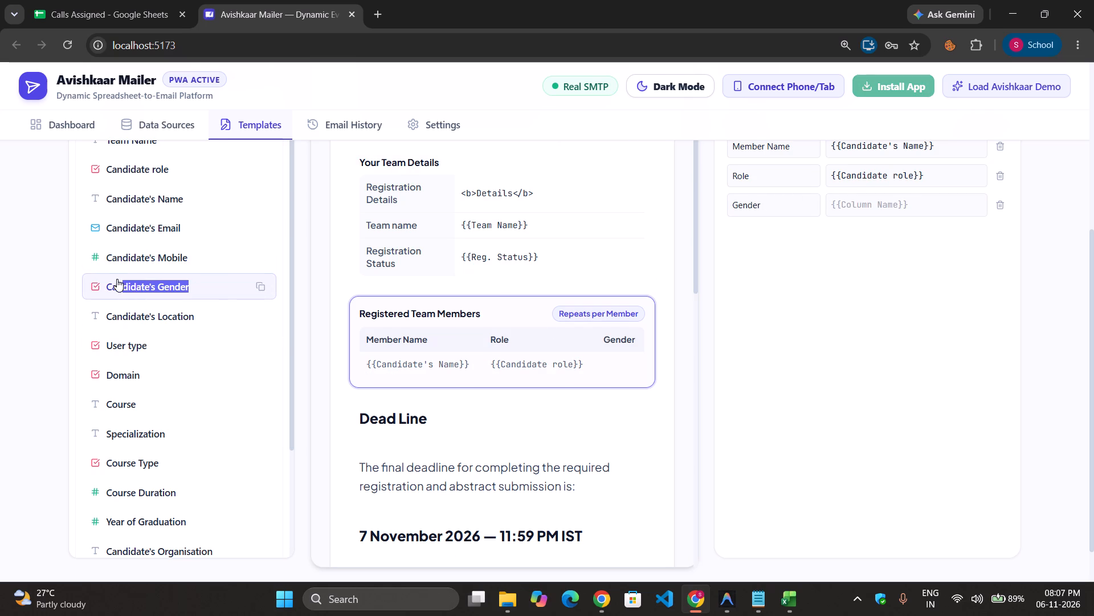
pyautogui.moveTo(117, 279); pyautogui.dragTo(108, 282)
pyautogui.hotkey('ctrl', 'c')
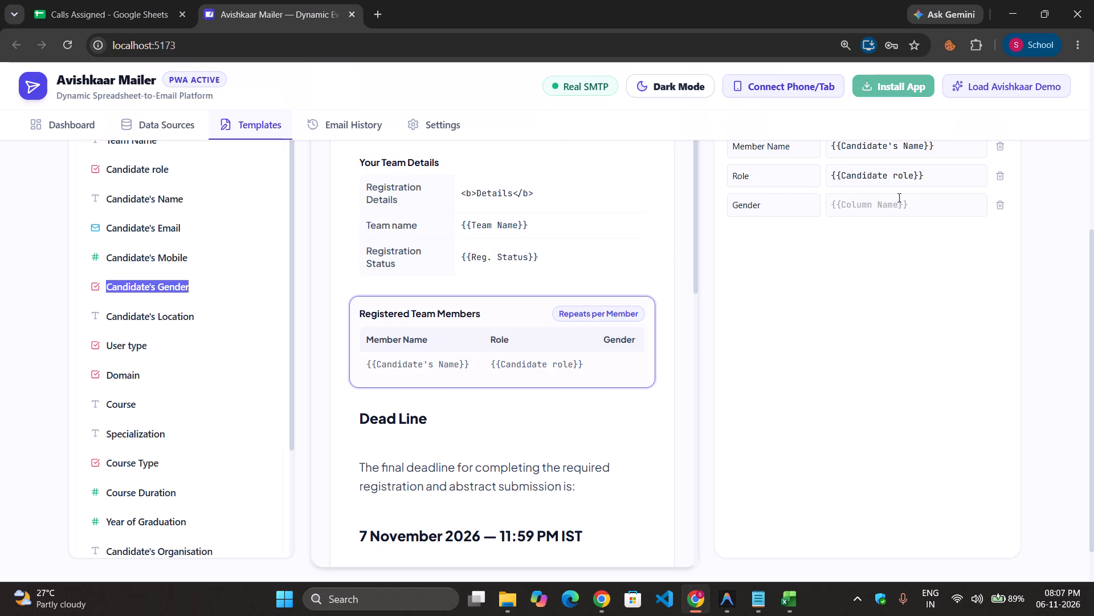
pyautogui.click(898, 197)
pyautogui.write('{{}}')
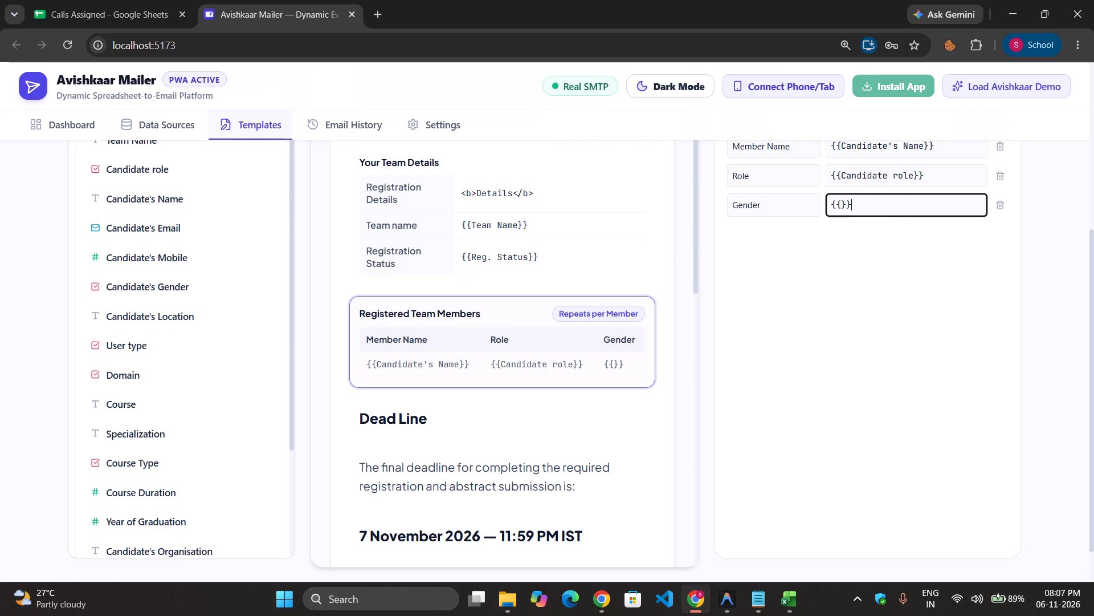
pyautogui.press('Left')
pyautogui.press('Left')
pyautogui.hotkey('ctrl', 'v')
pyautogui.click(933, 278)
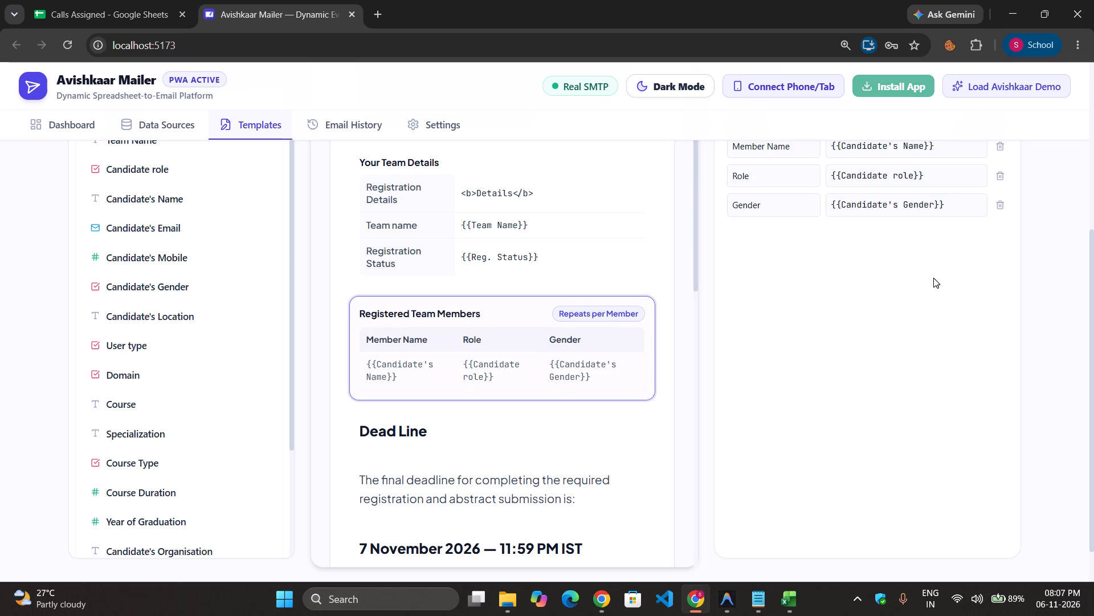
# Select Team ID as the entity grouping column in the template's recipient settings.
pyautogui.scroll(3, 870, 273)
pyautogui.scroll(5, 520, 428)
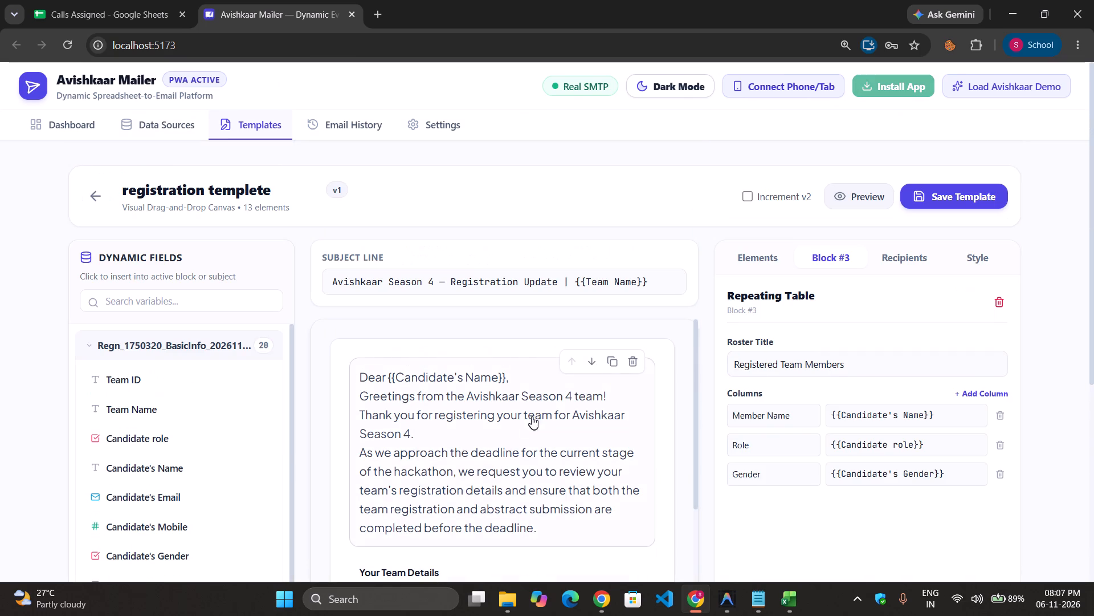
pyautogui.click(903, 260)
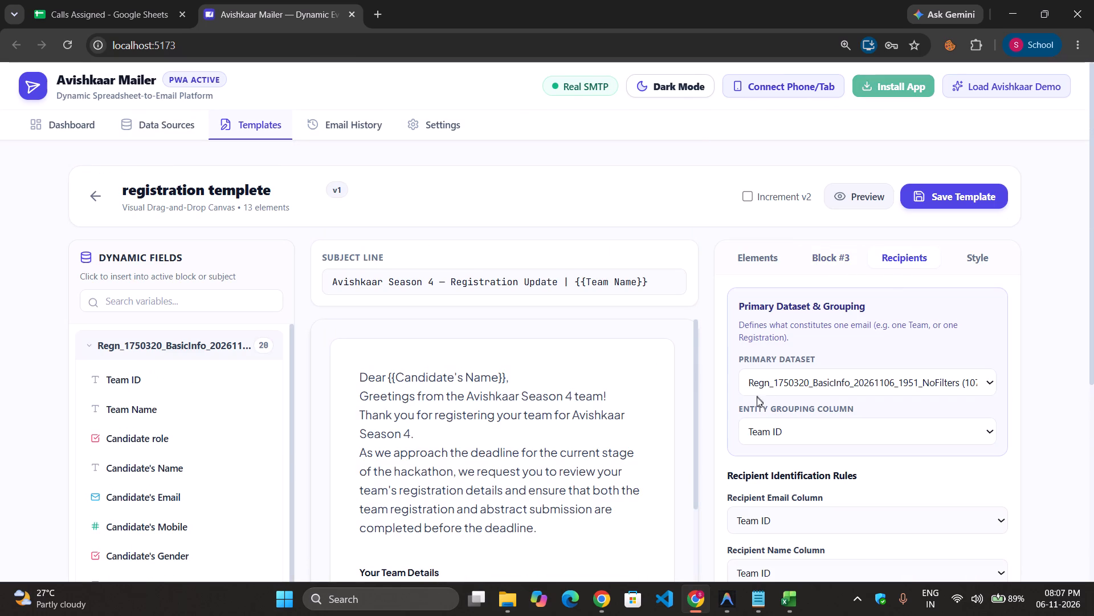
pyautogui.click(782, 428)
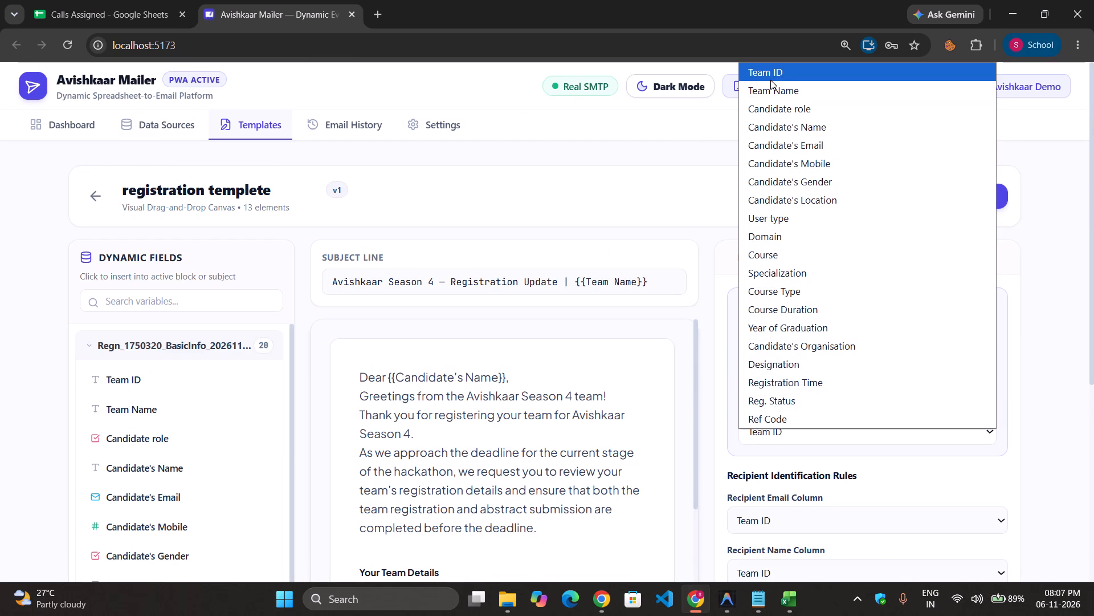
pyautogui.click(770, 80)
# Set the recipient email column to Candidate's Email and the recipient name column to Candidate's Name in the recipient identification rules.
pyautogui.scroll(-2, 790, 476)
pyautogui.click(766, 420)
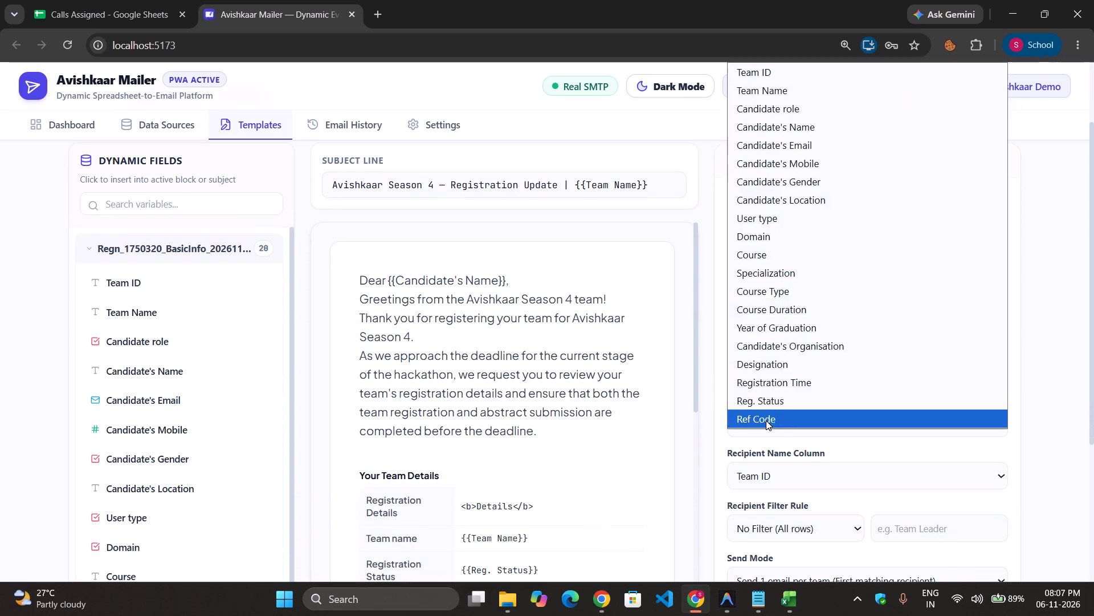
pyautogui.click(807, 147)
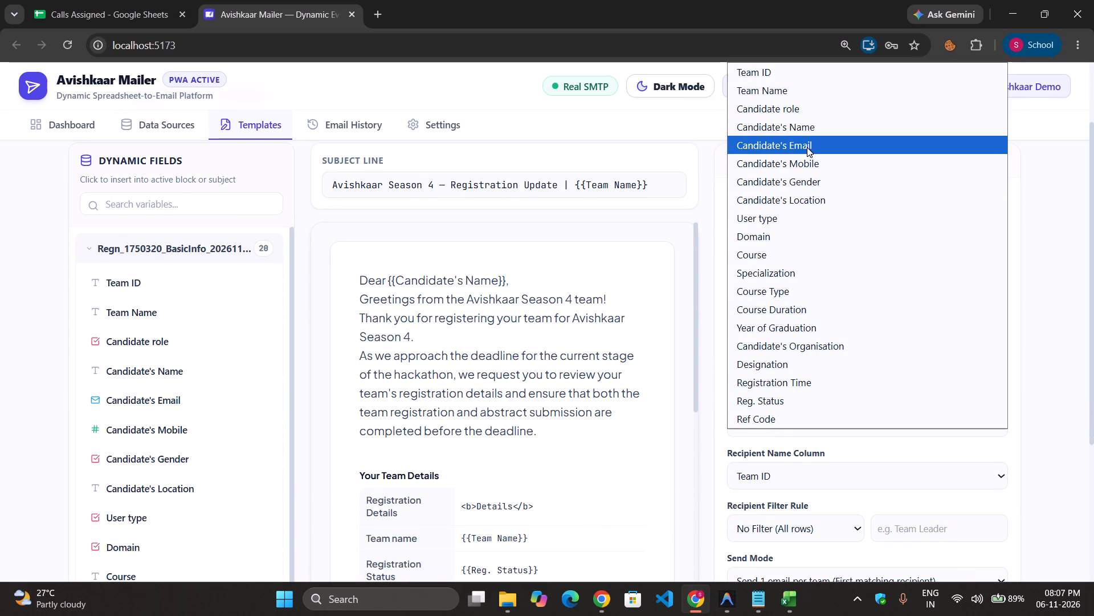
pyautogui.click(802, 469)
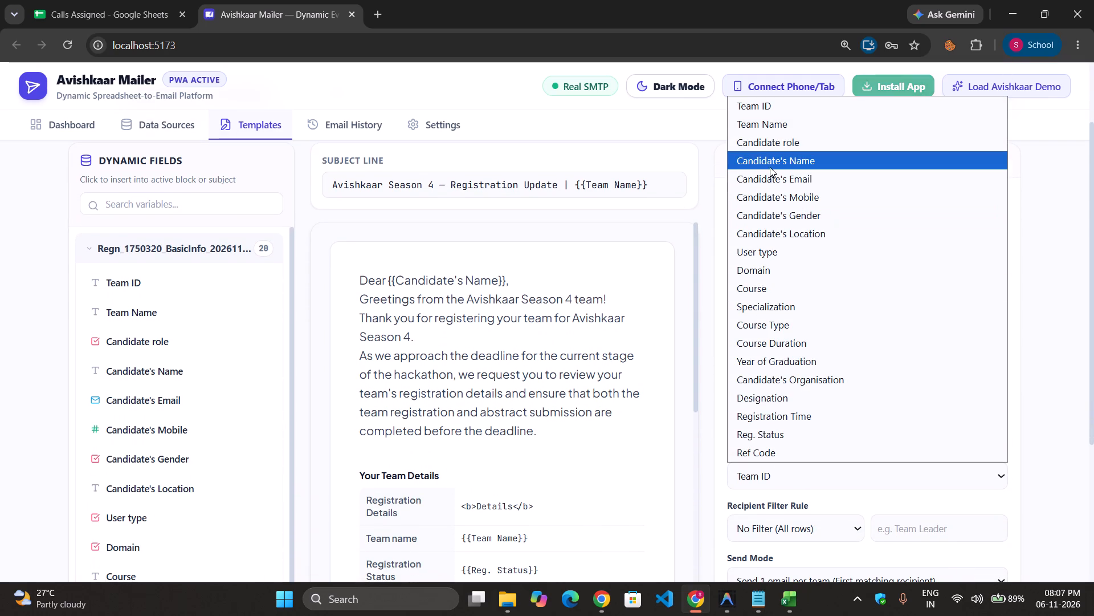
pyautogui.click(768, 164)
pyautogui.click(716, 452)
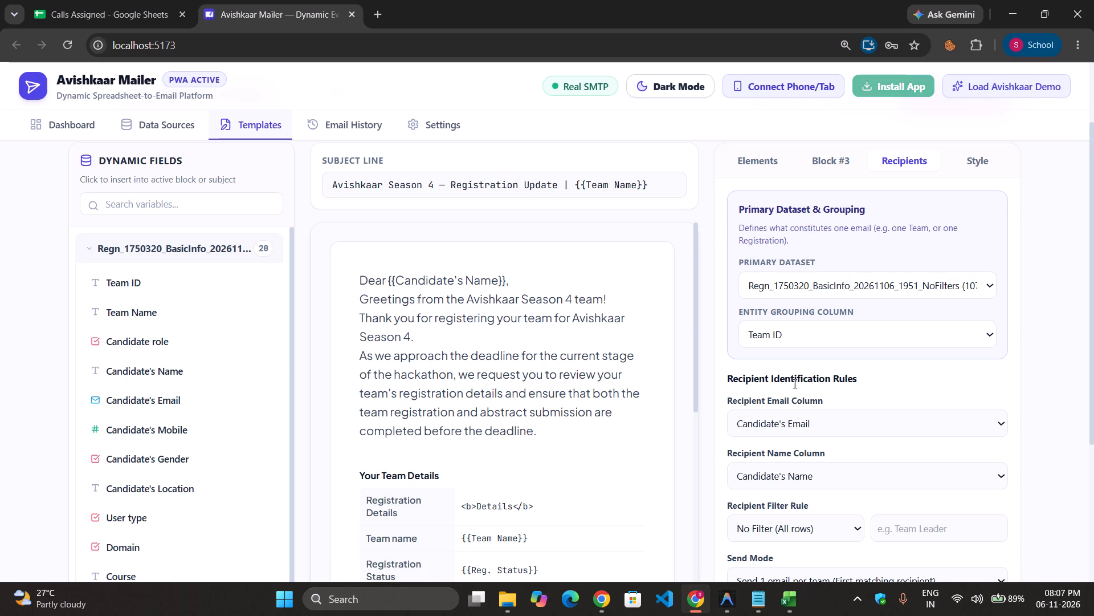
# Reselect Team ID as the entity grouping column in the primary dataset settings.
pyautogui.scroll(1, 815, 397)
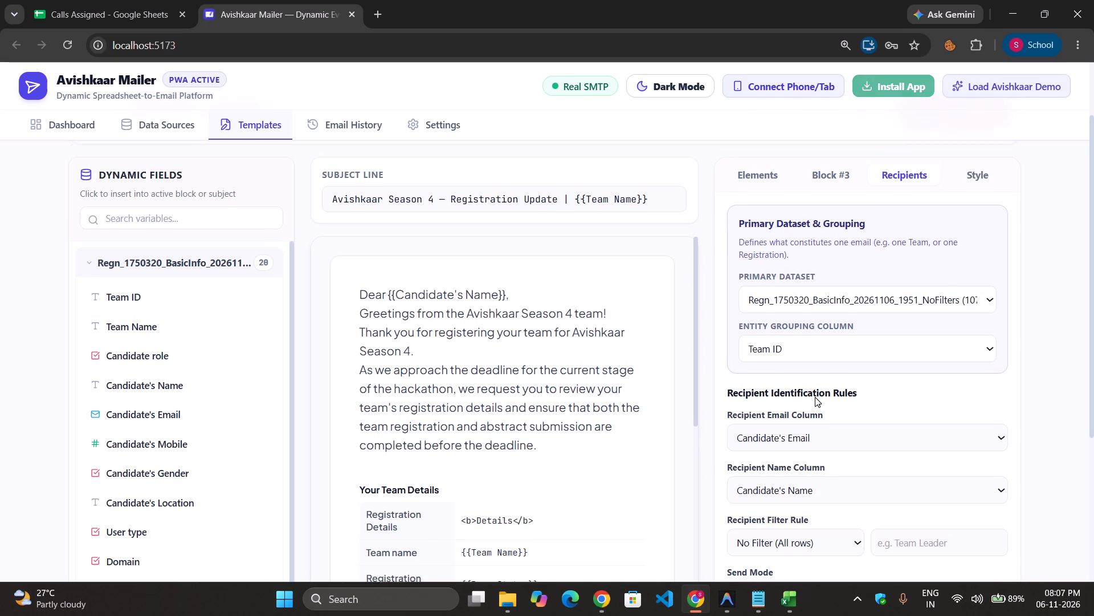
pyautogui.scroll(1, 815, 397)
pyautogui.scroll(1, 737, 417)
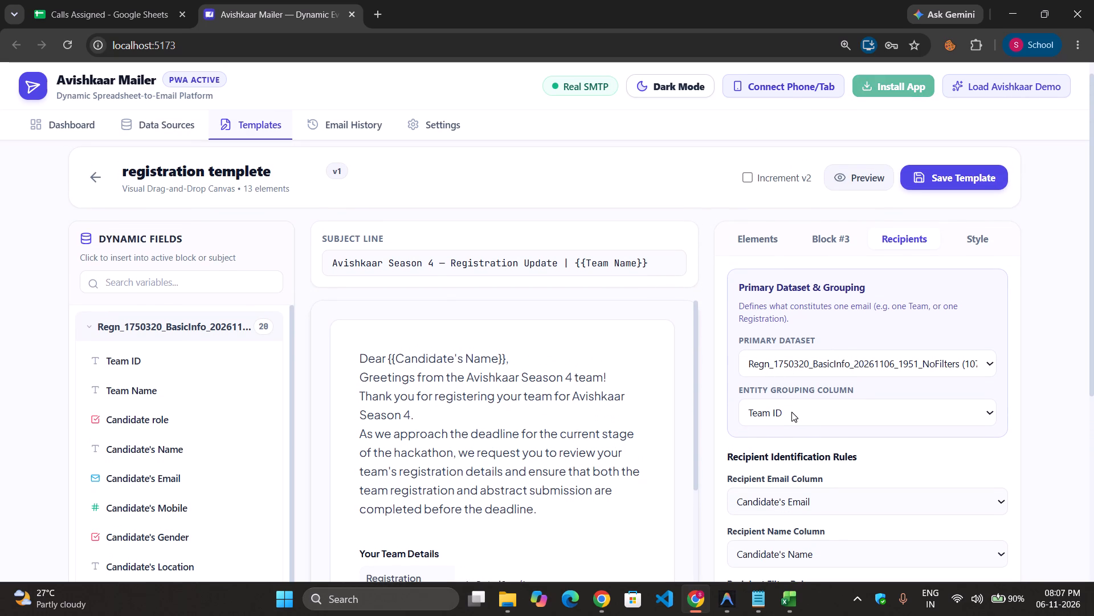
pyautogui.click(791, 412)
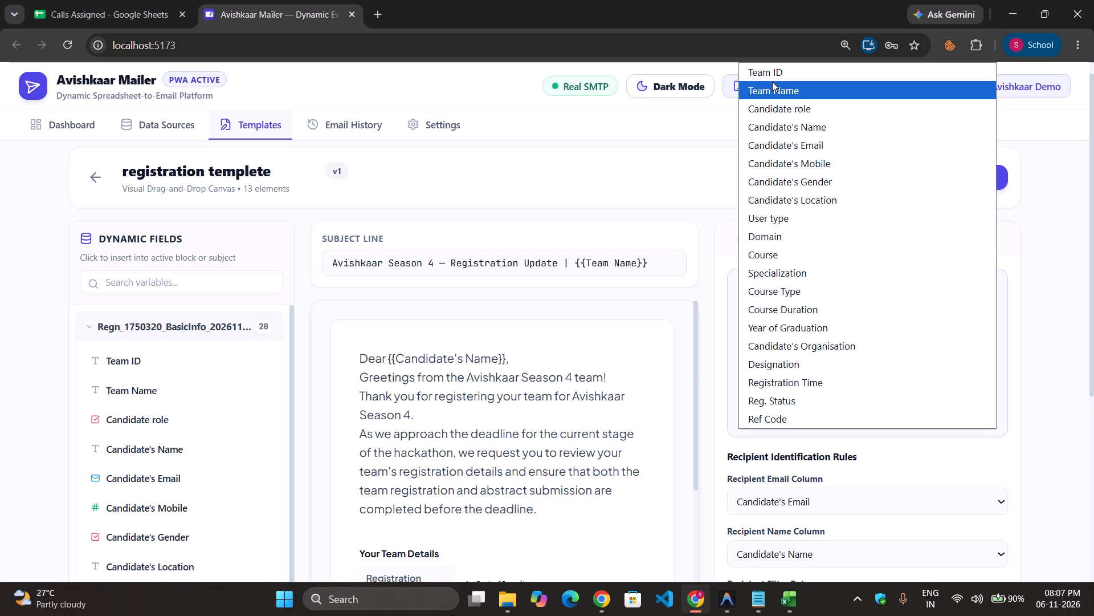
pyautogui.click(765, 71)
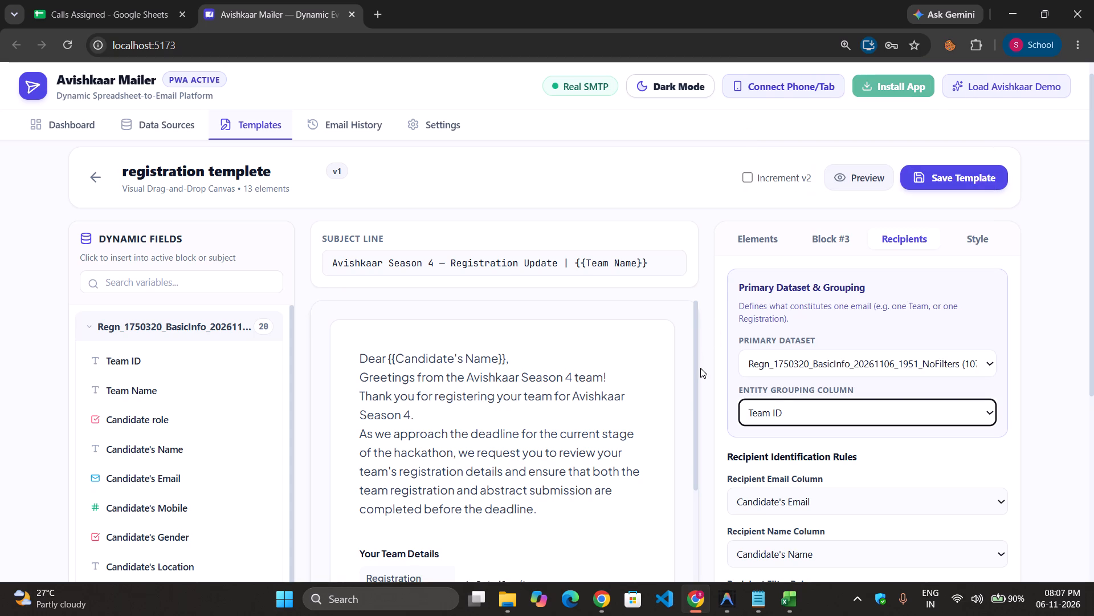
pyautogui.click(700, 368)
# Look over the template's team details and team members tables, and save the template.
pyautogui.click(838, 232)
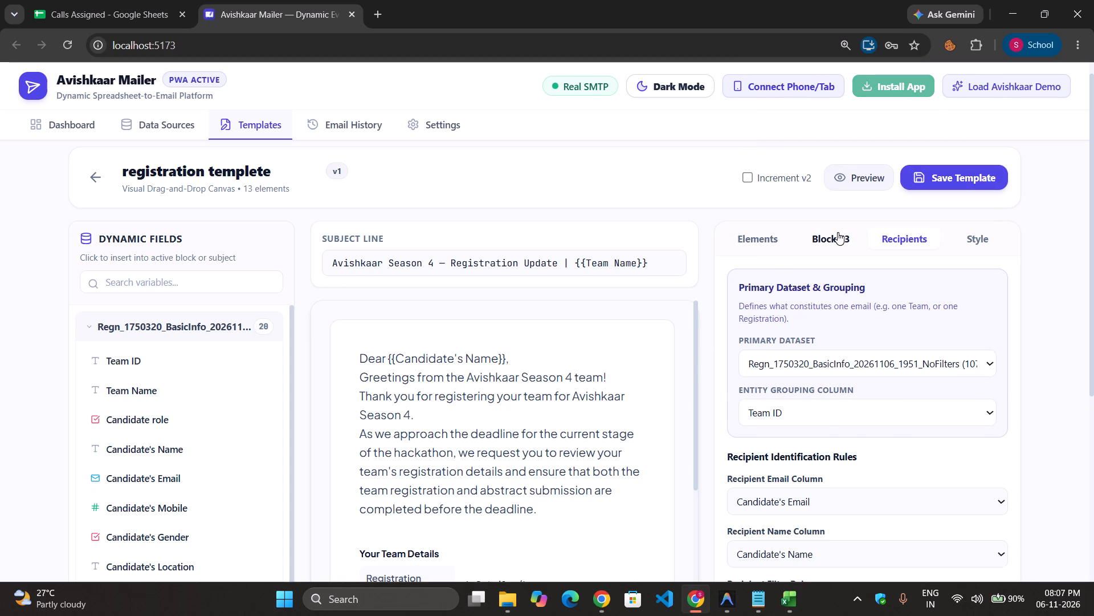
pyautogui.click(749, 234)
pyautogui.scroll(-1, 626, 397)
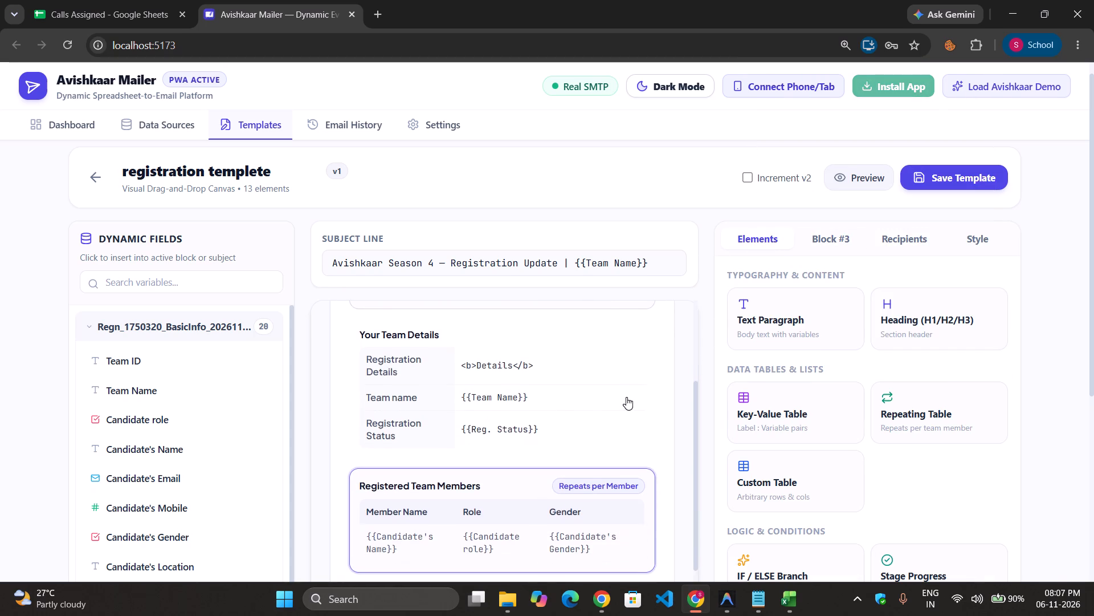
pyautogui.scroll(-2, 626, 397)
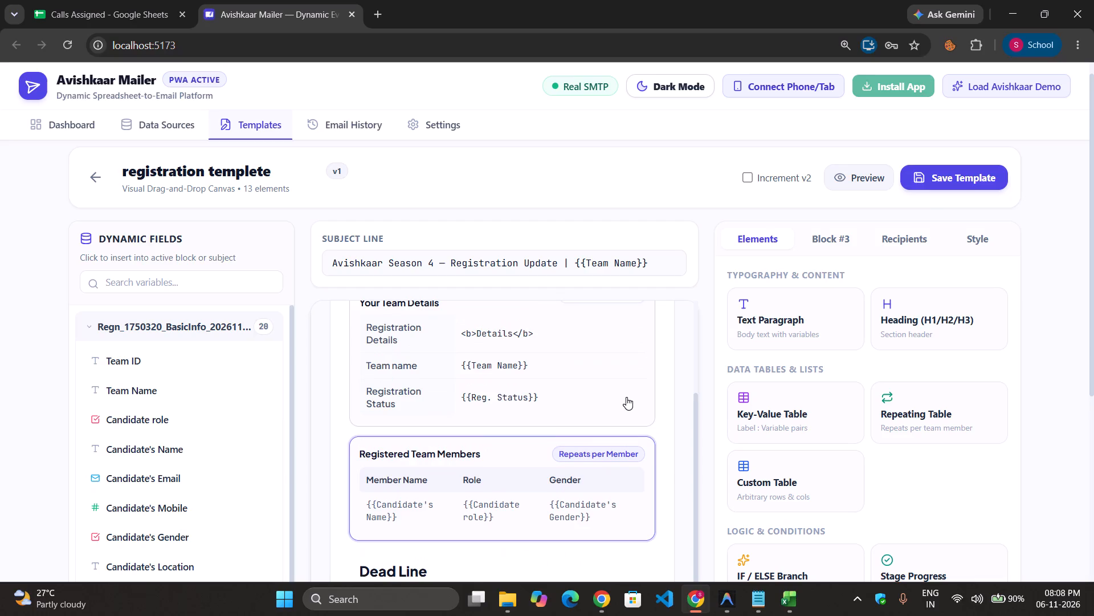
pyautogui.scroll(-1, 626, 397)
pyautogui.click(936, 180)
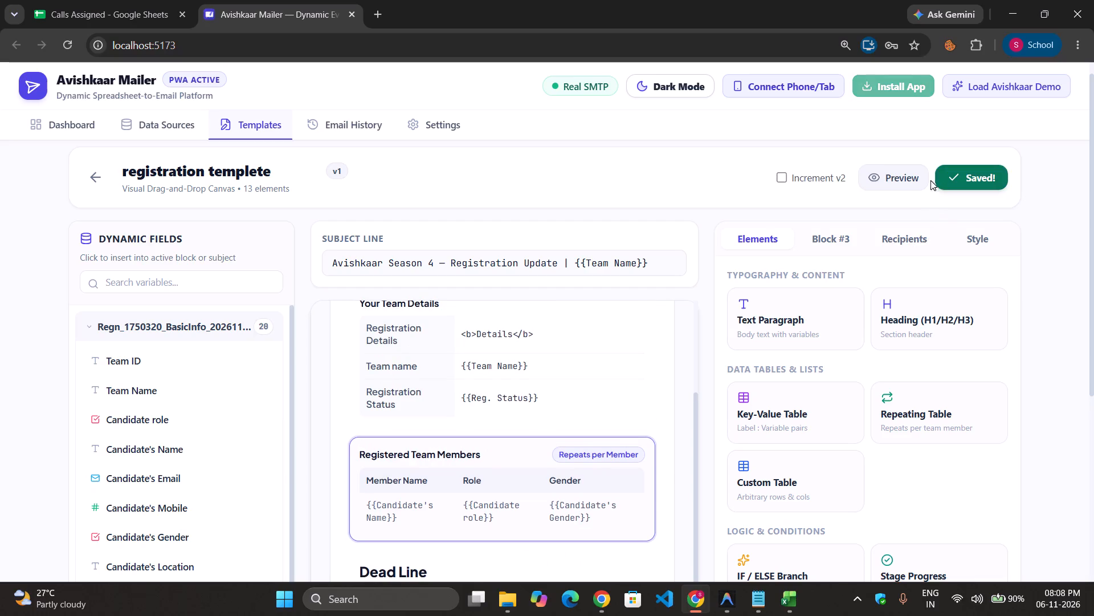
# Preview the rendered emails for the first three records, examining the team details and the Registered Team Members table.
pyautogui.click(906, 181)
pyautogui.scroll(-1, 573, 391)
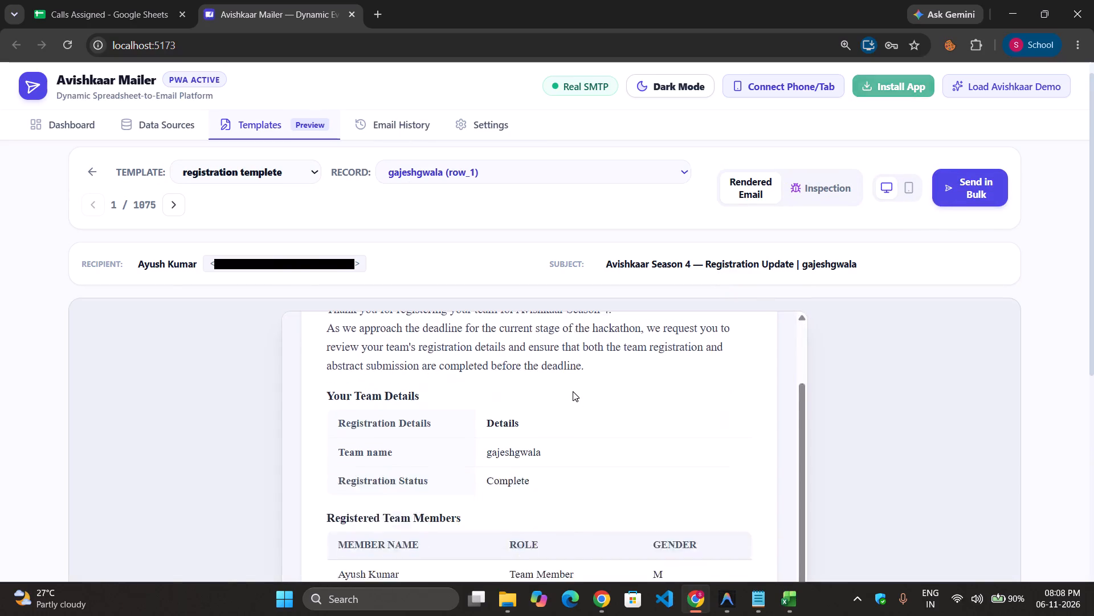
pyautogui.scroll(-3, 573, 391)
pyautogui.scroll(3, 573, 400)
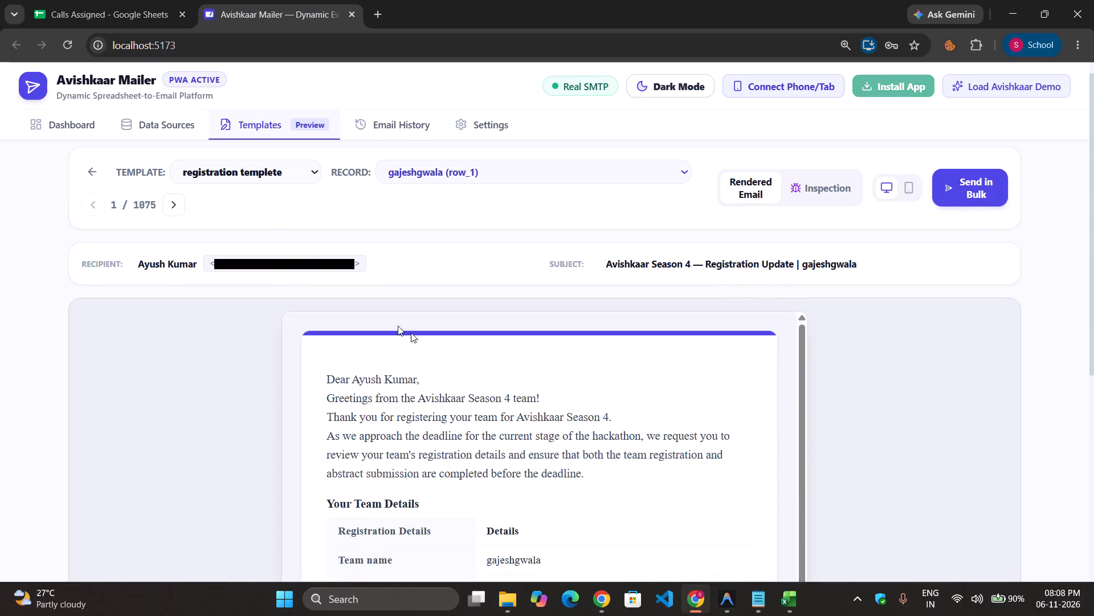
pyautogui.click(177, 202)
pyautogui.scroll(-1, 353, 352)
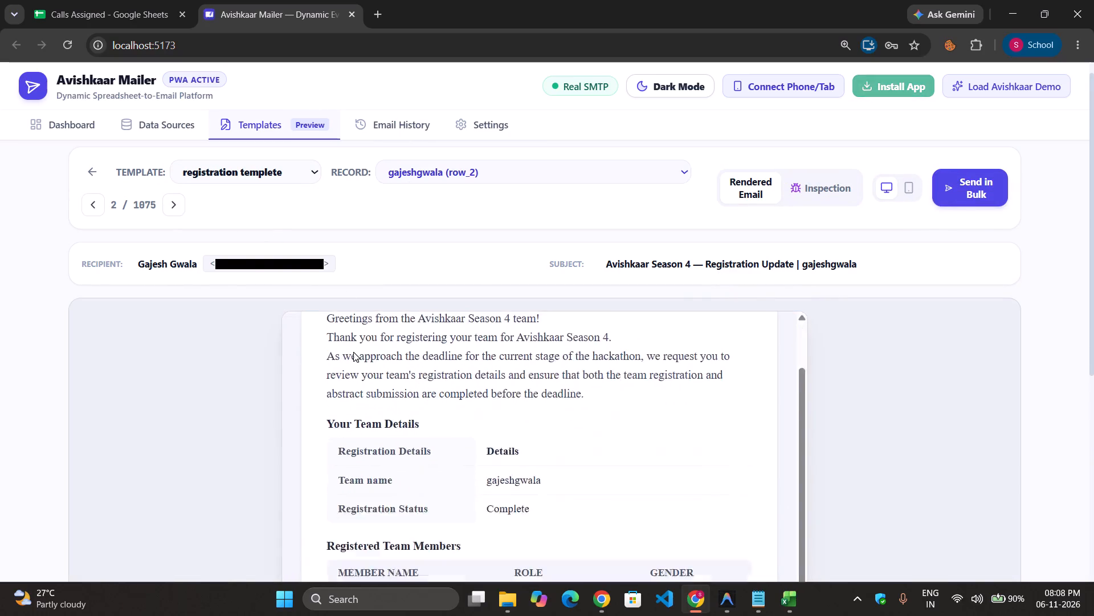
pyautogui.scroll(-1, 353, 352)
pyautogui.scroll(-1, 398, 419)
pyautogui.click(171, 201)
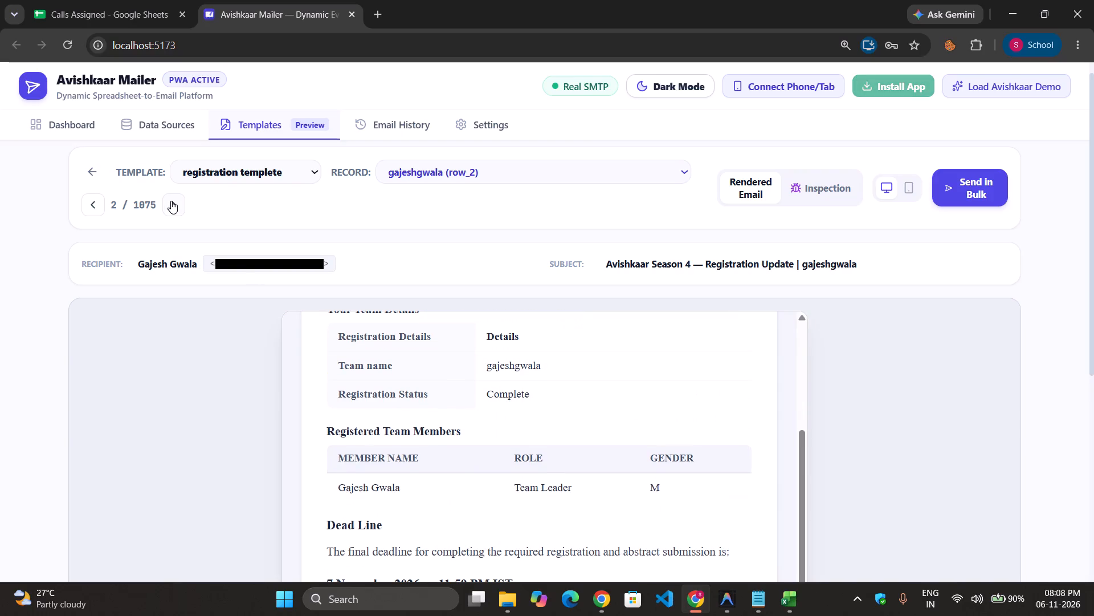
pyautogui.scroll(-2, 408, 427)
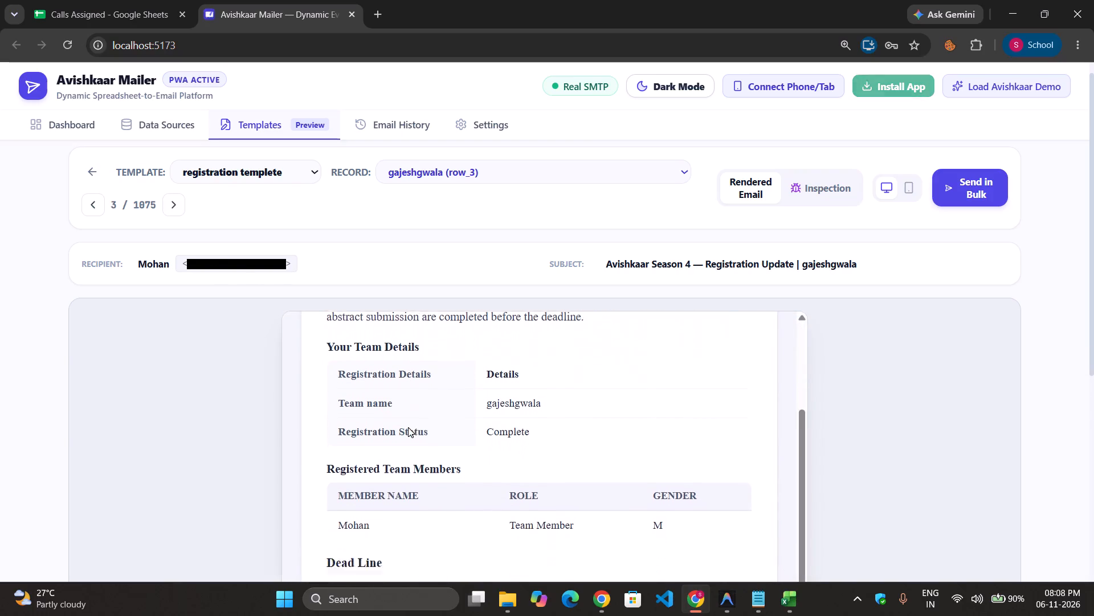
pyautogui.scroll(-1, 408, 427)
pyautogui.scroll(1, 454, 386)
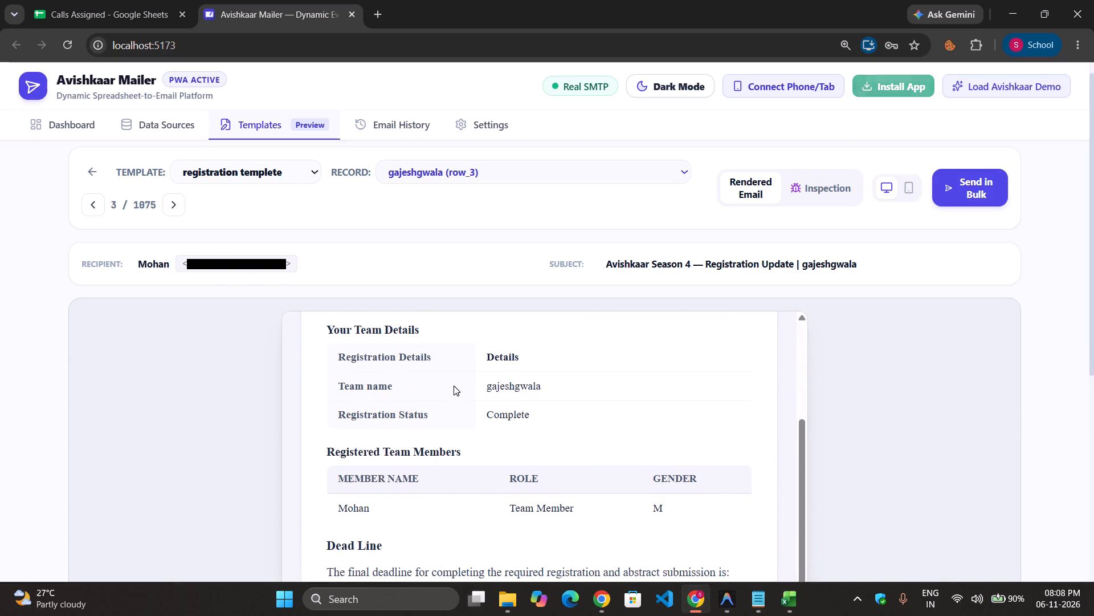
pyautogui.scroll(4, 454, 386)
# Page on through the preview to the seventh record, examining the recipients and the Team Cheetahs emails.
pyautogui.click(168, 200)
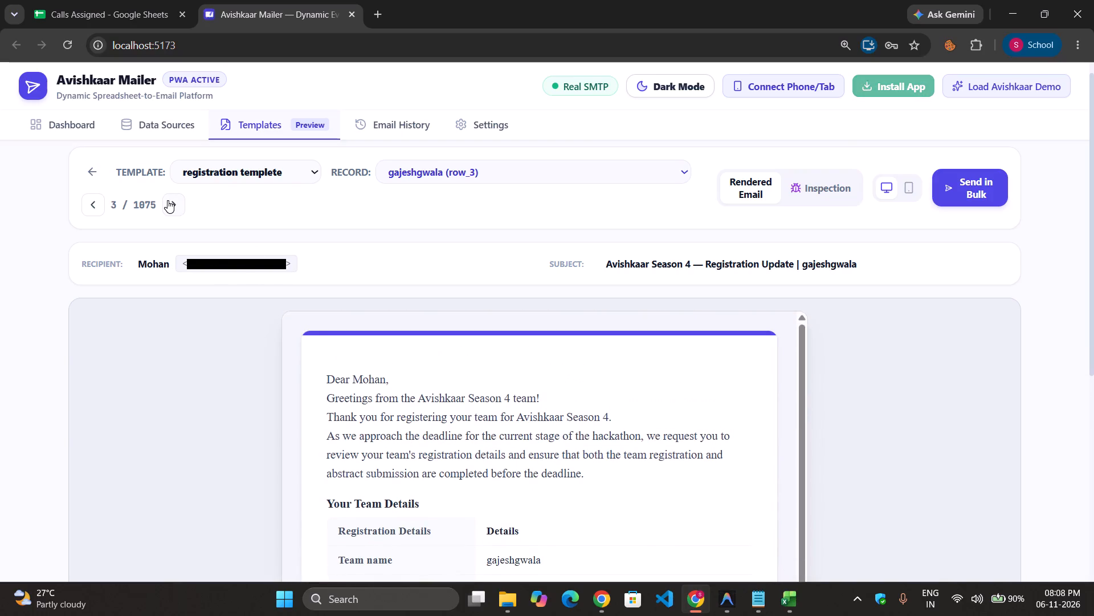
pyautogui.click(168, 200)
pyautogui.scroll(-1, 228, 372)
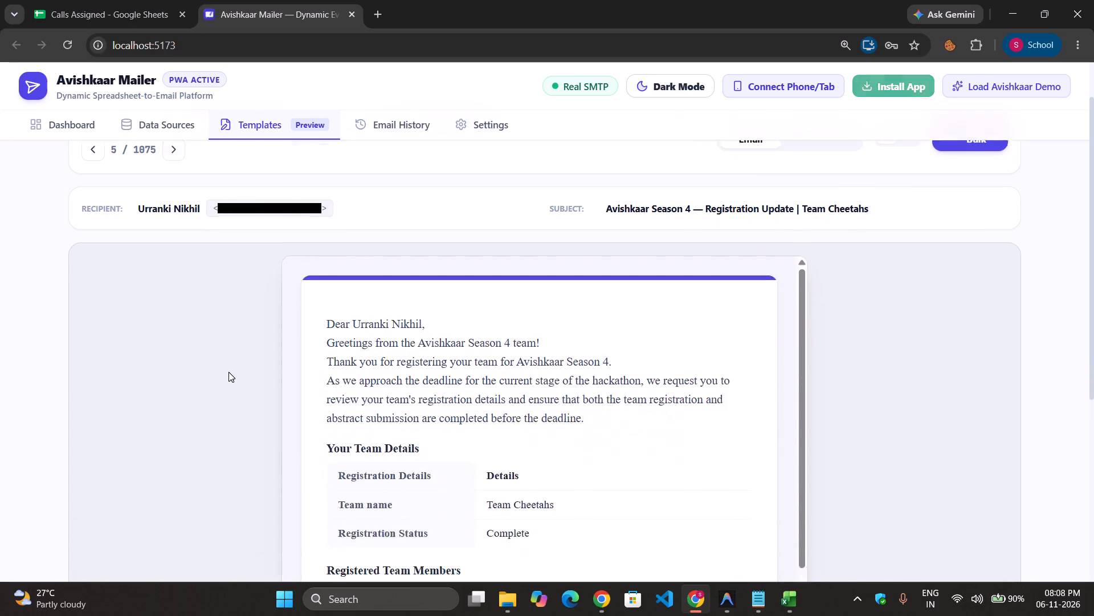
pyautogui.scroll(-2, 228, 372)
pyautogui.scroll(4, 245, 356)
pyautogui.click(172, 217)
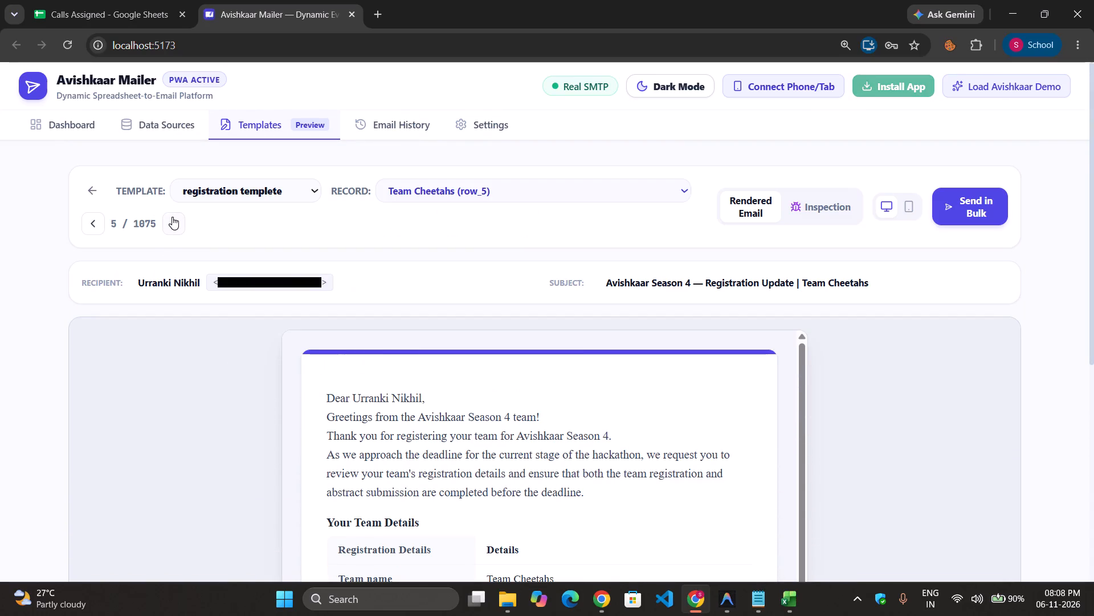
pyautogui.click(172, 217)
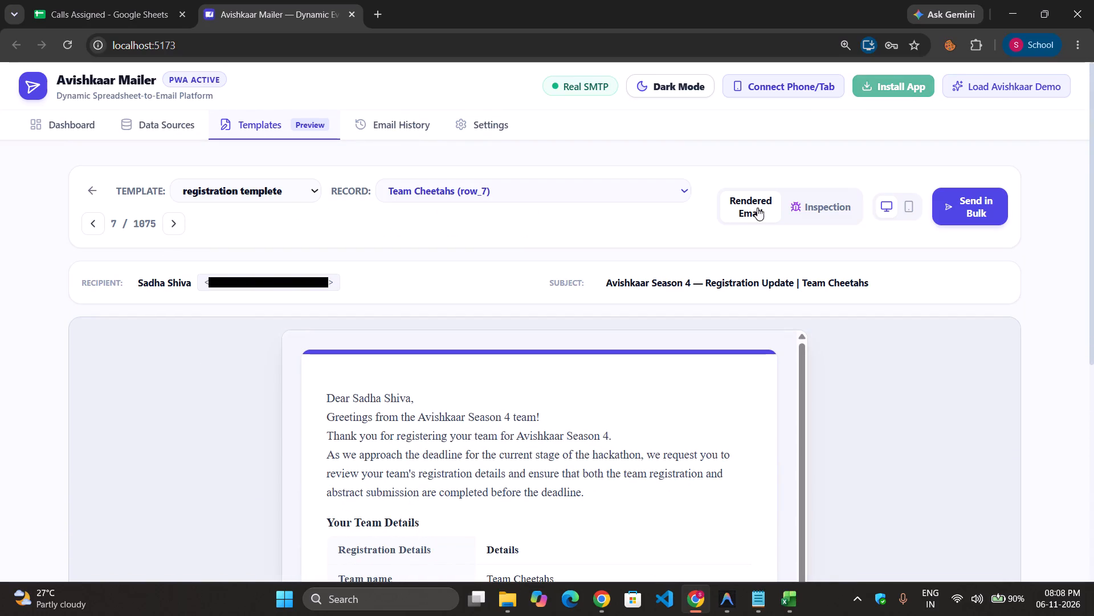
# Reopen the registration templete for editing, set its entity grouping column to Team Name, and save the template.
pyautogui.click(91, 184)
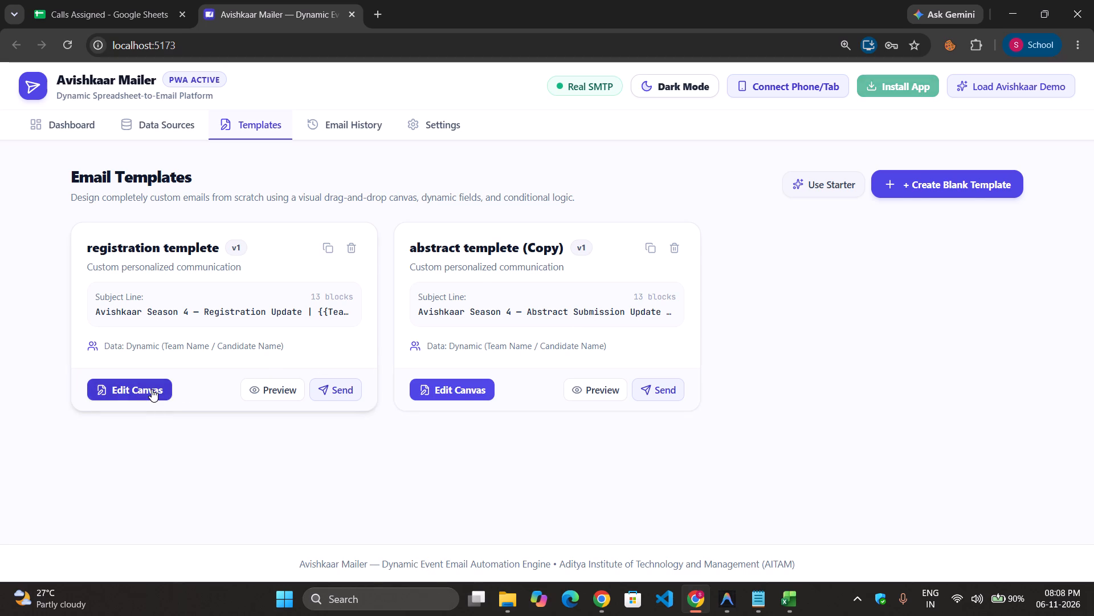
pyautogui.click(152, 389)
pyautogui.click(905, 257)
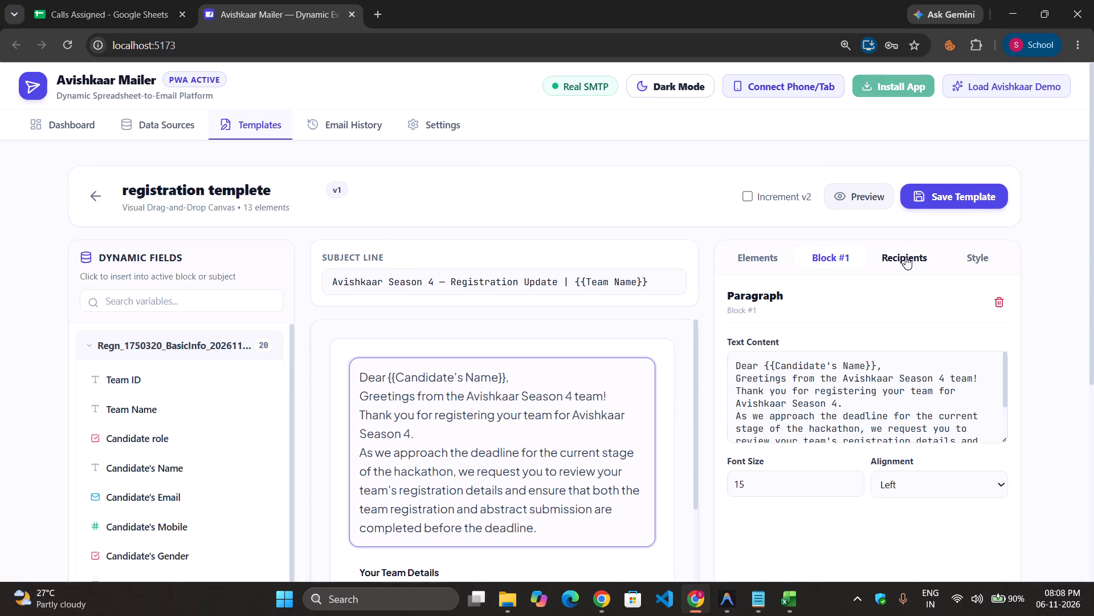
pyautogui.click(787, 436)
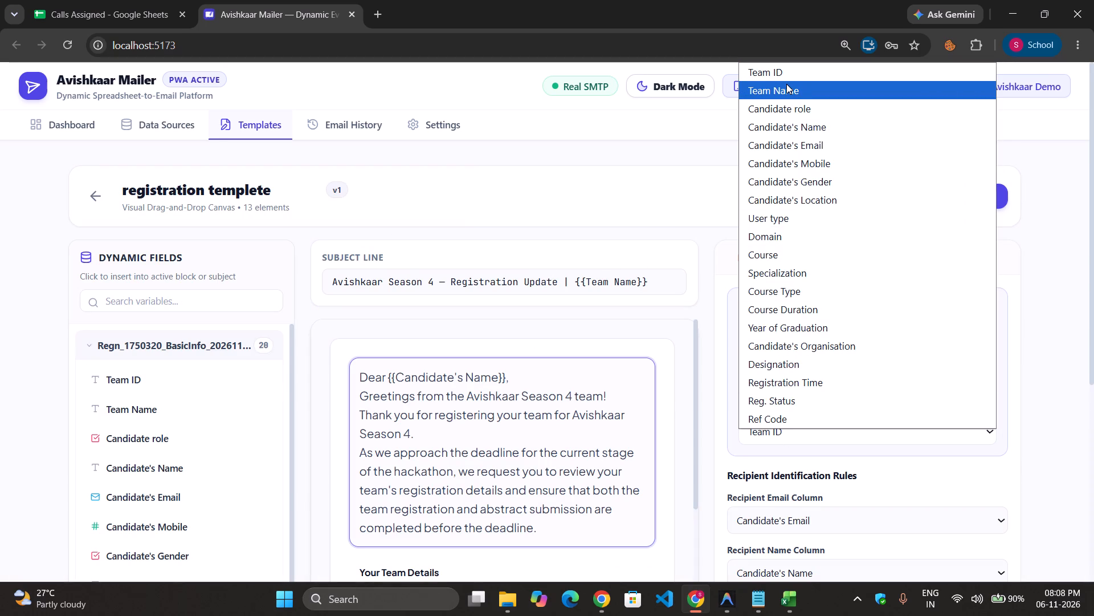
pyautogui.click(786, 84)
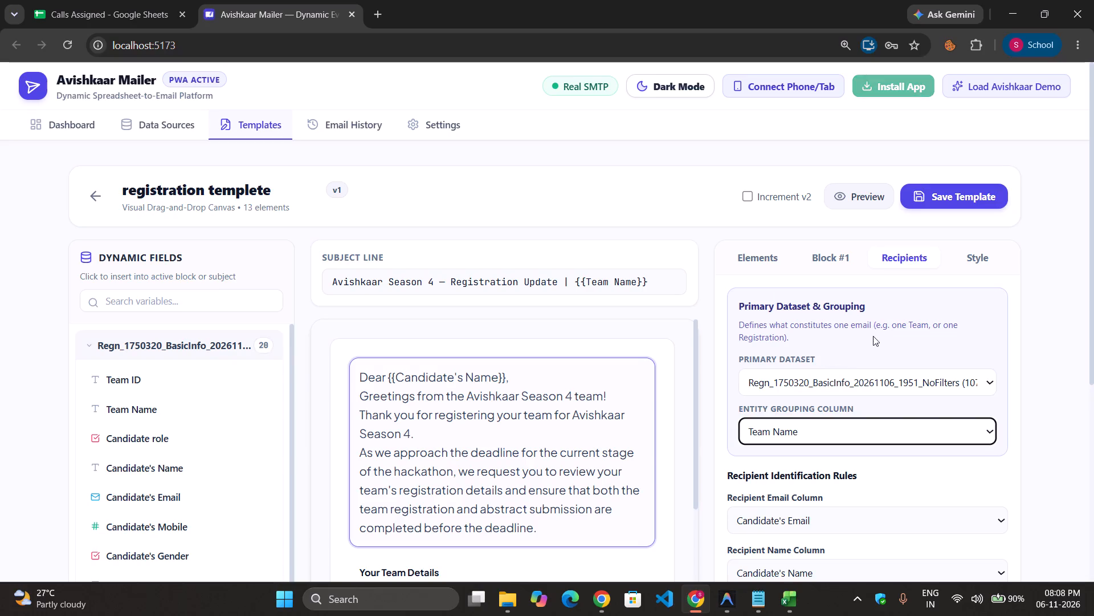
pyautogui.click(937, 191)
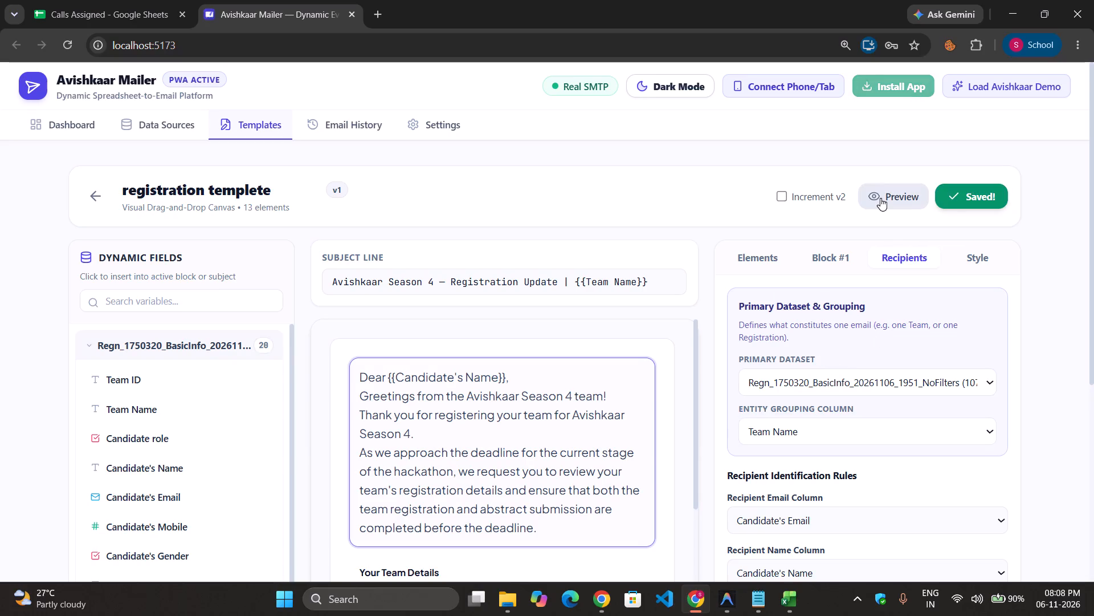
# Preview the registration templete's emails for the first two records, comparing recipients, team details and the Registered Team Members tables.
pyautogui.click(880, 198)
pyautogui.scroll(-1, 562, 416)
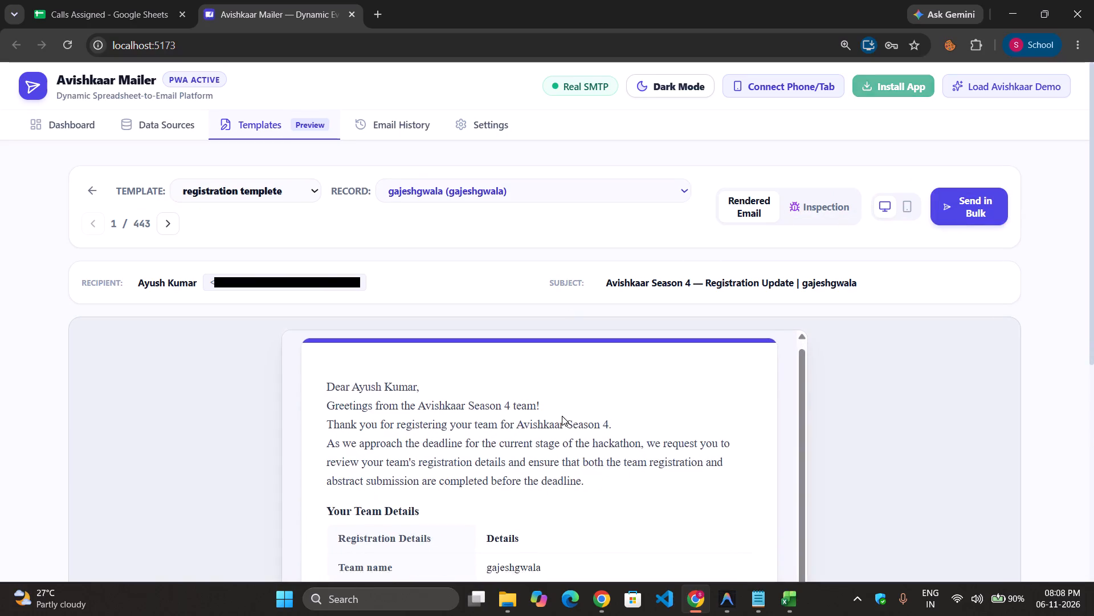
pyautogui.scroll(-3, 562, 416)
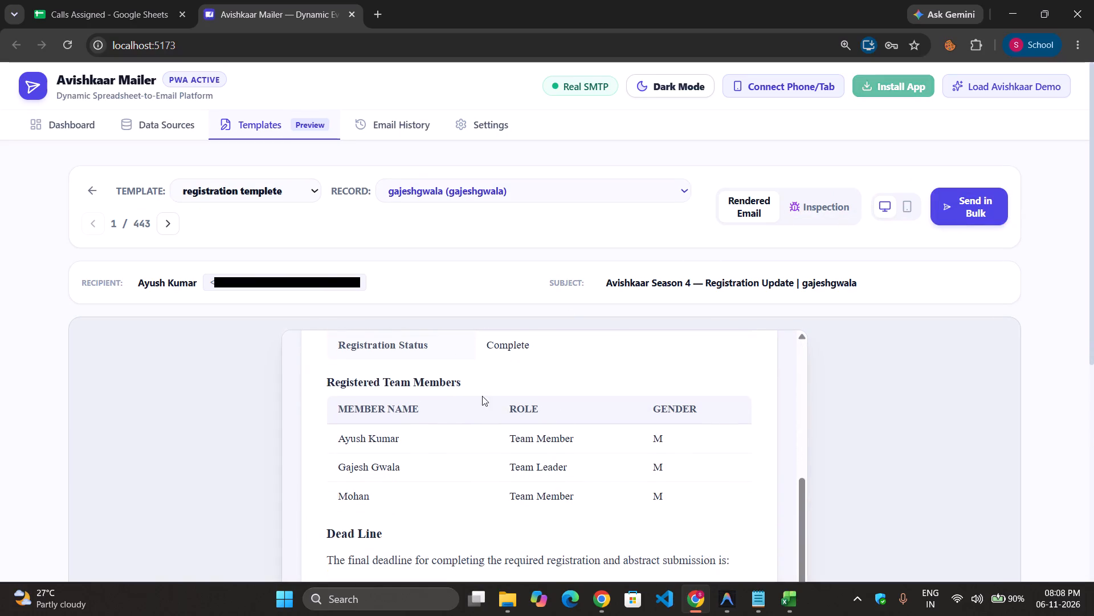
pyautogui.click(160, 230)
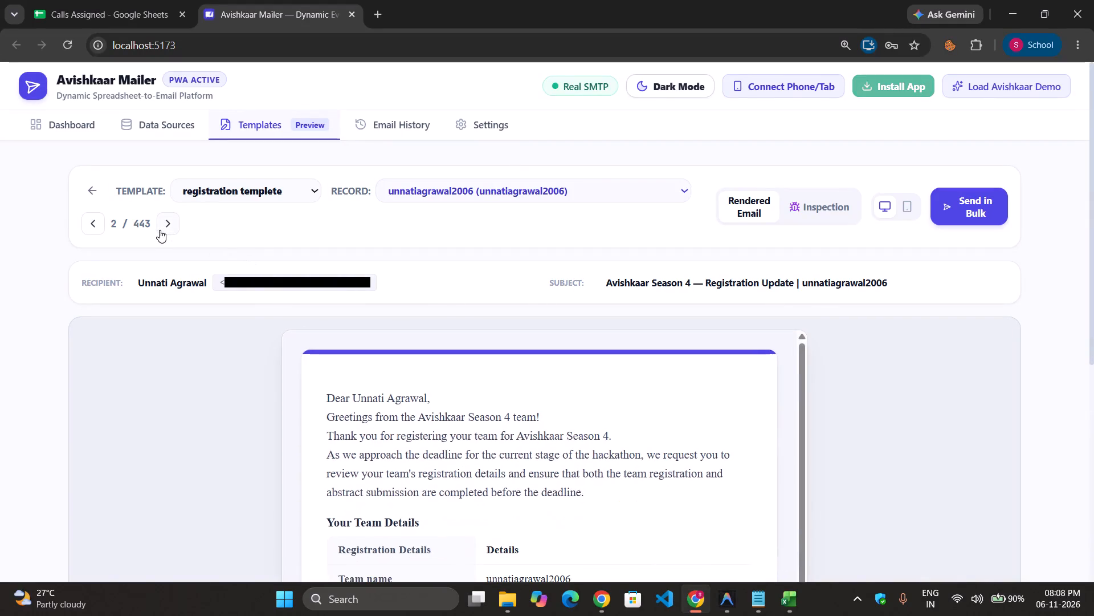
pyautogui.scroll(-4, 322, 372)
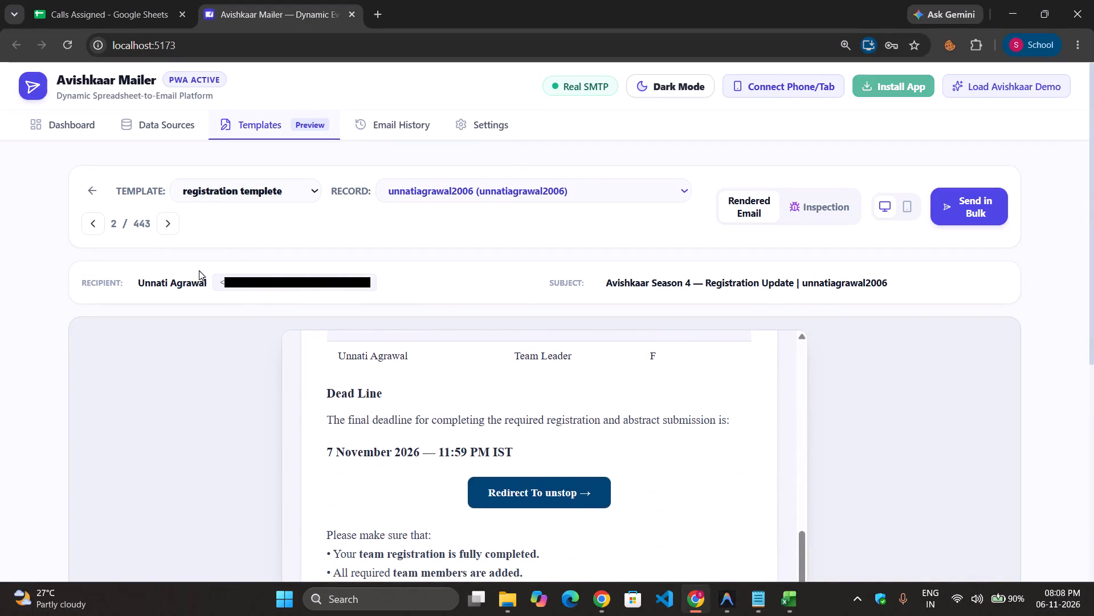
pyautogui.scroll(2, 376, 435)
pyautogui.scroll(-1, 376, 435)
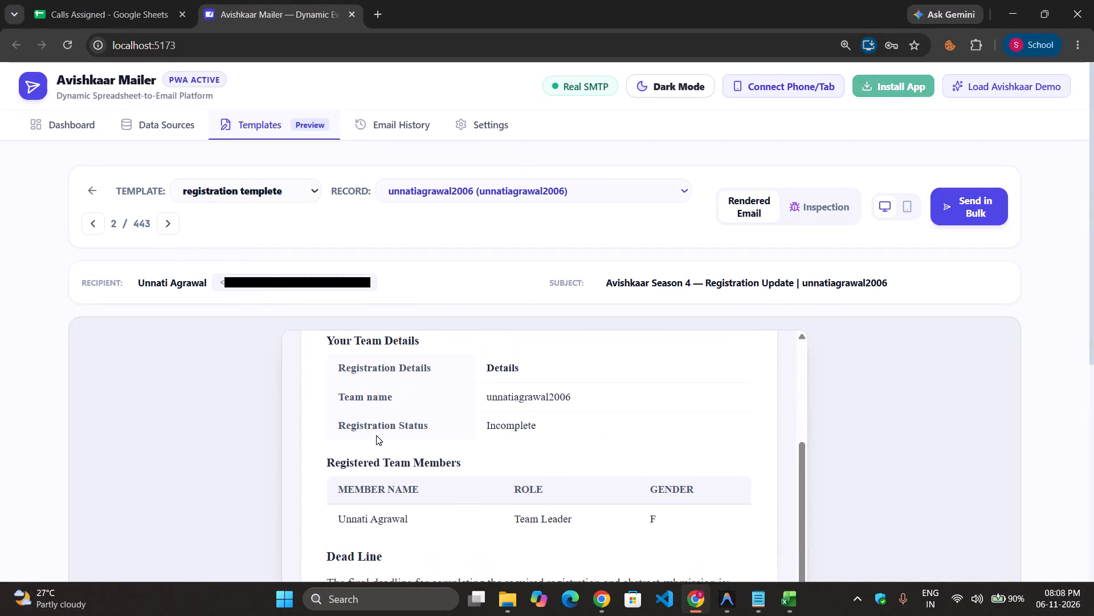
pyautogui.scroll(-1, 376, 435)
pyautogui.click(93, 228)
pyautogui.scroll(-1, 477, 510)
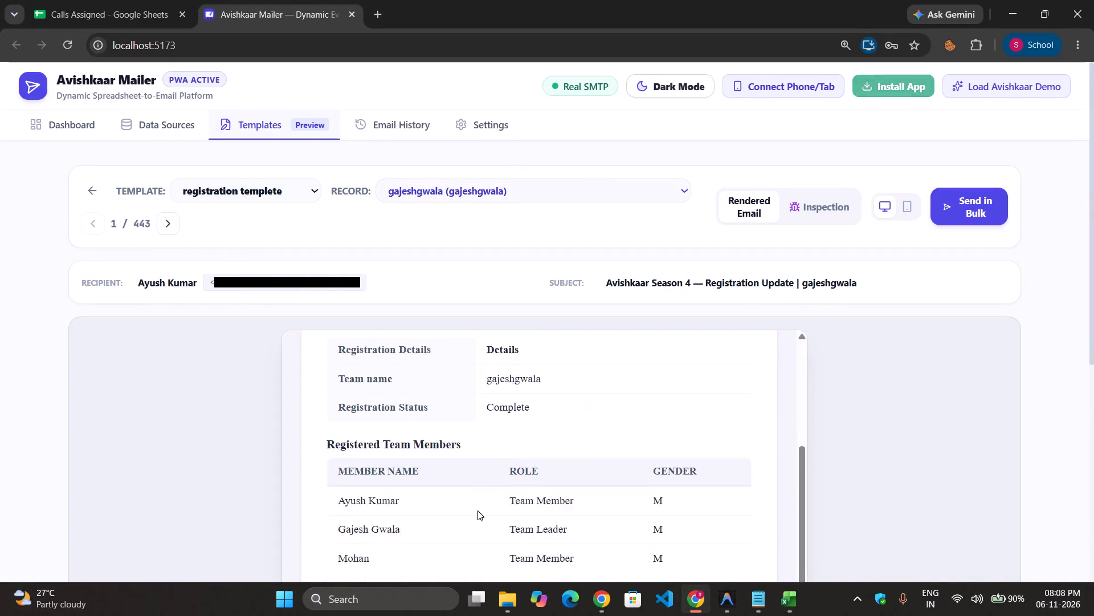
pyautogui.scroll(-2, 477, 510)
pyautogui.scroll(1, 423, 418)
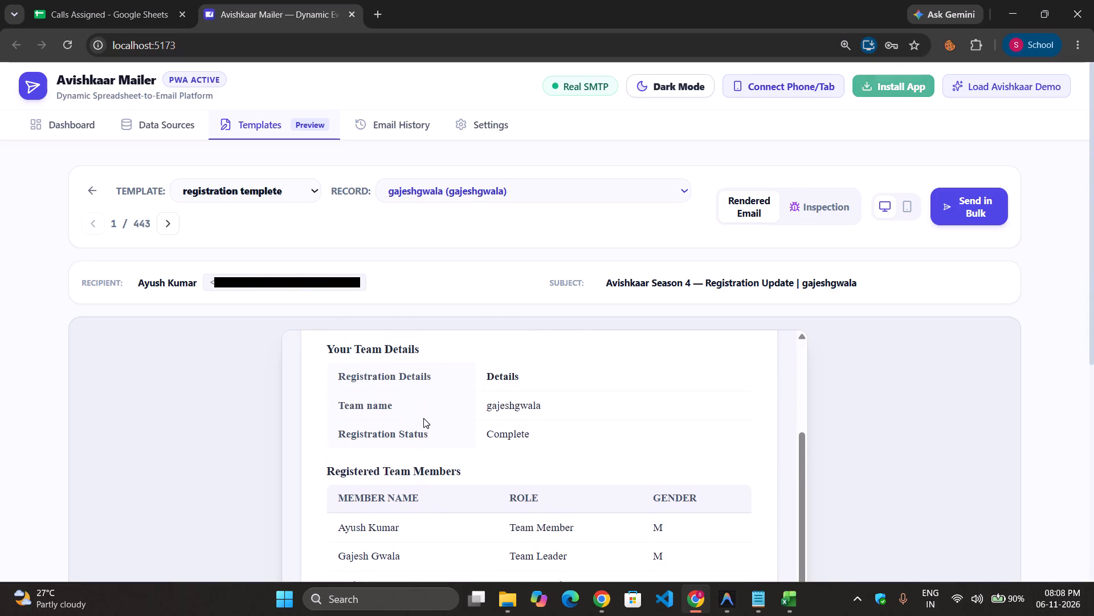
pyautogui.scroll(1, 423, 418)
# Page the preview on to the third record, Team Cheetahs, examining its recipient, team details and members table.
pyautogui.click(170, 227)
pyautogui.scroll(-1, 432, 455)
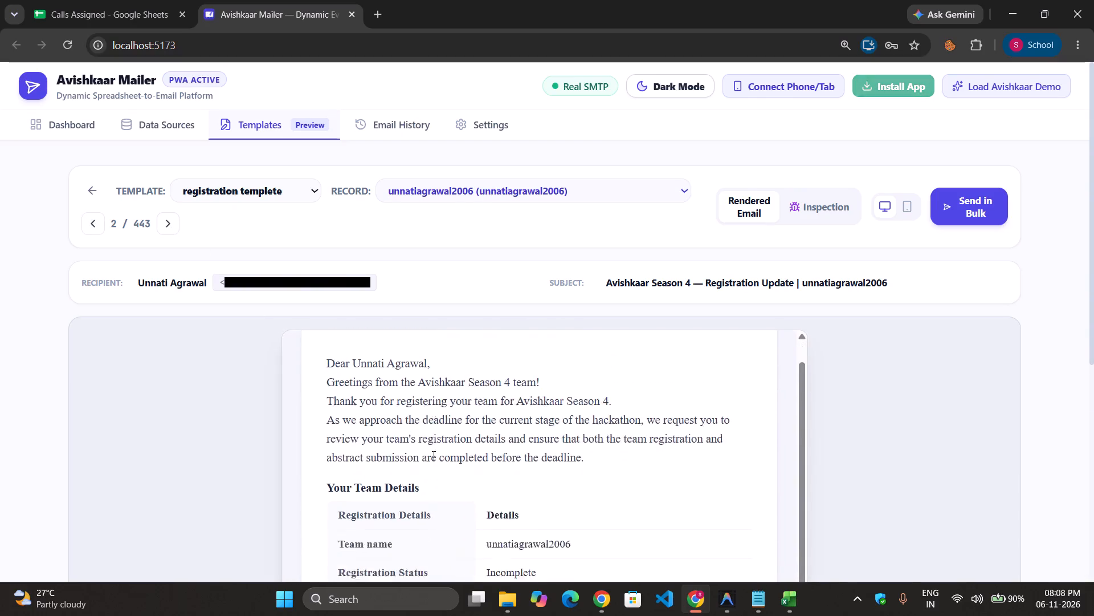
pyautogui.scroll(-2, 432, 455)
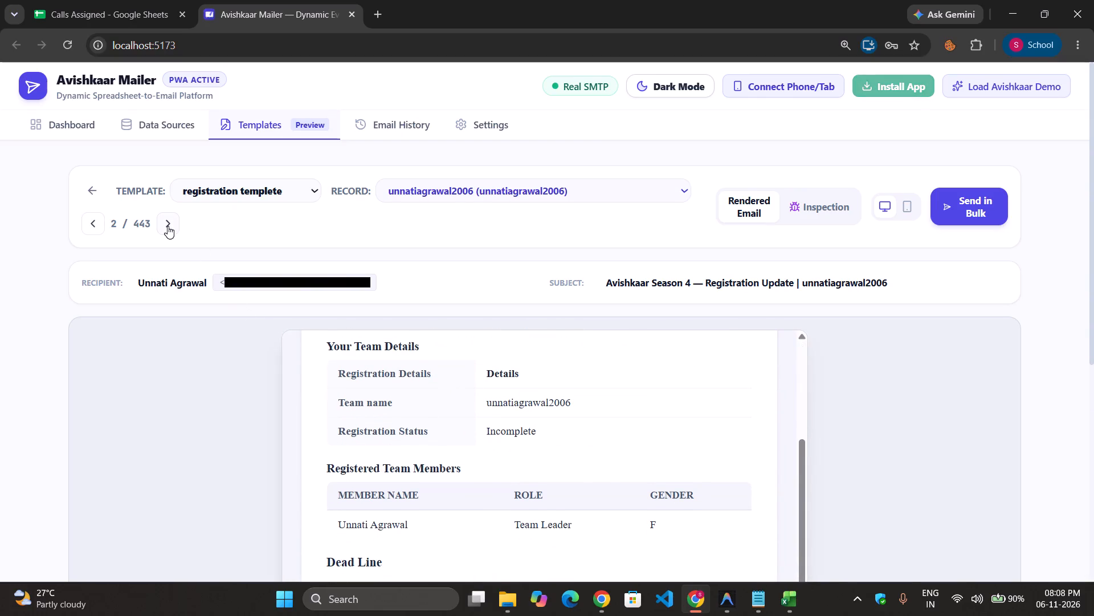
pyautogui.click(168, 226)
pyautogui.scroll(-2, 442, 436)
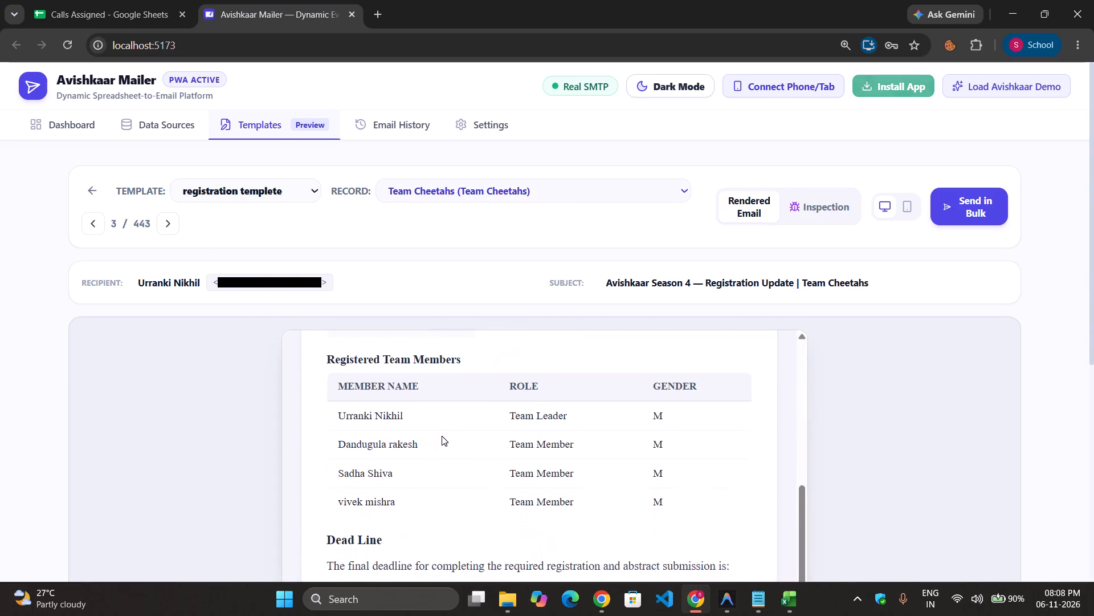
pyautogui.scroll(-1, 442, 436)
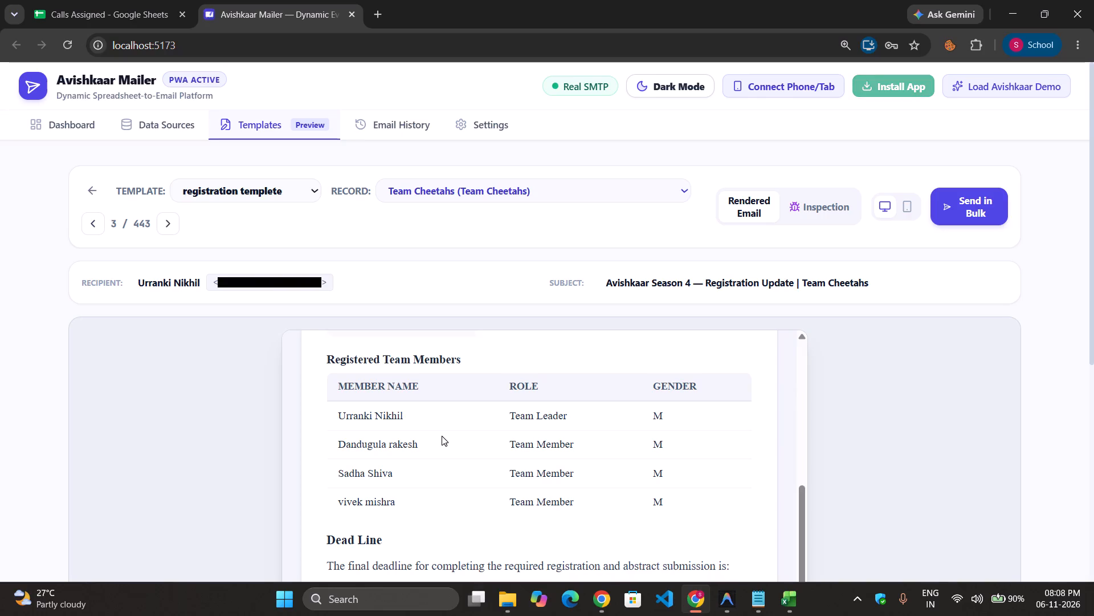
pyautogui.scroll(2, 442, 436)
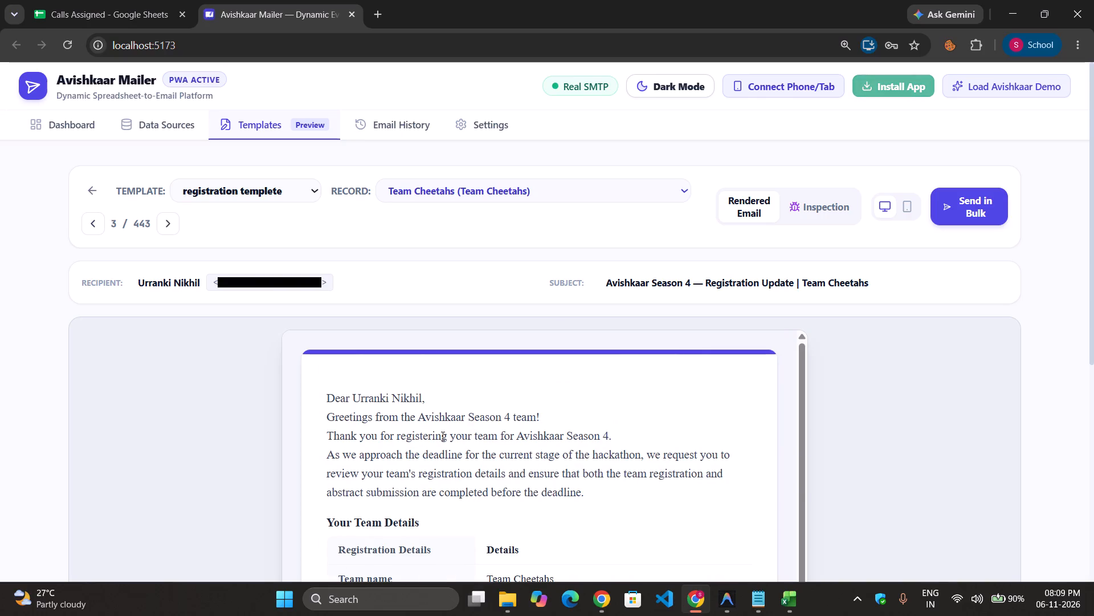
pyautogui.scroll(-4, 442, 436)
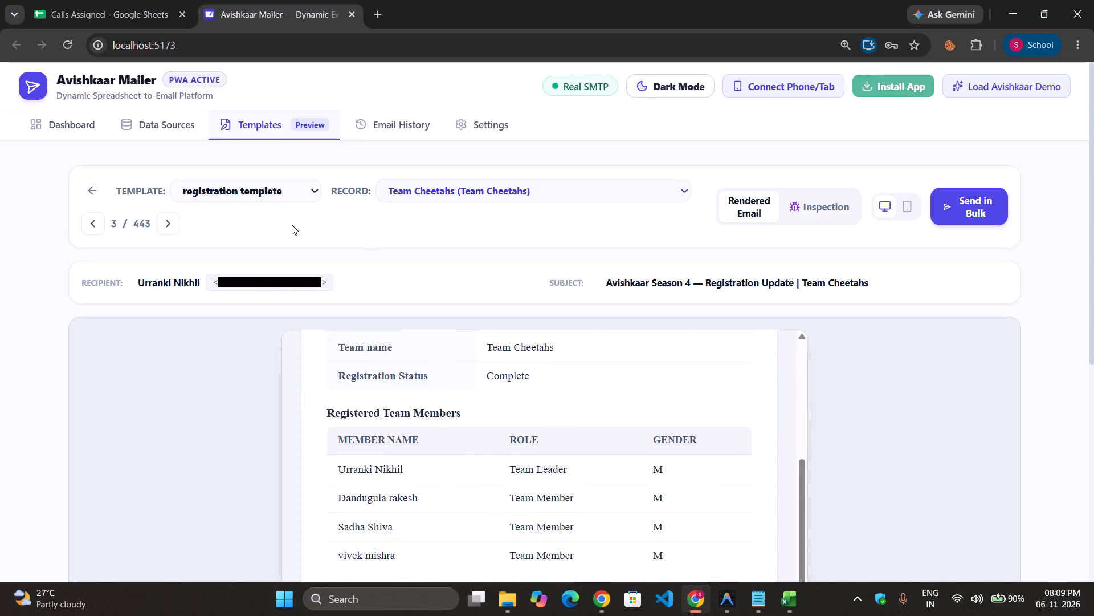
# Reopen the registration templete's canvas and look over its blocks and the available elements.
pyautogui.click(163, 125)
pyautogui.click(252, 135)
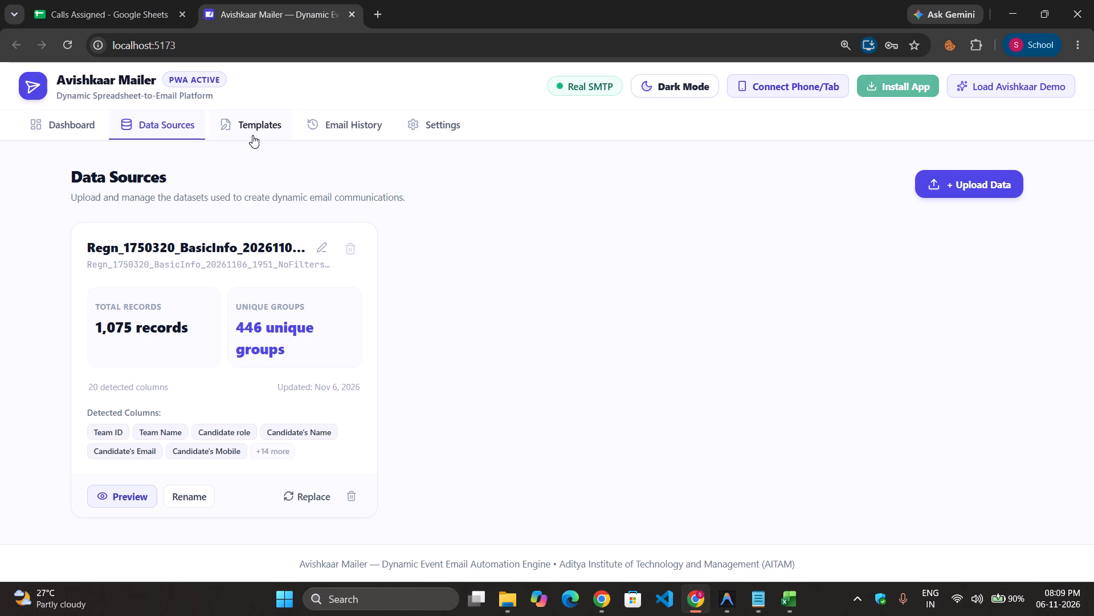
pyautogui.click(126, 384)
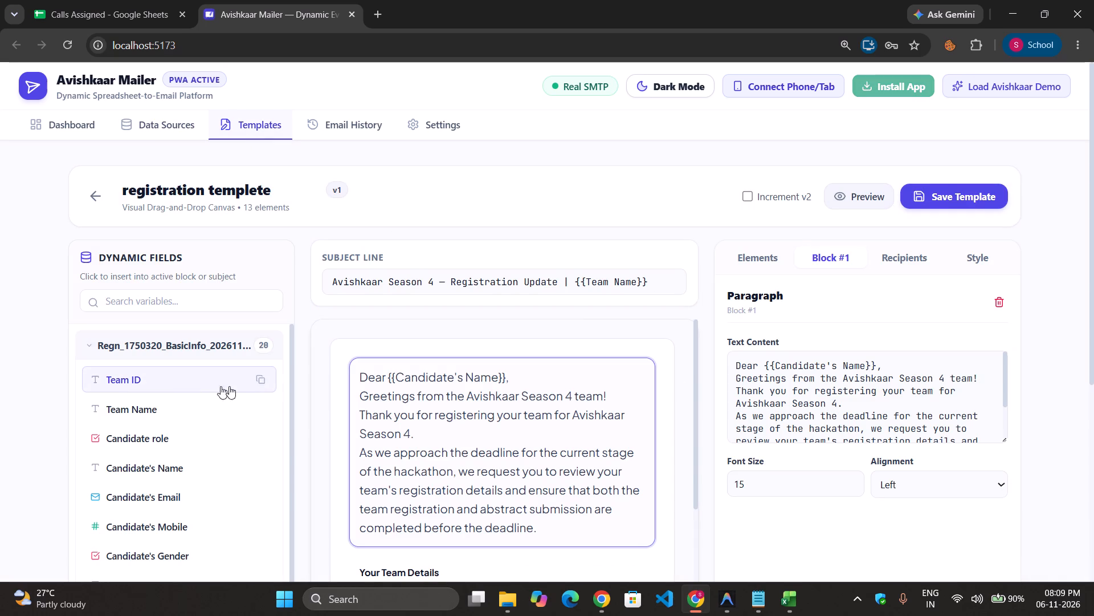
pyautogui.scroll(-3, 851, 473)
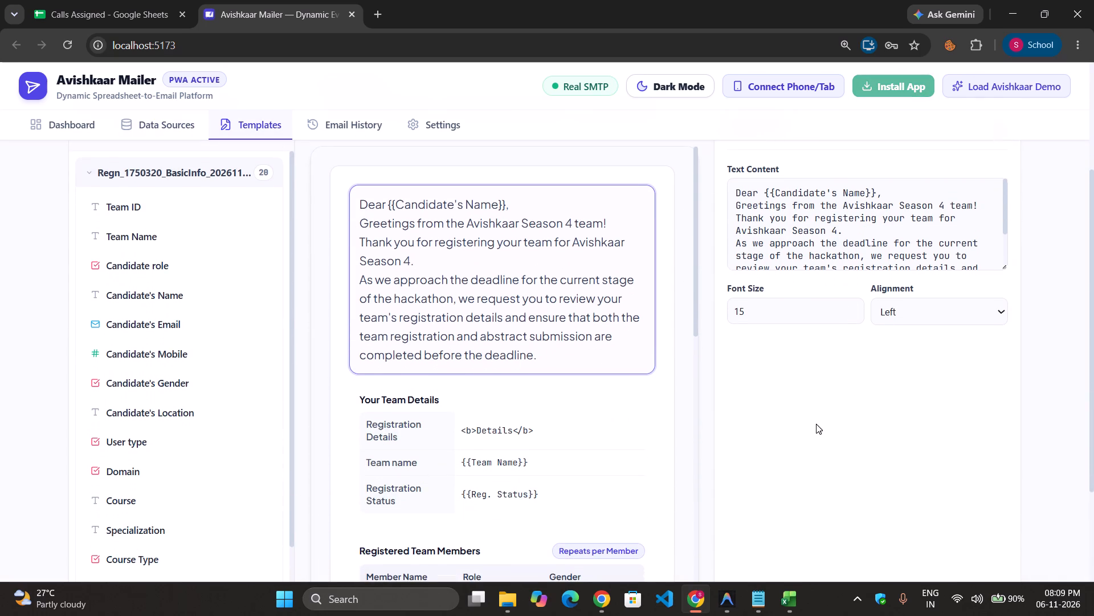
pyautogui.scroll(3, 816, 424)
pyautogui.click(756, 257)
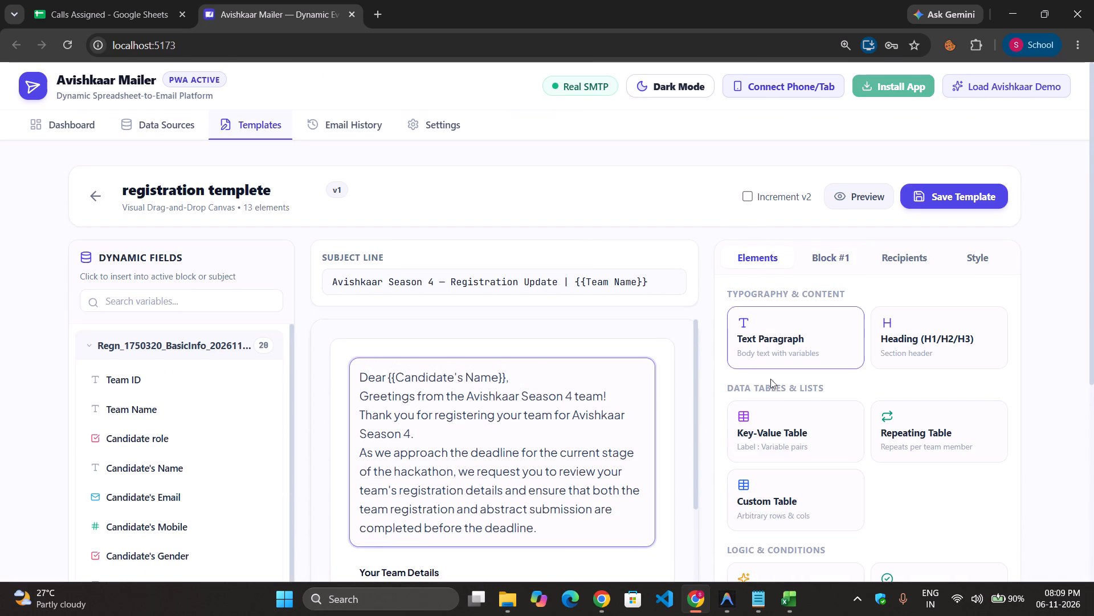
pyautogui.scroll(-1, 774, 394)
pyautogui.scroll(2, 609, 387)
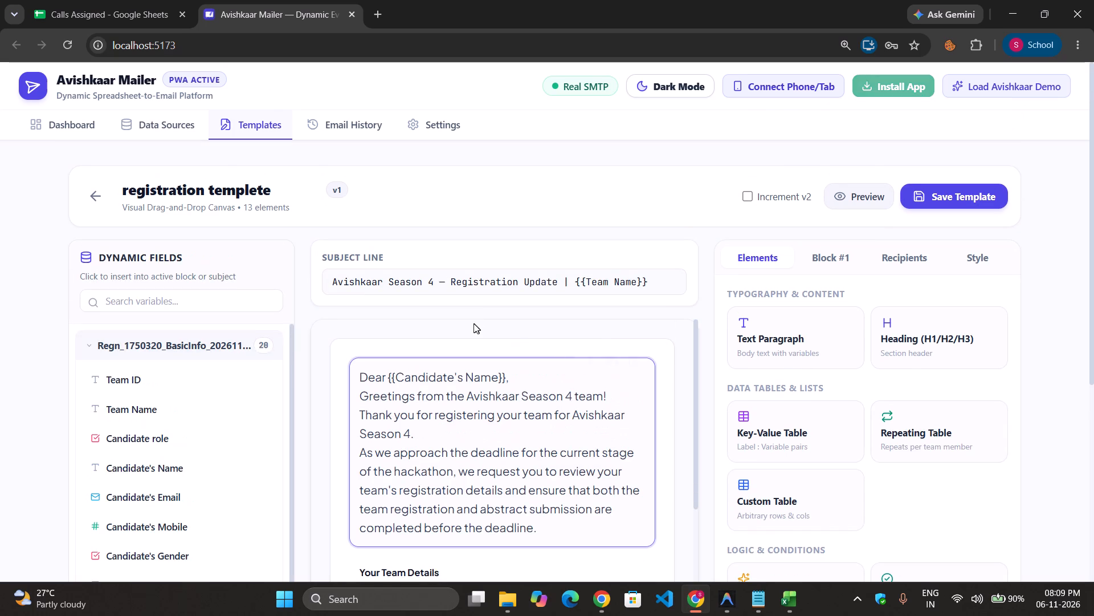
pyautogui.click(473, 323)
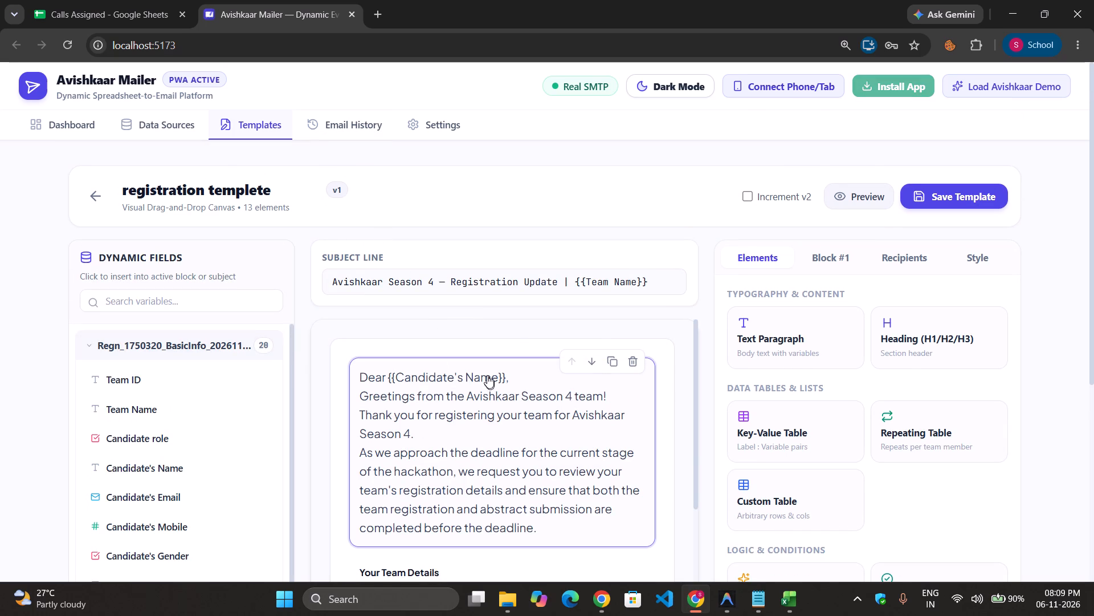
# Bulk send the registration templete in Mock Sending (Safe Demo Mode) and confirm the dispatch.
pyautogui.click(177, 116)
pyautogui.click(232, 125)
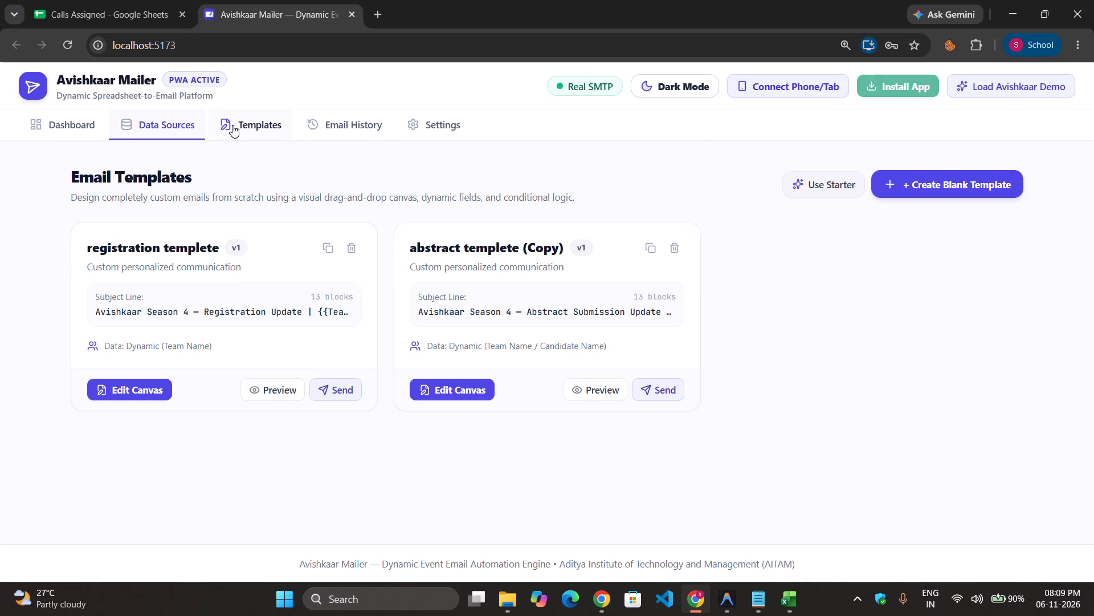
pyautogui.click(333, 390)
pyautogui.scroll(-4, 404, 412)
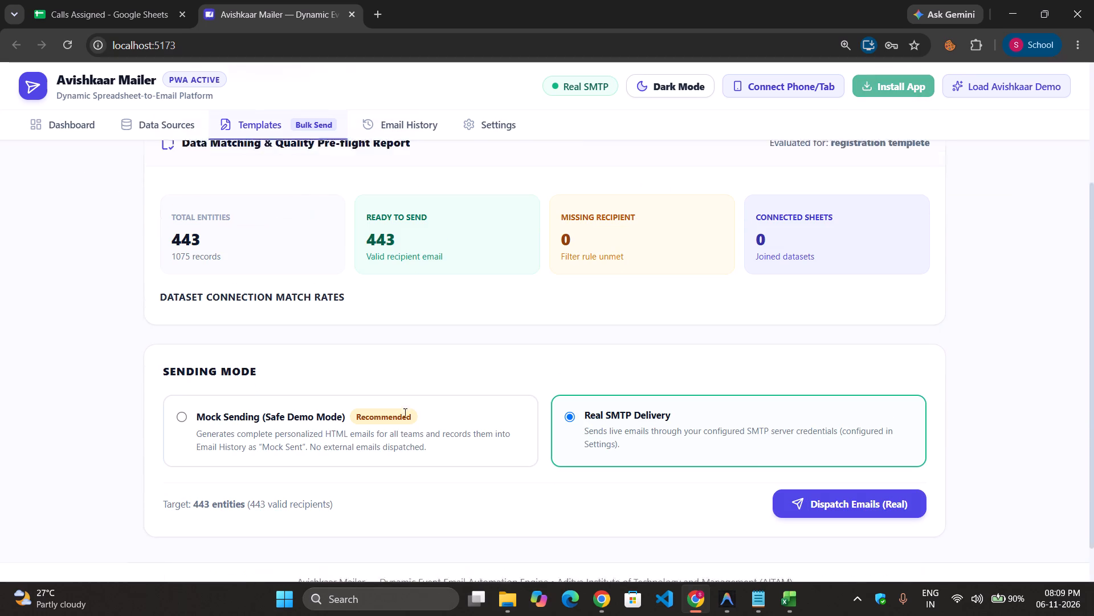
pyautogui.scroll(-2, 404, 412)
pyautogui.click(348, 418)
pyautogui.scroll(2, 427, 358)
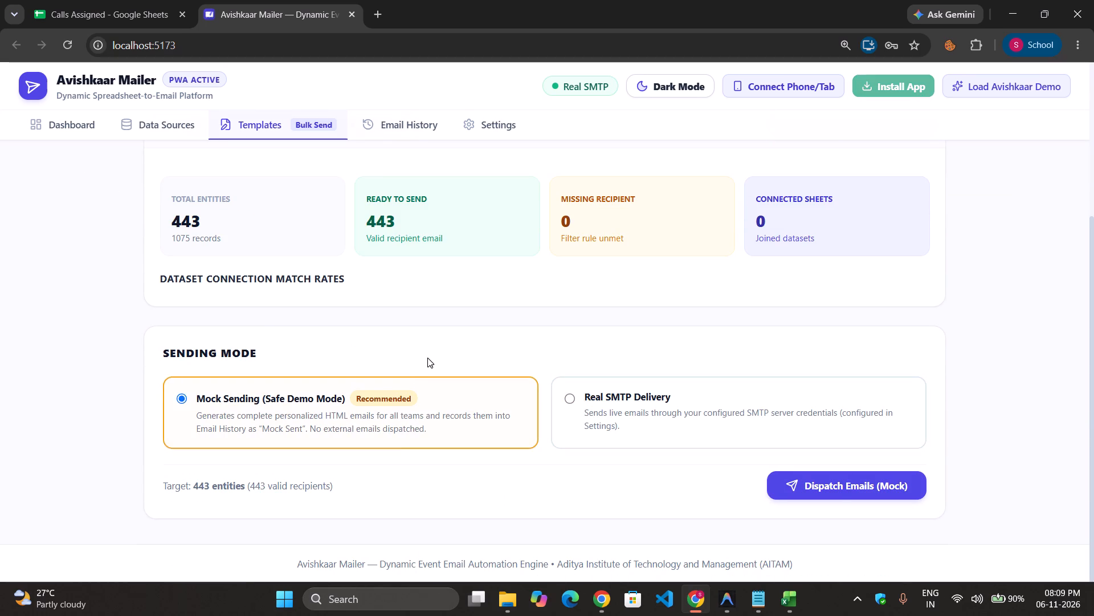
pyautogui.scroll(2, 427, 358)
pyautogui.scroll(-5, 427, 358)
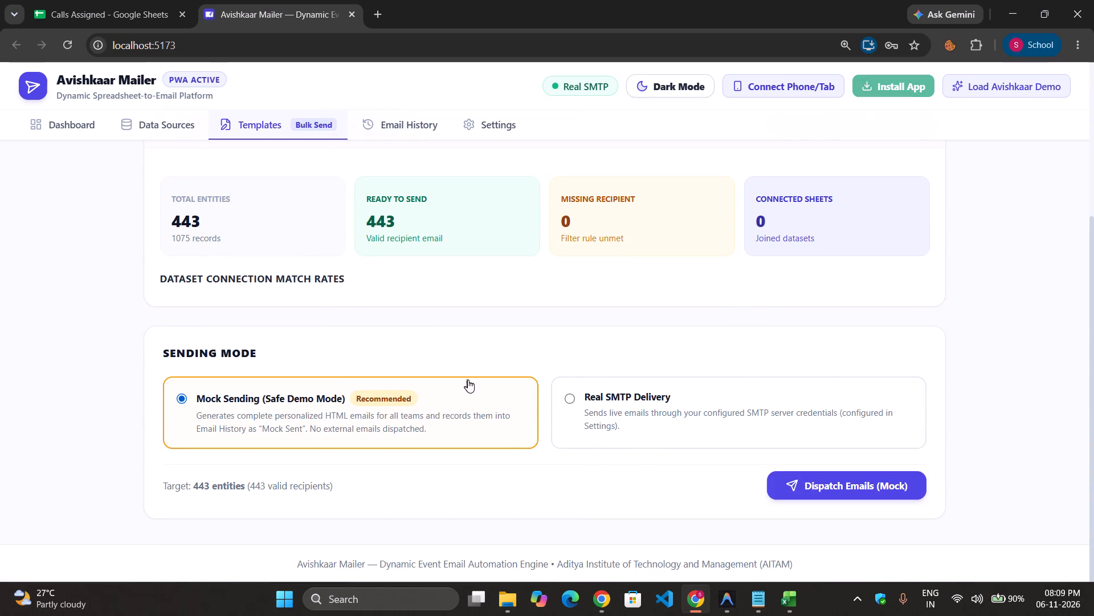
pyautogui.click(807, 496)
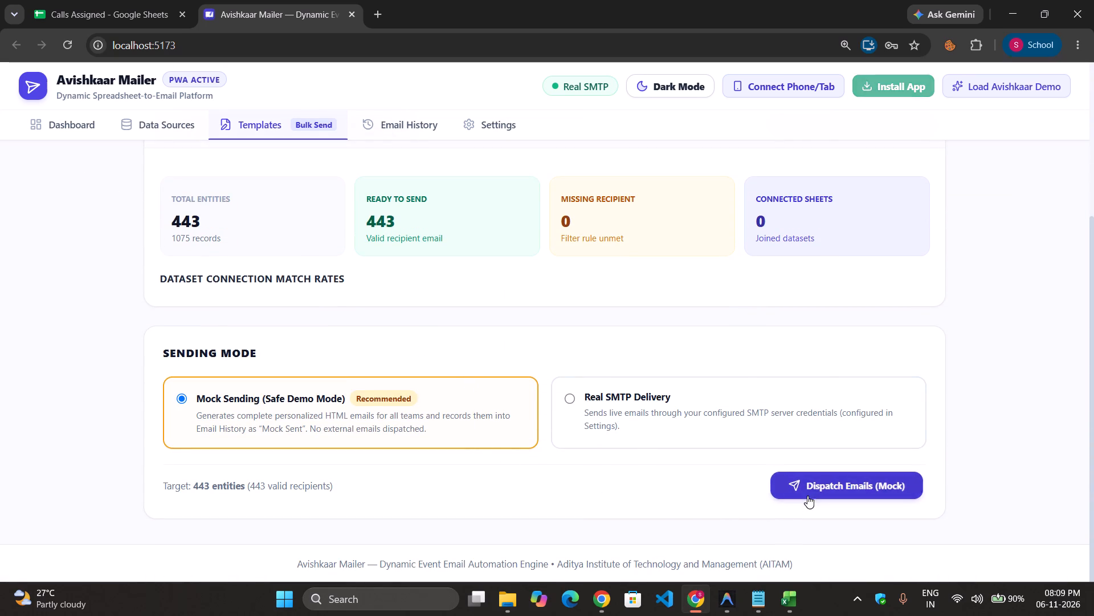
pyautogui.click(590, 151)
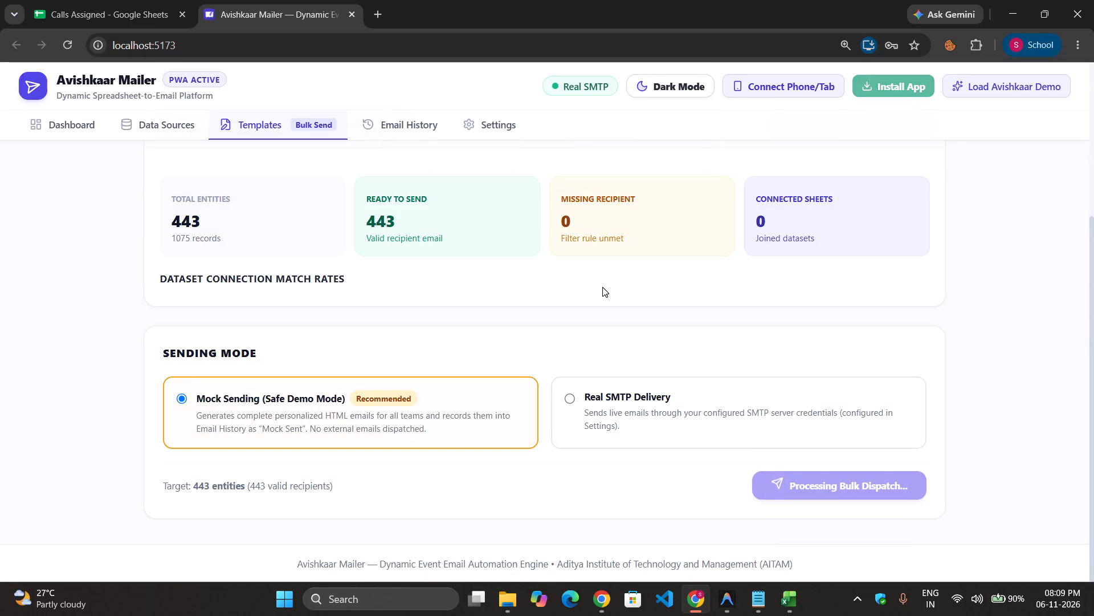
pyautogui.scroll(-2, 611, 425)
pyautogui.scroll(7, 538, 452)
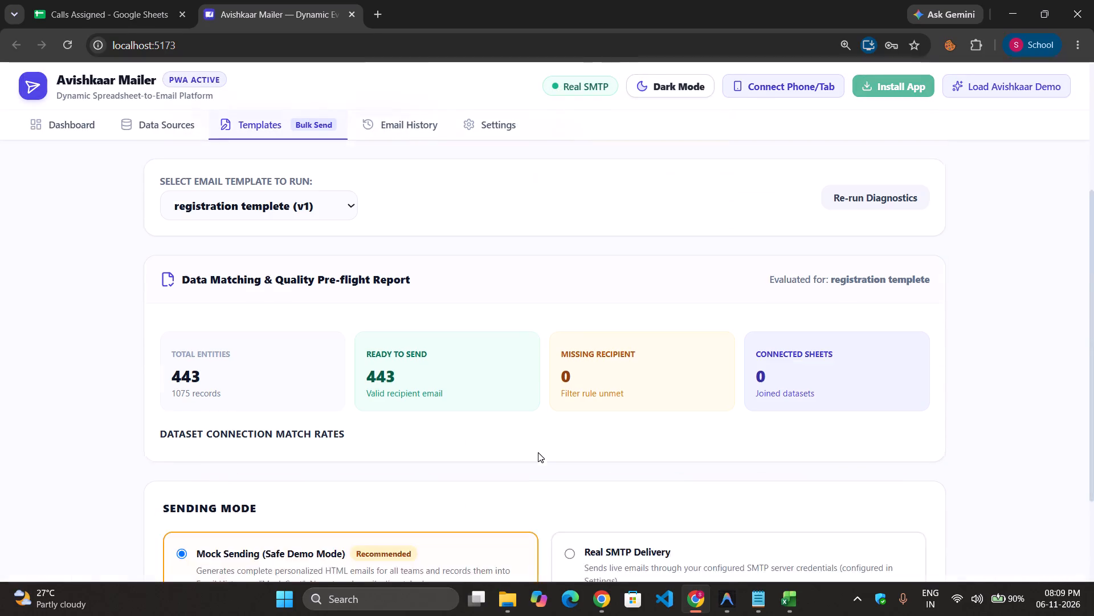
# Look over the mock-sent registration emails in the email dispatch history and clear the history.
pyautogui.click(411, 132)
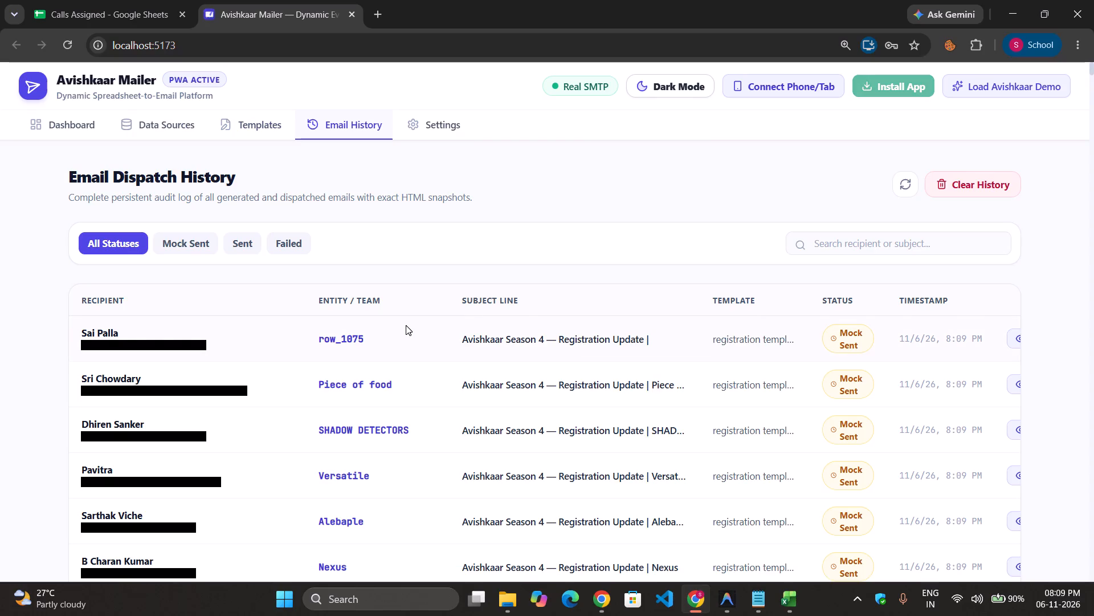
pyautogui.hscroll(-4, 406, 325)
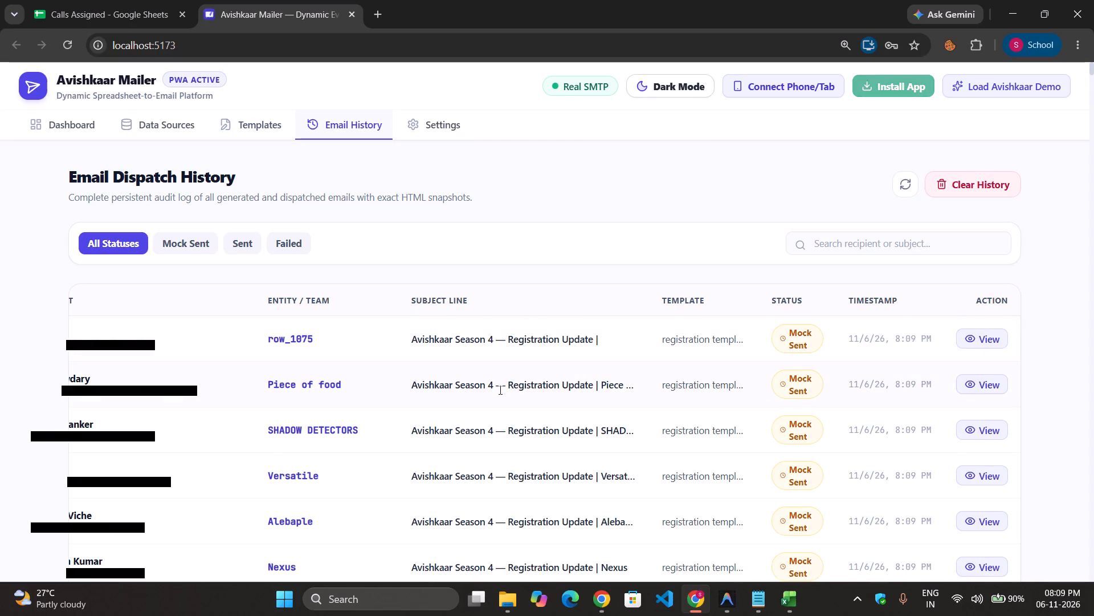
pyautogui.hscroll(-2, 651, 357)
pyautogui.scroll(-2, 772, 381)
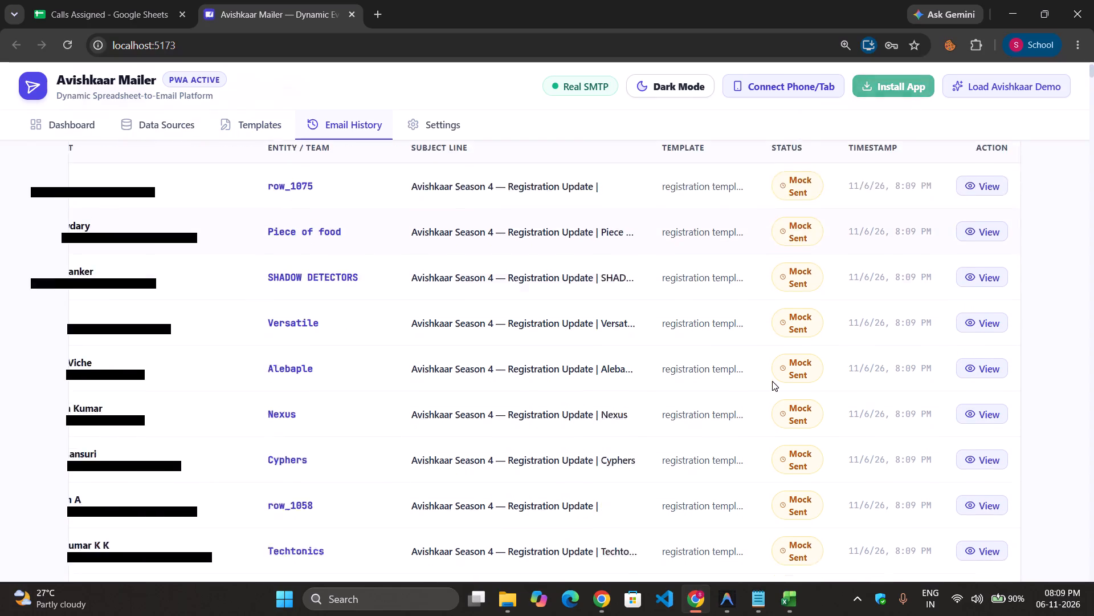
pyautogui.scroll(-1, 772, 381)
pyautogui.scroll(5, 772, 381)
pyautogui.click(977, 187)
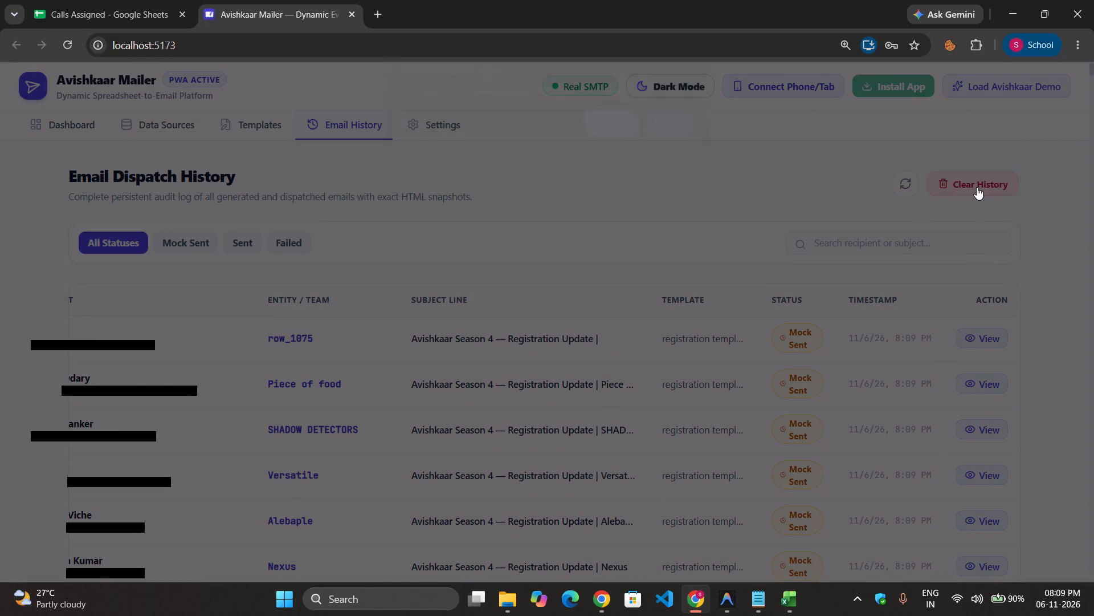
pyautogui.click(608, 135)
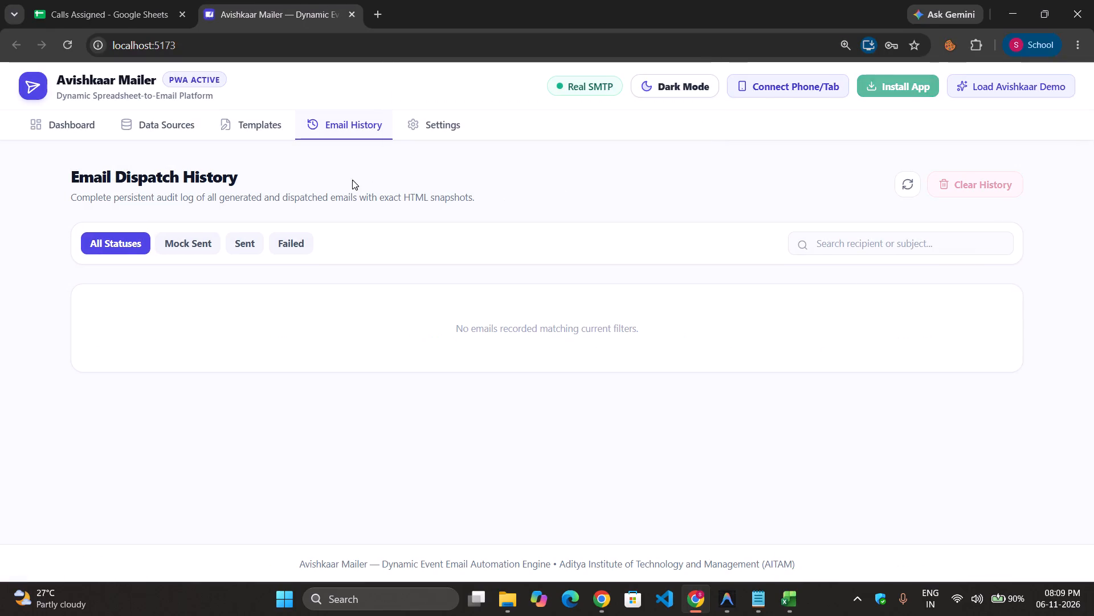
# Bulk send the registration templete to all teams with Real SMTP Delivery and confirm the real dispatch.
pyautogui.click(256, 133)
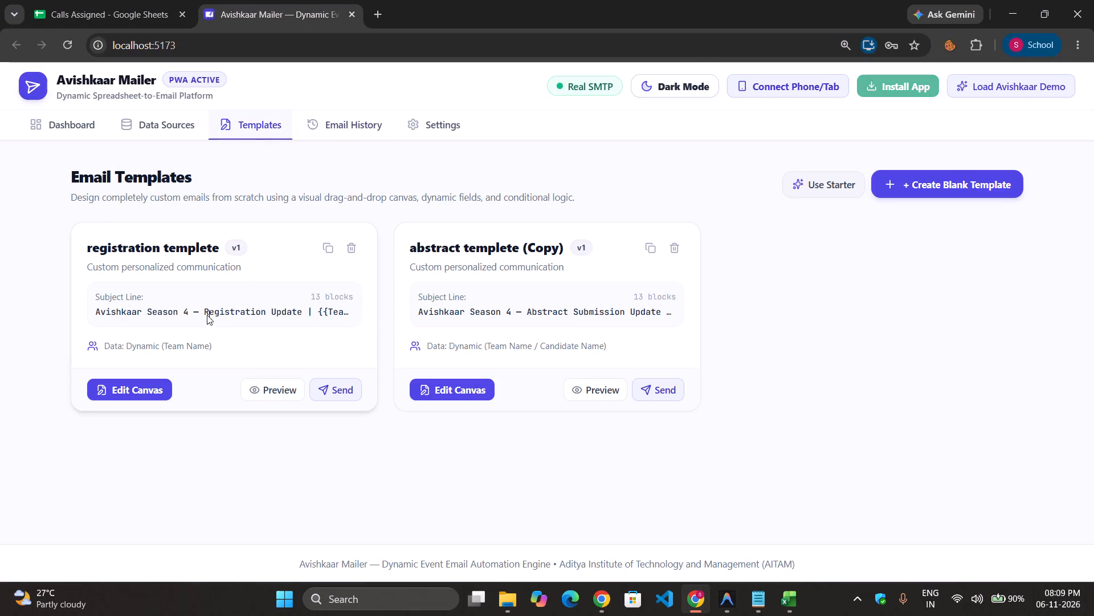
pyautogui.click(340, 391)
pyautogui.scroll(-4, 415, 411)
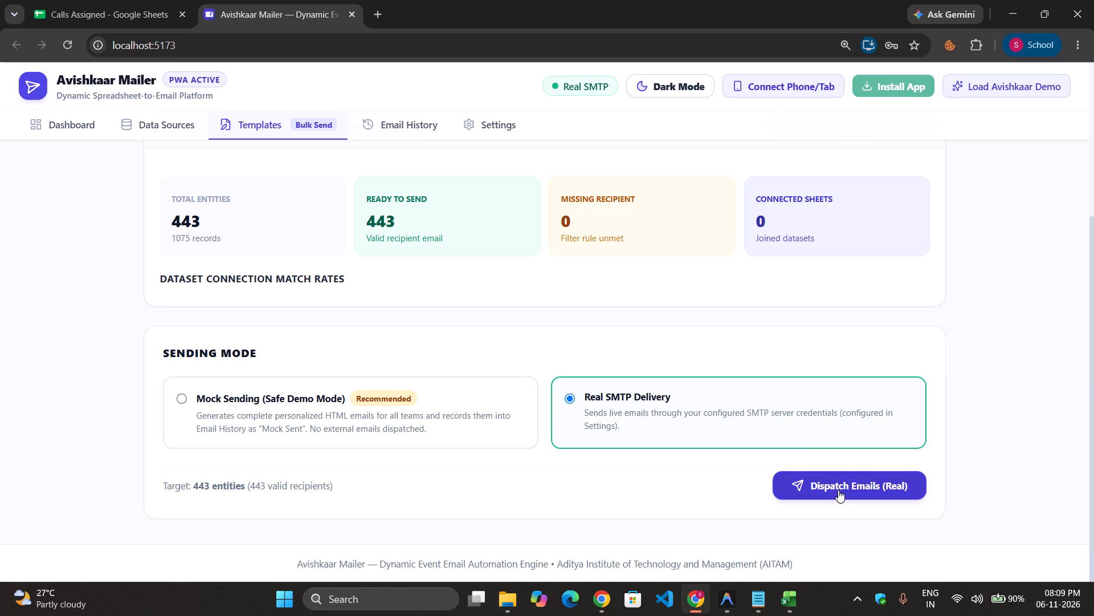
pyautogui.click(430, 395)
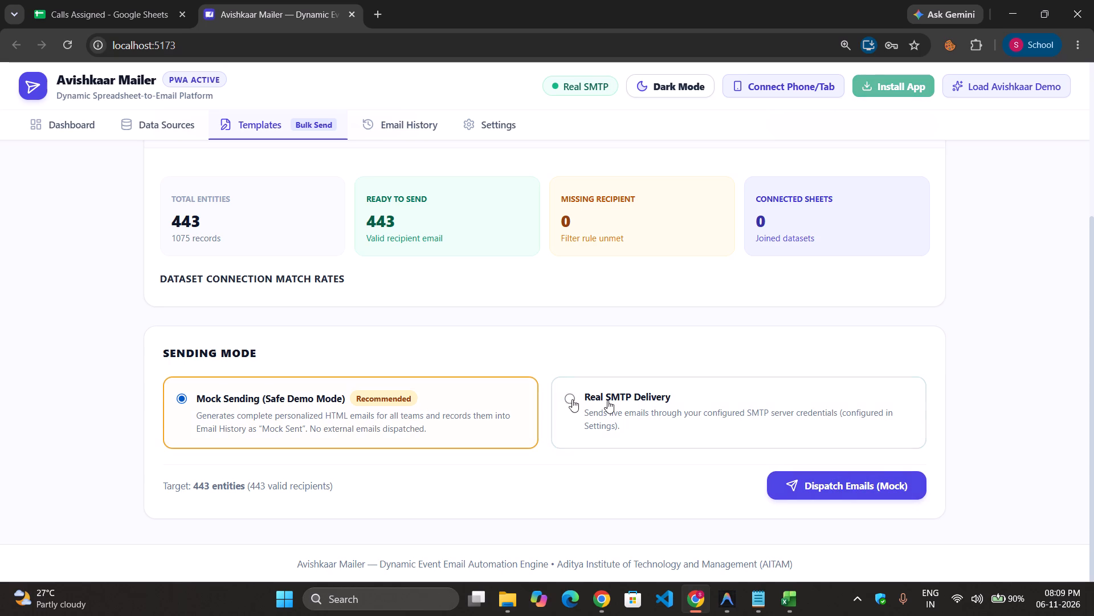
pyautogui.click(762, 420)
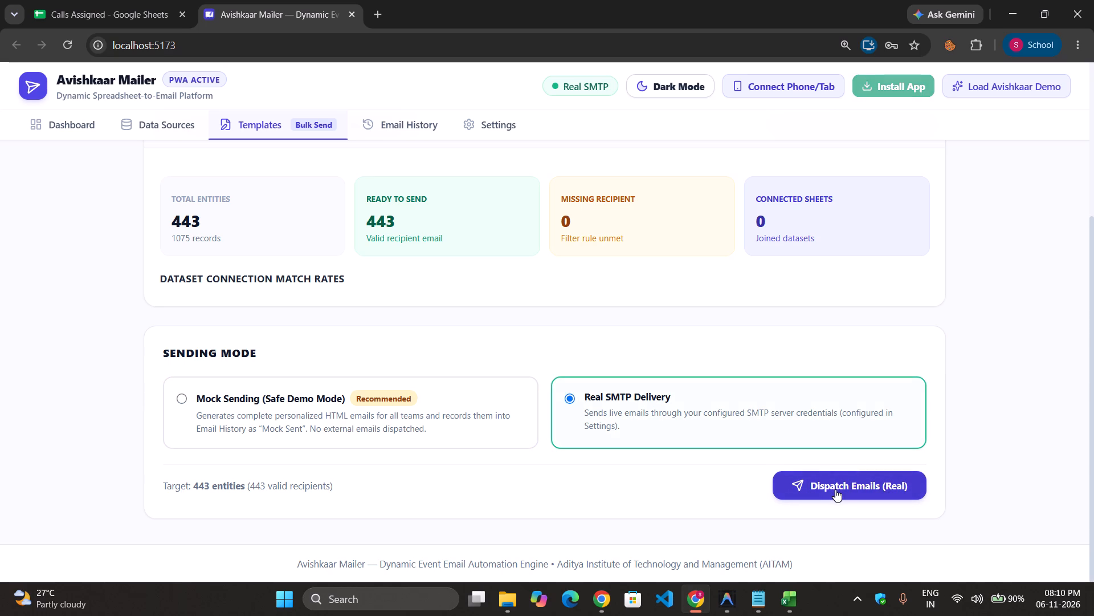
pyautogui.click(835, 489)
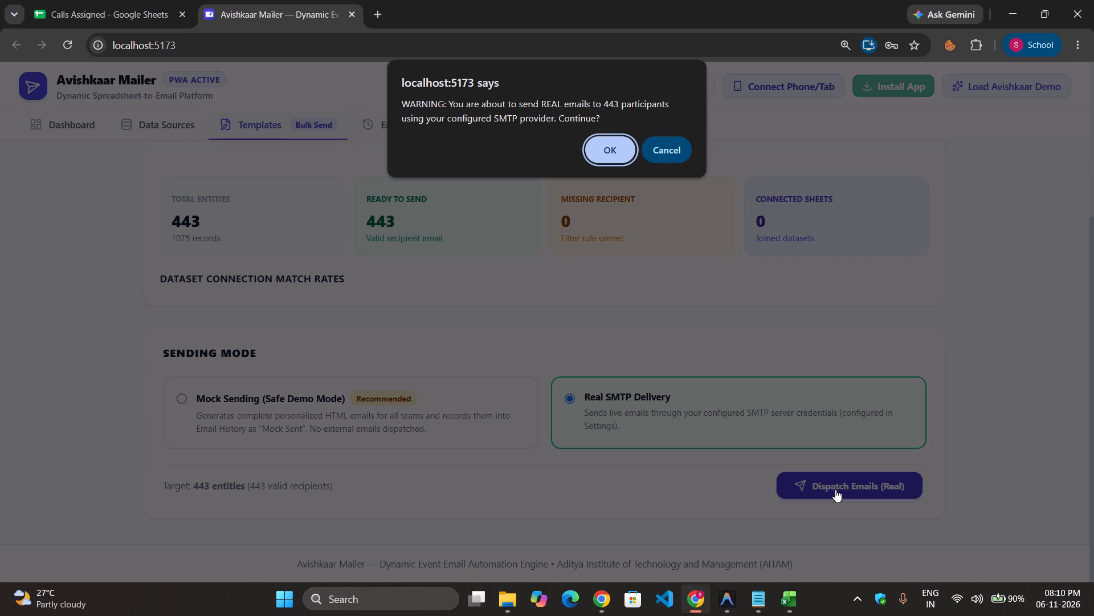
pyautogui.click(594, 144)
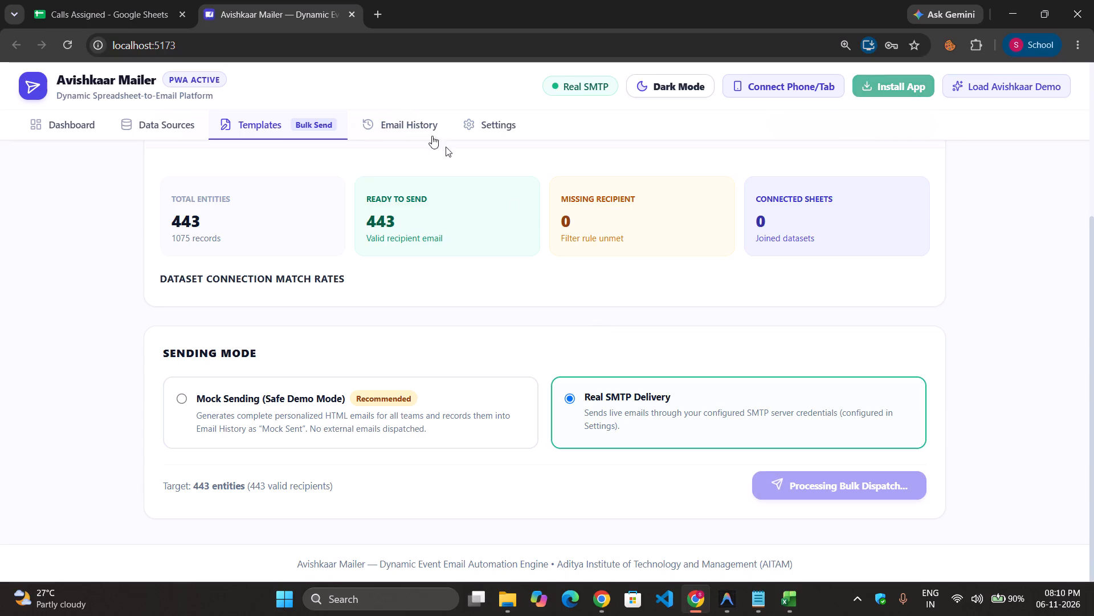
# Open the email dispatch history and look over the recipients, teams and statuses of the dispatched registration emails.
pyautogui.click(374, 111)
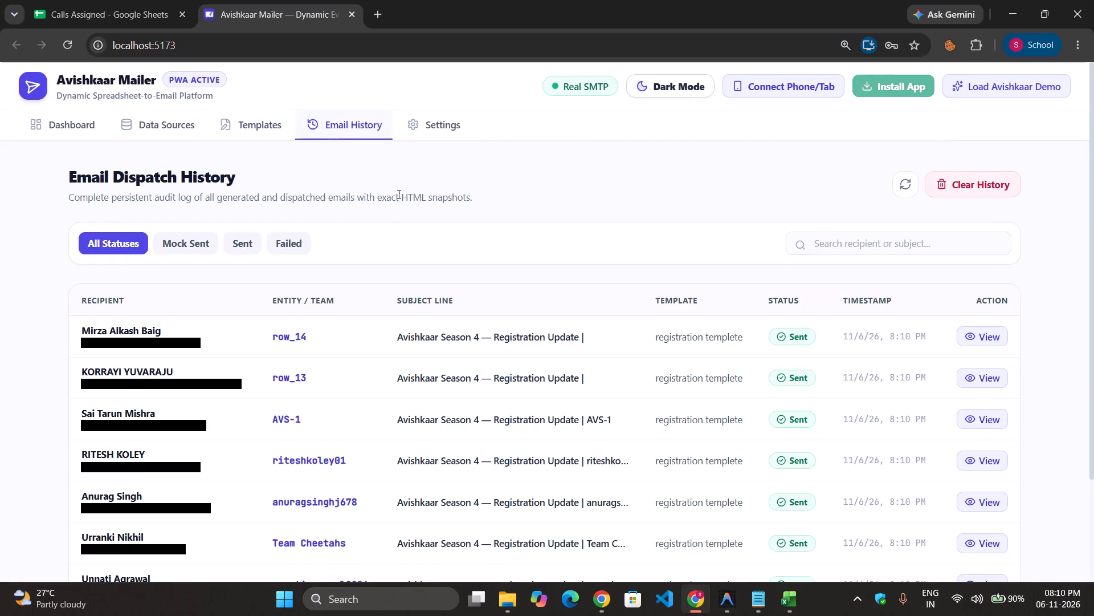
pyautogui.scroll(-8, 403, 293)
pyautogui.scroll(-1, 483, 411)
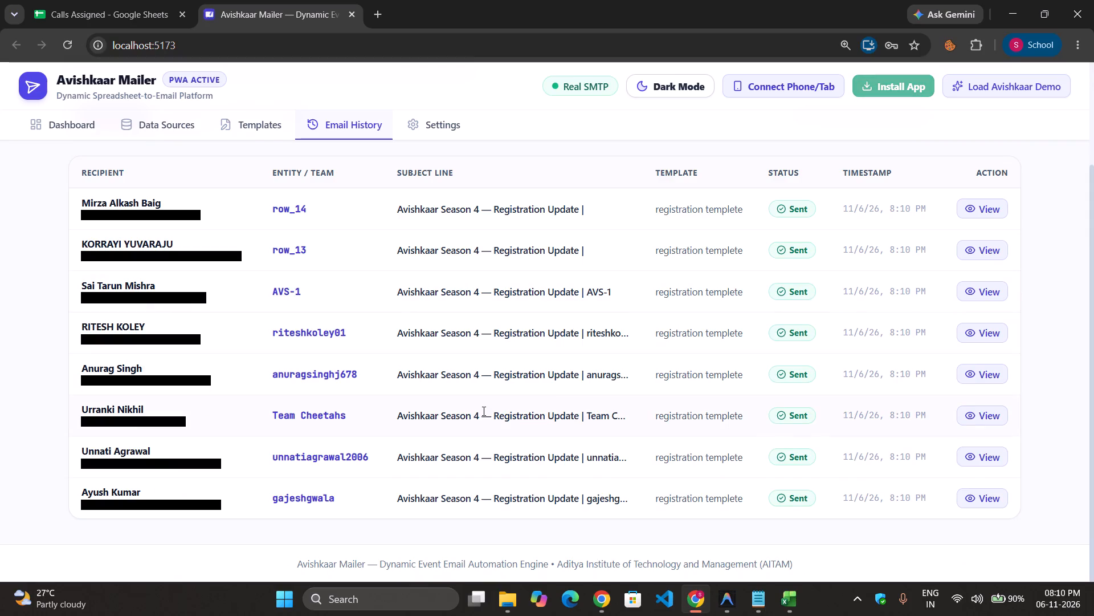
pyautogui.scroll(-1, 483, 411)
pyautogui.scroll(-1, 463, 477)
pyautogui.scroll(5, 719, 509)
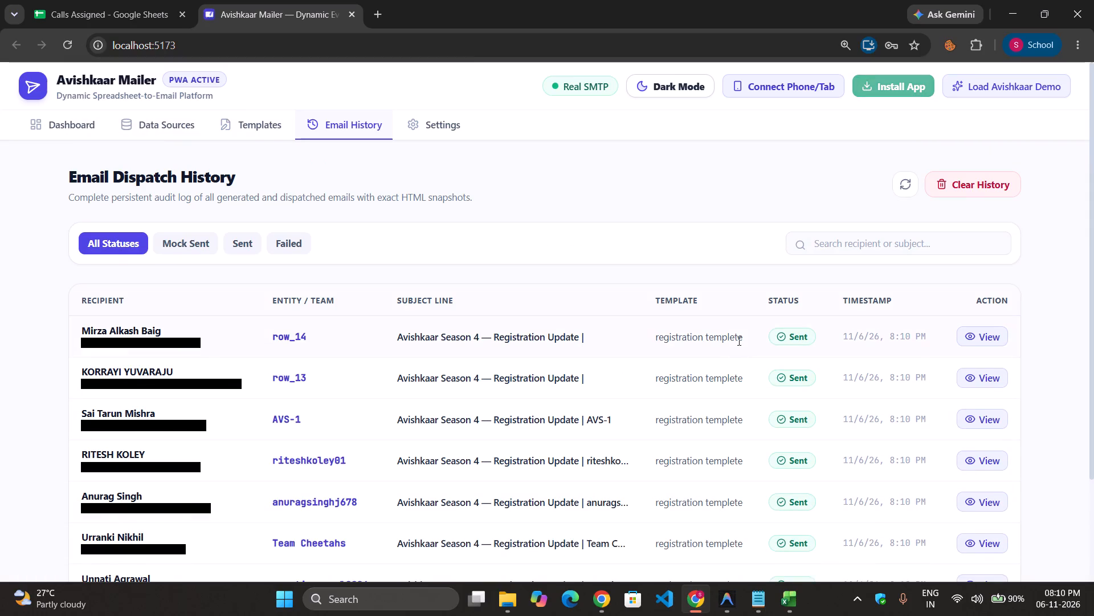
pyautogui.scroll(2, 738, 341)
pyautogui.scroll(-3, 724, 302)
pyautogui.scroll(2, 813, 254)
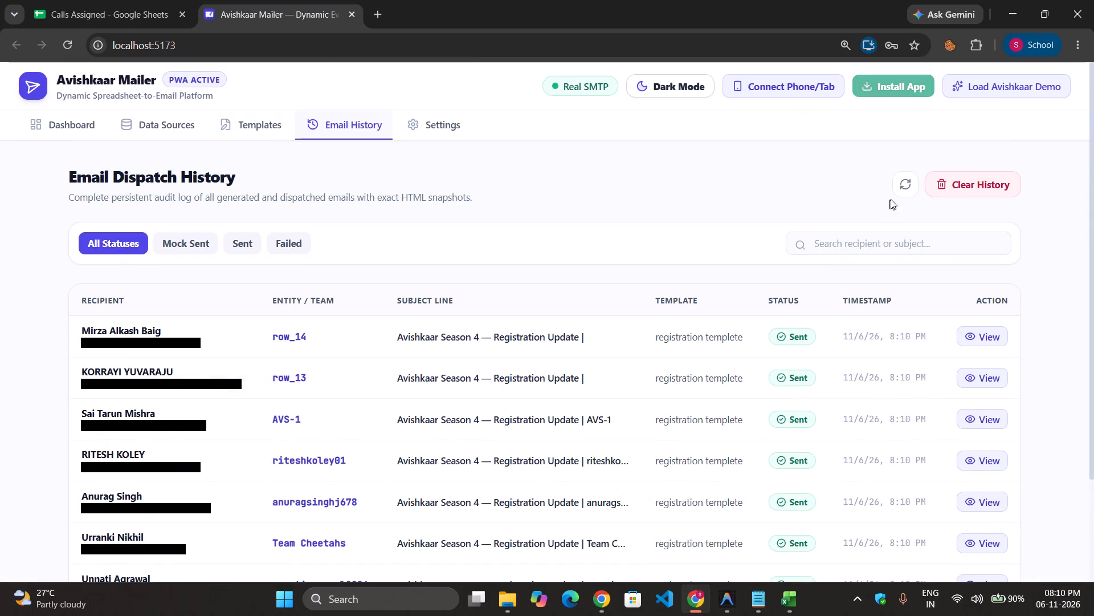
# Reload the dispatch history several times and check the log for newly dispatched registration emails.
pyautogui.click(901, 191)
pyautogui.scroll(-5, 662, 366)
pyautogui.scroll(4, 662, 366)
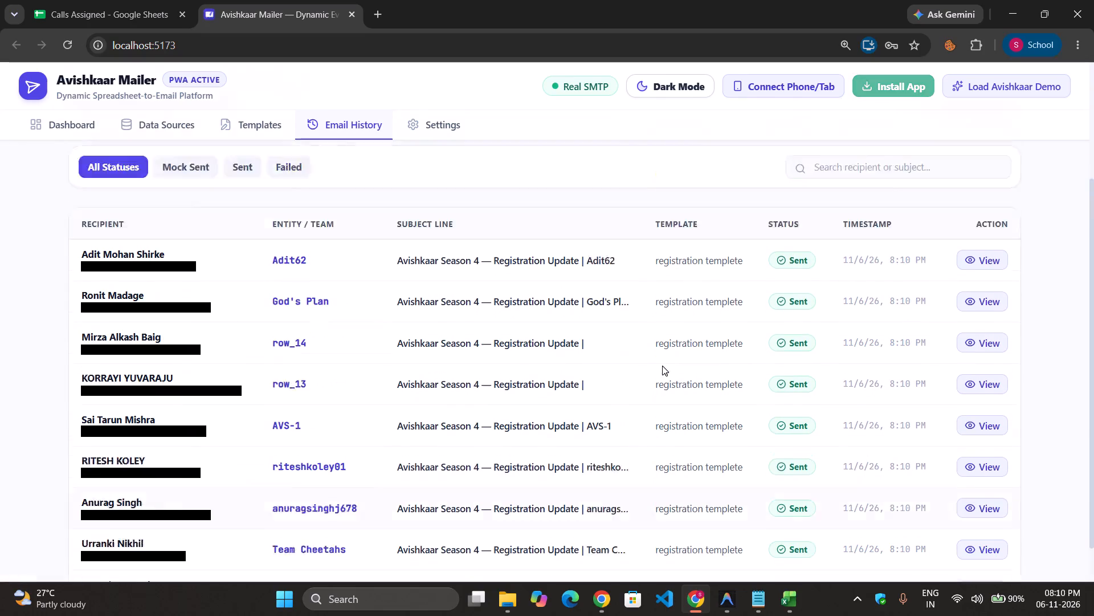
pyautogui.click(900, 188)
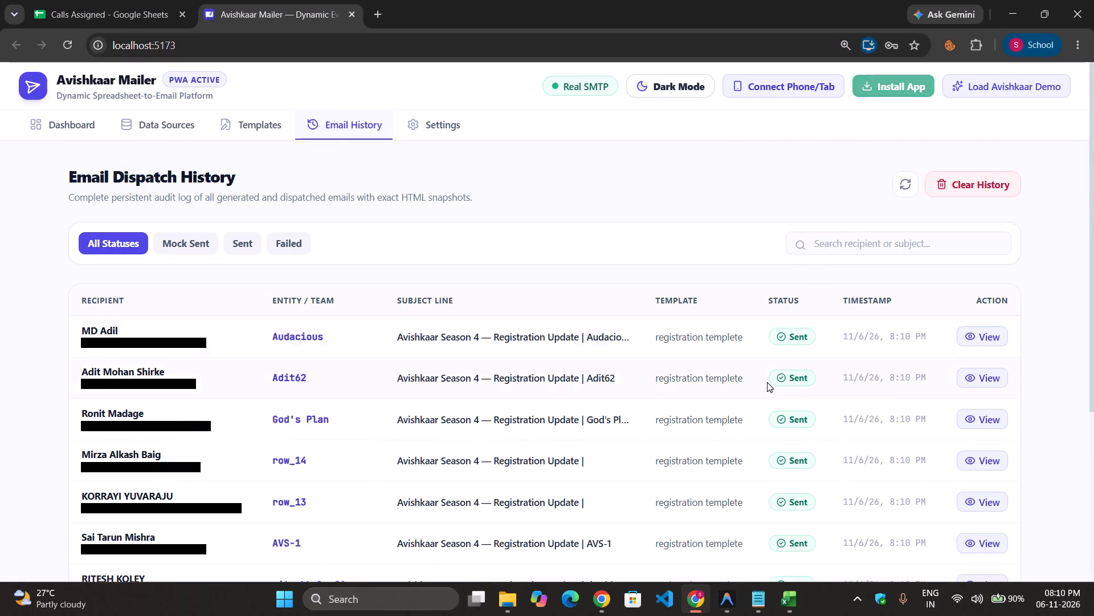
pyautogui.scroll(-6, 767, 382)
pyautogui.scroll(5, 746, 416)
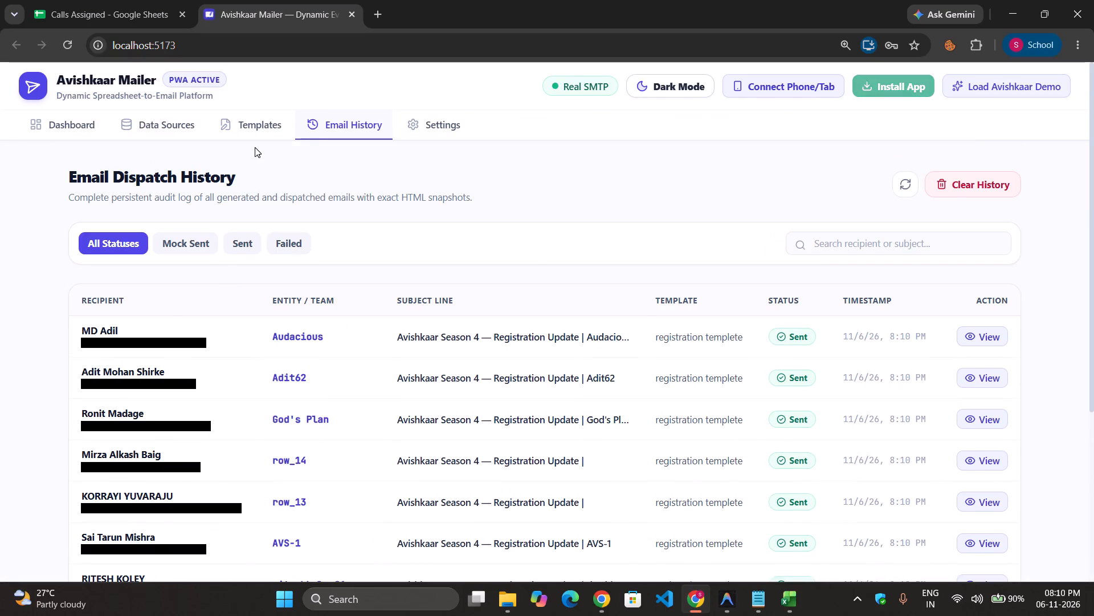
pyautogui.click(263, 128)
pyautogui.click(331, 125)
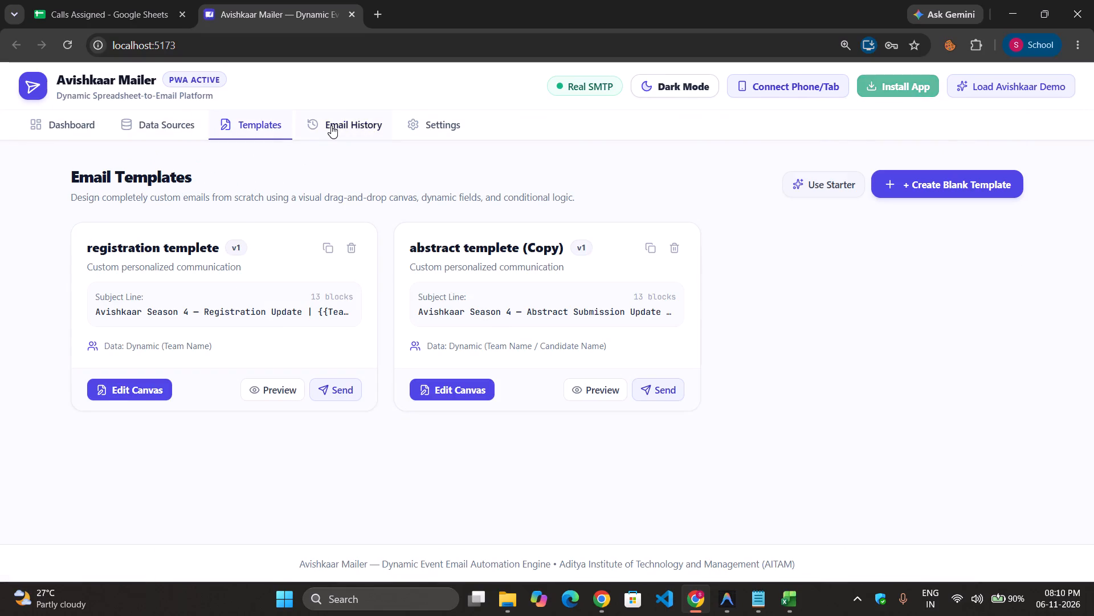
pyautogui.scroll(-5, 685, 334)
pyautogui.scroll(4, 685, 334)
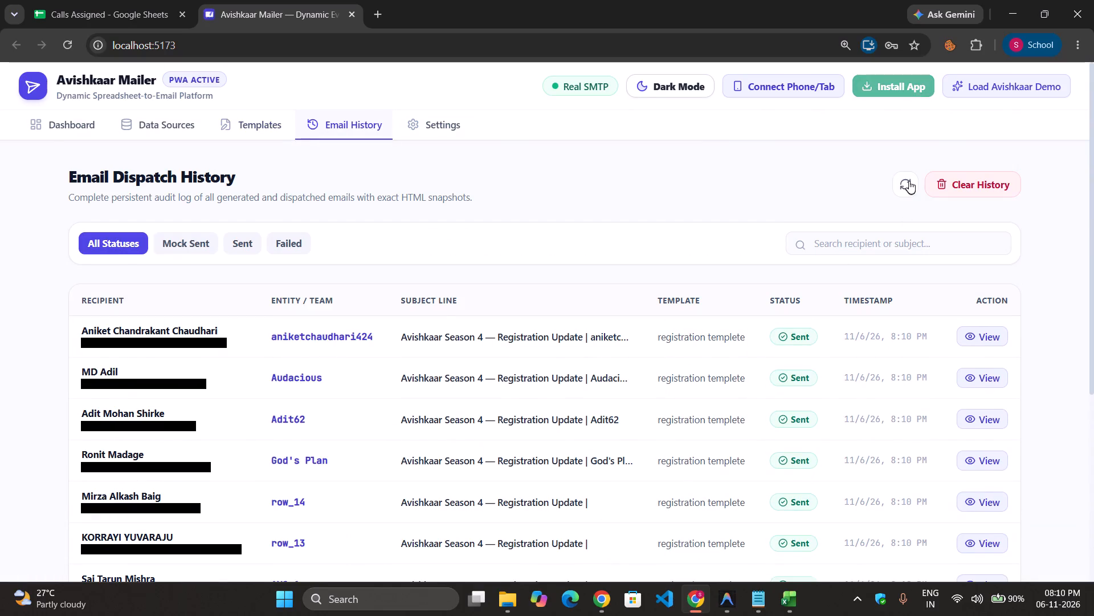
pyautogui.click(909, 180)
pyautogui.scroll(-6, 776, 428)
pyautogui.scroll(4, 878, 480)
pyautogui.scroll(-6, 867, 420)
pyautogui.scroll(3, 867, 420)
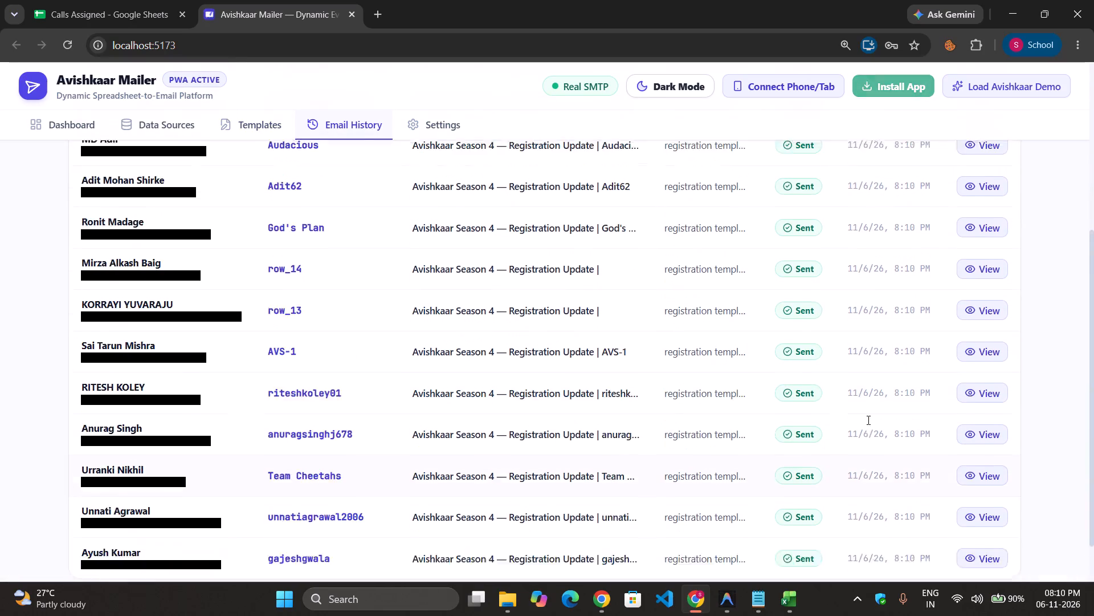
# Keep refreshing the dispatch history to follow the progress of the bulk send and check the new entries' statuses.
pyautogui.scroll(2, 867, 420)
pyautogui.click(903, 175)
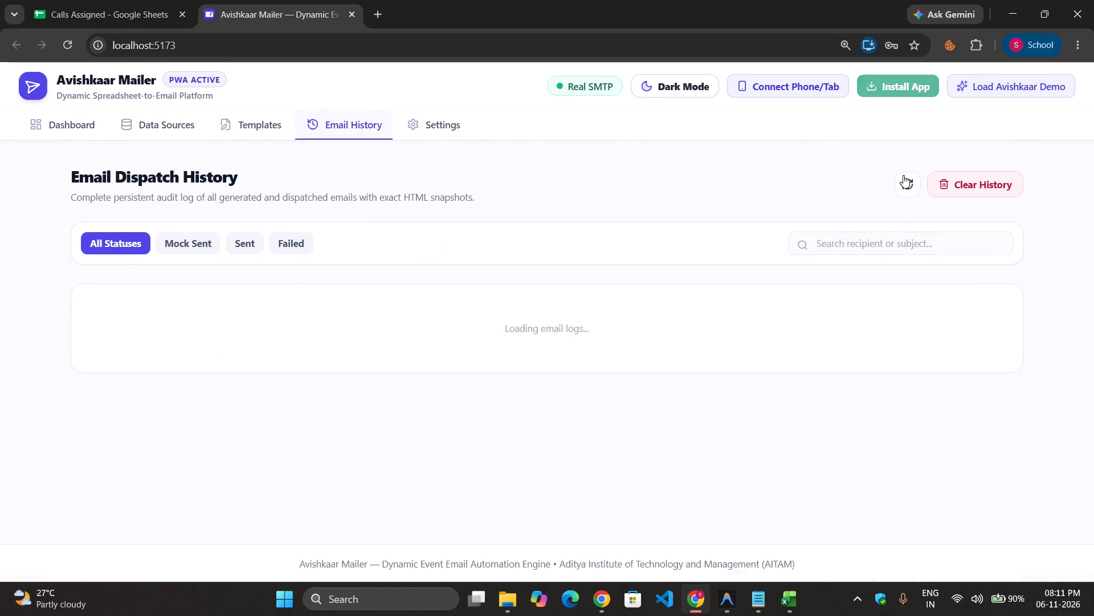
pyautogui.scroll(-8, 786, 442)
pyautogui.scroll(2, 794, 452)
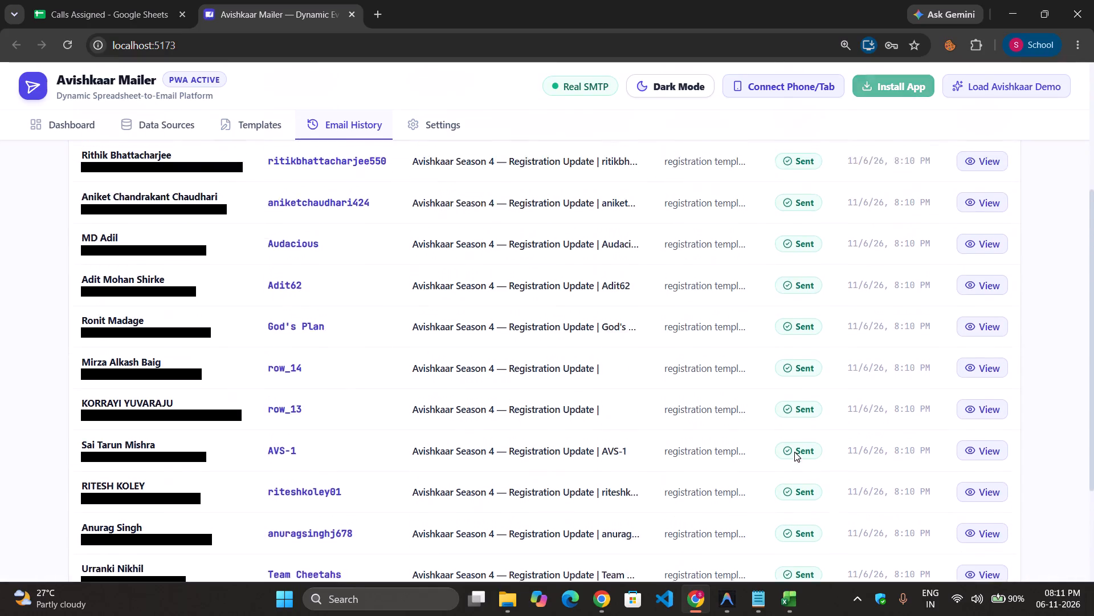
pyautogui.scroll(2, 794, 452)
pyautogui.click(904, 191)
pyautogui.scroll(-3, 731, 464)
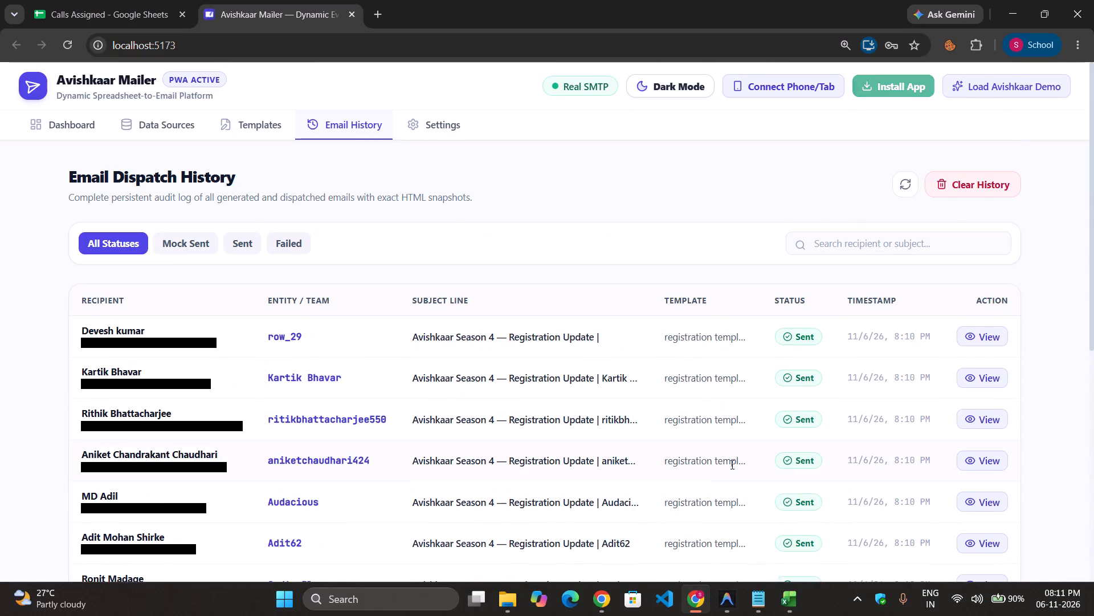
pyautogui.scroll(-3, 731, 464)
pyautogui.scroll(4, 731, 464)
pyautogui.click(903, 191)
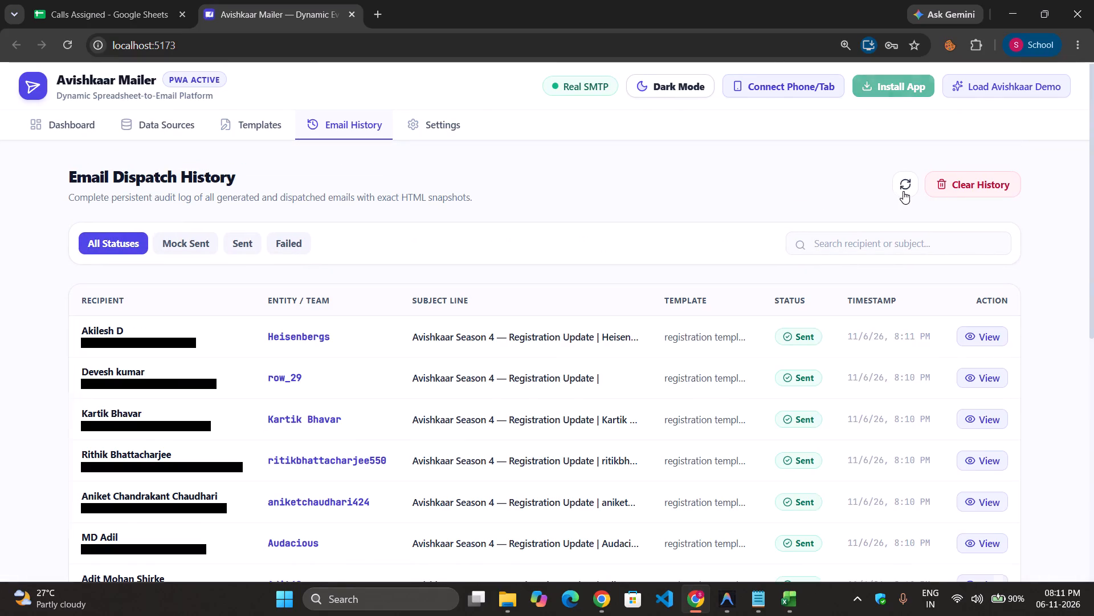
pyautogui.click(903, 191)
pyautogui.scroll(-7, 775, 435)
pyautogui.scroll(5, 775, 435)
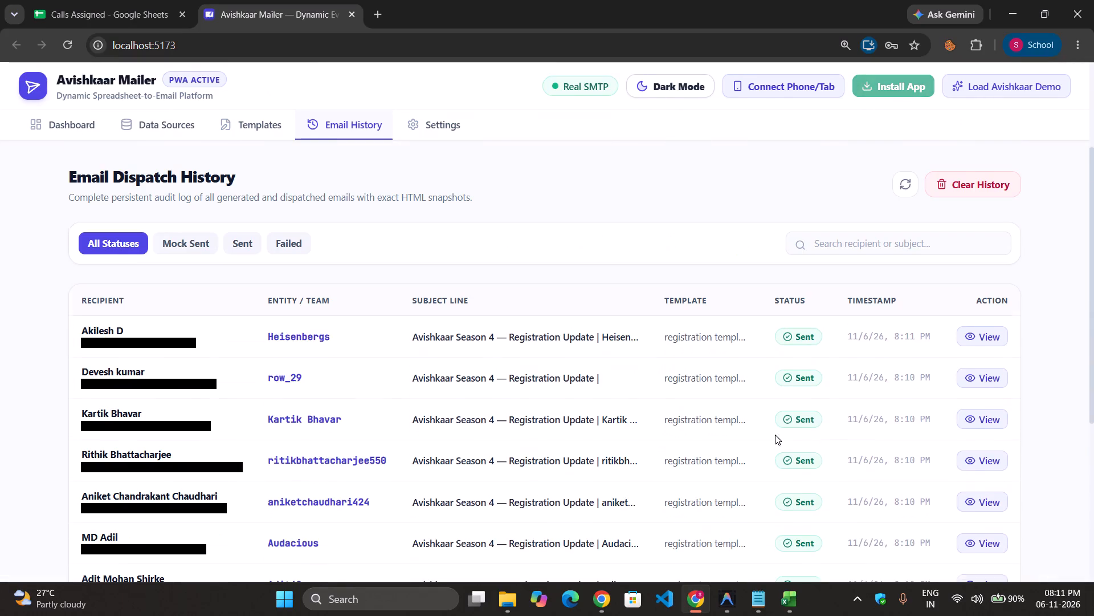
pyautogui.click(909, 176)
pyautogui.scroll(-3, 756, 408)
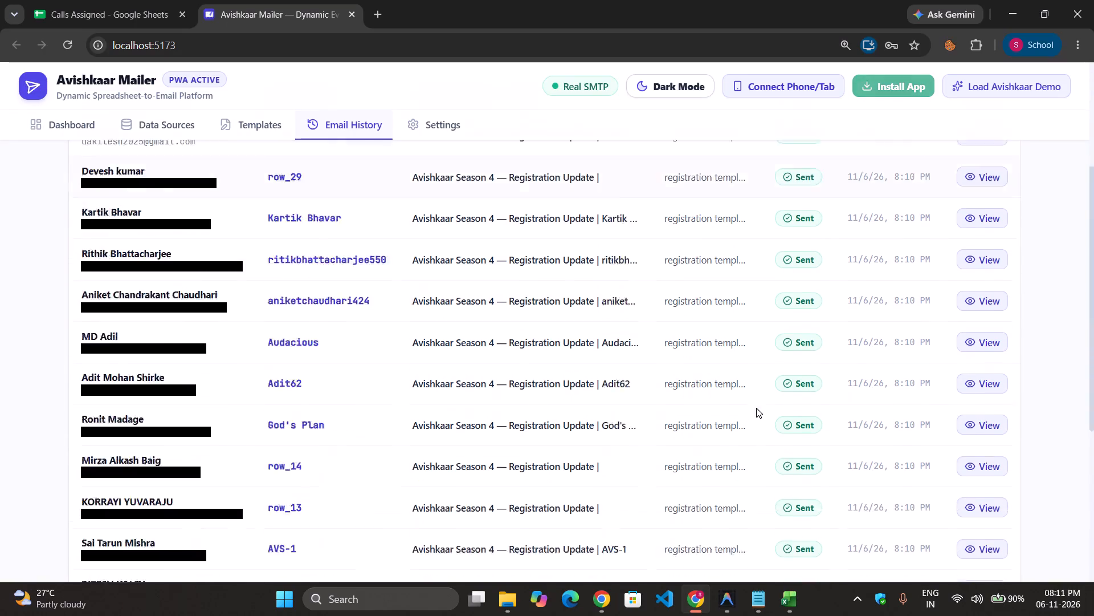
pyautogui.scroll(-4, 756, 408)
pyautogui.scroll(5, 756, 408)
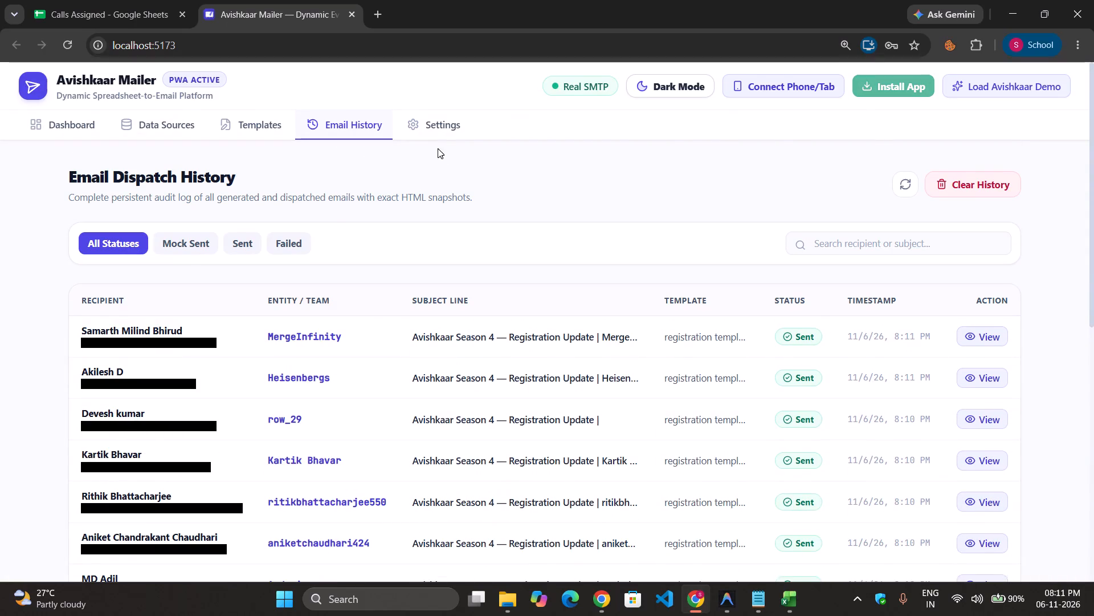
# Filter the dispatch history by Mock Sent and by Sent, and return it to All Statuses.
pyautogui.click(195, 244)
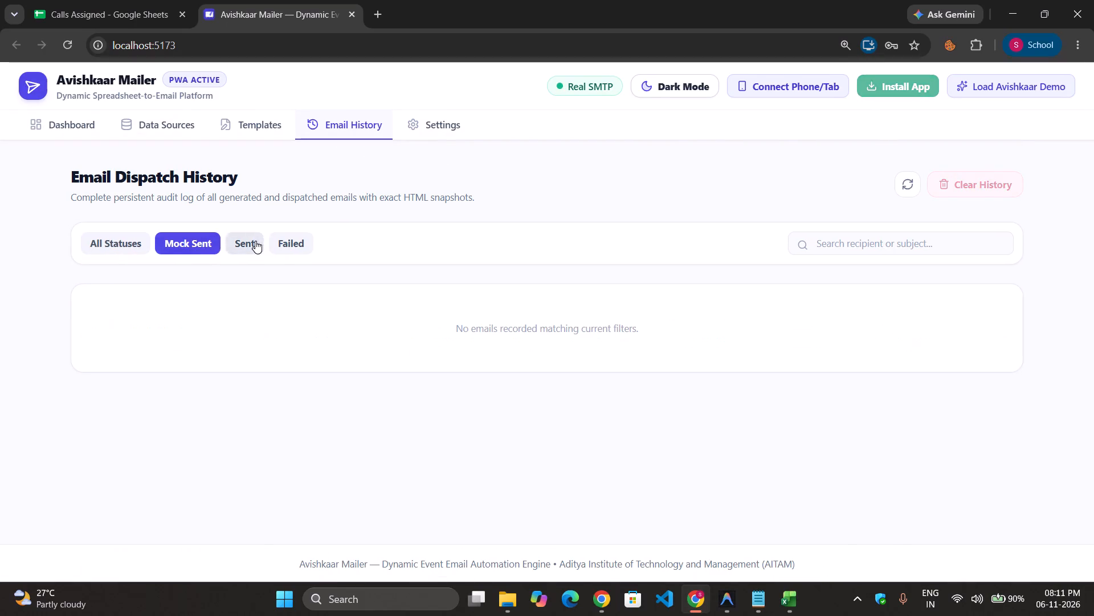
pyautogui.click(255, 241)
pyautogui.click(113, 248)
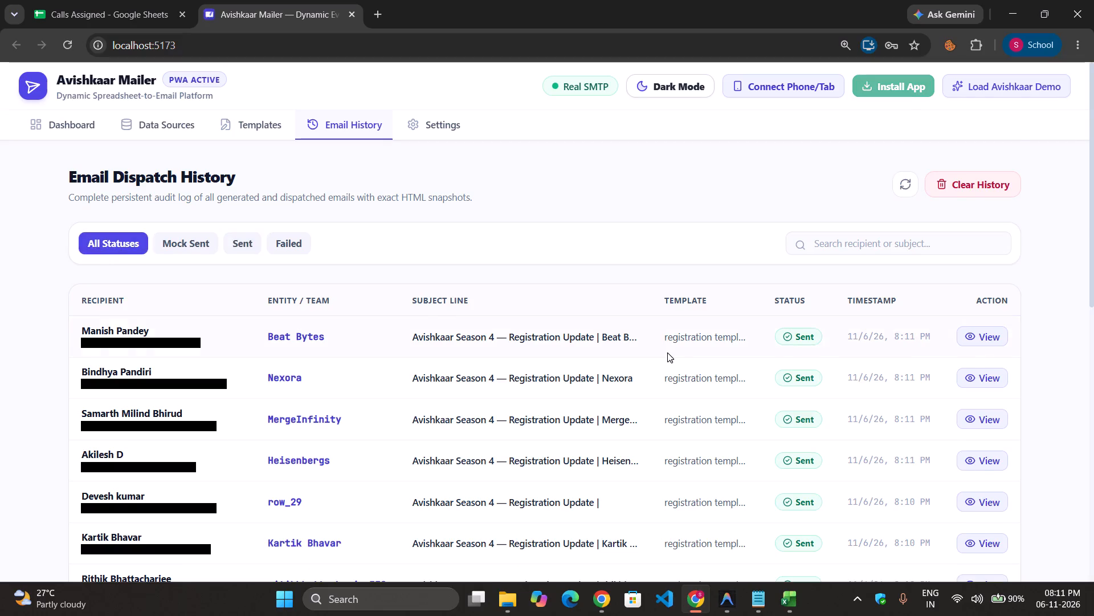
# View the snapshot of the sent email listed directly below team AVS-1, examine its members table and deadline, and close it.
pyautogui.scroll(-8, 667, 352)
pyautogui.click(987, 335)
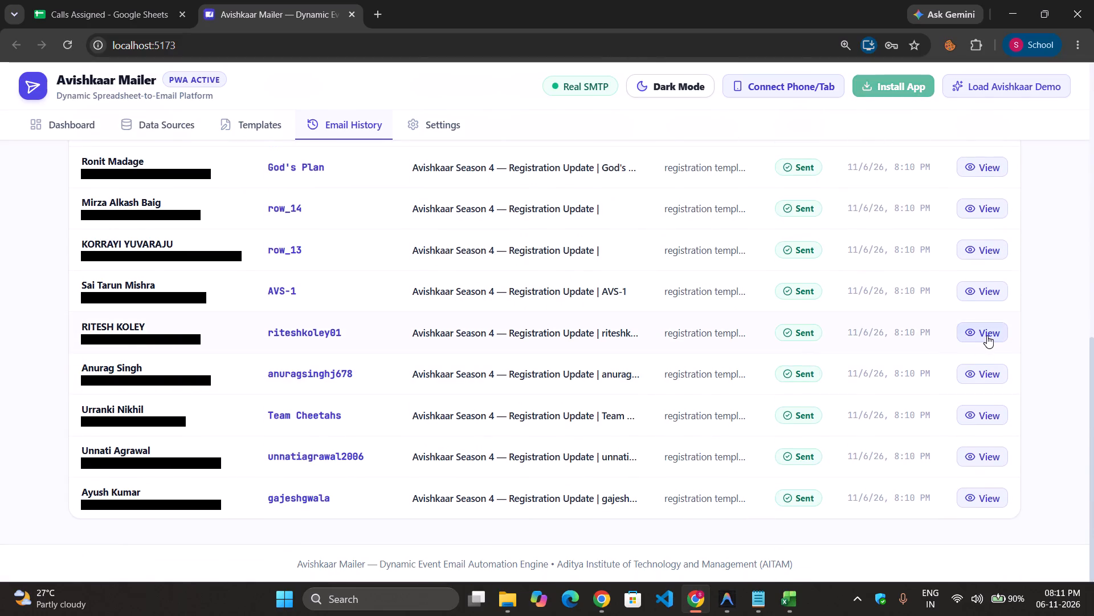
pyautogui.scroll(-3, 410, 383)
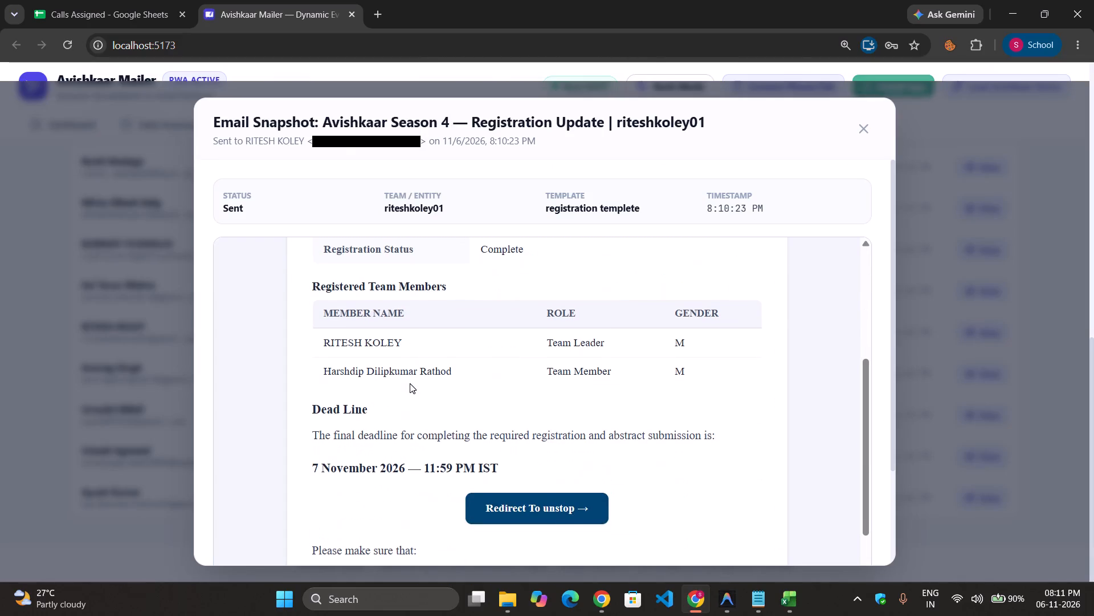
pyautogui.click(979, 371)
pyautogui.click(869, 130)
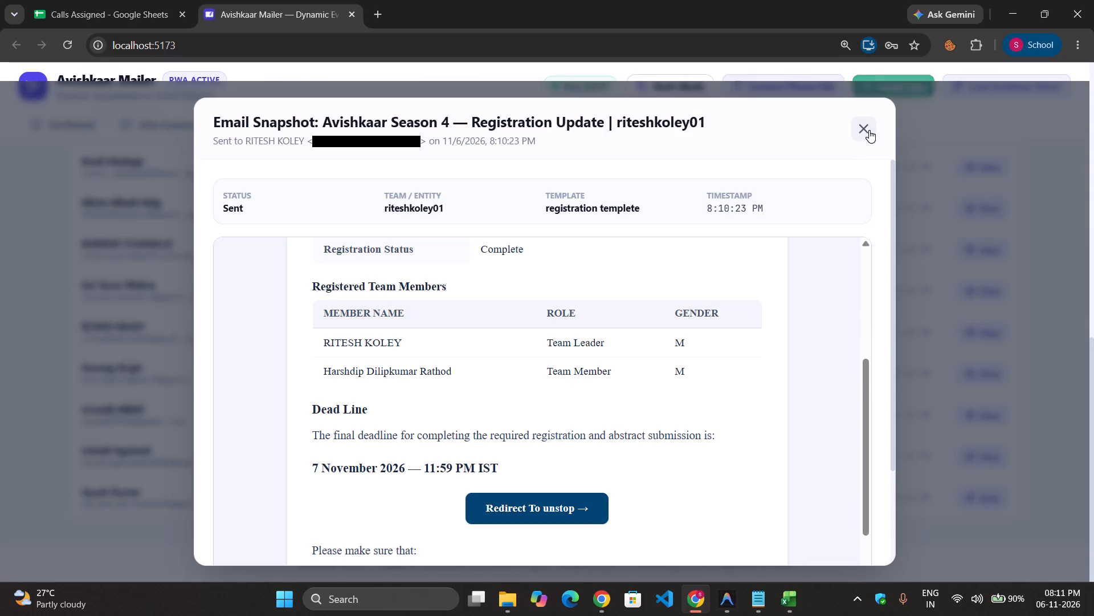
# View the snapshot of the earliest sent email at the end of the log, read through its full body, and close it.
pyautogui.click(974, 496)
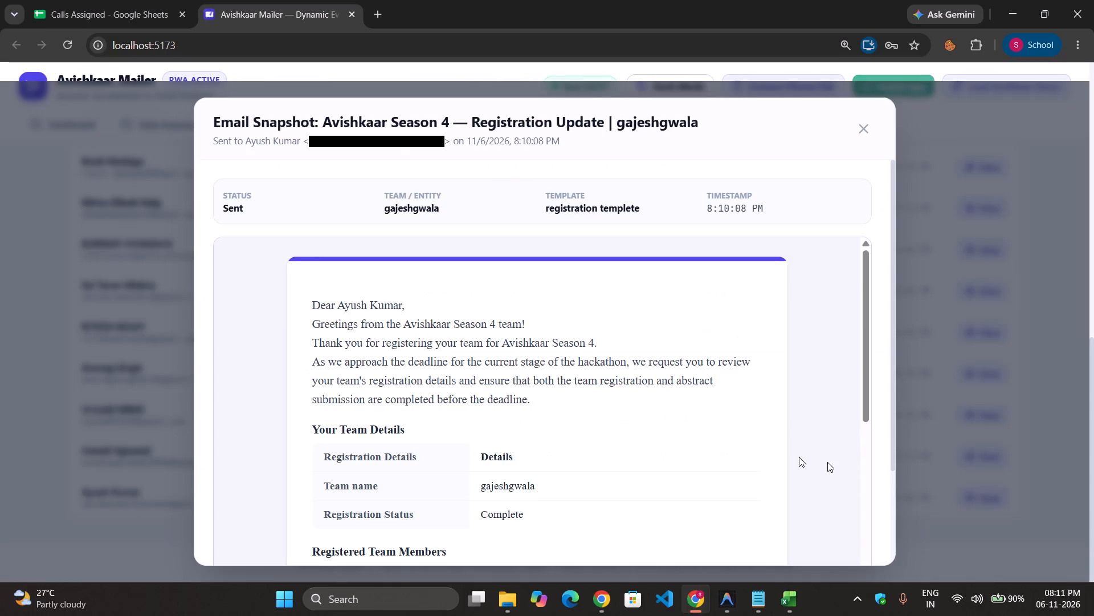
pyautogui.scroll(-10, 392, 389)
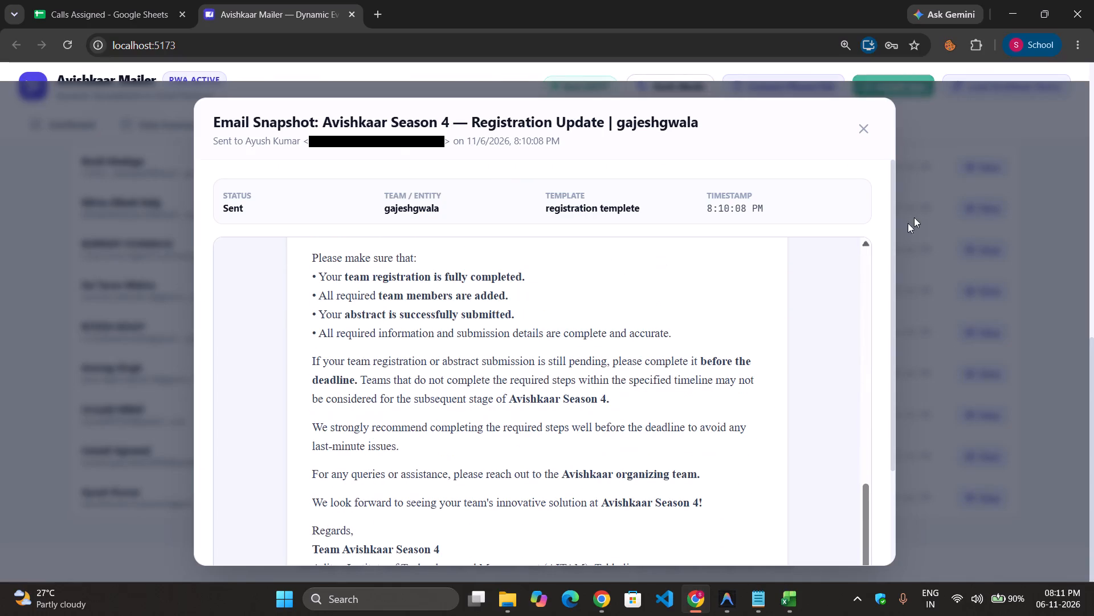
pyautogui.click(860, 125)
# View the snapshot of the sent email for row_13, check its team details, members table and deadline, and close it.
pyautogui.scroll(1, 399, 379)
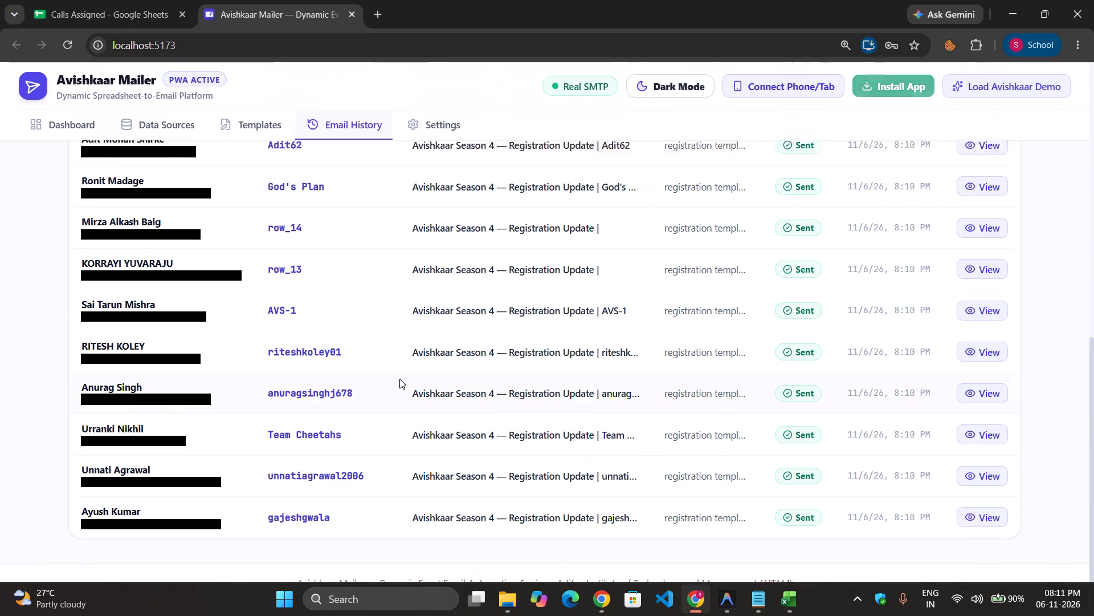
pyautogui.scroll(1, 399, 379)
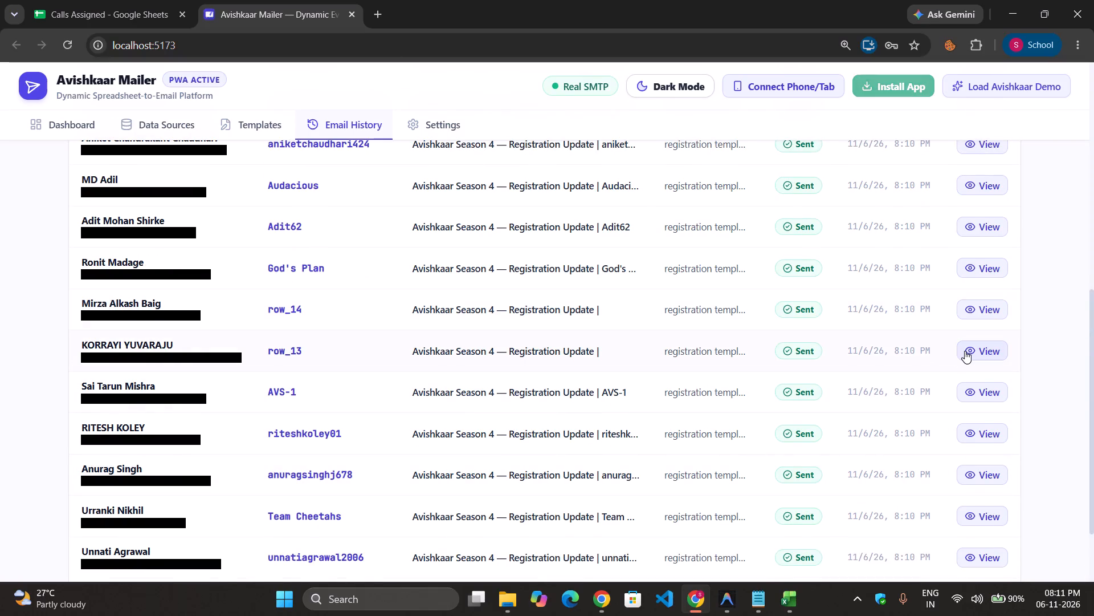
pyautogui.click(965, 351)
pyautogui.scroll(-10, 452, 454)
pyautogui.scroll(5, 452, 454)
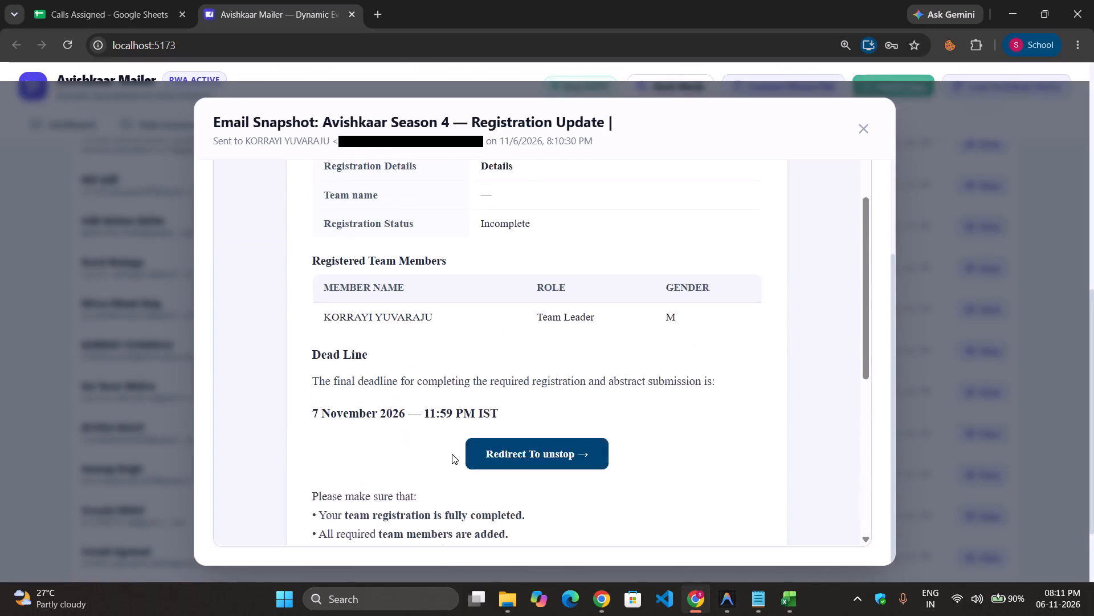
pyautogui.click(862, 126)
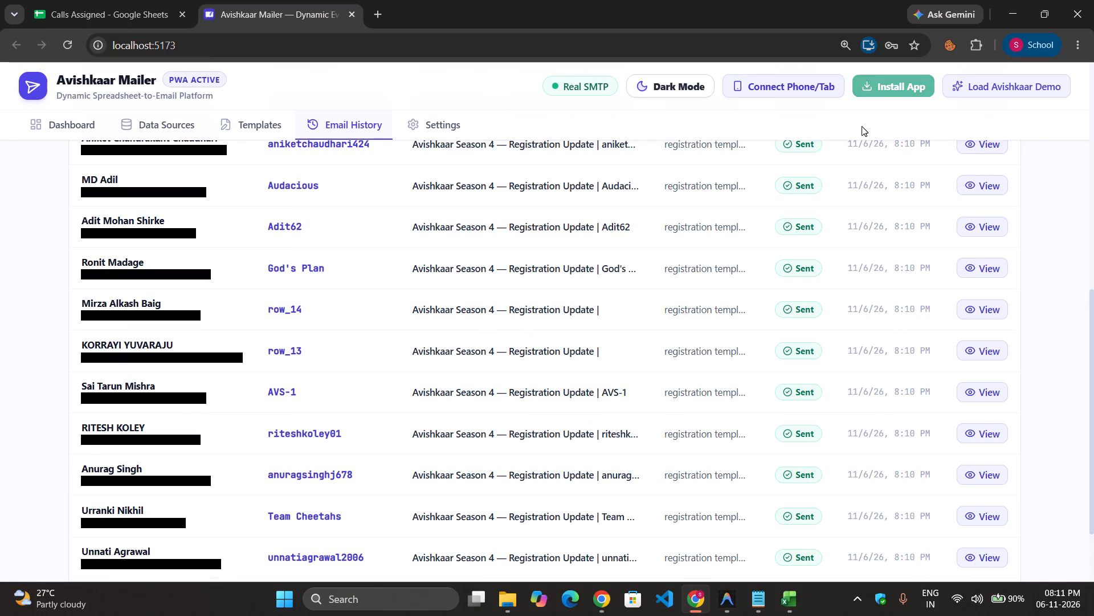
# Reopen the row_13 email snapshot from the dispatch history, check its greeting and team details, and close it.
pyautogui.scroll(1, 332, 344)
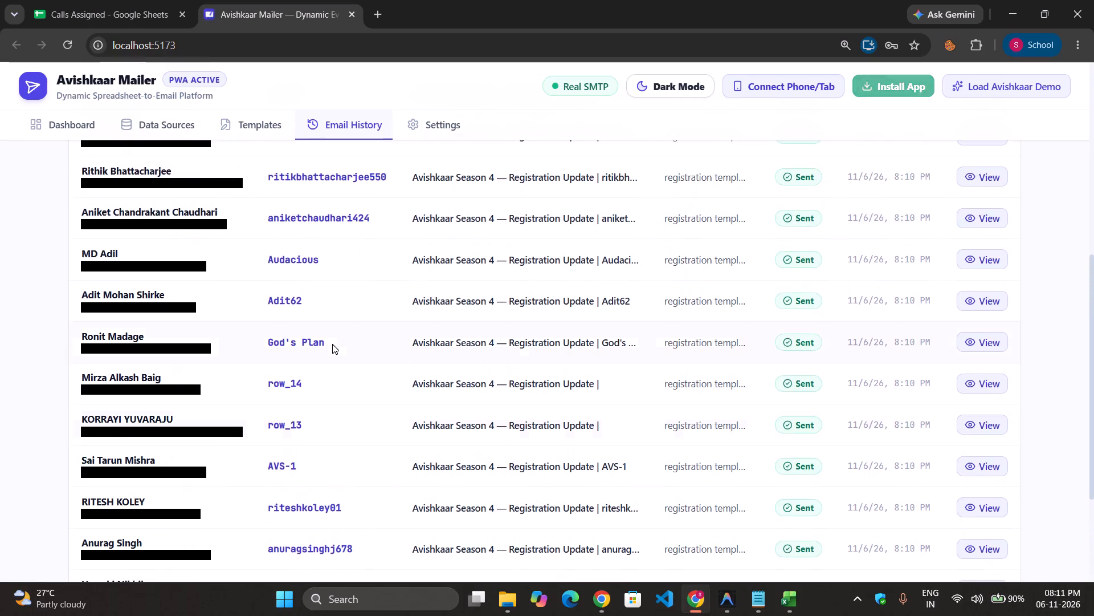
pyautogui.scroll(1, 332, 344)
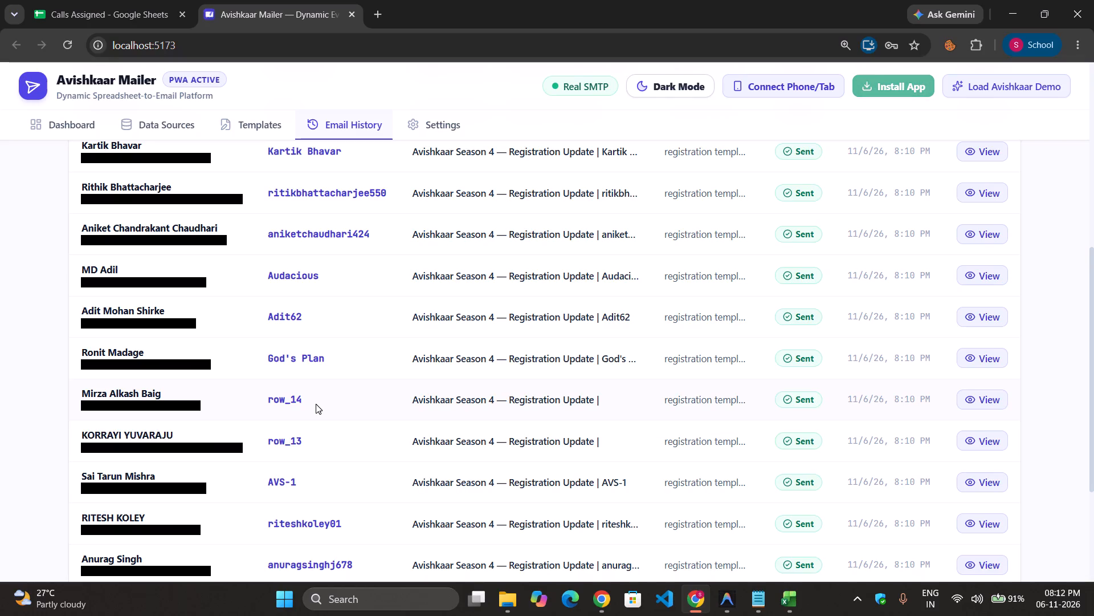
pyautogui.click(979, 441)
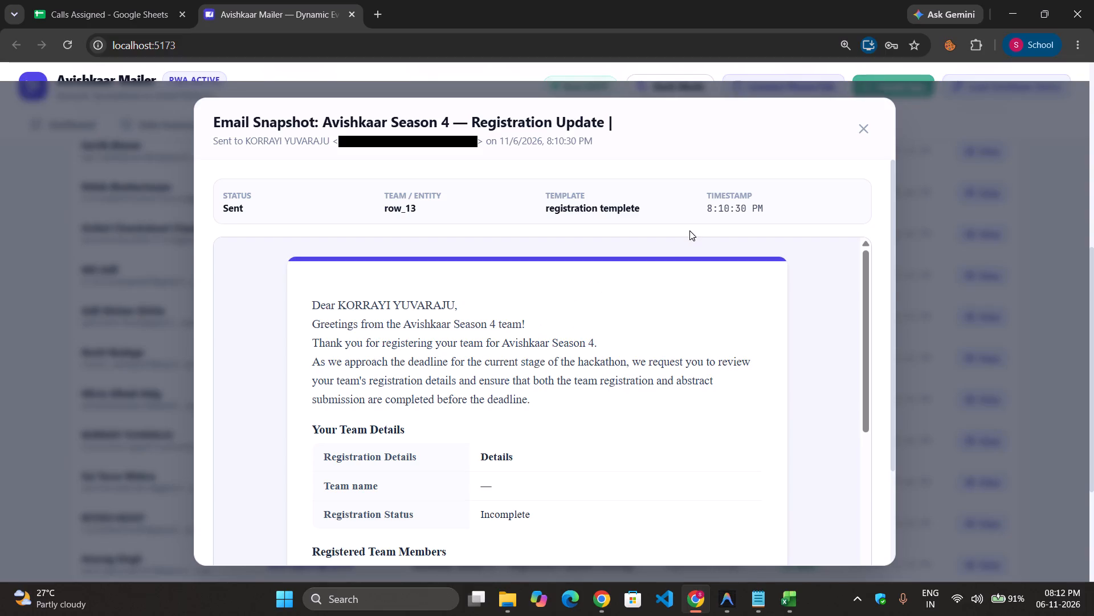
pyautogui.click(860, 126)
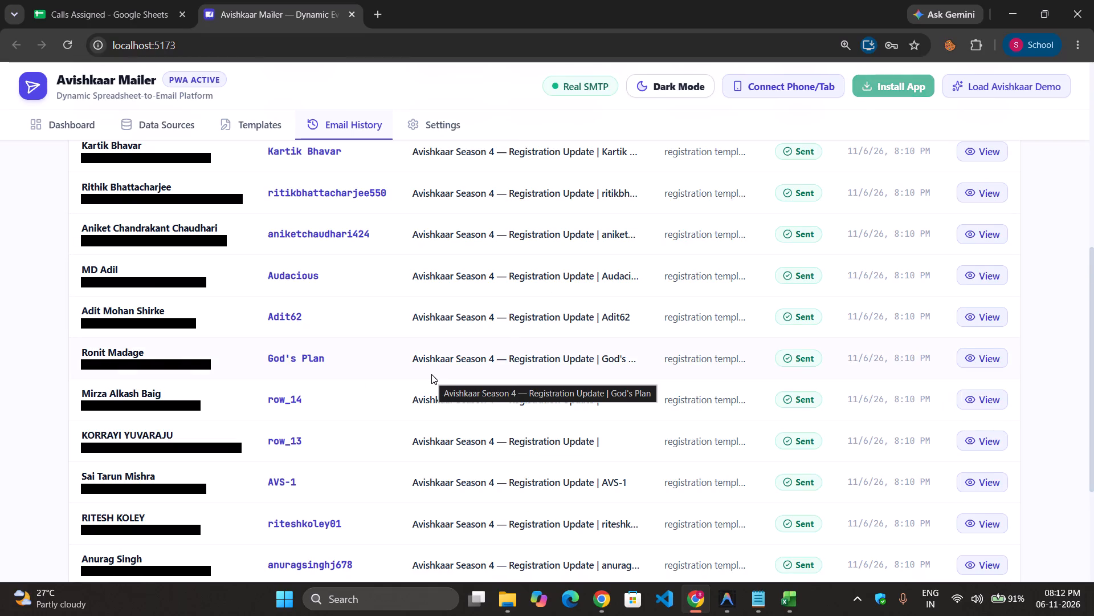
# View the snapshot of the email sent to team God's Plan, read through its full body and team details, and close it.
pyautogui.click(988, 359)
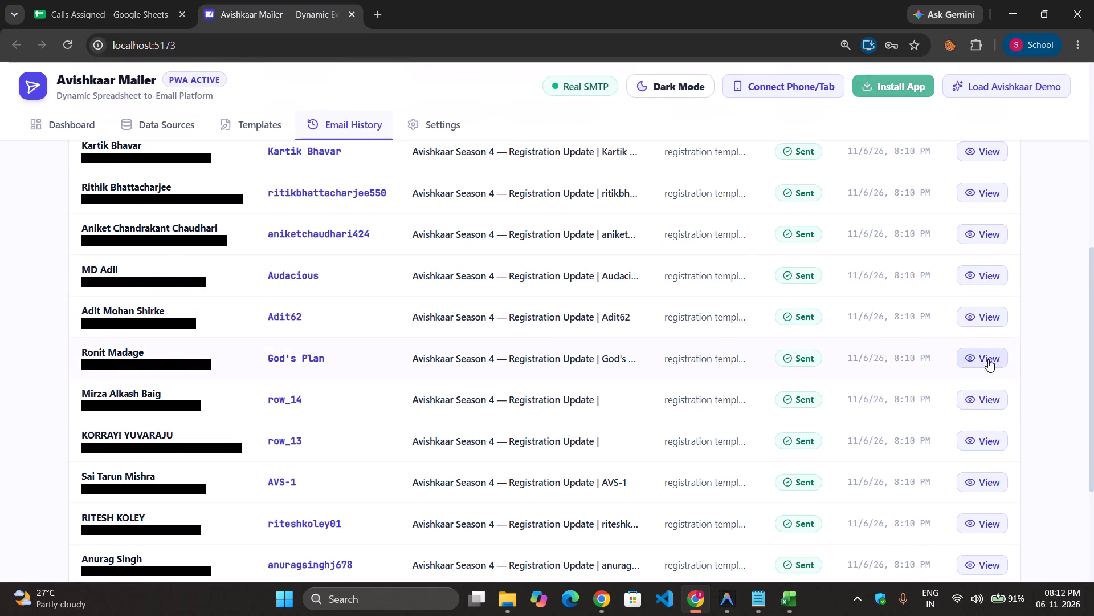
pyautogui.scroll(-6, 460, 424)
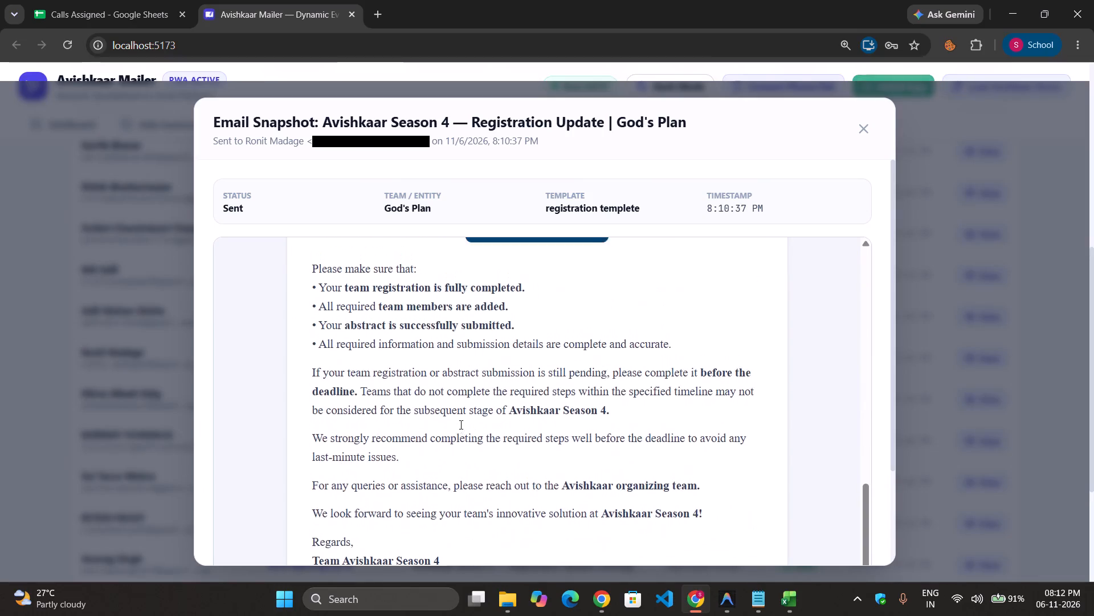
pyautogui.scroll(-3, 460, 424)
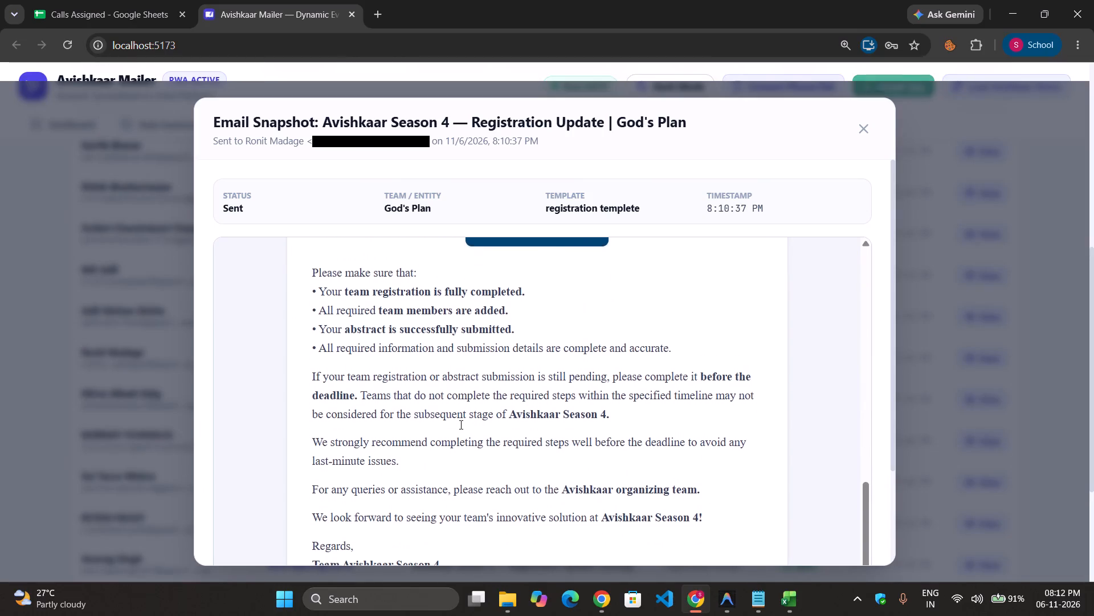
pyautogui.scroll(-2, 460, 424)
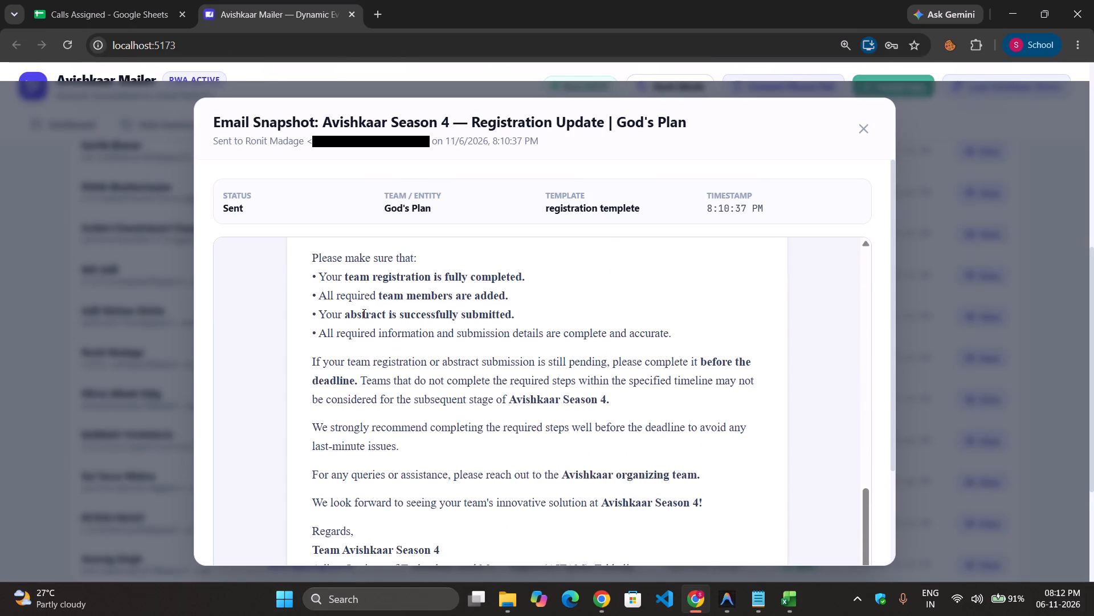
pyautogui.scroll(8, 350, 278)
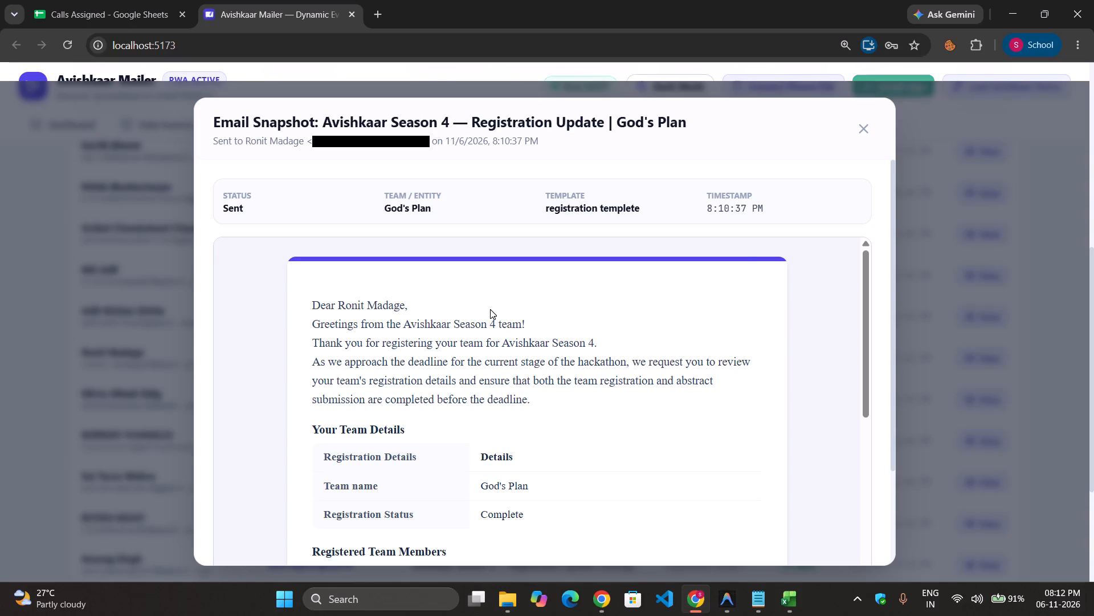
pyautogui.scroll(-9, 580, 378)
pyautogui.scroll(6, 691, 308)
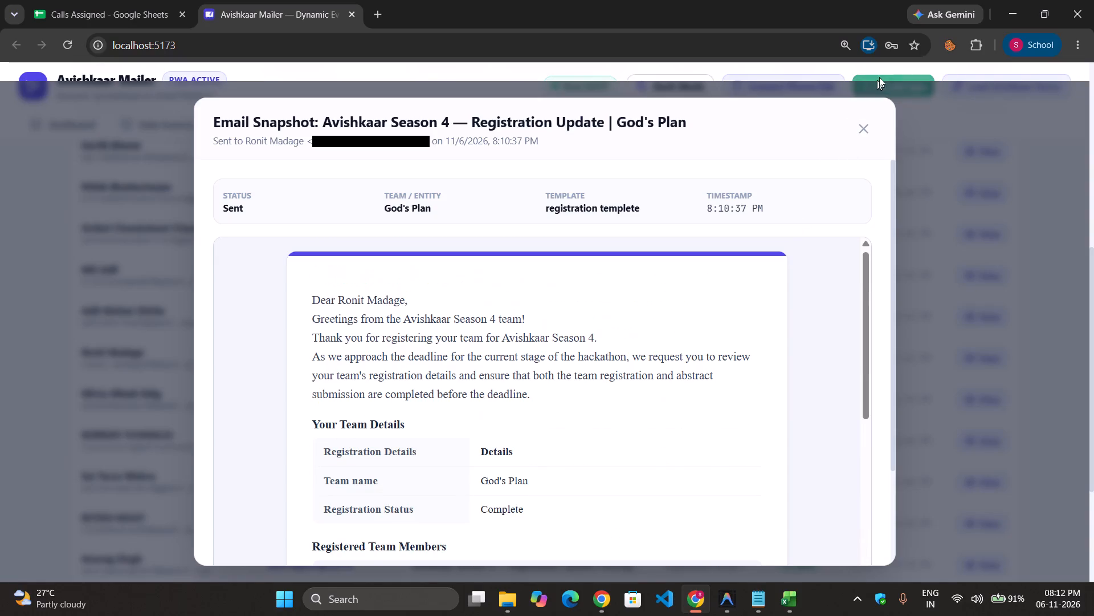
pyautogui.click(857, 134)
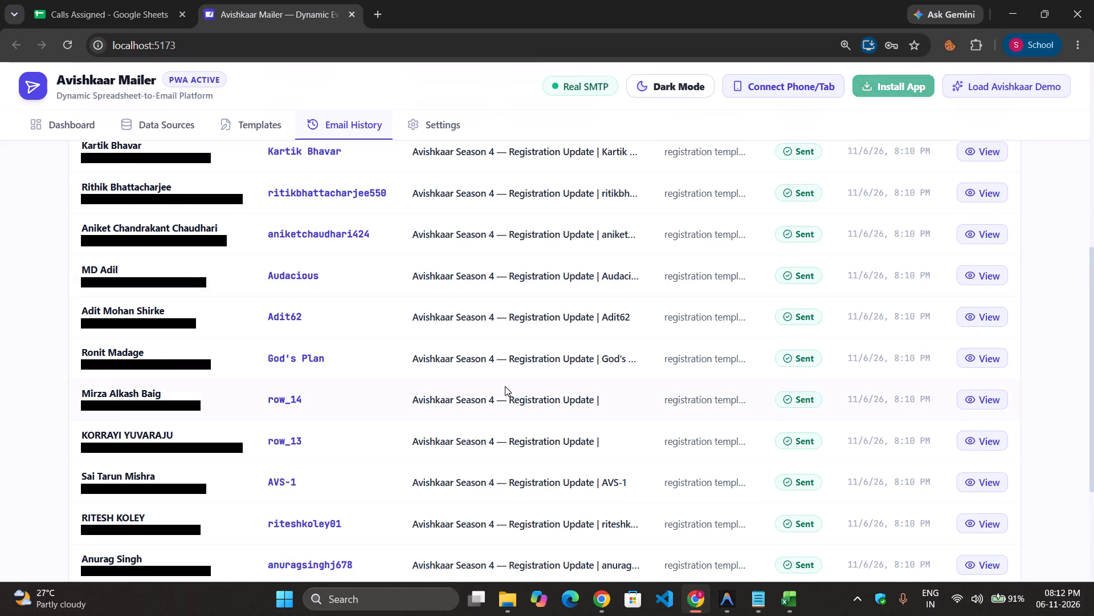
# Examine the subject lines of the row_14 and row_13 entries in the dispatch history, highlighting each subject's text.
pyautogui.scroll(7, 505, 386)
pyautogui.scroll(-5, 505, 386)
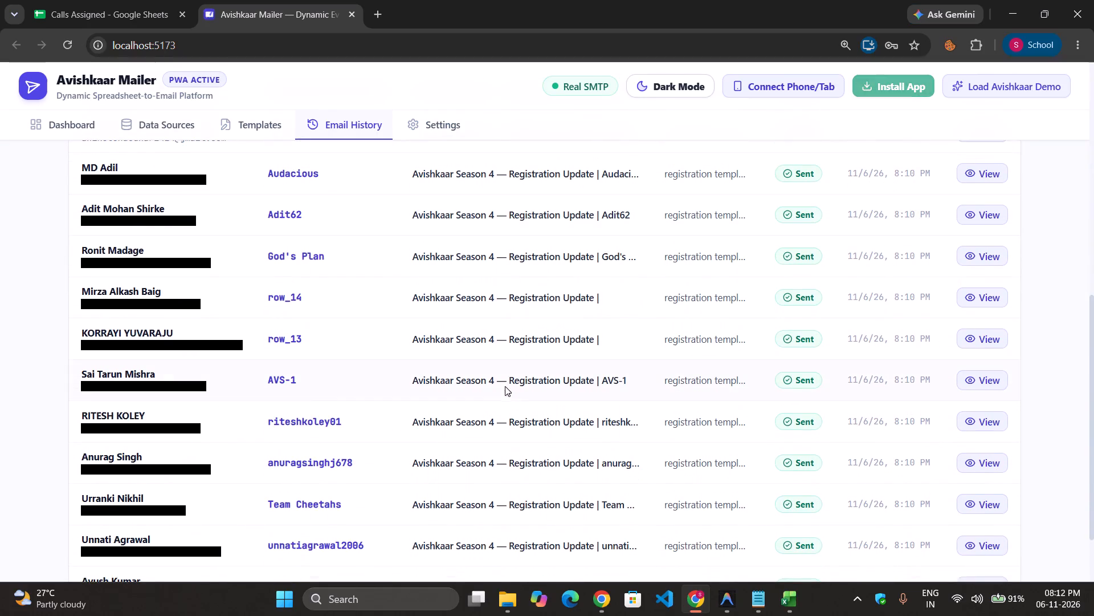
pyautogui.click(806, 299)
pyautogui.tripleClick(527, 307)
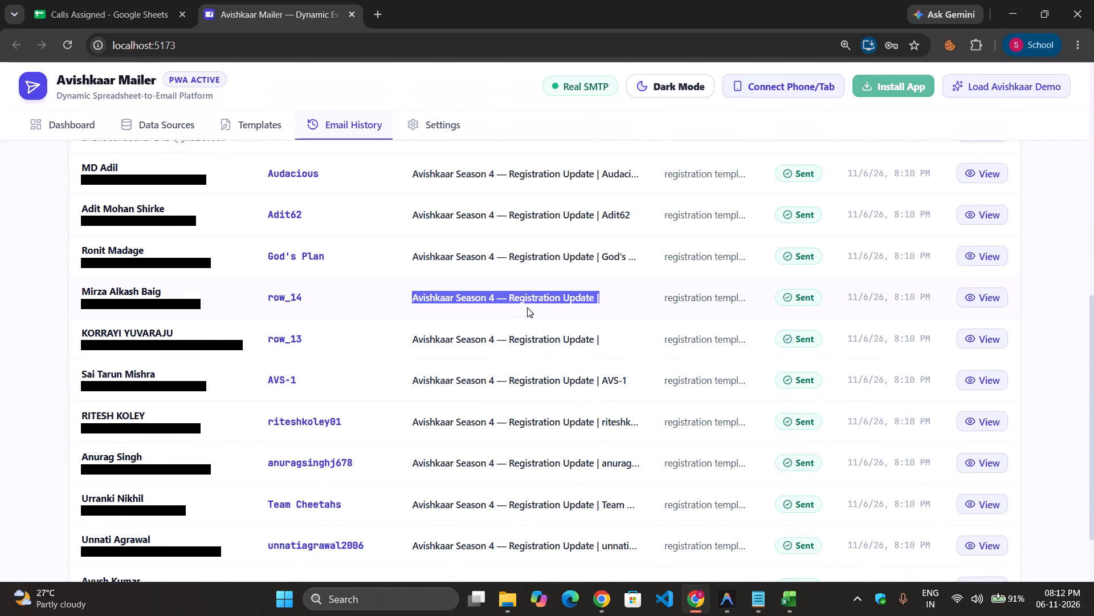
pyautogui.click(521, 294)
pyautogui.doubleClick(521, 294)
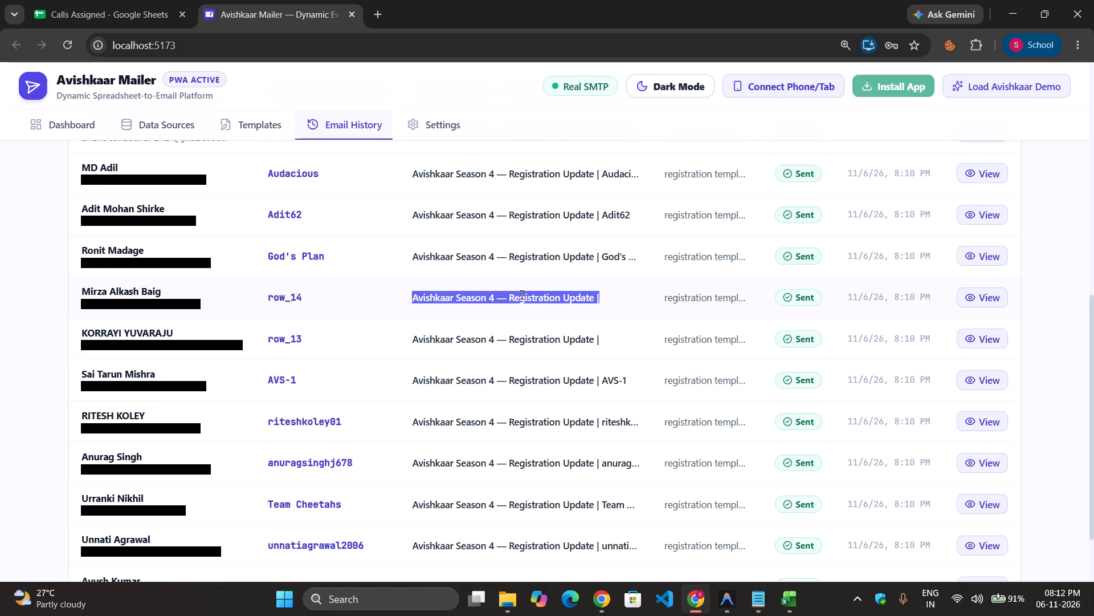
pyautogui.tripleClick(469, 341)
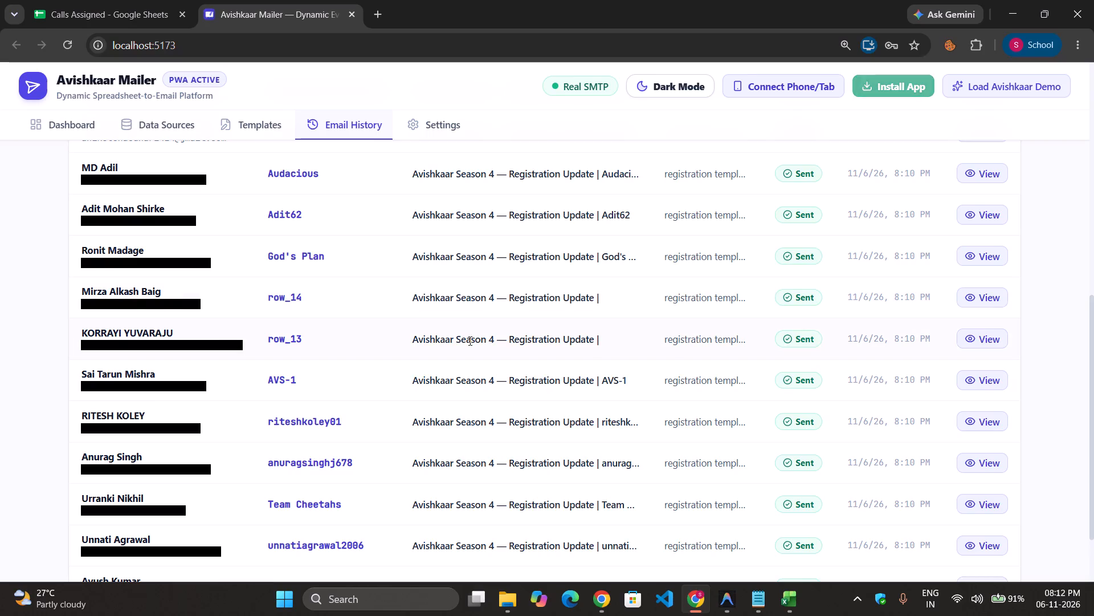
pyautogui.click(510, 339)
pyautogui.tripleClick(510, 339)
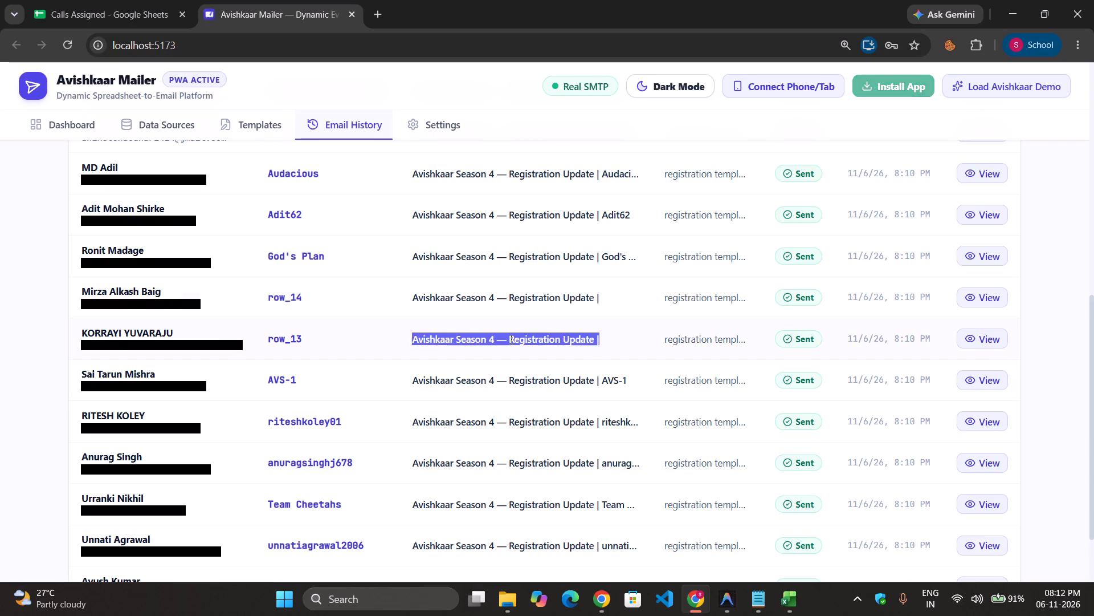
pyautogui.moveTo(484, 337); pyautogui.dragTo(498, 337)
pyautogui.tripleClick(498, 337)
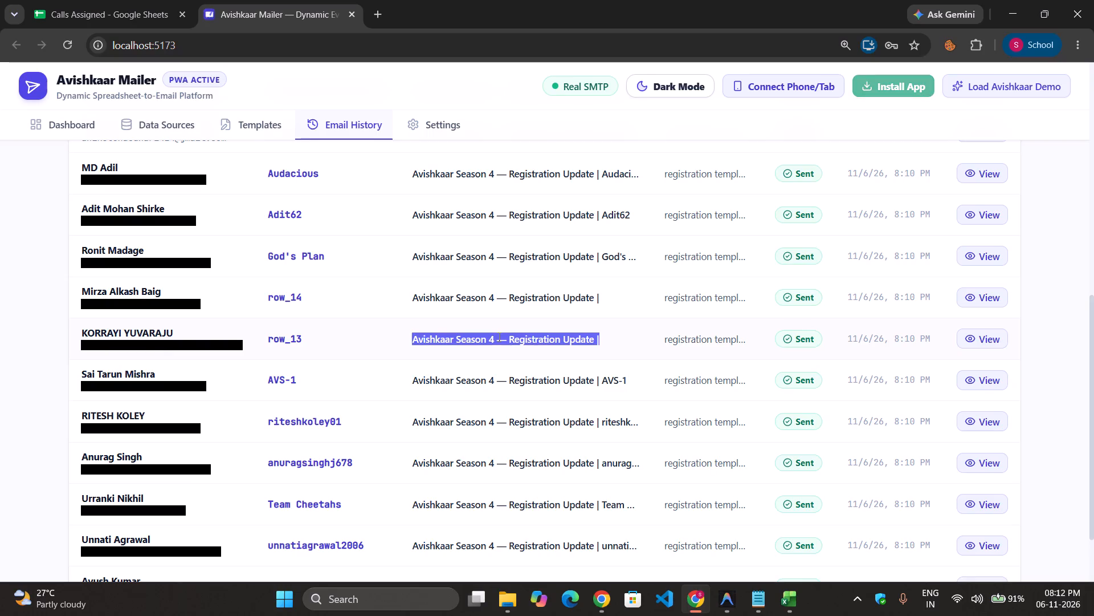
pyautogui.doubleClick(498, 337)
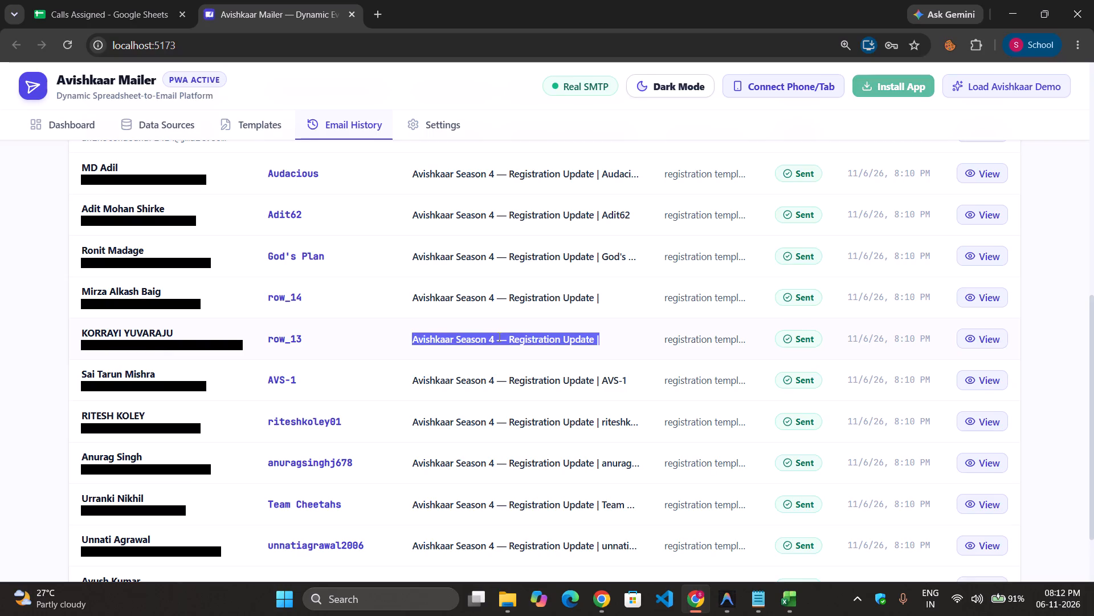
pyautogui.click(498, 337)
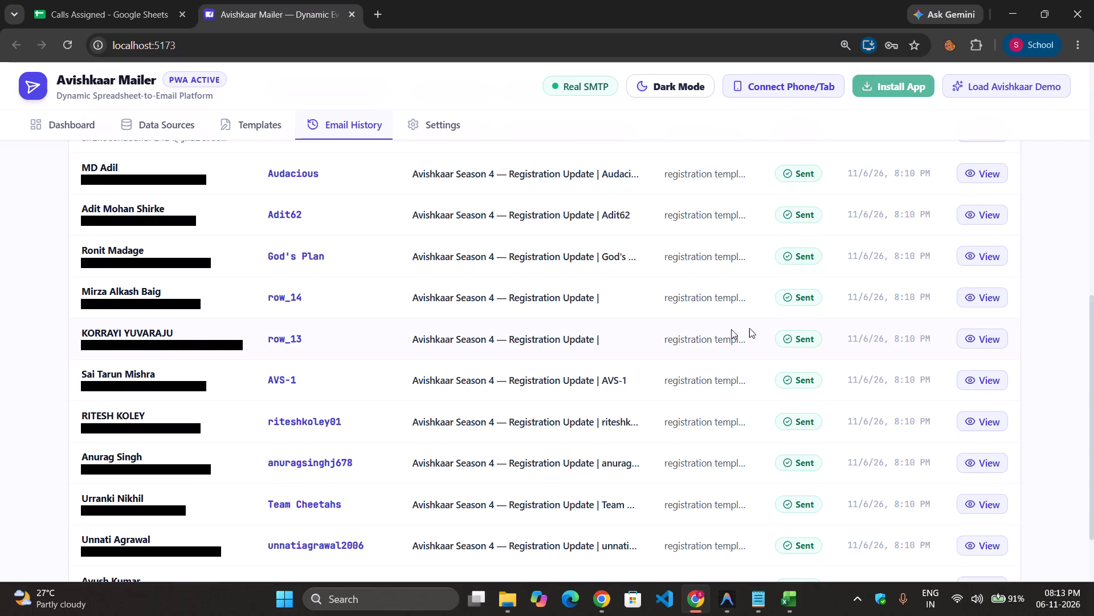
# View the row_13 email snapshot again, read its full body from greeting to sign-off, and close it.
pyautogui.click(986, 342)
pyautogui.scroll(-1, 448, 367)
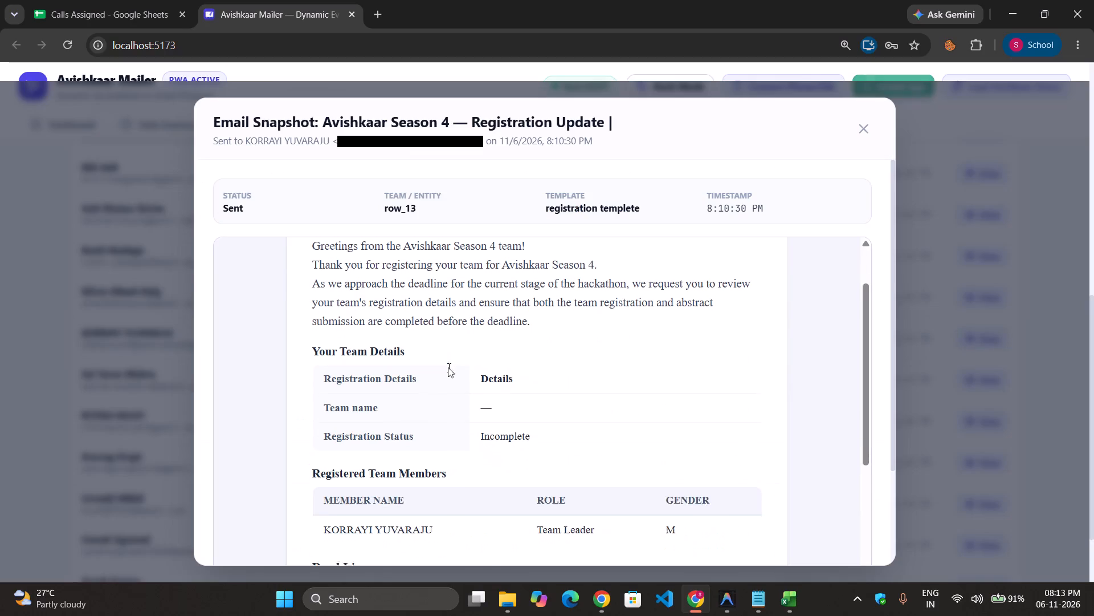
pyautogui.scroll(-3, 448, 367)
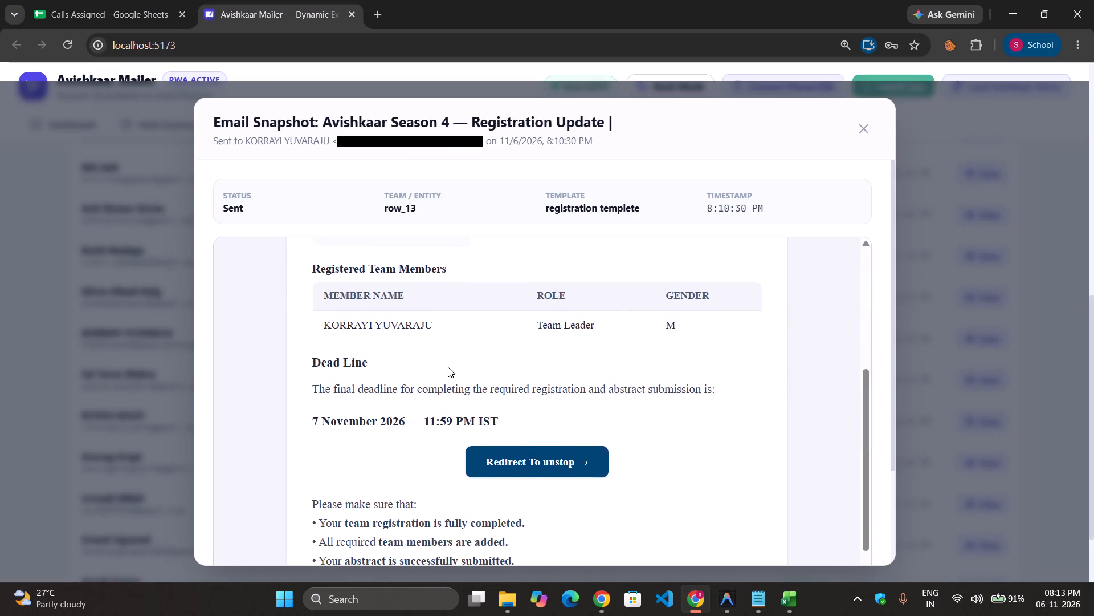
pyautogui.scroll(-4, 448, 367)
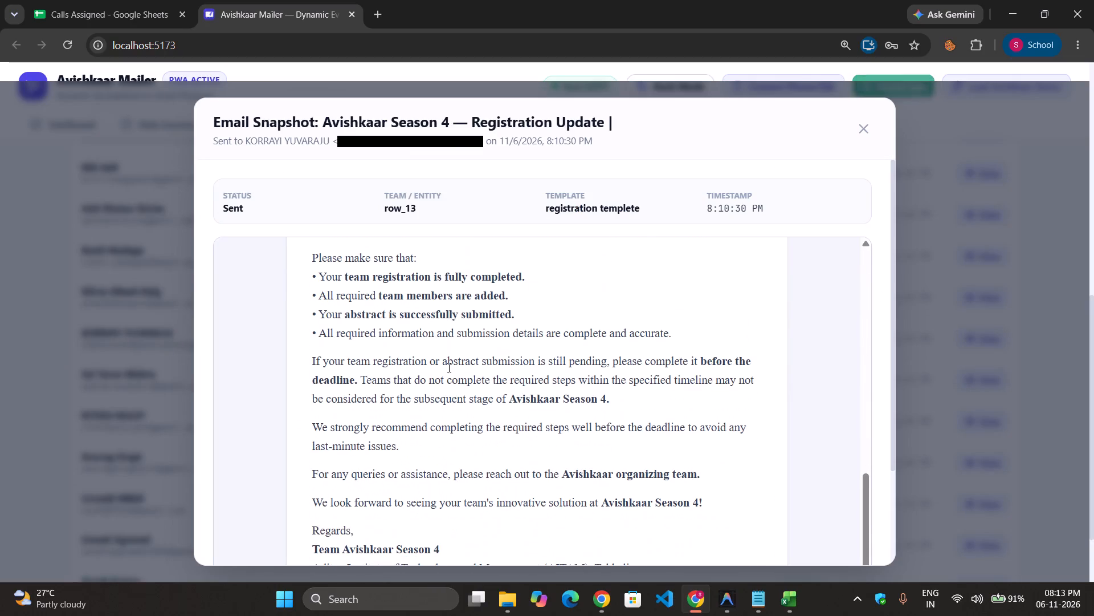
pyautogui.scroll(7, 538, 337)
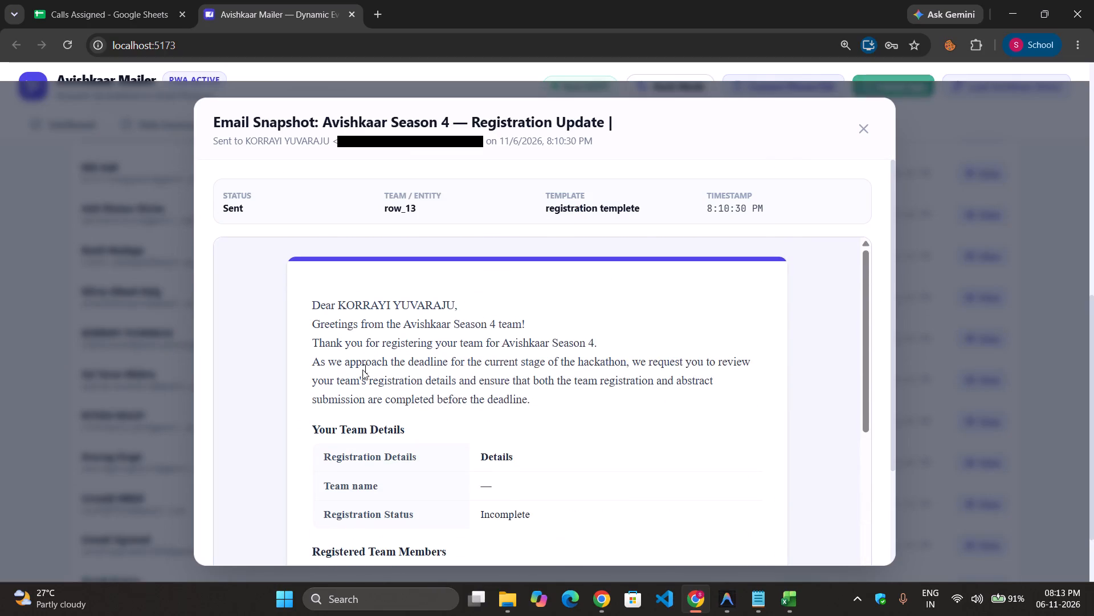
pyautogui.scroll(-9, 459, 418)
pyautogui.scroll(6, 537, 311)
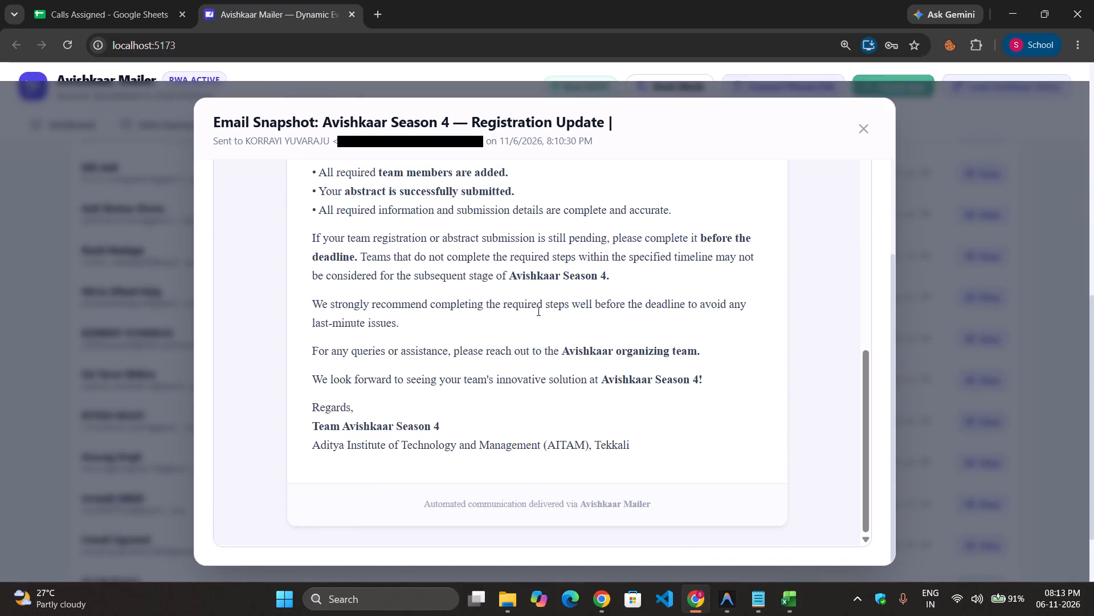
pyautogui.click(868, 130)
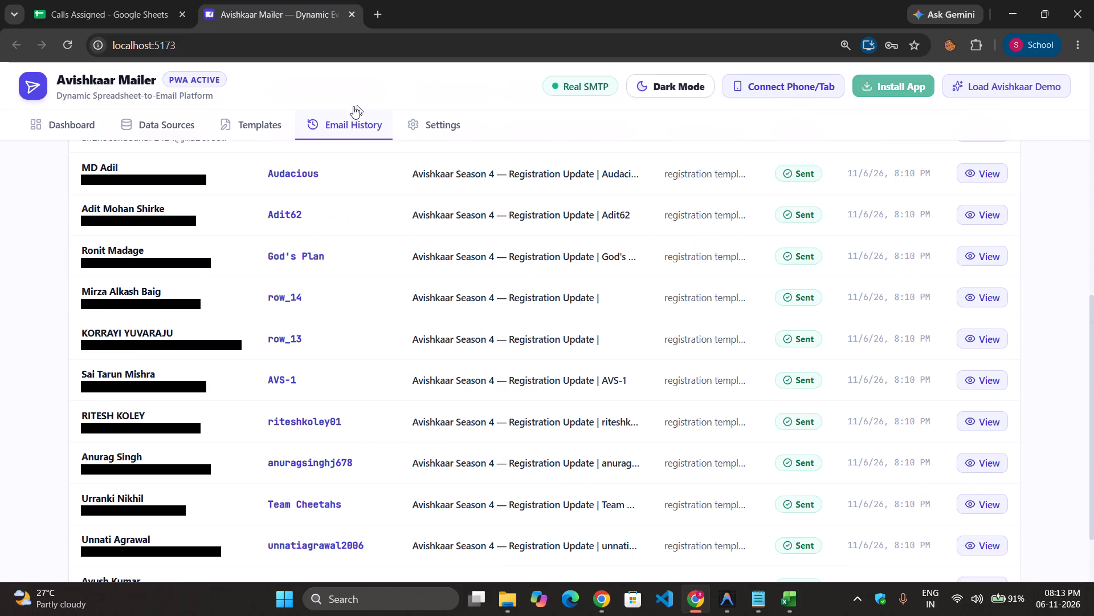
# Preview the Regn_1750320_BasicInfo dataset in the data sources, check its columns and records, and close the preview.
pyautogui.scroll(4, 221, 254)
pyautogui.click(145, 136)
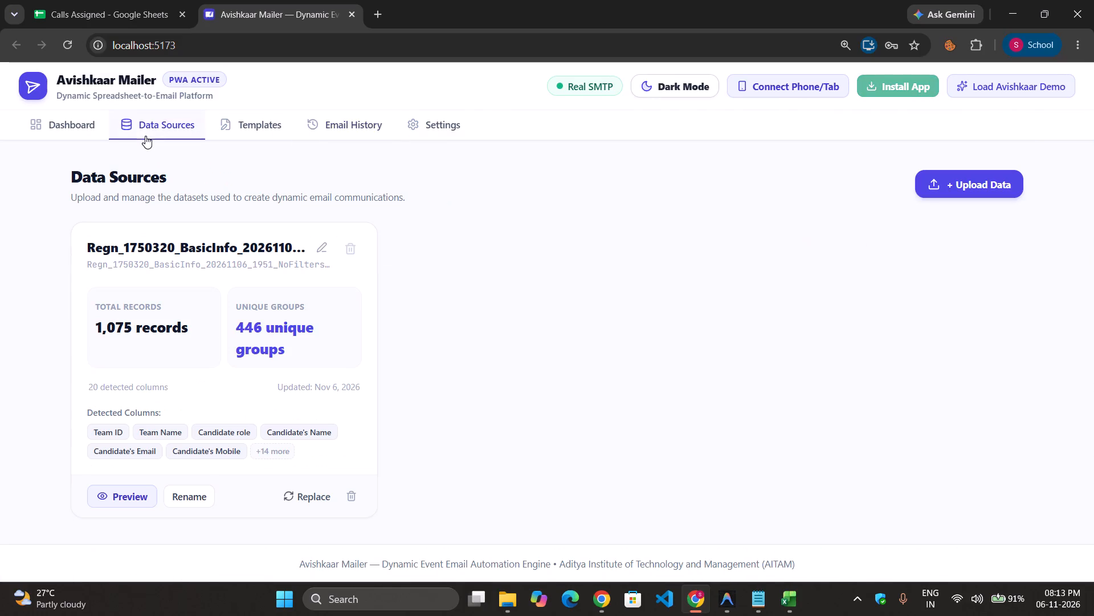
pyautogui.click(126, 499)
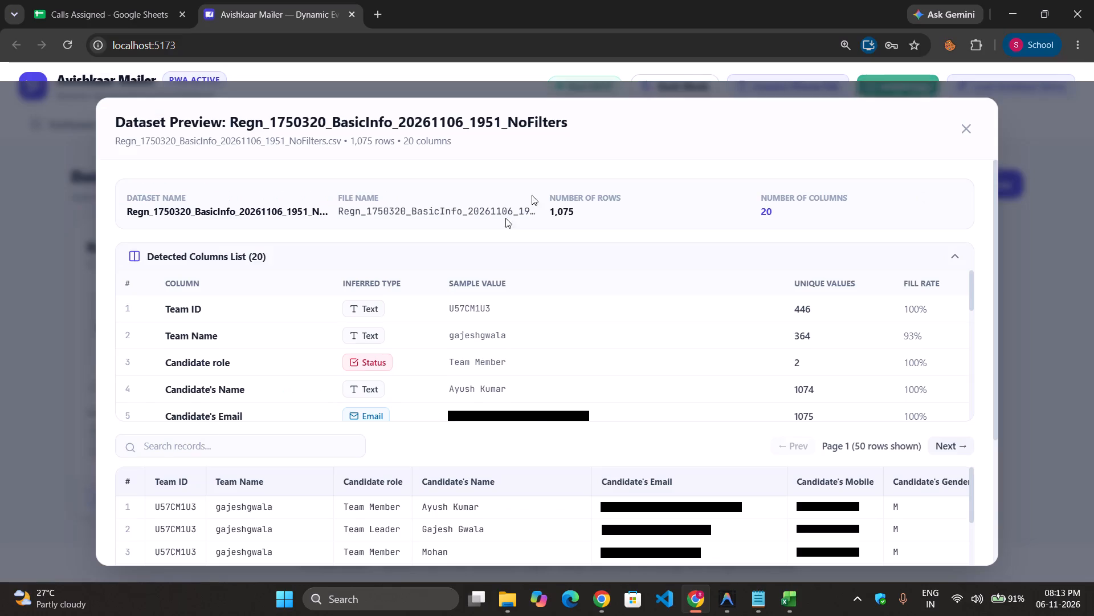
pyautogui.moveTo(978, 117); pyautogui.dragTo(957, 134)
pyautogui.click(957, 134)
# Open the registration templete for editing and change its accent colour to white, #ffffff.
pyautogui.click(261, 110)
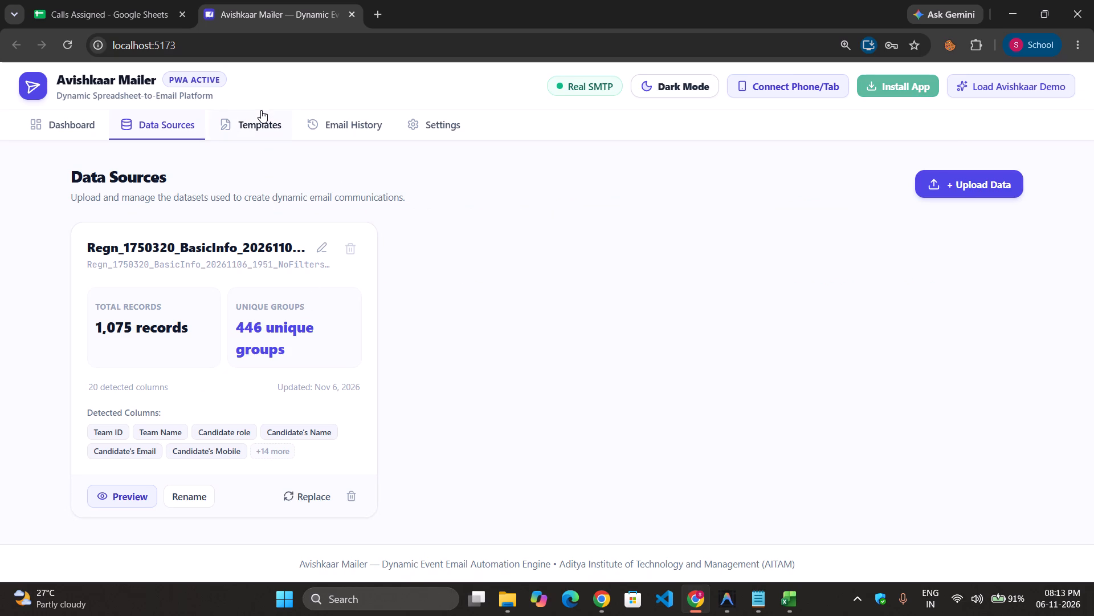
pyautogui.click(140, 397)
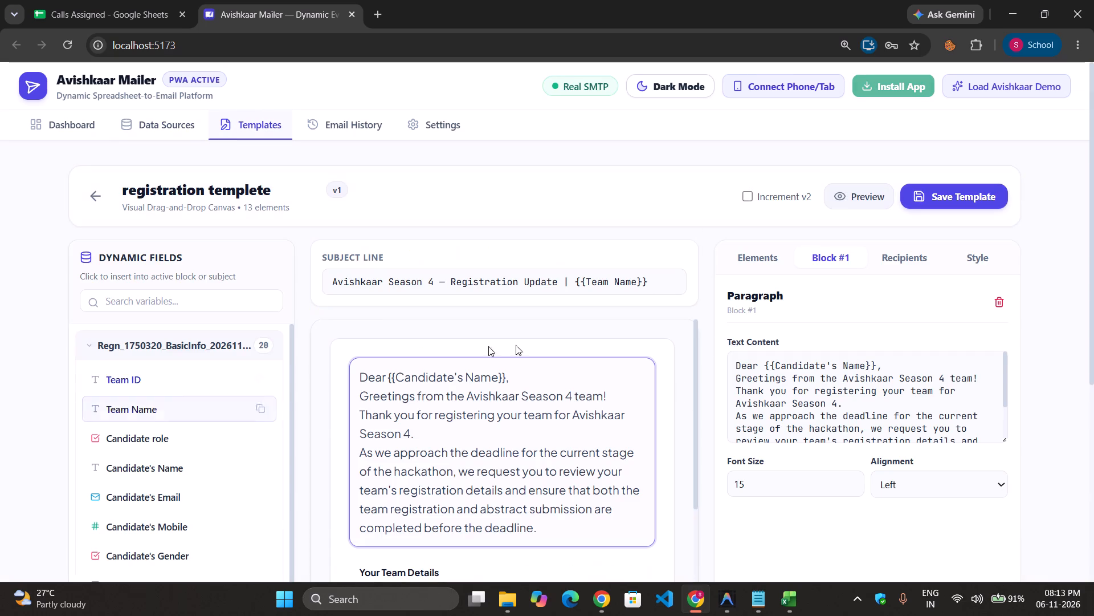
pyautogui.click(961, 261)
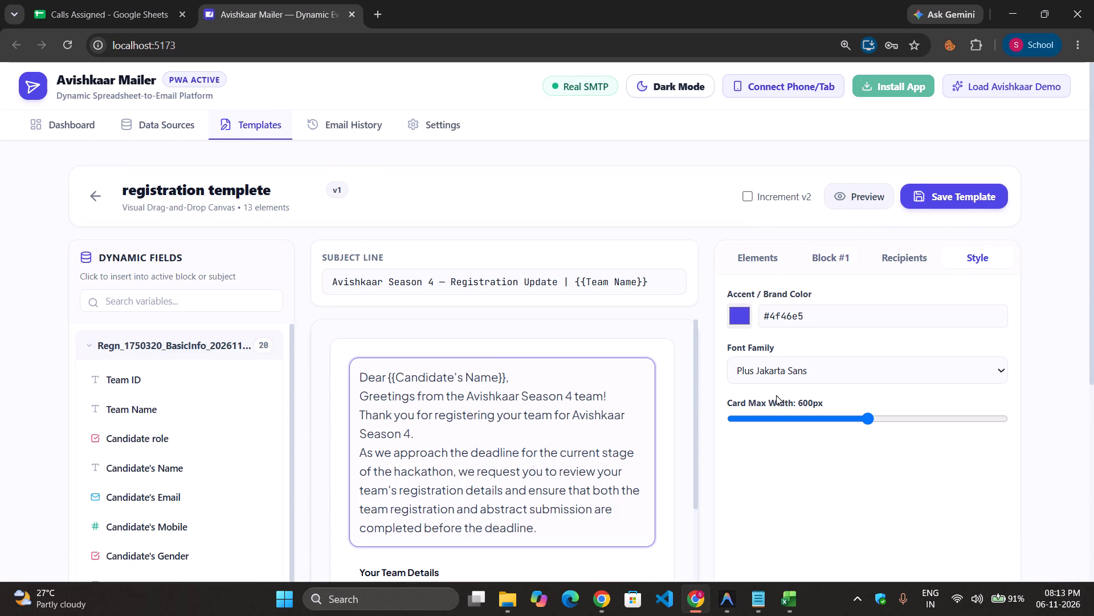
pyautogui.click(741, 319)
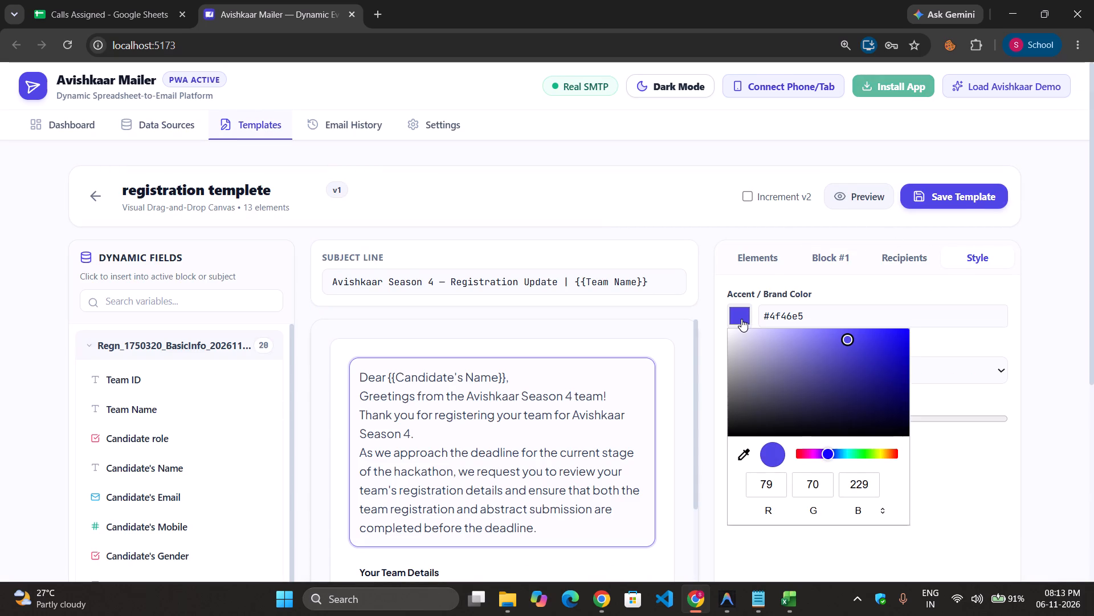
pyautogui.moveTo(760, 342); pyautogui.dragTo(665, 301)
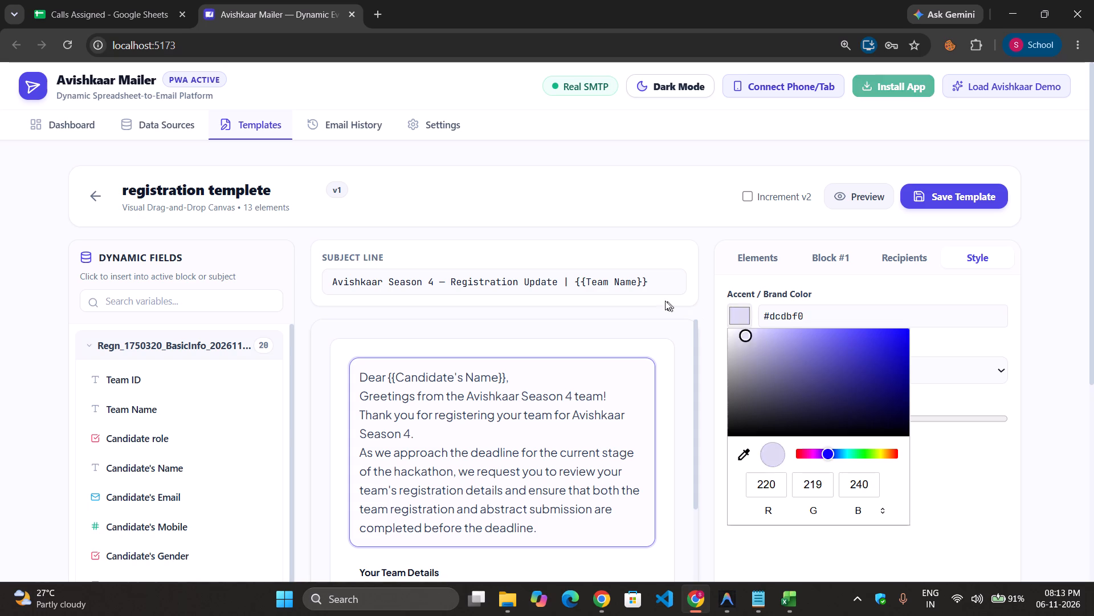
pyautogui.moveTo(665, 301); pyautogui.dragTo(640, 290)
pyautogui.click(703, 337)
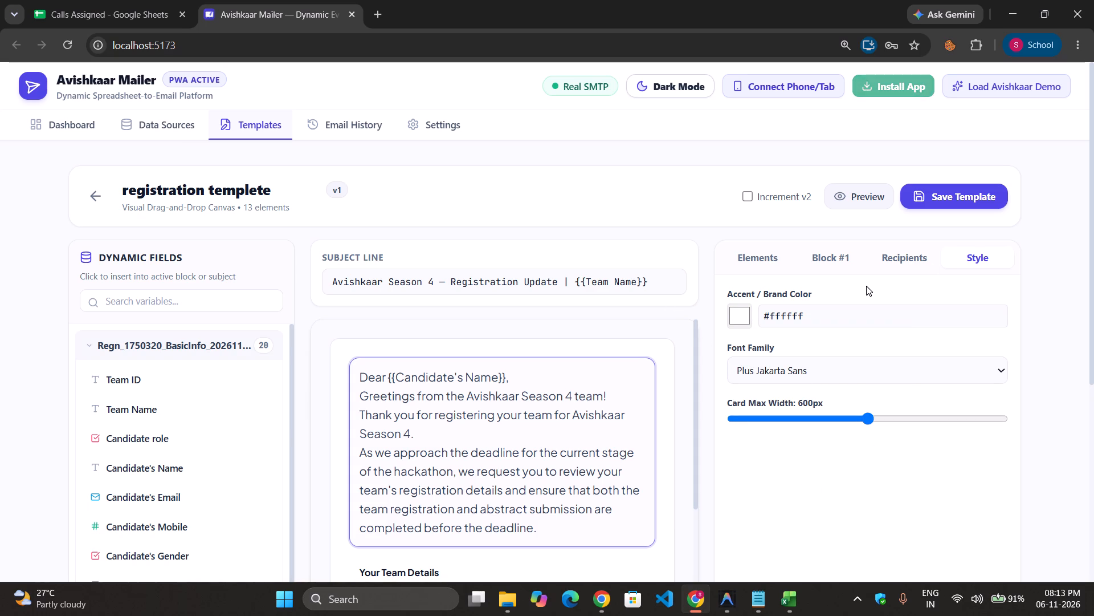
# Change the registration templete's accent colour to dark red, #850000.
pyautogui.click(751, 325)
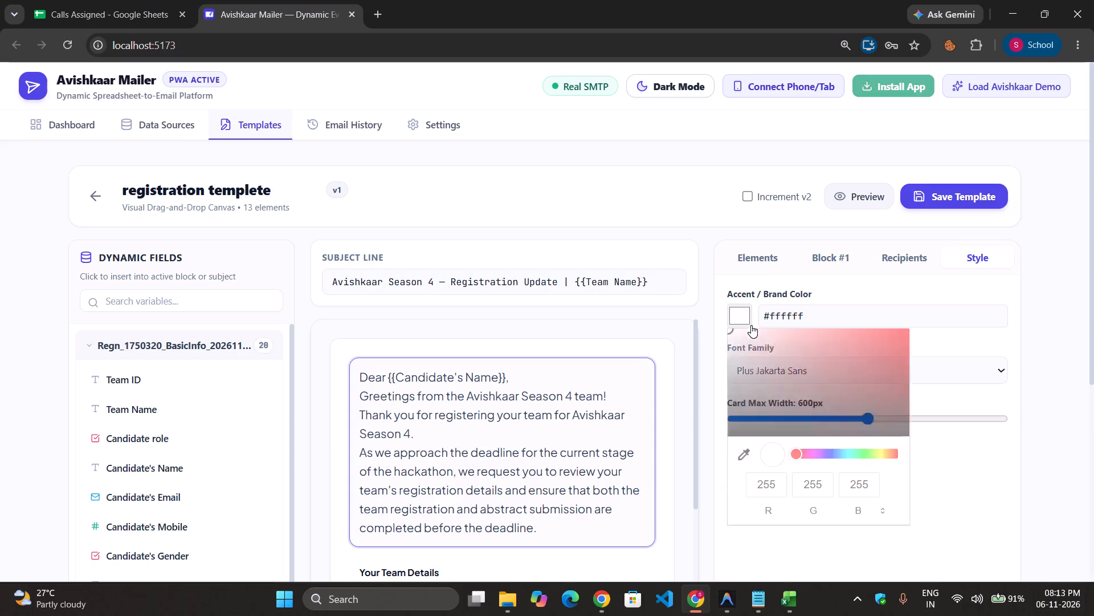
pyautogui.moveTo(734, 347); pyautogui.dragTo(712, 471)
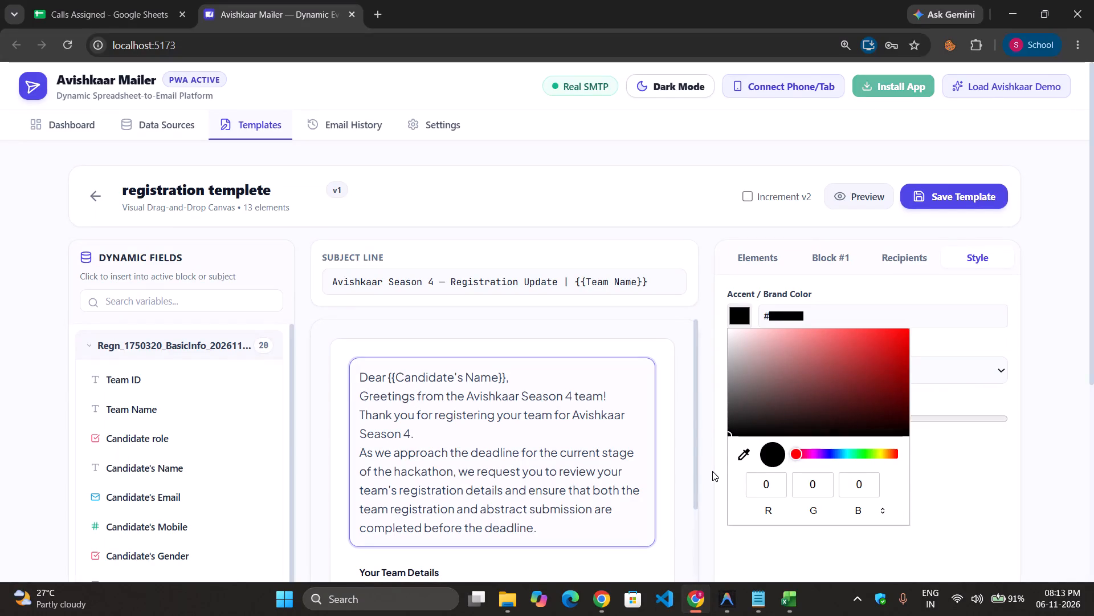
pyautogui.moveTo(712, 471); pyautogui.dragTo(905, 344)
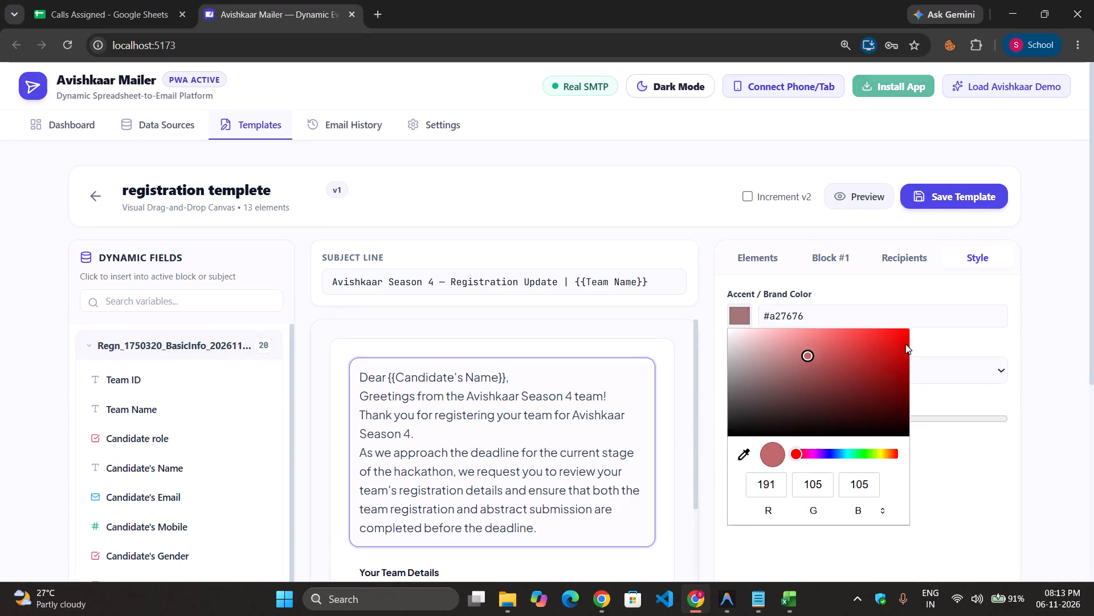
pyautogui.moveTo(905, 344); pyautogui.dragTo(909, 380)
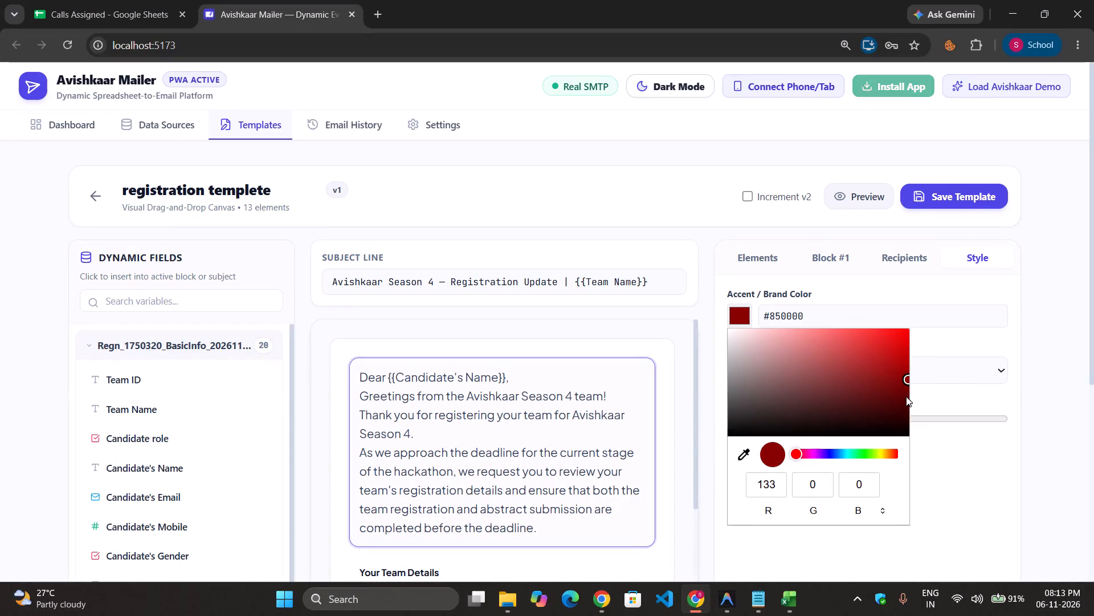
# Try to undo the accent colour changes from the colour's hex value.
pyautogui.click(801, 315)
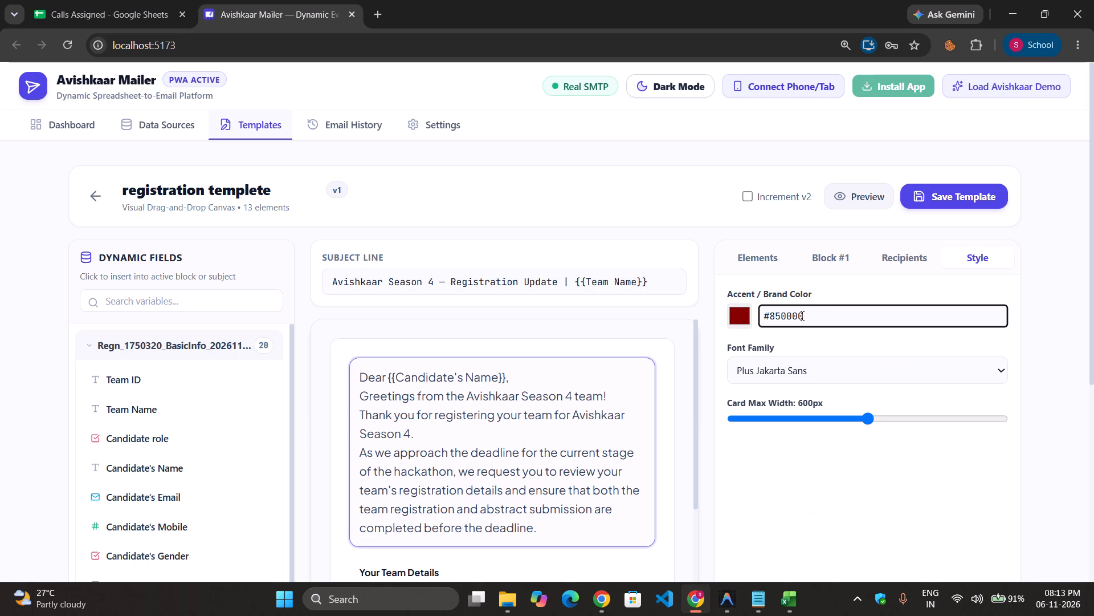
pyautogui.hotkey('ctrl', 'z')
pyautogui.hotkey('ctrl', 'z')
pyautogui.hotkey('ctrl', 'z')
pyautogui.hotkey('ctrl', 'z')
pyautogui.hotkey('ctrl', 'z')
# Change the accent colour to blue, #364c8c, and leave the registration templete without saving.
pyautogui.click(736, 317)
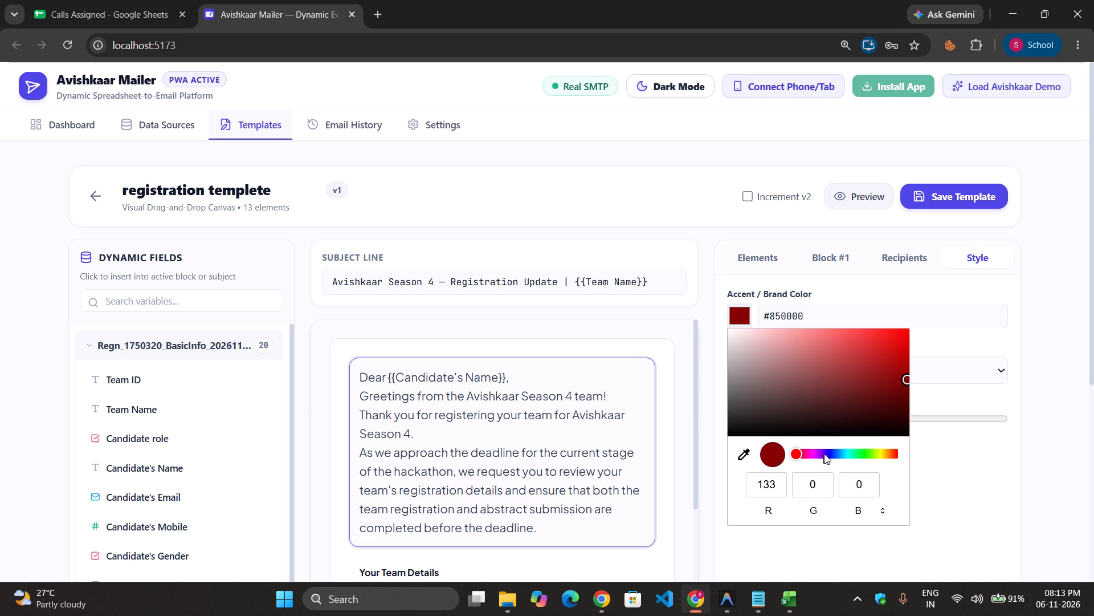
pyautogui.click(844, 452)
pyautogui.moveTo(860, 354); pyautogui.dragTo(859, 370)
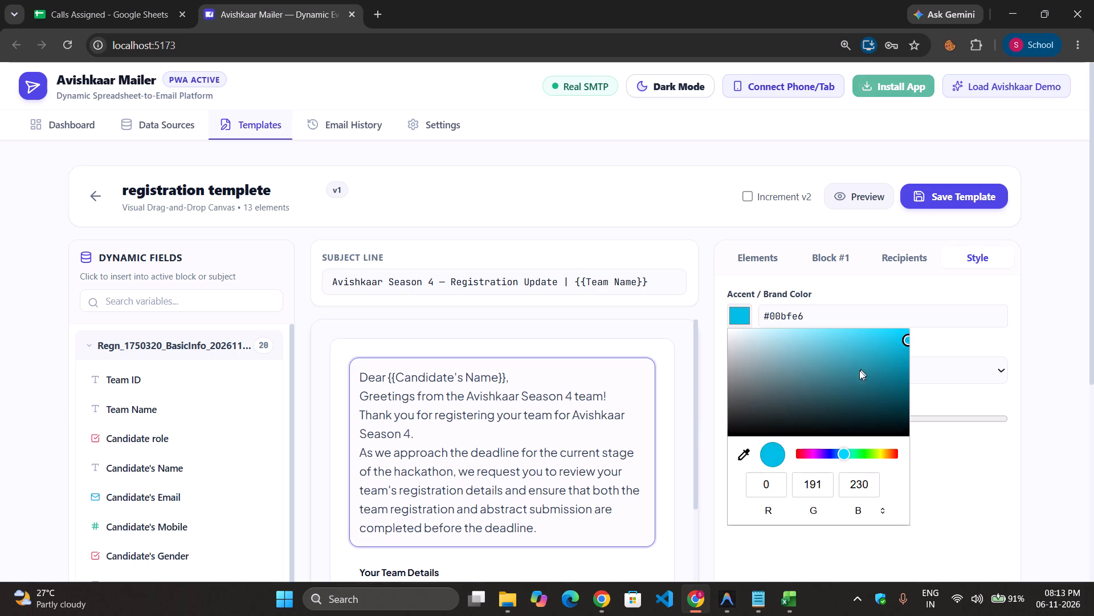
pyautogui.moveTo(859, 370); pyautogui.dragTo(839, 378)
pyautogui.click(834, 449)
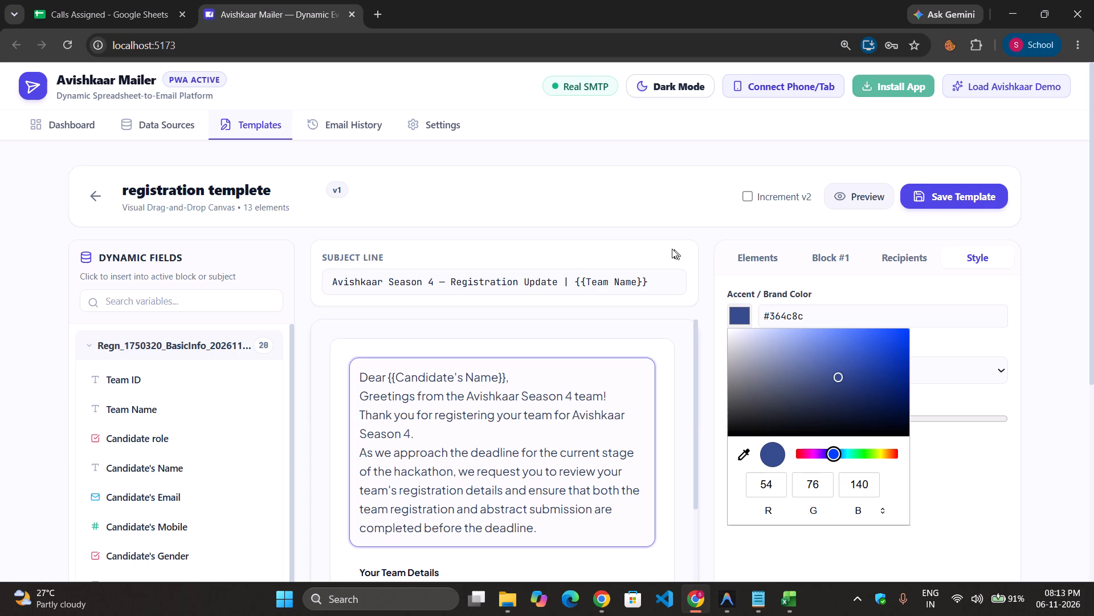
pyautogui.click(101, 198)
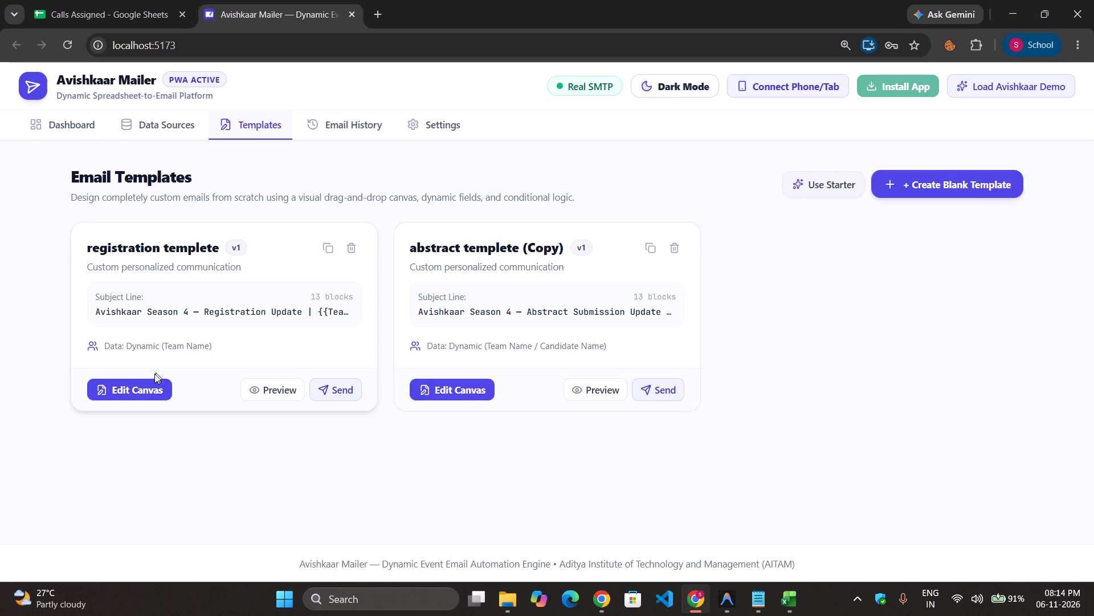
# Reopen the registration templete, check its accent colour and the Redirect To unstop button's colour, and return to the template list.
pyautogui.click(147, 385)
pyautogui.click(978, 261)
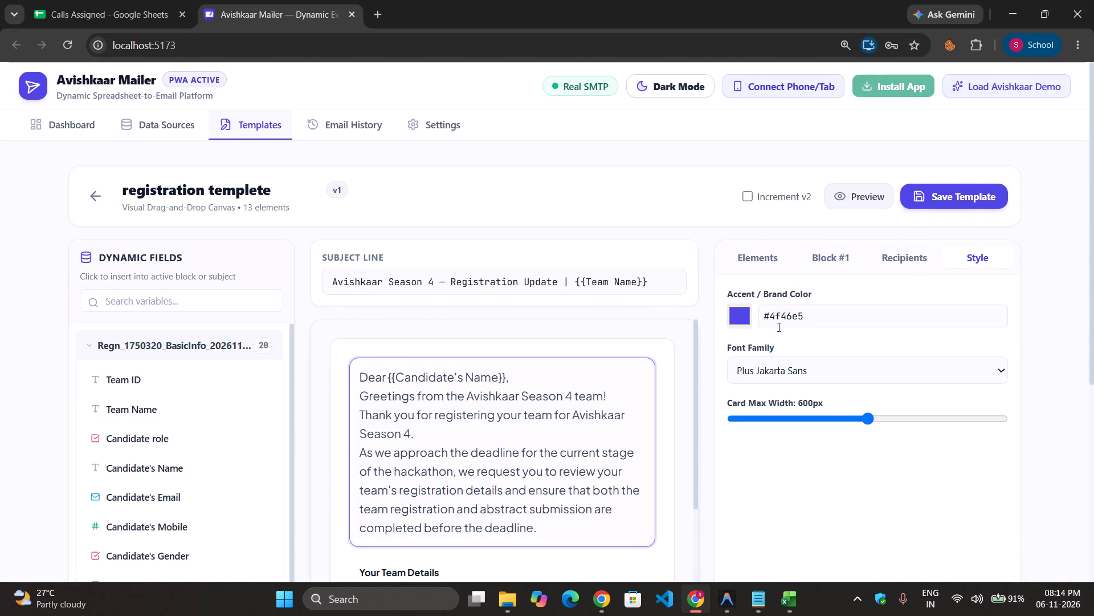
pyautogui.scroll(-5, 586, 480)
pyautogui.click(523, 537)
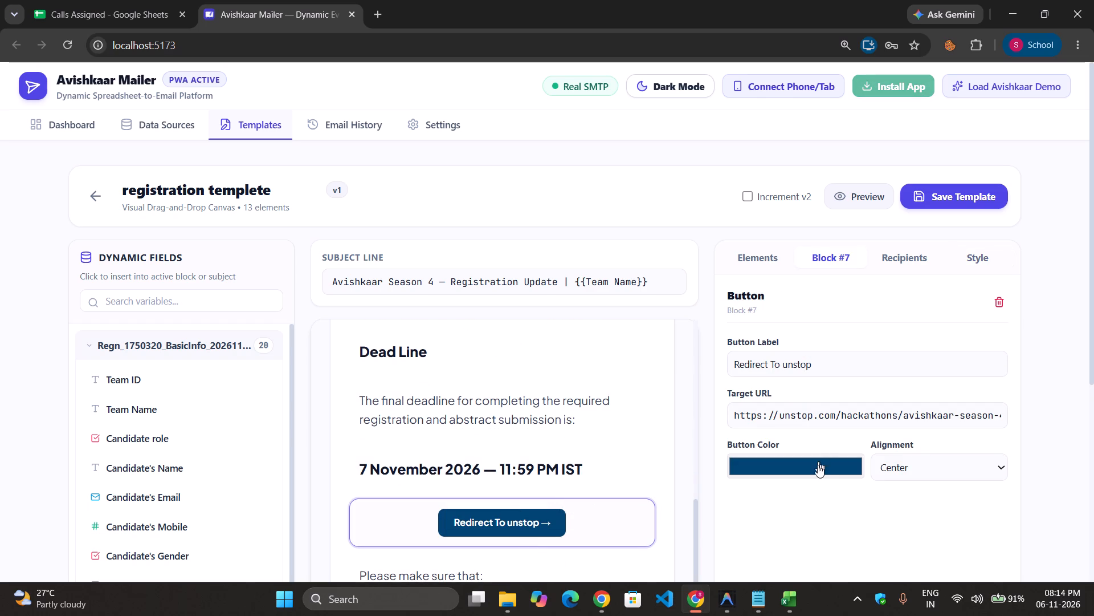
pyautogui.click(814, 475)
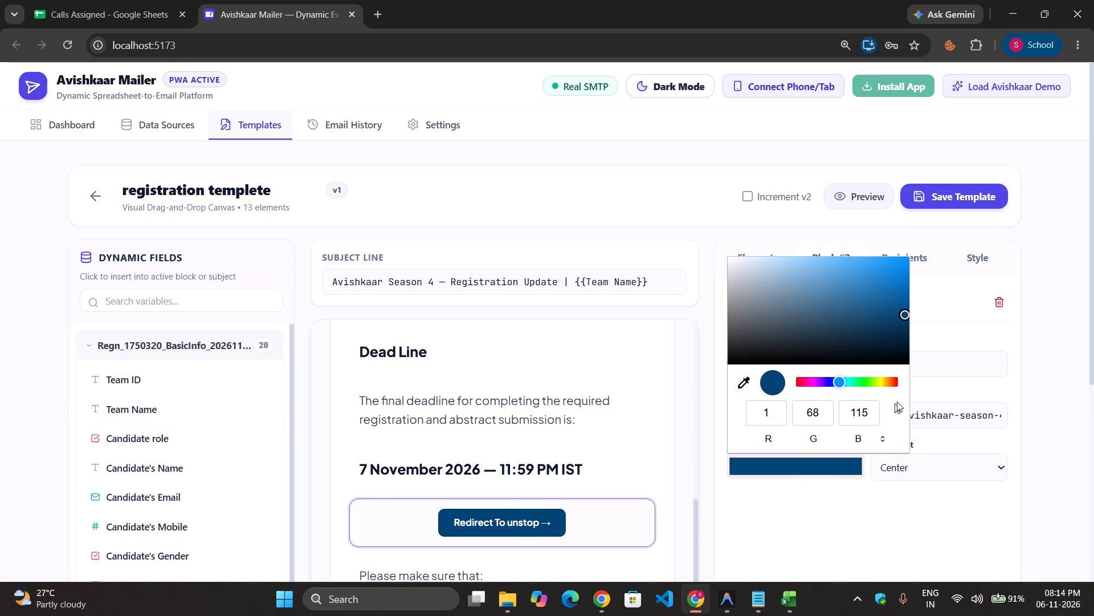
pyautogui.click(945, 305)
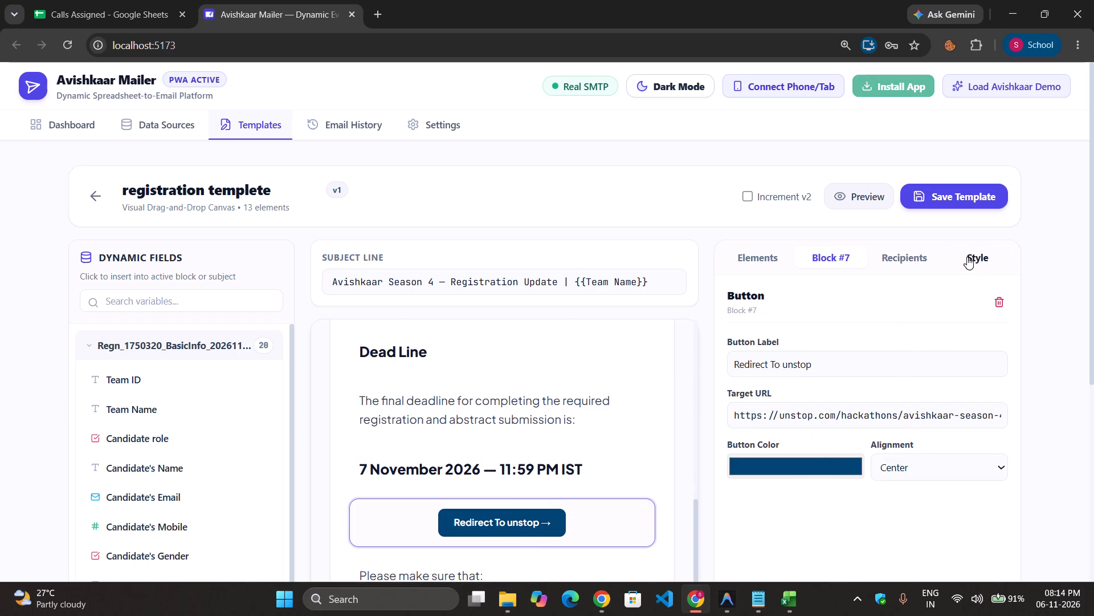
pyautogui.click(967, 257)
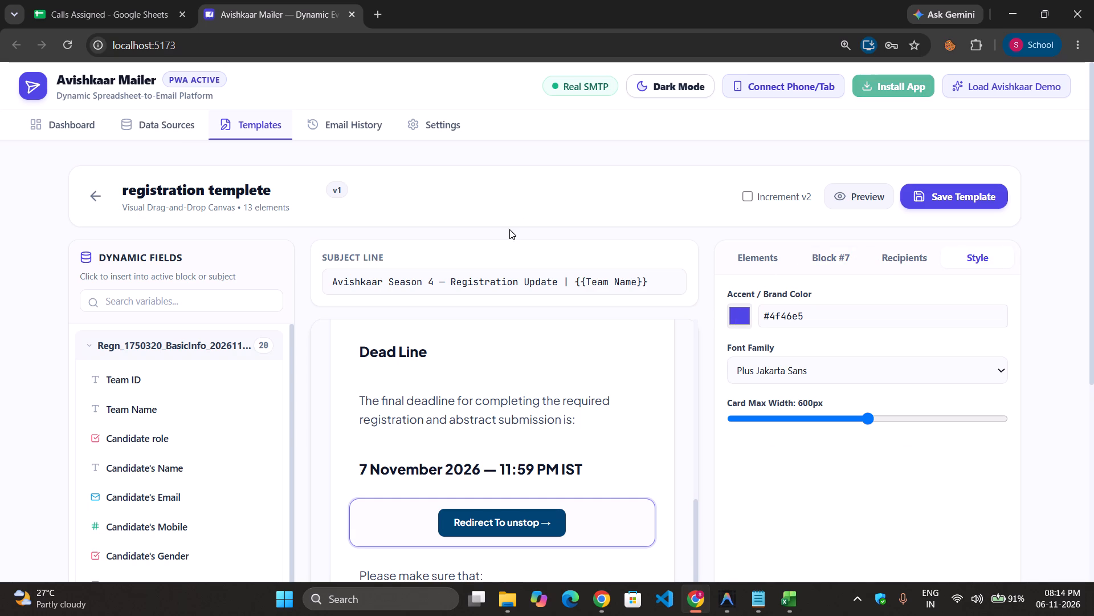
pyautogui.click(97, 197)
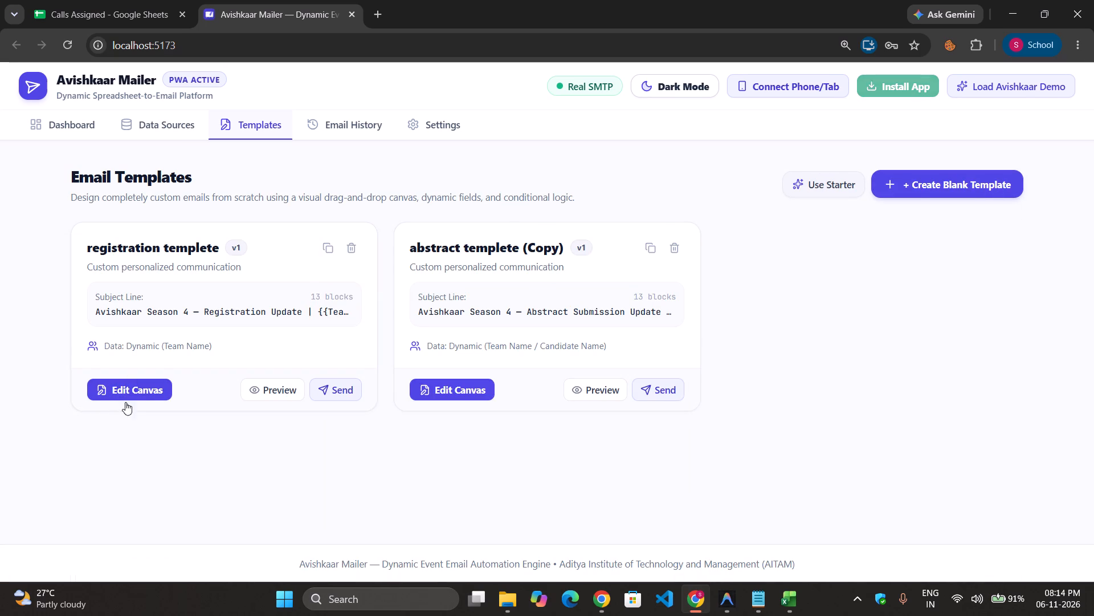
# Open the registration templete for editing again and inspect its accent colour in the colour picker.
pyautogui.click(133, 394)
pyautogui.click(977, 270)
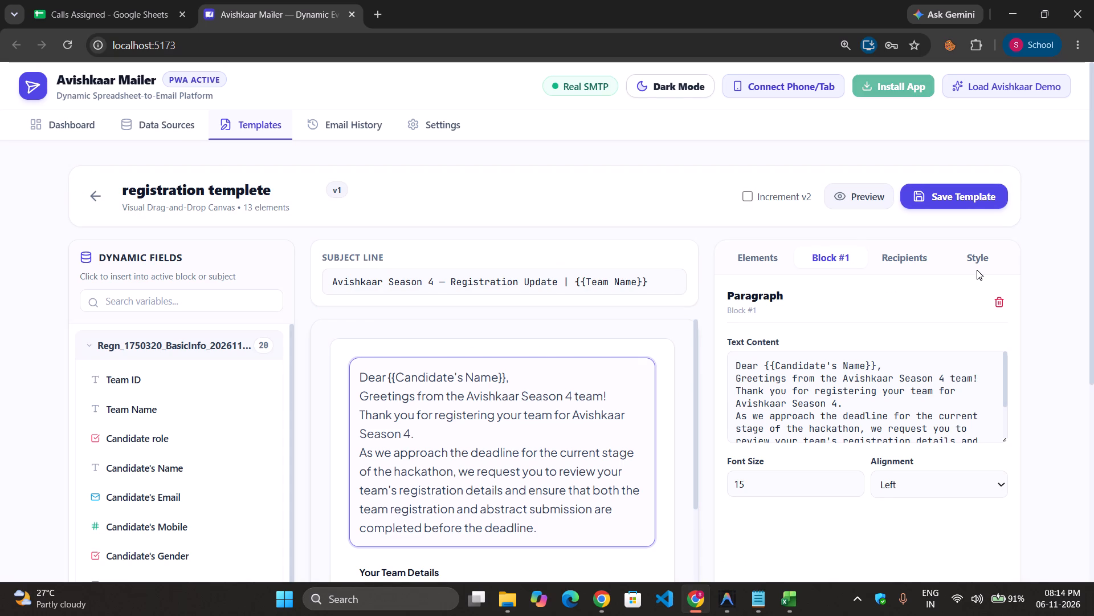
pyautogui.click(975, 265)
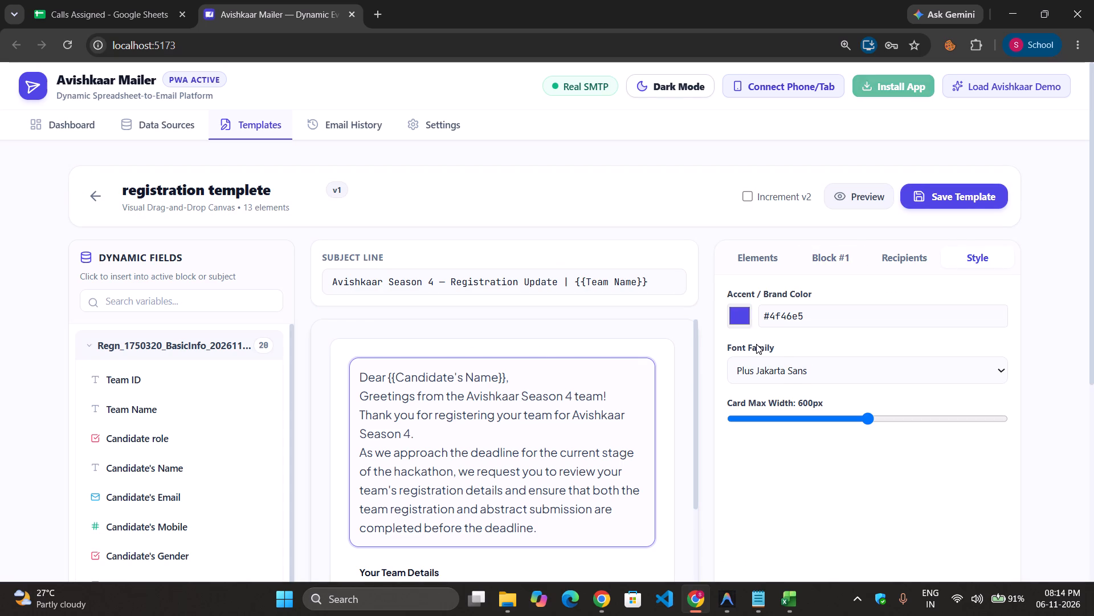
pyautogui.click(740, 318)
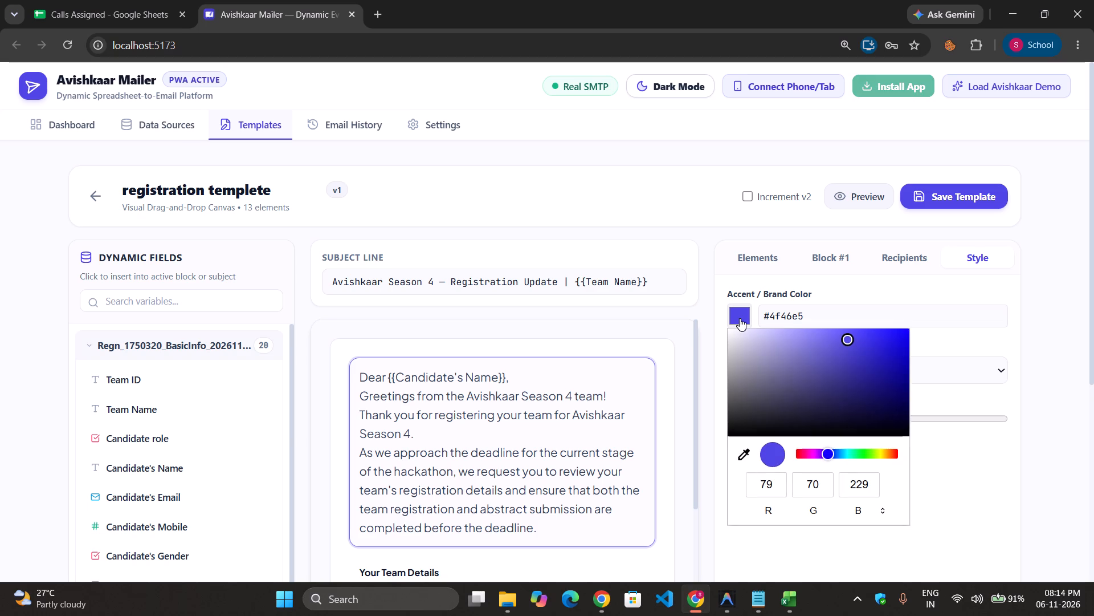
pyautogui.click(802, 291)
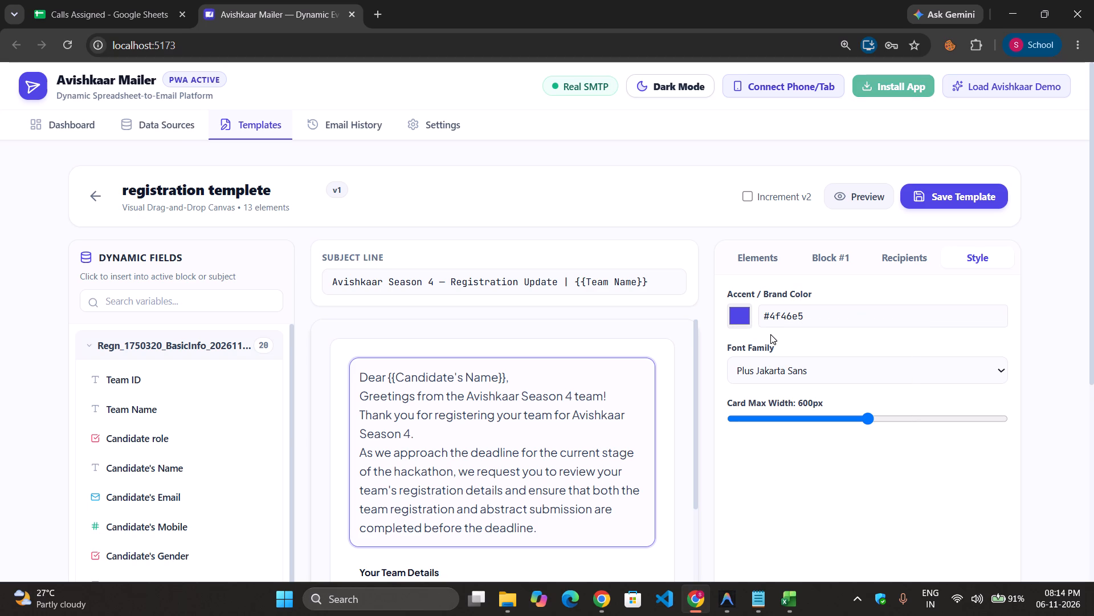
# Look through the template body from the team details to the Redirect To unstop button, comparing it with the style settings.
pyautogui.scroll(-3, 695, 338)
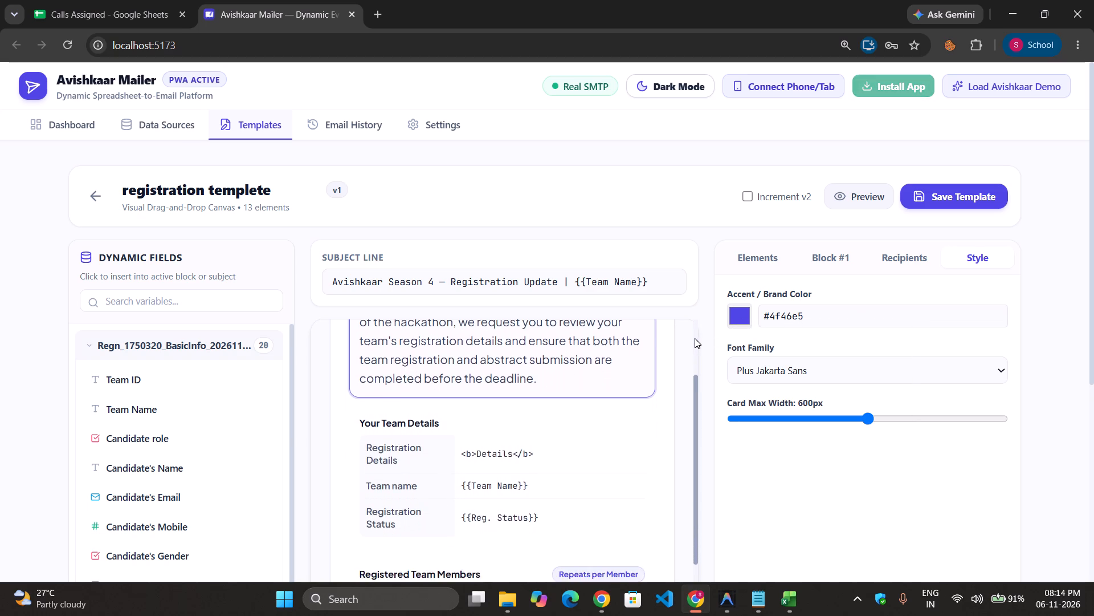
pyautogui.scroll(-4, 695, 338)
pyautogui.scroll(-3, 703, 410)
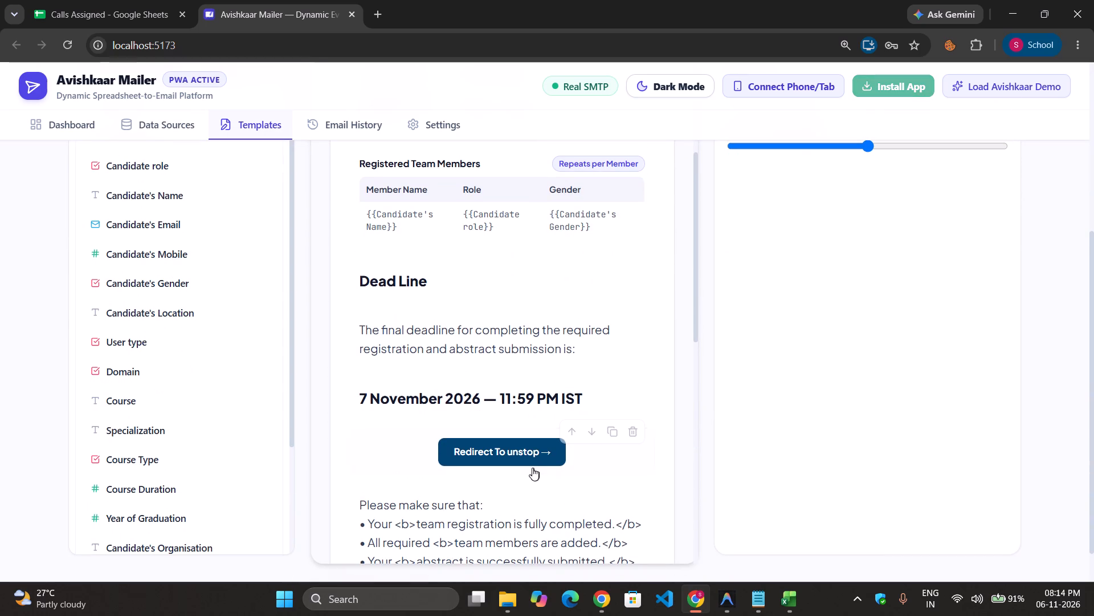
pyautogui.scroll(4, 761, 395)
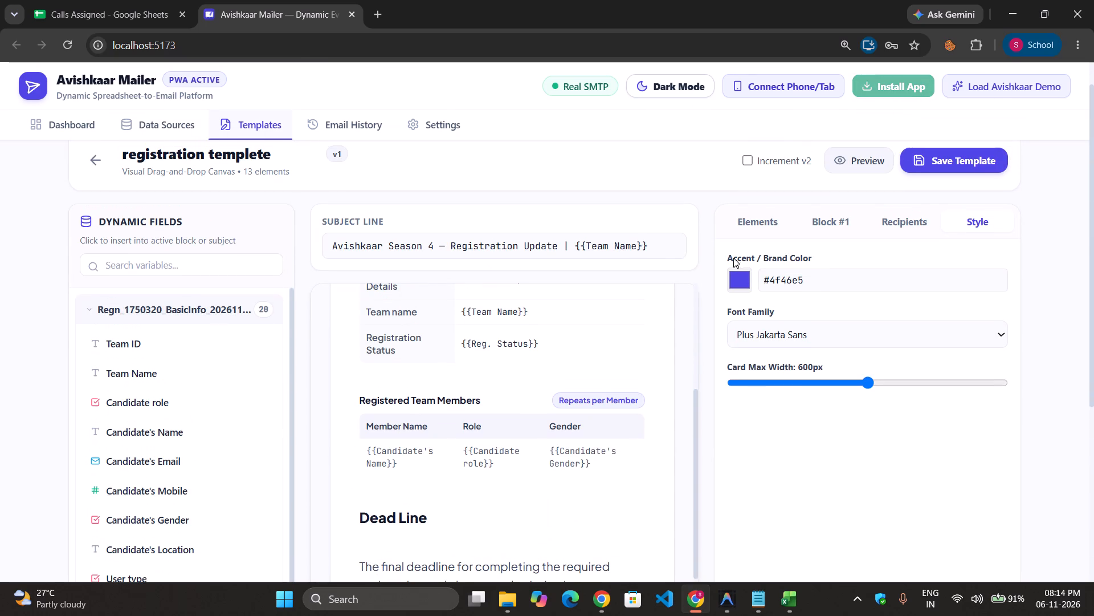
pyautogui.click(791, 282)
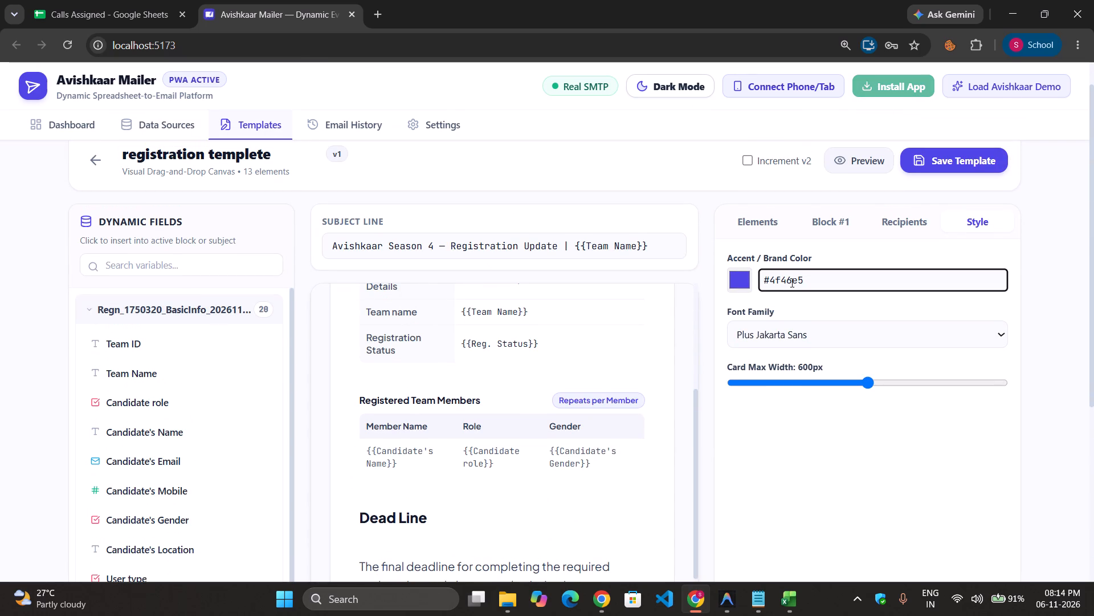
pyautogui.click(831, 293)
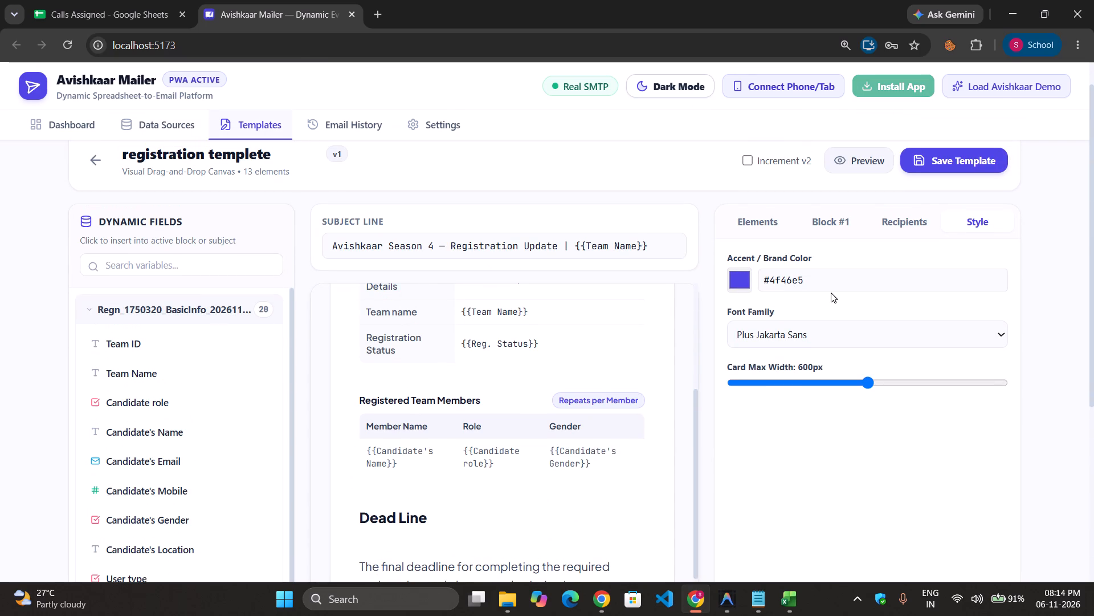
pyautogui.hotkey('alt', 'Tab')
pyautogui.hotkey('alt', 'Tab')
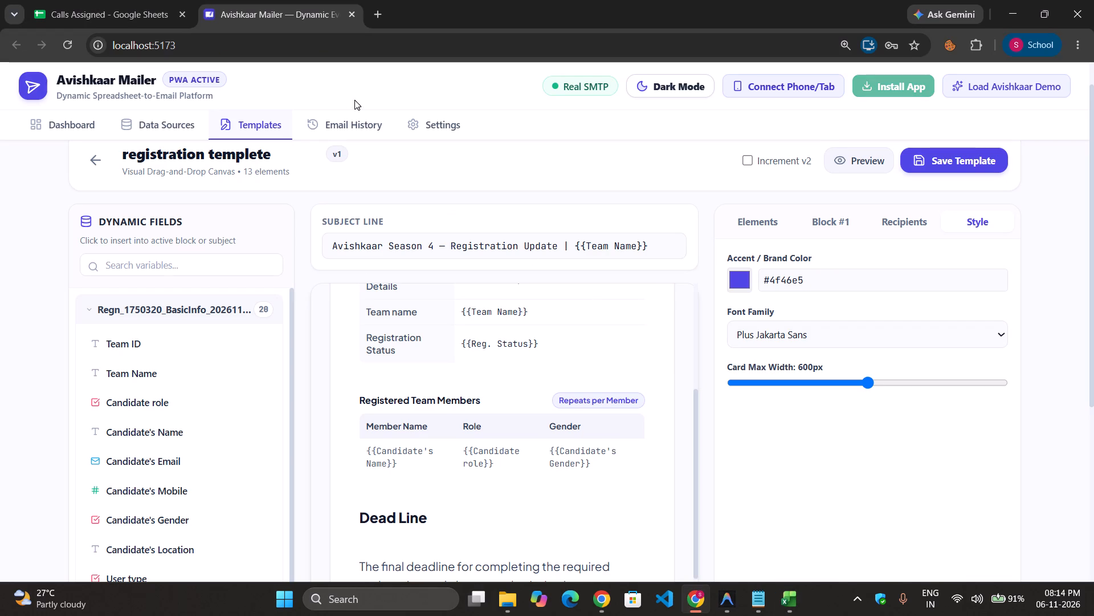
pyautogui.scroll(-3, 476, 330)
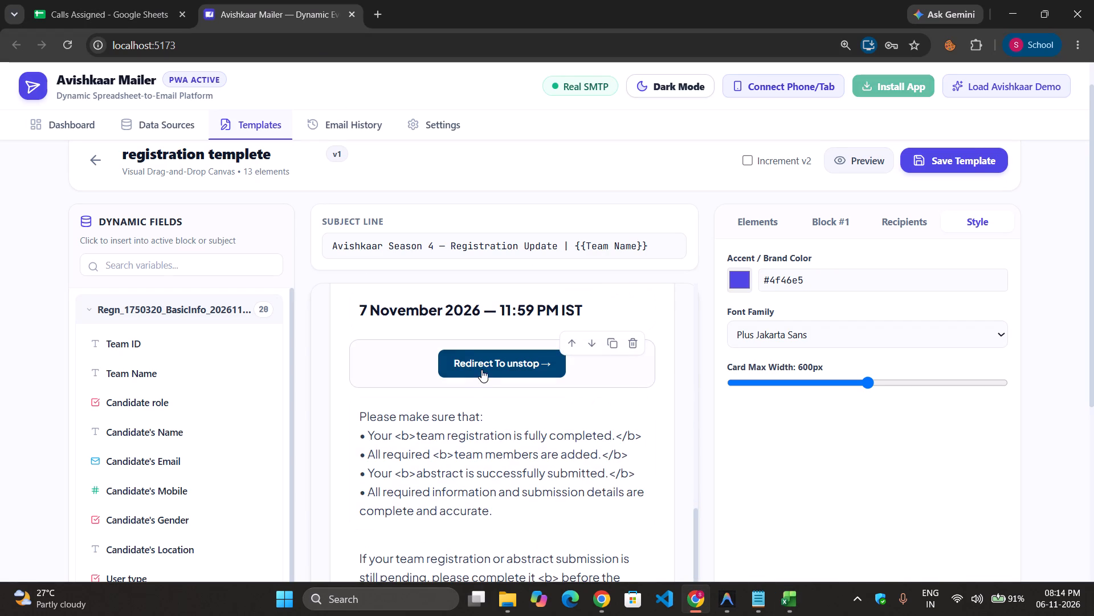
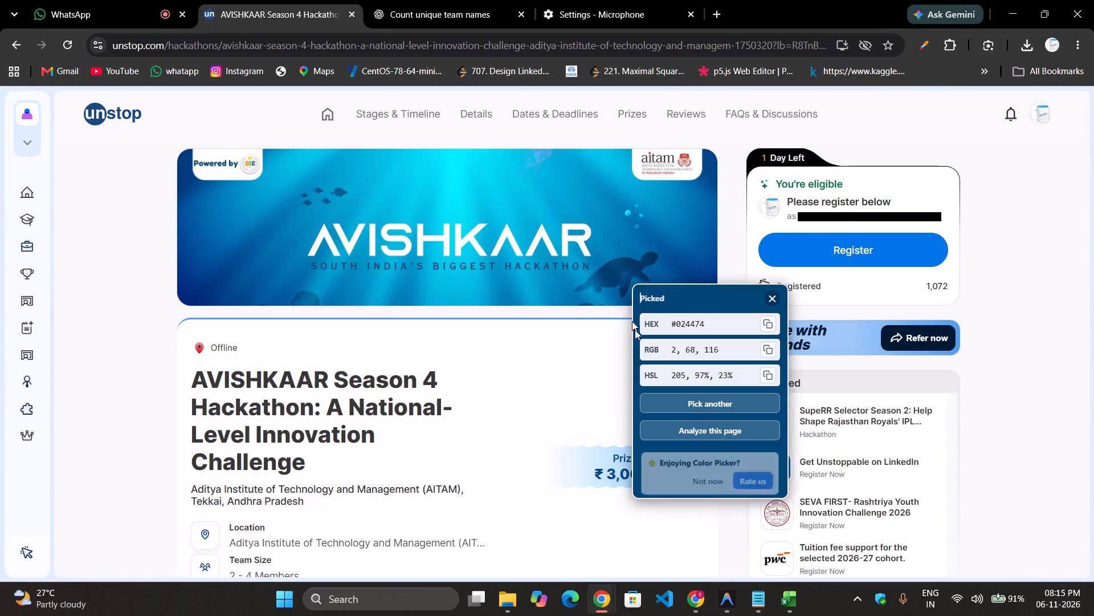
# Copy the picked hex color #024474 and set it as the registration template's Accent / Brand Color in Avishkaar Mailer.
pyautogui.tripleClick(689, 322)
pyautogui.hotkey('ctrl', 'c')
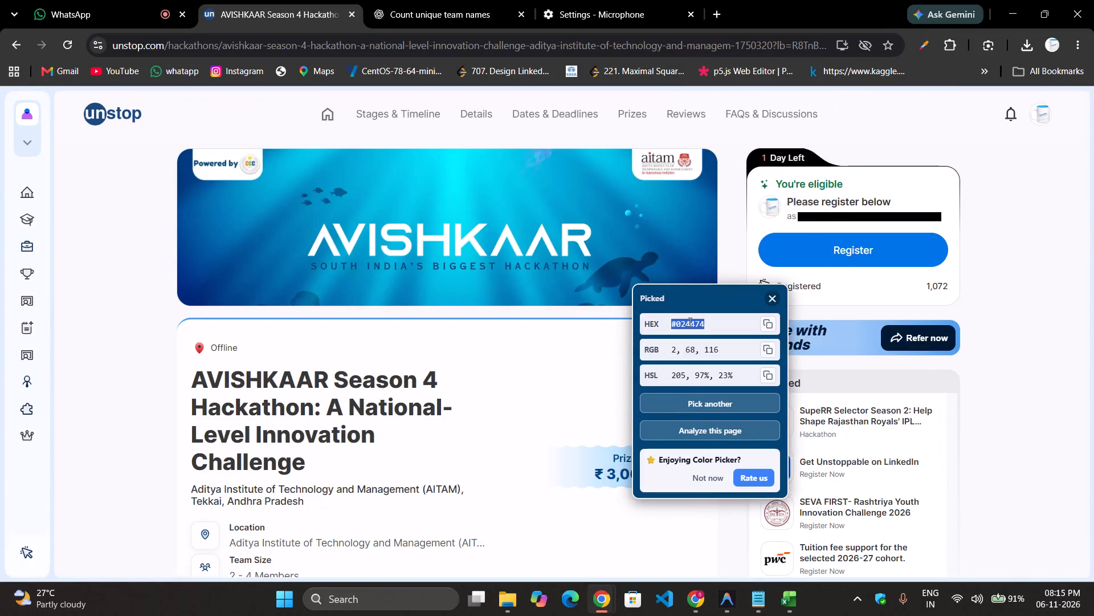
pyautogui.hotkey('ctrl', 'c')
pyautogui.hotkey('alt', 'Tab')
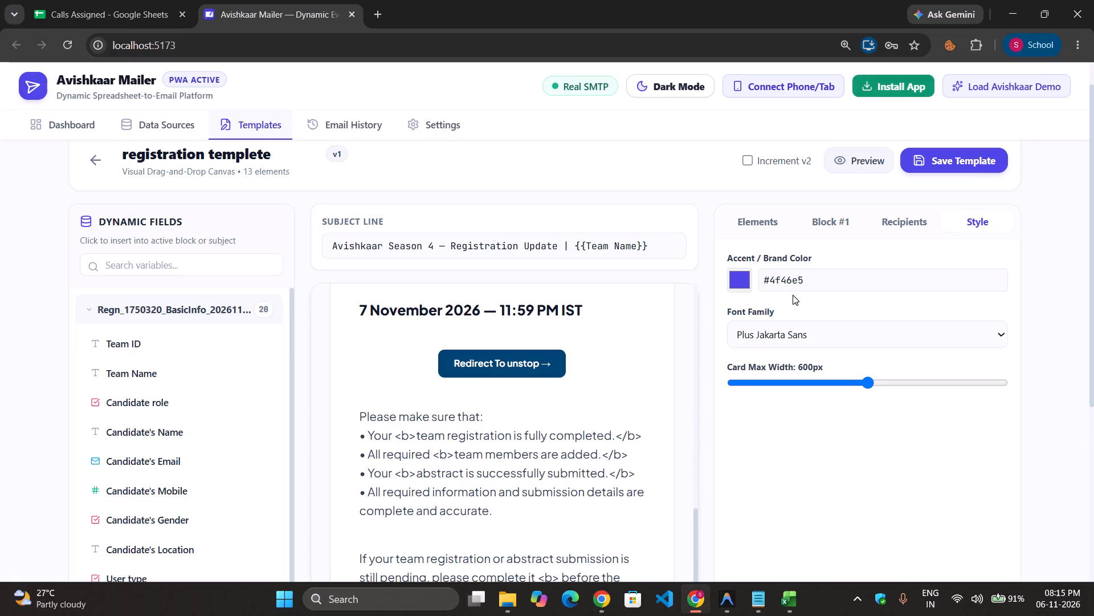
pyautogui.click(801, 285)
pyautogui.hotkey('ctrl', 'a')
pyautogui.hotkey('ctrl', 'v')
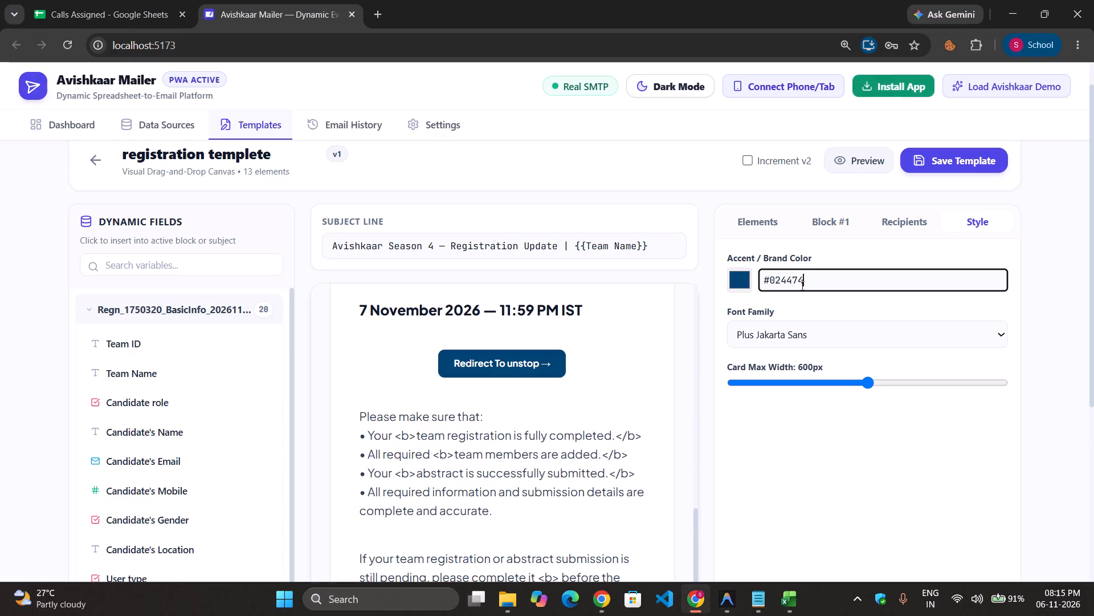
pyautogui.click(790, 307)
# Set the red component of the template's Accent / Brand Color to 1.
pyautogui.click(746, 279)
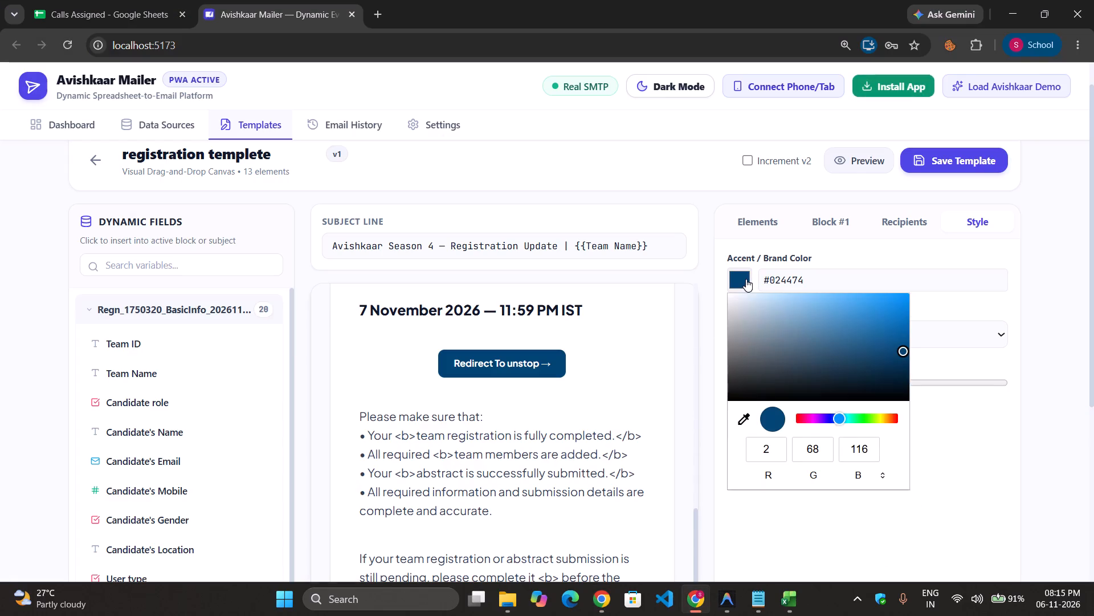
pyautogui.click(766, 448)
pyautogui.press('=')
pyautogui.press('BackSpace')
pyautogui.press('1')
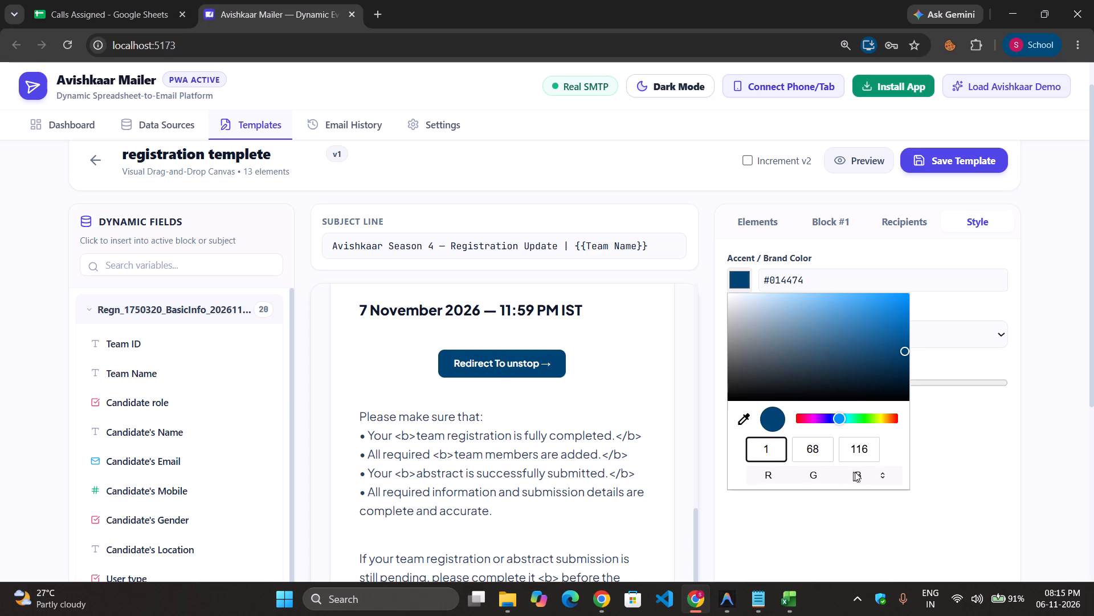
pyautogui.click(934, 459)
pyautogui.click(810, 230)
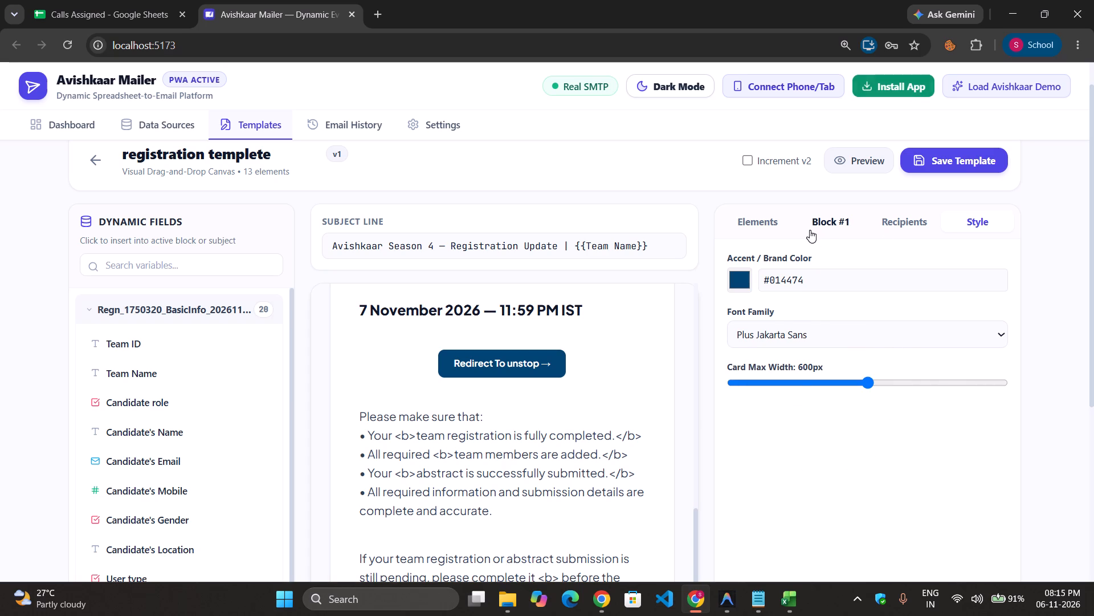
# Check the Redirect To unstop button's color and match the accent color to it by setting the blue component to 115.
pyautogui.click(471, 348)
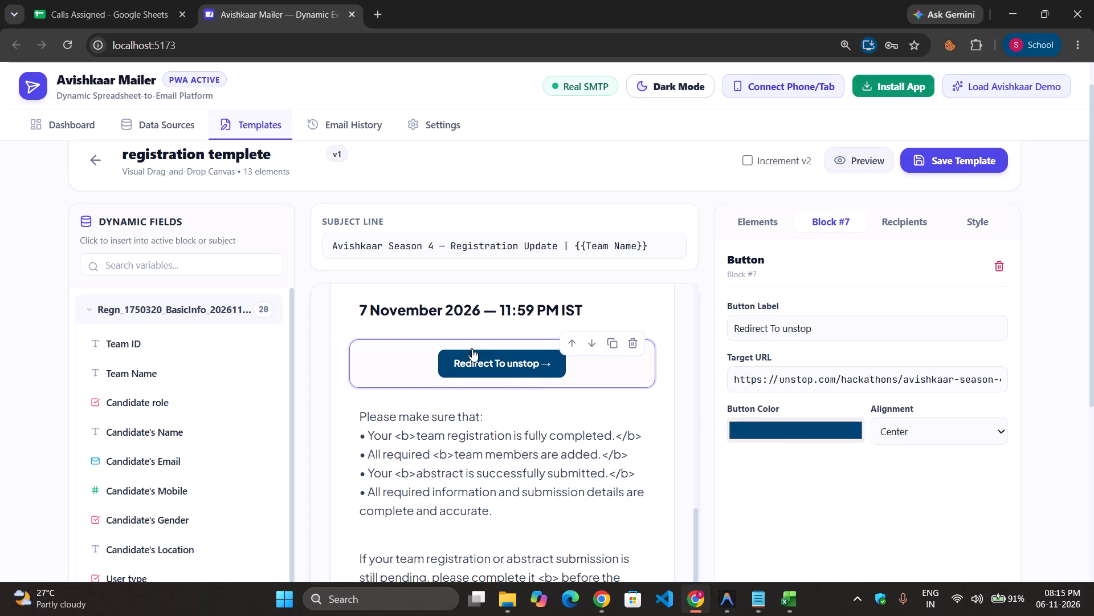
pyautogui.click(764, 434)
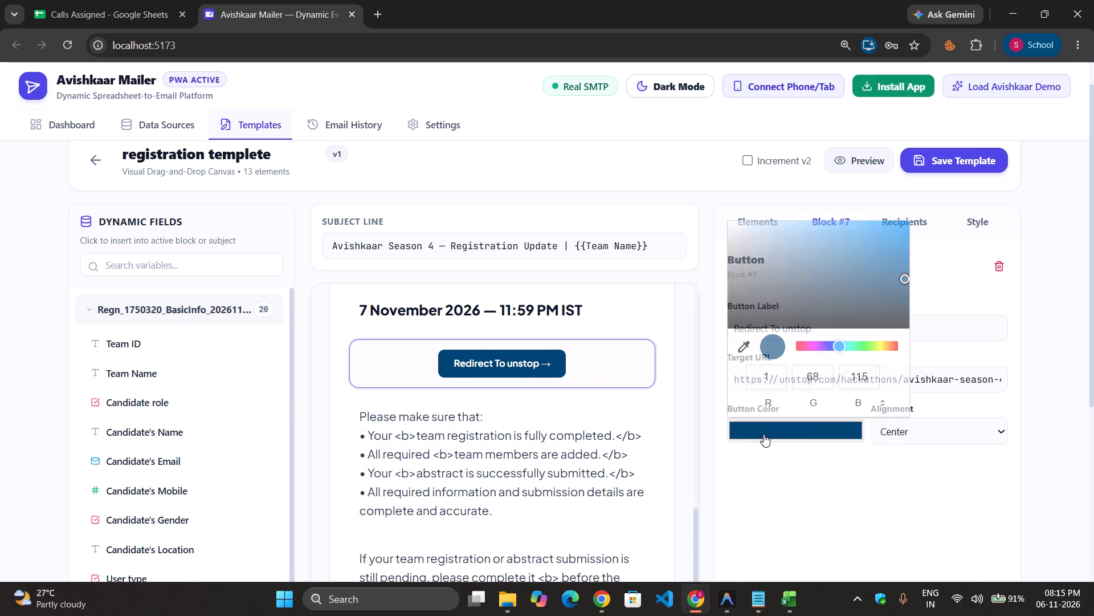
pyautogui.click(830, 439)
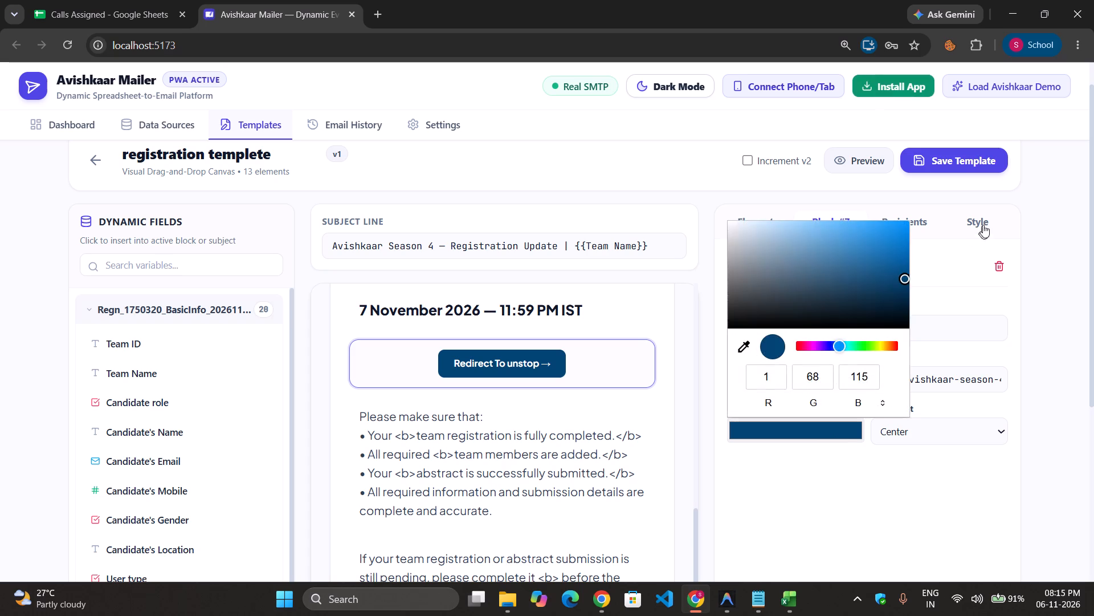
pyautogui.click(986, 219)
pyautogui.click(737, 281)
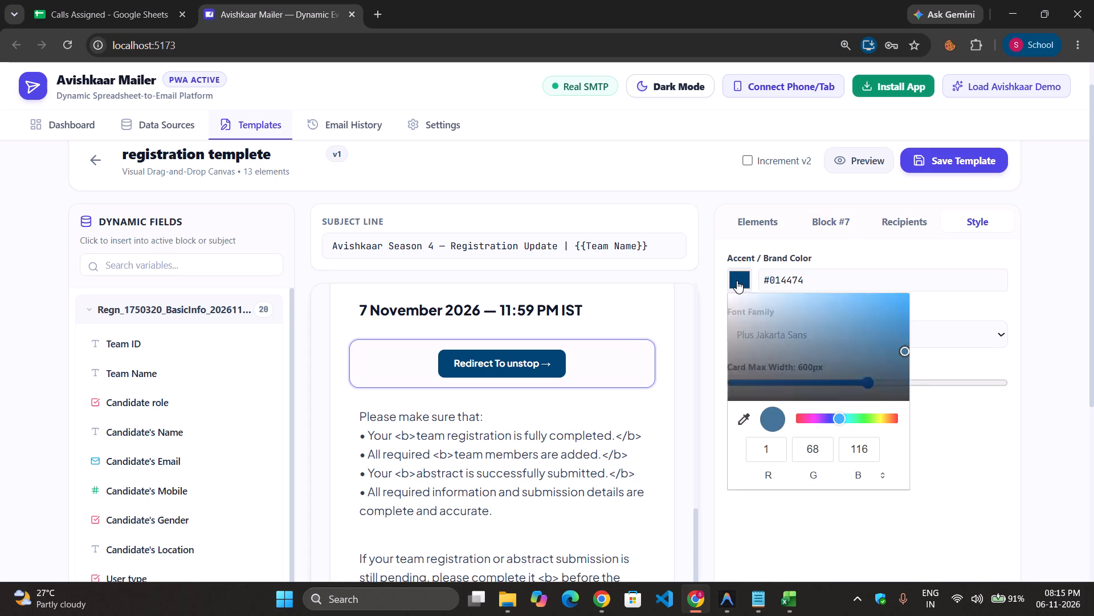
pyautogui.click(871, 449)
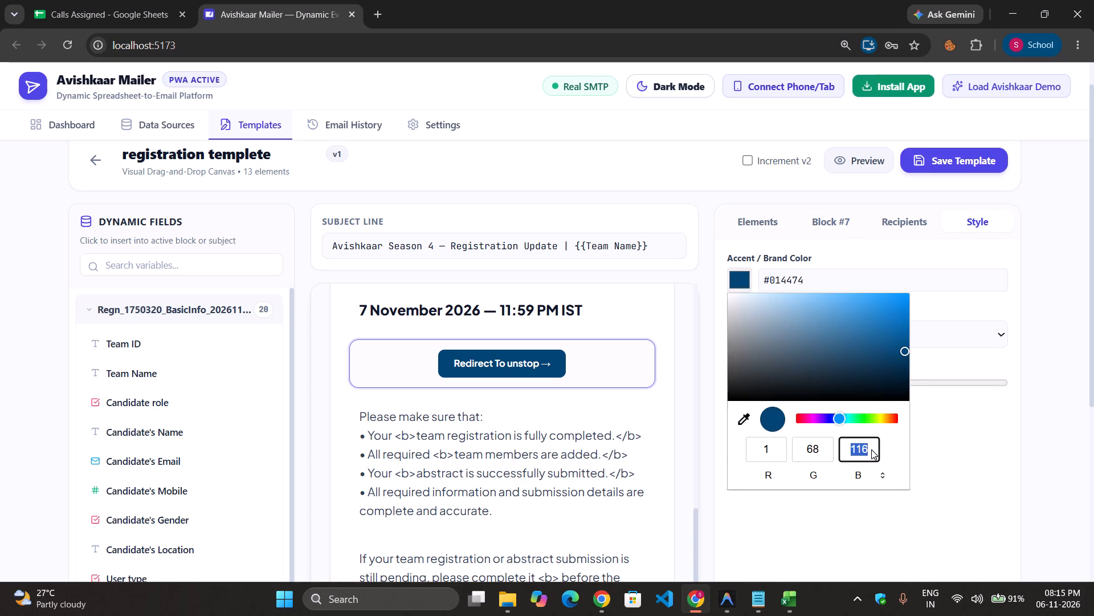
pyautogui.press('Right')
pyautogui.press('BackSpace')
pyautogui.press('5')
pyautogui.click(959, 482)
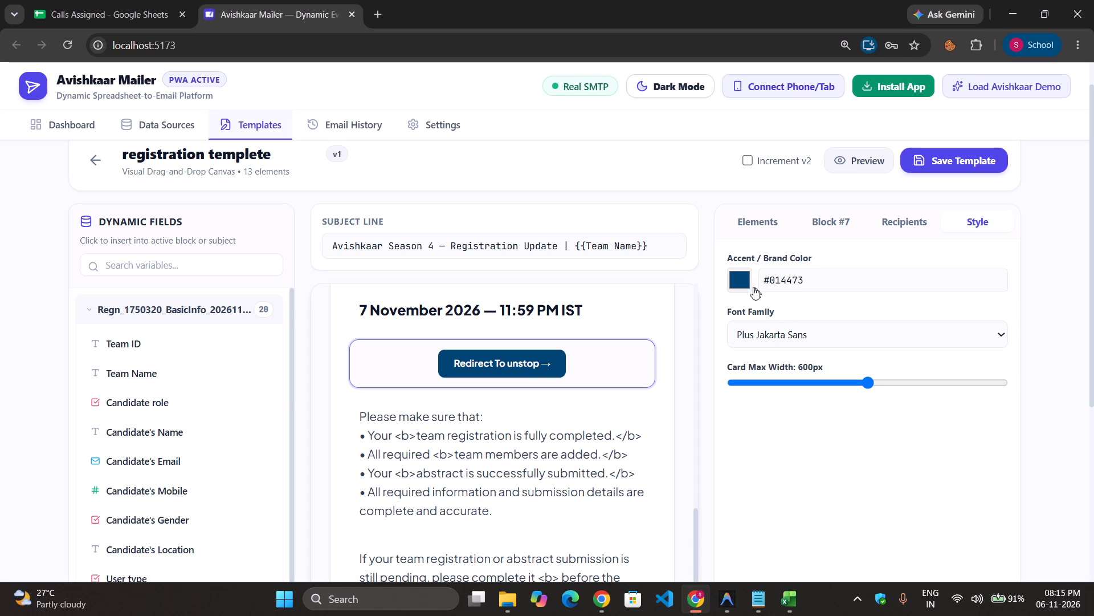
# Save the registration template and return to the list of email templates.
pyautogui.click(940, 167)
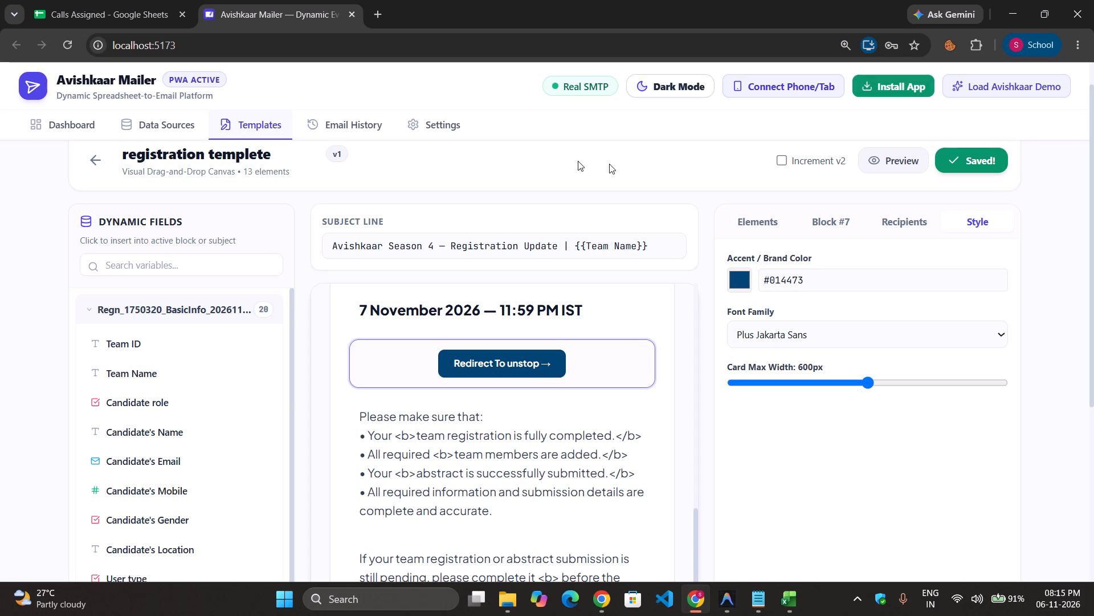
pyautogui.click(100, 172)
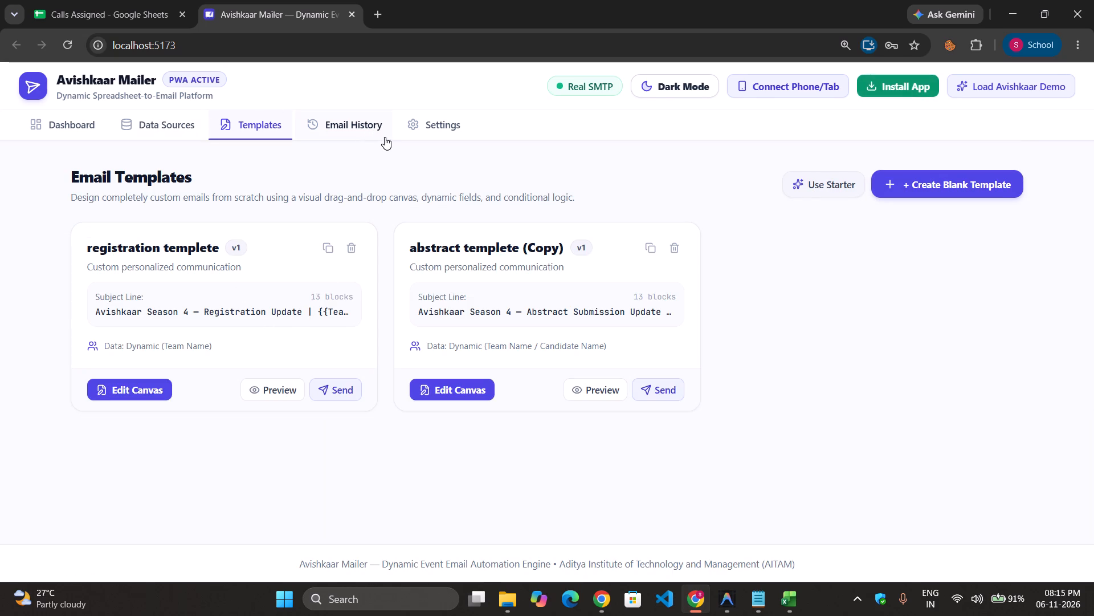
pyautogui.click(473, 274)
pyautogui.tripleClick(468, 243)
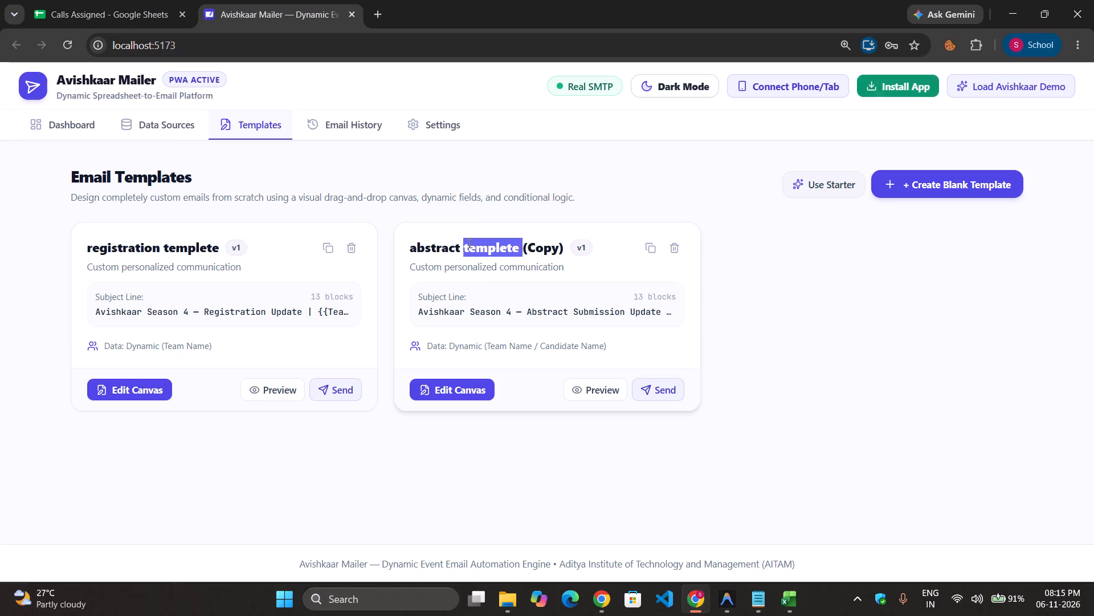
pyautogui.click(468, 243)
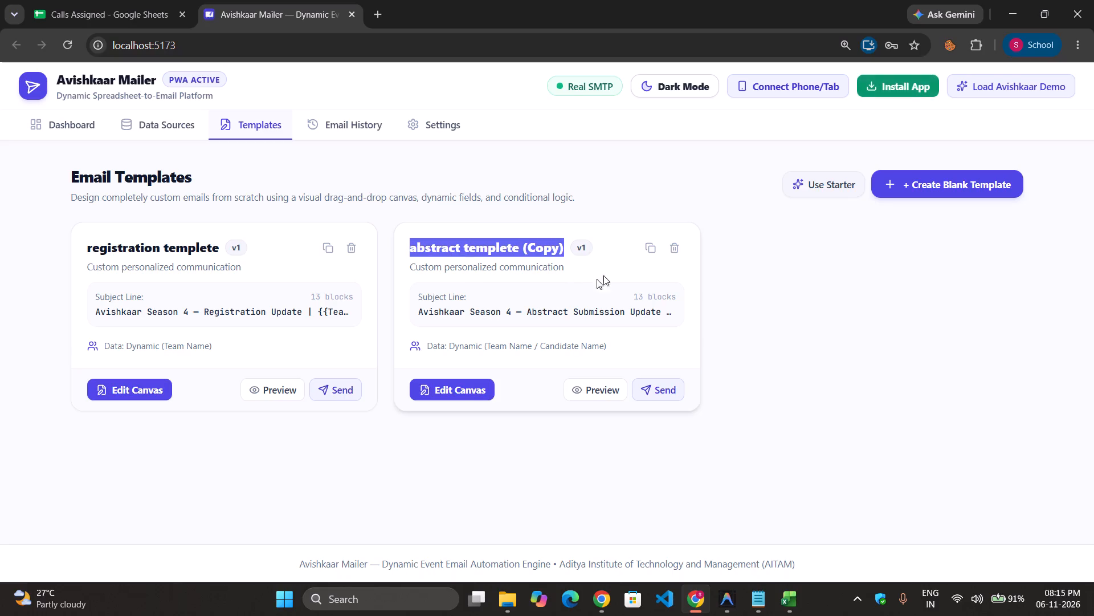
# Open the email dispatch history and examine the logged registration update emails.
pyautogui.click(348, 106)
pyautogui.click(348, 118)
pyautogui.scroll(-7, 468, 335)
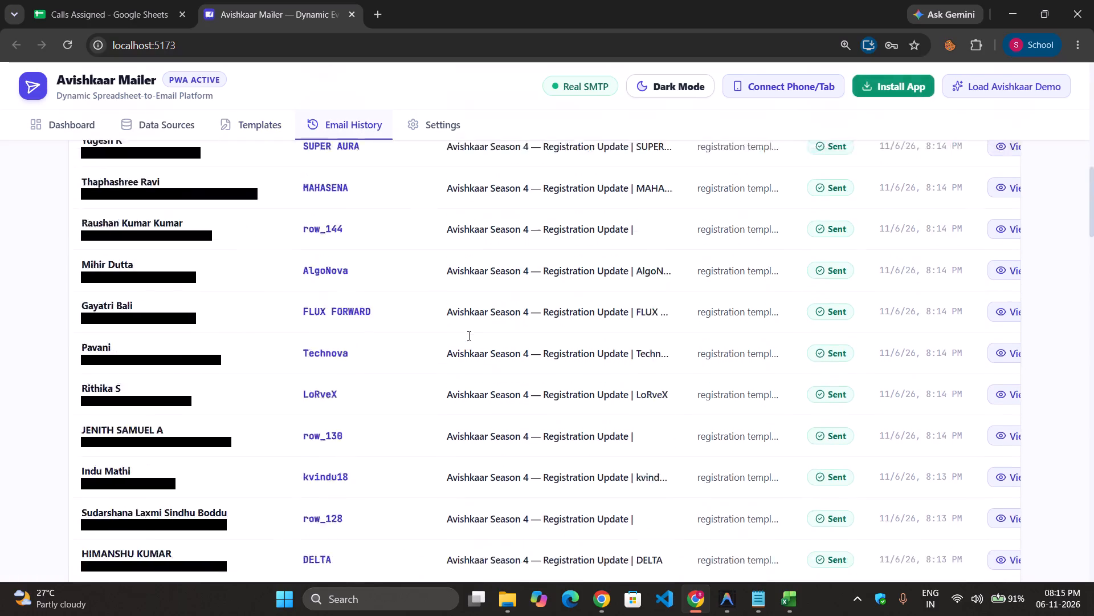
pyautogui.scroll(-14, 468, 335)
pyautogui.scroll(11, 468, 335)
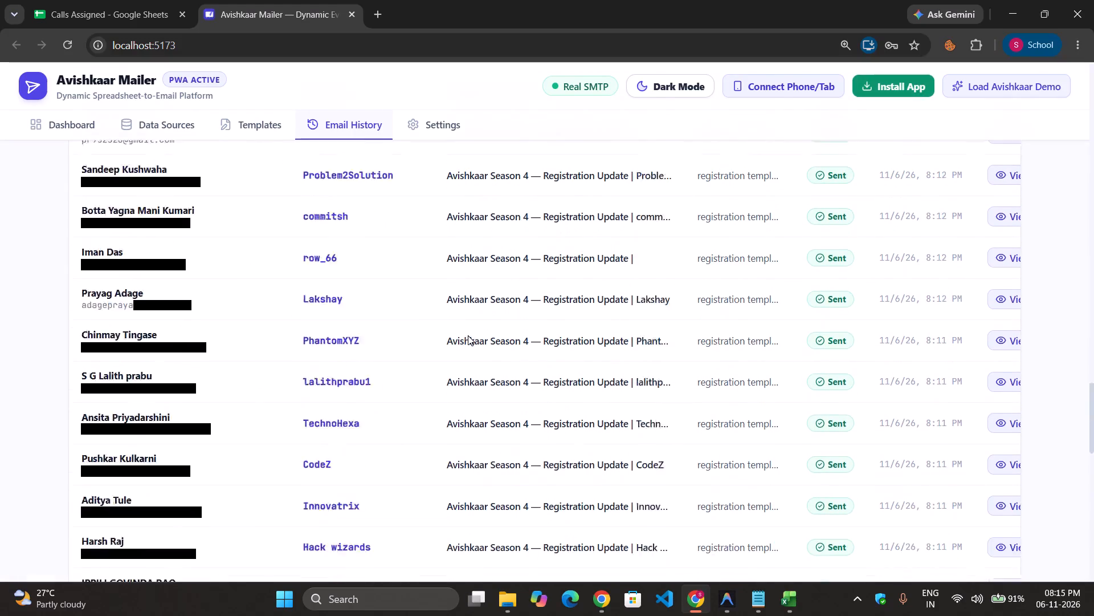
pyautogui.scroll(9, 468, 335)
pyautogui.scroll(1, 448, 278)
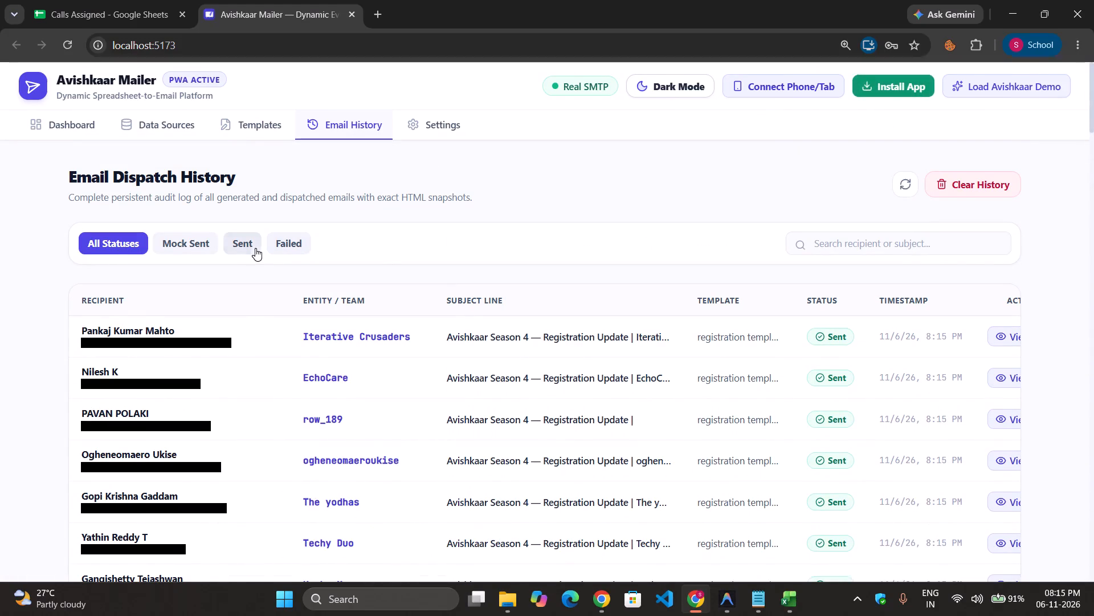
# Reload the dispatch log by filtering to Sent and back to All Statuses, and examine the full list of emails.
pyautogui.click(256, 247)
pyautogui.click(130, 242)
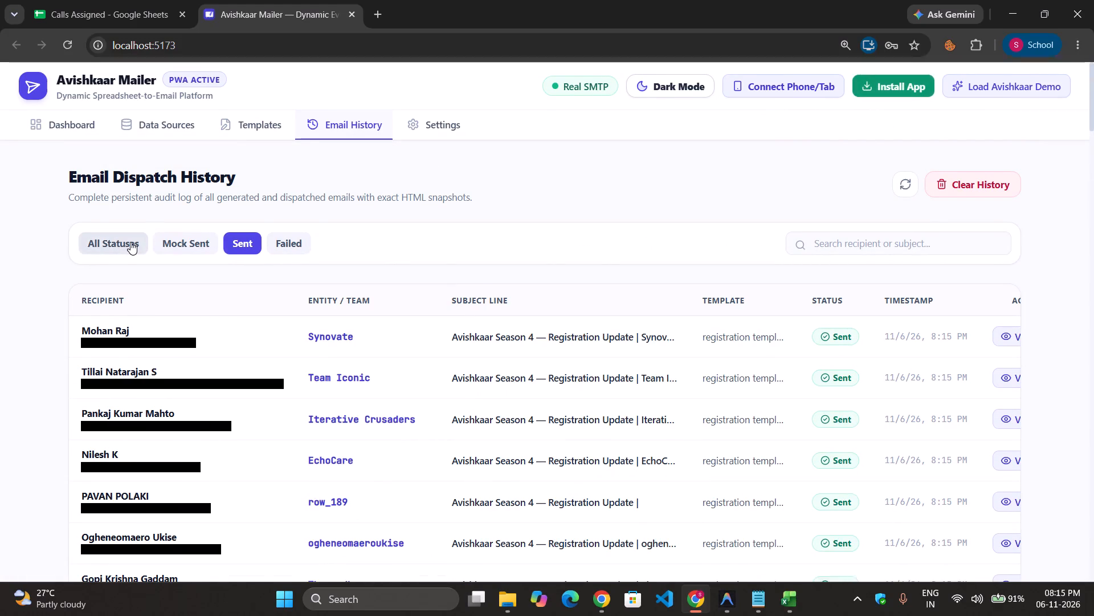
pyautogui.scroll(-13, 413, 346)
pyautogui.scroll(-8, 413, 346)
pyautogui.scroll(3, 413, 346)
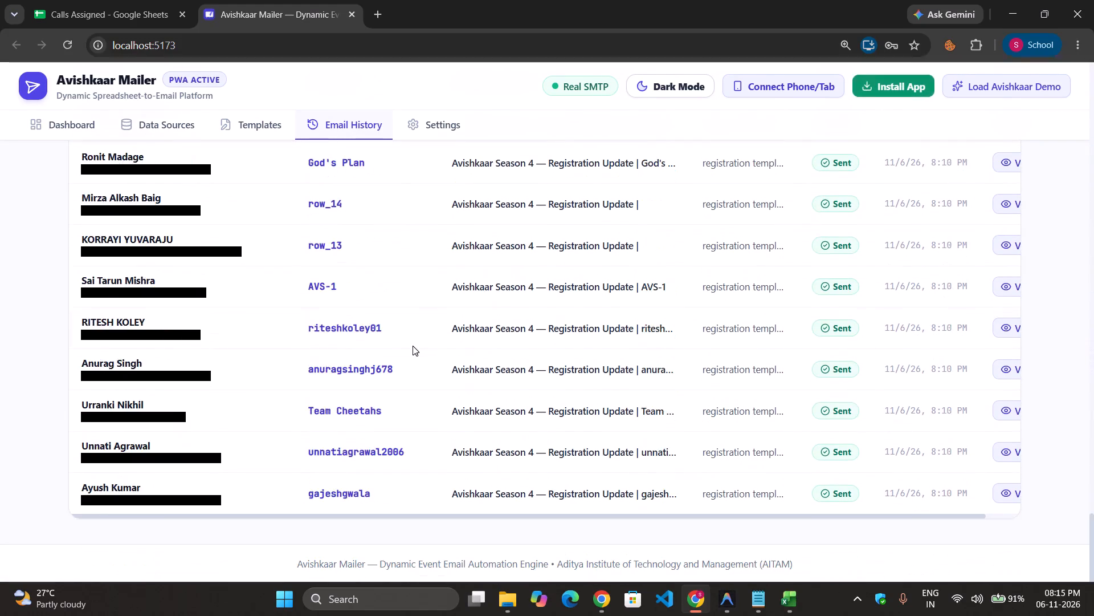
pyautogui.scroll(19, 413, 346)
pyautogui.scroll(10, 413, 346)
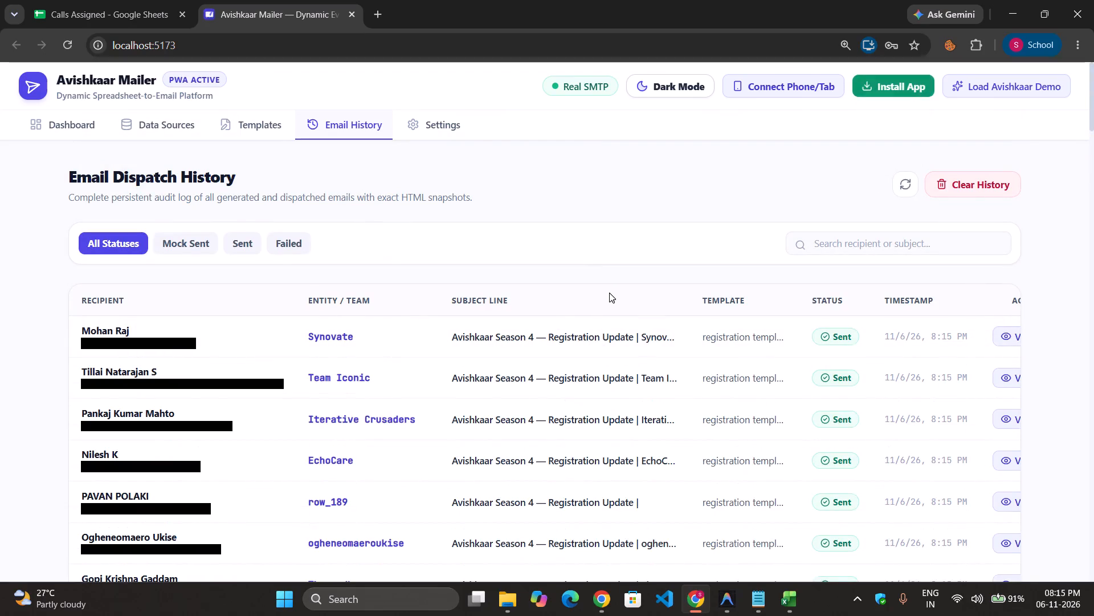
pyautogui.scroll(-7, 402, 286)
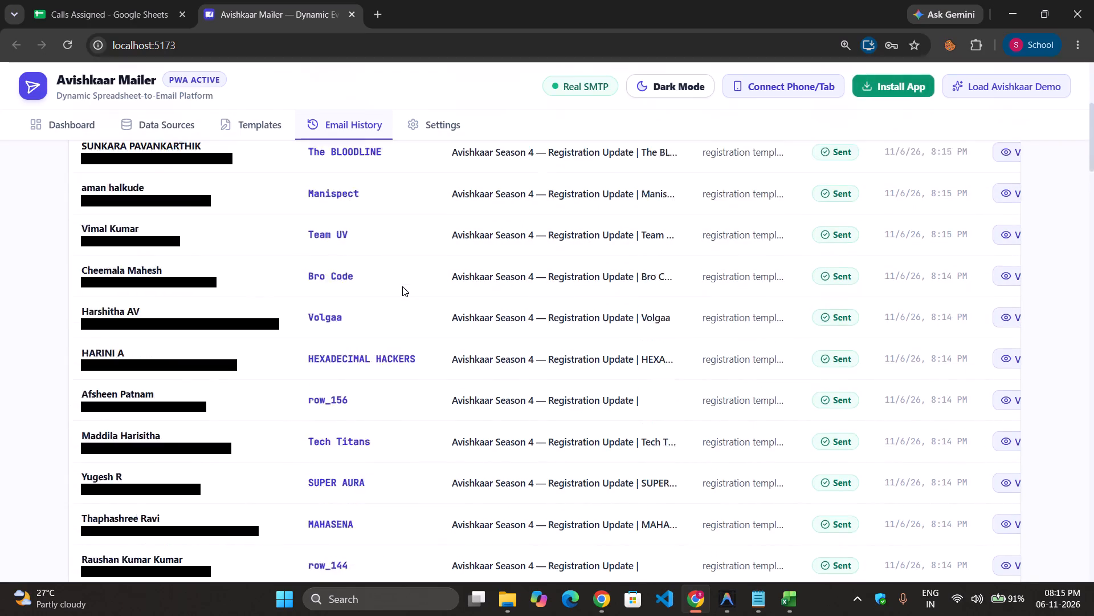
pyautogui.scroll(-20, 402, 286)
pyautogui.scroll(19, 402, 286)
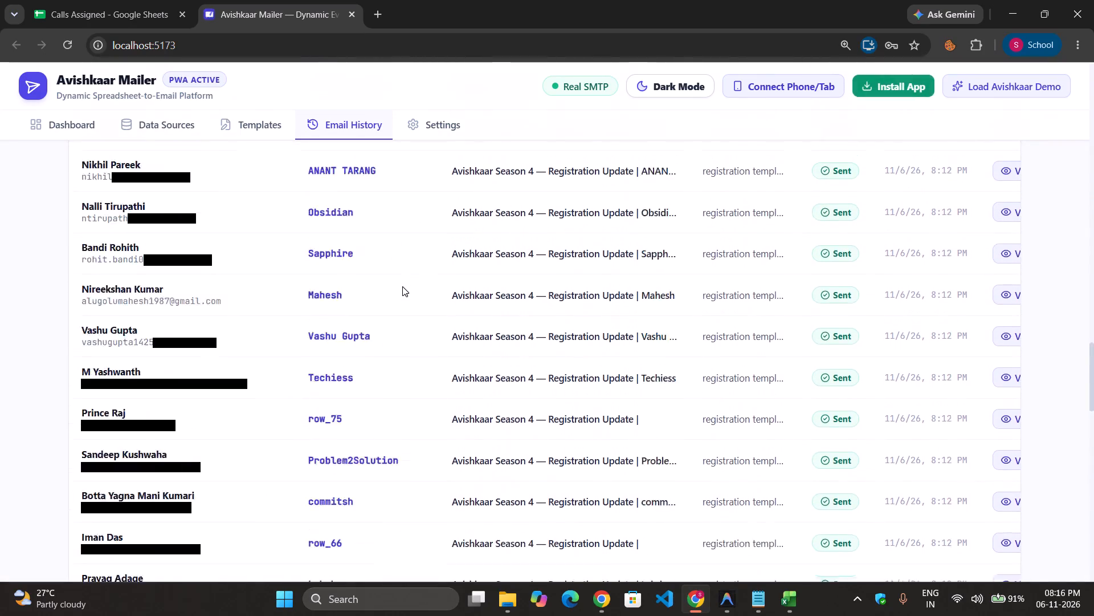
pyautogui.scroll(13, 402, 286)
# Check the dispatch history under the Sent, Failed and Mock Sent filters, and review the list under All Statuses.
pyautogui.click(240, 248)
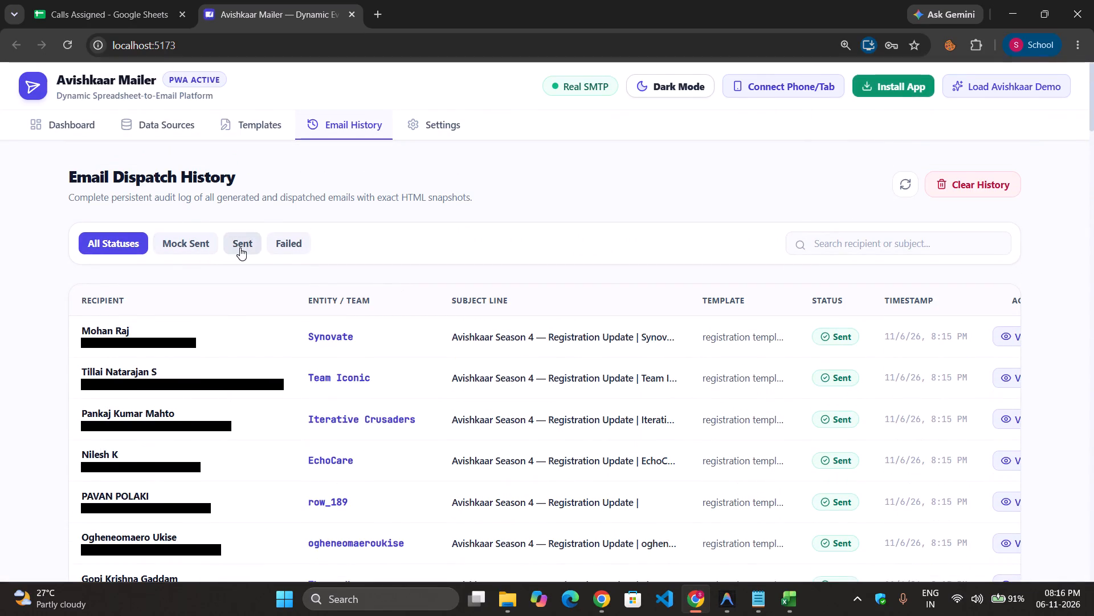
pyautogui.click(303, 245)
pyautogui.click(256, 248)
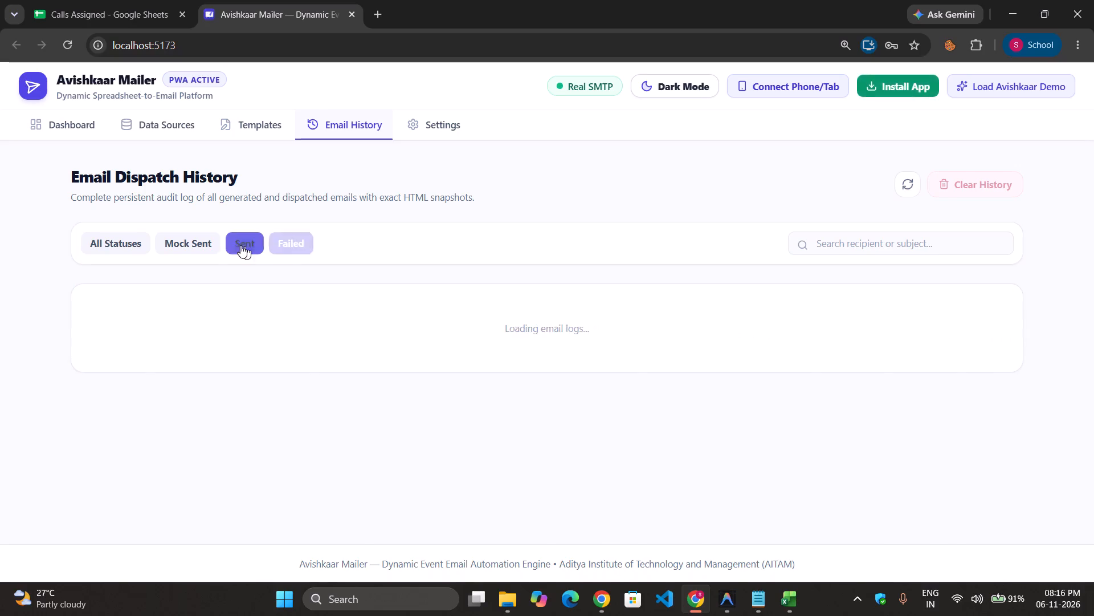
pyautogui.click(195, 242)
pyautogui.click(121, 241)
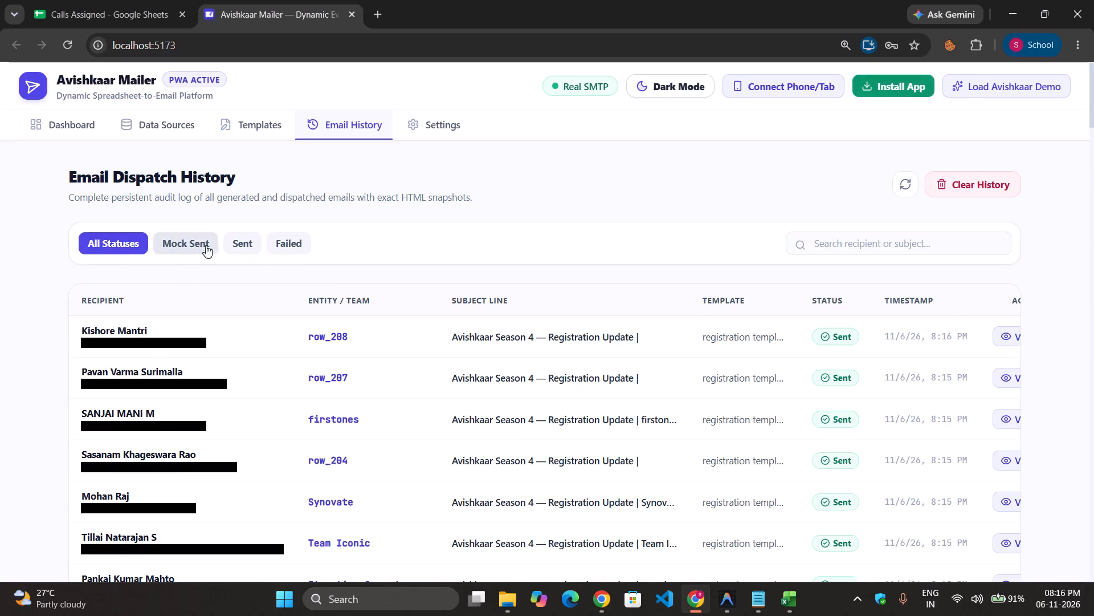
pyautogui.scroll(-9, 332, 282)
pyautogui.scroll(16, 332, 282)
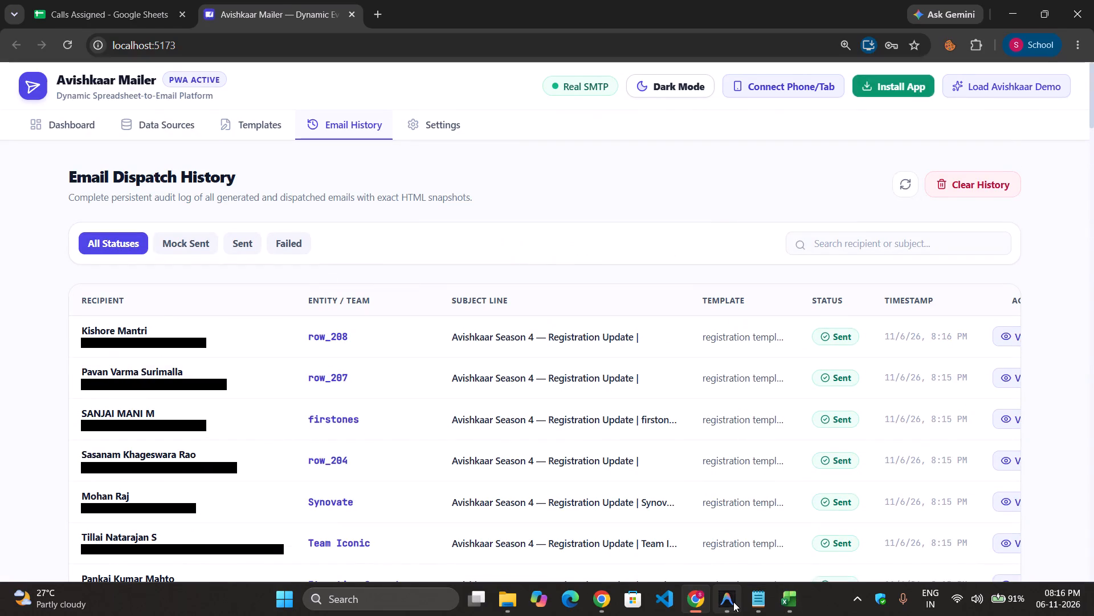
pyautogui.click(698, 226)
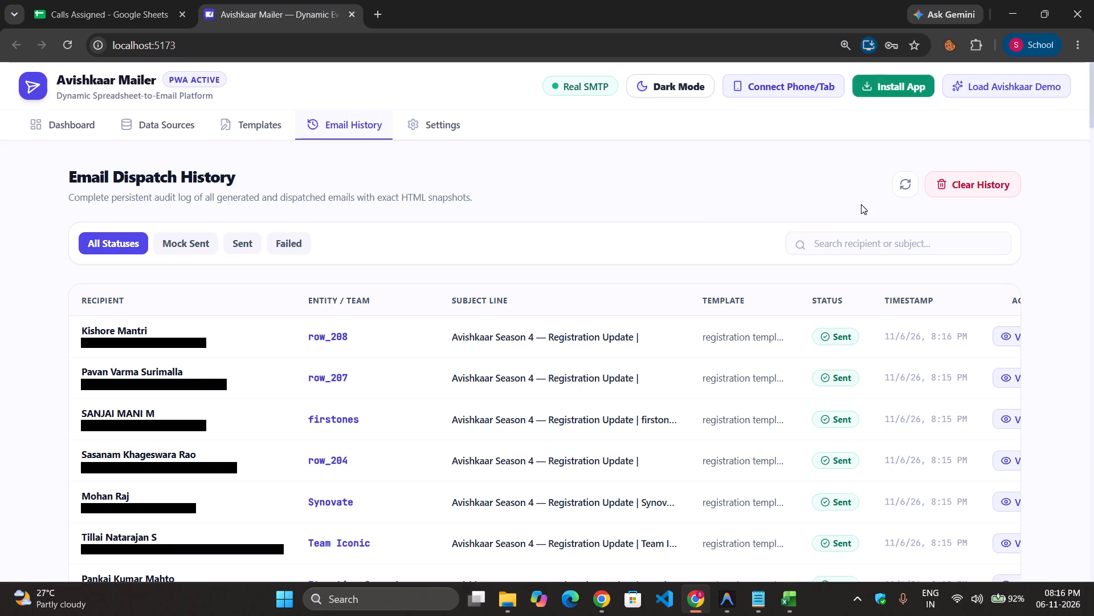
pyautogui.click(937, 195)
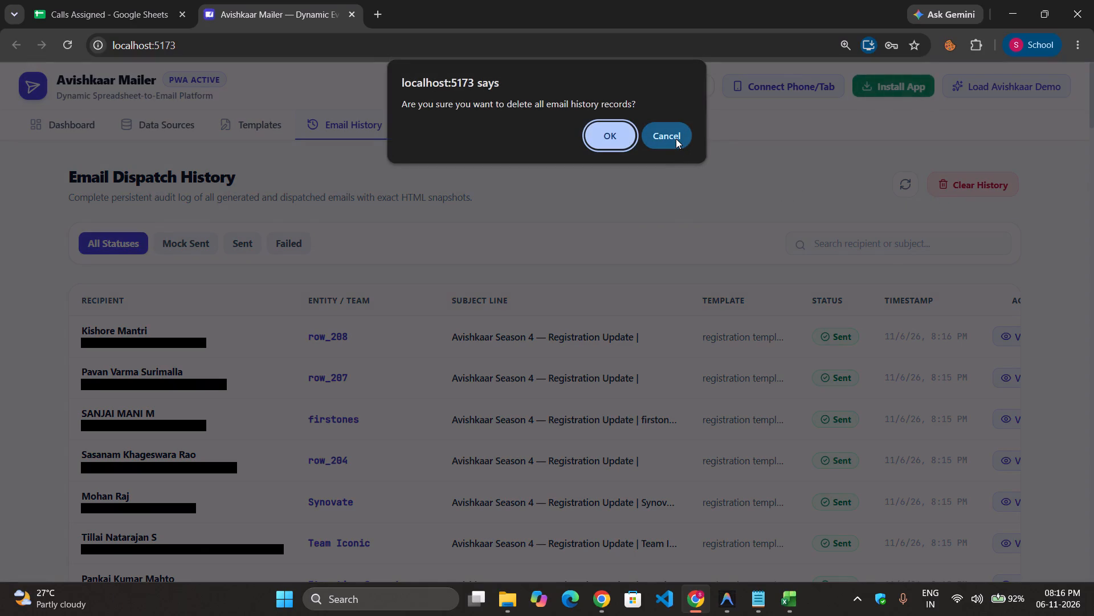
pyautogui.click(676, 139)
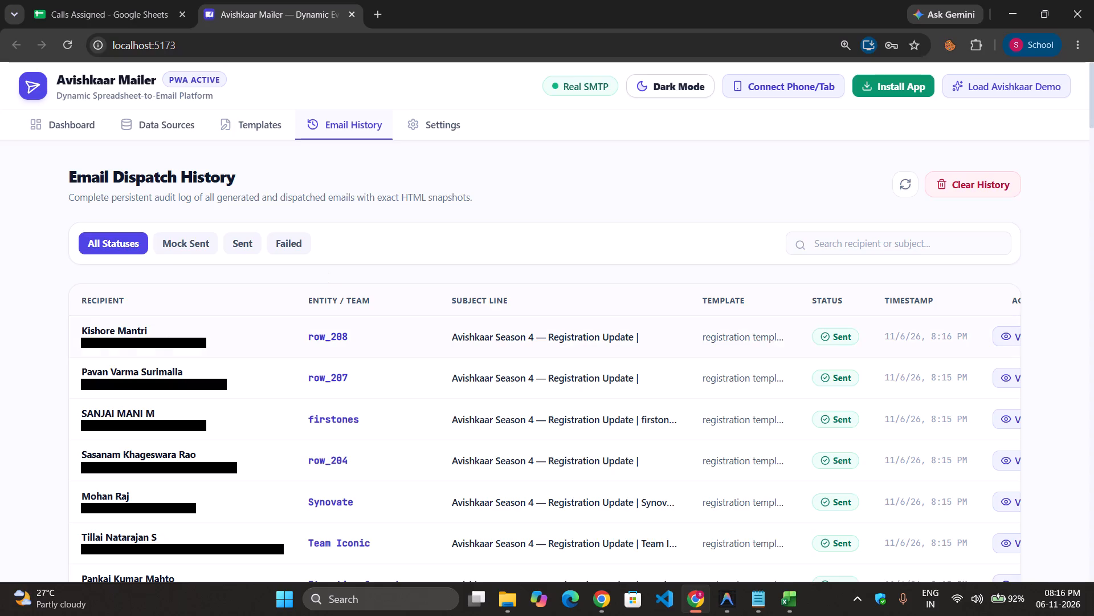
pyautogui.scroll(-16, 110, 339)
pyautogui.scroll(-9, 110, 339)
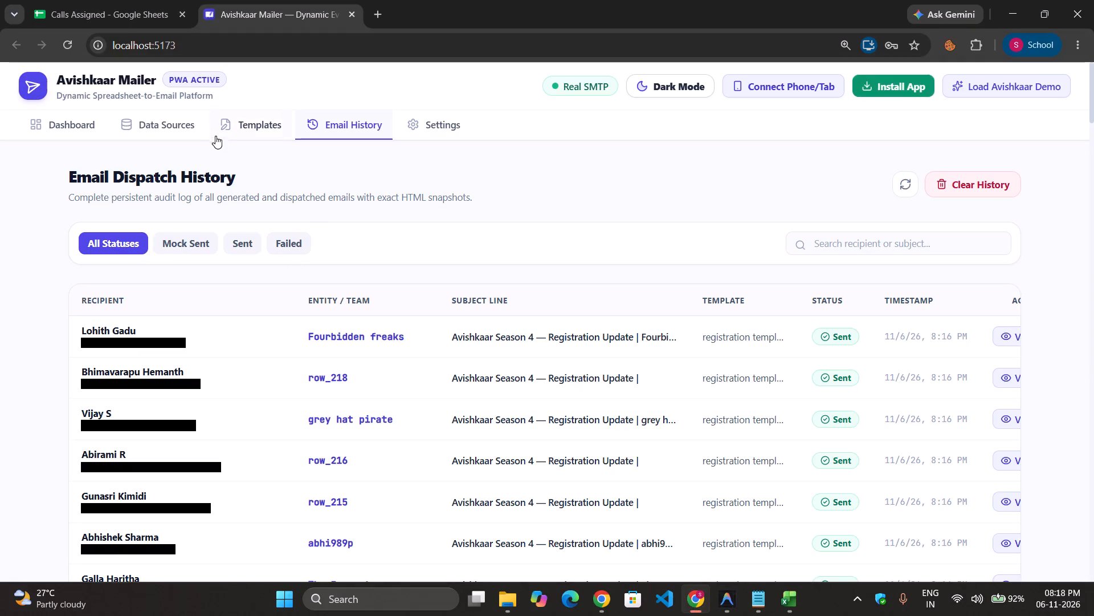
pyautogui.click(164, 126)
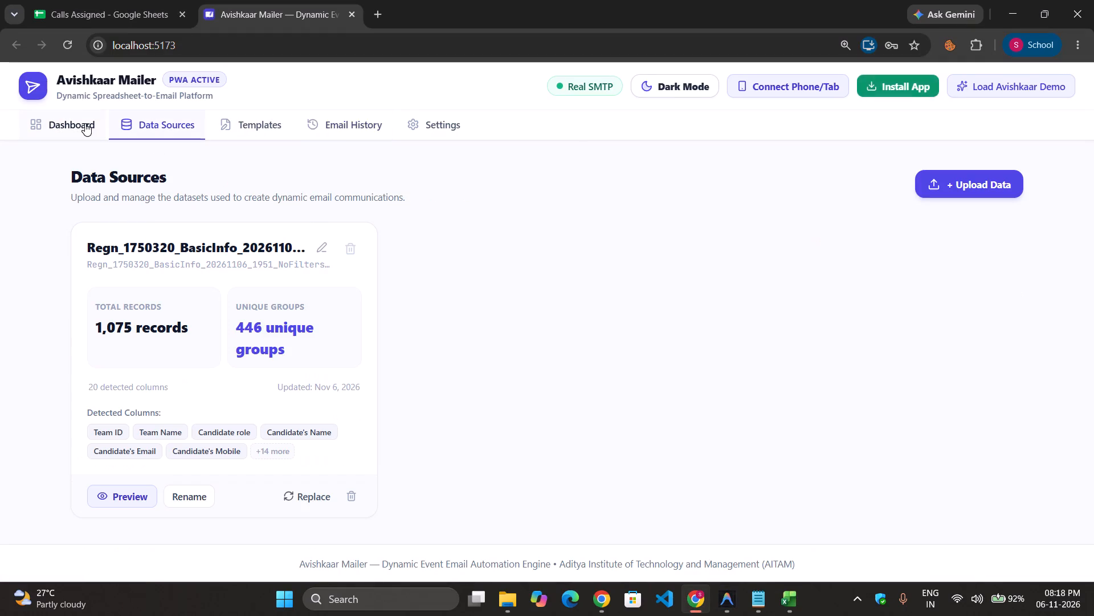
pyautogui.click(85, 123)
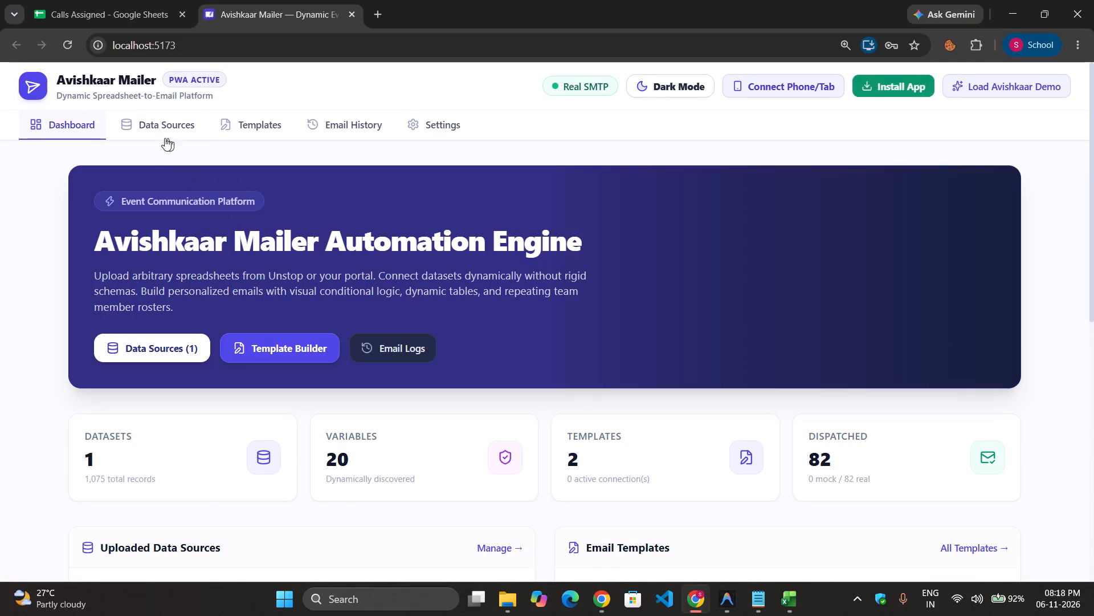
pyautogui.click(170, 128)
pyautogui.click(230, 123)
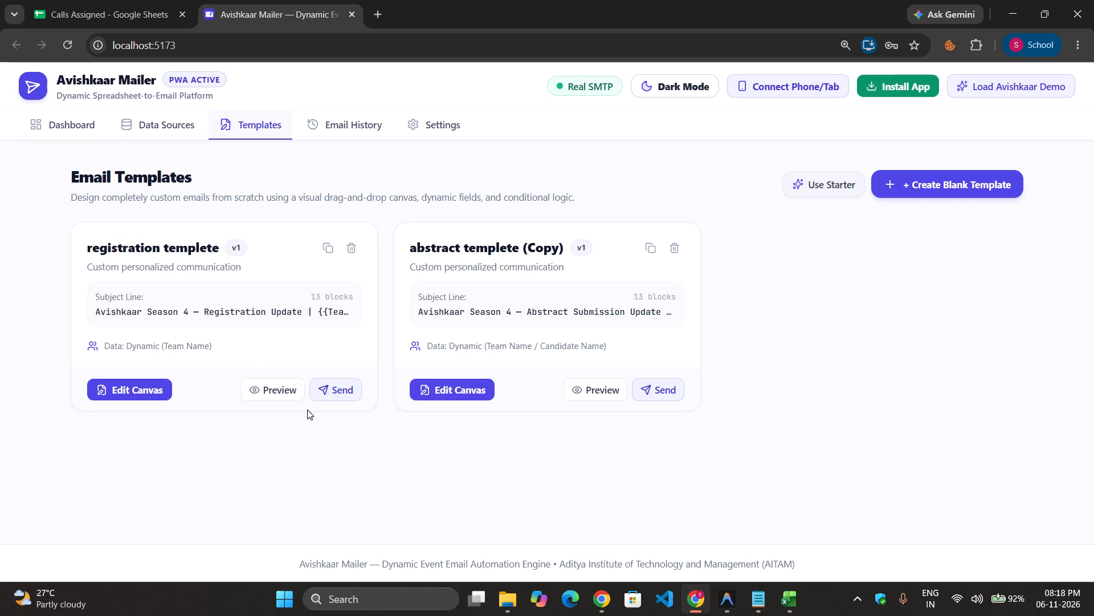
pyautogui.click(543, 371)
# Open the abstract templete (Copy) canvas and add an IF / ELSE Branch block at the end of the email.
pyautogui.click(450, 399)
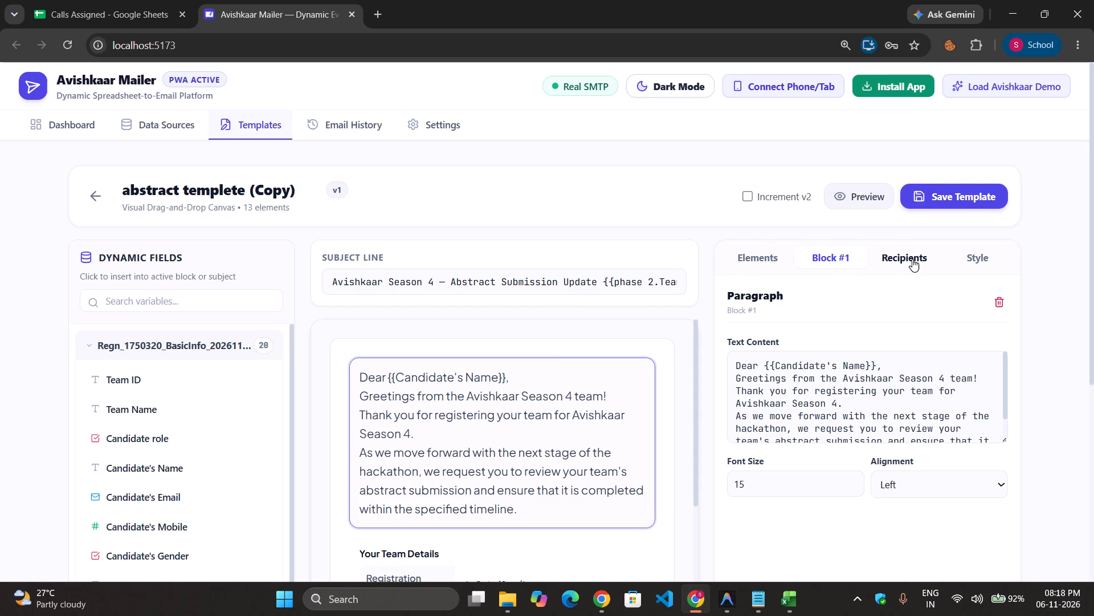
pyautogui.click(773, 256)
pyautogui.scroll(-2, 766, 363)
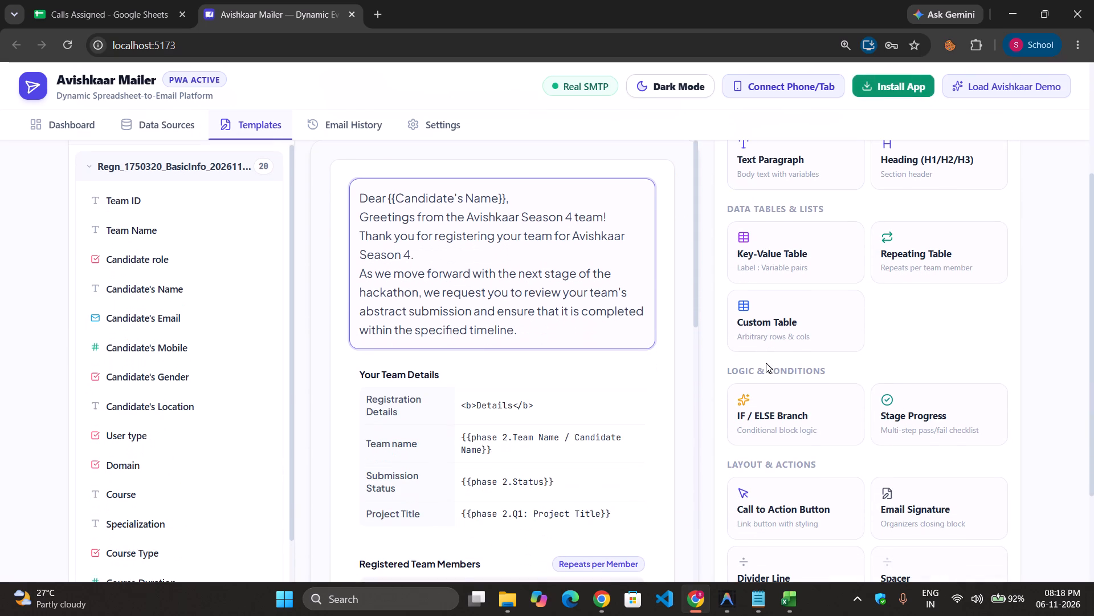
pyautogui.click(775, 421)
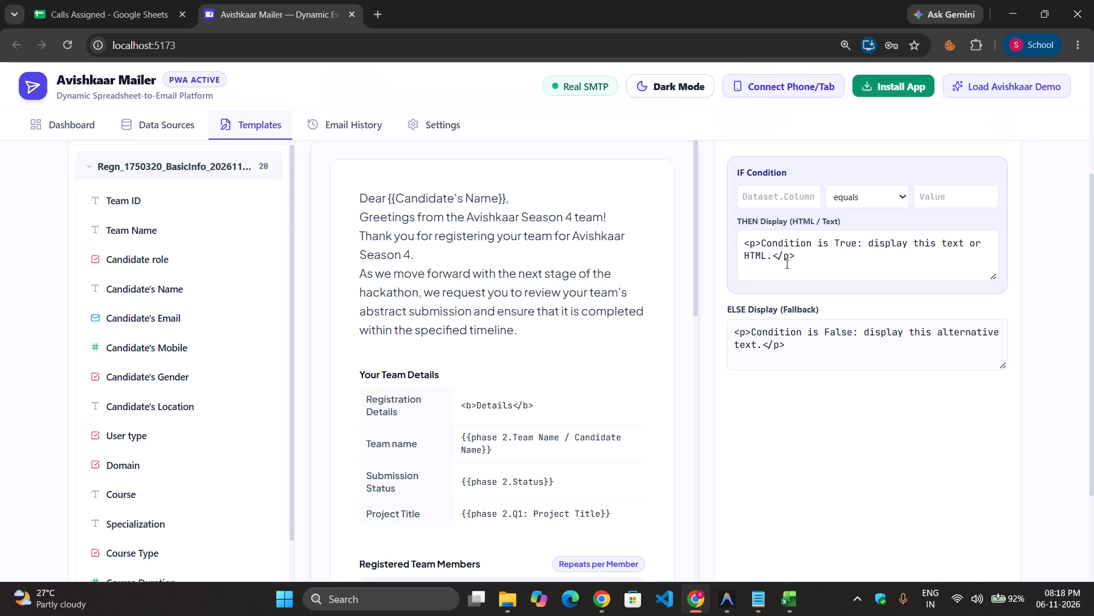
pyautogui.scroll(-9, 633, 391)
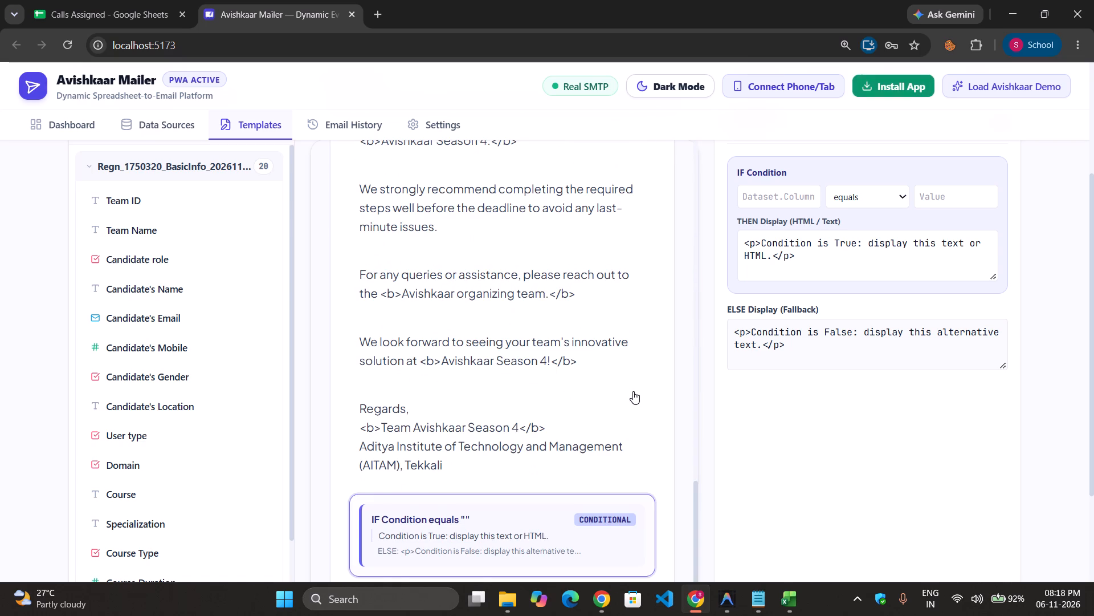
pyautogui.scroll(-1, 633, 391)
pyautogui.click(522, 425)
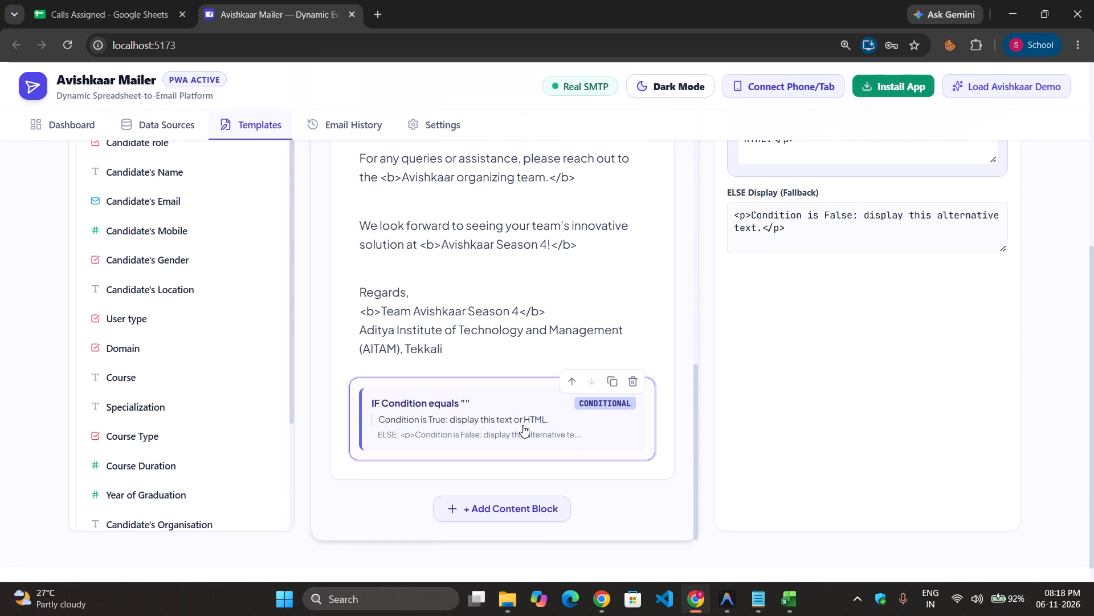
pyautogui.moveTo(466, 400); pyautogui.dragTo(608, 361)
pyautogui.moveTo(608, 361); pyautogui.dragTo(806, 342)
pyautogui.scroll(1, 806, 342)
pyautogui.click(586, 491)
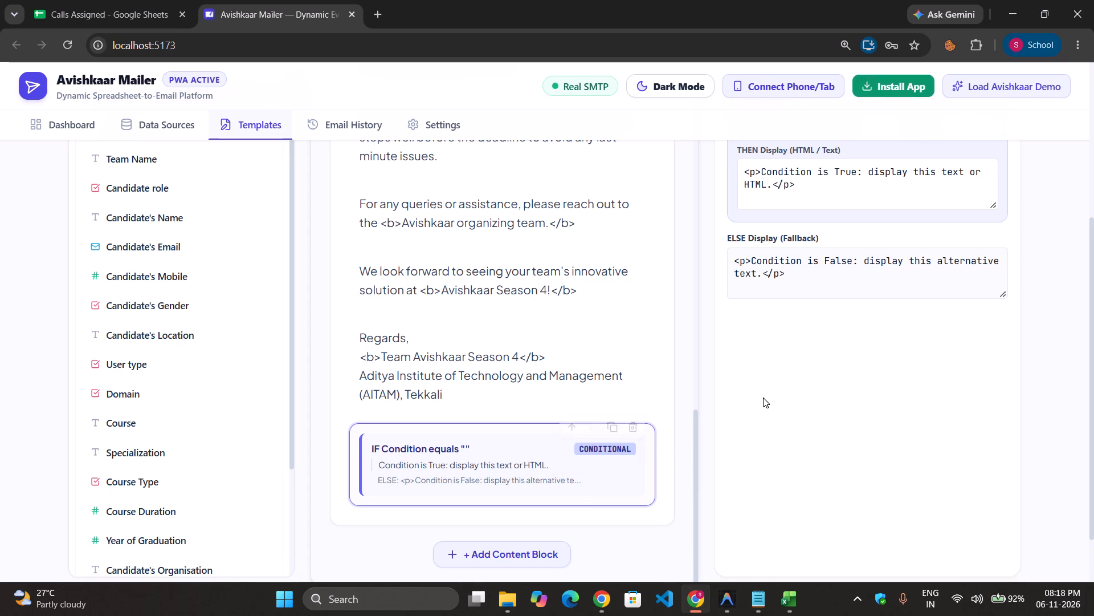
# Look through the dataset's dynamic fields and copy the Reg. Status variable for use in the IF condition.
pyautogui.scroll(1, 763, 398)
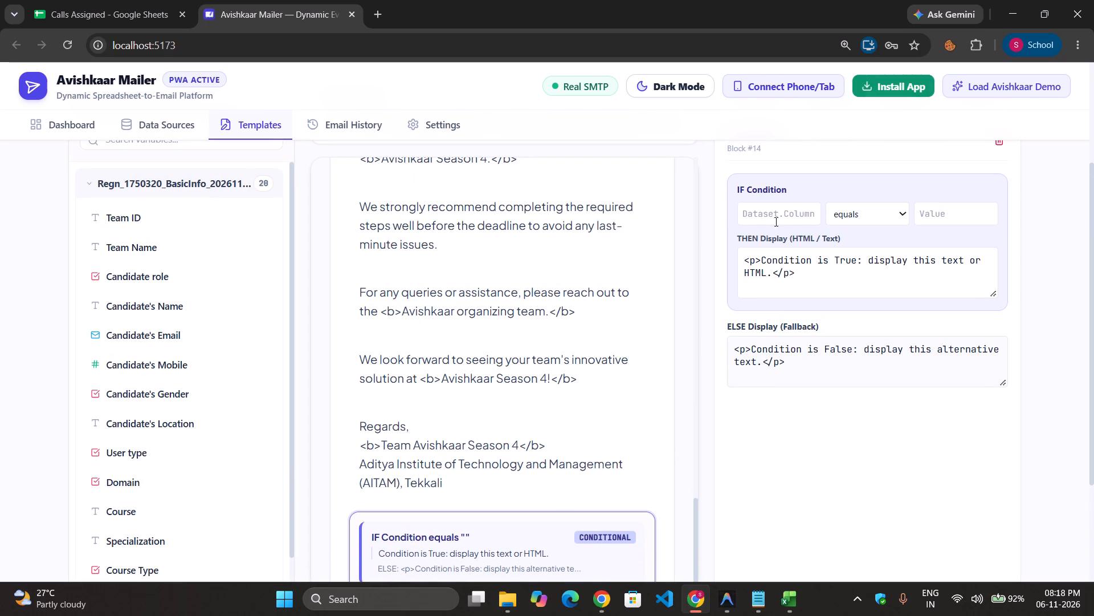
pyautogui.click(775, 217)
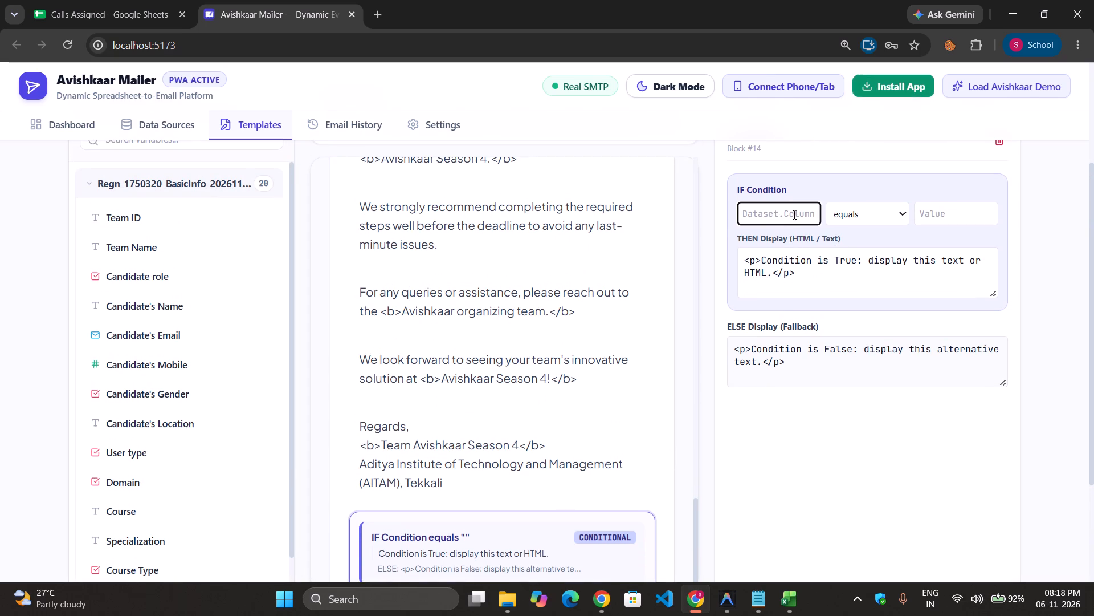
pyautogui.click(792, 217)
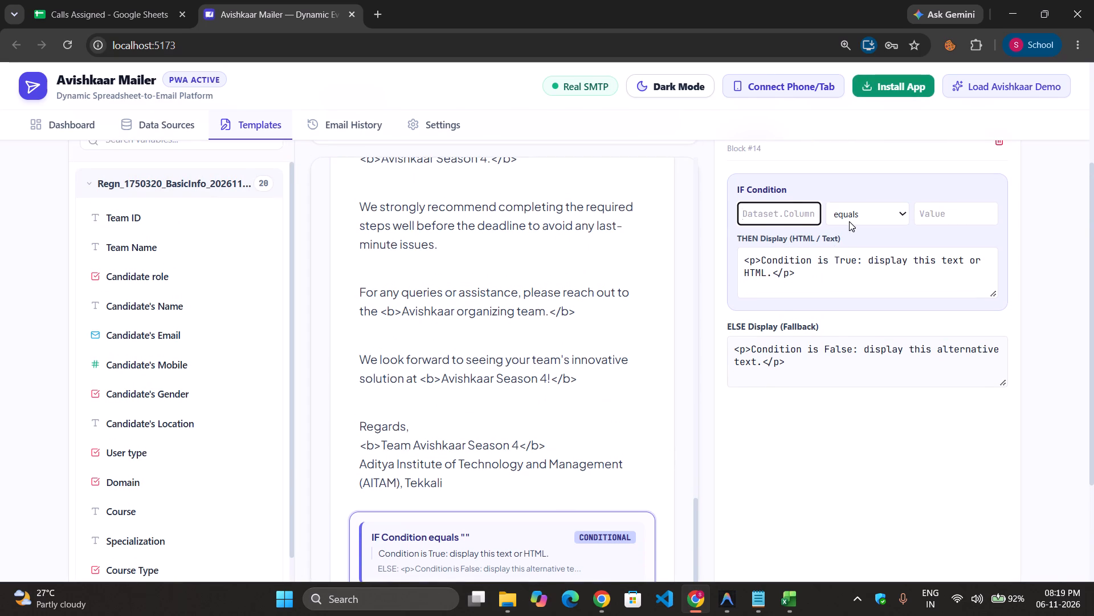
pyautogui.click(849, 221)
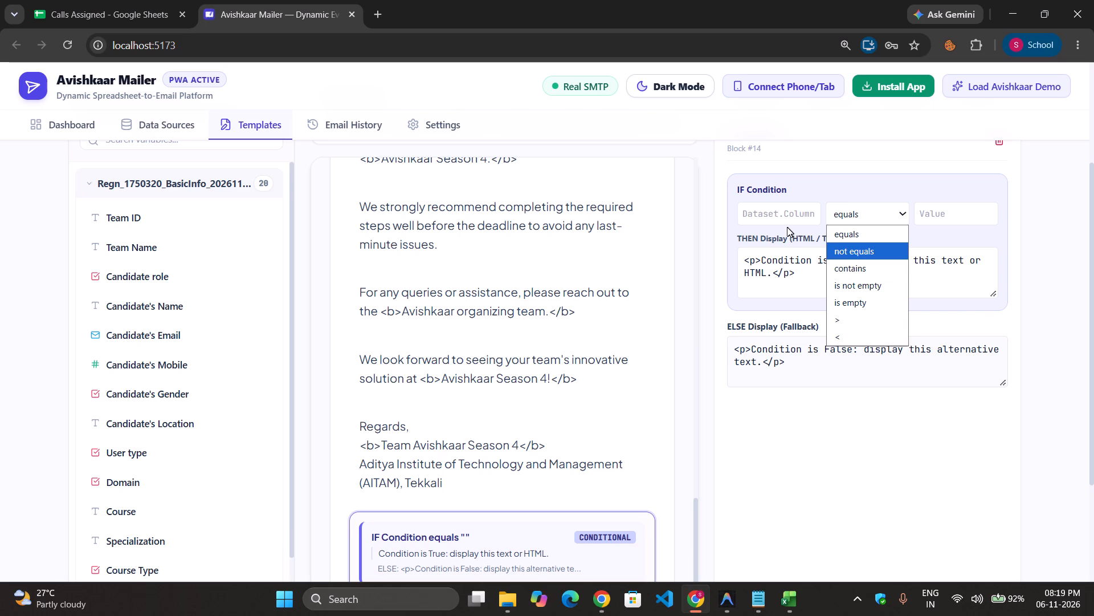
pyautogui.click(770, 213)
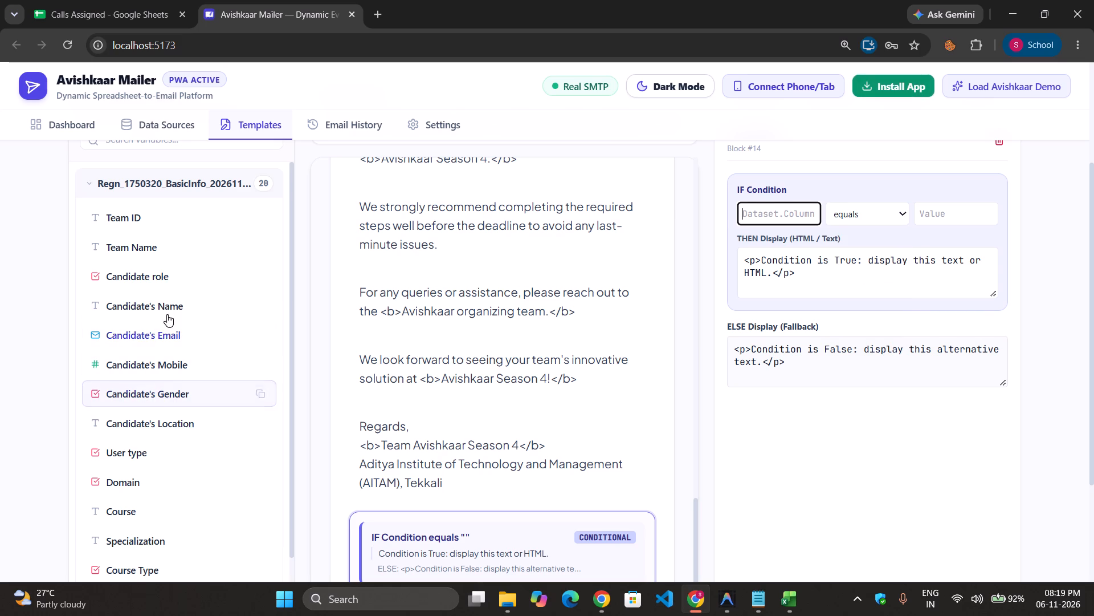
pyautogui.scroll(-2, 162, 354)
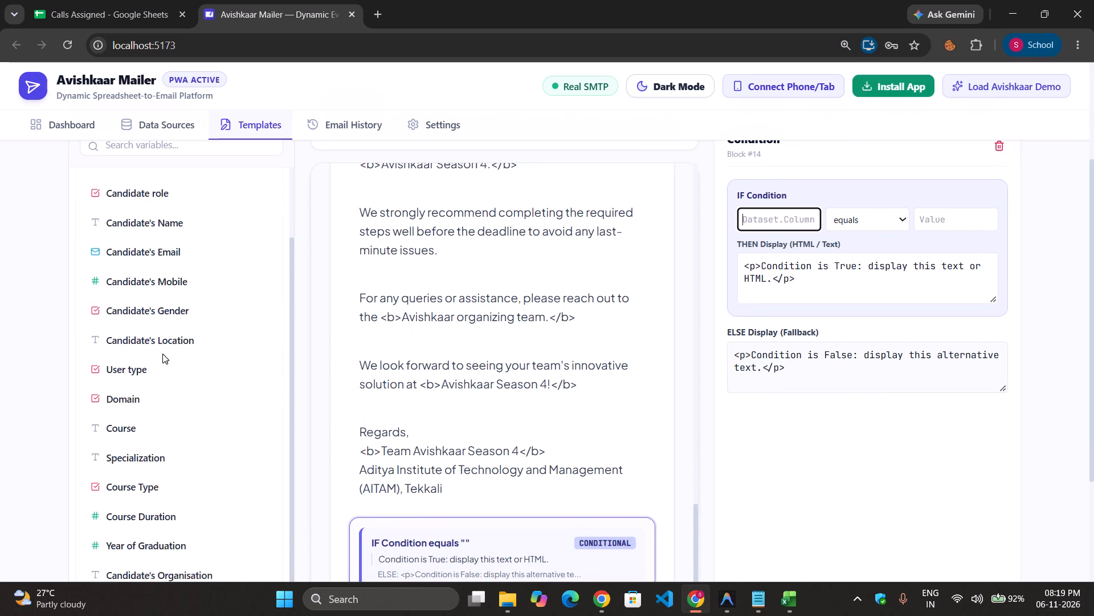
pyautogui.scroll(-2, 162, 354)
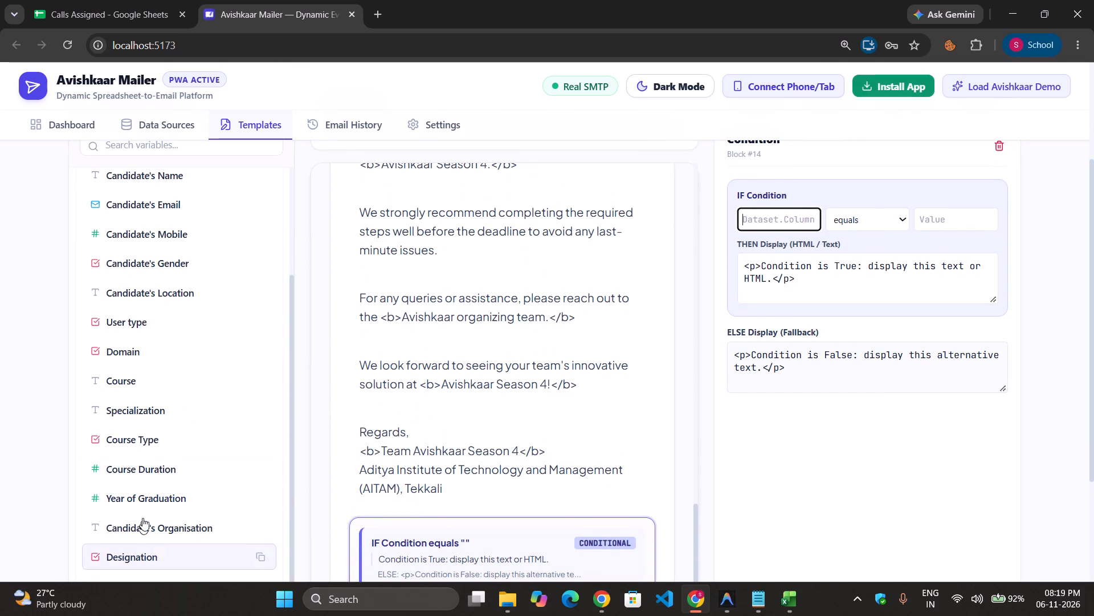
pyautogui.hscroll(1, 161, 309)
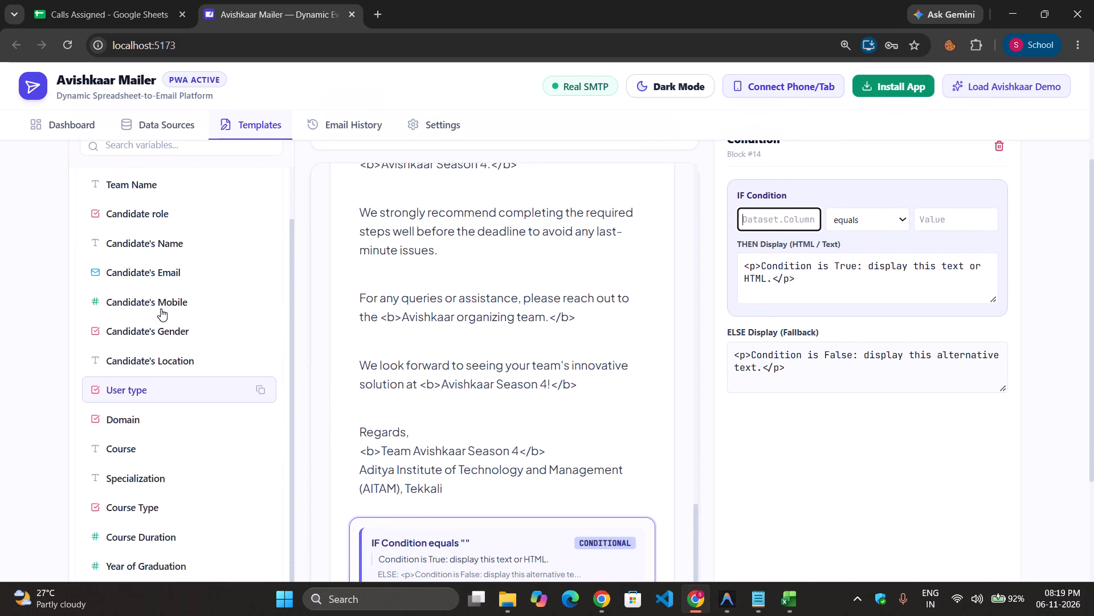
pyautogui.hscroll(1, 161, 309)
pyautogui.scroll(-2, 138, 445)
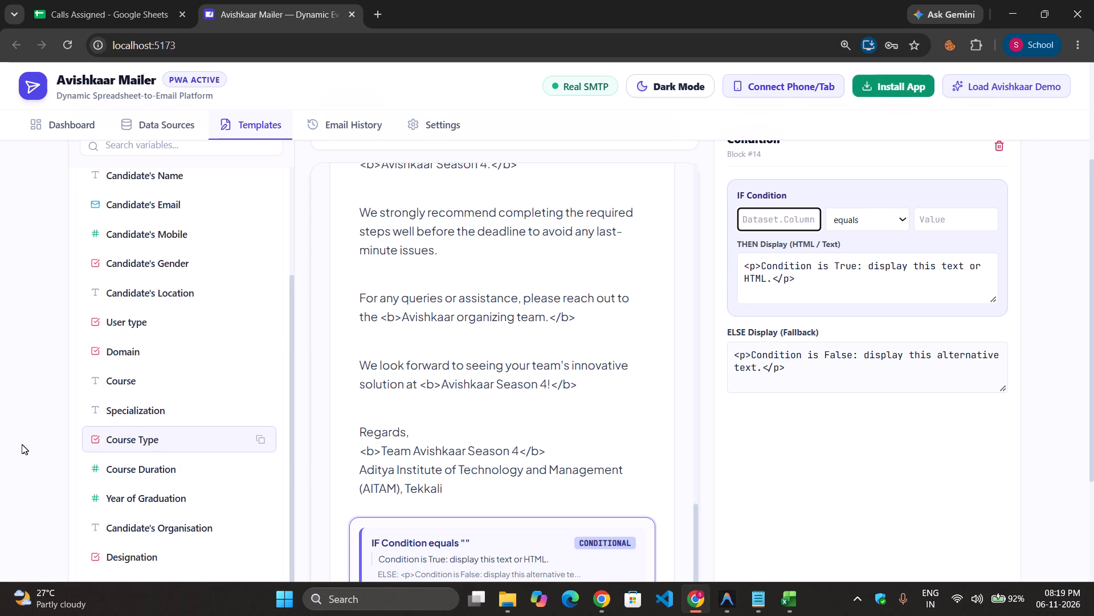
pyautogui.scroll(-2, 22, 444)
pyautogui.click(260, 455)
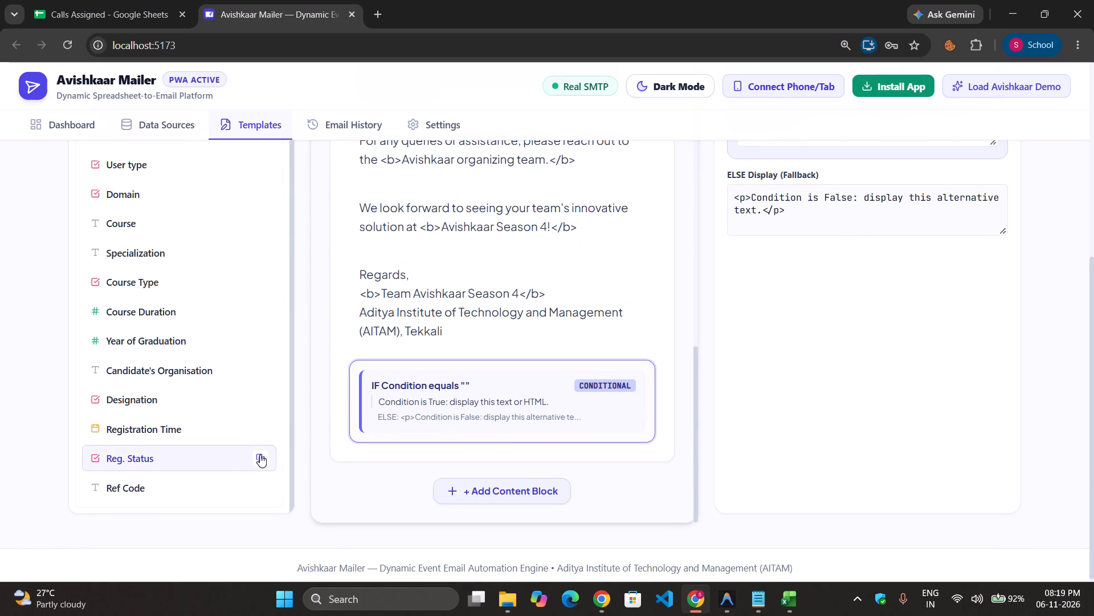
# Paste the variable into the IF condition's column field and remove the dataset prefix, leaving {{Reg. Status}}.
pyautogui.scroll(6, 725, 308)
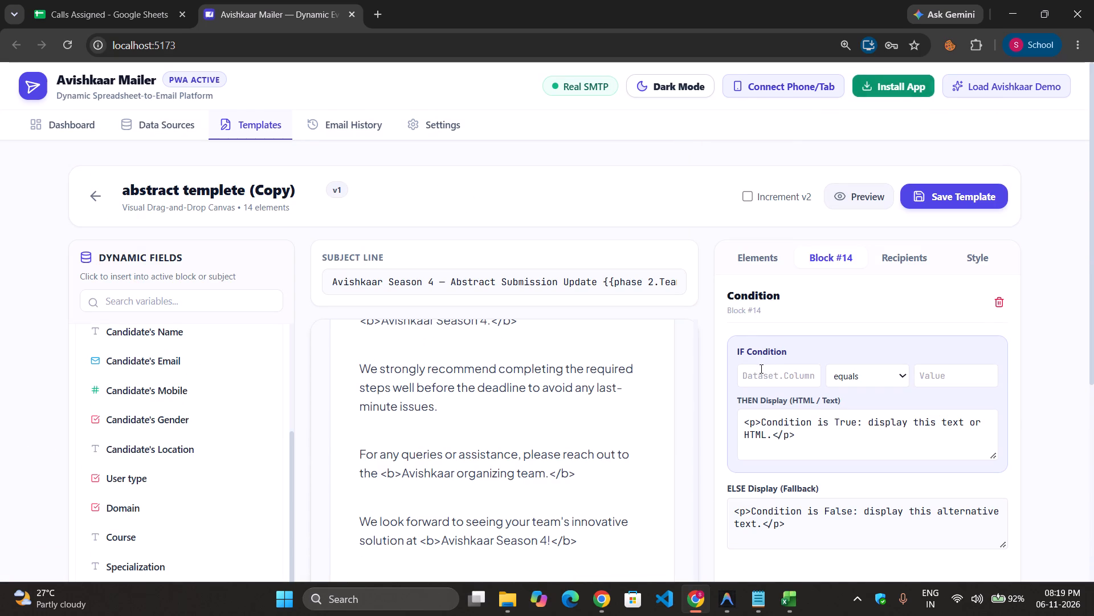
pyautogui.click(760, 368)
pyautogui.hotkey('ctrl', 'c')
pyautogui.click(775, 367)
pyautogui.hotkey('ctrl', 'c')
pyautogui.hotkey('ctrl', 'v')
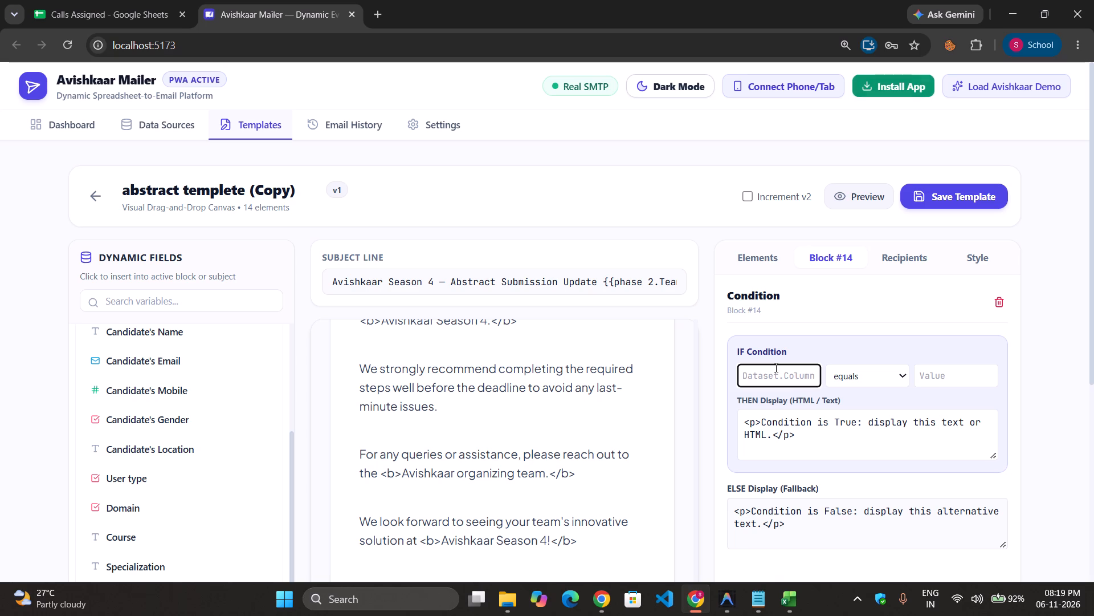
pyautogui.click(771, 371)
pyautogui.moveTo(745, 376); pyautogui.dragTo(722, 378)
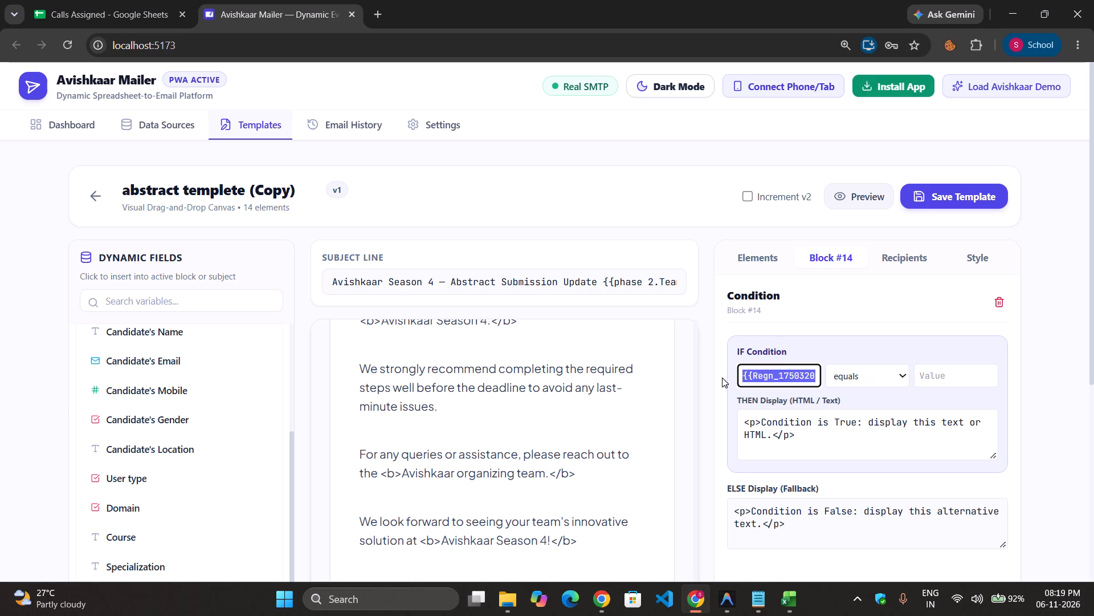
pyautogui.moveTo(722, 378); pyautogui.dragTo(724, 378)
pyautogui.click(754, 376)
pyautogui.hscroll(-6, 754, 376)
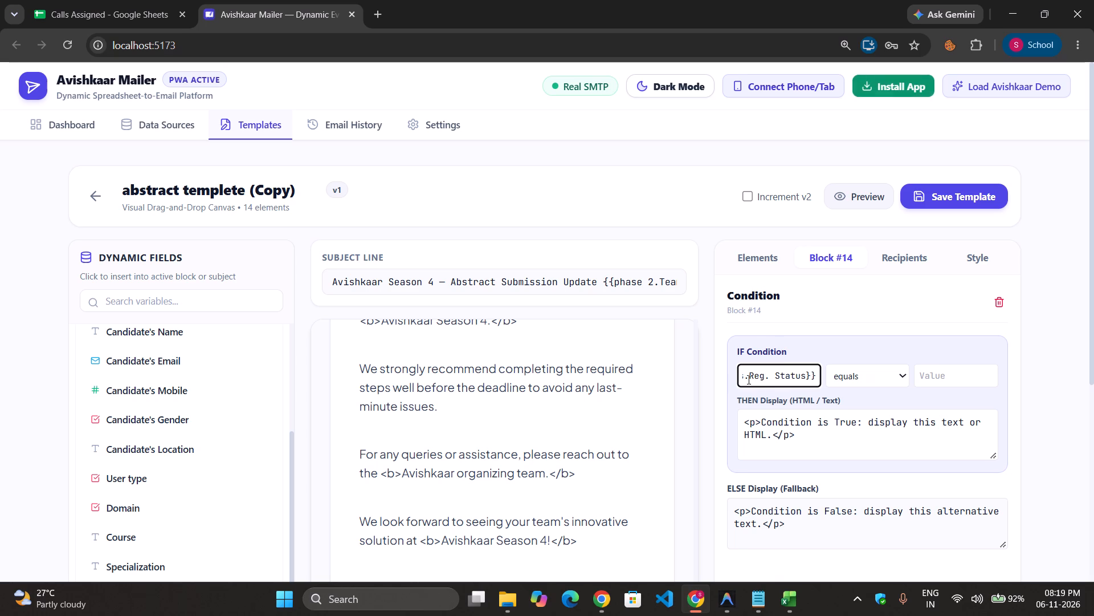
pyautogui.click(748, 379)
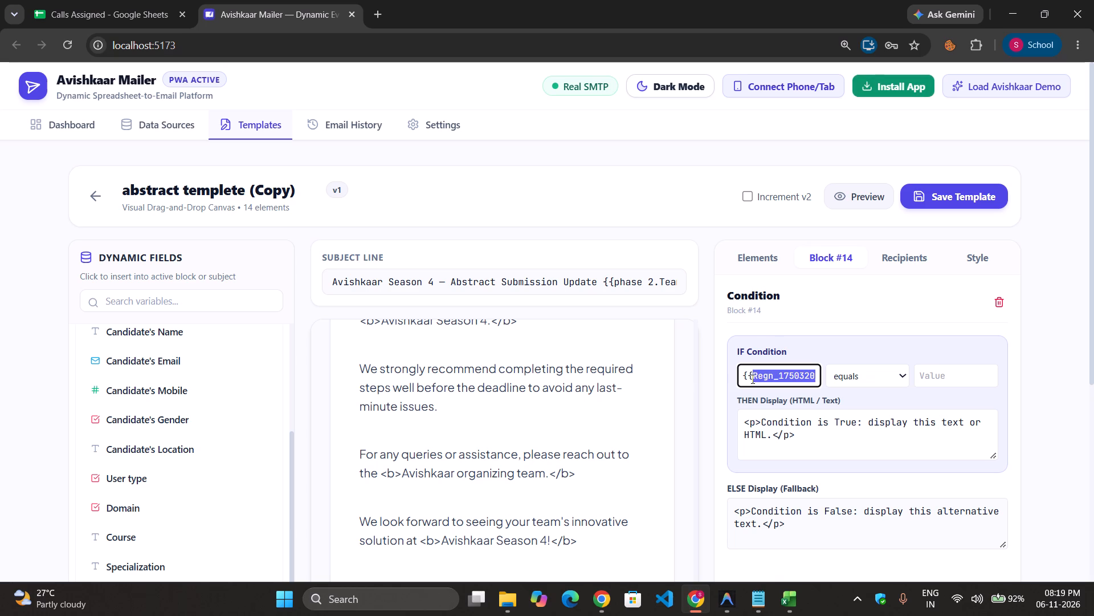
pyautogui.press('BackSpace')
# Set the IF condition's operator to equals and its comparison value to Completed.
pyautogui.click(856, 384)
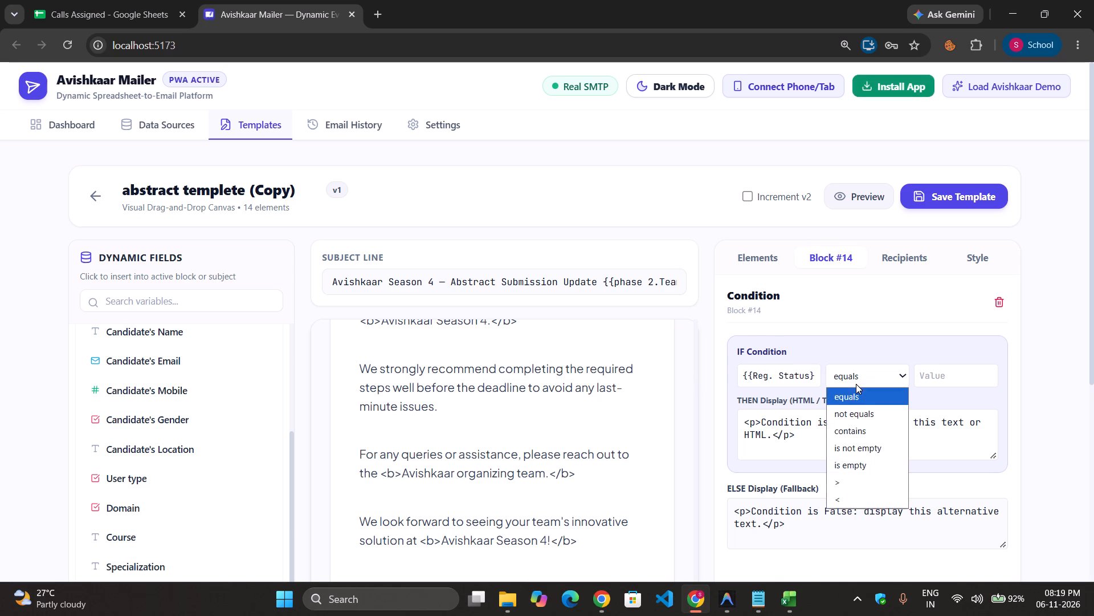
pyautogui.click(862, 394)
pyautogui.click(925, 380)
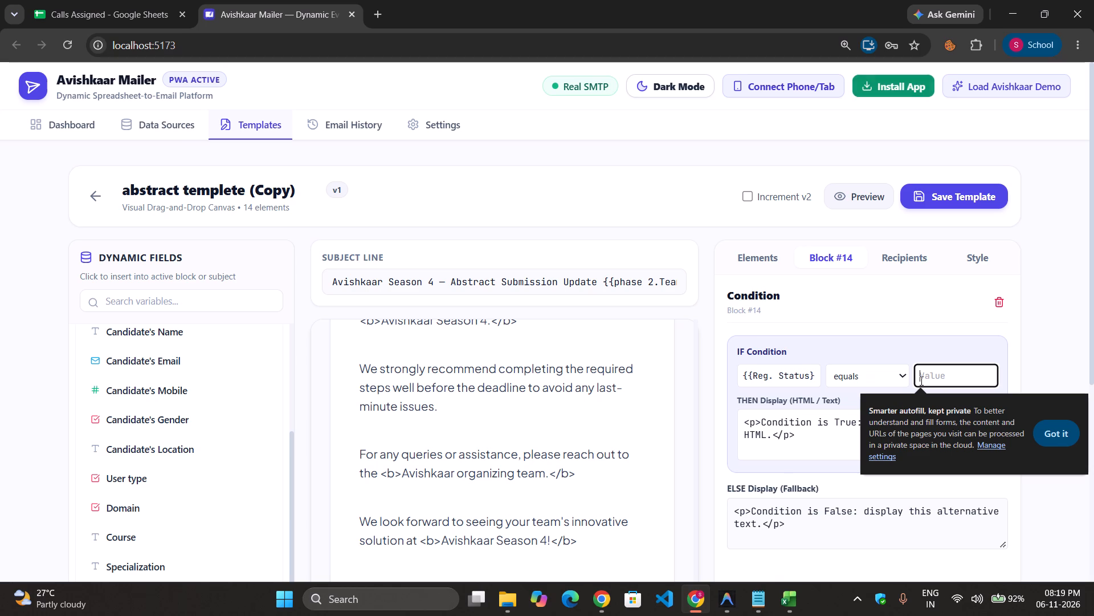
pyautogui.write('COmplet')
pyautogui.press('BackSpace')
pyautogui.press('BackSpace')
pyautogui.press('BackSpace')
pyautogui.press('BackSpace')
pyautogui.press('BackSpace')
pyautogui.press('BackSpace')
pyautogui.write('ompleted')
# Save the abstract templete (Copy) template with the default THEN and ELSE texts.
pyautogui.click(865, 443)
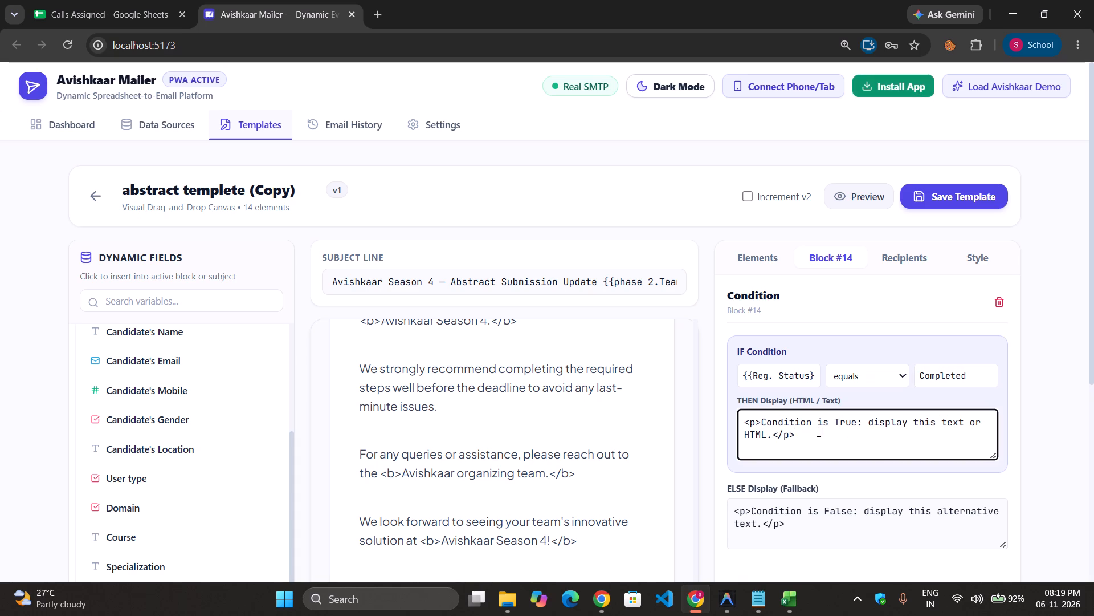
pyautogui.scroll(-1, 873, 425)
pyautogui.click(827, 480)
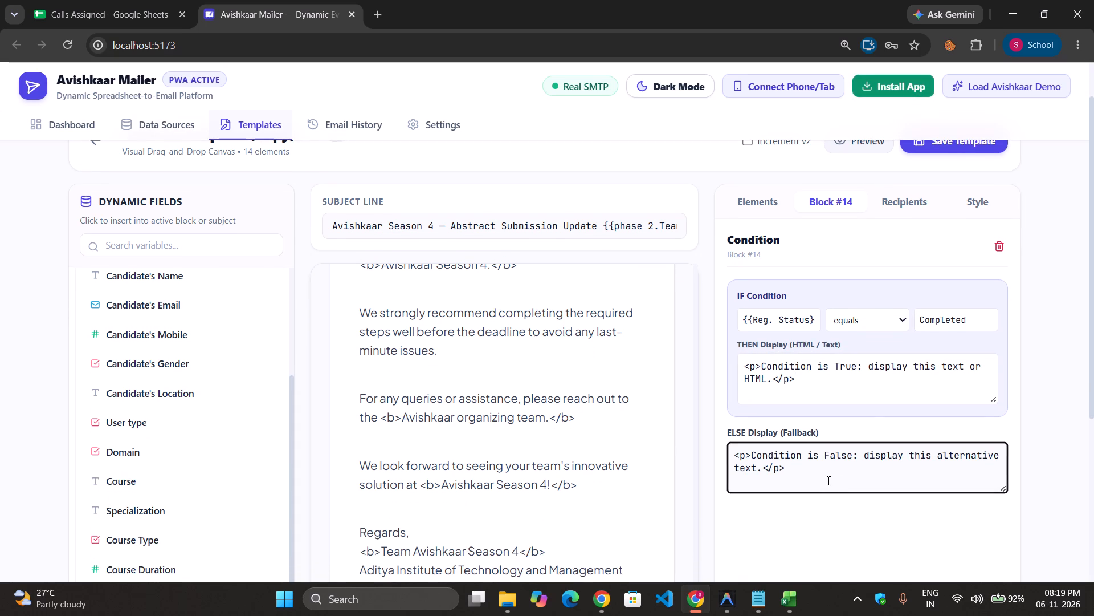
pyautogui.scroll(1, 889, 314)
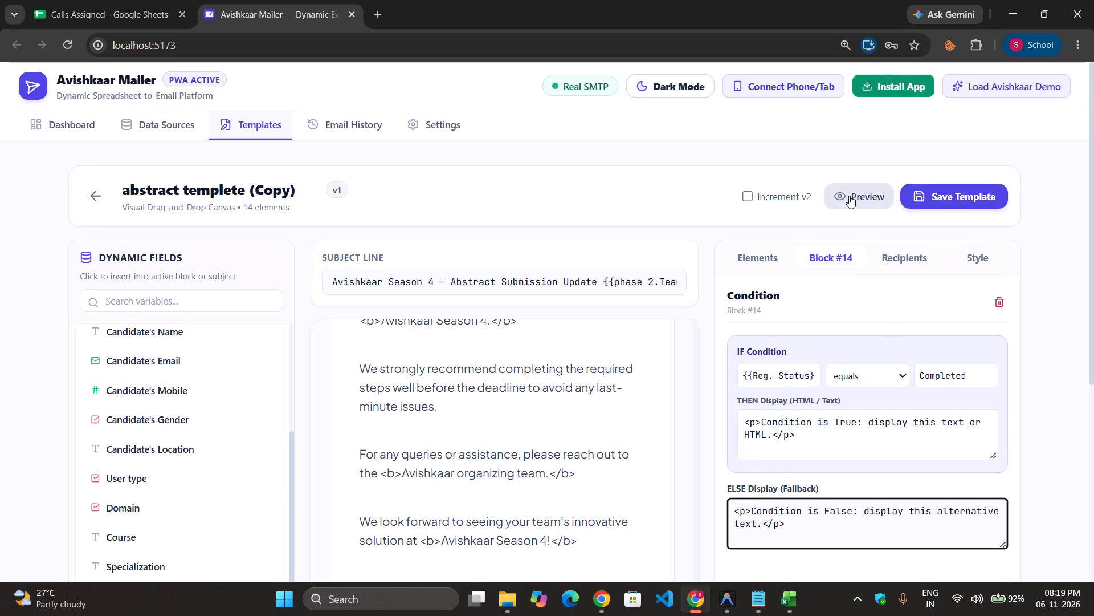
pyautogui.click(920, 195)
# Preview the rendered abstract templete (Copy) email for the first record and examine its content from greeting to end.
pyautogui.click(855, 195)
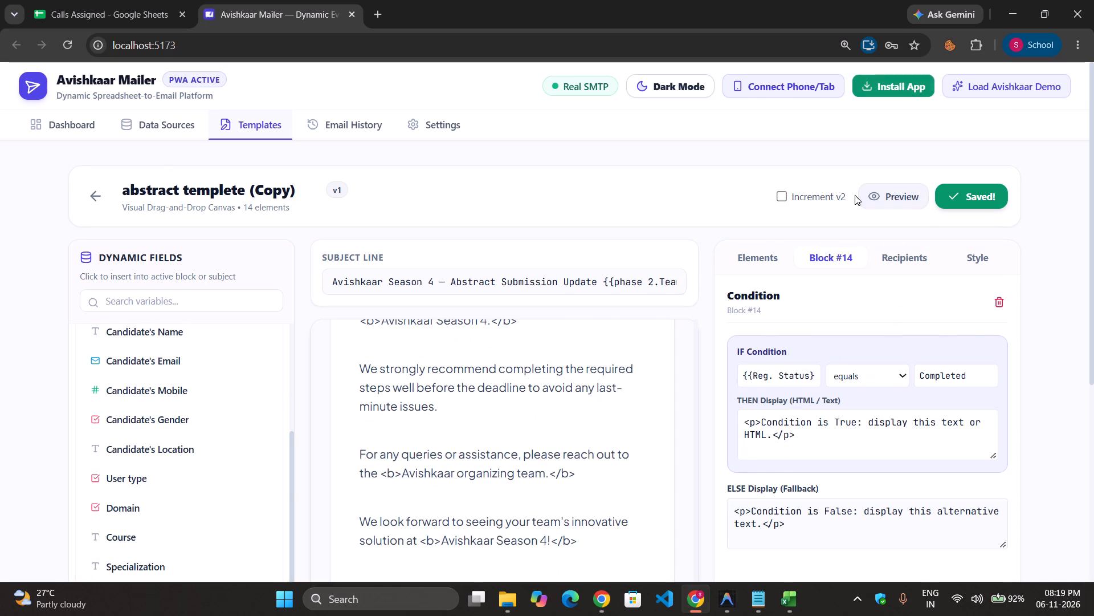
pyautogui.click(879, 198)
pyautogui.scroll(-7, 561, 378)
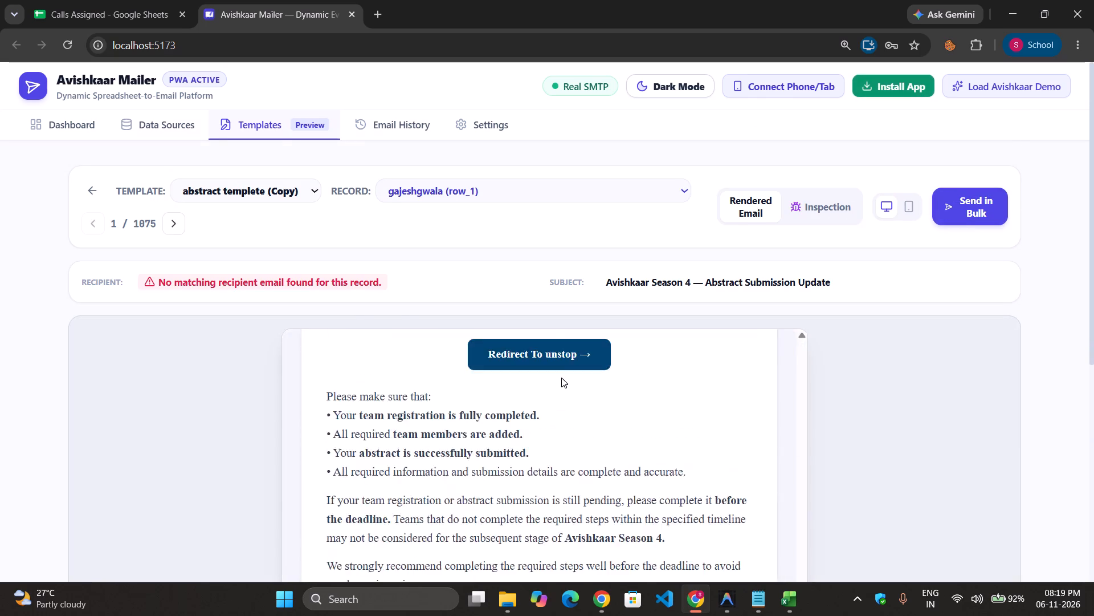
pyautogui.scroll(-3, 561, 378)
pyautogui.scroll(6, 421, 387)
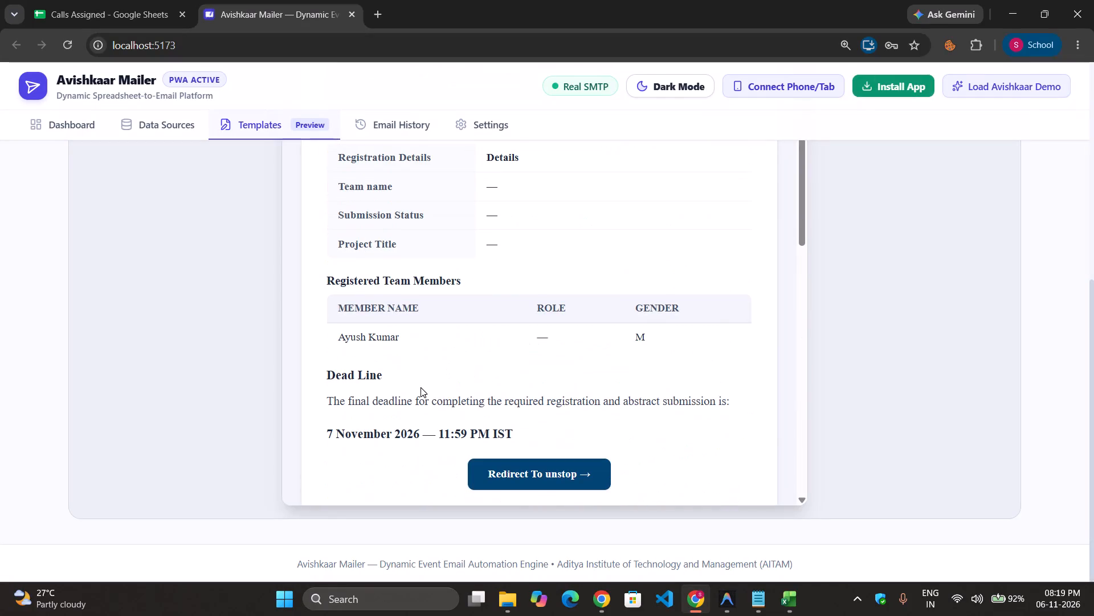
pyautogui.scroll(3, 447, 366)
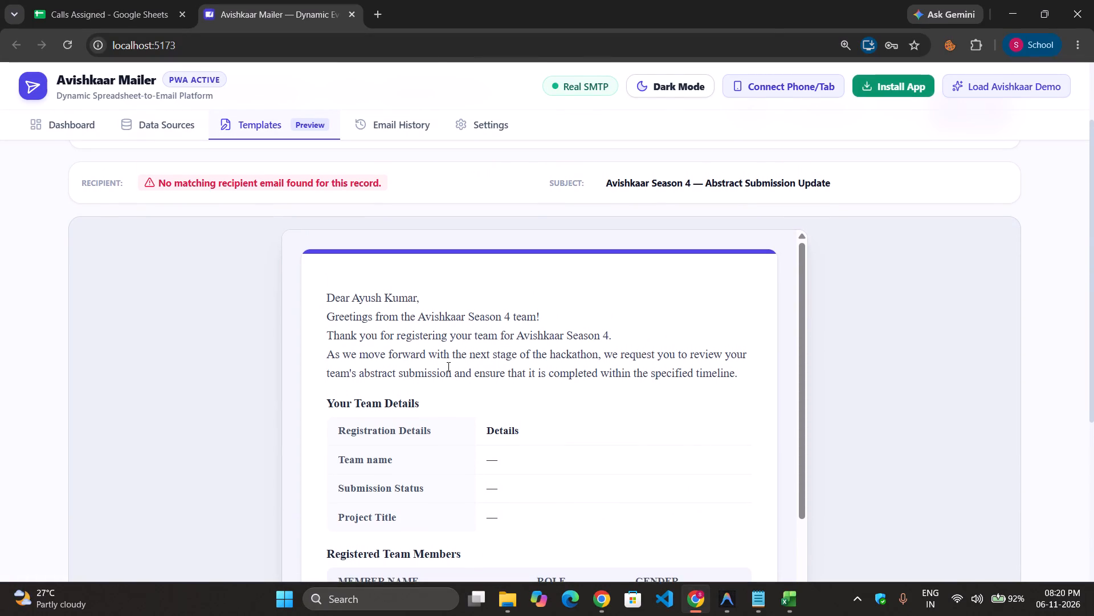
pyautogui.scroll(1, 447, 366)
pyautogui.scroll(-3, 447, 366)
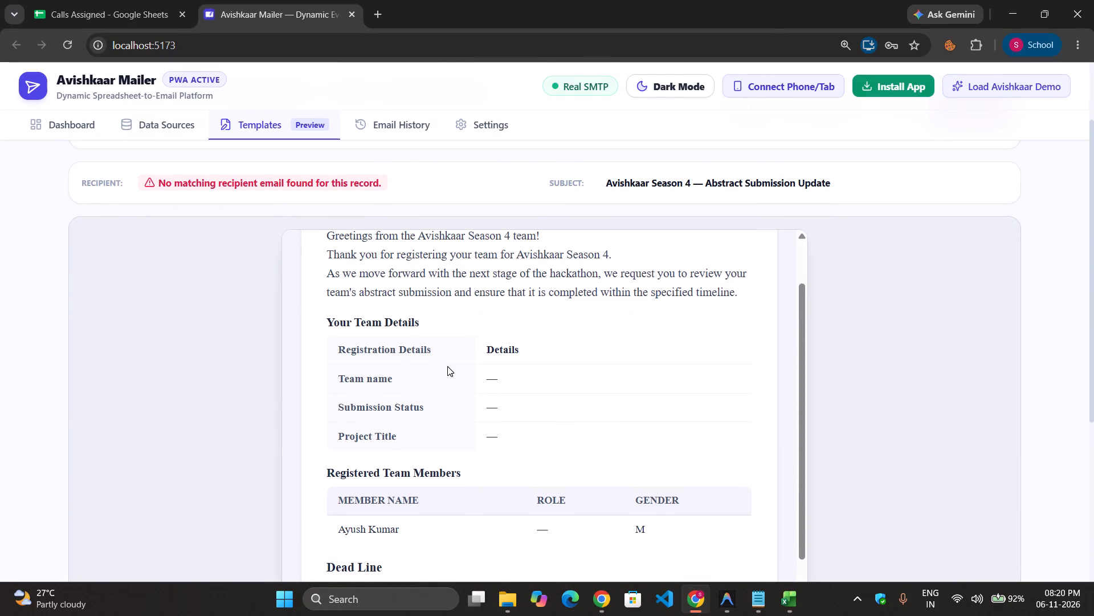
pyautogui.scroll(-1, 447, 366)
pyautogui.scroll(1, 458, 352)
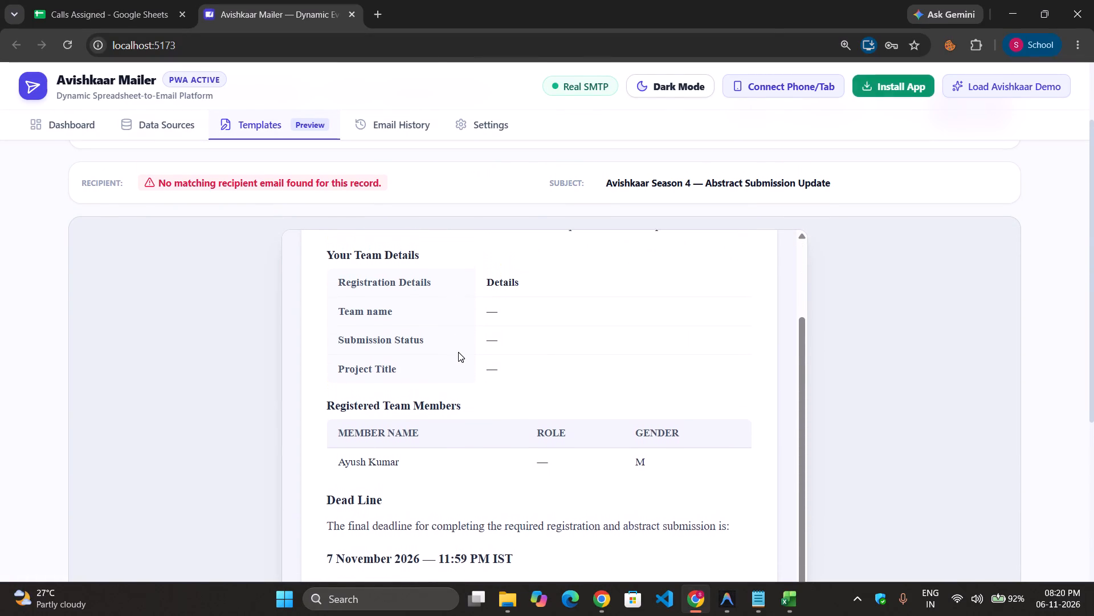
pyautogui.scroll(1, 458, 352)
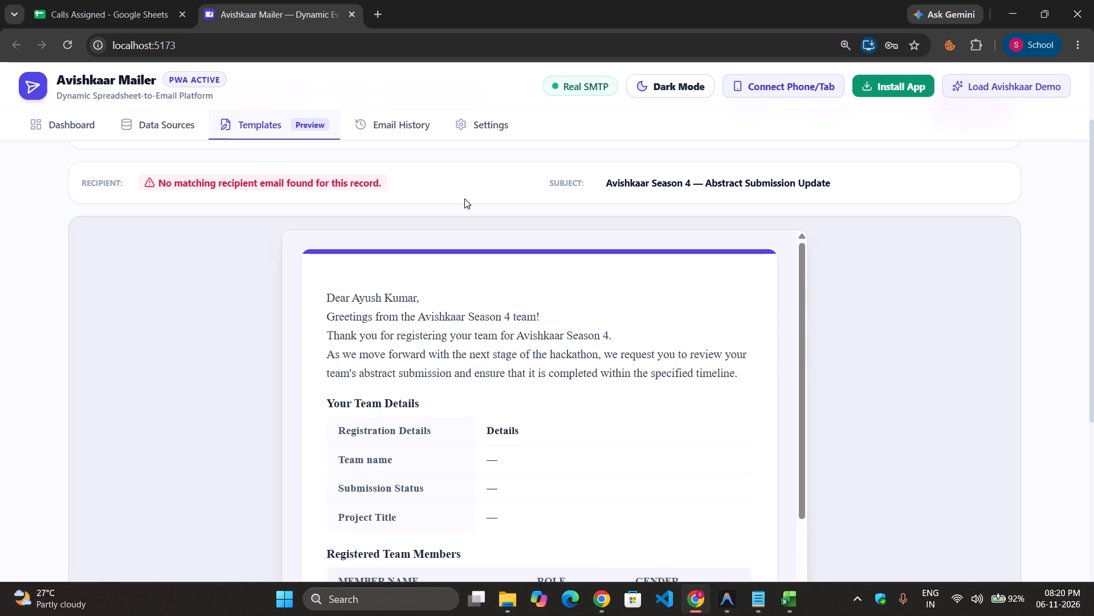
pyautogui.scroll(3, 436, 174)
# Preview the rendered email for the second record and examine its content.
pyautogui.click(169, 220)
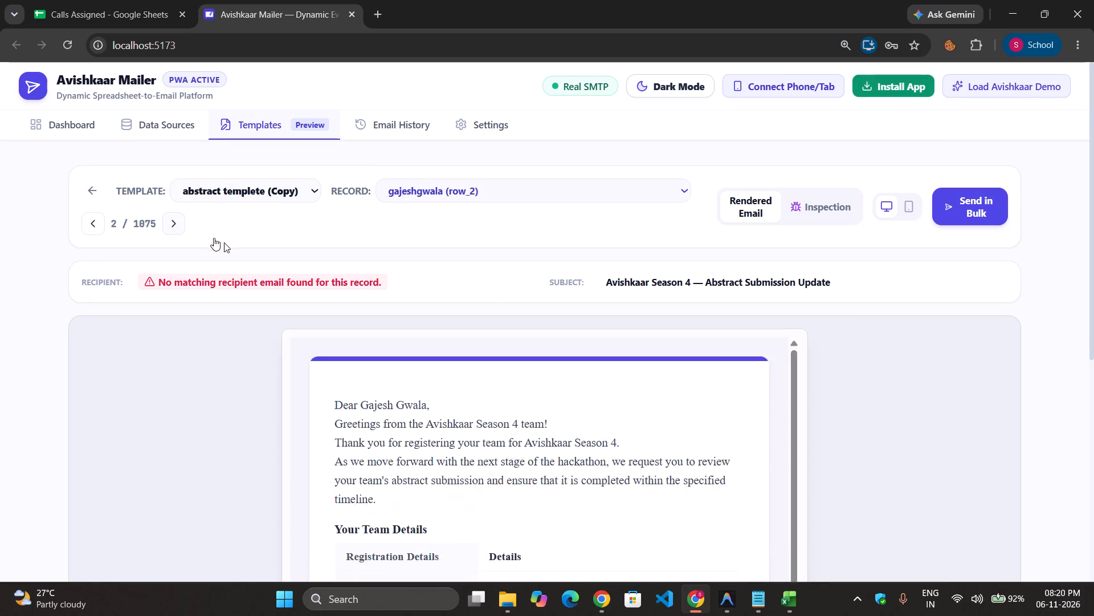
pyautogui.scroll(-2, 389, 335)
pyautogui.scroll(-5, 423, 398)
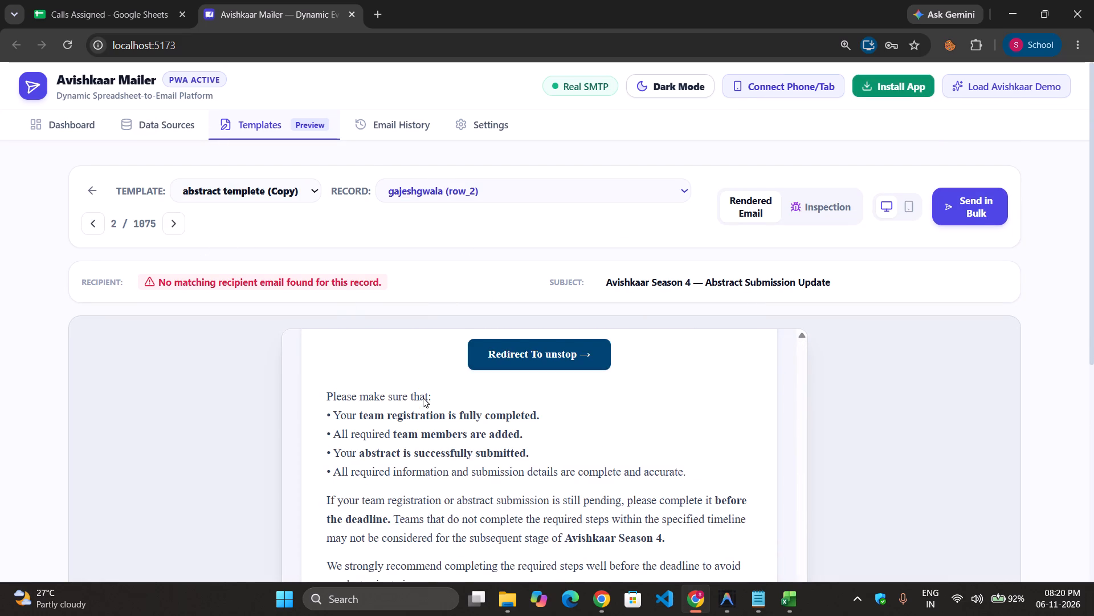
pyautogui.scroll(-5, 423, 398)
pyautogui.scroll(12, 423, 398)
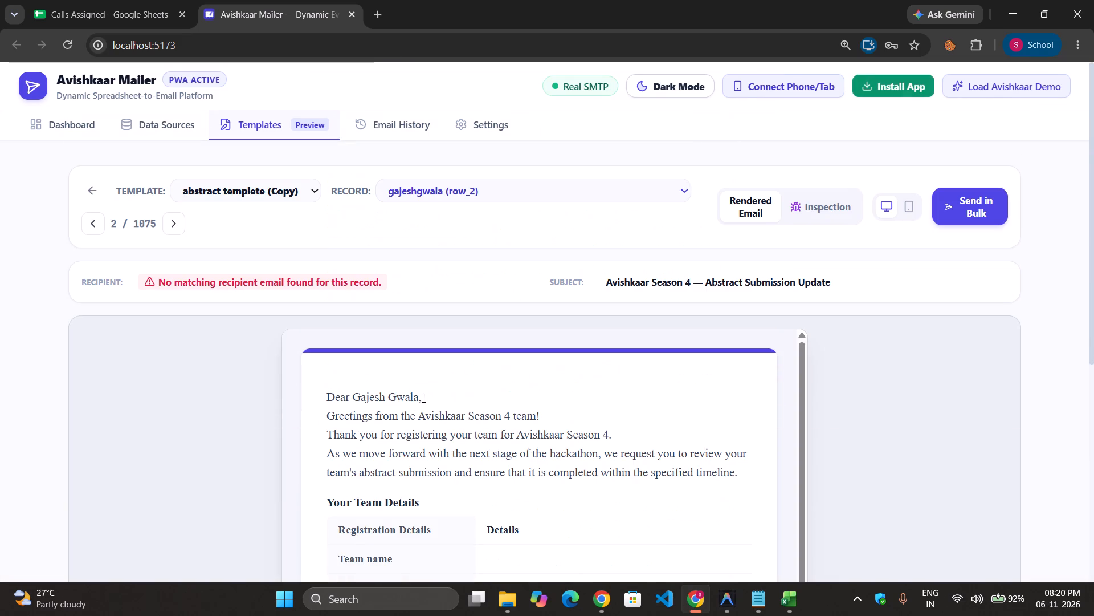
# Delete the closing Regards signature block from the registration templete and save the template.
pyautogui.click(93, 184)
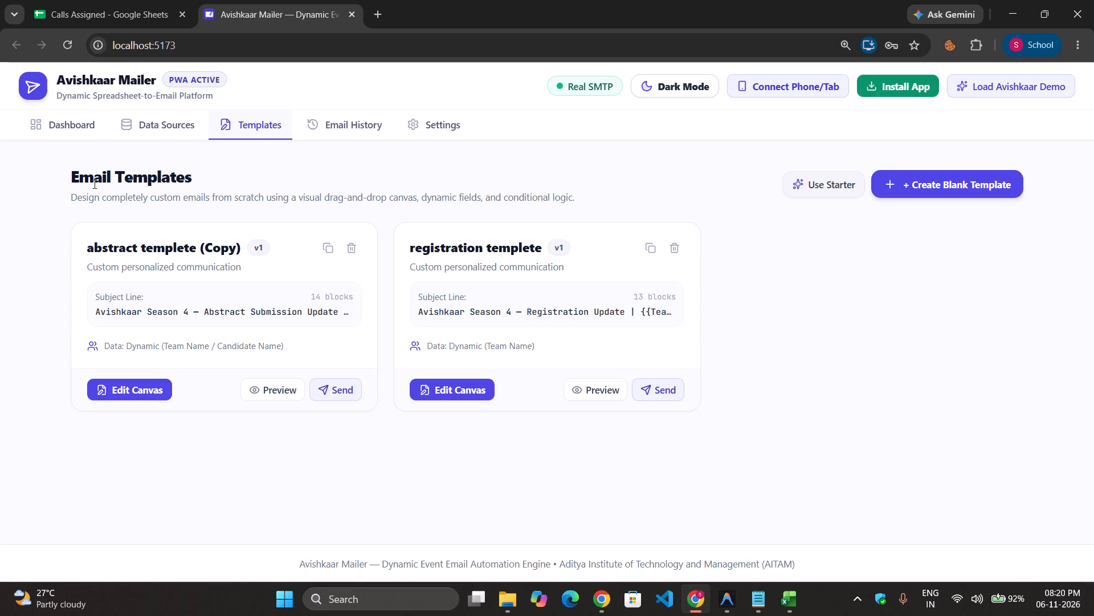
pyautogui.click(475, 389)
pyautogui.scroll(-7, 467, 384)
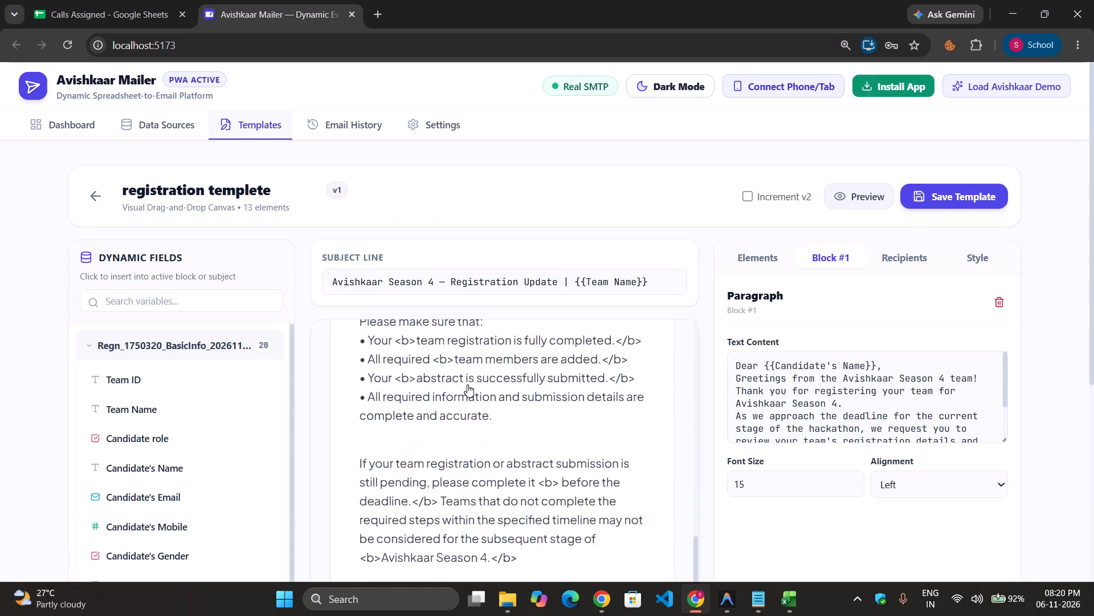
pyautogui.scroll(-6, 486, 507)
pyautogui.scroll(-1, 508, 423)
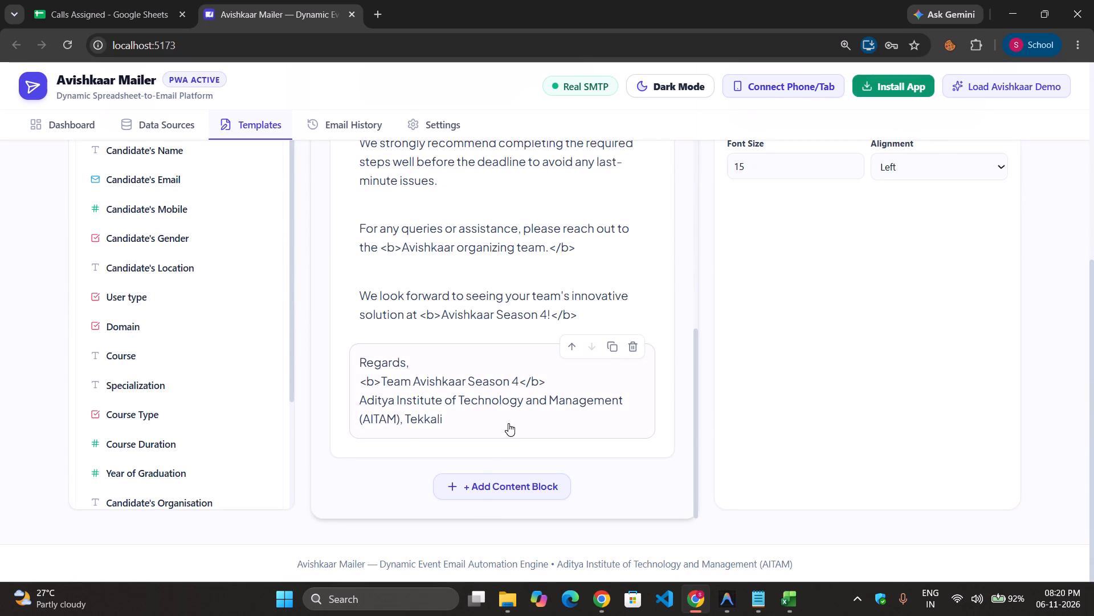
pyautogui.click(630, 347)
pyautogui.scroll(7, 464, 366)
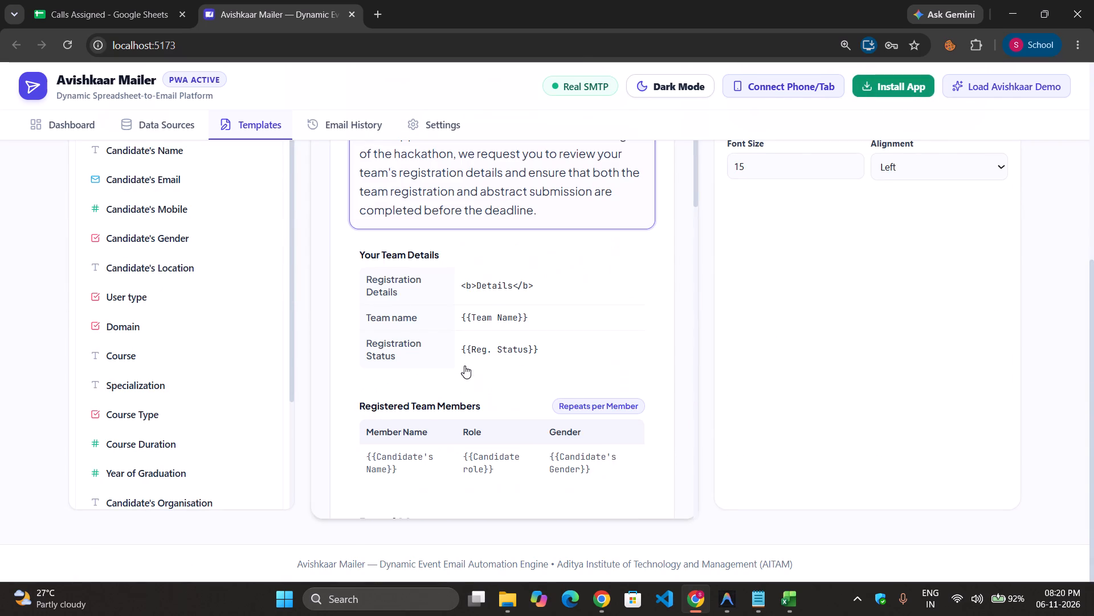
pyautogui.scroll(5, 295, 201)
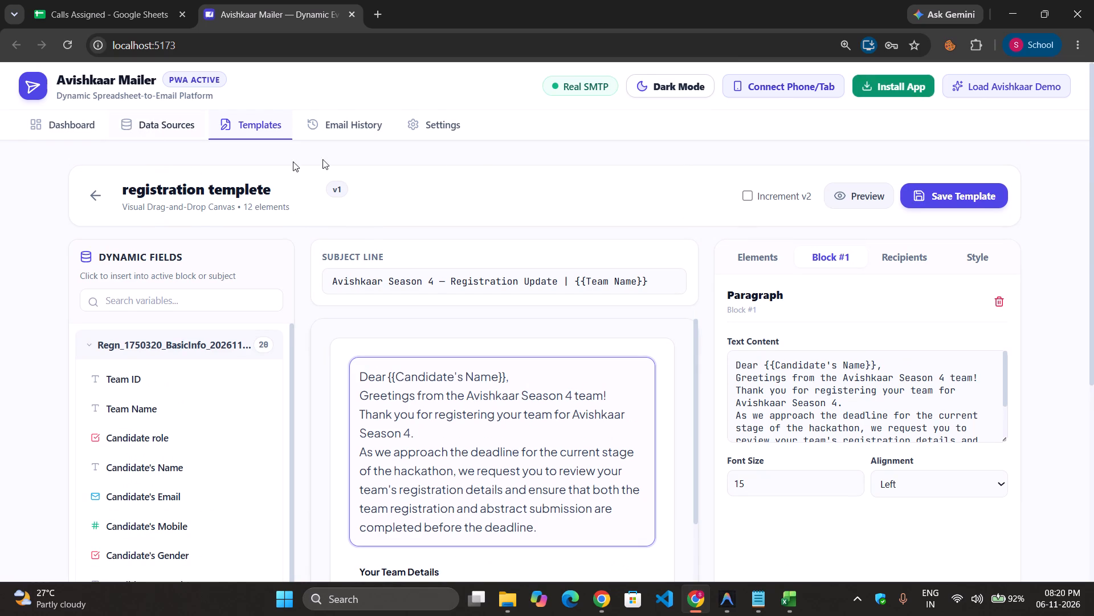
pyautogui.click(934, 199)
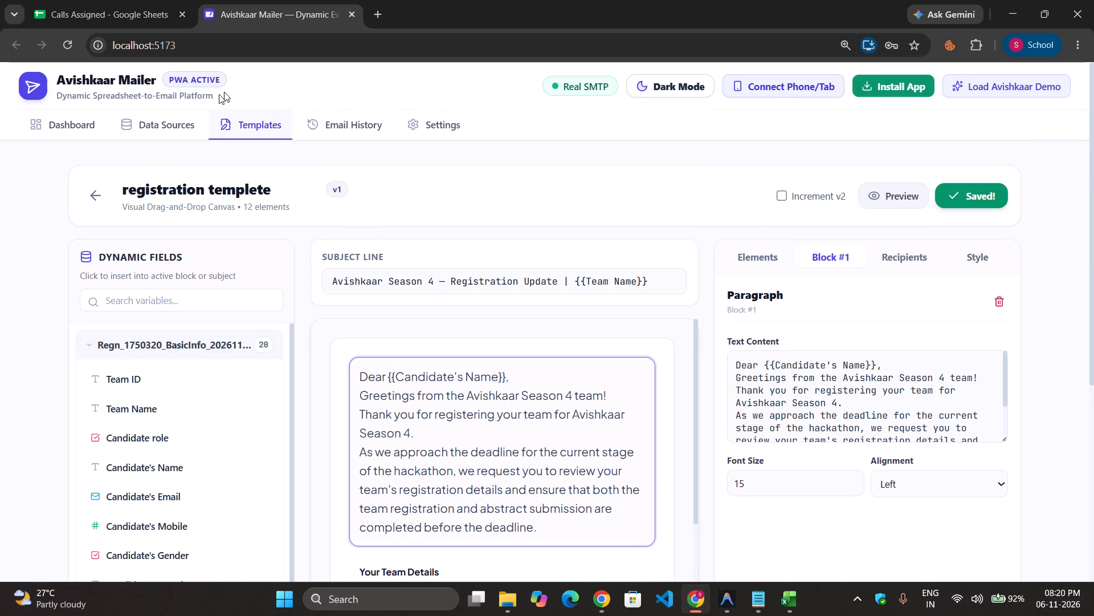
# Reopen the registration templete and add a conditional block at the end of the email.
pyautogui.click(156, 130)
pyautogui.click(265, 127)
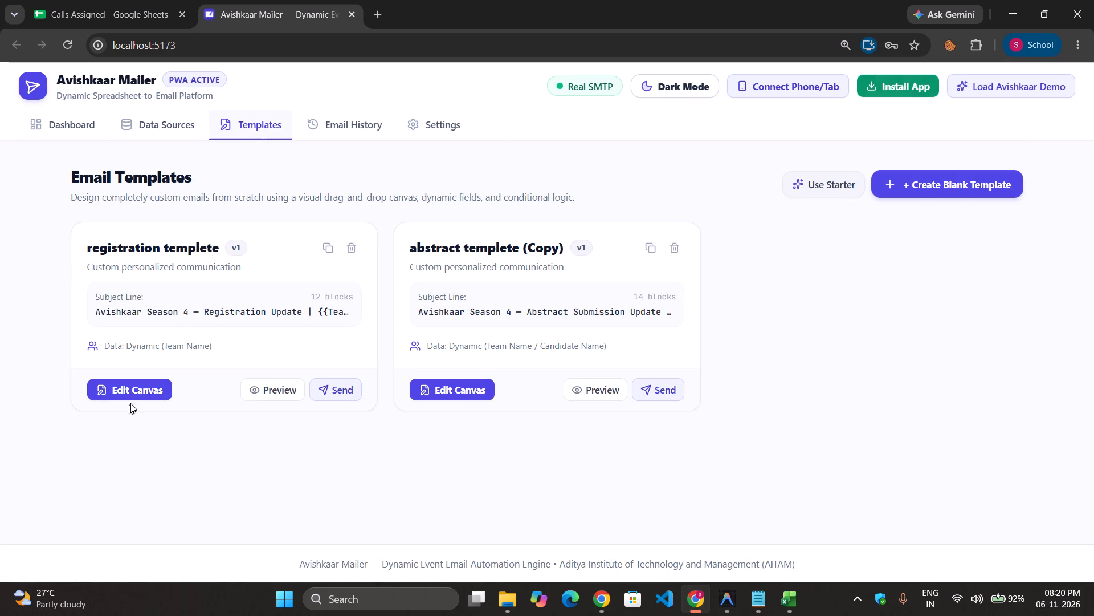
pyautogui.click(142, 394)
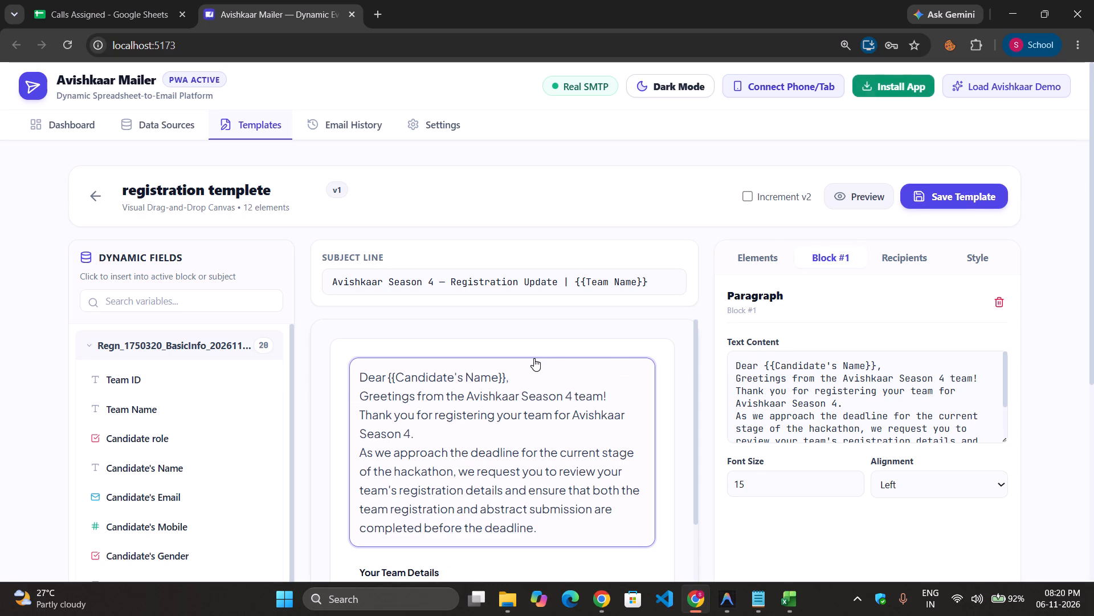
pyautogui.click(764, 255)
pyautogui.scroll(-4, 791, 410)
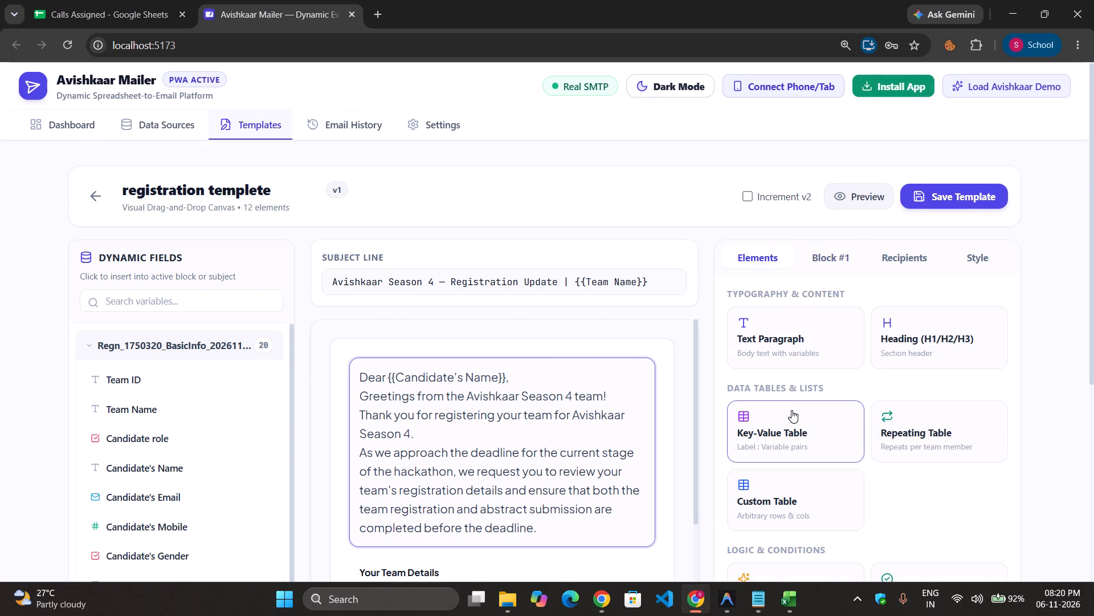
pyautogui.scroll(-3, 791, 410)
pyautogui.click(783, 274)
pyautogui.scroll(-6, 549, 390)
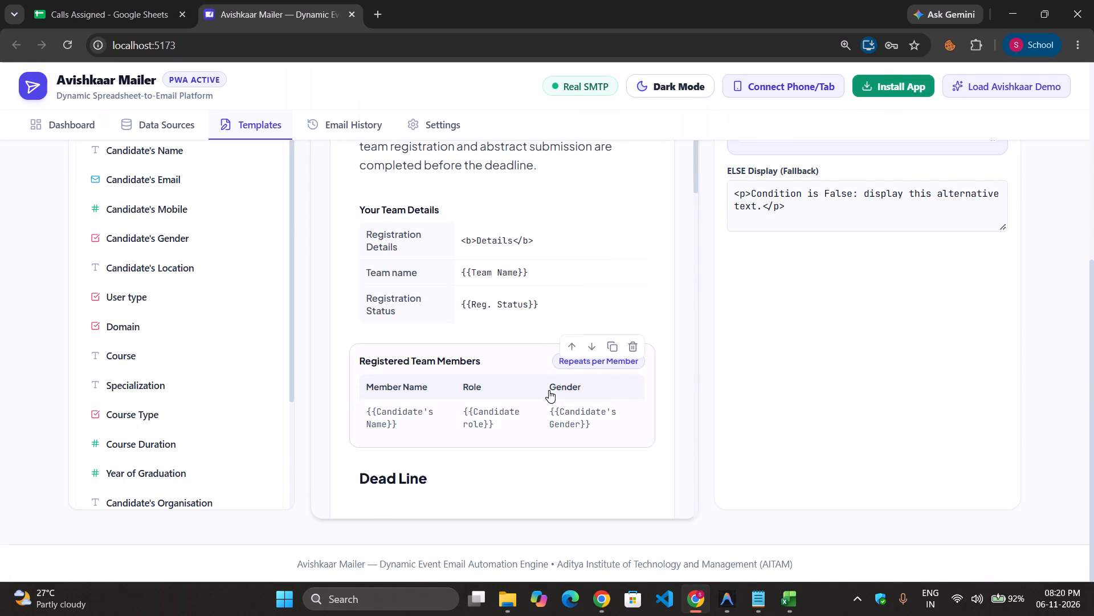
pyautogui.scroll(-2, 476, 447)
pyautogui.scroll(4, 855, 333)
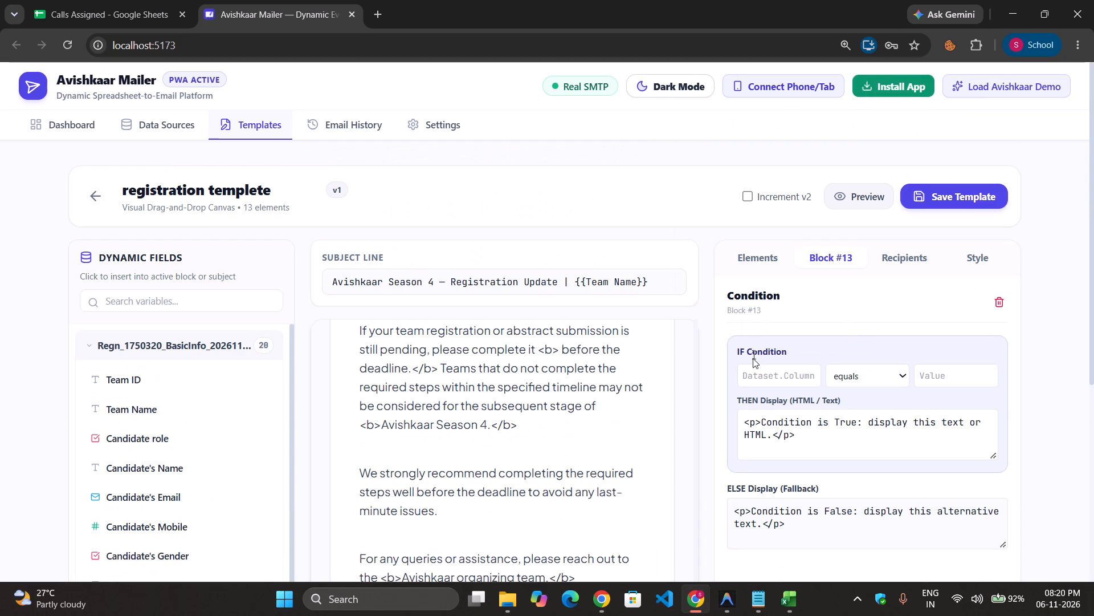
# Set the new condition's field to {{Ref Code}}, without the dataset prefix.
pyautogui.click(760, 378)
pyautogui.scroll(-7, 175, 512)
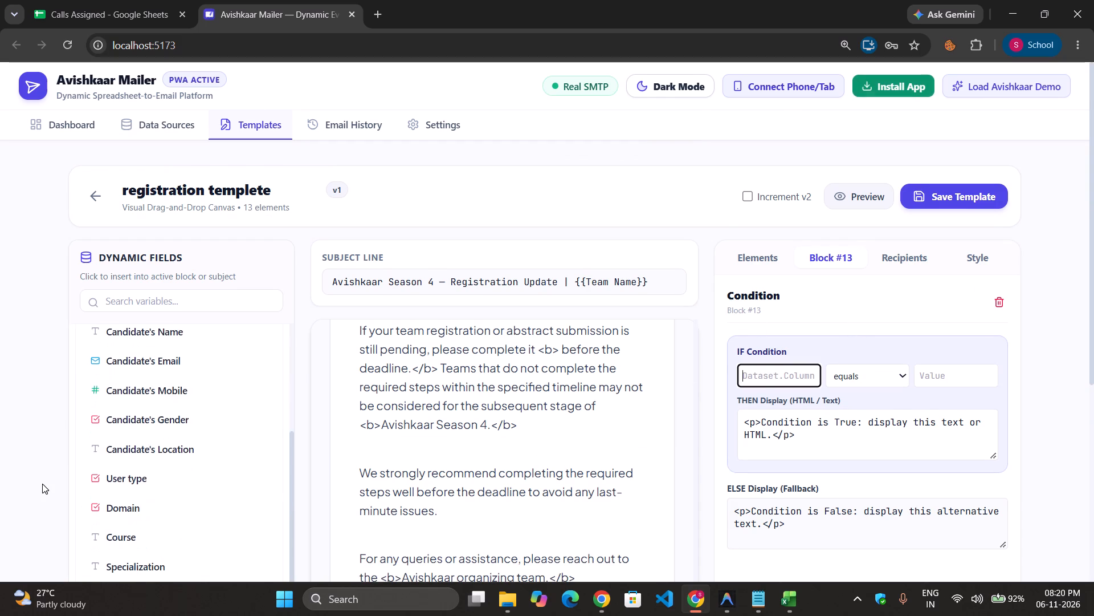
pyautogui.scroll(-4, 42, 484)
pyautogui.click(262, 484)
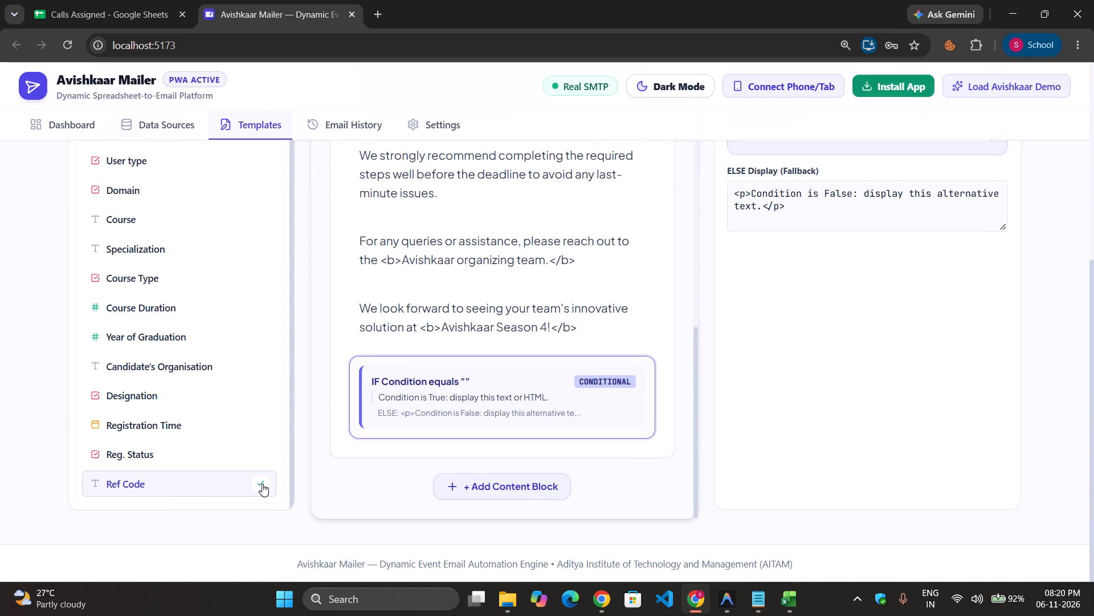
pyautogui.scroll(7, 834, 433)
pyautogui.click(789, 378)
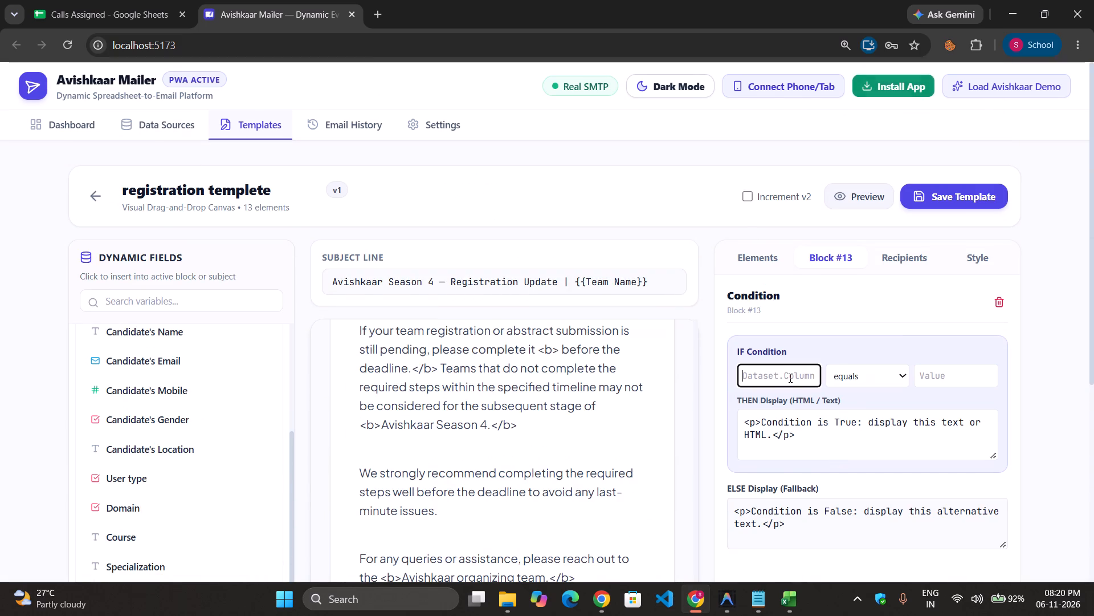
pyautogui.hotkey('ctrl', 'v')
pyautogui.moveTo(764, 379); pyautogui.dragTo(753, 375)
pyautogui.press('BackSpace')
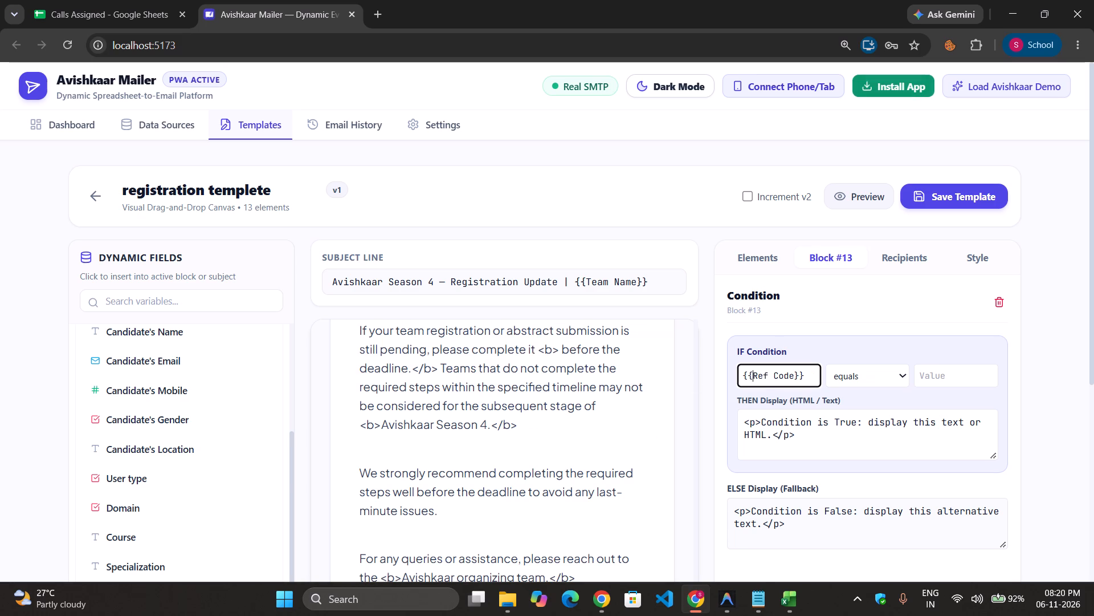
# Enter Compl as the comparison value and replace the condition's field with {{Reg. Status}}, removing the dataset prefix.
pyautogui.click(933, 374)
pyautogui.write('Compl')
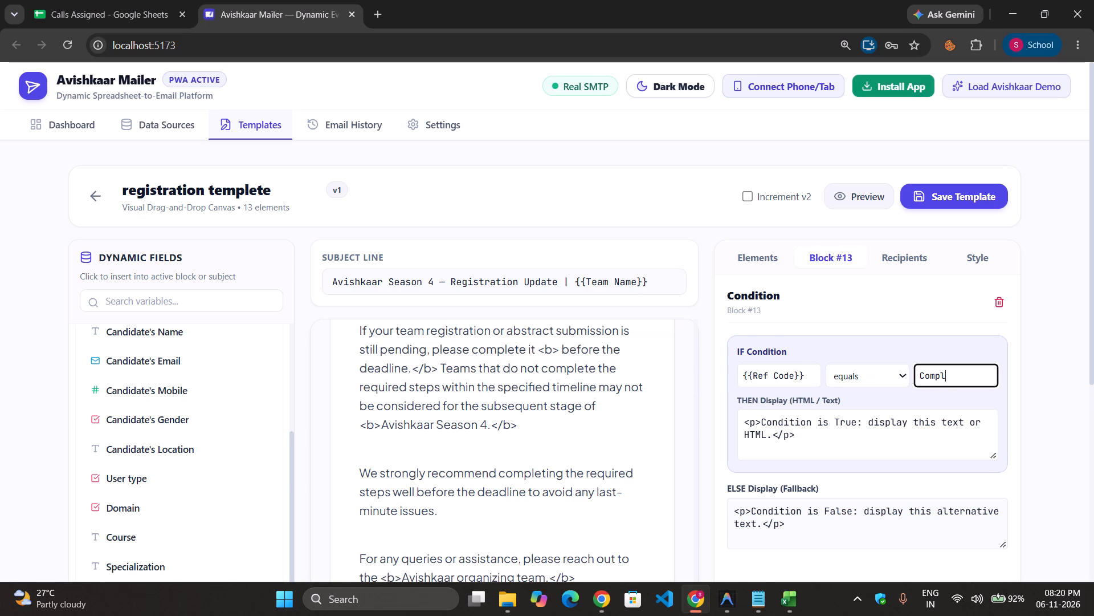
pyautogui.click(768, 372)
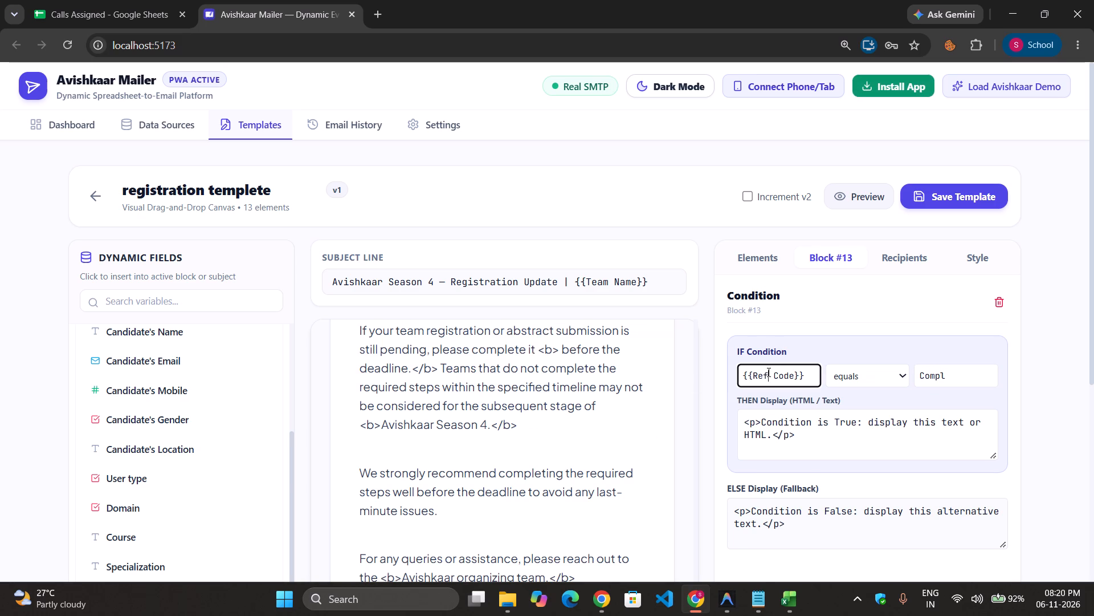
pyautogui.scroll(-6, 332, 524)
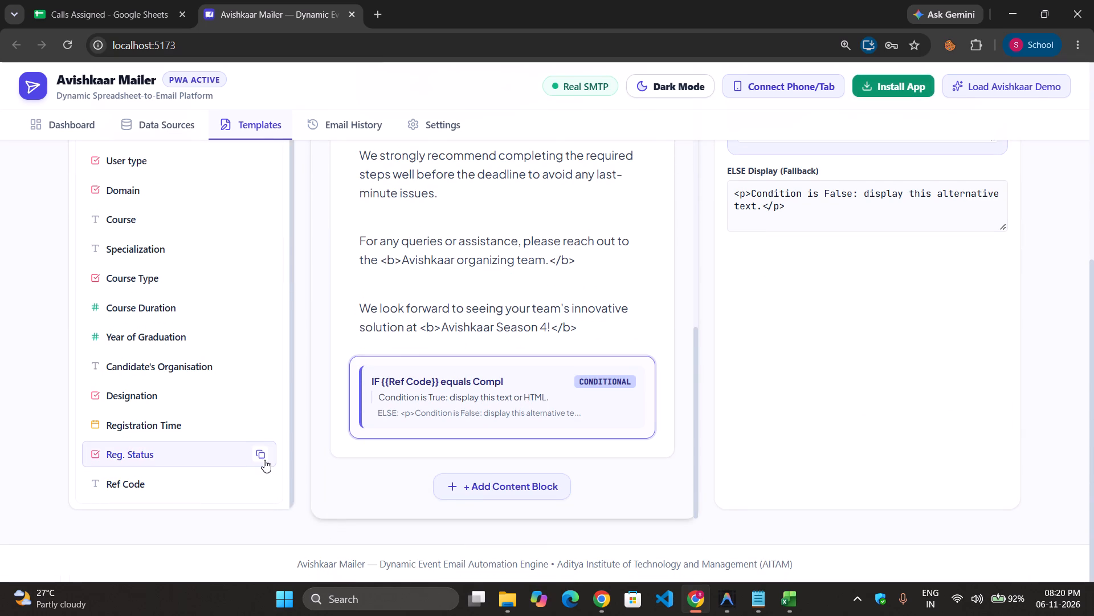
pyautogui.click(264, 460)
pyautogui.scroll(6, 792, 407)
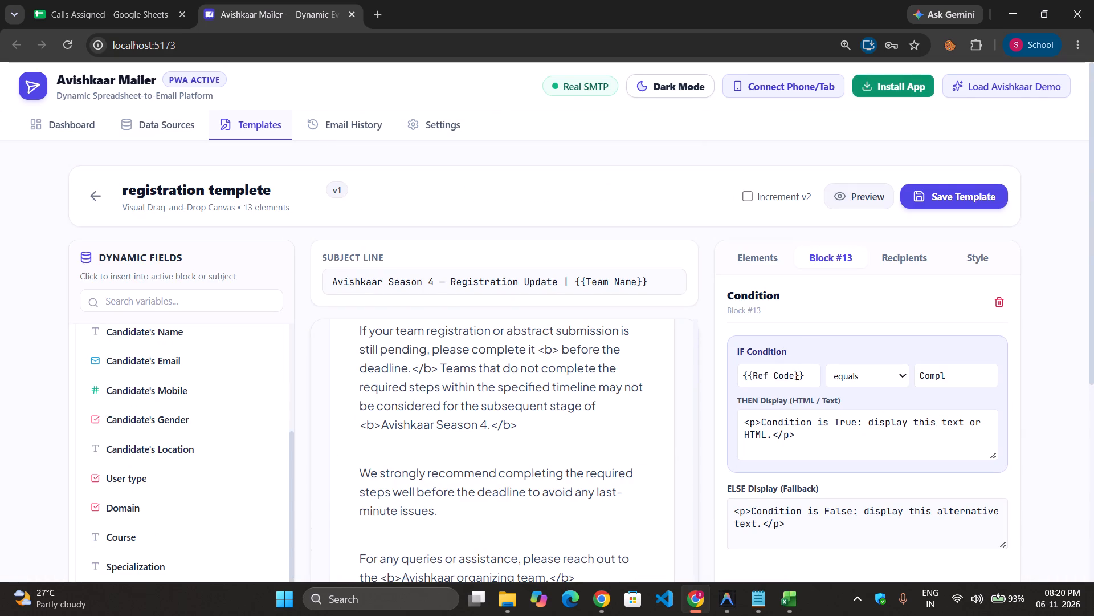
pyautogui.click(795, 375)
pyautogui.hotkey('ctrl', 'a')
pyautogui.hotkey('ctrl', 'v')
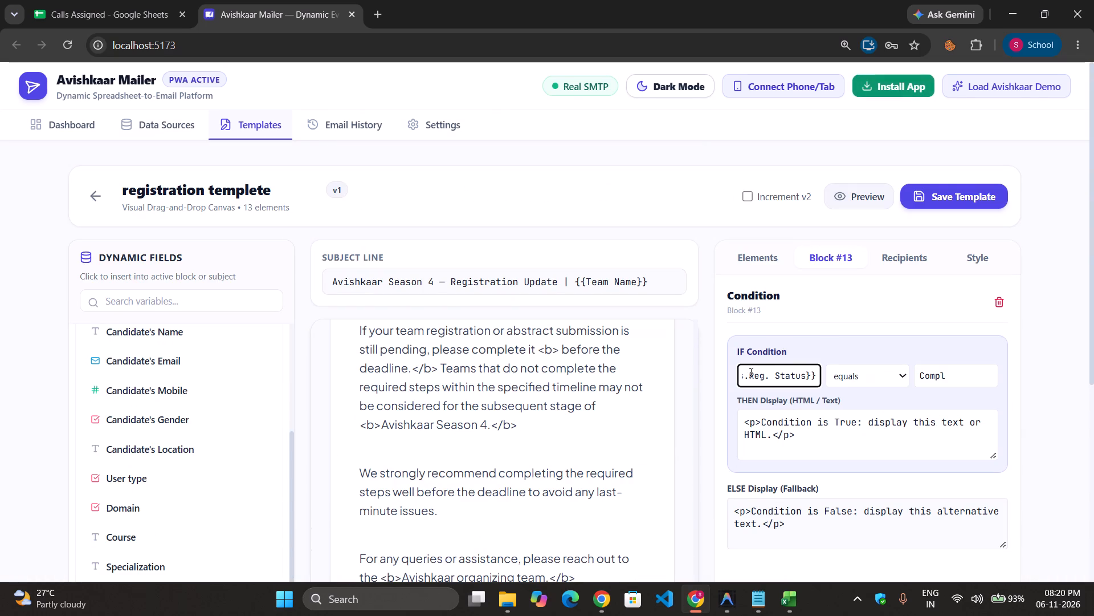
pyautogui.click(748, 375)
pyautogui.moveTo(748, 375); pyautogui.dragTo(759, 374)
pyautogui.hscroll(-4, 759, 374)
pyautogui.click(744, 379)
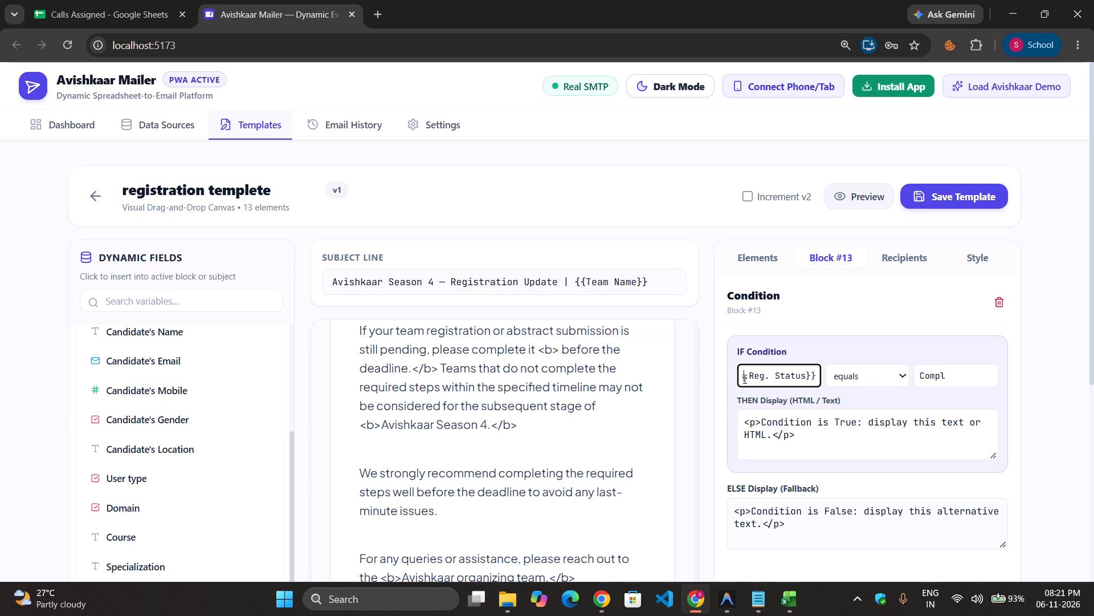
pyautogui.click(748, 378)
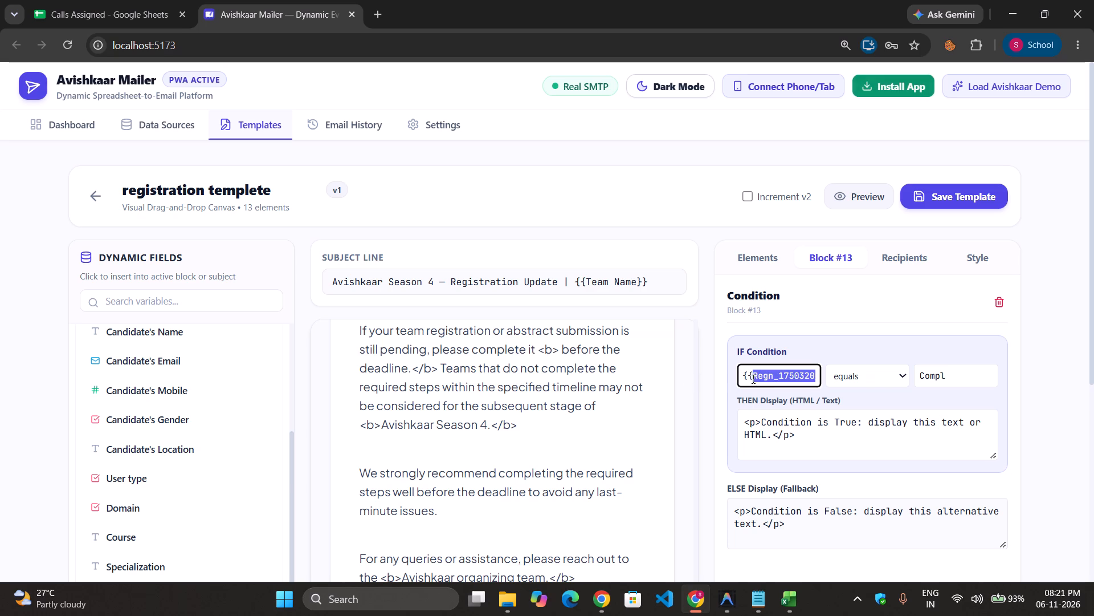
pyautogui.press('BackSpace')
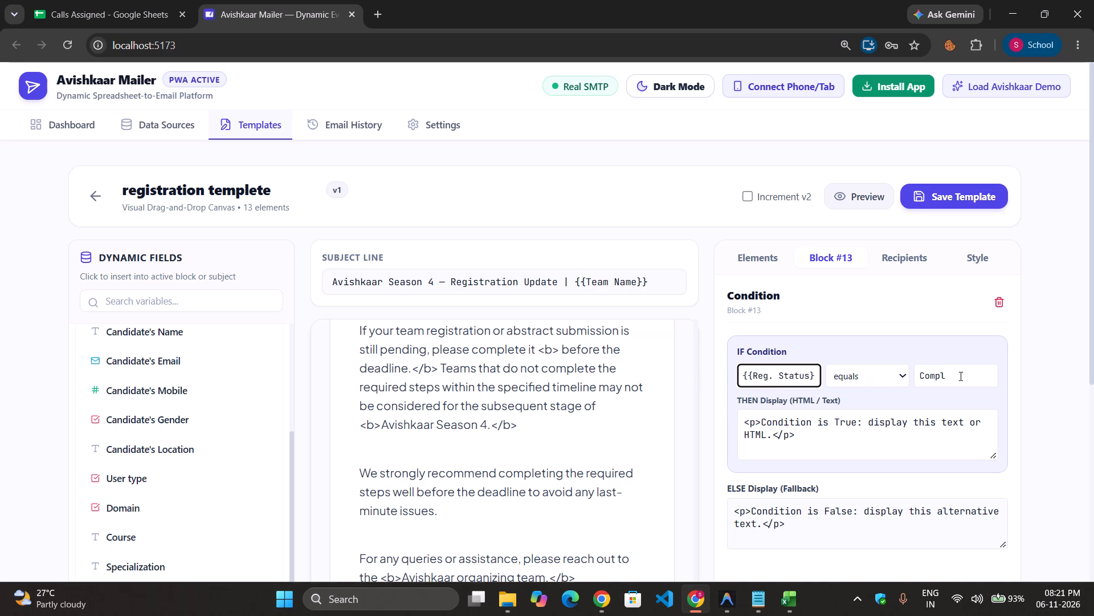
# Complete the condition's comparison value as Completed and save the registration templete.
pyautogui.click(960, 376)
pyautogui.press('BackSpace')
pyautogui.write('leted')
pyautogui.click(908, 404)
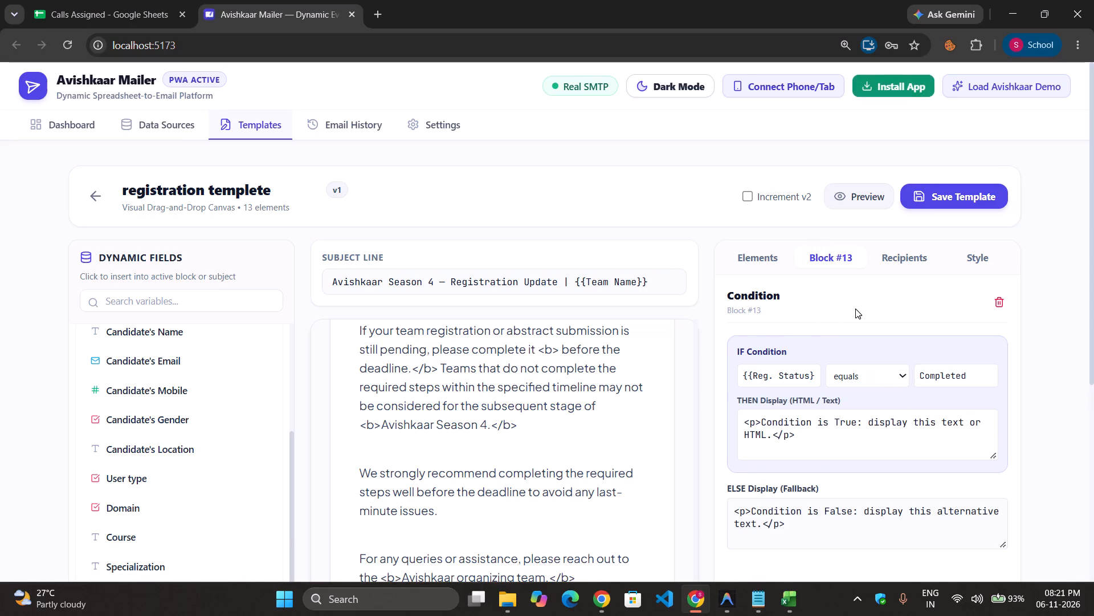
pyautogui.click(927, 200)
# Preview the rendered registration email for the first record and compare its conditional text with the team's registration status.
pyautogui.click(888, 199)
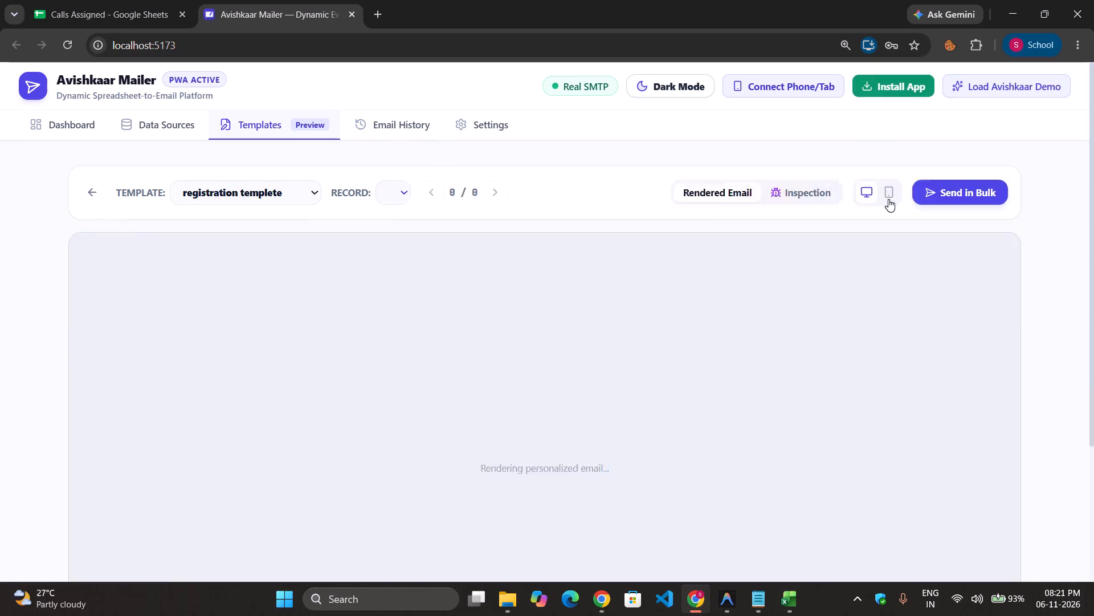
pyautogui.scroll(-10, 573, 398)
pyautogui.scroll(-1, 700, 469)
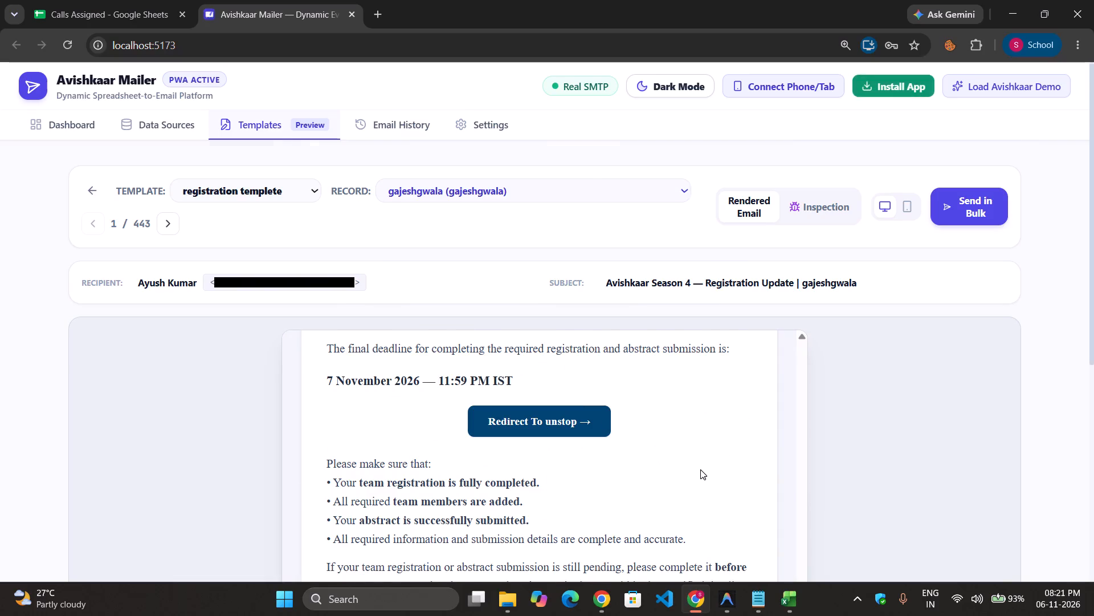
pyautogui.scroll(-2, 700, 469)
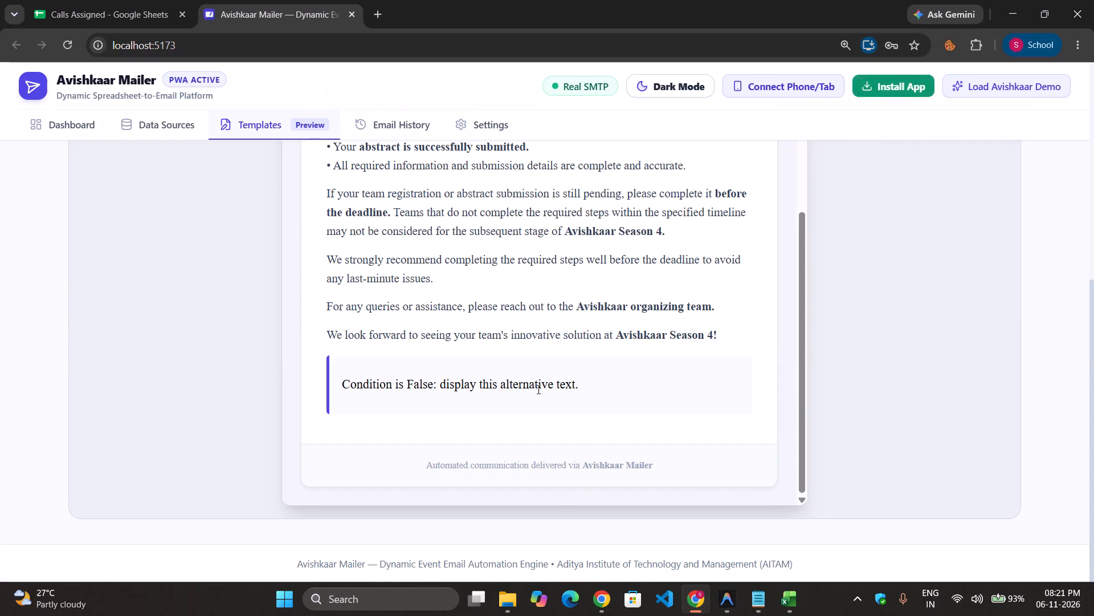
pyautogui.scroll(5, 537, 389)
pyautogui.scroll(-1, 537, 389)
pyautogui.scroll(4, 463, 367)
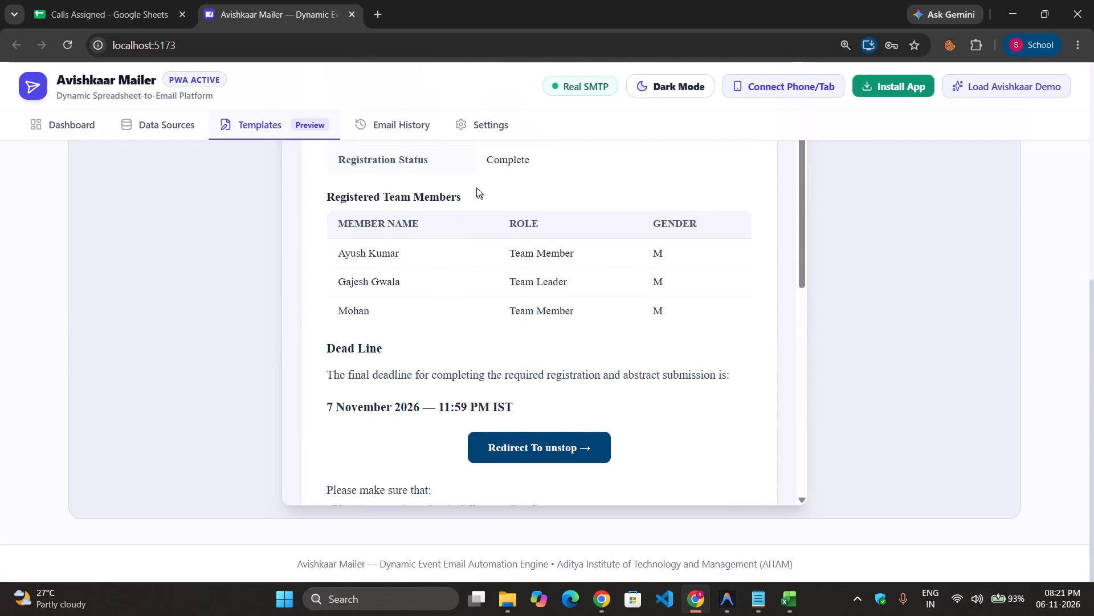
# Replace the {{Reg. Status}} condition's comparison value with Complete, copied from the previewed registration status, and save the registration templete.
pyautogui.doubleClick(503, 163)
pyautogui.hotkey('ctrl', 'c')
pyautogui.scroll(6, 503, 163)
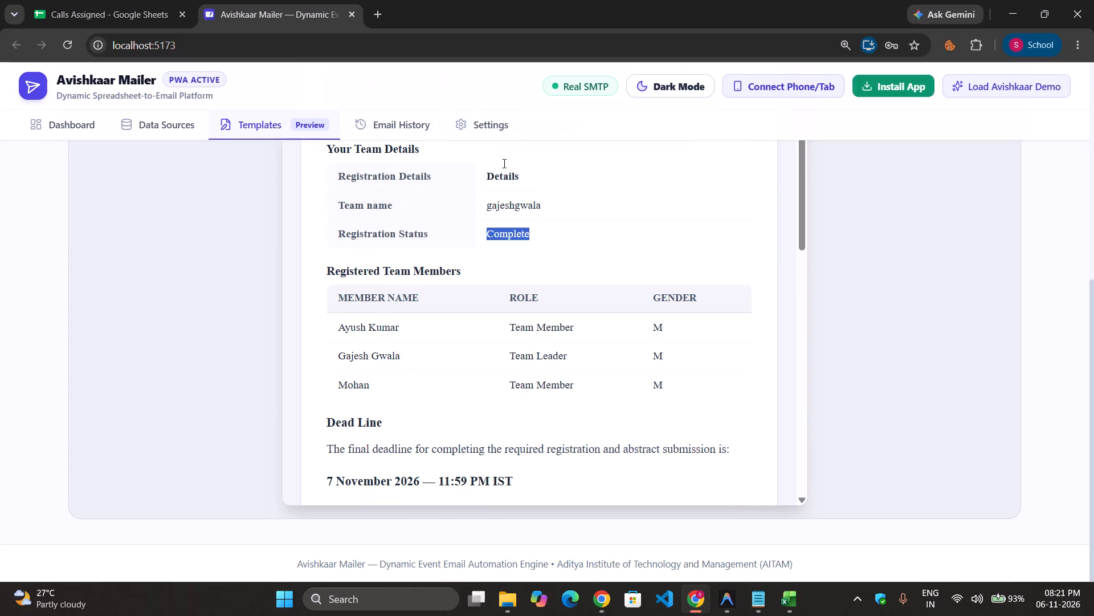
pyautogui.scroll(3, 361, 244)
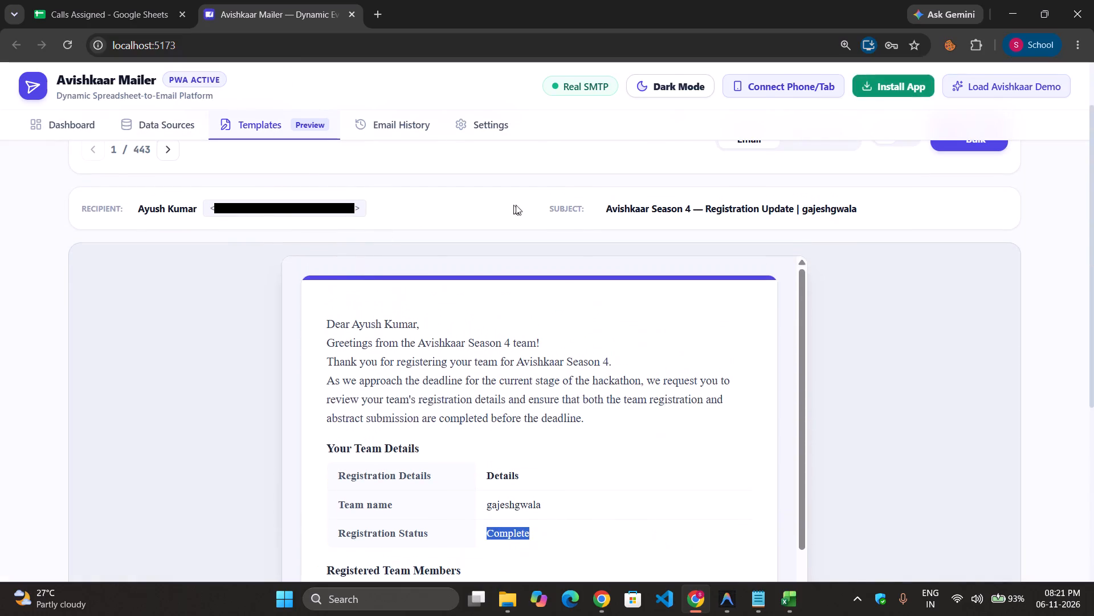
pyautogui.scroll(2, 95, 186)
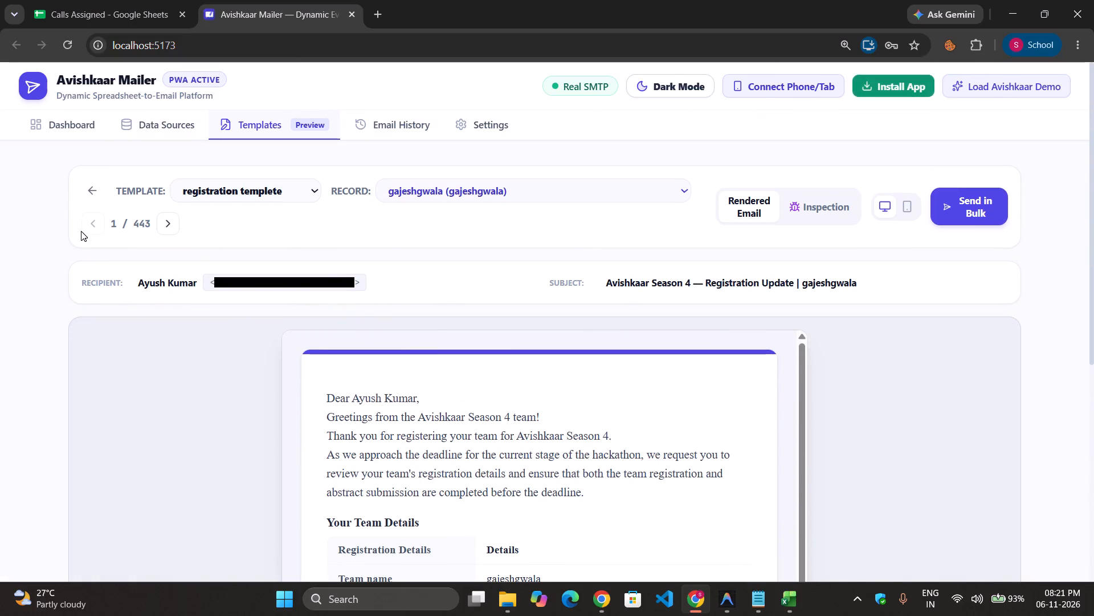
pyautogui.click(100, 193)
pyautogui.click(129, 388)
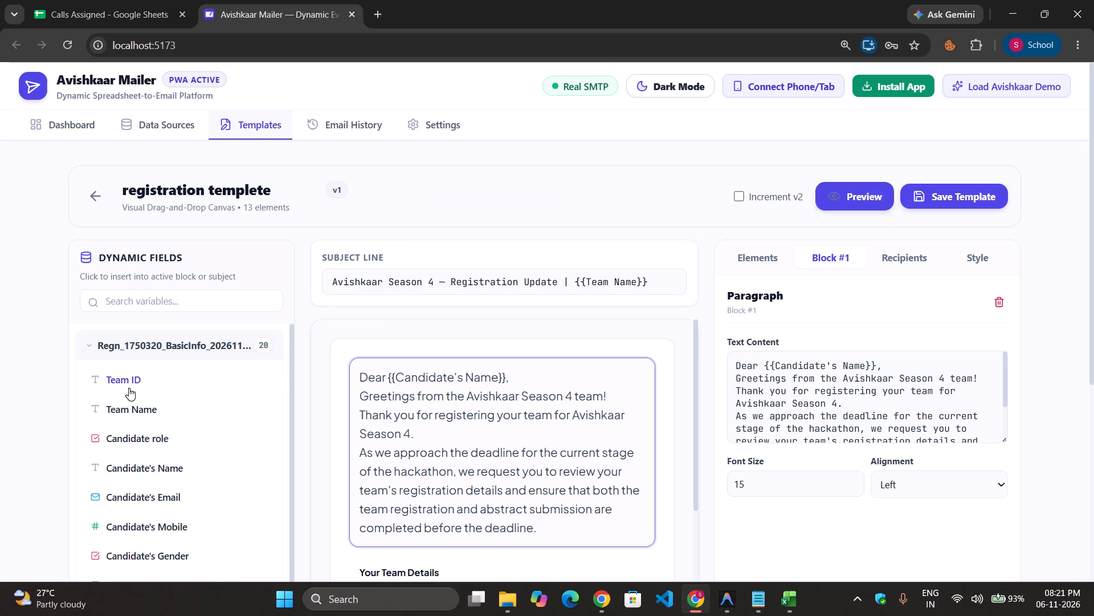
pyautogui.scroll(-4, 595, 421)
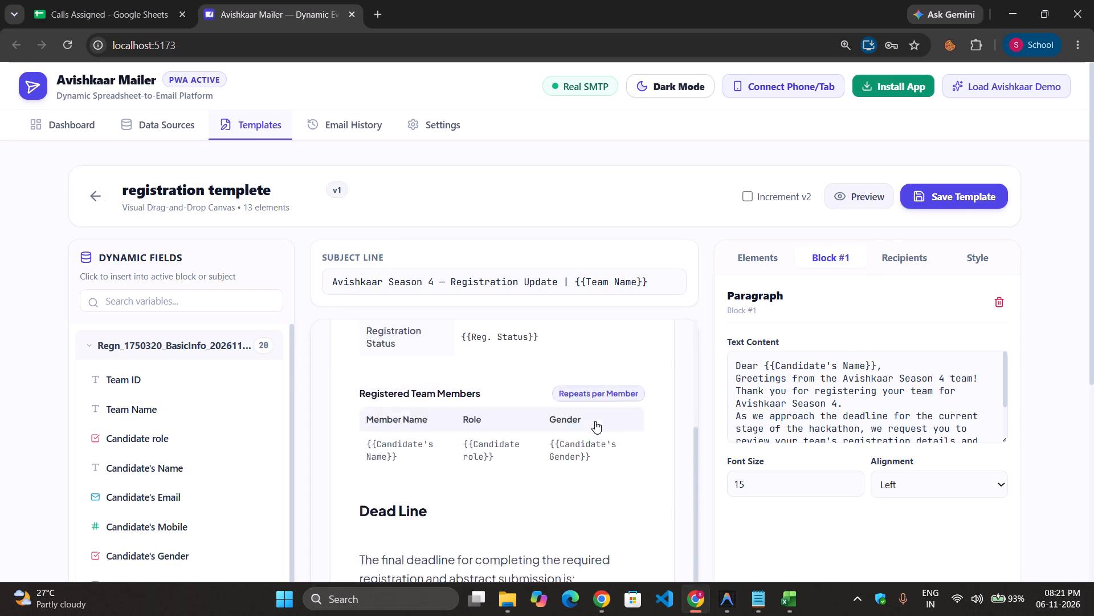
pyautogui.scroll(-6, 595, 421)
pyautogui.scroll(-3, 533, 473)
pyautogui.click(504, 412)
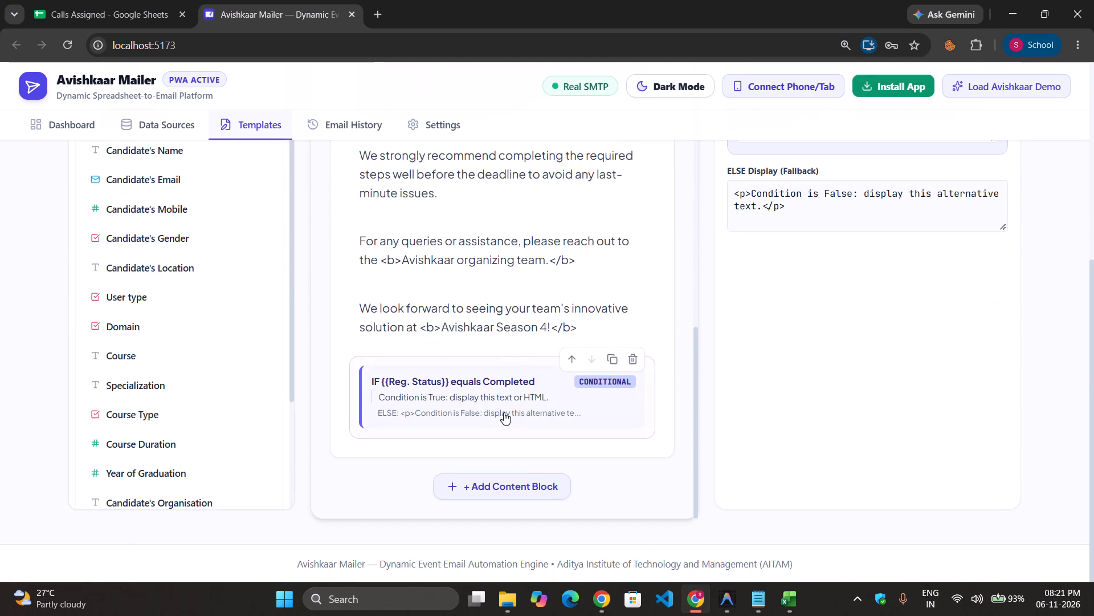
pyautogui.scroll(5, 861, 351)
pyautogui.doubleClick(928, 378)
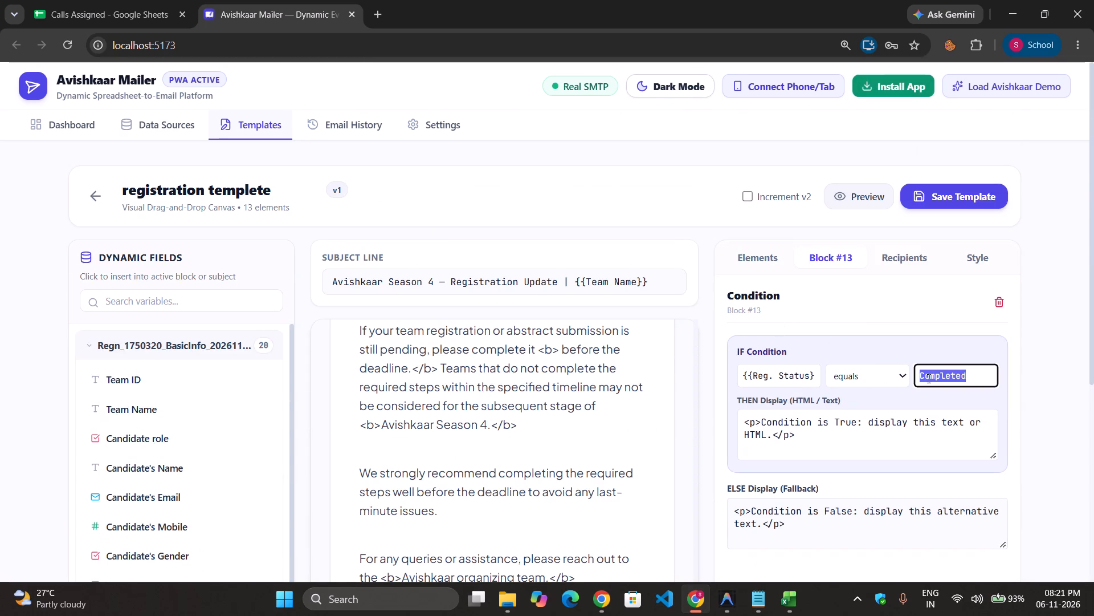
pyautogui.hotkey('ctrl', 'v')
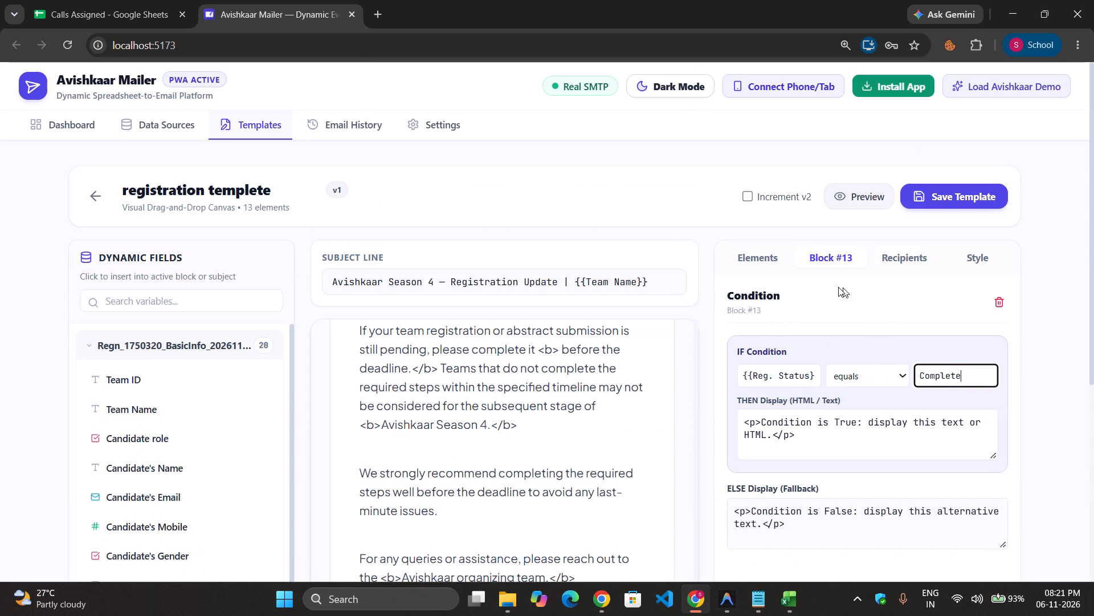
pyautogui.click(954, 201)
# Preview the registration email for the first record and check its conditional text against the team's registration status.
pyautogui.click(866, 196)
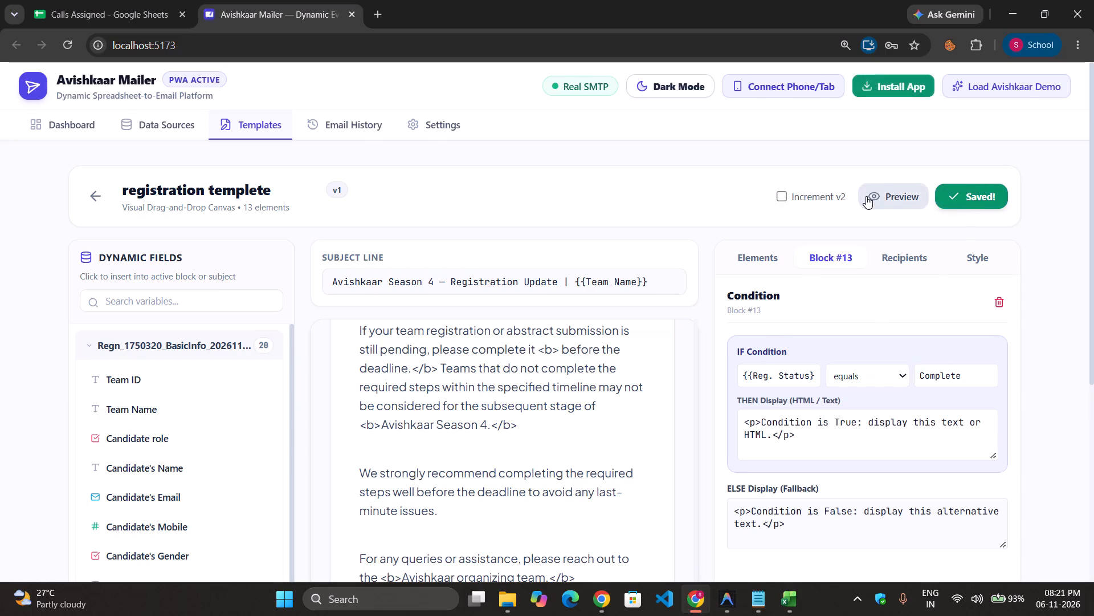
pyautogui.scroll(-6, 431, 445)
pyautogui.scroll(-3, 490, 505)
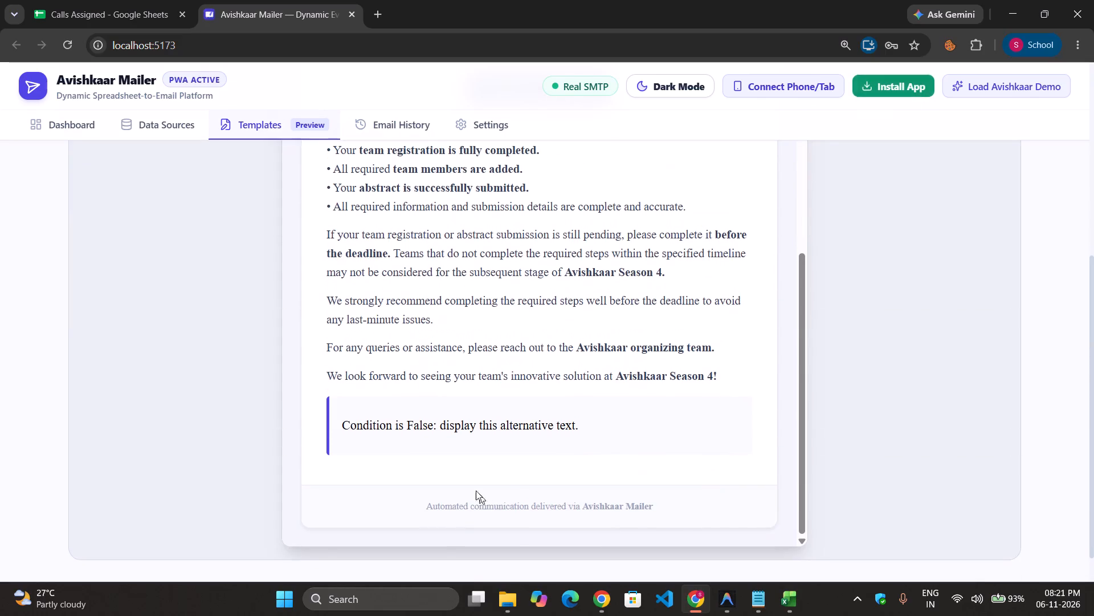
pyautogui.scroll(3, 459, 429)
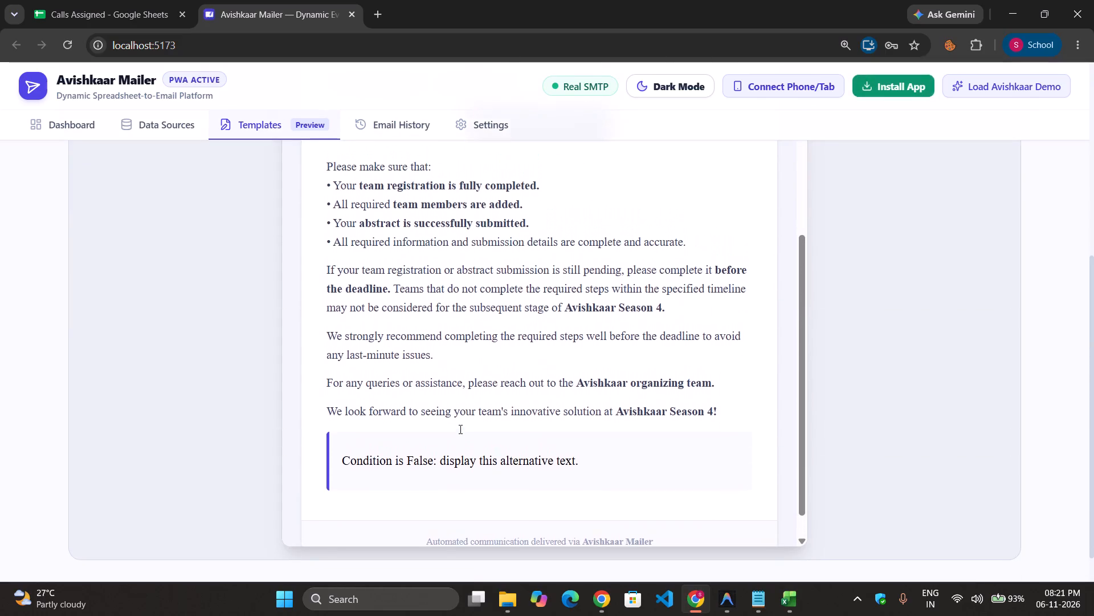
pyautogui.scroll(9, 459, 429)
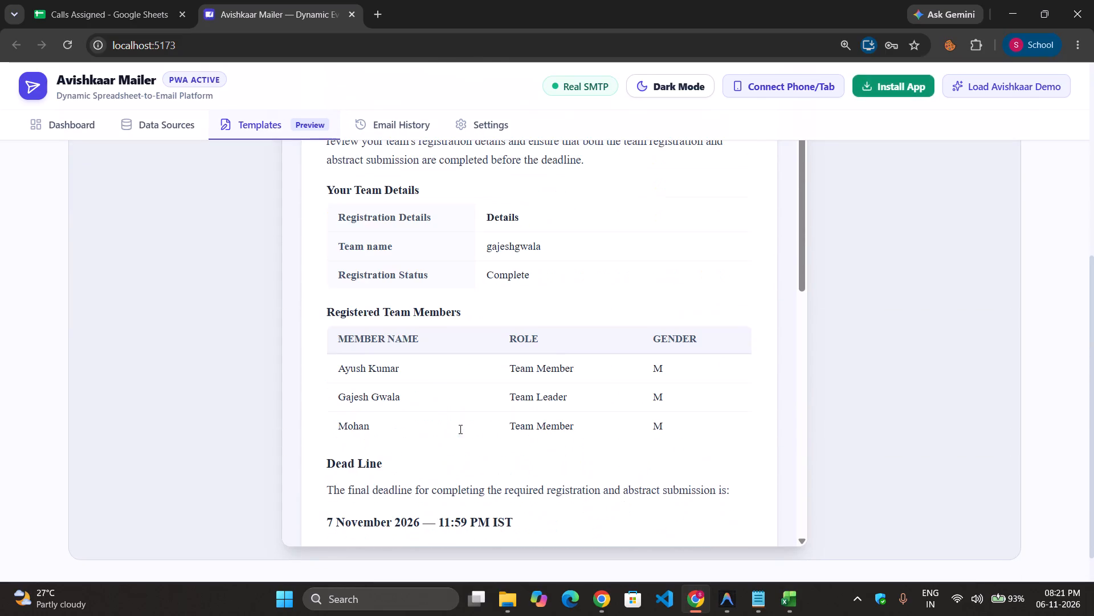
pyautogui.scroll(5, 601, 355)
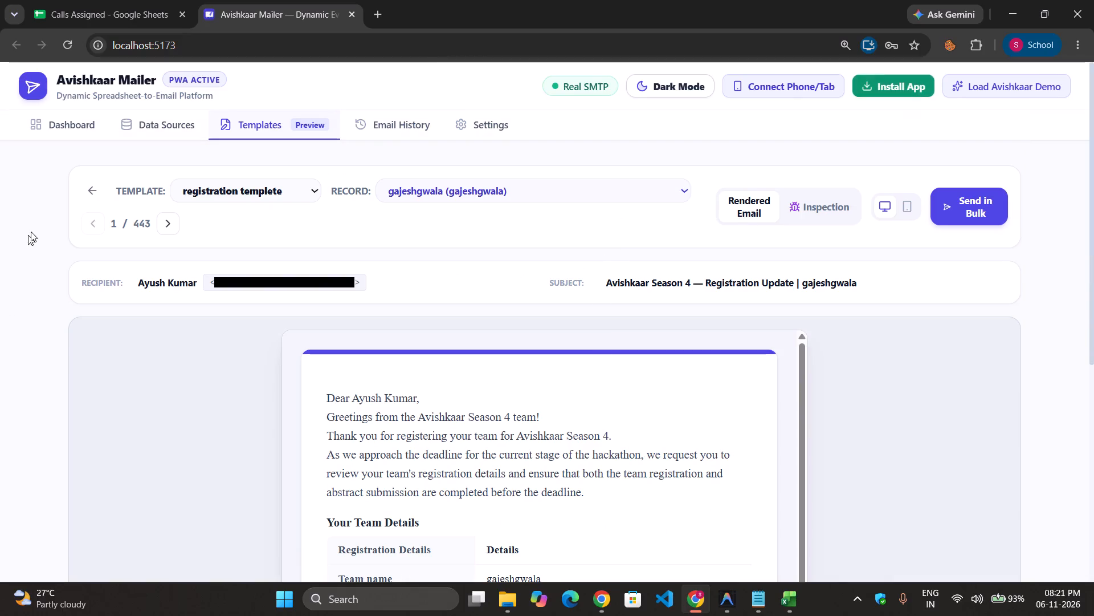
# Delete the {{Reg. Status}} conditional block from the end of the registration templete and save the template.
pyautogui.click(96, 193)
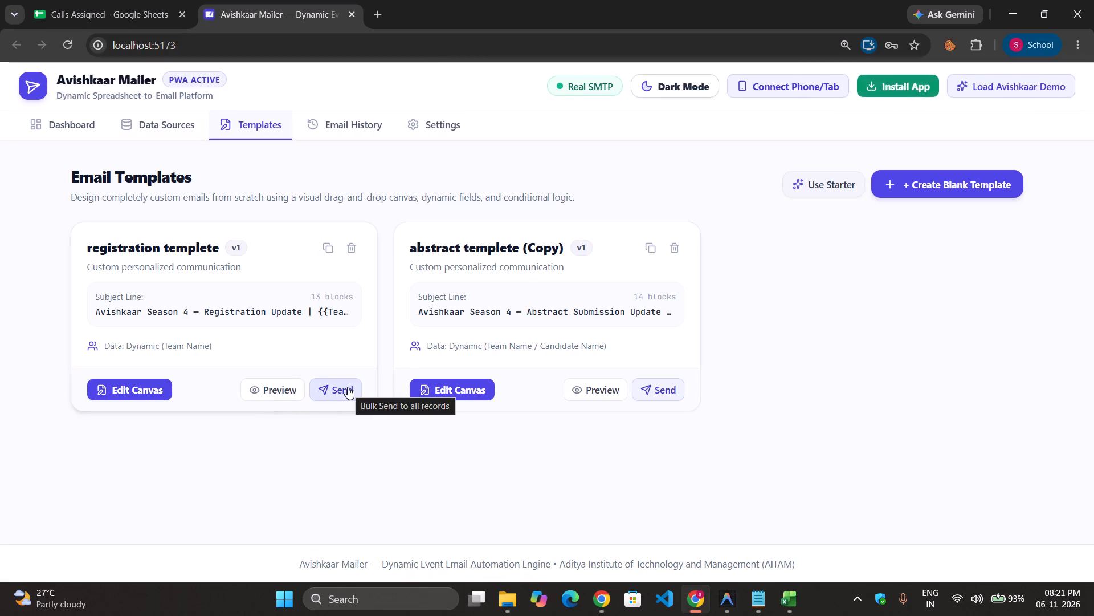
pyautogui.click(114, 391)
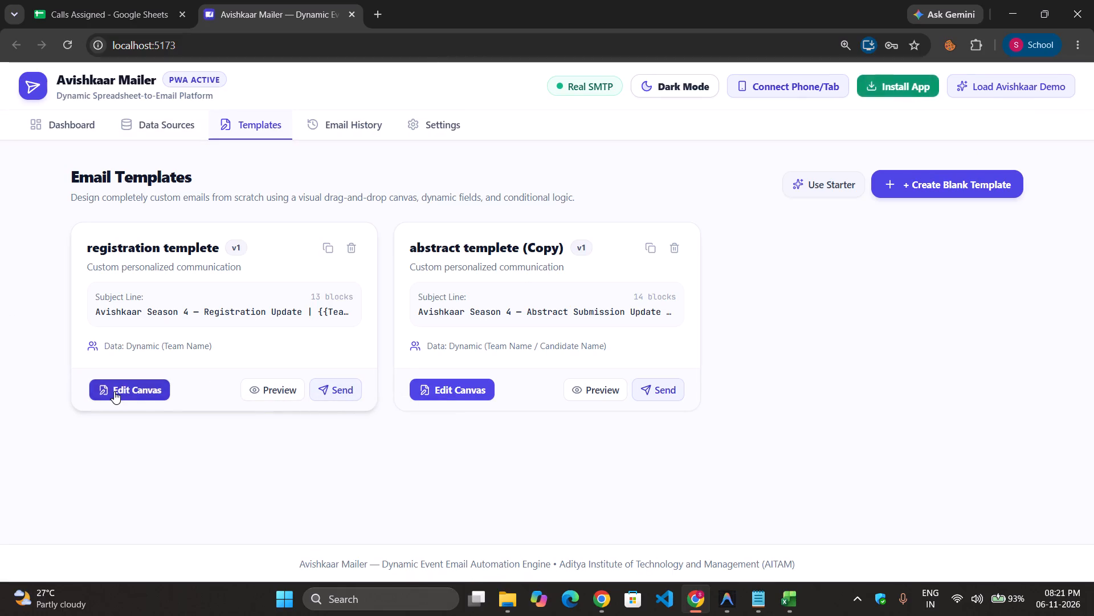
pyautogui.scroll(-15, 546, 502)
pyautogui.click(601, 390)
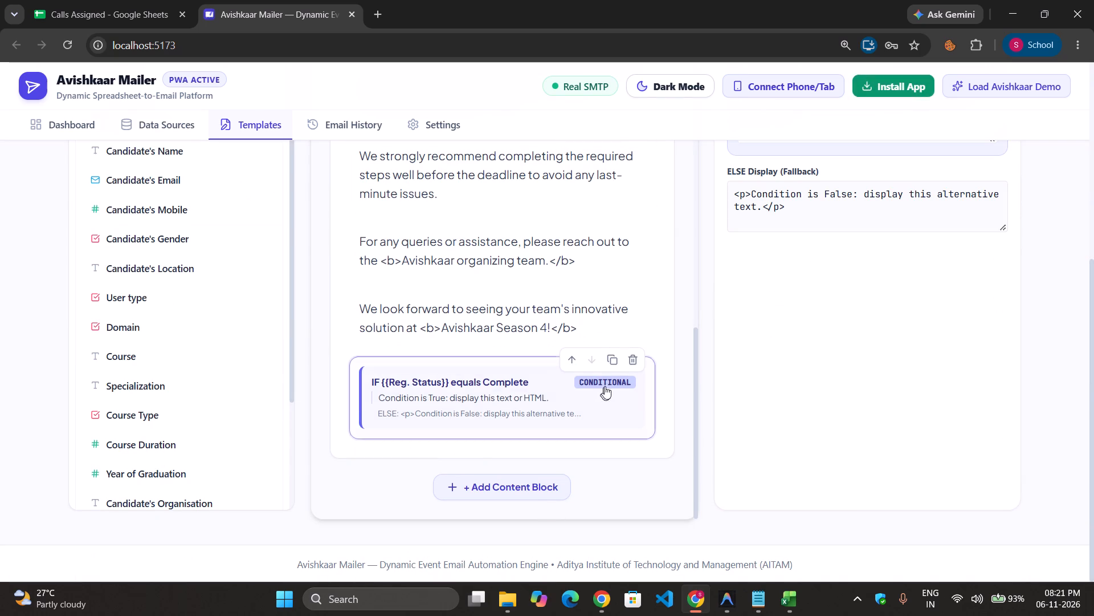
pyautogui.click(632, 358)
pyautogui.scroll(9, 670, 374)
pyautogui.scroll(11, 711, 301)
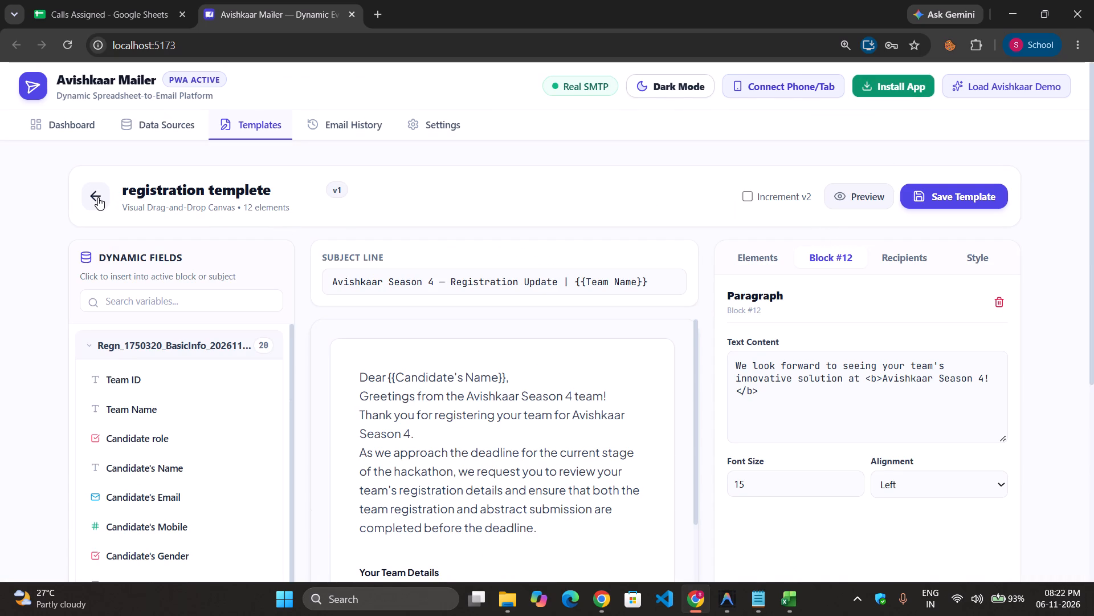
pyautogui.click(966, 189)
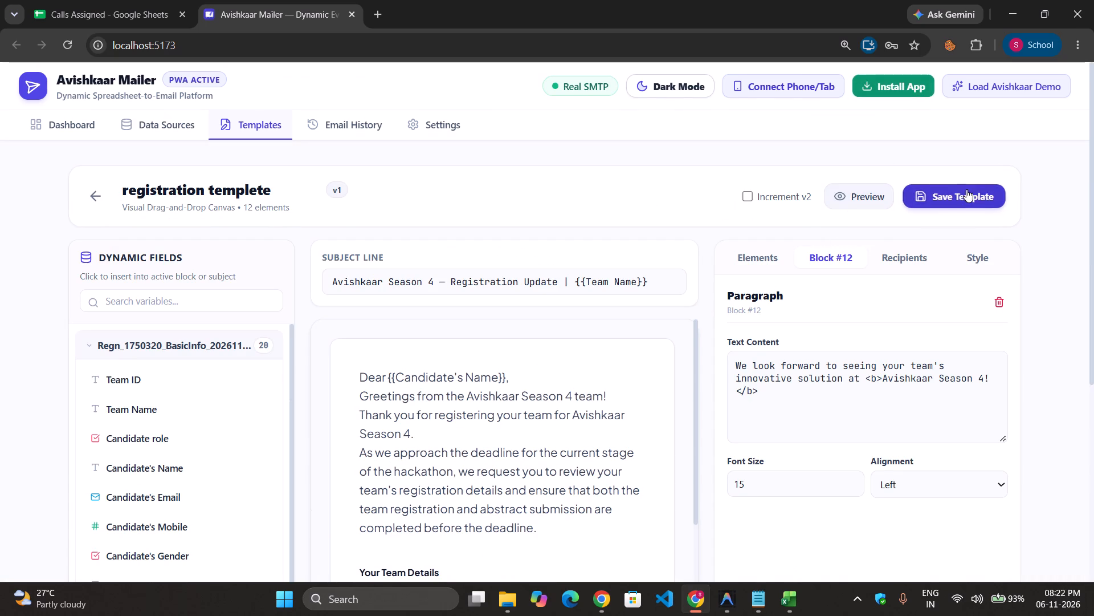
pyautogui.click(111, 183)
pyautogui.click(100, 196)
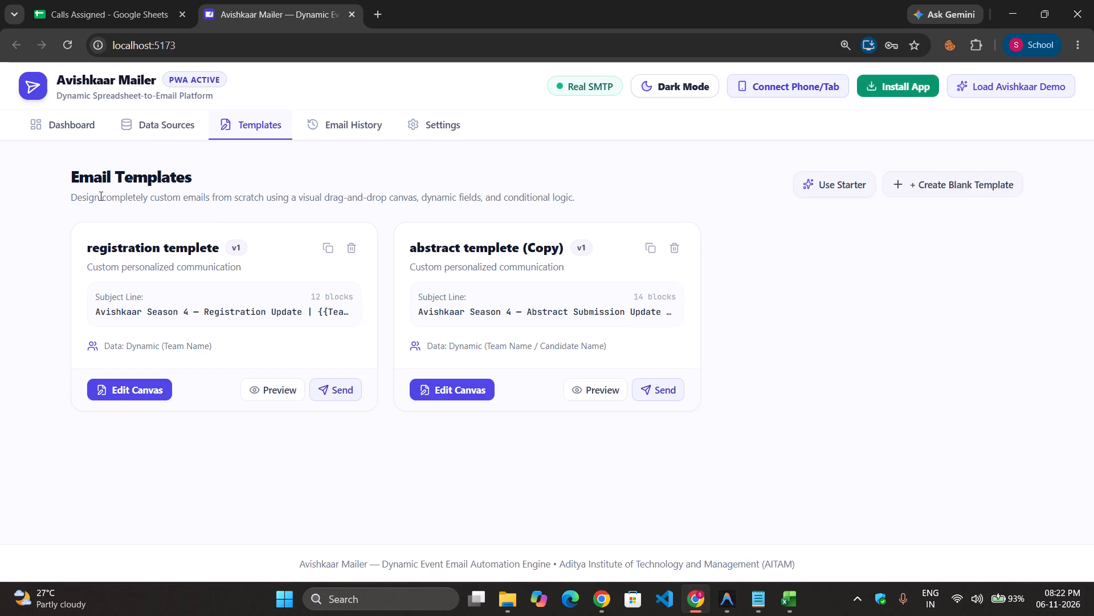
# Open the abstract templete (Copy) canvas and look over its introduction, team details and deadline blocks.
pyautogui.click(526, 259)
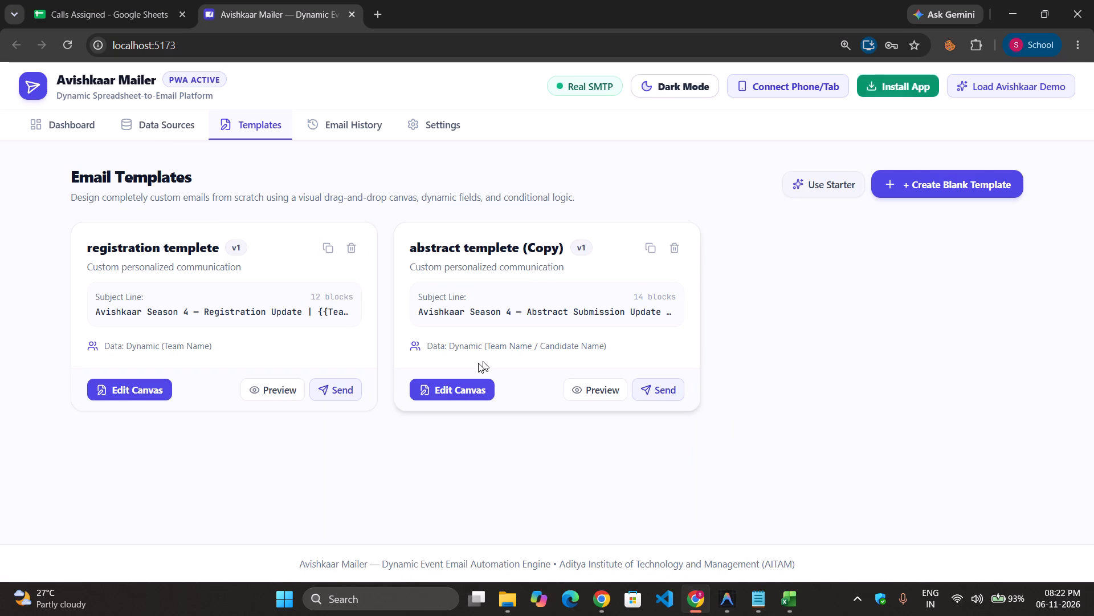
pyautogui.click(438, 393)
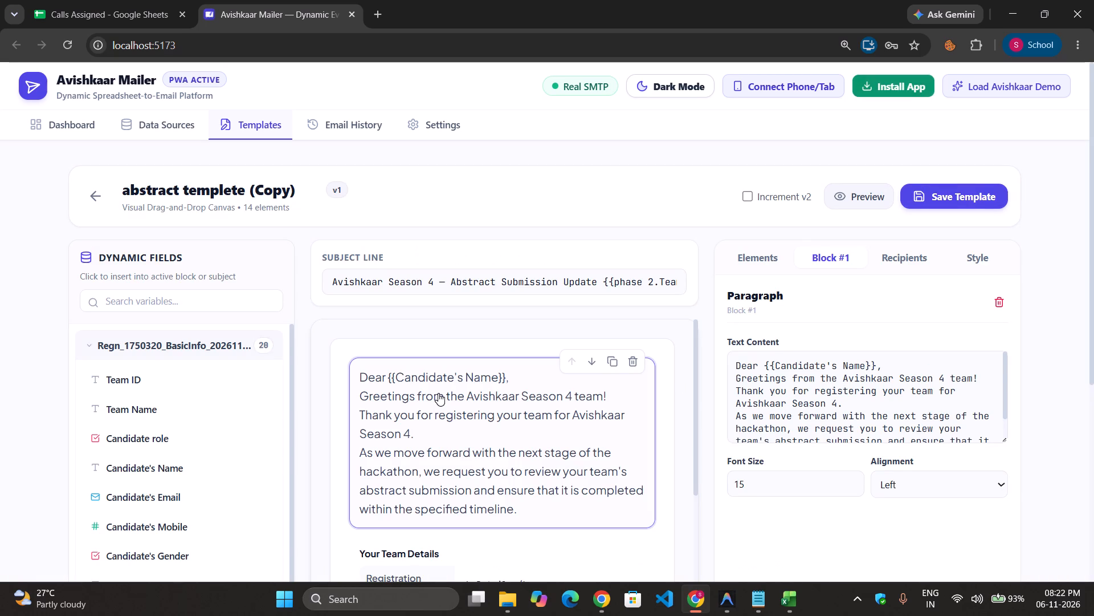
pyautogui.scroll(-2, 435, 303)
pyautogui.scroll(-4, 504, 427)
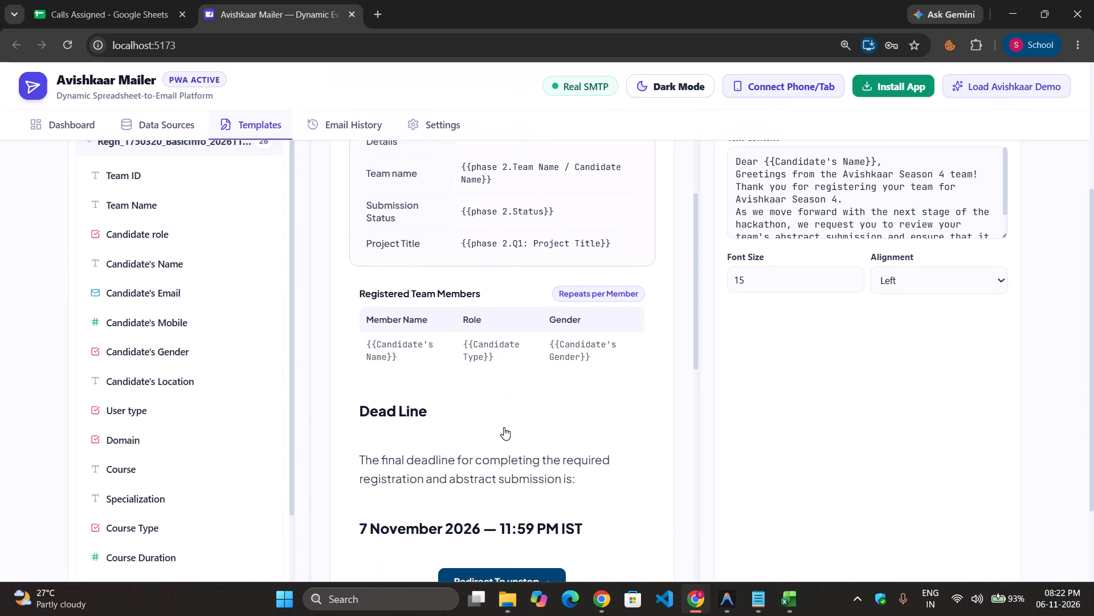
pyautogui.scroll(6, 483, 282)
pyautogui.scroll(1, 387, 123)
pyautogui.click(307, 131)
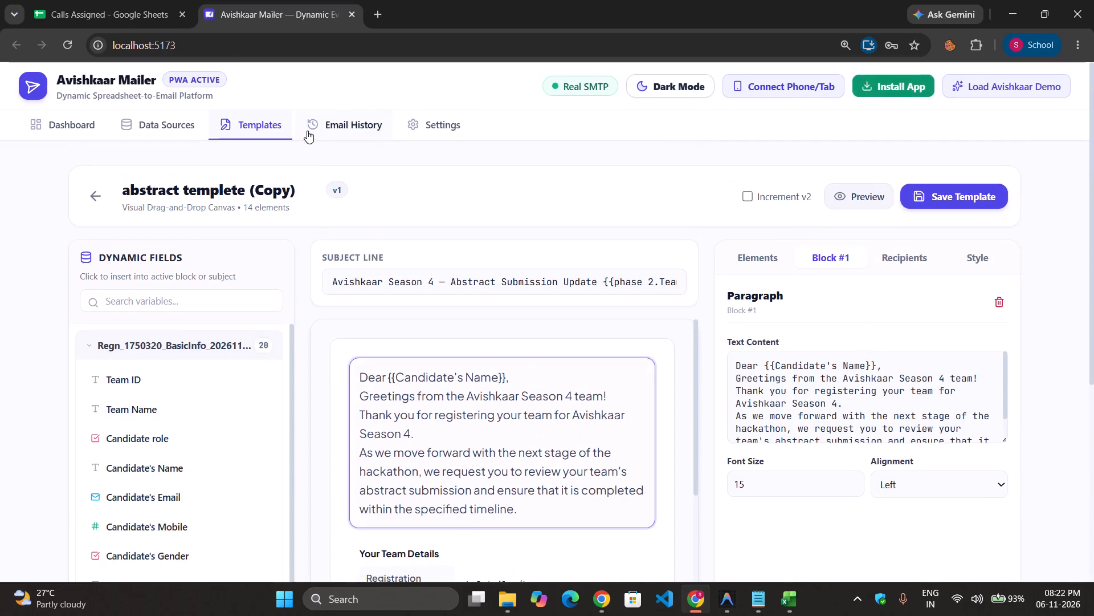
pyautogui.scroll(-16, 596, 404)
pyautogui.scroll(-17, 596, 404)
pyautogui.scroll(-5, 596, 404)
pyautogui.hotkey('alt', 'Tab')
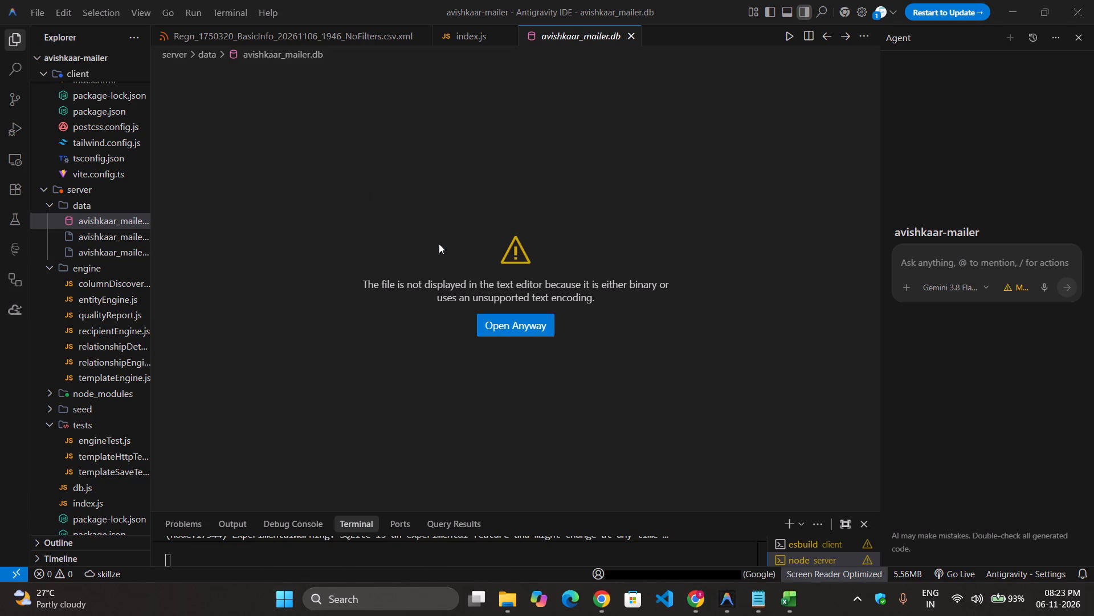
pyautogui.click(107, 39)
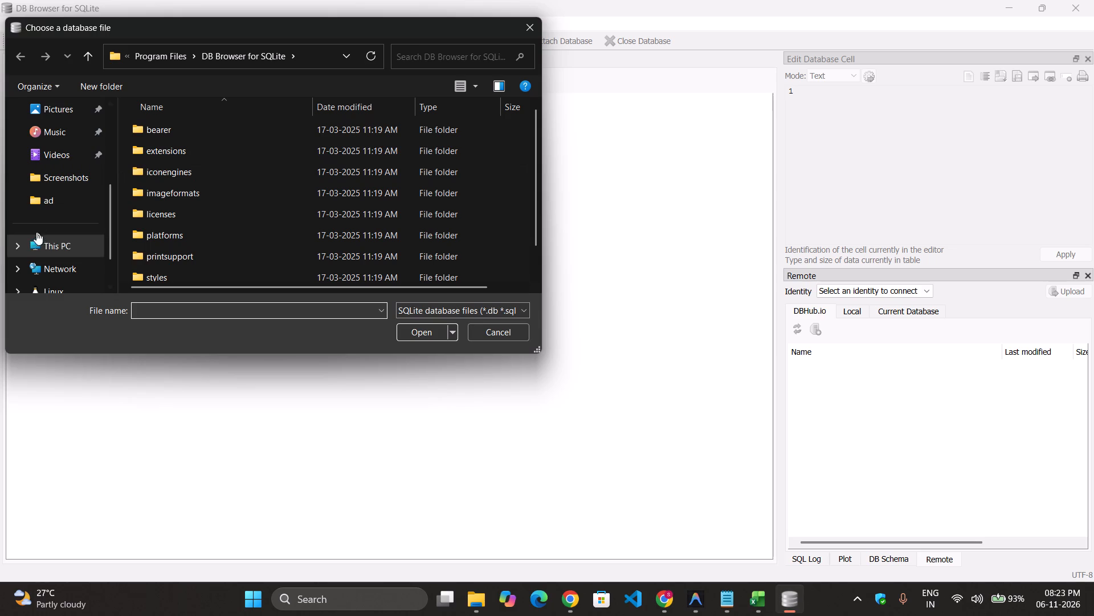
pyautogui.scroll(2, 38, 250)
pyautogui.click(47, 218)
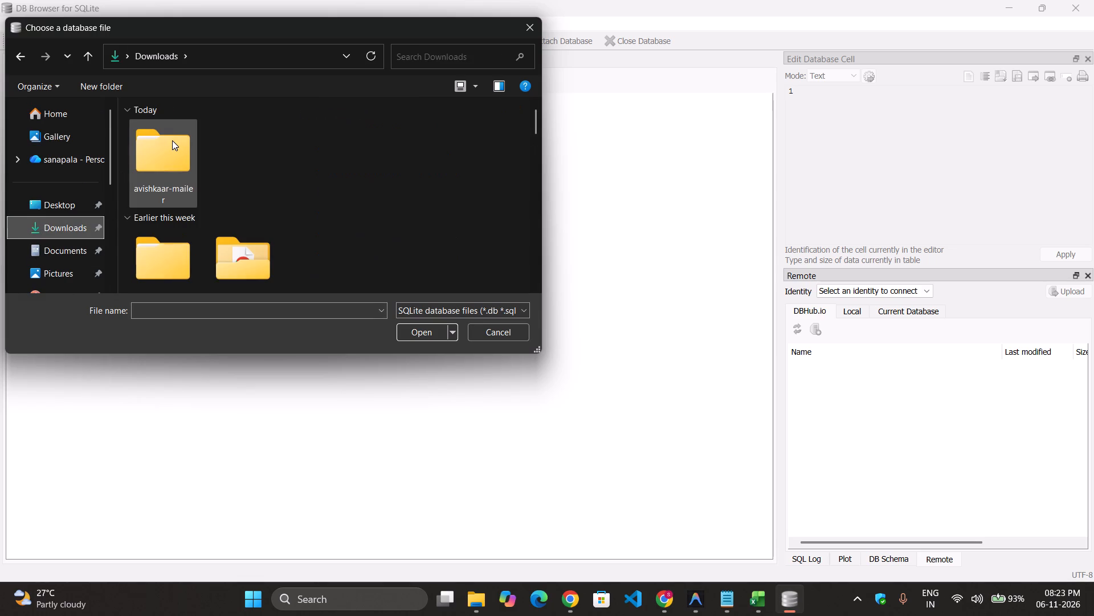
pyautogui.doubleClick(173, 145)
pyautogui.doubleClick(199, 139)
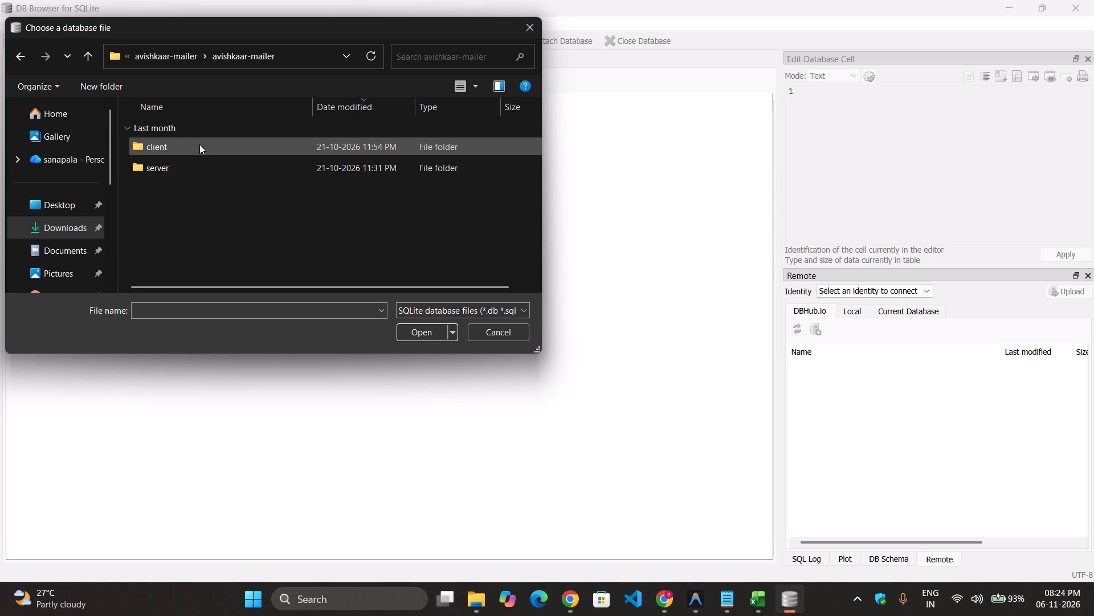
pyautogui.doubleClick(193, 168)
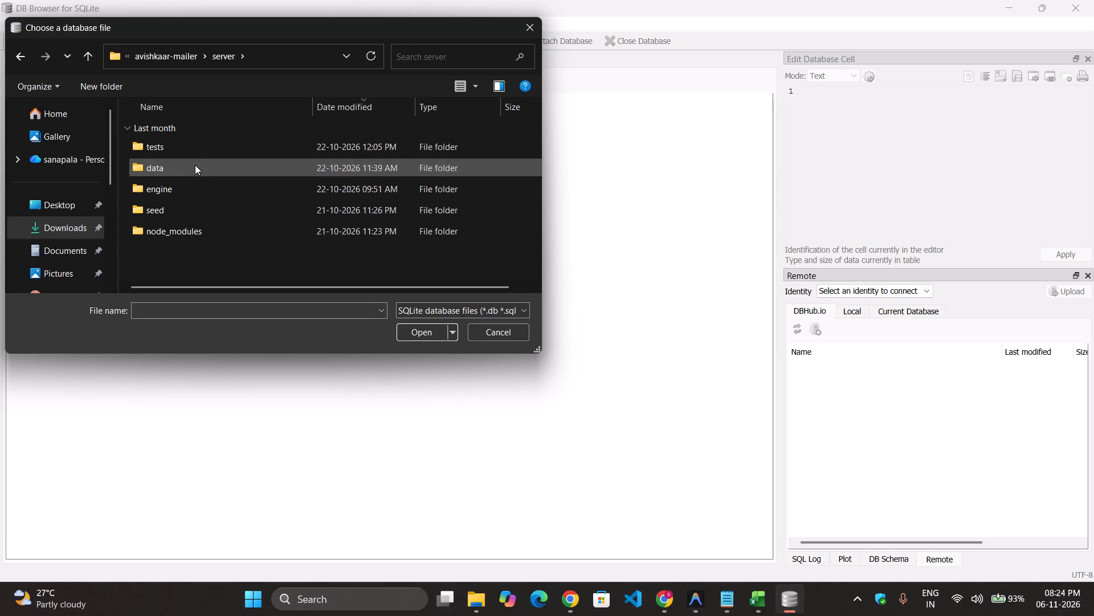
pyautogui.click(193, 157)
pyautogui.doubleClick(191, 159)
pyautogui.click(177, 148)
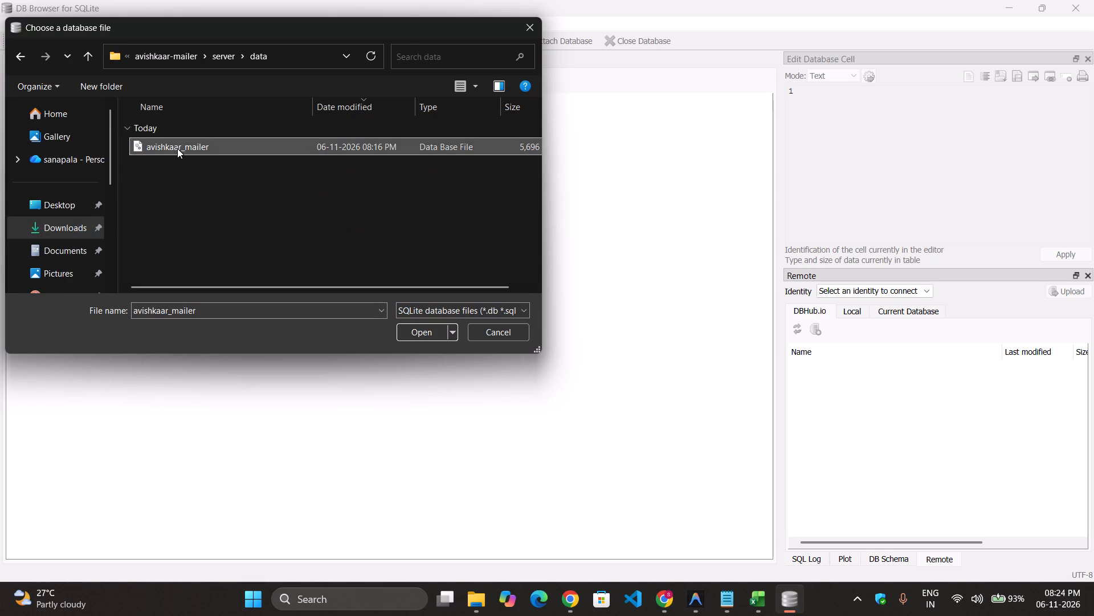
pyautogui.click(432, 331)
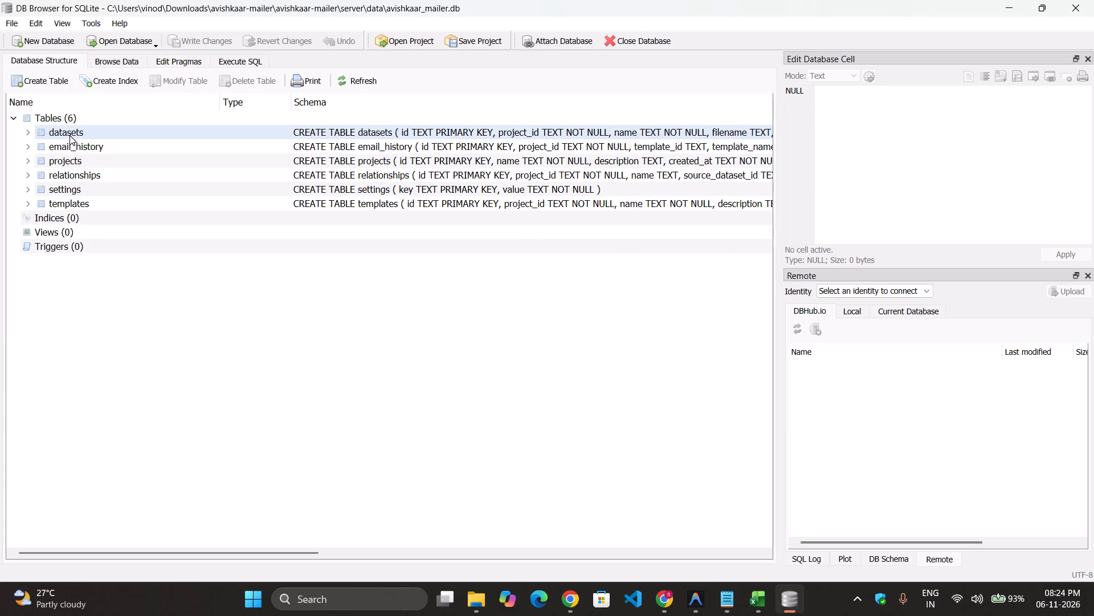
# Inspect the column structure of the email_history table.
pyautogui.click(67, 132)
pyautogui.doubleClick(68, 149)
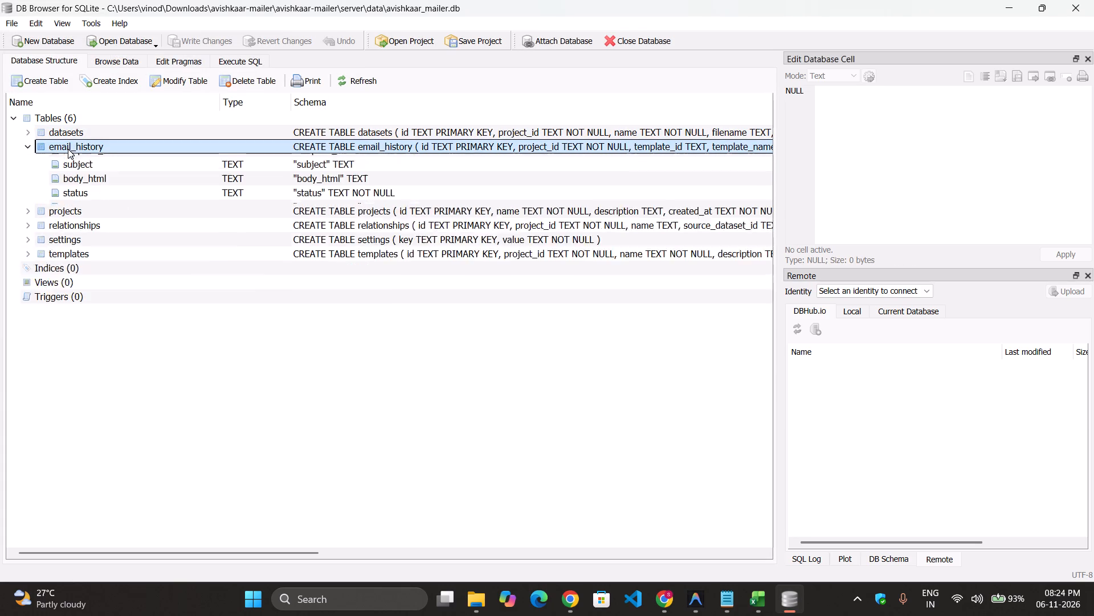
pyautogui.scroll(1, 100, 180)
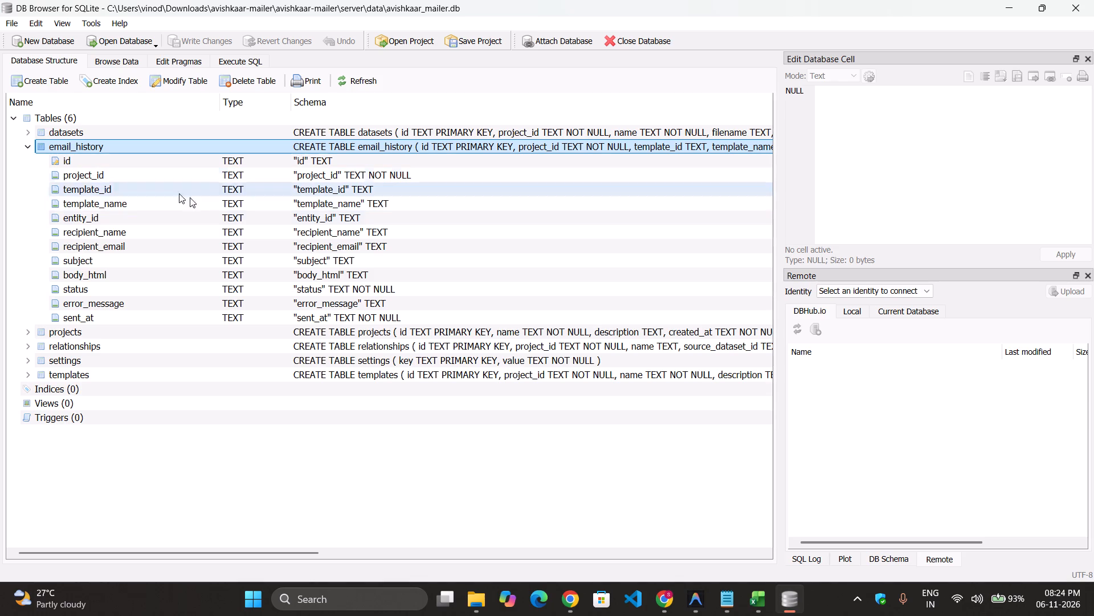
pyautogui.scroll(-1, 243, 224)
pyautogui.doubleClick(70, 149)
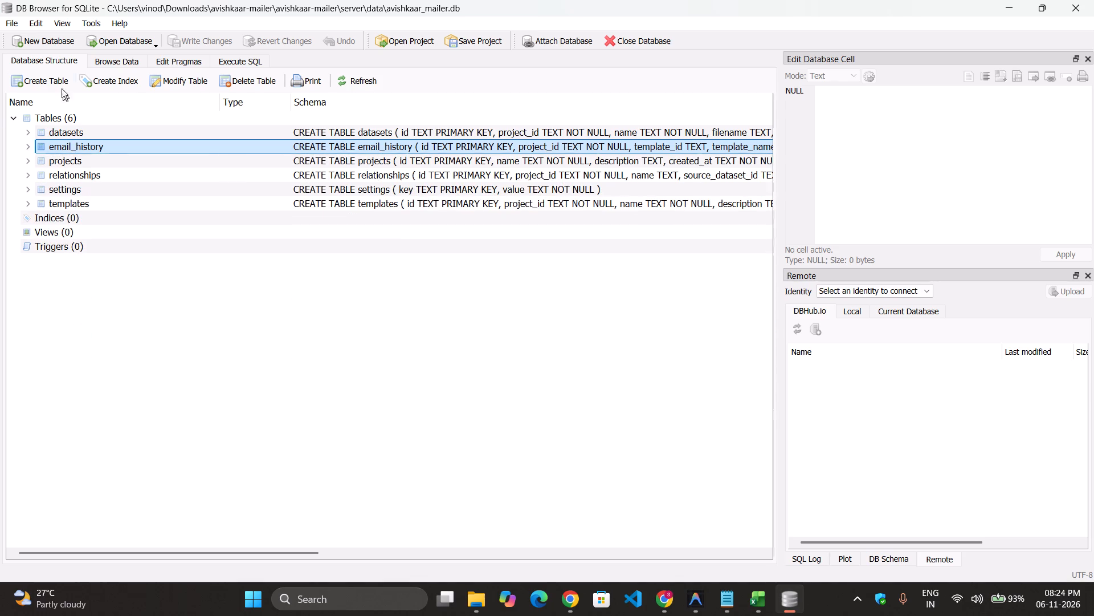
# Browse the email_history table's records from the first row through the last one.
pyautogui.click(108, 63)
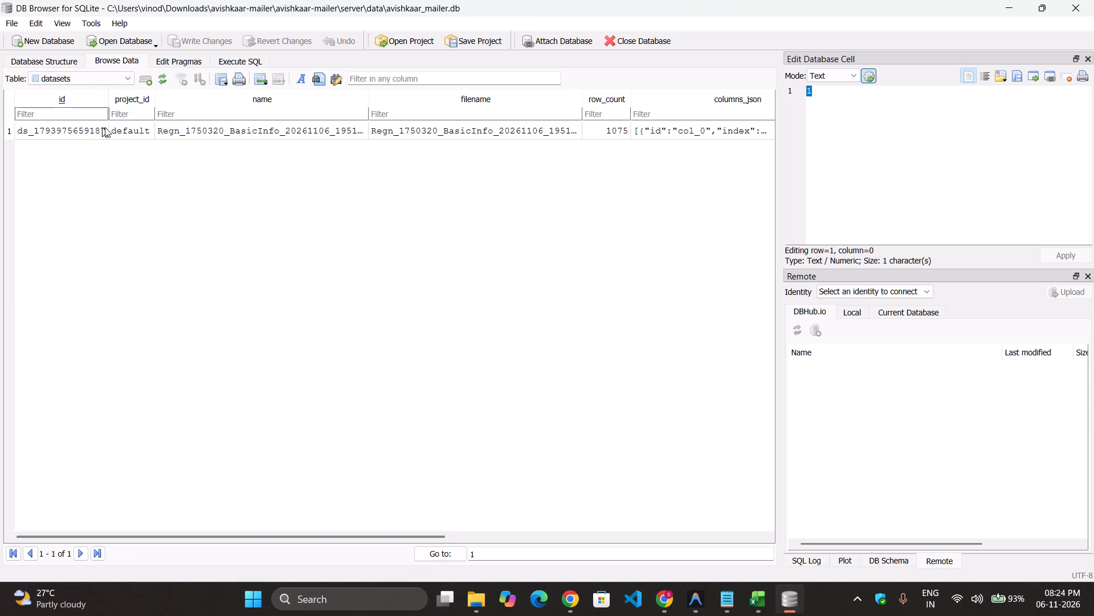
pyautogui.hscroll(-3, 337, 203)
pyautogui.hscroll(3, 497, 175)
pyautogui.click(80, 80)
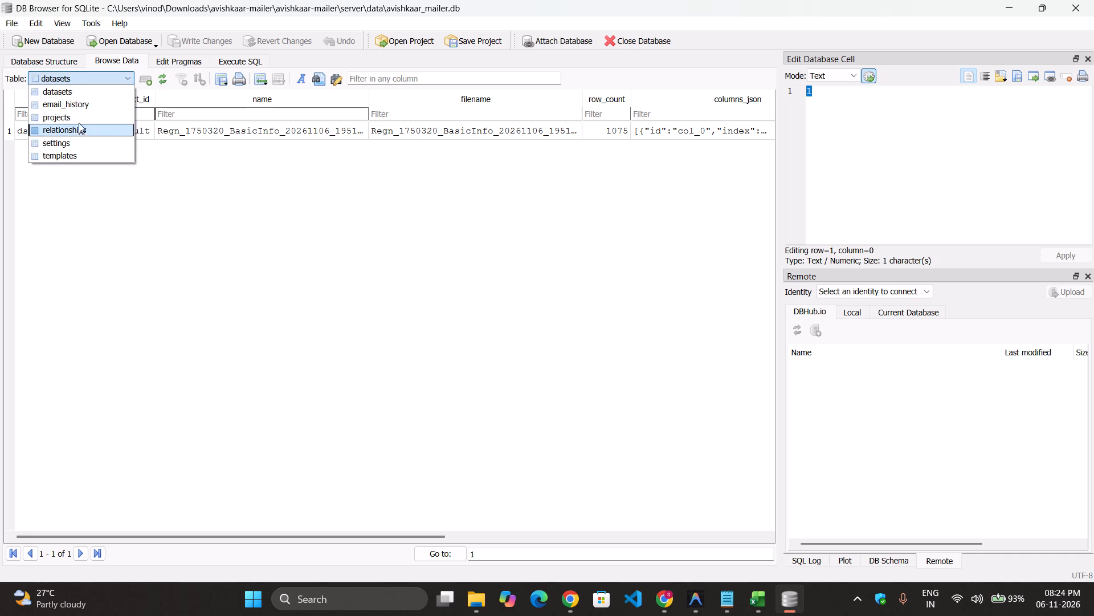
pyautogui.click(76, 101)
pyautogui.hscroll(1, 167, 139)
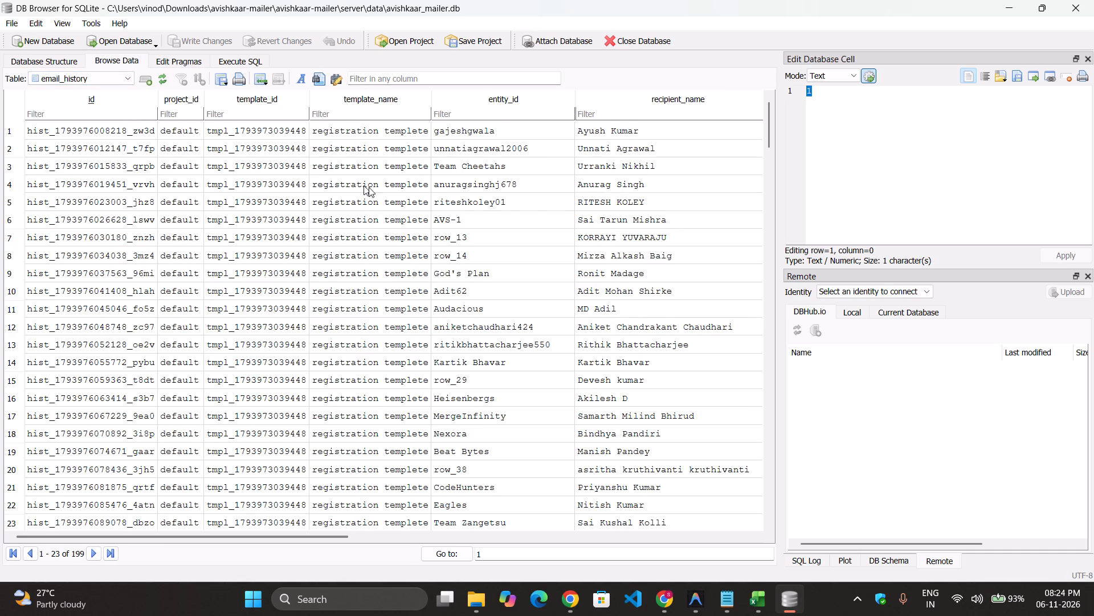
pyautogui.scroll(-8, 391, 198)
pyautogui.scroll(10, 391, 198)
pyautogui.scroll(-7, 334, 275)
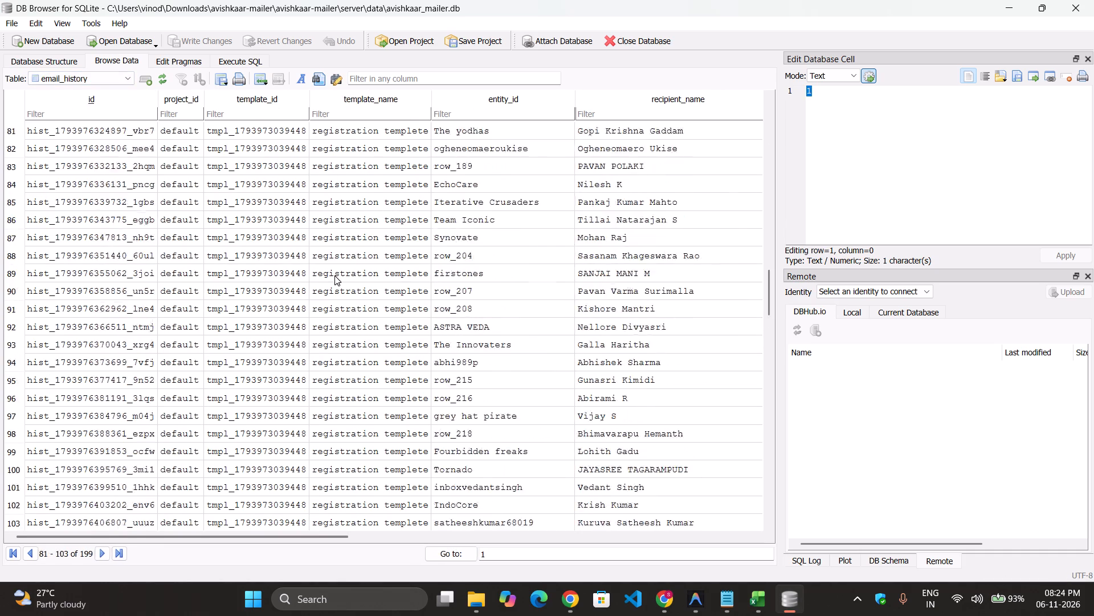
pyautogui.scroll(-6, 334, 275)
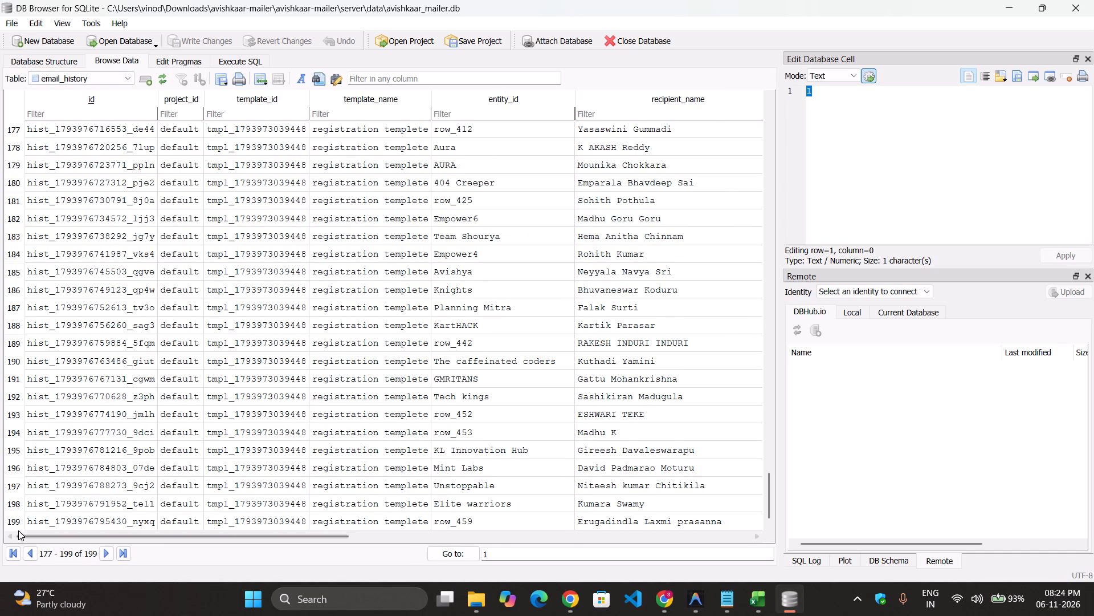
pyautogui.click(21, 526)
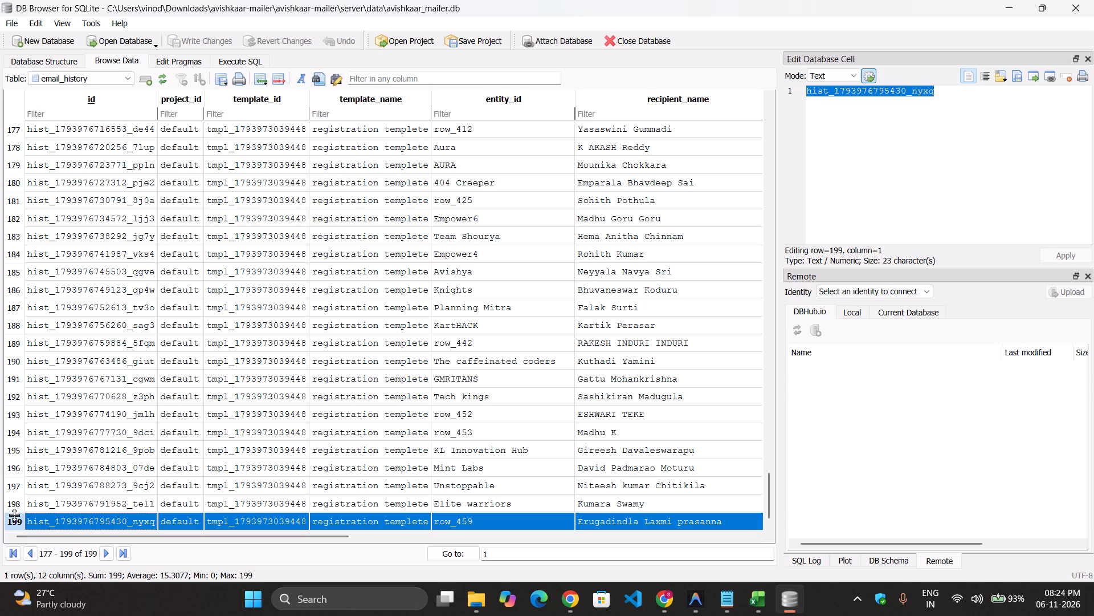
pyautogui.scroll(13, 18, 522)
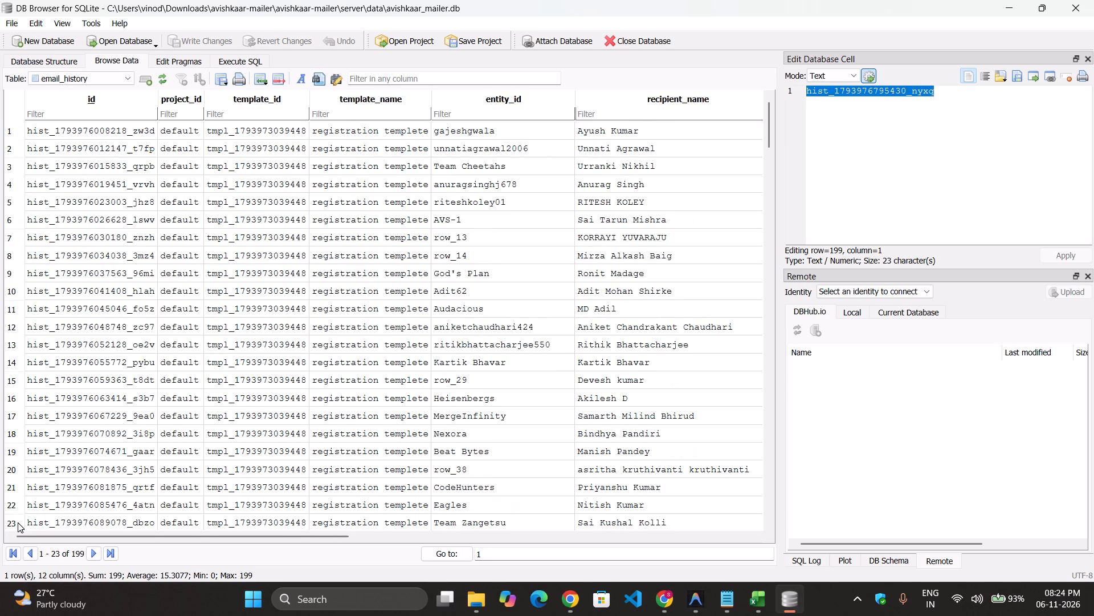
pyautogui.scroll(1, 18, 522)
pyautogui.scroll(-7, 18, 522)
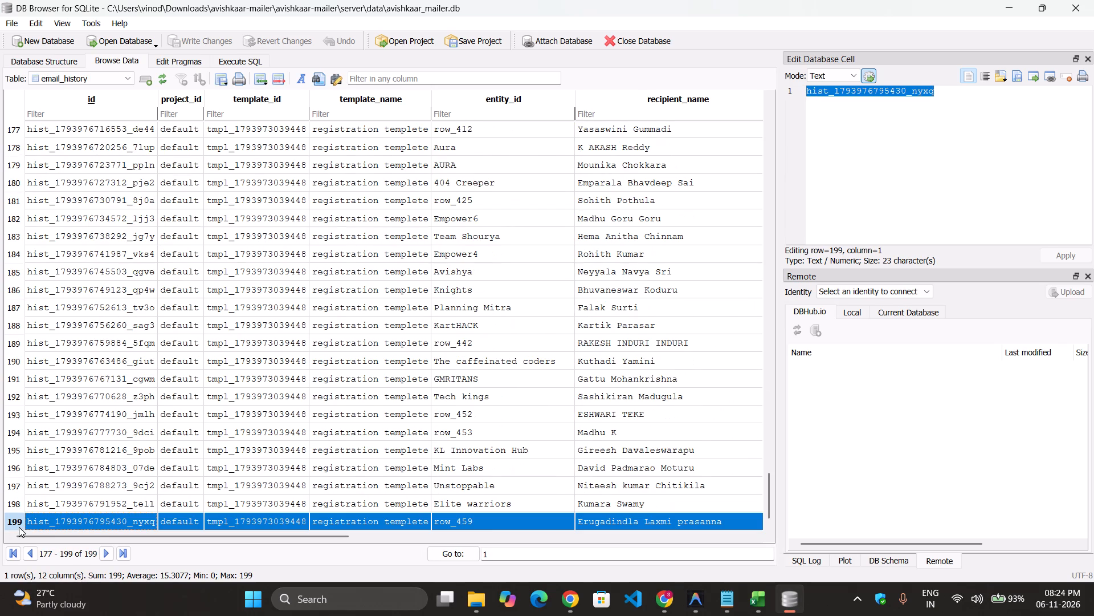
pyautogui.scroll(-4, 19, 527)
# Refresh the email_history records repeatedly and check the end of the table for new rows.
pyautogui.click(54, 520)
pyautogui.hotkey('ctrl', 'r')
pyautogui.scroll(-3, 54, 520)
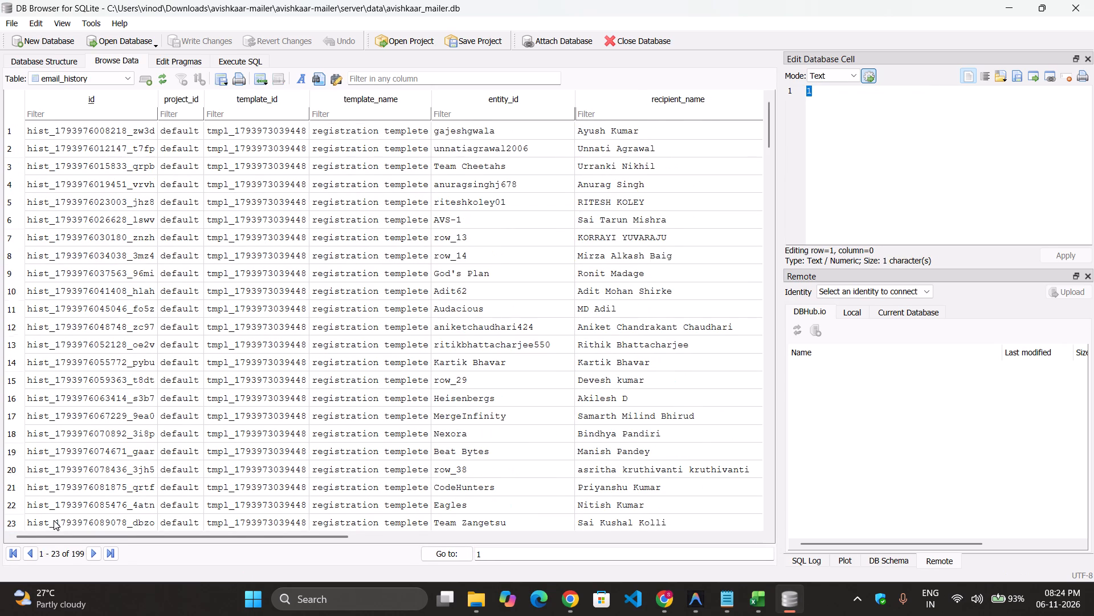
pyautogui.scroll(-3, 54, 520)
pyautogui.hotkey('ctrl', 'r')
pyautogui.scroll(-9, 54, 520)
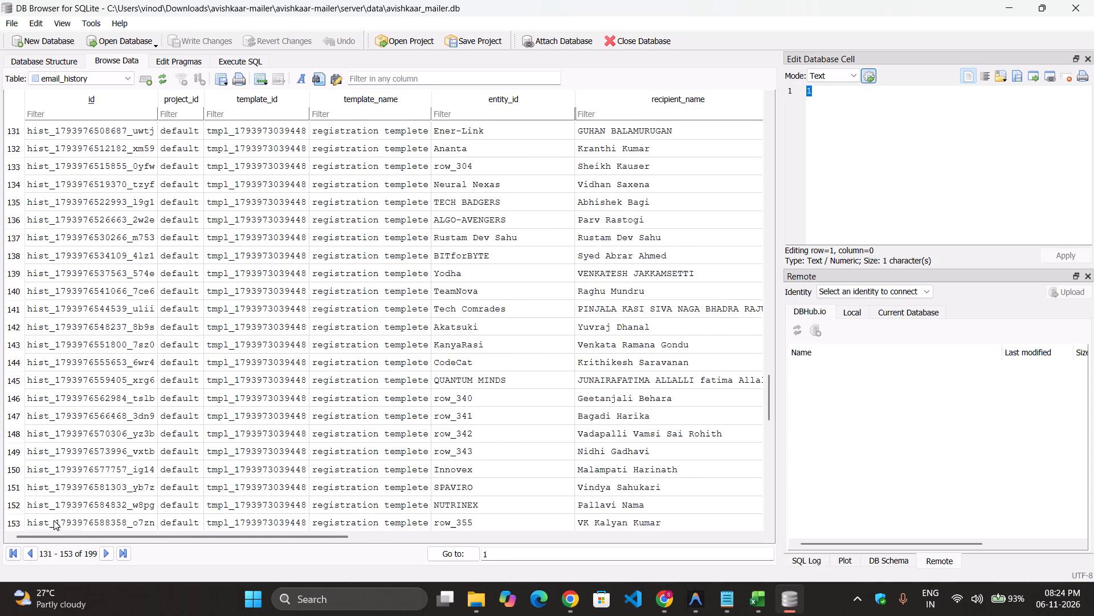
pyautogui.scroll(-12, 54, 520)
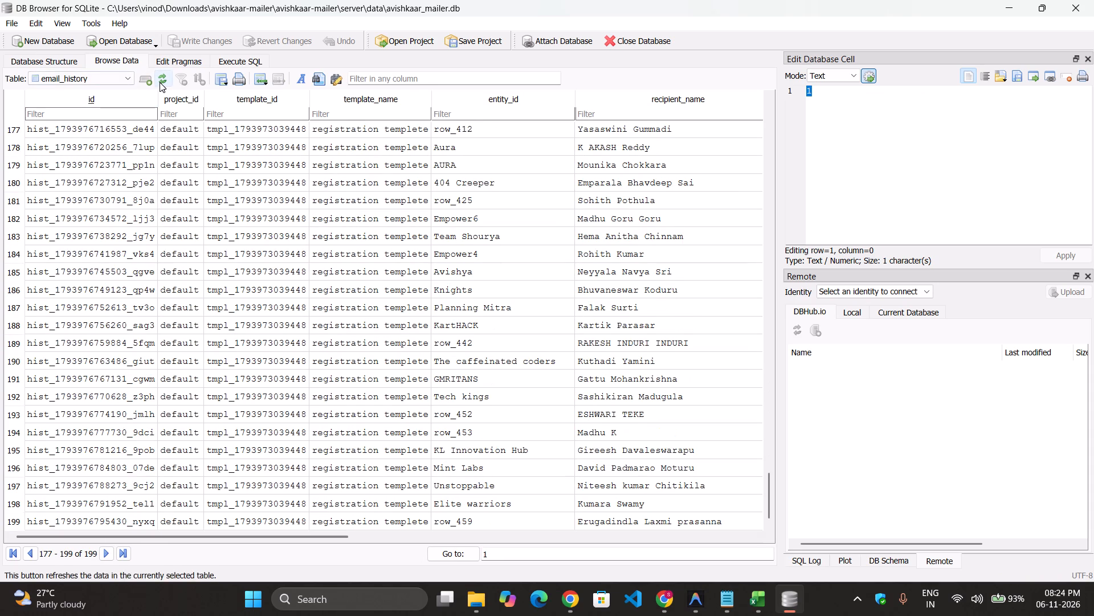
pyautogui.click(160, 82)
pyautogui.scroll(-10, 166, 326)
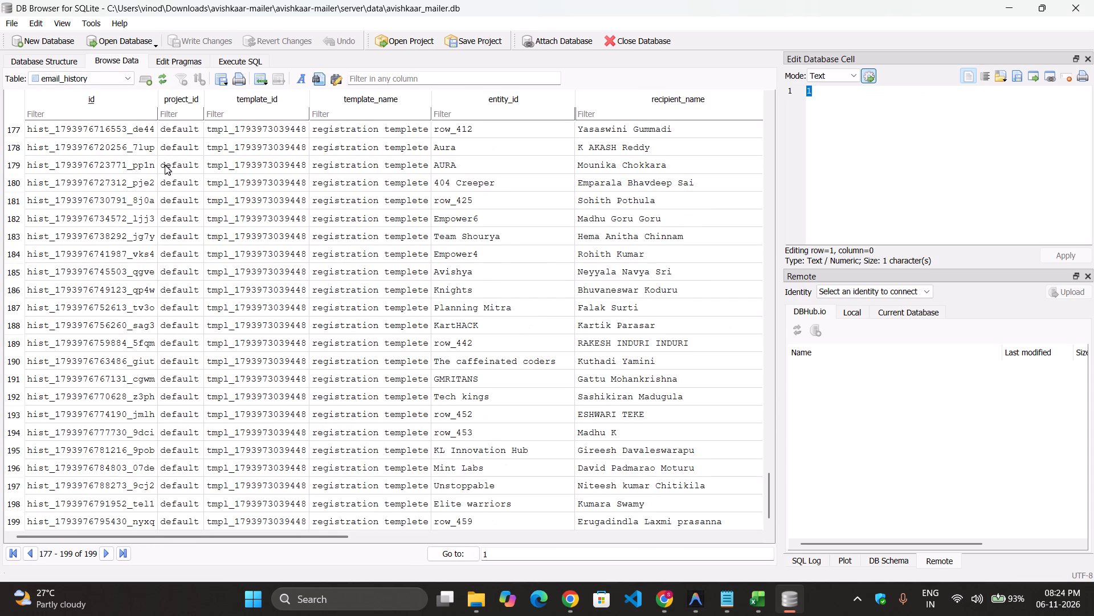
pyautogui.click(162, 74)
pyautogui.scroll(-20, 177, 159)
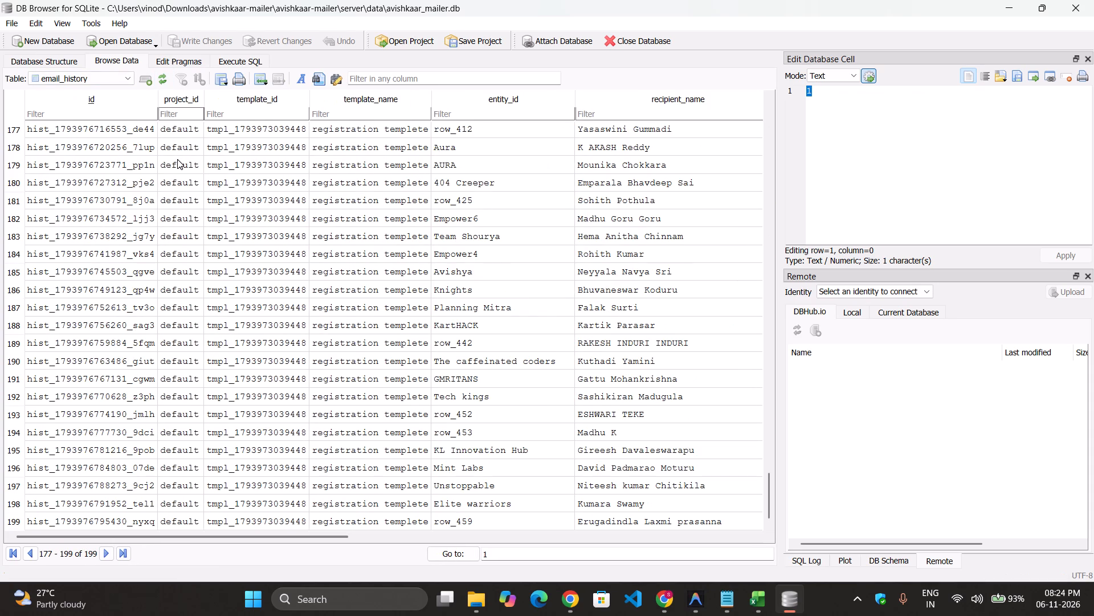
pyautogui.scroll(-5, 177, 159)
# Switch to the Avishkaar Mailer page in Chrome and refresh its Email Dispatch History list.
pyautogui.hotkey('alt', 'Tab')
pyautogui.hotkey('alt', 'Tab')
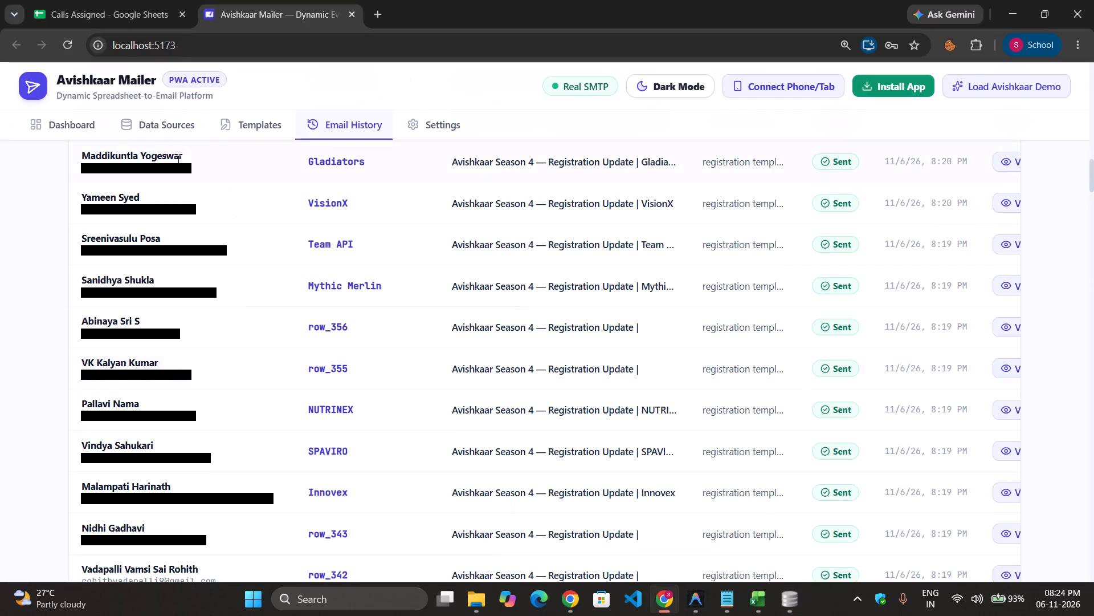
pyautogui.scroll(-6, 250, 318)
pyautogui.scroll(18, 250, 318)
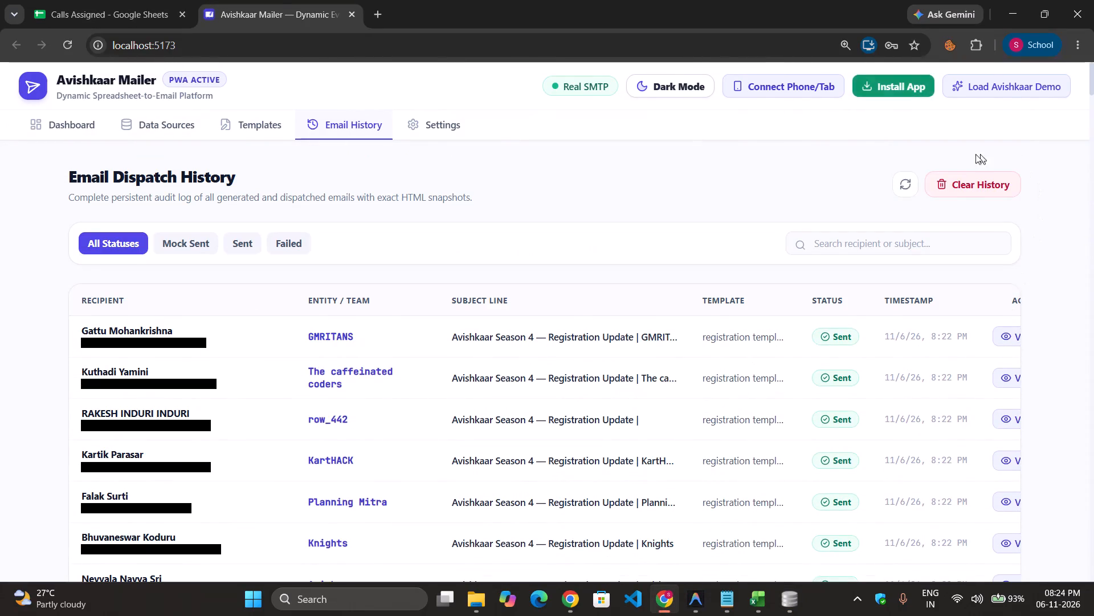
pyautogui.click(898, 199)
pyautogui.click(904, 191)
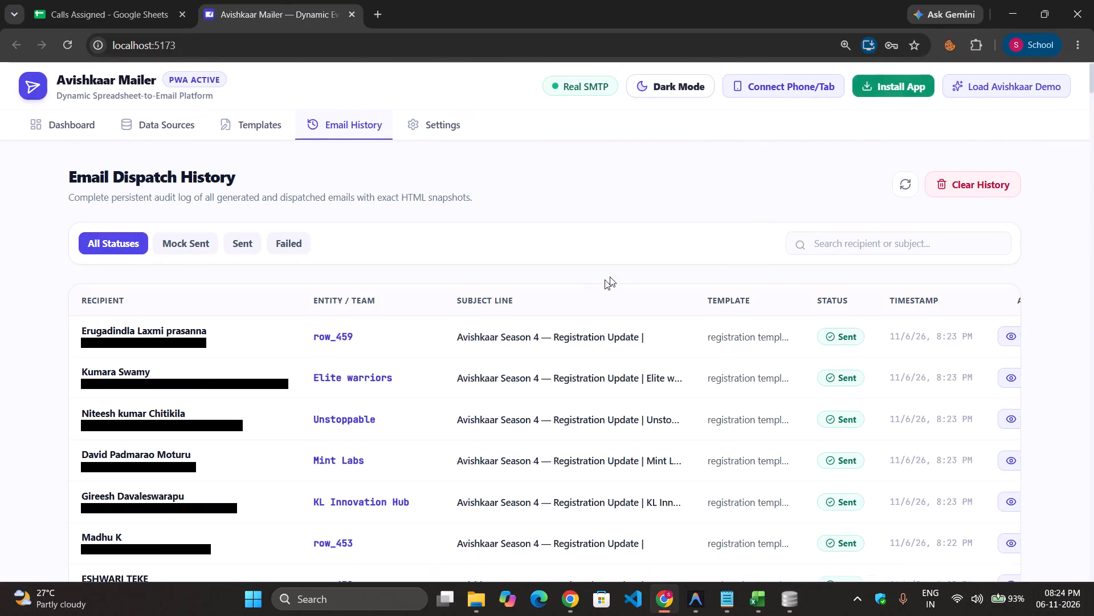
# Return to DB Browser for SQLite, refresh the email_history records and check the last rows.
pyautogui.hotkey('alt', 'Tab')
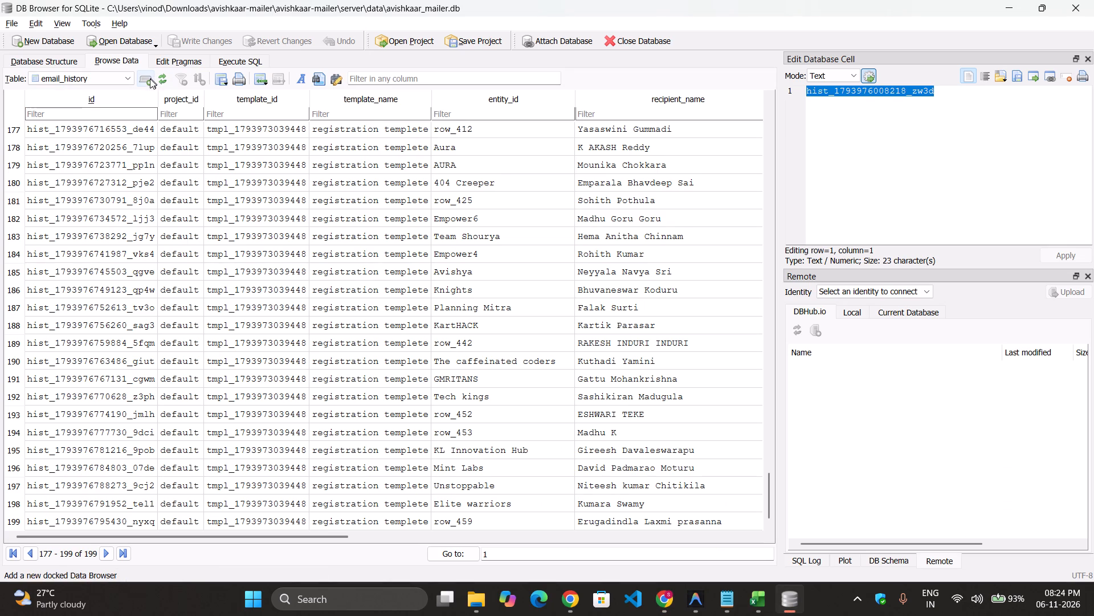
pyautogui.click(160, 79)
pyautogui.scroll(-20, 126, 464)
pyautogui.scroll(-7, 126, 464)
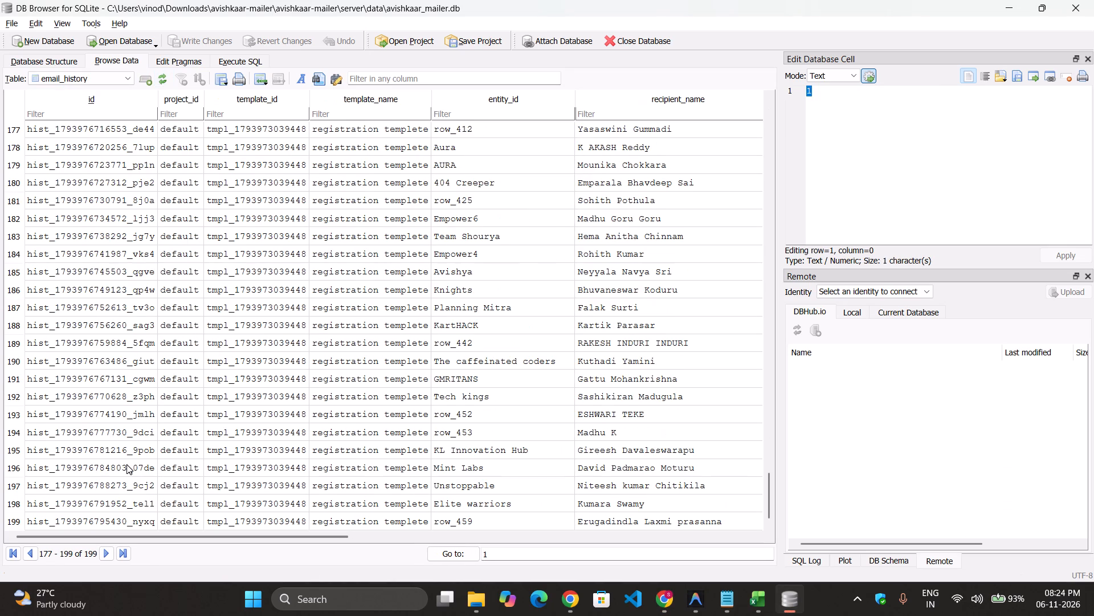
# Reopen the avishkaar_mailer database from the server's data folder.
pyautogui.click(126, 39)
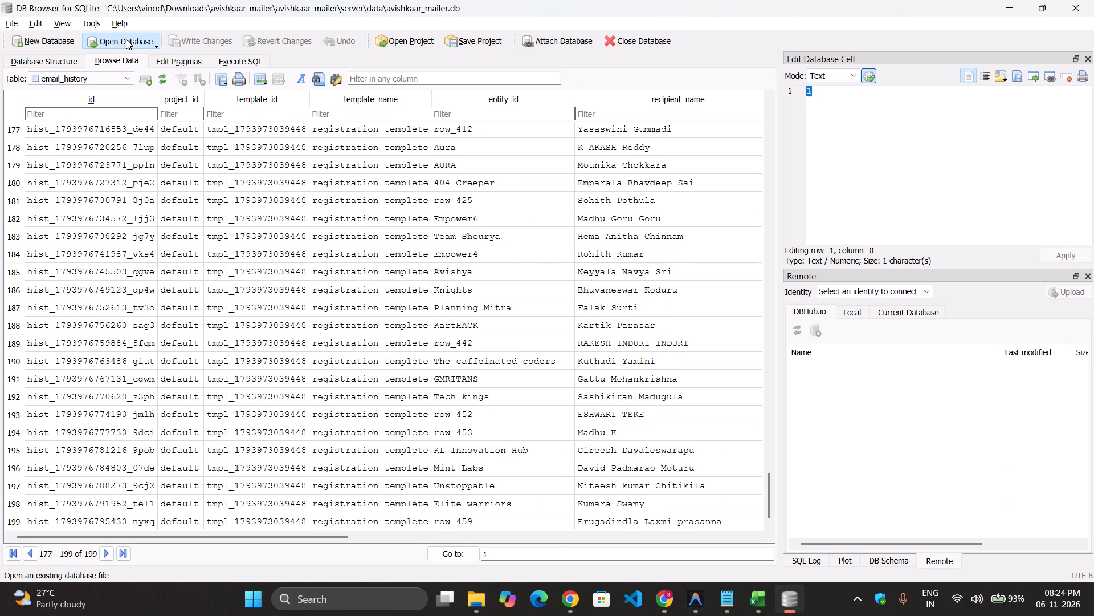
pyautogui.click(183, 155)
pyautogui.click(189, 149)
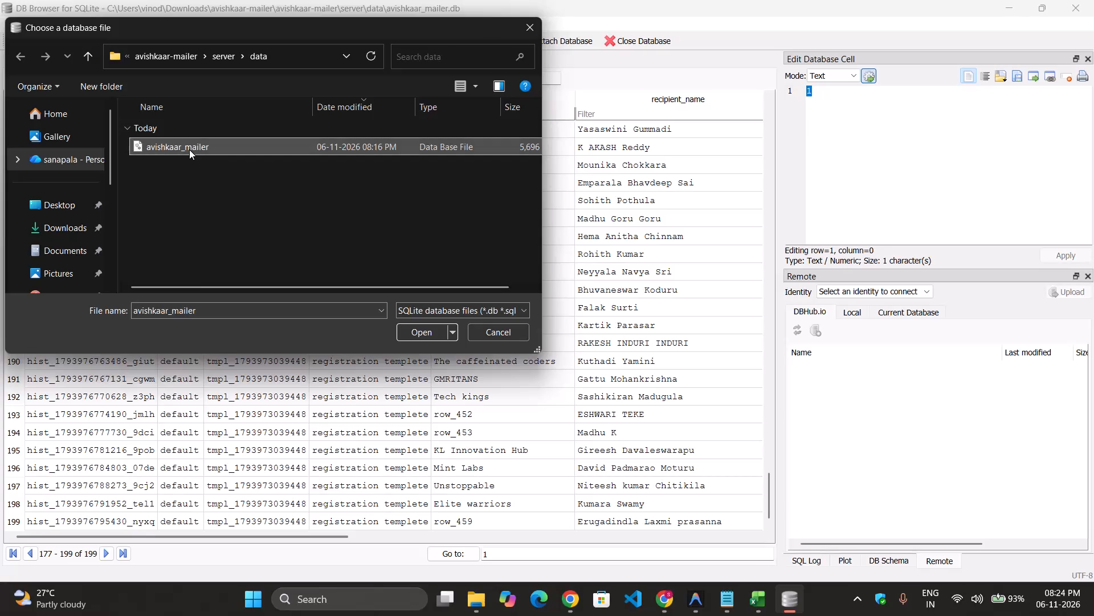
pyautogui.click(430, 334)
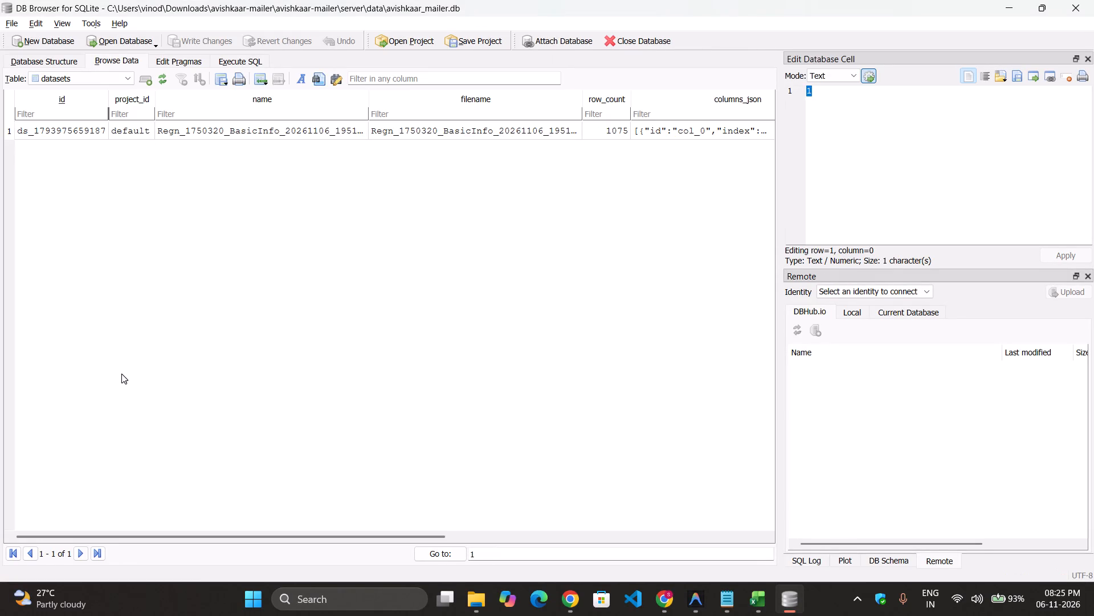
# Browse the email_history table in the reopened database, refreshing it and checking its columns and last rows.
pyautogui.click(92, 83)
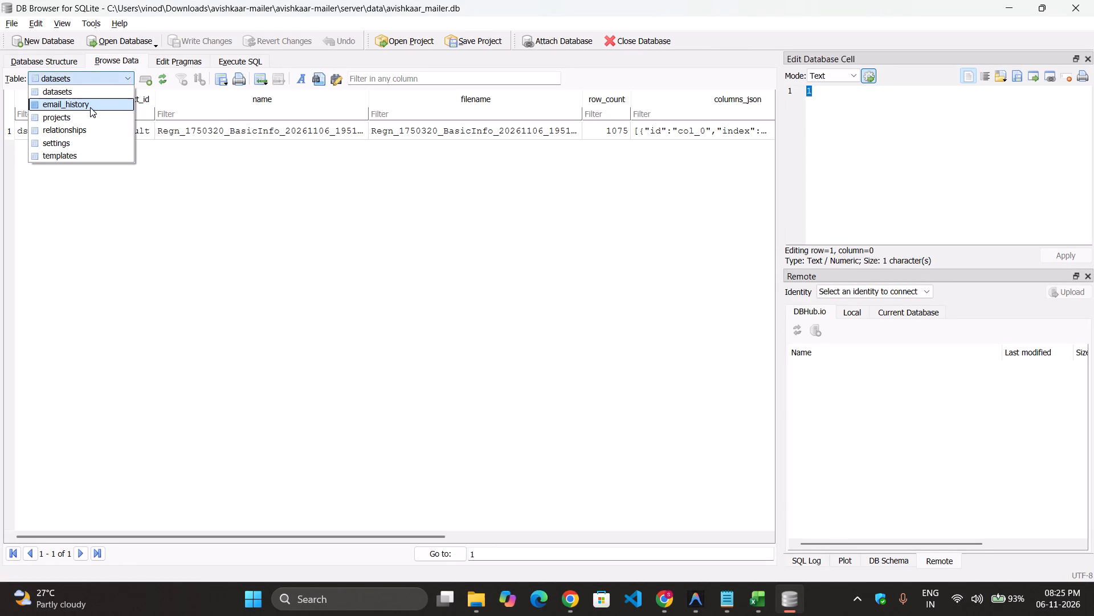
pyautogui.click(91, 106)
pyautogui.scroll(-20, 97, 425)
pyautogui.scroll(-18, 97, 425)
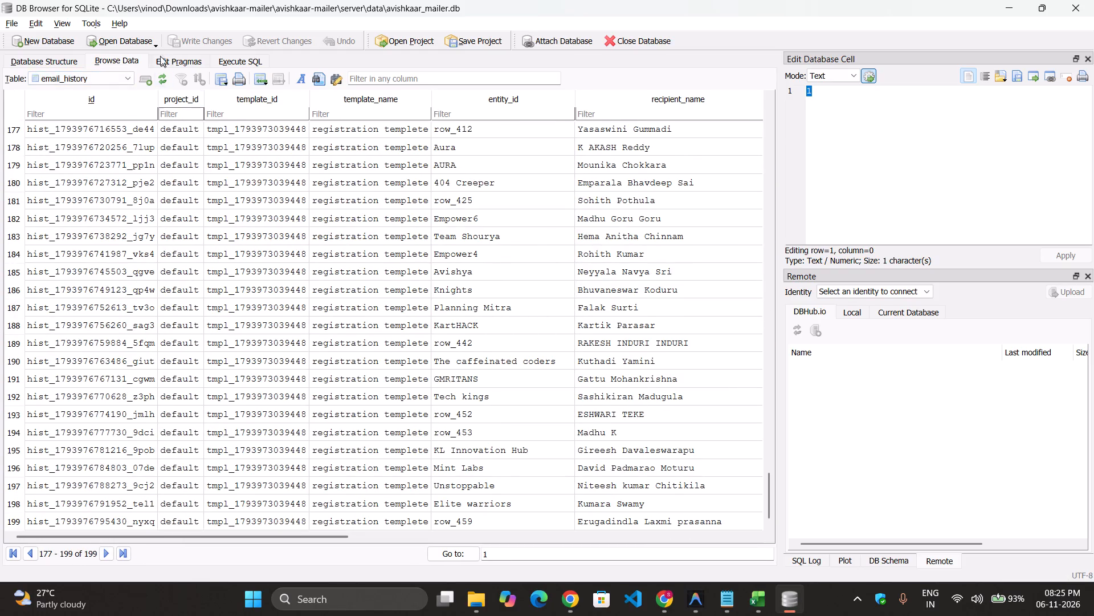
pyautogui.click(158, 72)
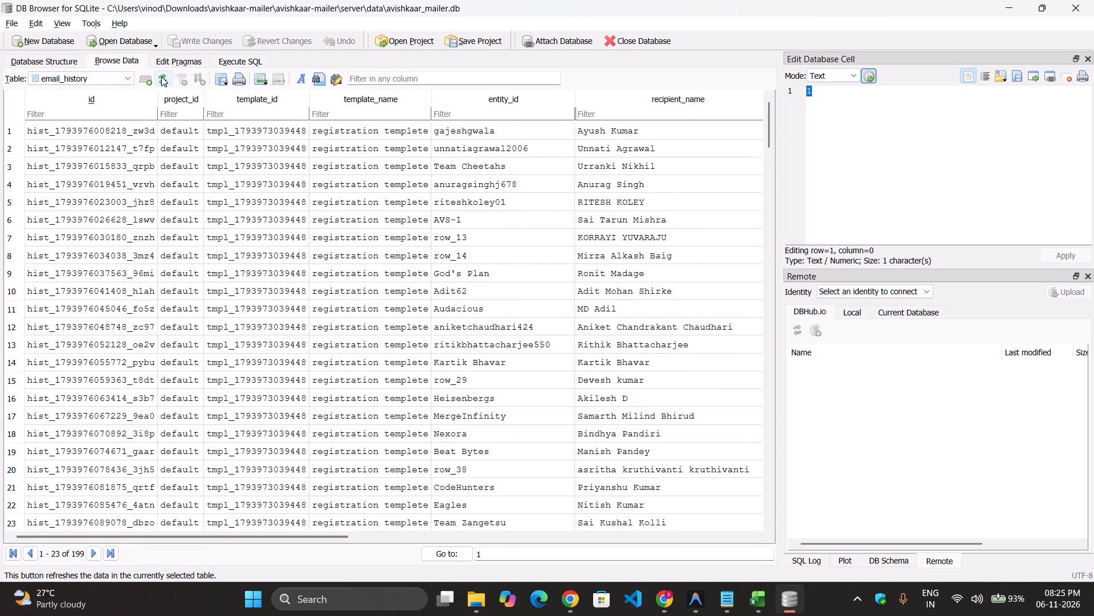
pyautogui.click(161, 76)
pyautogui.scroll(-2, 87, 534)
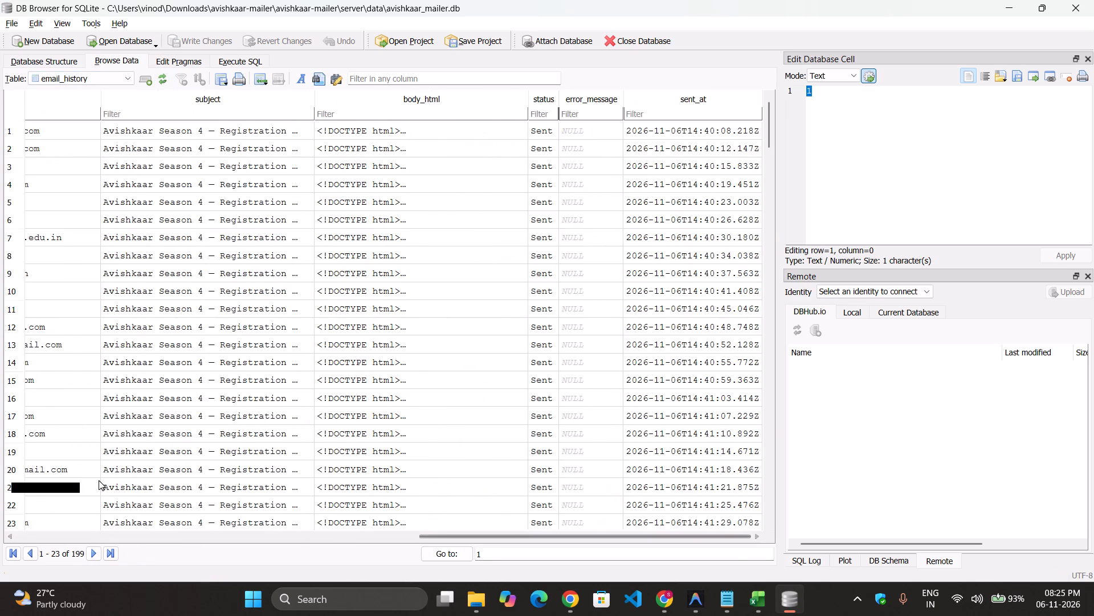
pyautogui.scroll(-7, 99, 480)
pyautogui.scroll(-17, 99, 480)
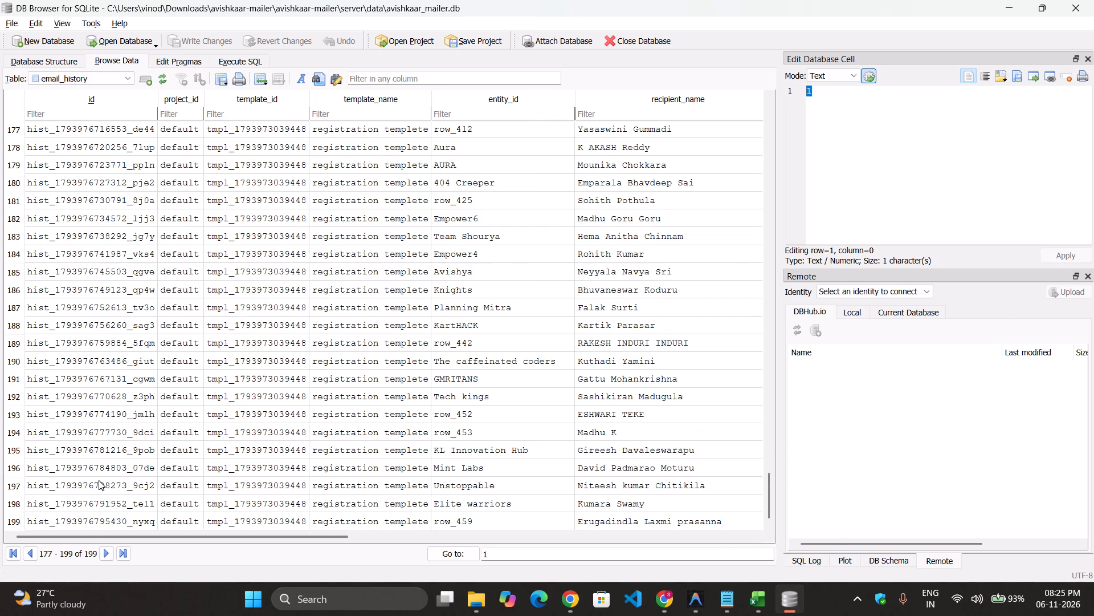
# Switch to Avishkaar Mailer in Chrome and look through the Email Dispatch History down to the earliest entries.
pyautogui.hotkey('alt', 'Tab')
pyautogui.scroll(-20, 300, 546)
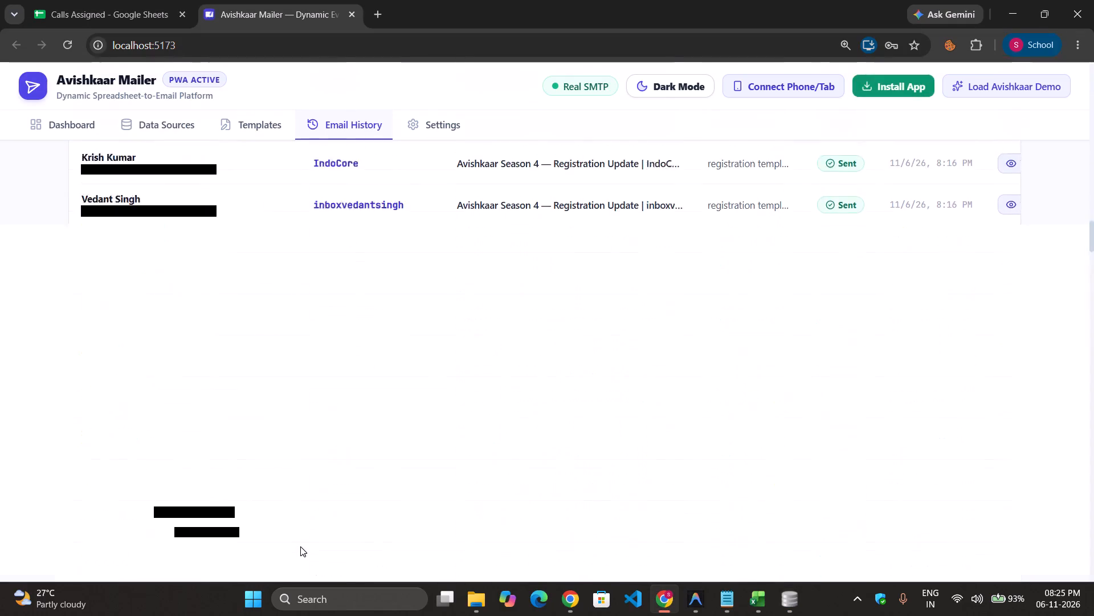
pyautogui.scroll(-16, 300, 546)
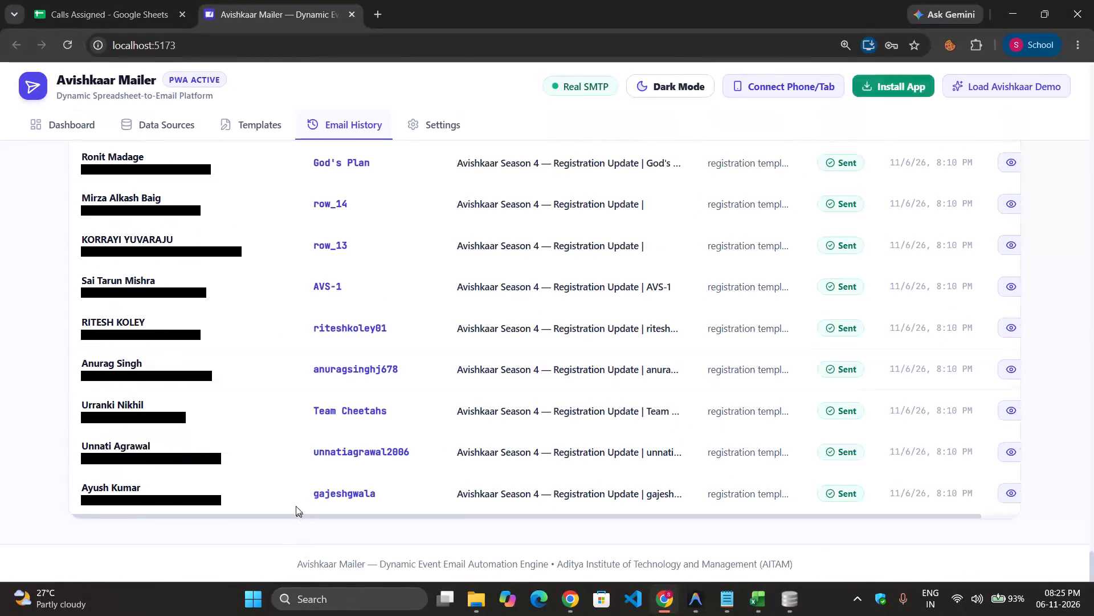
pyautogui.scroll(16, 288, 473)
pyautogui.scroll(9, 288, 473)
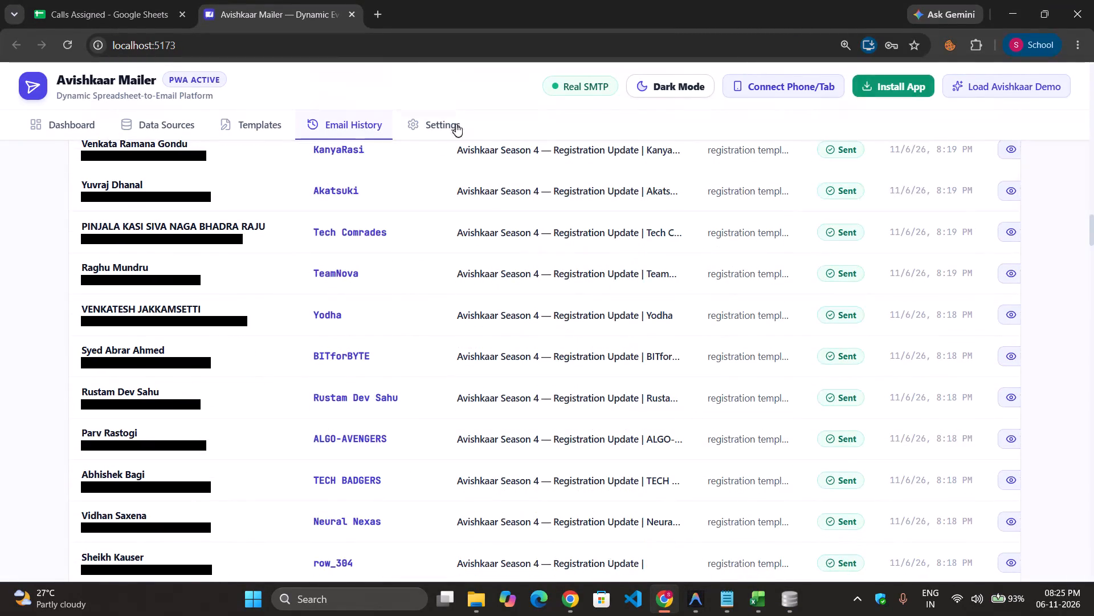
# Review the mailer's System & Email Settings, including the dispatch mode, SMTP configuration and data export and reset options.
pyautogui.click(456, 124)
pyautogui.scroll(4, 373, 408)
pyautogui.scroll(-4, 373, 408)
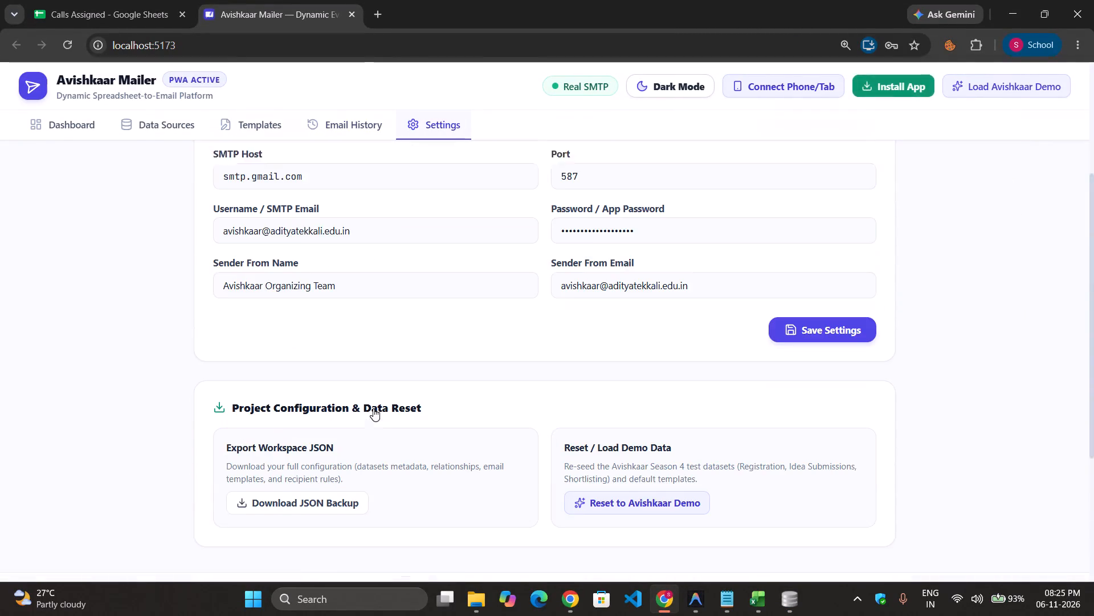
pyautogui.scroll(-1, 373, 408)
pyautogui.scroll(4, 418, 381)
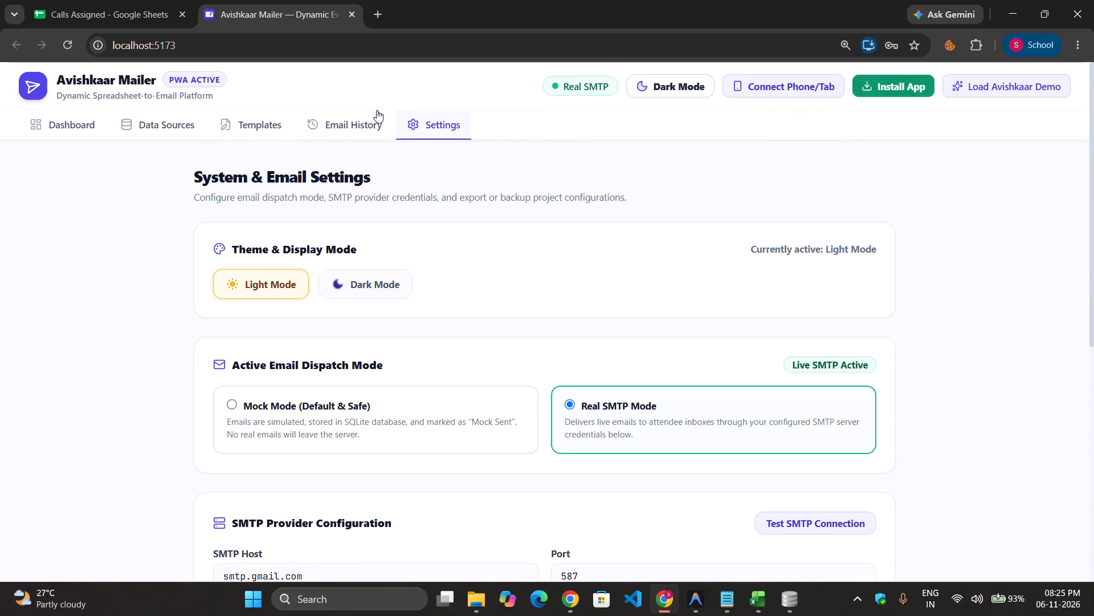
# Return to the Email Dispatch History and refresh it repeatedly to check for newly sent emails.
pyautogui.click(365, 118)
pyautogui.click(912, 189)
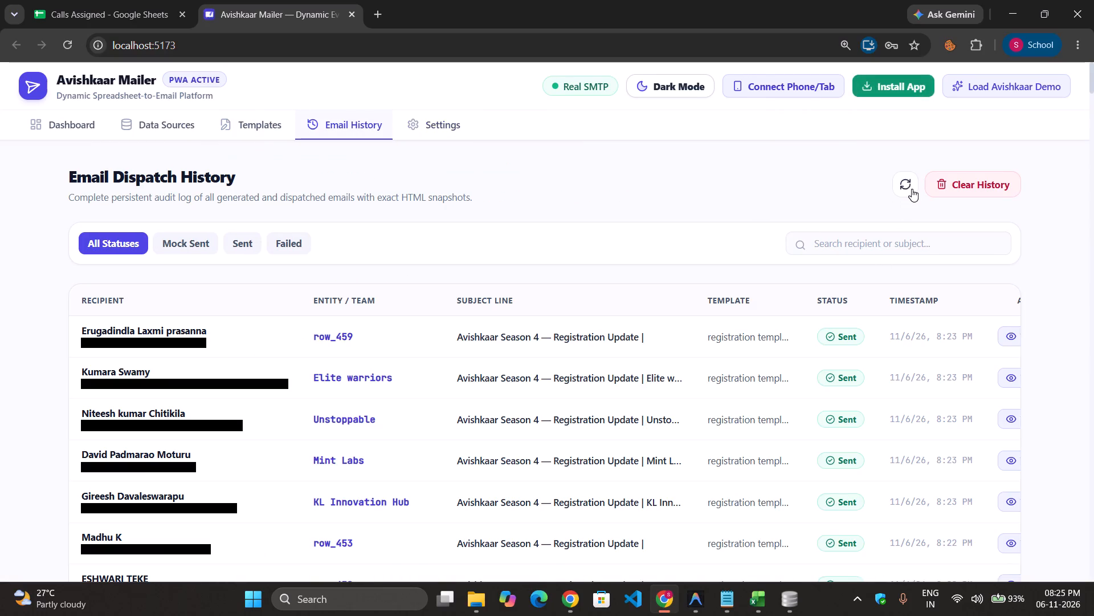
pyautogui.click(912, 189)
pyautogui.scroll(2, 515, 380)
pyautogui.click(911, 187)
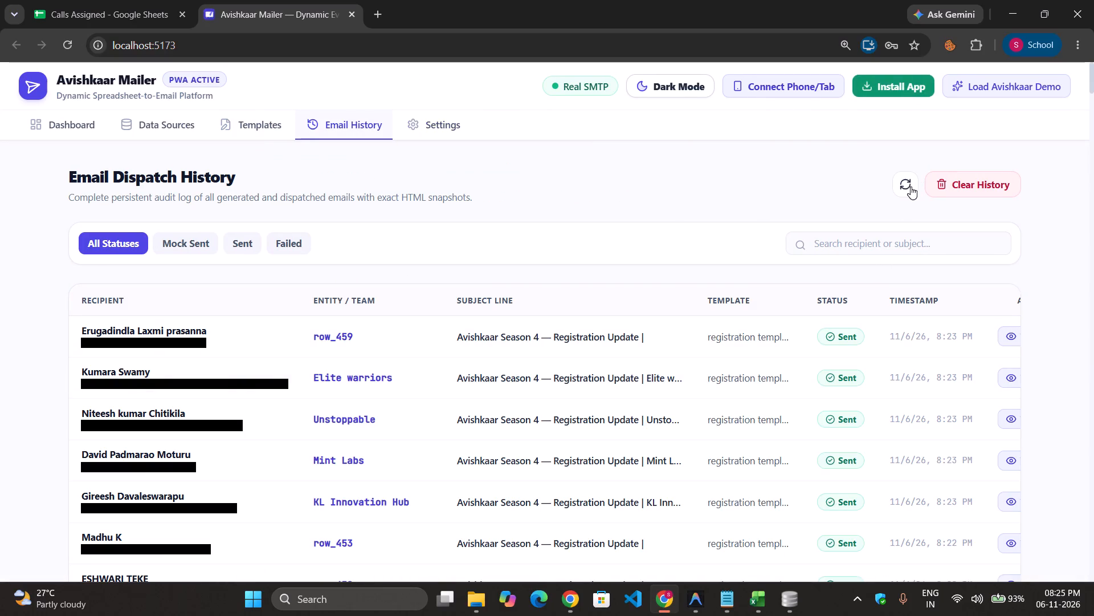
# Keep refreshing the Email Dispatch History to check for newly sent emails.
pyautogui.click(911, 187)
pyautogui.click(911, 187)
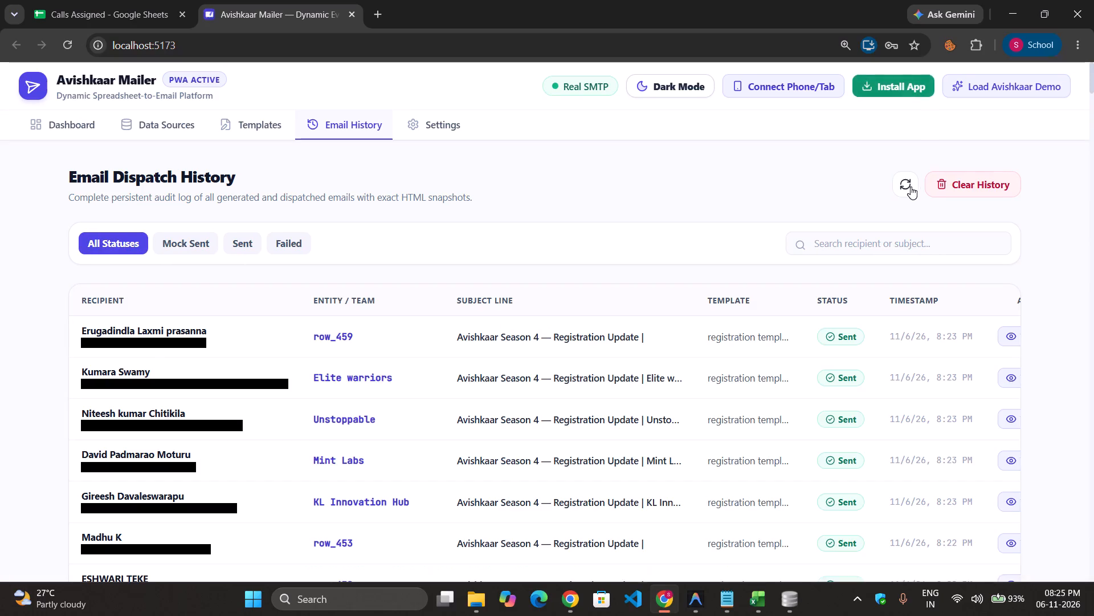
pyautogui.click(911, 187)
pyautogui.click(911, 187)
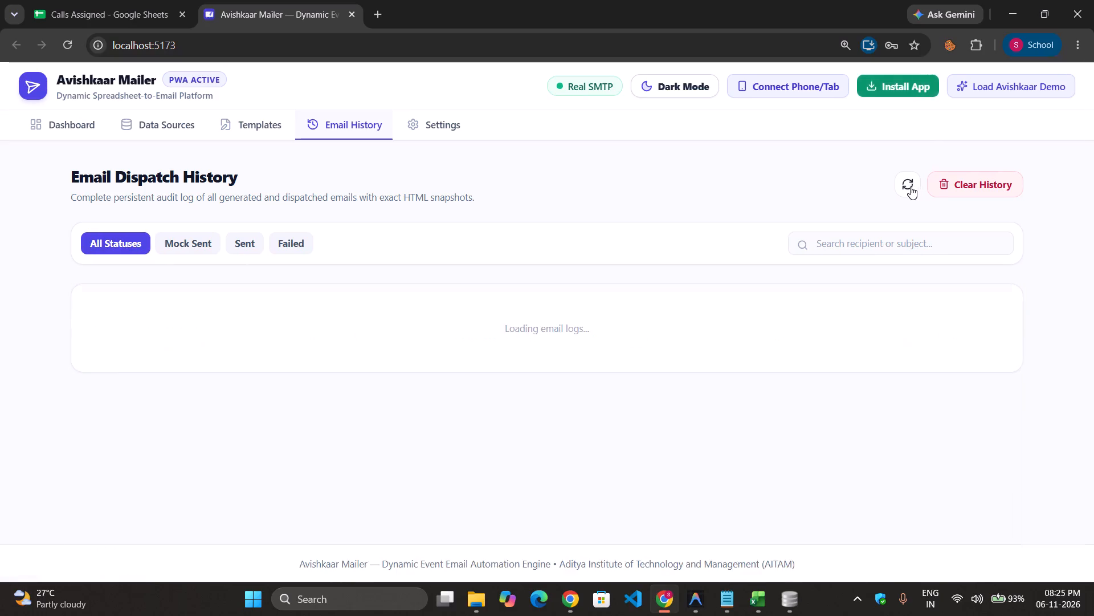
pyautogui.click(911, 187)
pyautogui.click(911, 187)
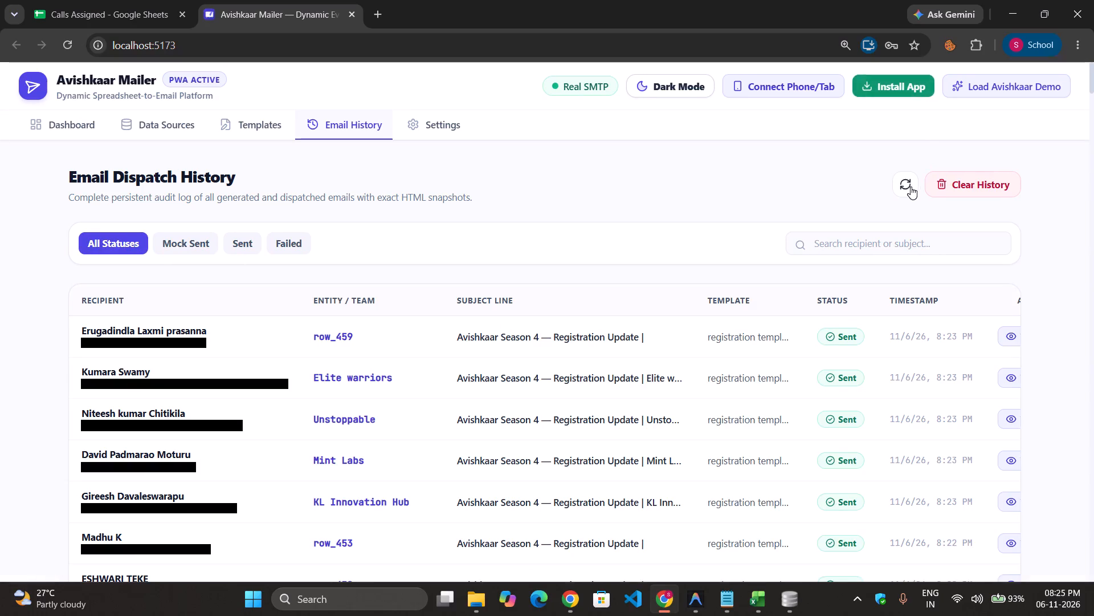
pyautogui.click(911, 187)
pyautogui.click(911, 187)
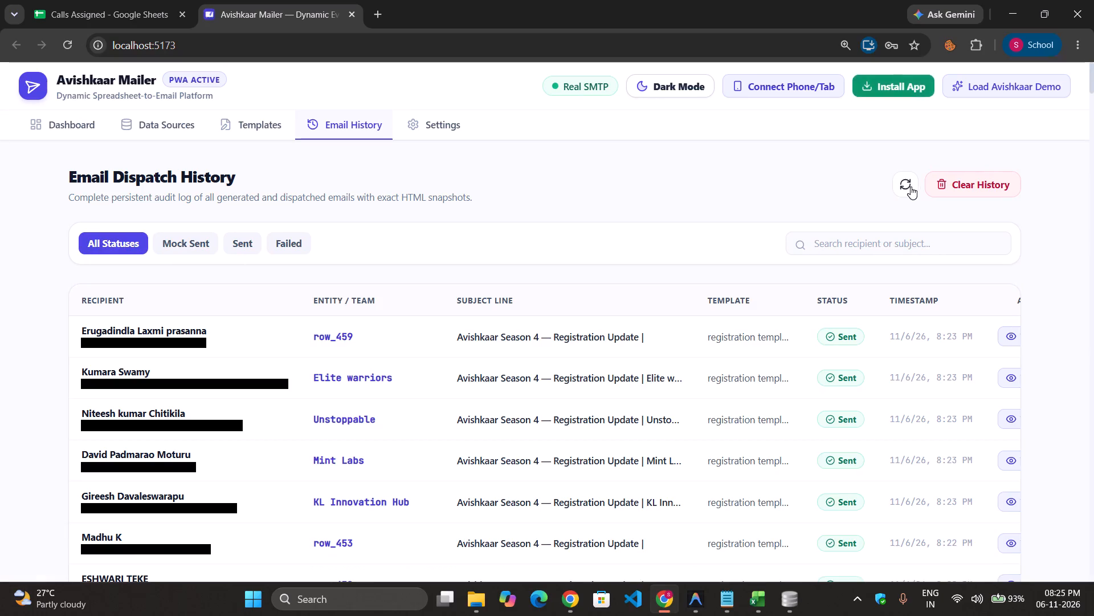
pyautogui.click(911, 187)
pyautogui.click(911, 187)
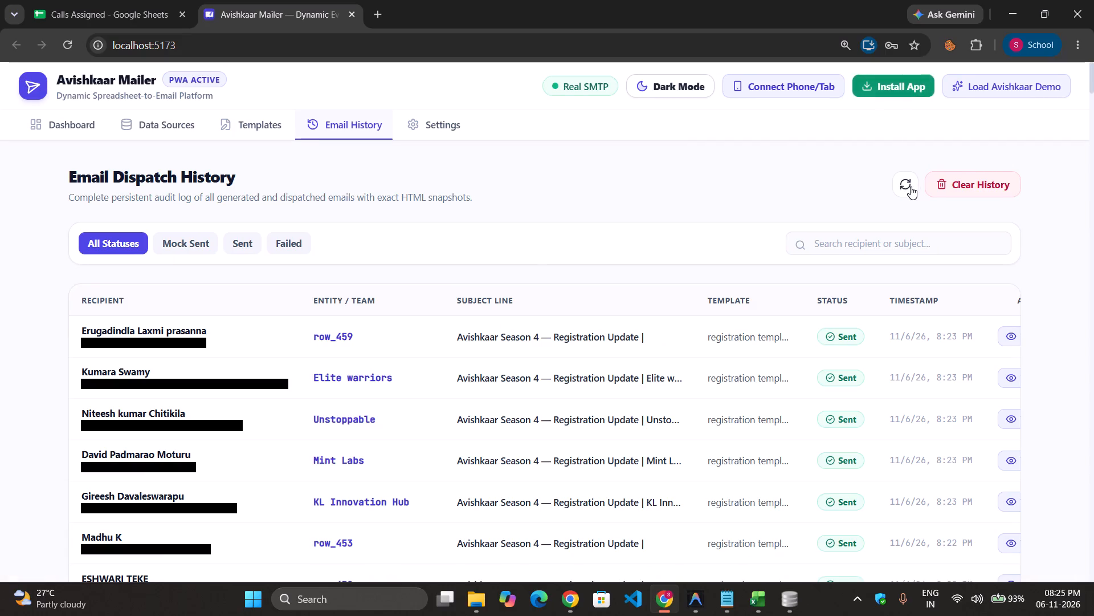
pyautogui.hotkey('alt', 'Tab')
pyautogui.hotkey('alt', 'Tab')
pyautogui.click(911, 187)
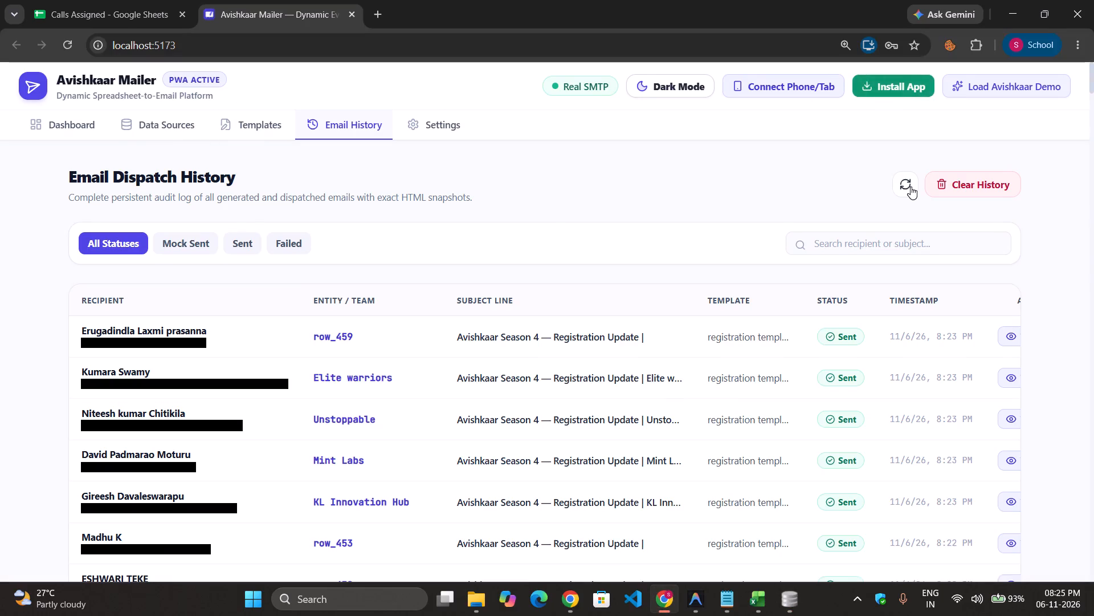
pyautogui.click(911, 187)
pyautogui.click(911, 187)
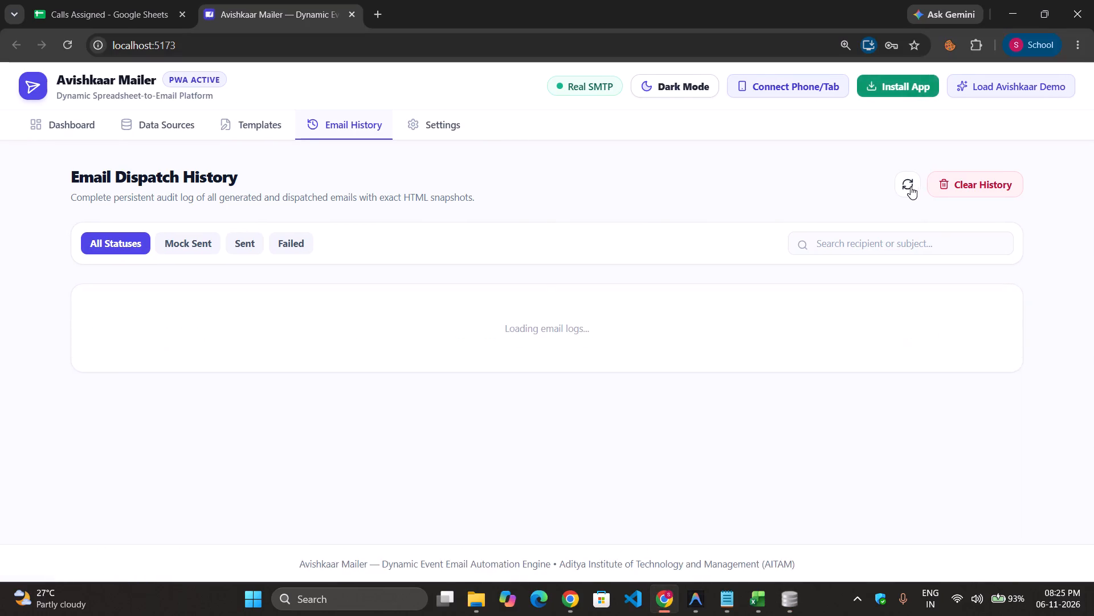
pyautogui.click(911, 187)
pyautogui.click(911, 187)
pyautogui.click(911, 187)
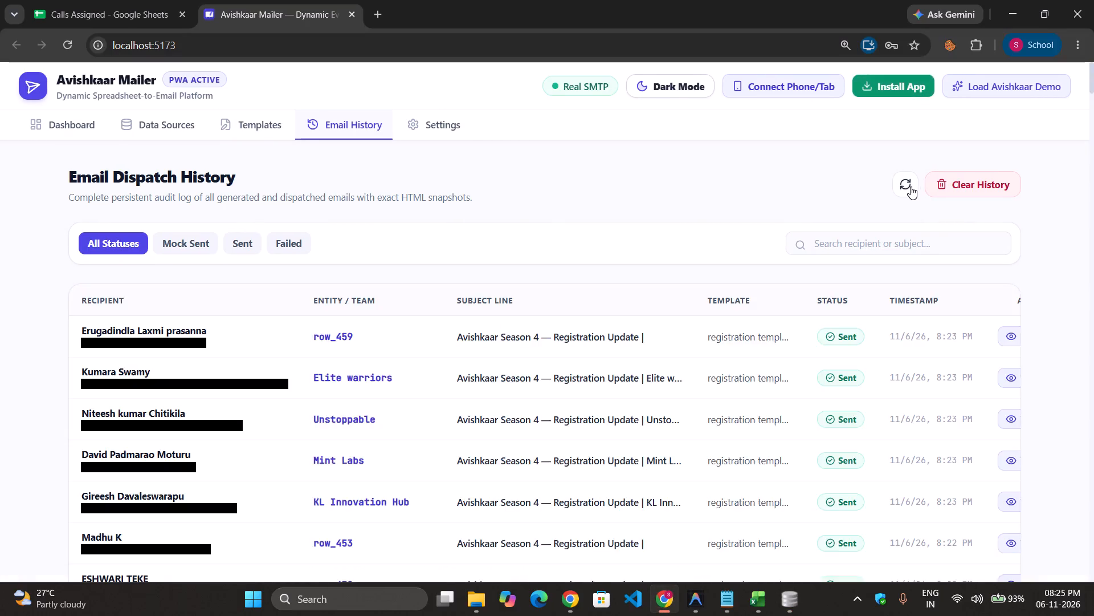
pyautogui.click(911, 187)
pyautogui.click(911, 187)
pyautogui.click(911, 187)
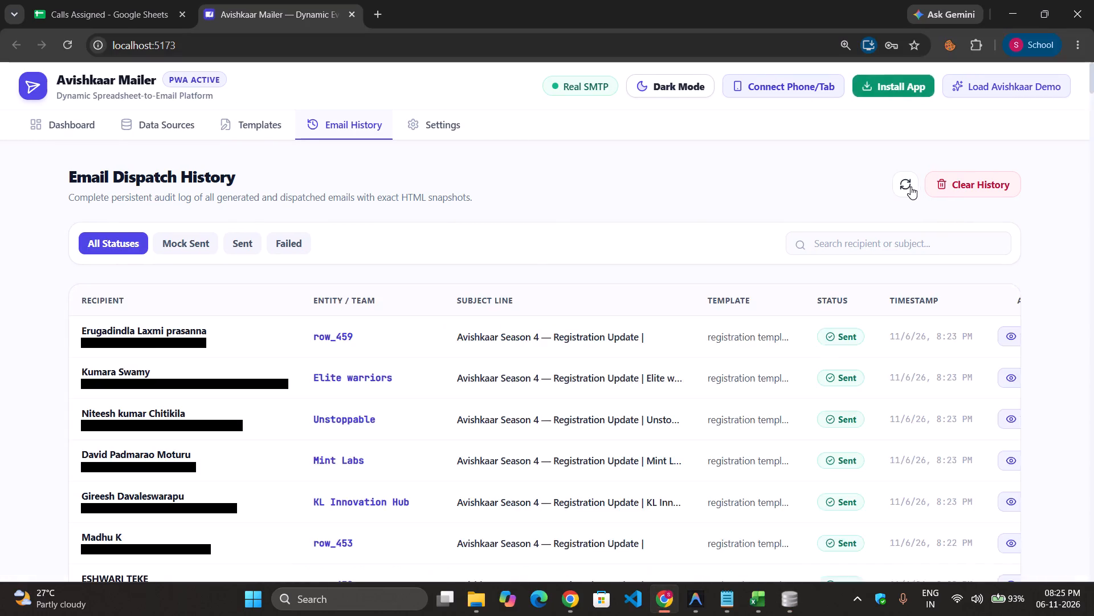
pyautogui.click(911, 187)
pyautogui.click(911, 187)
pyautogui.click(911, 187)
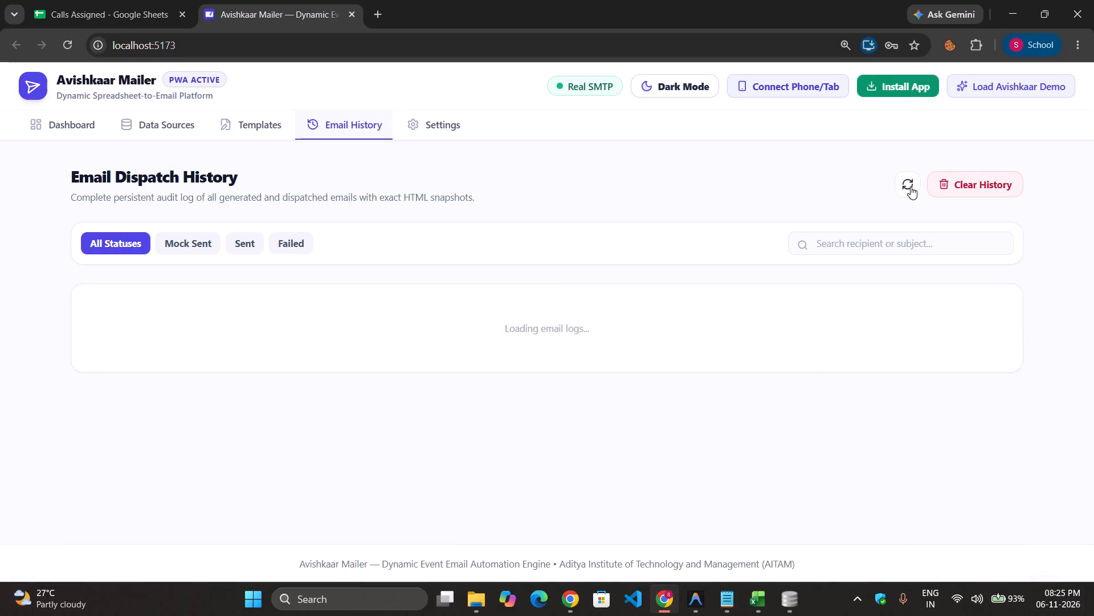
# Look over the most recent dispatch entries with their status and timestamps, refreshing the history again.
pyautogui.scroll(-2, 730, 318)
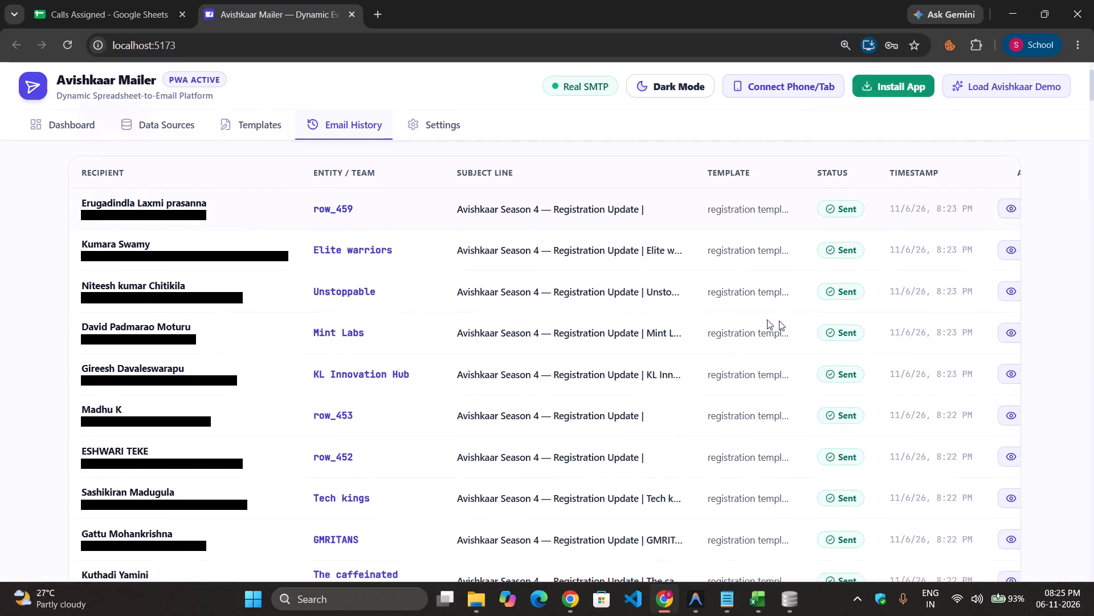
pyautogui.hscroll(-1, 856, 320)
pyautogui.scroll(-8, 856, 320)
pyautogui.scroll(11, 856, 320)
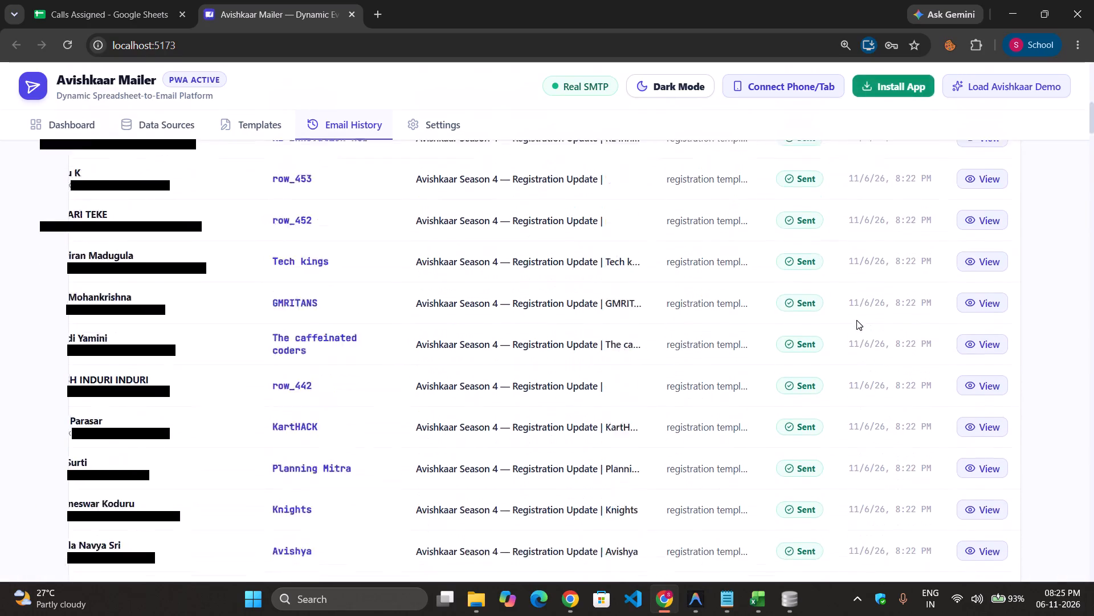
pyautogui.click(907, 173)
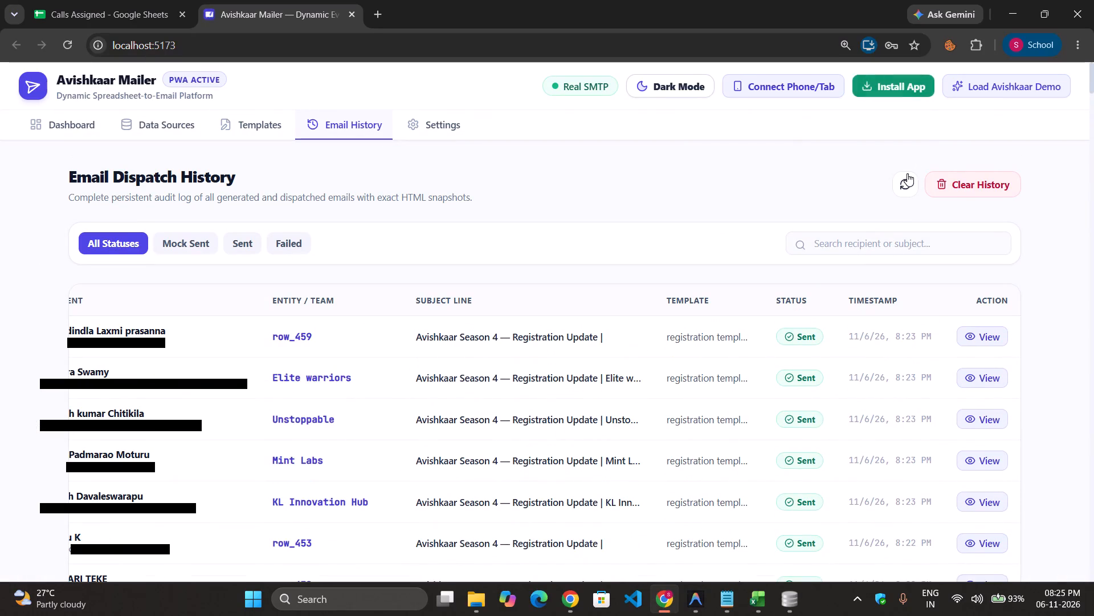
pyautogui.click(907, 173)
pyautogui.hscroll(5, 650, 391)
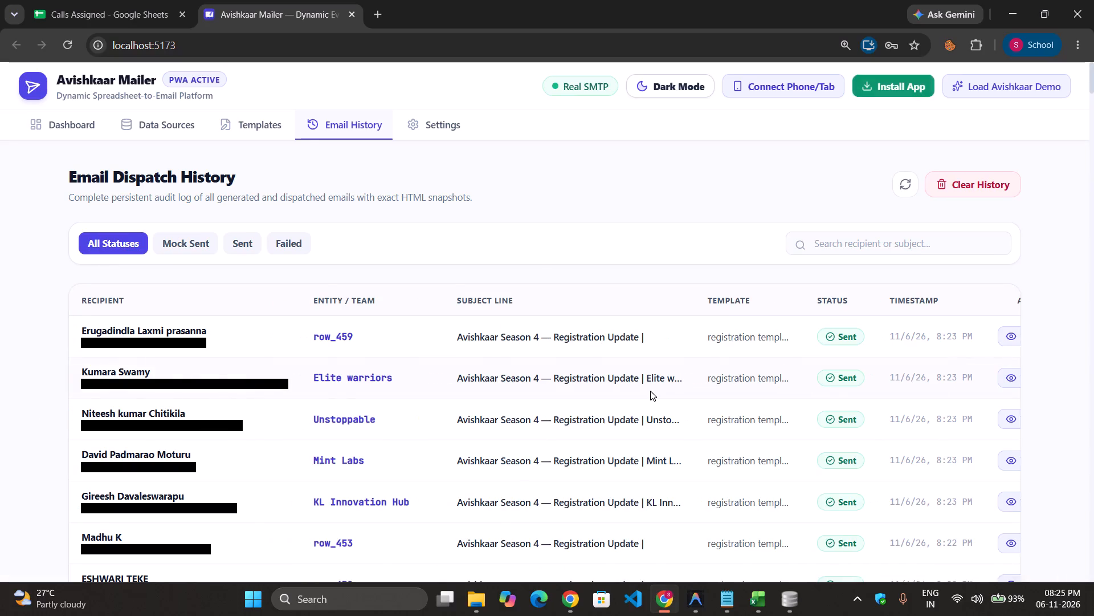
pyautogui.hotkey('alt', 'Tab')
pyautogui.hotkey('alt', 'Tab')
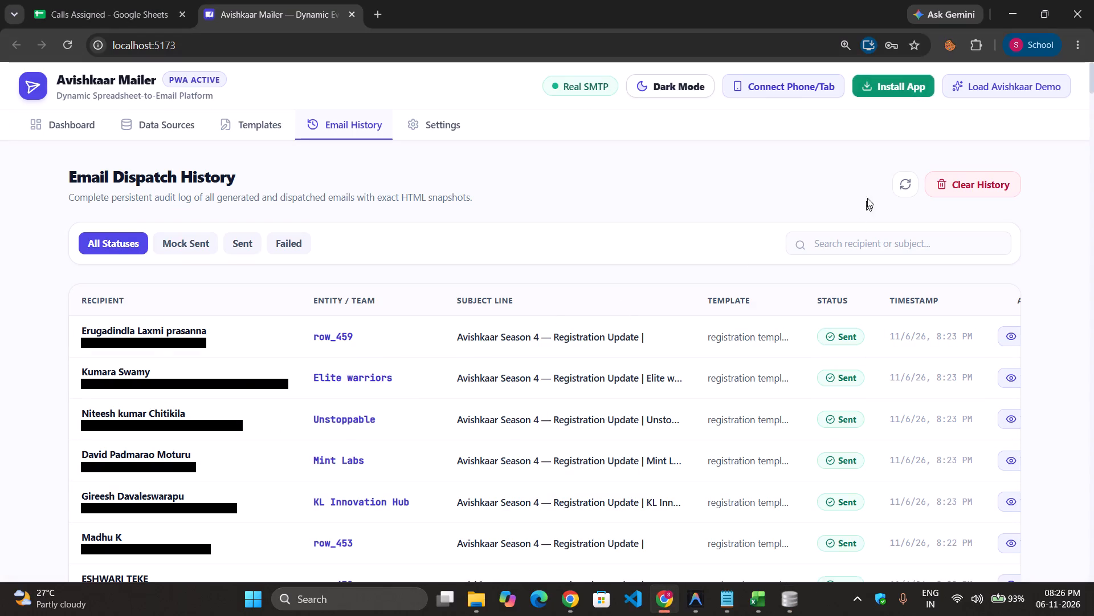
pyautogui.click(905, 176)
# Switch to DB Browser for SQLite and check the IDs, entities and recipients in the last rows of email_history.
pyautogui.hotkey('alt', 'Tab')
pyautogui.scroll(-9, 273, 403)
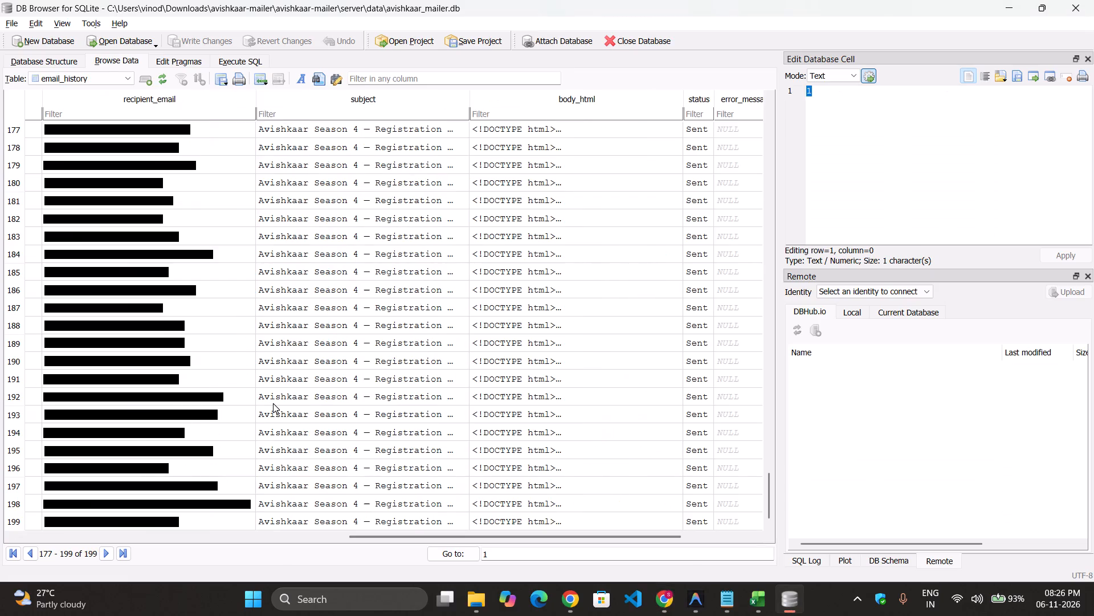
pyautogui.scroll(-6, 273, 403)
pyautogui.scroll(-1, 244, 513)
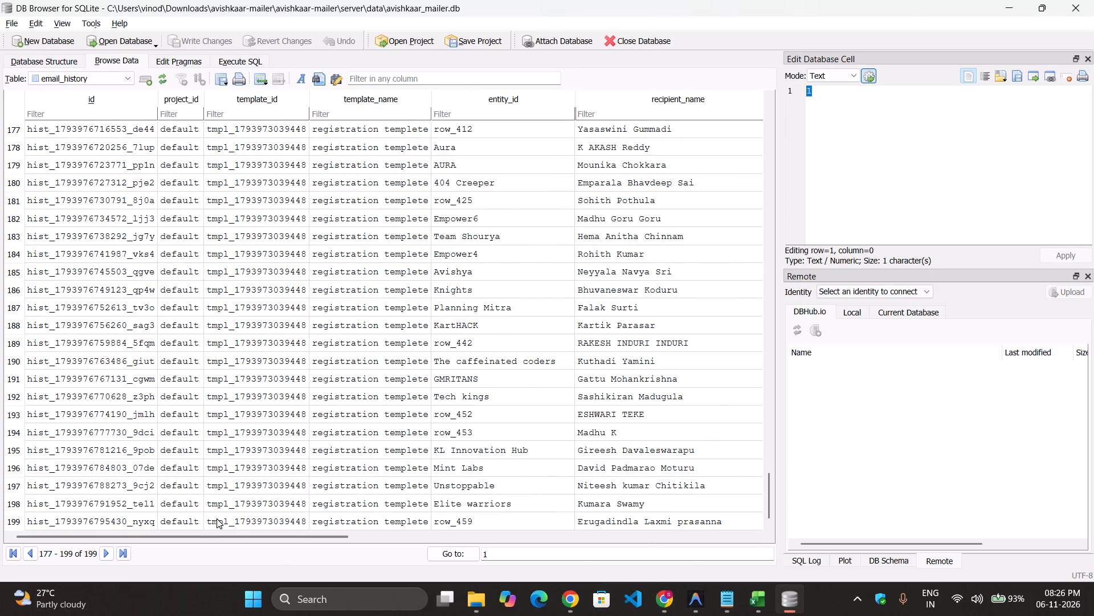
pyautogui.click(479, 517)
# Switch back to Avishkaar Mailer in Chrome, read the full email snapshot sent for row_459, and close it.
pyautogui.hotkey('alt', 'Tab')
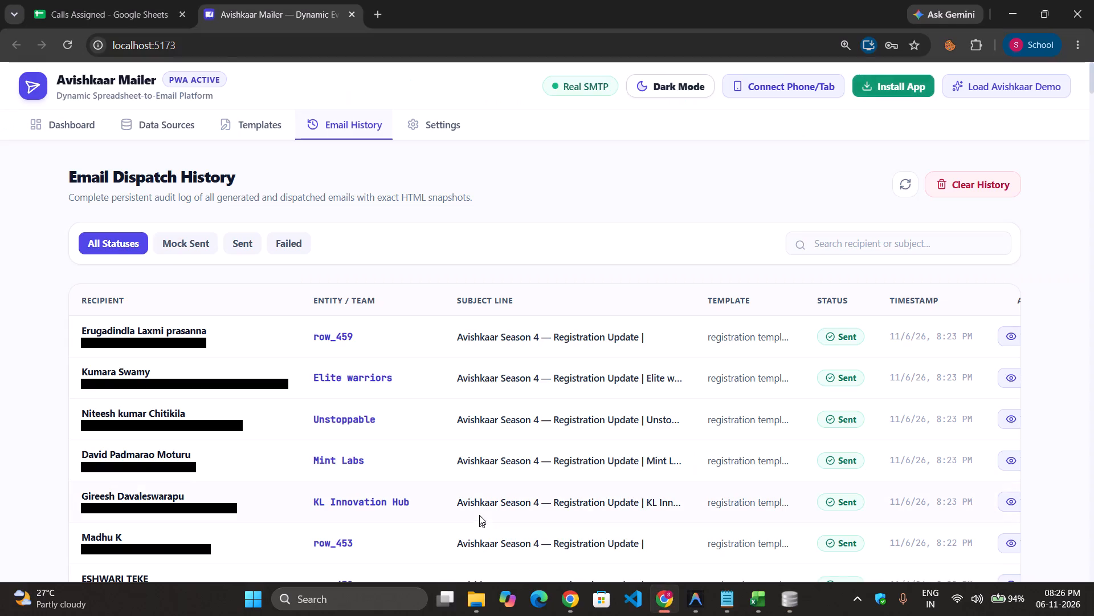
pyautogui.hscroll(-1, 891, 305)
pyautogui.click(1002, 335)
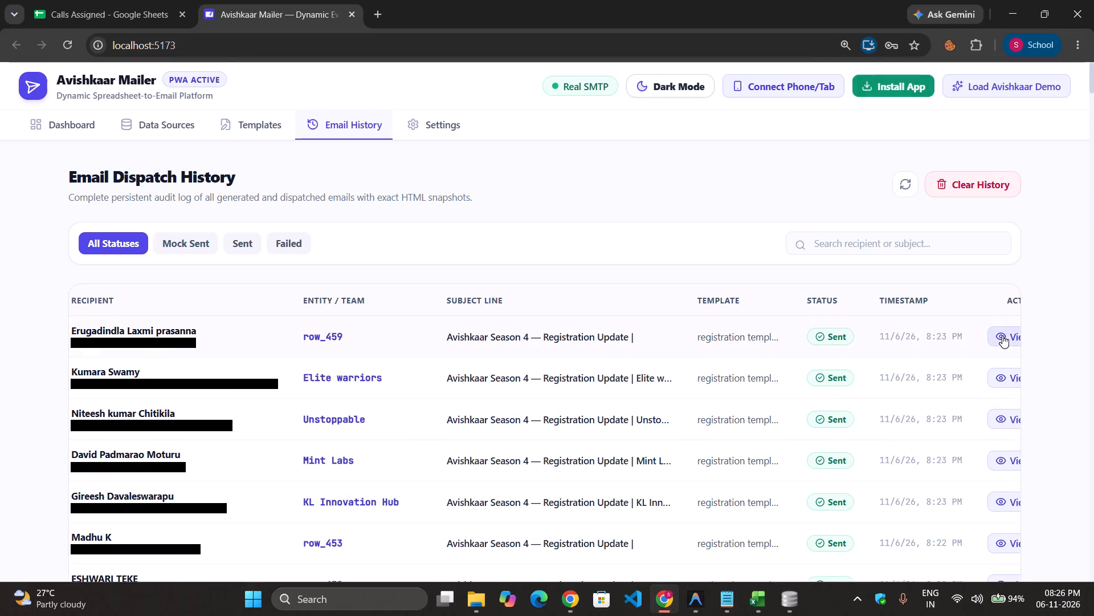
pyautogui.scroll(-1, 463, 414)
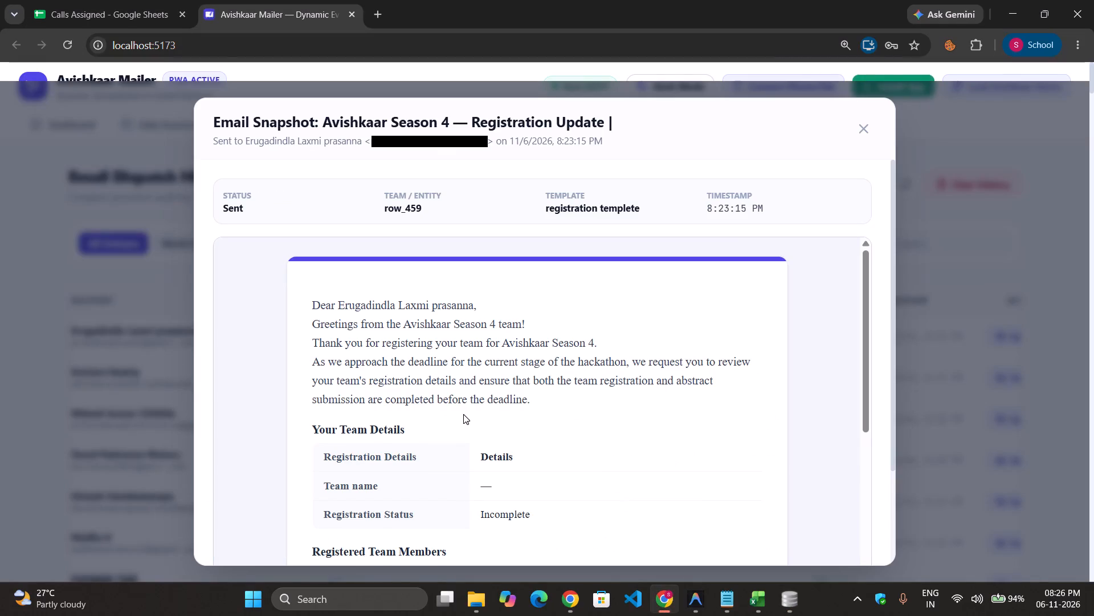
pyautogui.scroll(-4, 463, 414)
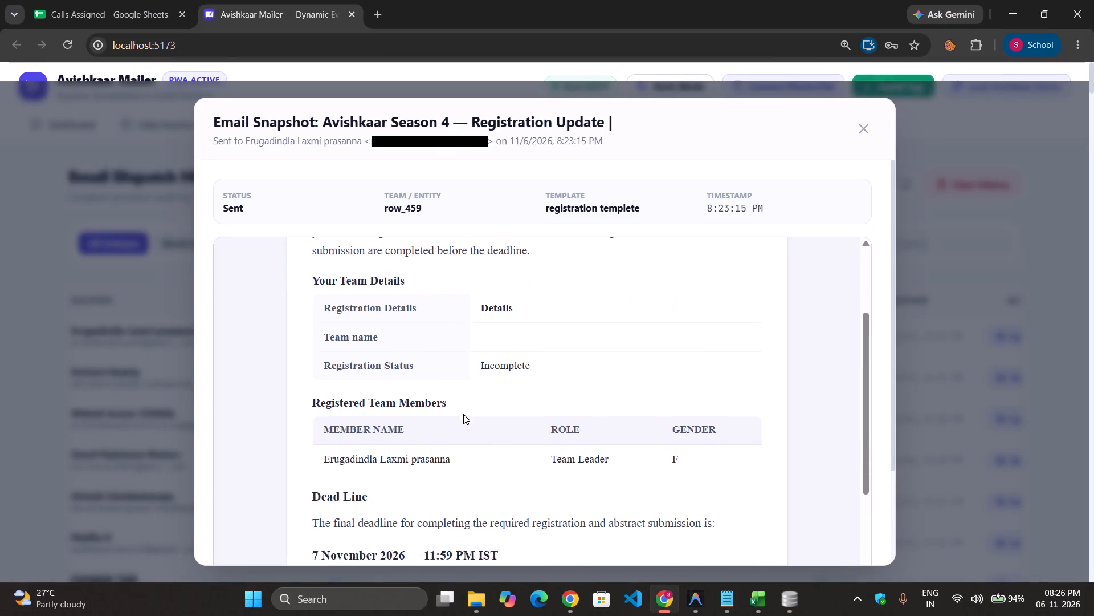
pyautogui.scroll(-3, 463, 414)
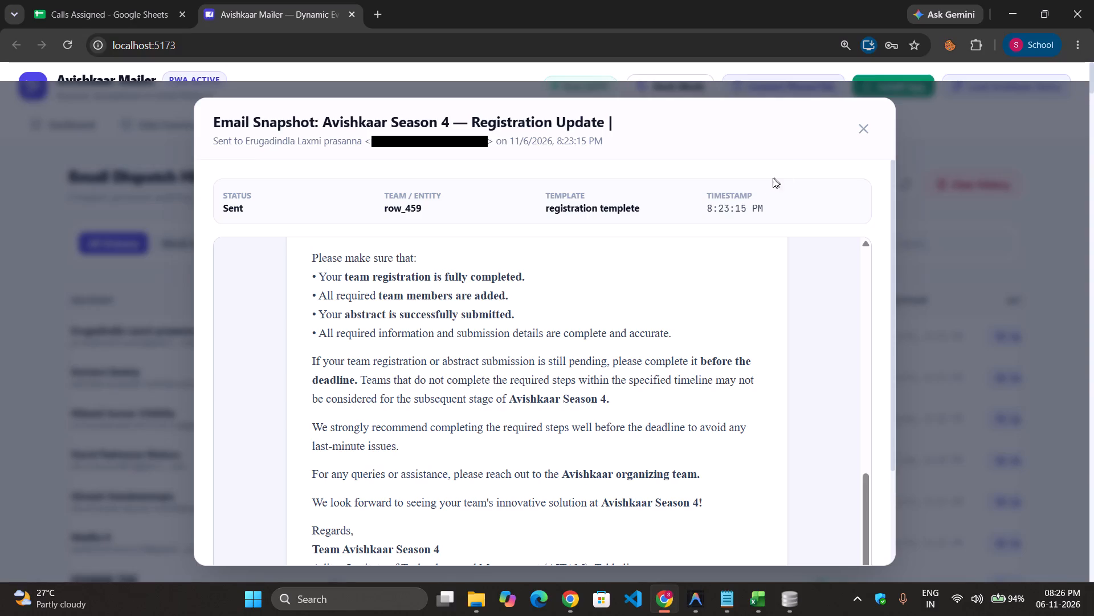
pyautogui.scroll(11, 611, 362)
pyautogui.scroll(-9, 540, 373)
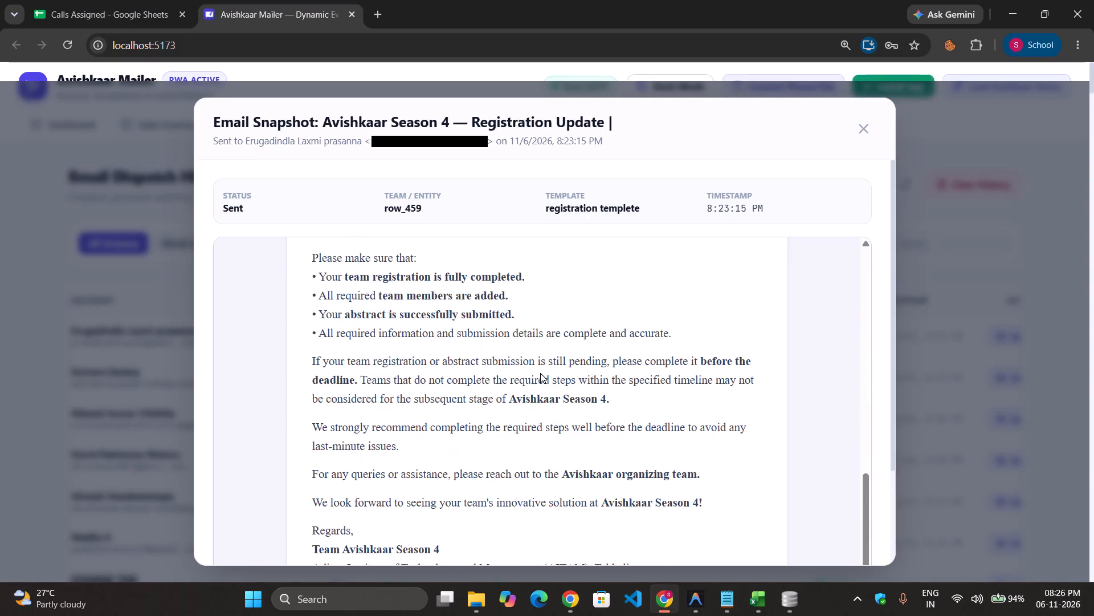
pyautogui.scroll(-2, 540, 373)
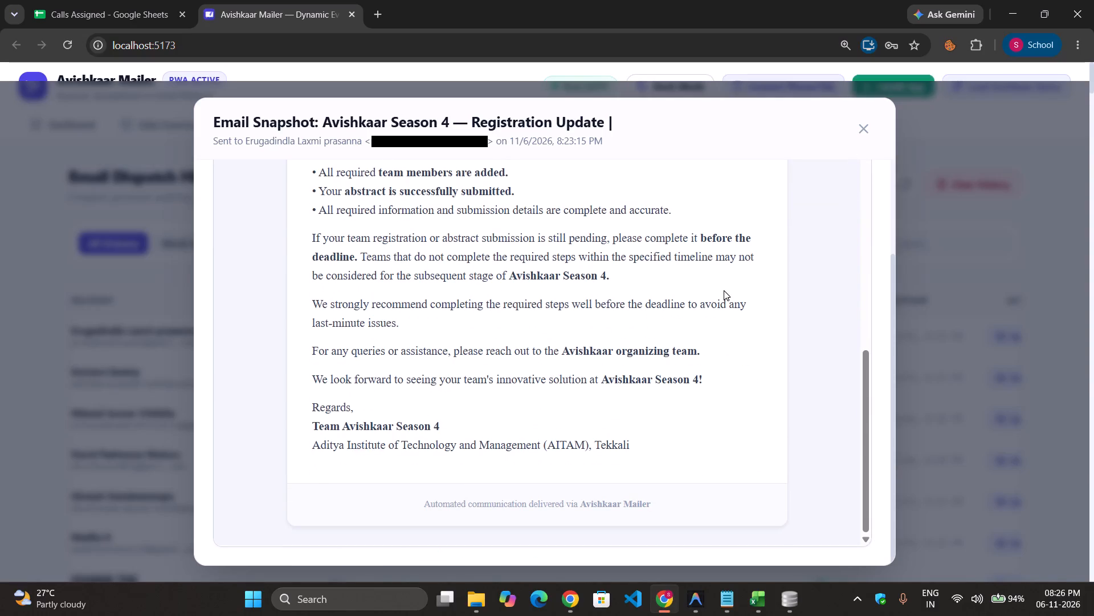
pyautogui.scroll(20, 724, 290)
pyautogui.scroll(2, 724, 290)
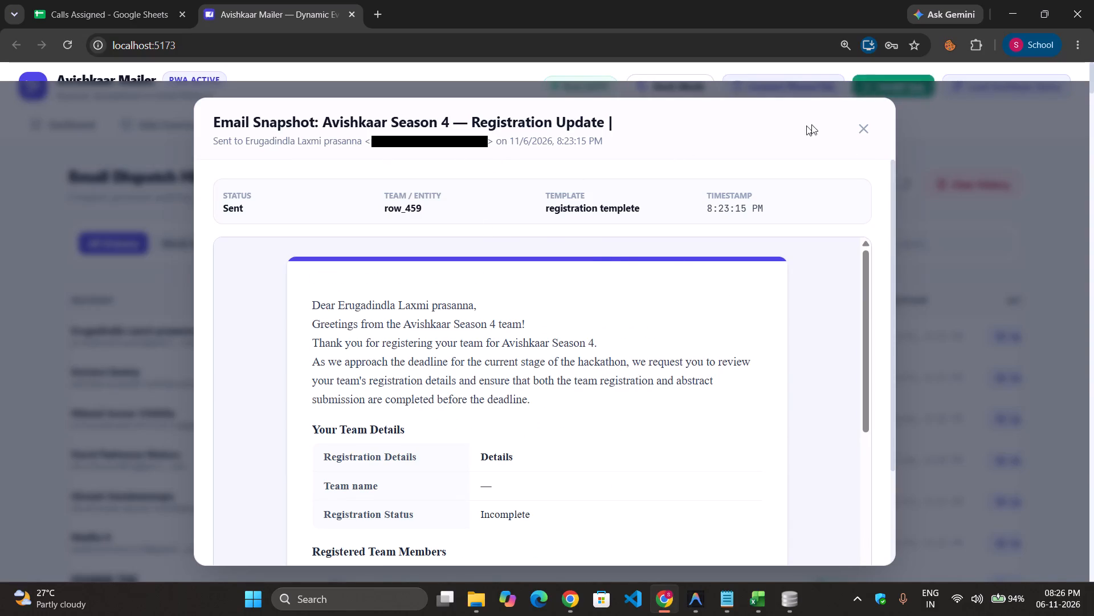
pyautogui.click(864, 125)
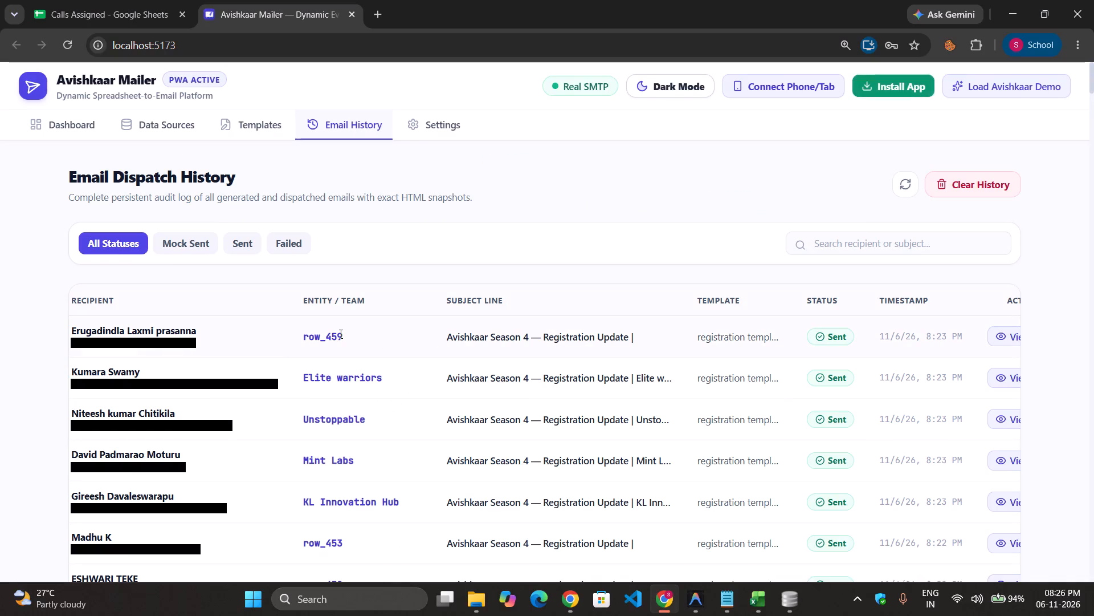
# Look over the mailer's Data Sources, Settings and Templates pages, and return to the row_459 entry in the Email Dispatch History.
pyautogui.click(144, 135)
pyautogui.click(374, 134)
pyautogui.click(432, 133)
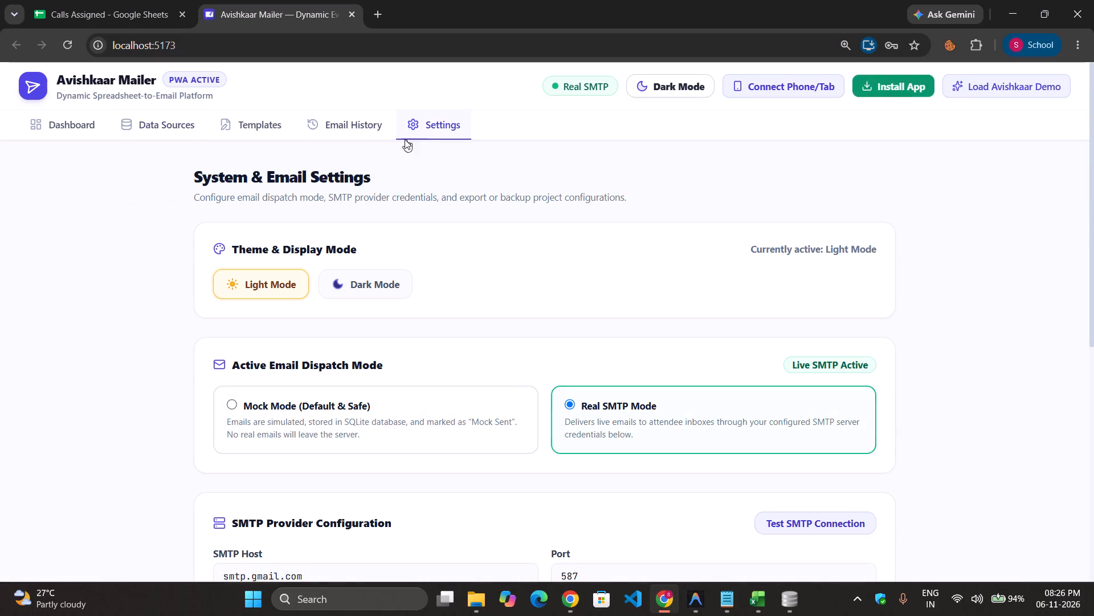
pyautogui.click(319, 125)
pyautogui.click(202, 126)
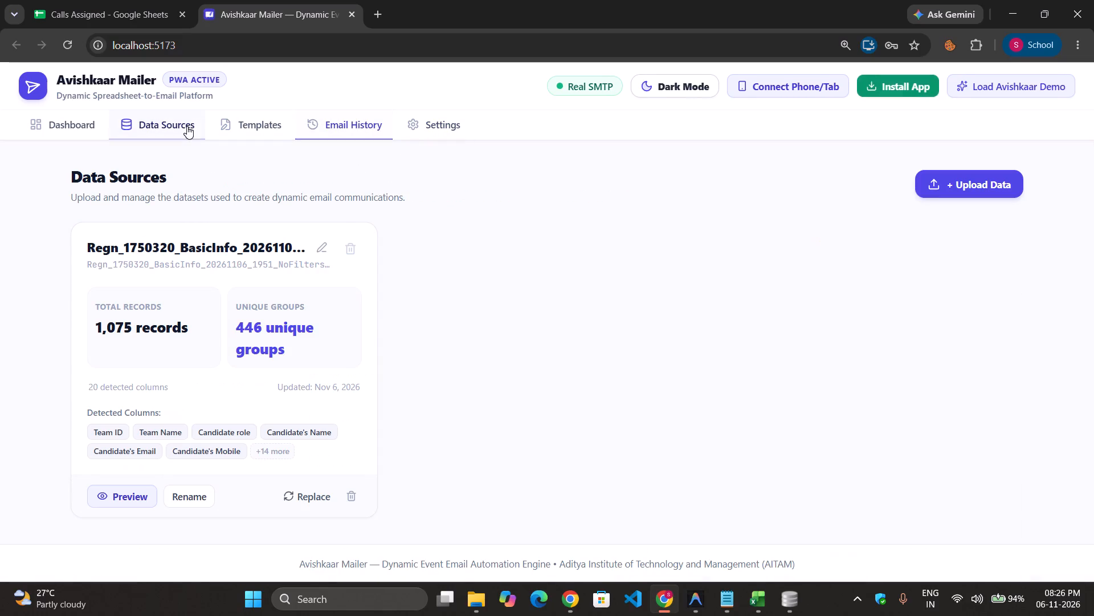
pyautogui.click(237, 126)
pyautogui.click(317, 125)
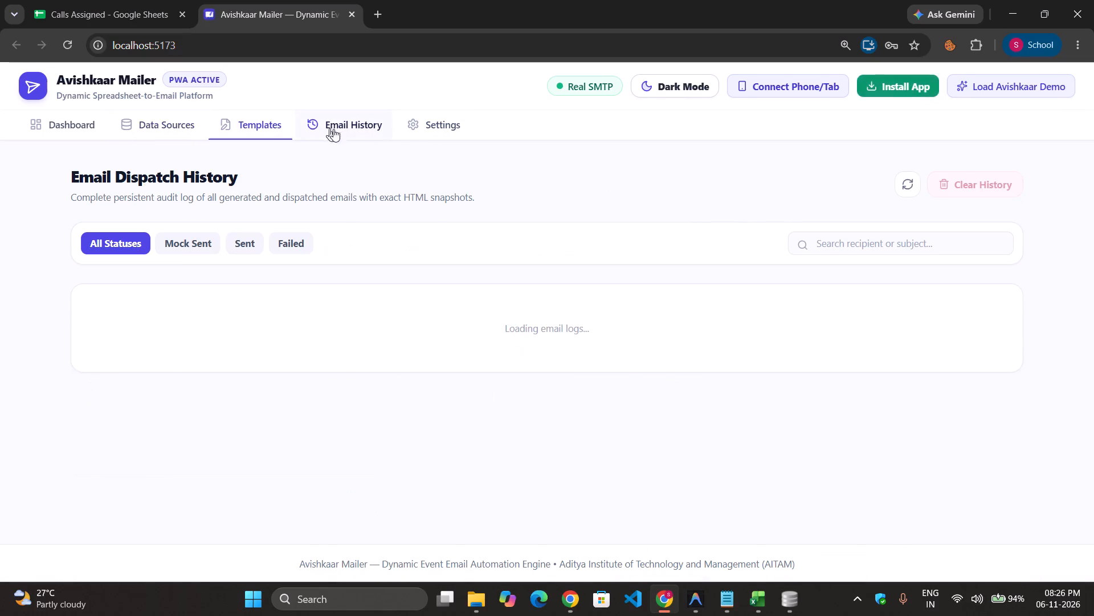
pyautogui.click(345, 337)
pyautogui.doubleClick(345, 337)
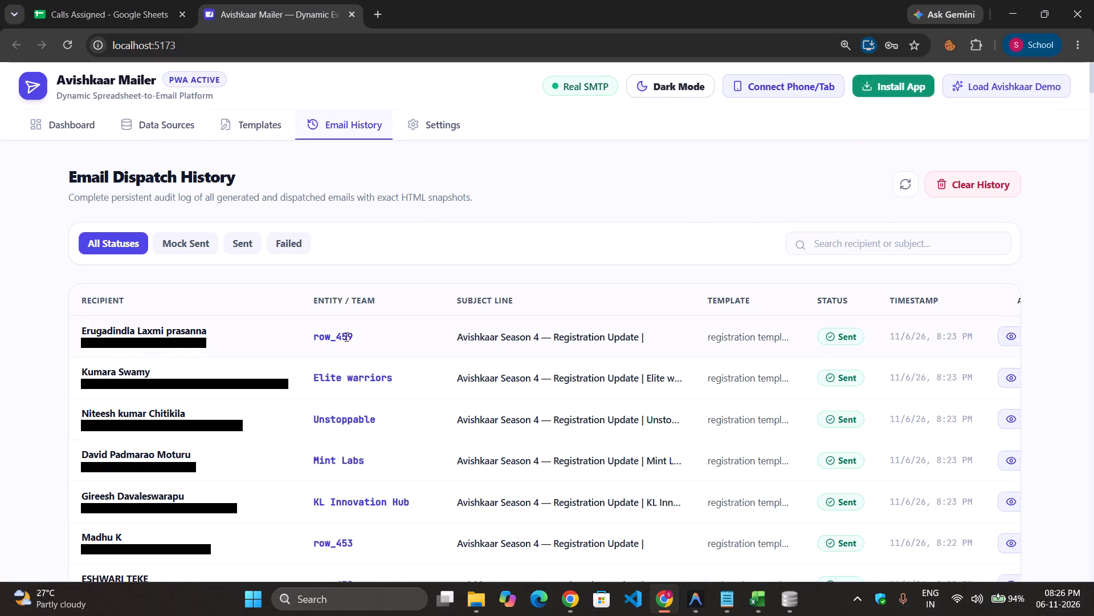
pyautogui.click(345, 337)
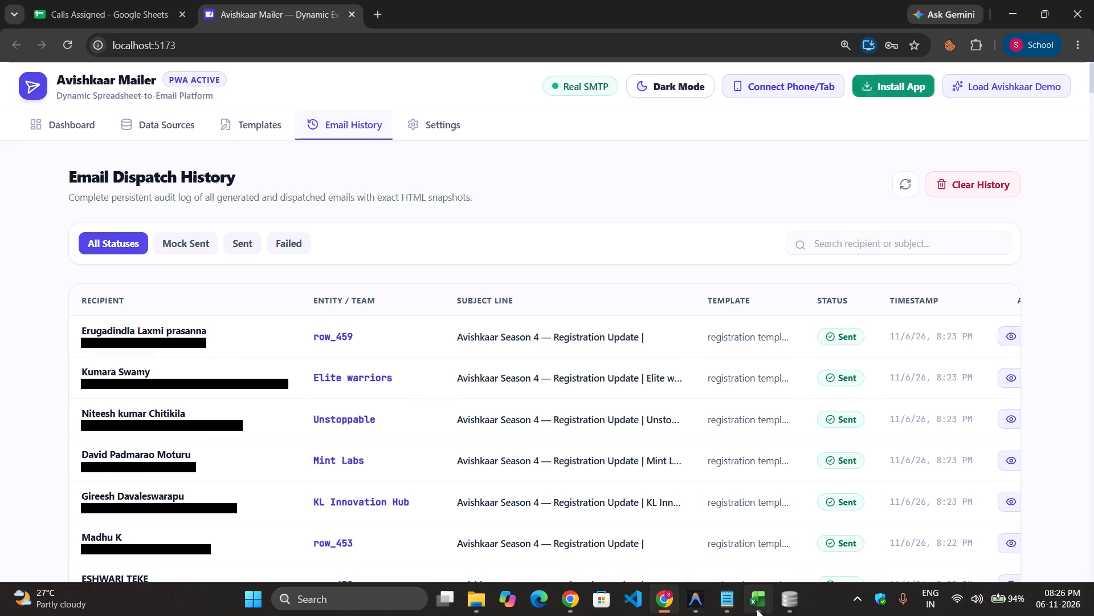
# Switch to the registration workbook in Excel, locate the Elite warriors row and its recipient, and widen the Candidate's Name column.
pyautogui.click(789, 554)
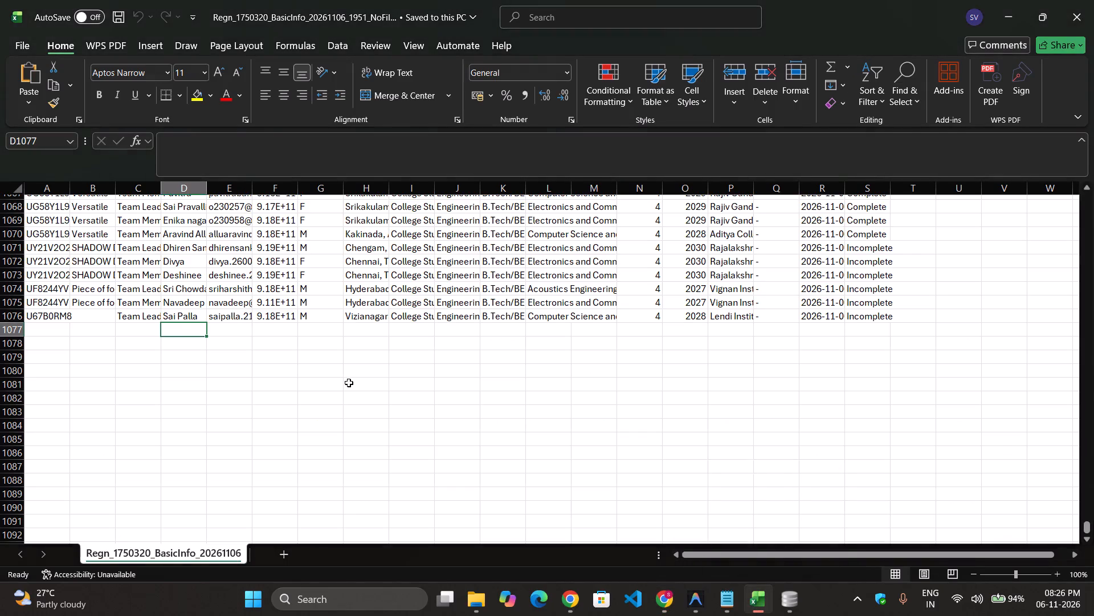
pyautogui.scroll(20, 349, 383)
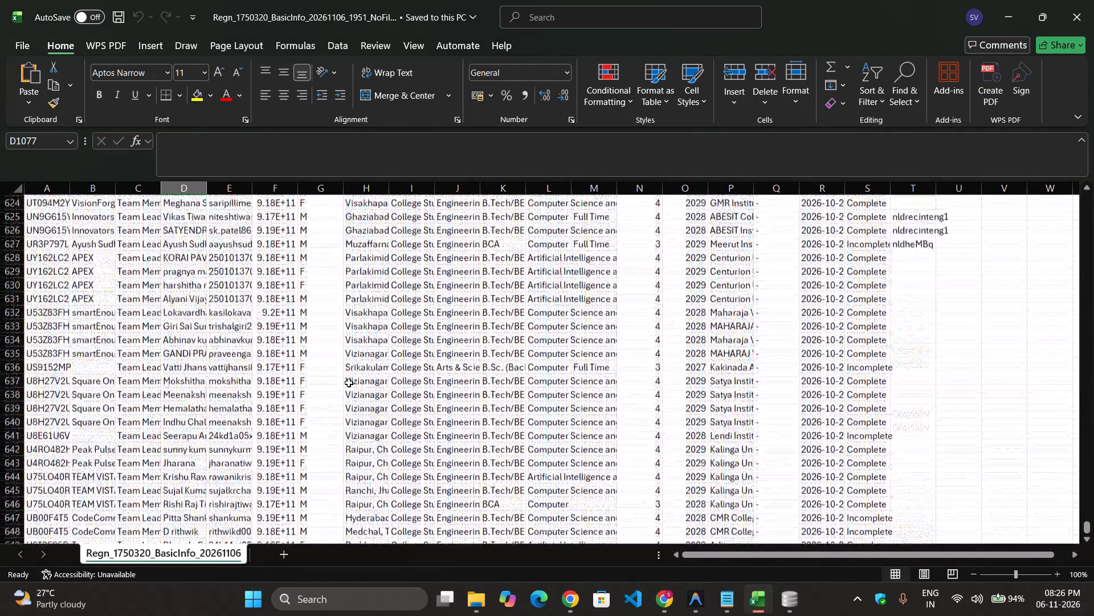
pyautogui.scroll(6, 349, 383)
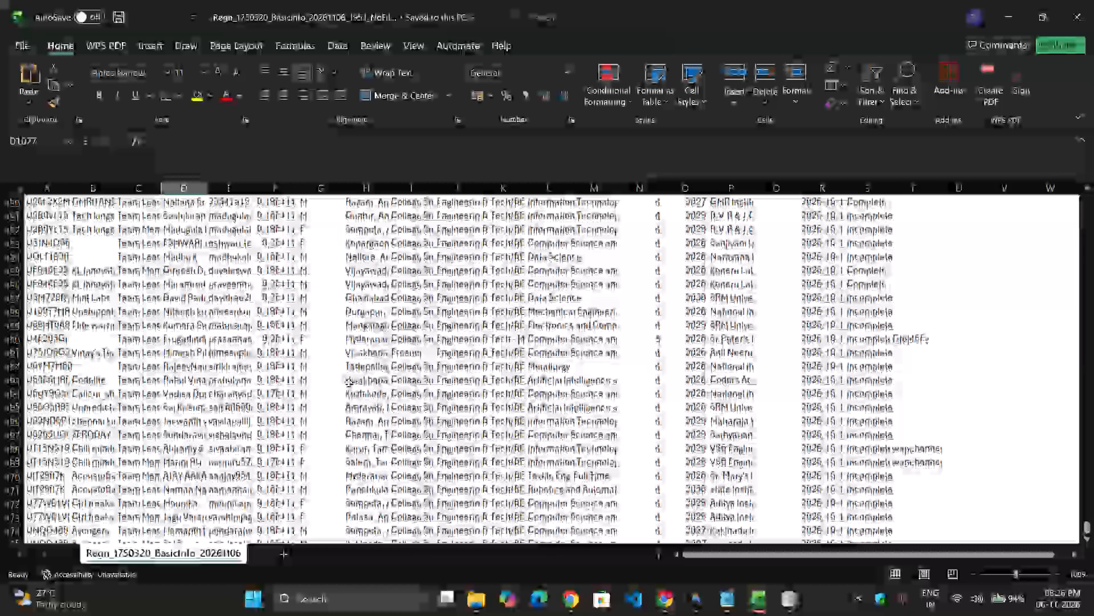
pyautogui.click(58, 330)
pyautogui.click(87, 325)
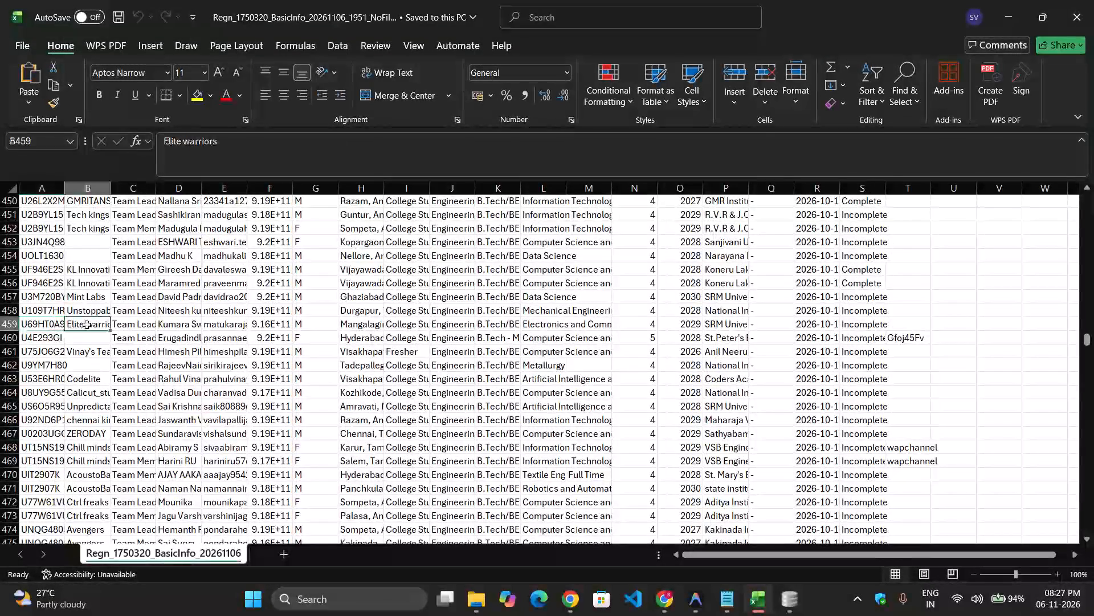
pyautogui.click(189, 323)
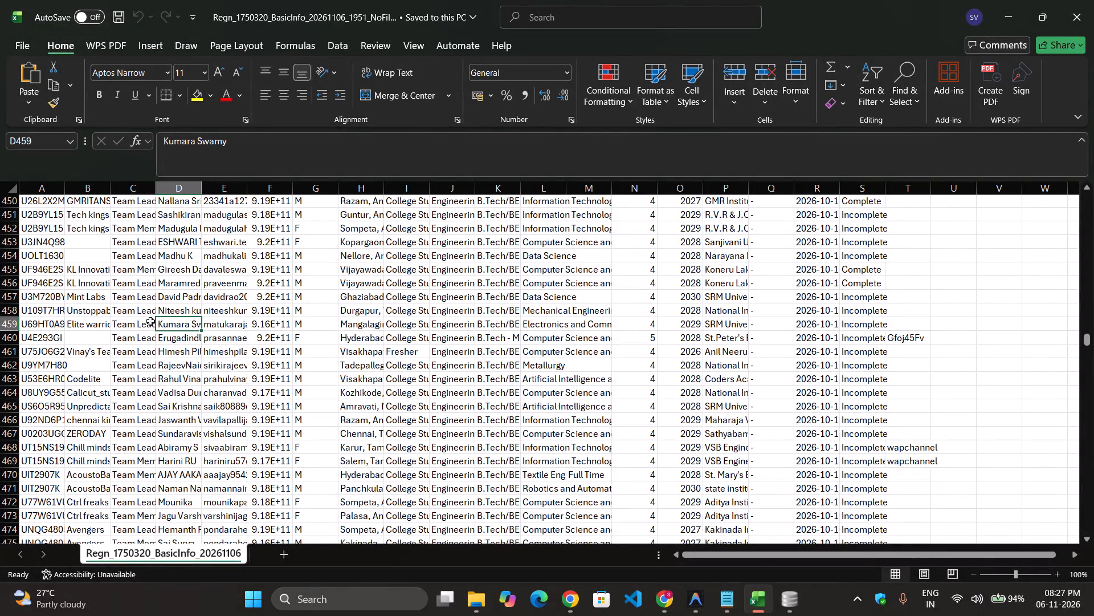
pyautogui.moveTo(203, 188); pyautogui.dragTo(295, 194)
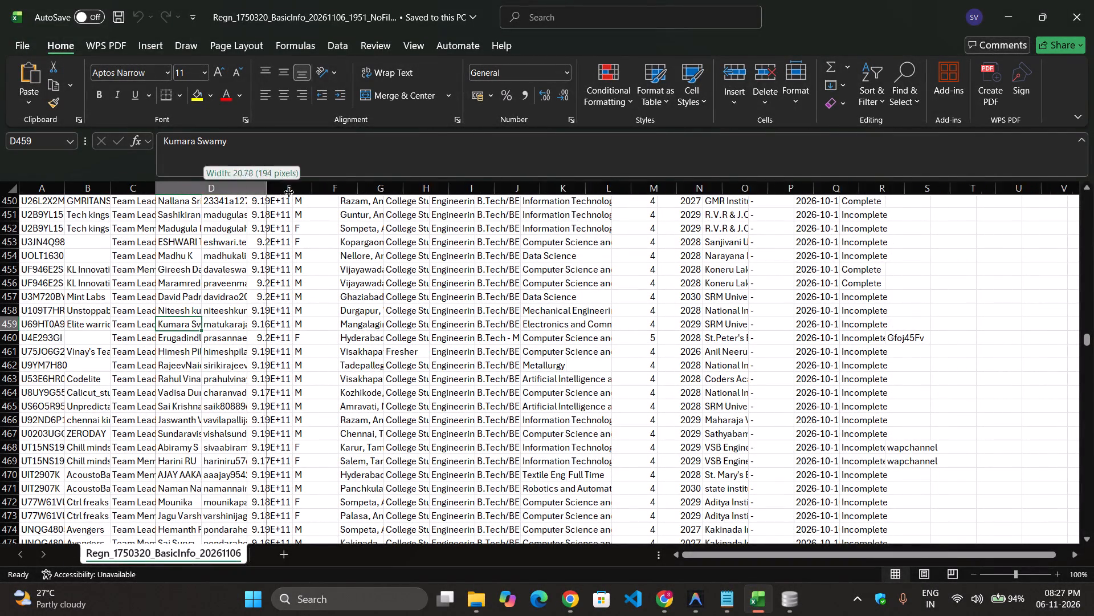
pyautogui.moveTo(295, 194); pyautogui.dragTo(327, 204)
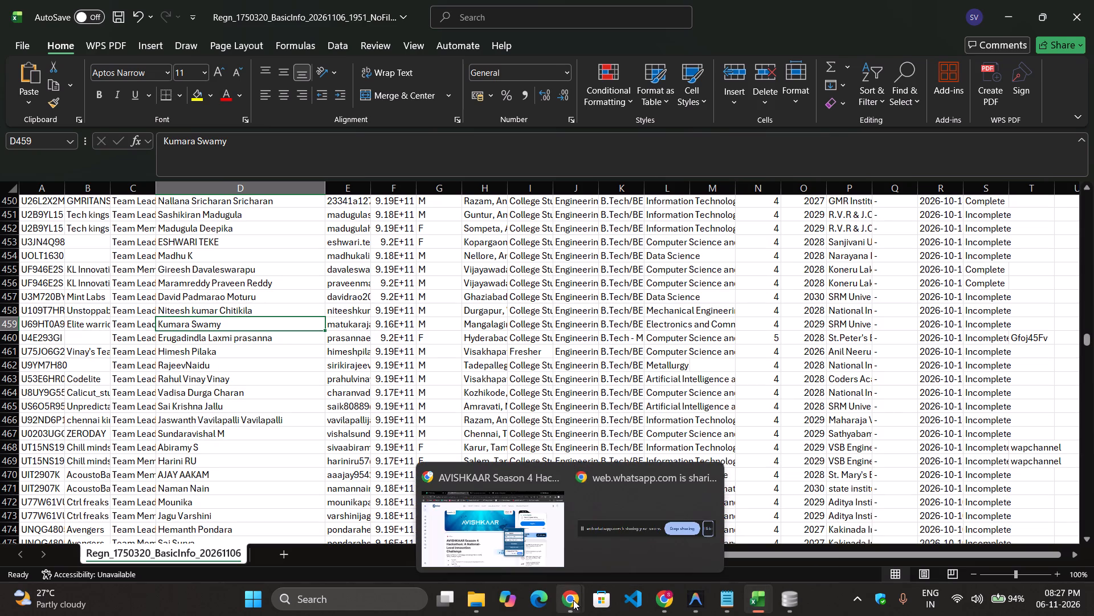
pyautogui.click(468, 595)
pyautogui.click(399, 522)
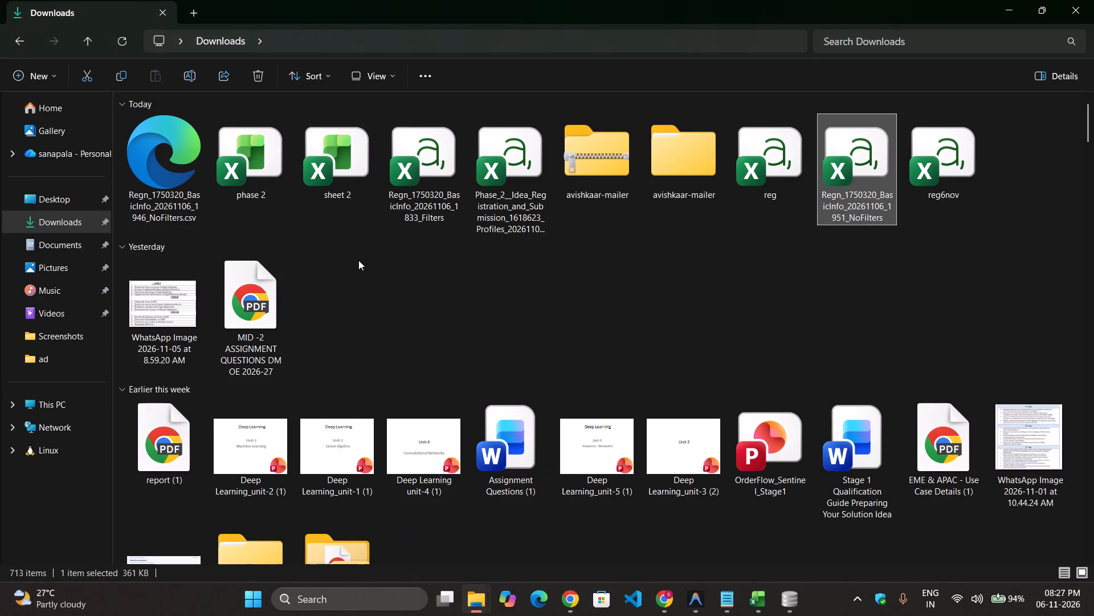
pyautogui.click(501, 226)
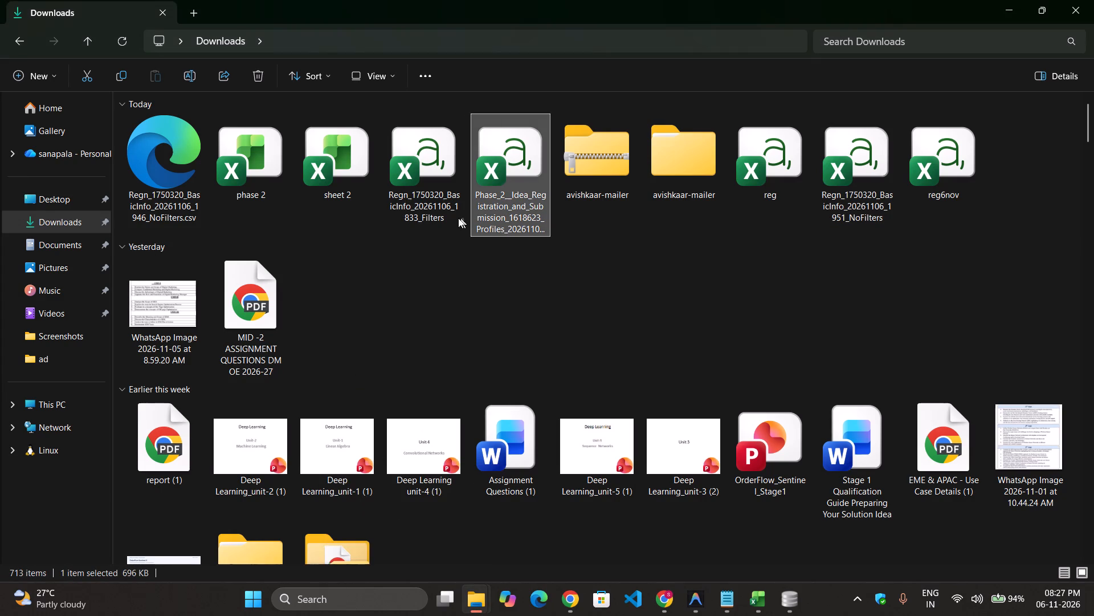
pyautogui.click(449, 218)
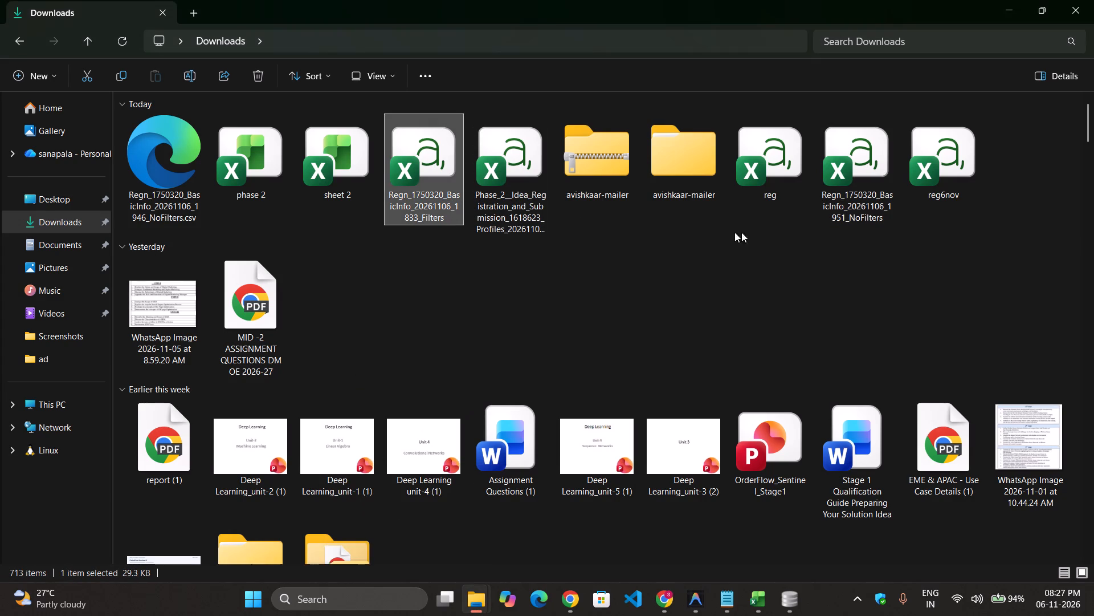
pyautogui.doubleClick(843, 205)
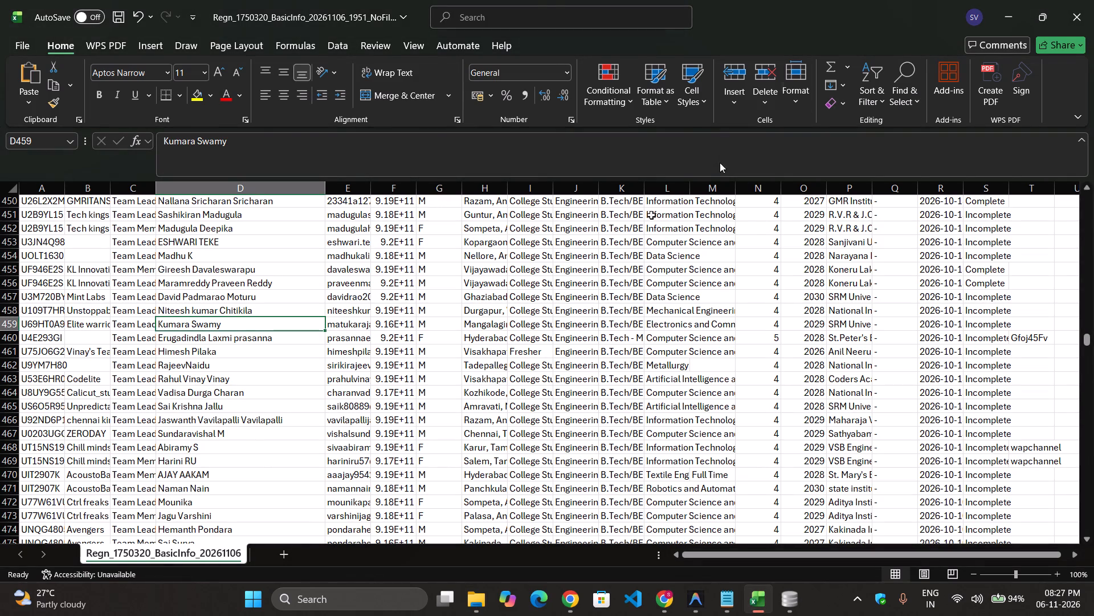
pyautogui.click(1093, 0)
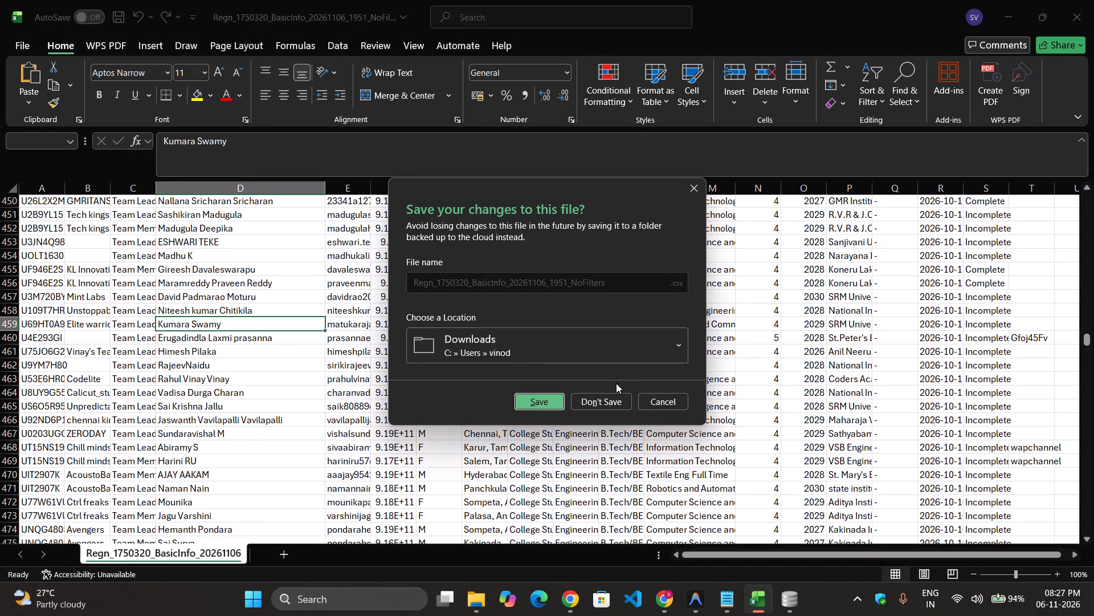
pyautogui.click(603, 394)
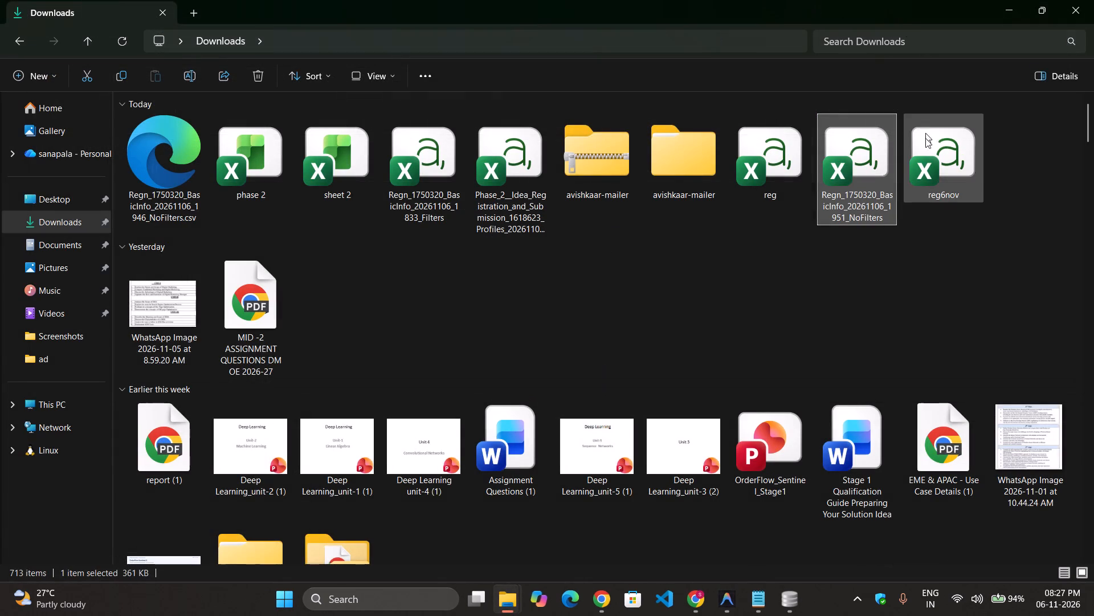
pyautogui.doubleClick(868, 160)
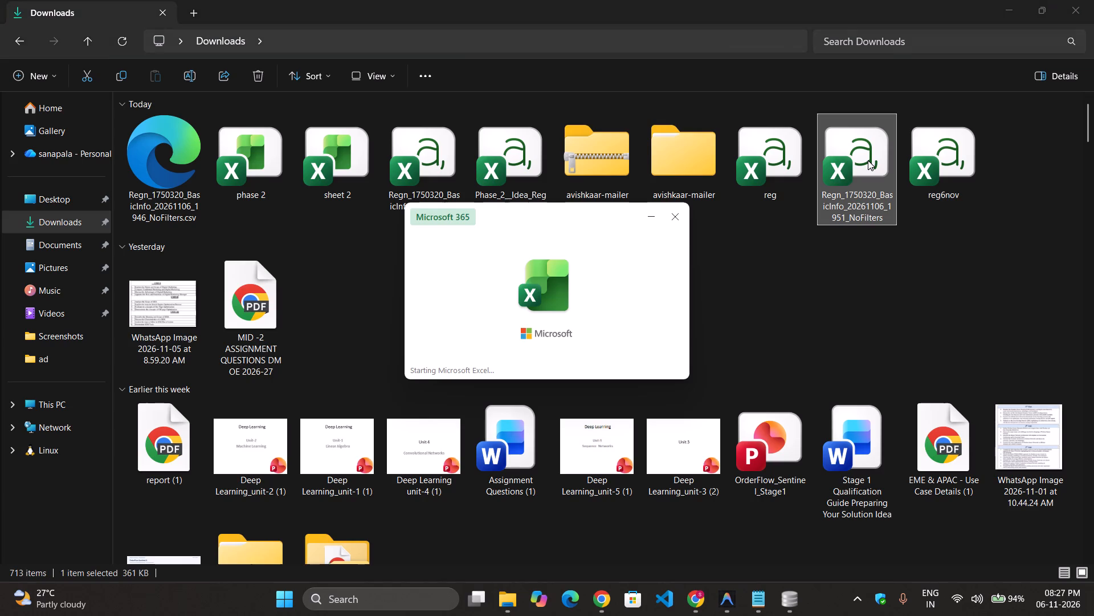
# Search the reopened workbook for "prasana", close the search, and look over the first rows.
pyautogui.hotkey('ctrl', 'f')
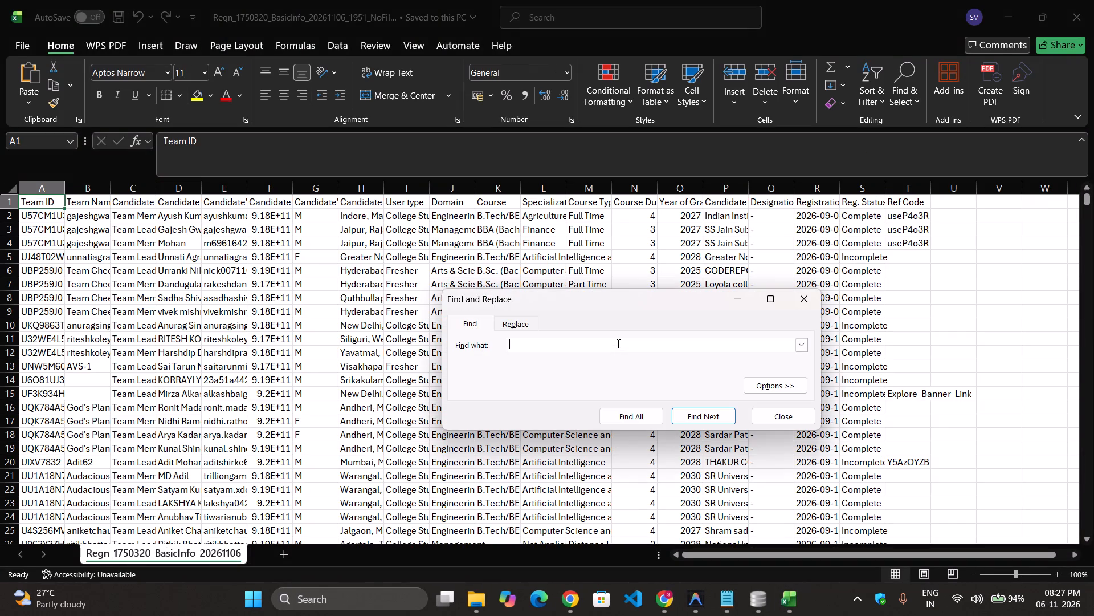
pyautogui.write('prasana')
pyautogui.click(692, 408)
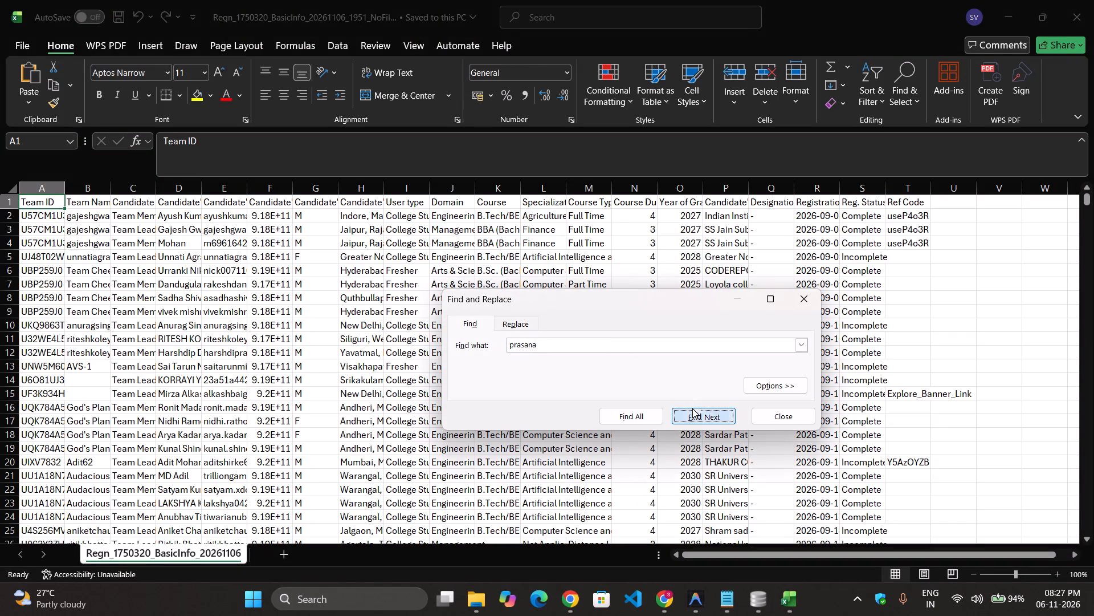
pyautogui.click(722, 400)
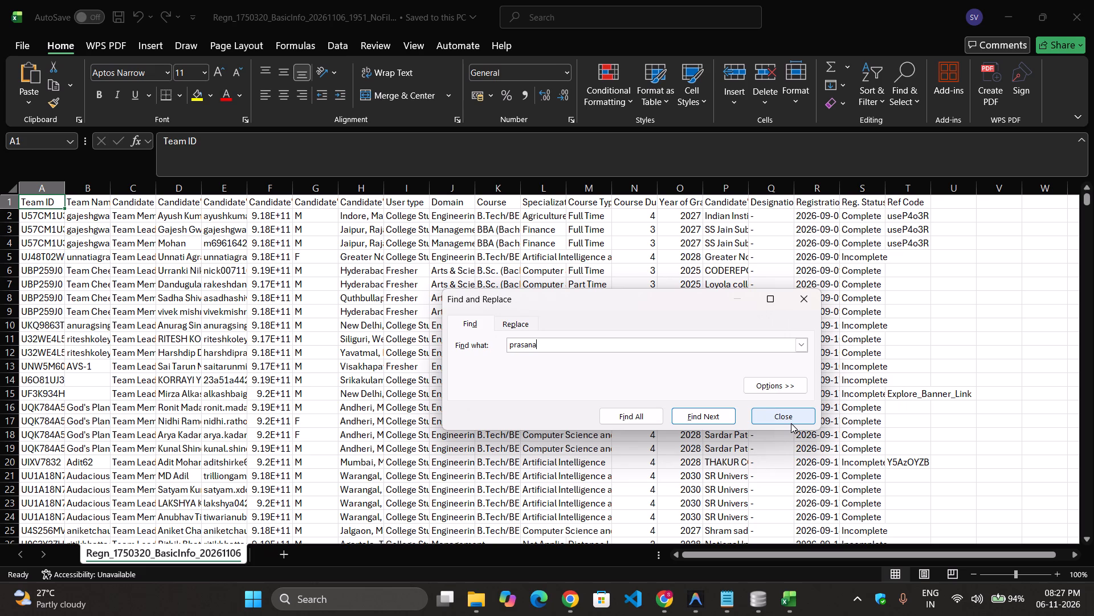
pyautogui.click(791, 423)
pyautogui.scroll(-1, 411, 432)
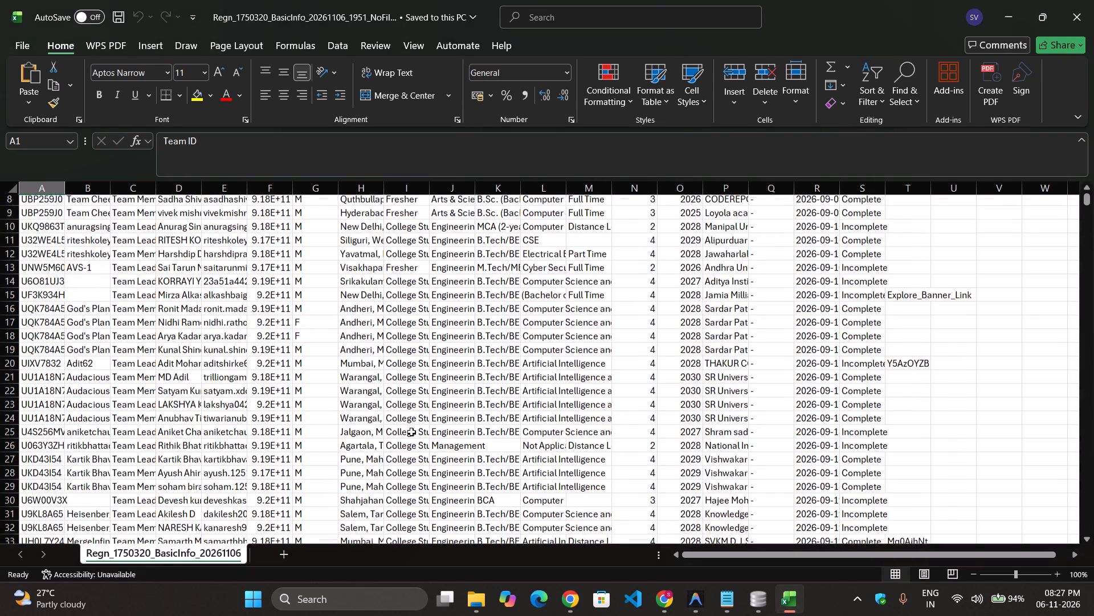
# Switch to Avishkaar Mailer in Chrome and copy "prasanna" from the row_459 recipient in the Email Dispatch History.
pyautogui.hotkey('alt', 'Tab')
pyautogui.hotkey('alt', 'Tab')
pyautogui.hotkey('alt', 'Tab')
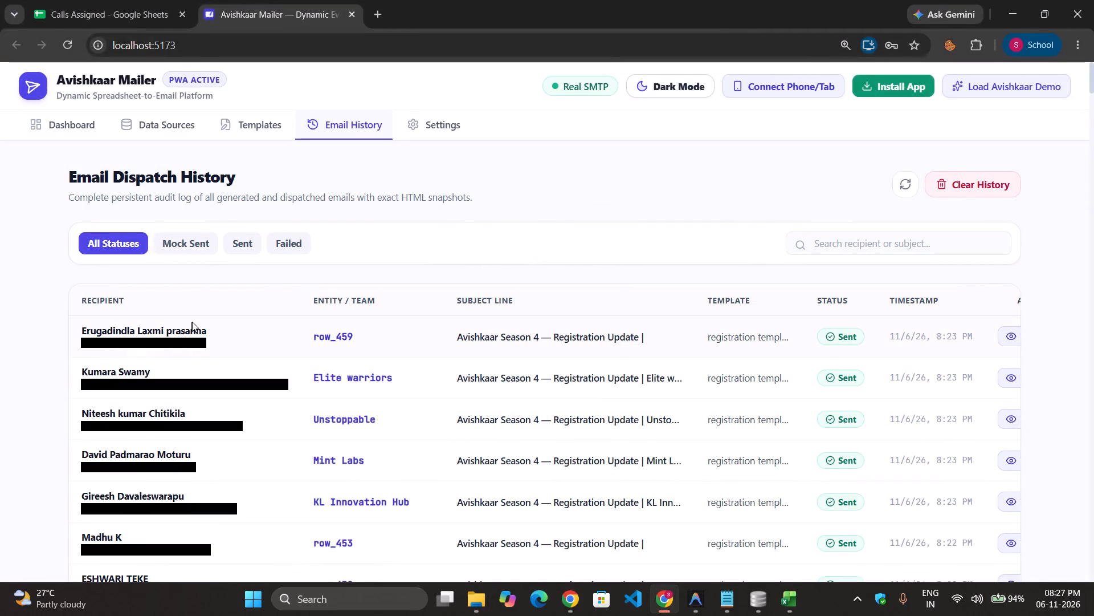
pyautogui.doubleClick(198, 320)
pyautogui.hotkey('ctrl', 'c')
pyautogui.hotkey('ctrl', 'c')
# Switch back to the workbook, search for "prasanna", widen the Candidate's Name column, and go through matches to the row_459 recipient.
pyautogui.hotkey('alt', 'Tab')
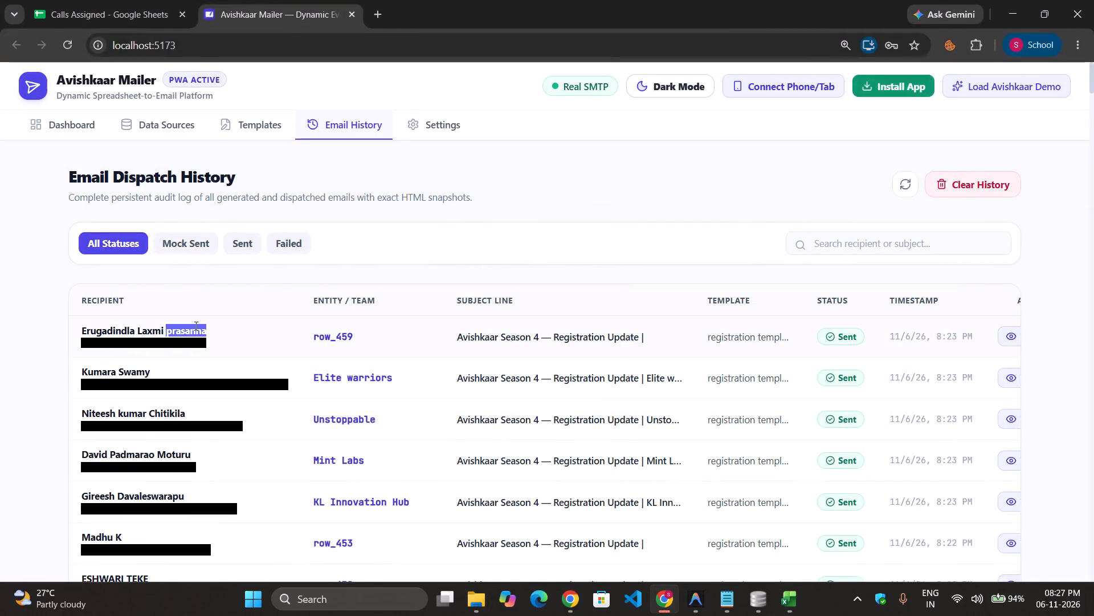
pyautogui.hotkey('alt', 'Tab')
pyautogui.hotkey('alt', 'Tab')
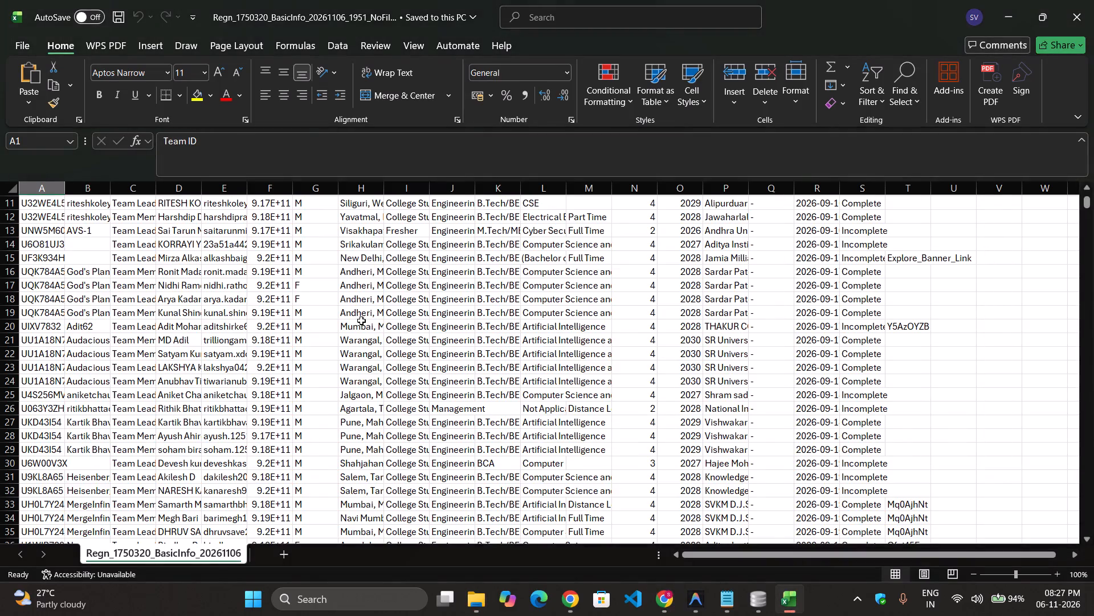
pyautogui.hotkey('ctrl', 'f')
pyautogui.hotkey('ctrl', 'v')
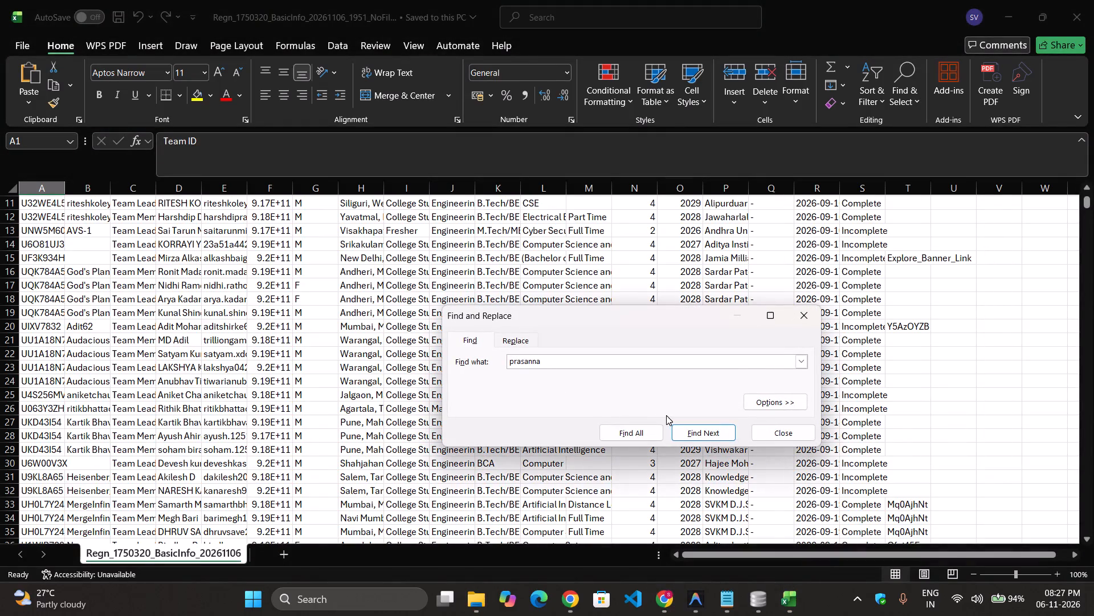
pyautogui.click(695, 429)
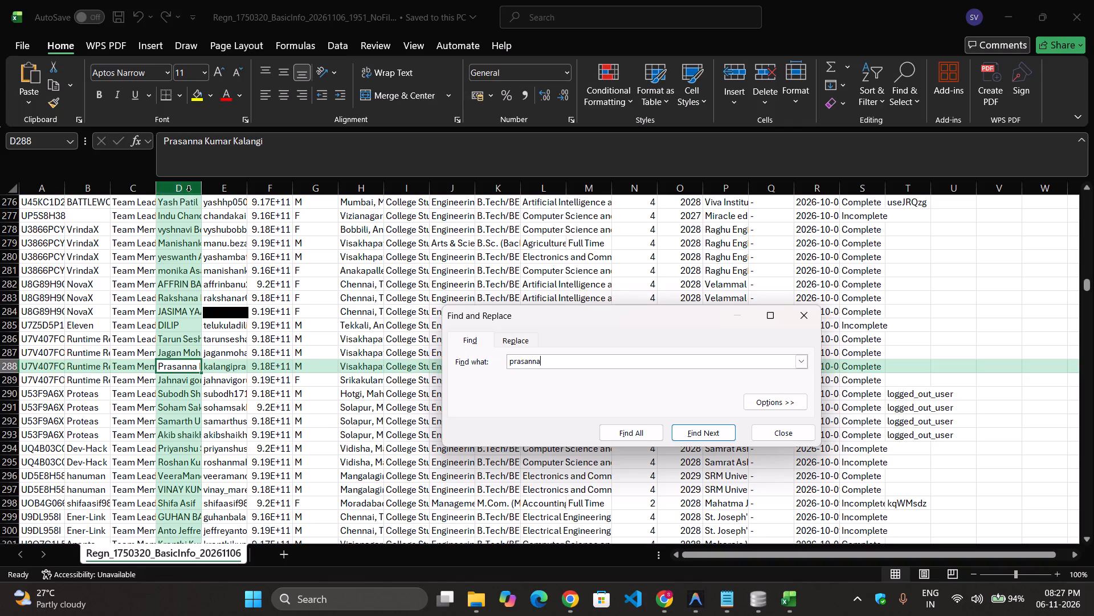
pyautogui.moveTo(205, 188); pyautogui.dragTo(307, 191)
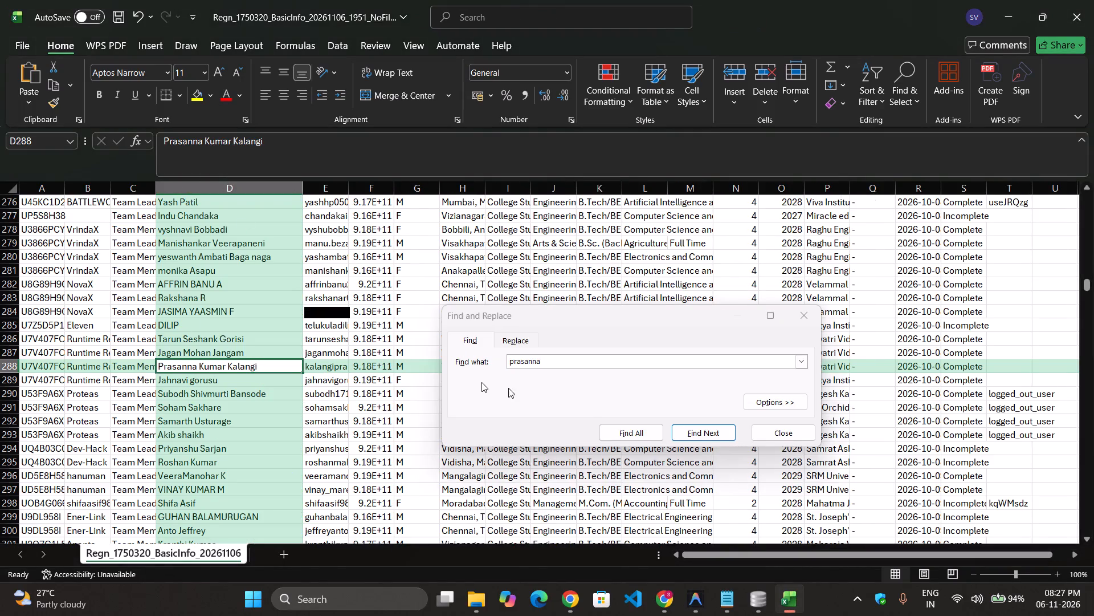
pyautogui.click(695, 431)
pyautogui.click(695, 431)
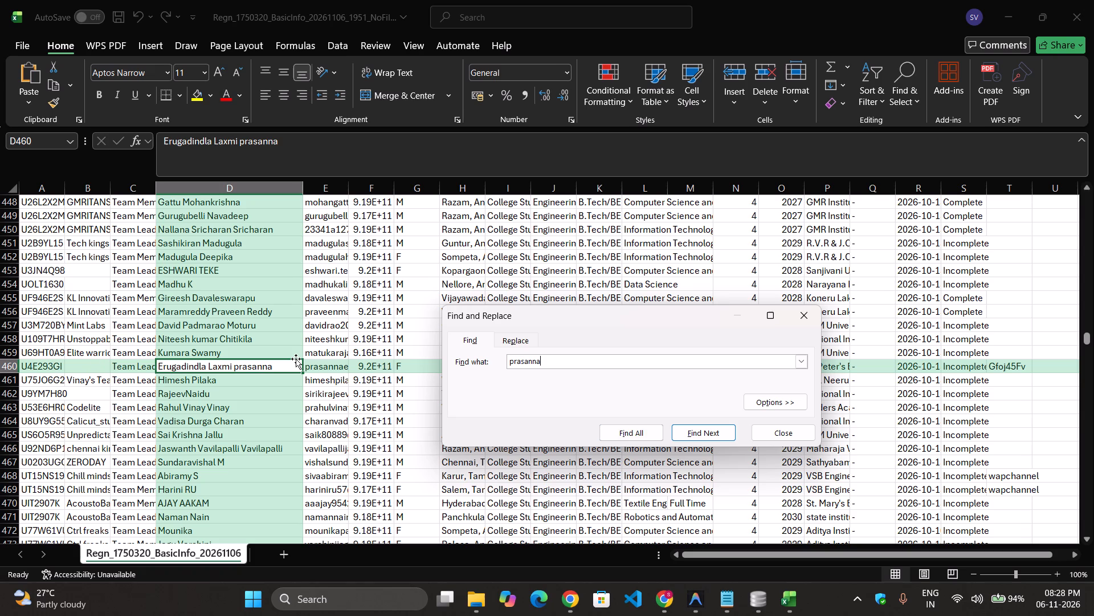
pyautogui.click(779, 439)
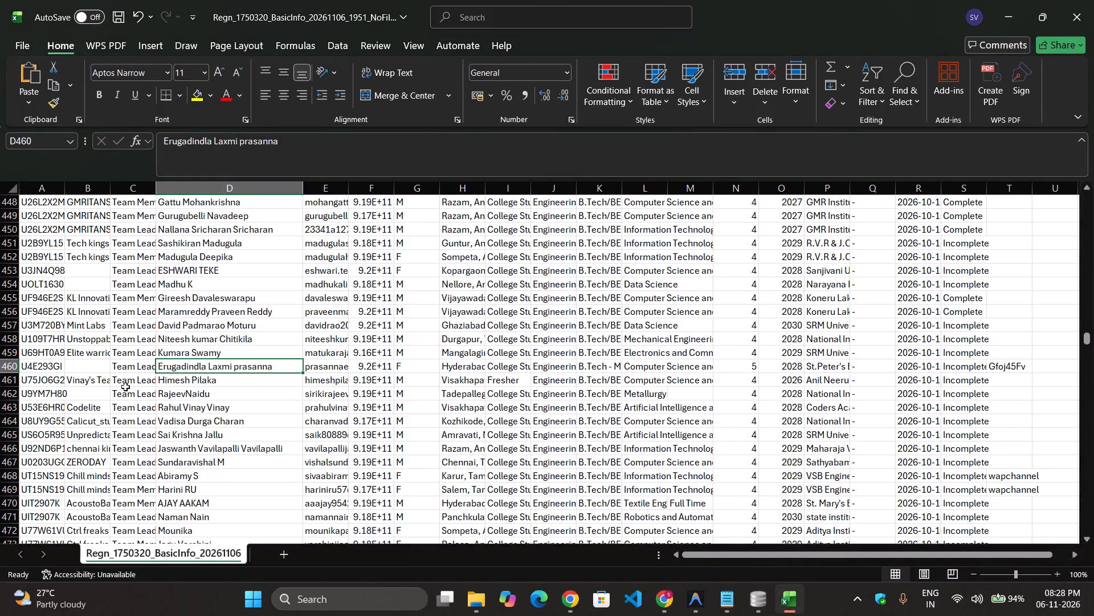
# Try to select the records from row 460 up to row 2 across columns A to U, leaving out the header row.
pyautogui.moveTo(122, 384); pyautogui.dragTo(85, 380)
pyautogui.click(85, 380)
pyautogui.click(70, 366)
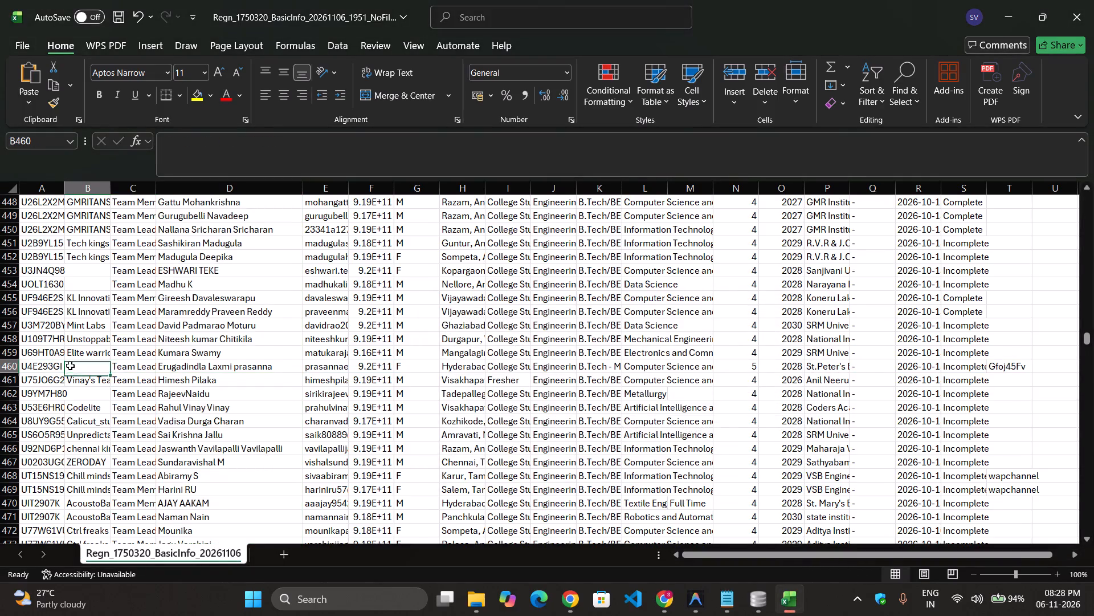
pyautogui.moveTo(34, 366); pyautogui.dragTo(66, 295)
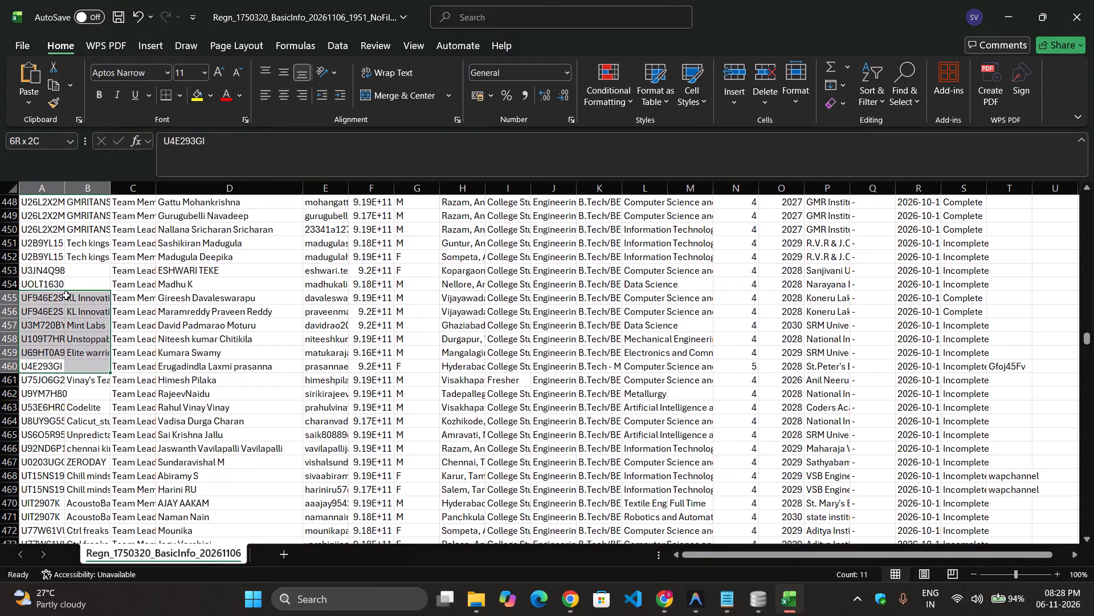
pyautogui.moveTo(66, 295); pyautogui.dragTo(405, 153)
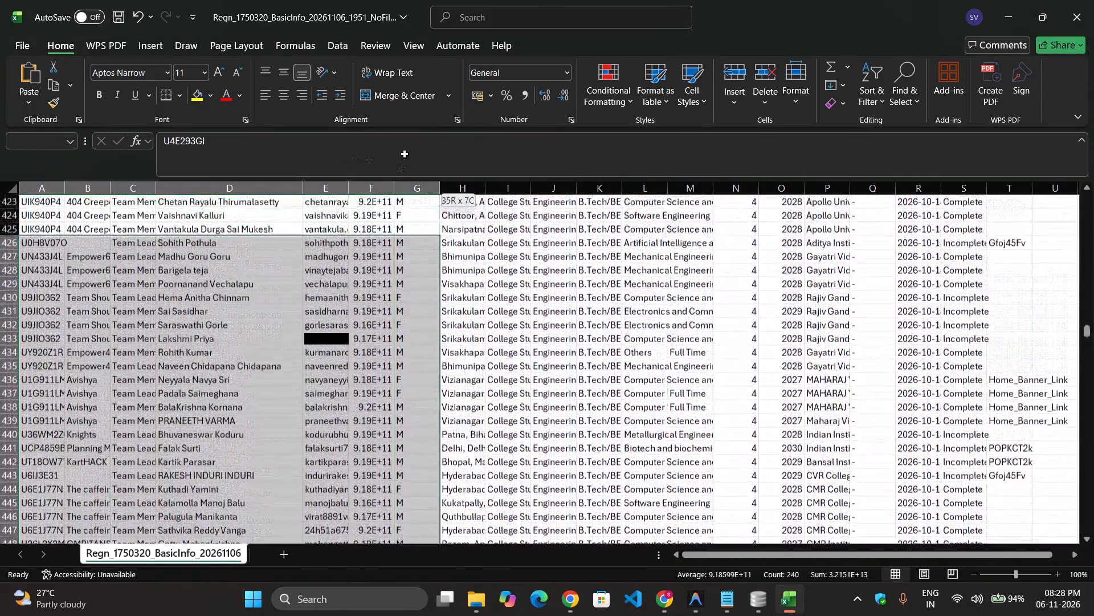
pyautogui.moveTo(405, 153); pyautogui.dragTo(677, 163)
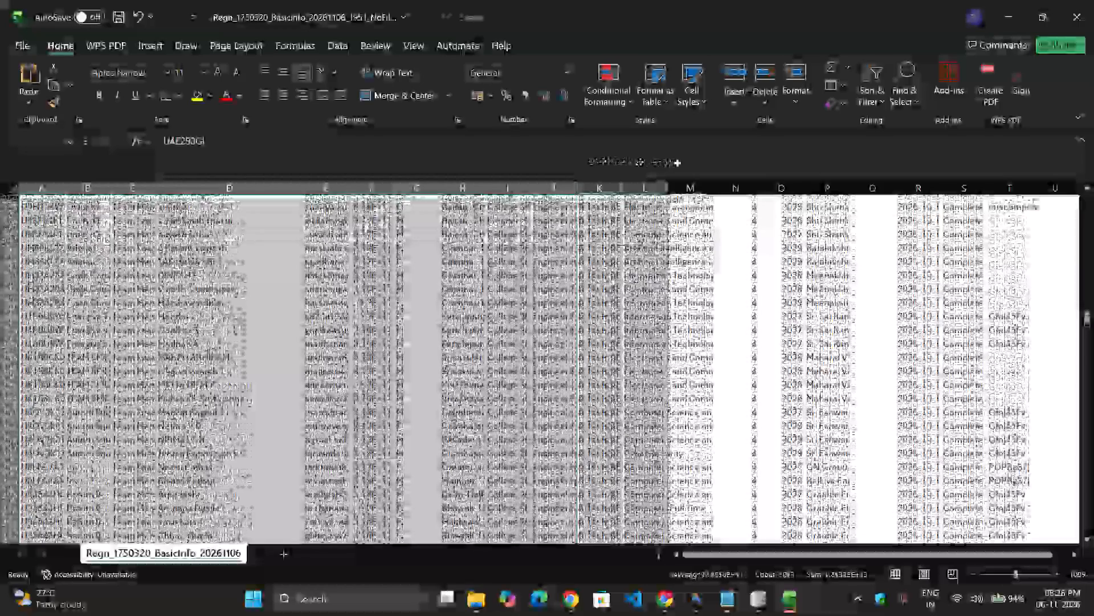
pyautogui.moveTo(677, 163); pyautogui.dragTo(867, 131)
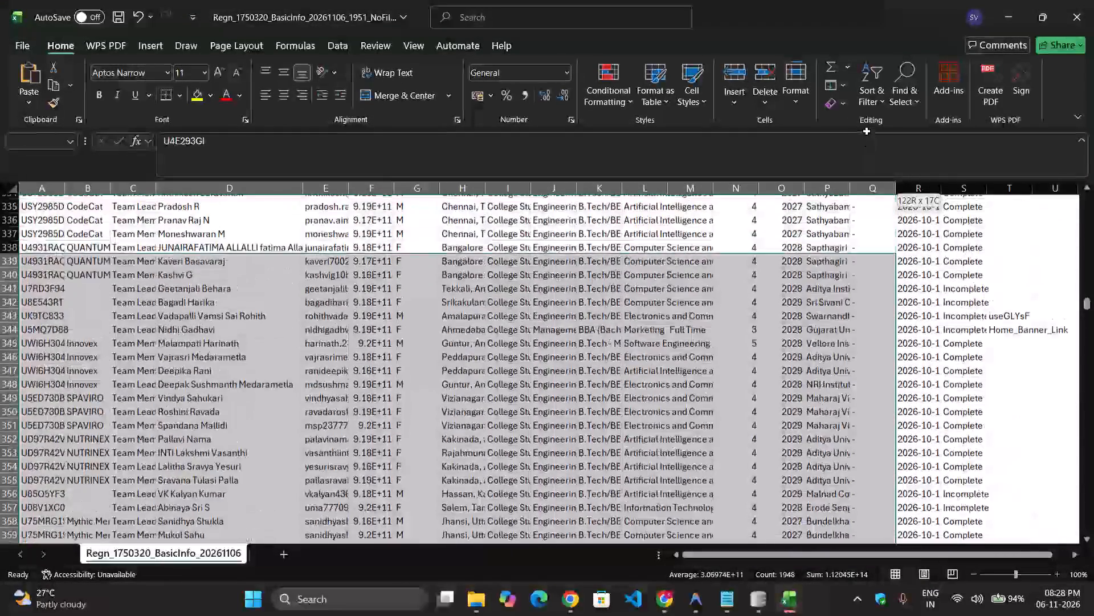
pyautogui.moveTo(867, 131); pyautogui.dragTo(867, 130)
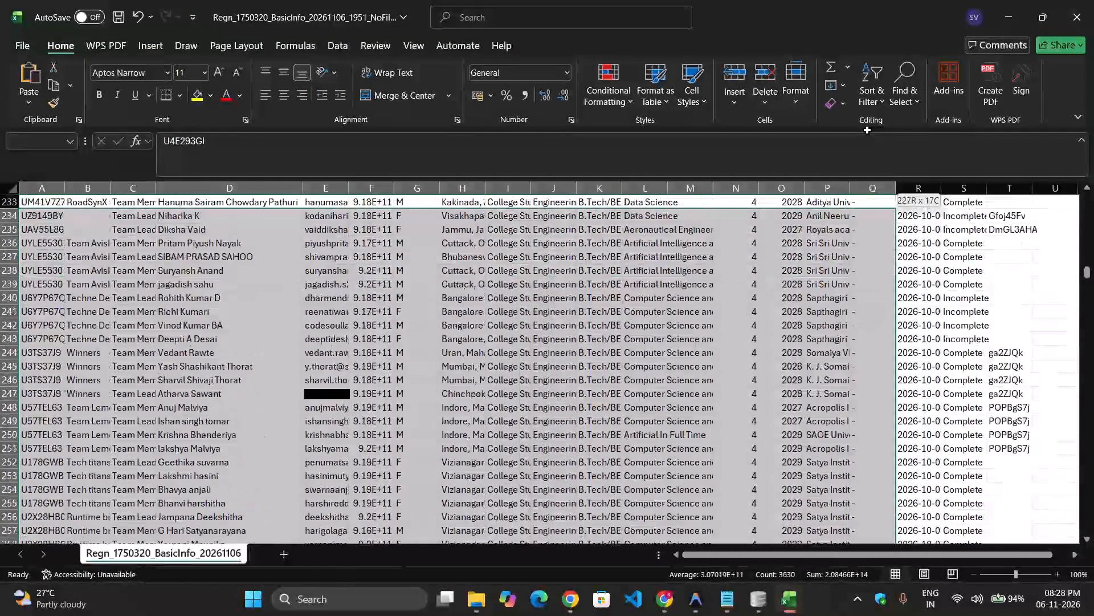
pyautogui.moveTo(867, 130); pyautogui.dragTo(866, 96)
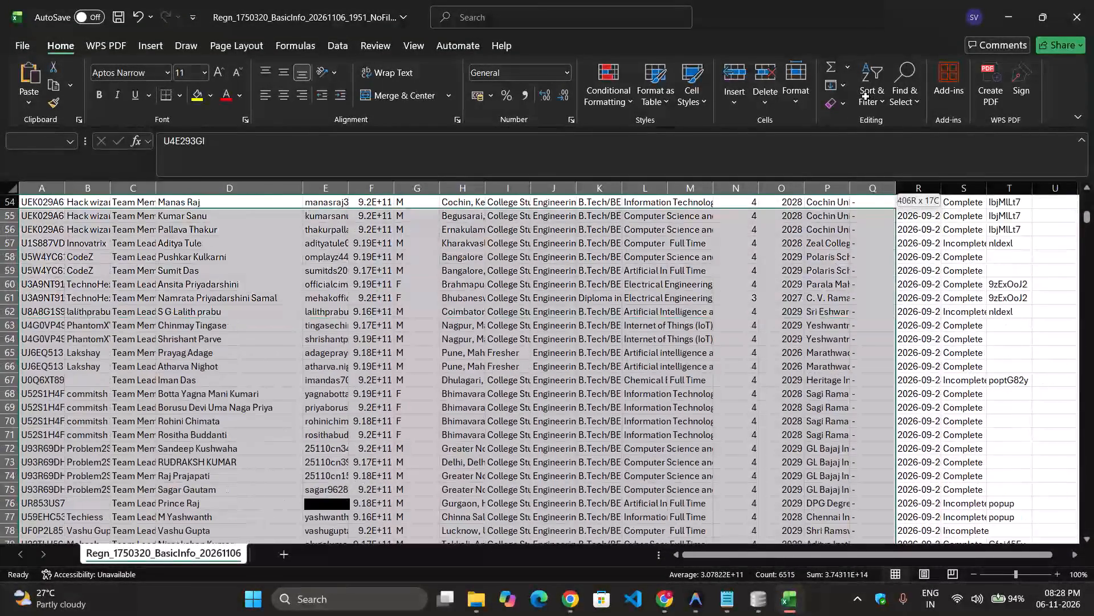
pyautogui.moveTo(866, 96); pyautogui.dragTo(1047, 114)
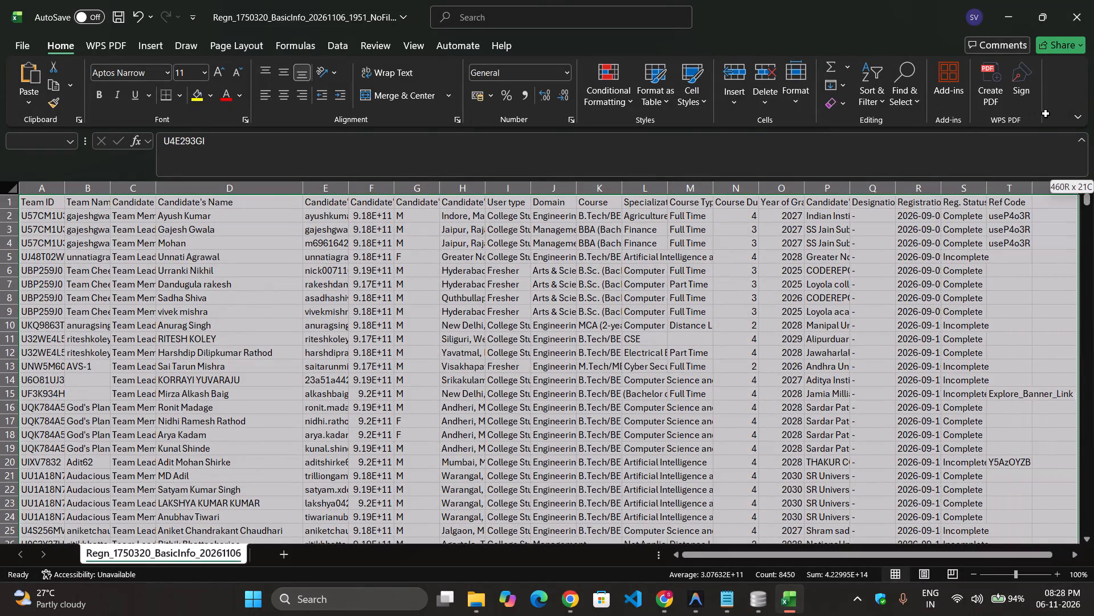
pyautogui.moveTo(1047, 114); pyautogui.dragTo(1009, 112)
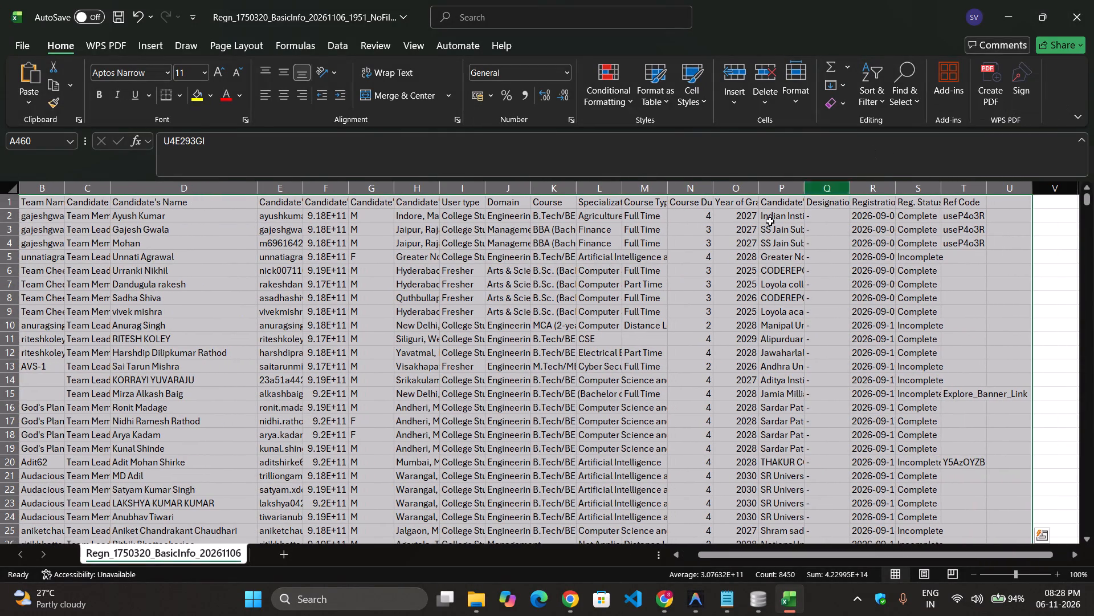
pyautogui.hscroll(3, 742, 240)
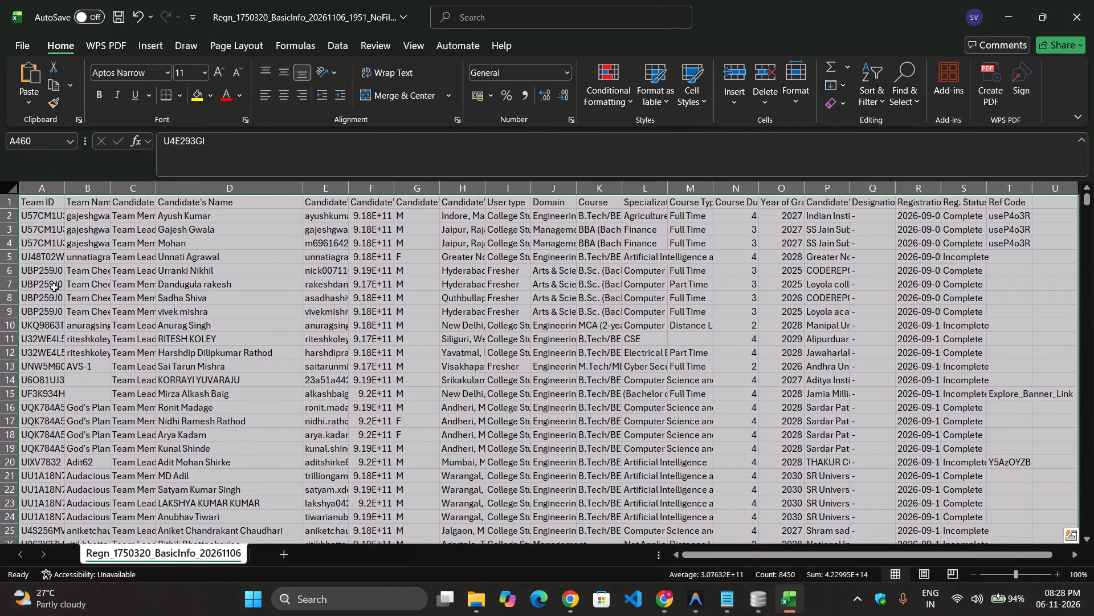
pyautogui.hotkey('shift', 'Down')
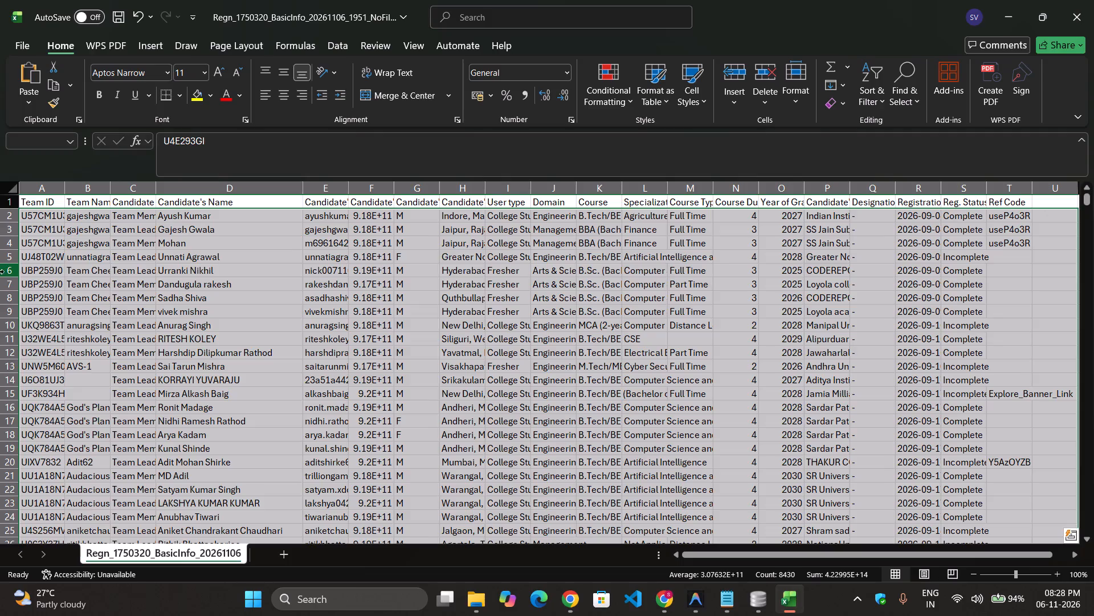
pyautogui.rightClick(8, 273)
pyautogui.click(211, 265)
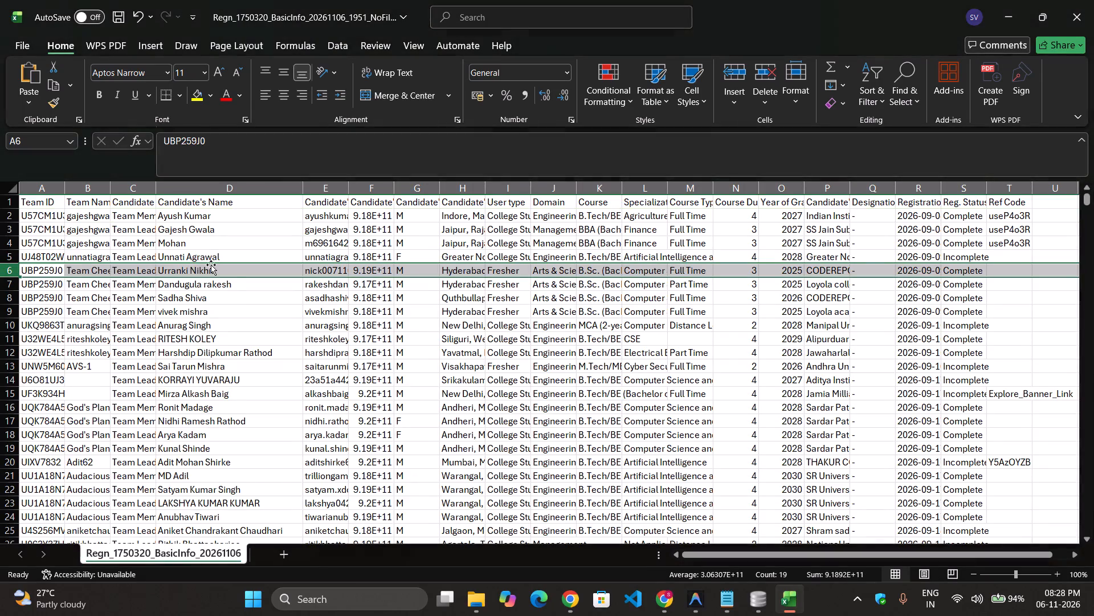
# Undo the widening of the Candidate's Name column.
pyautogui.click(43, 214)
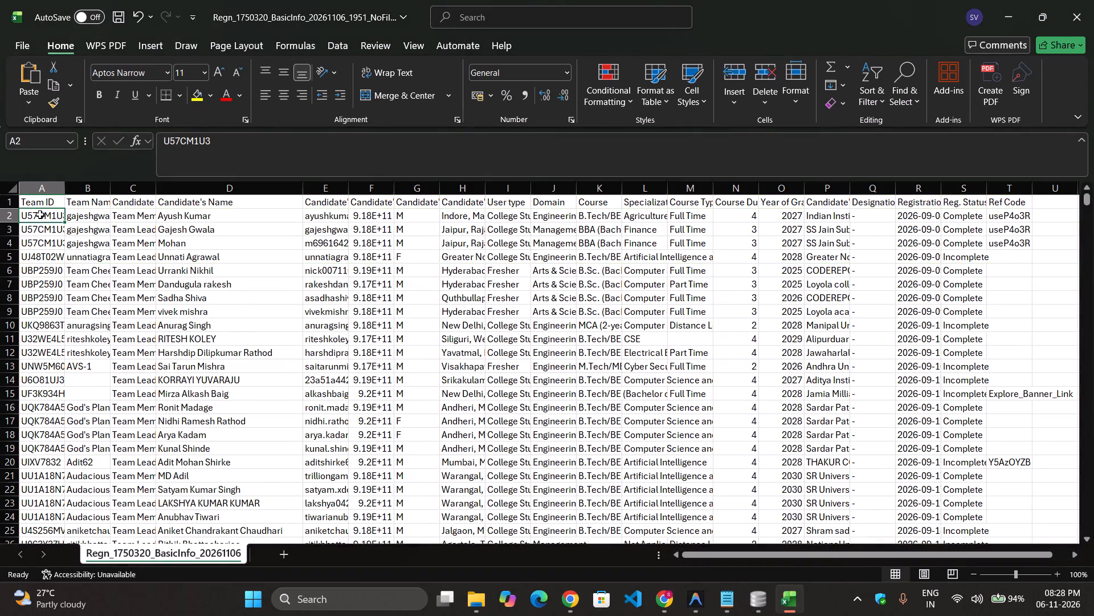
pyautogui.scroll(-12, 27, 319)
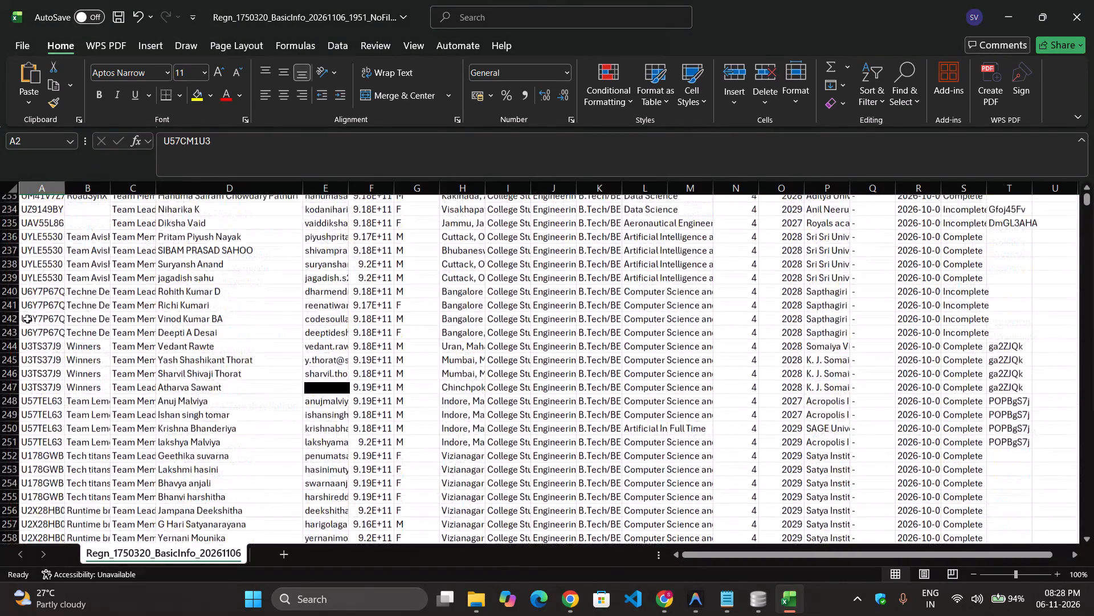
pyautogui.scroll(-2, 27, 319)
pyautogui.hotkey('ctrl', 'z')
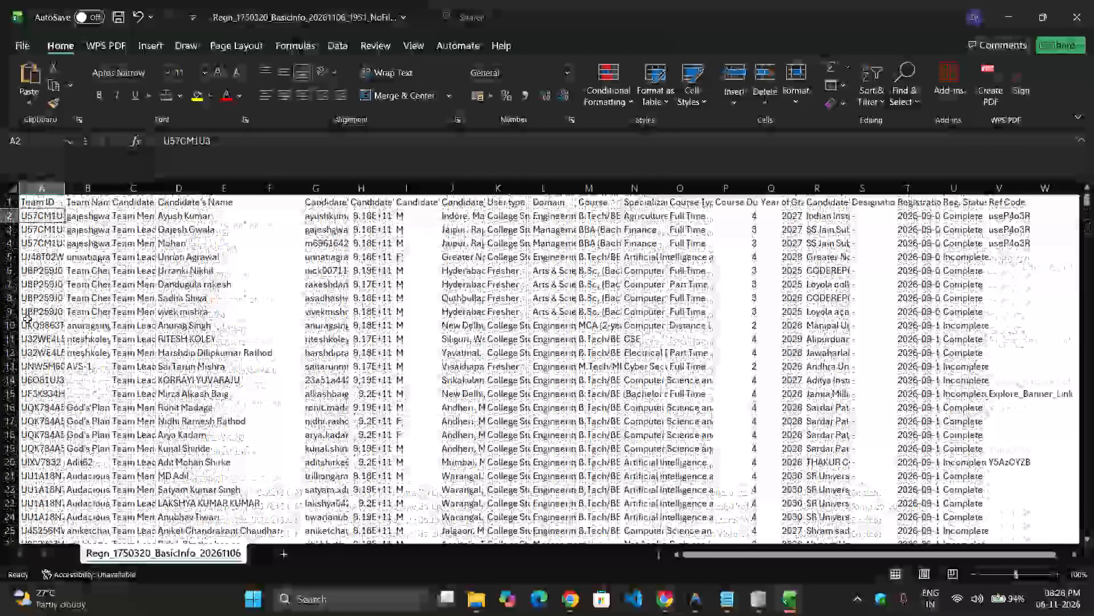
# Search the workbook for "prasanna", go through the matches to the one in row 460, select its Team ID cell, and close the search.
pyautogui.hotkey('ctrl', 'f')
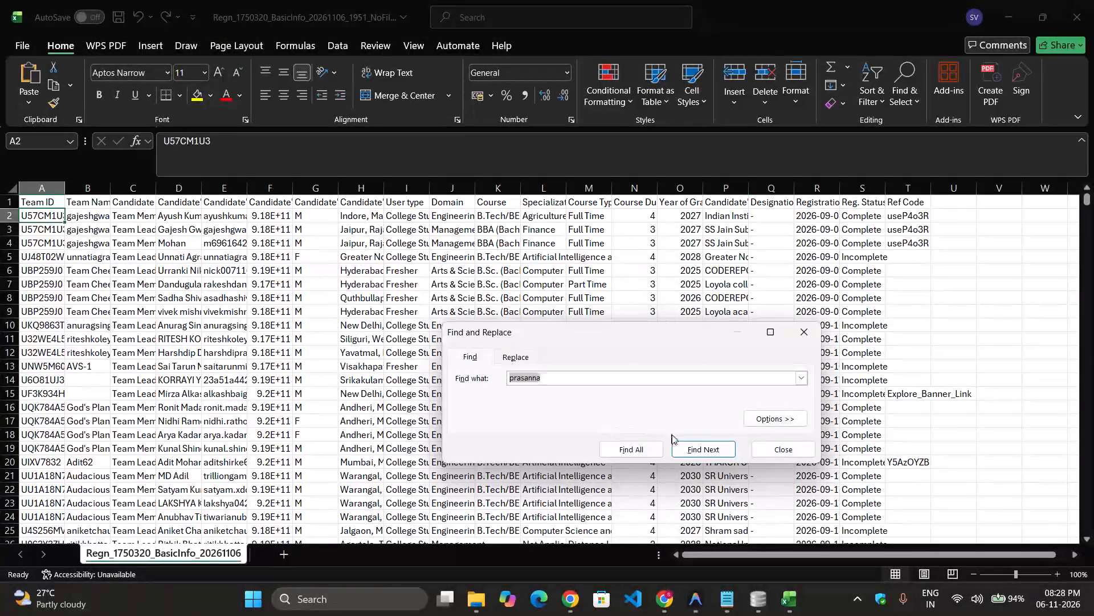
pyautogui.click(683, 445)
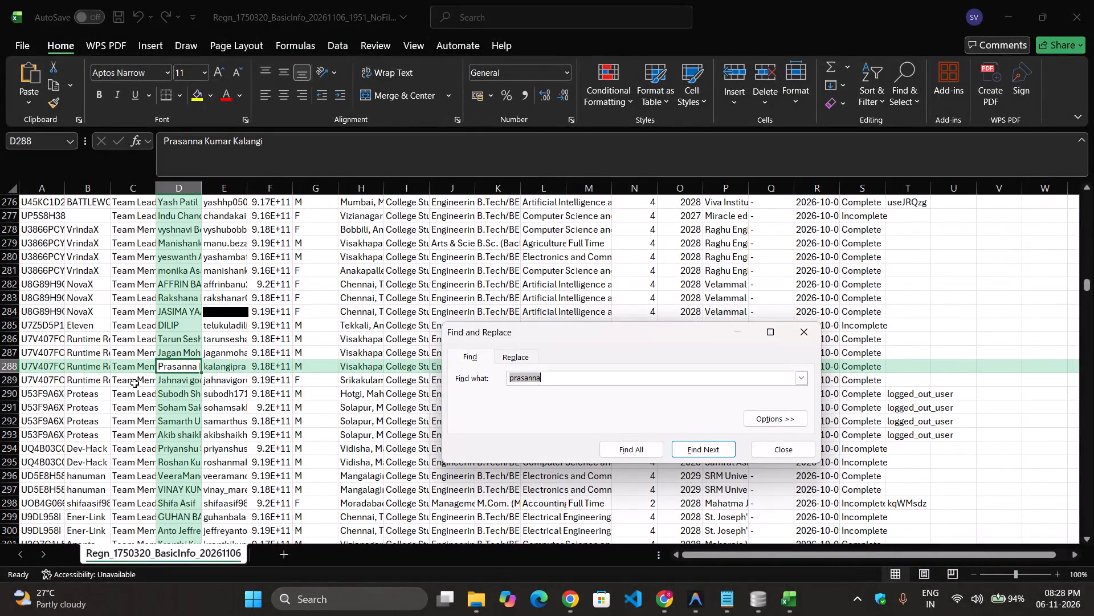
pyautogui.click(58, 360)
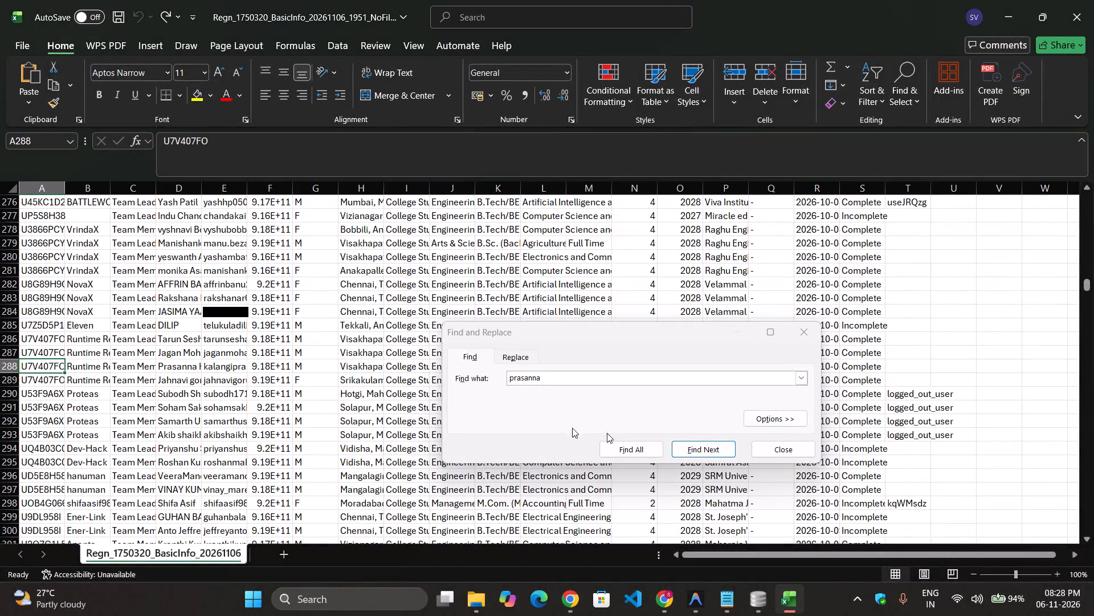
pyautogui.click(774, 449)
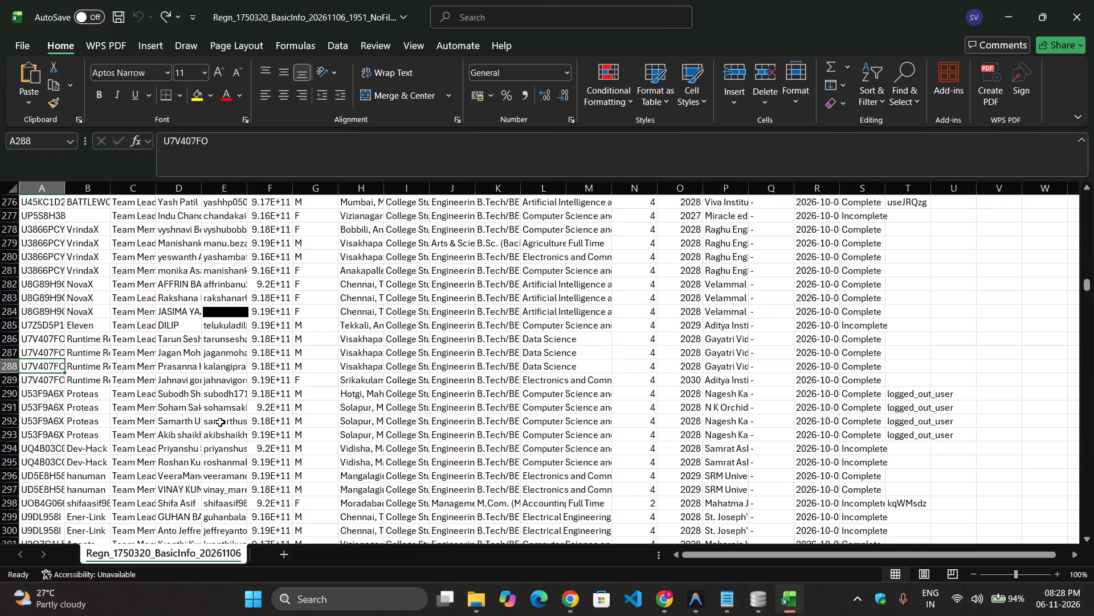
pyautogui.hotkey('ctrl', 'f')
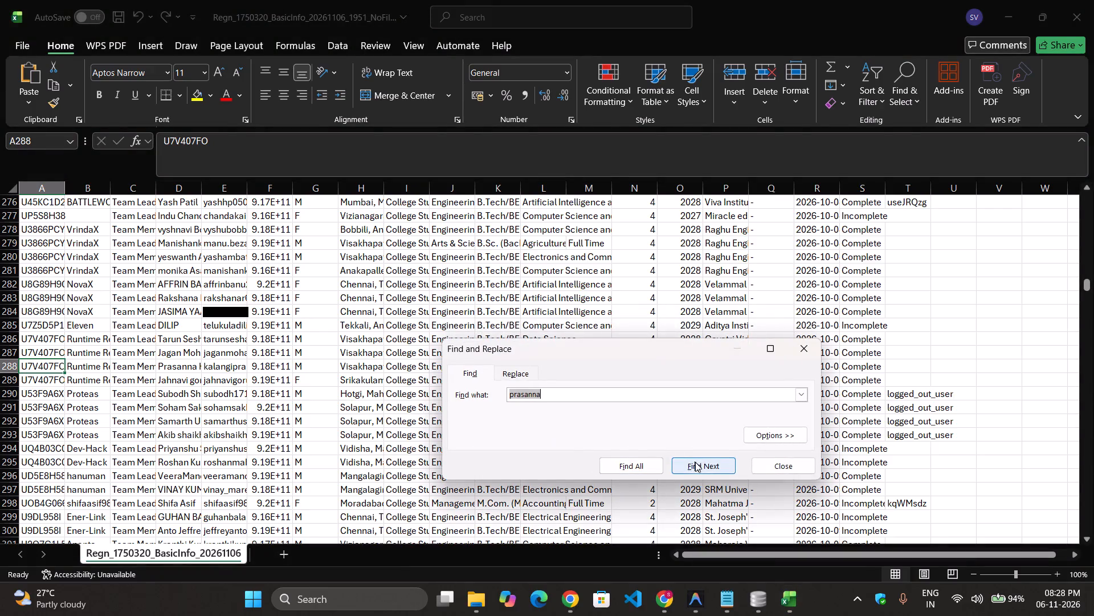
pyautogui.click(698, 465)
pyautogui.click(696, 461)
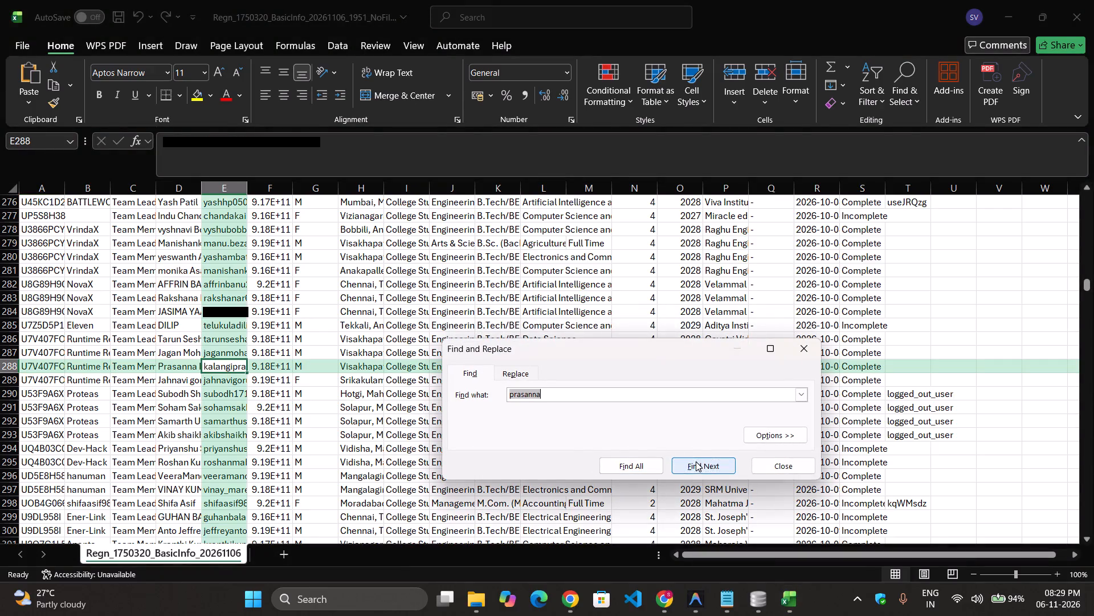
pyautogui.click(696, 461)
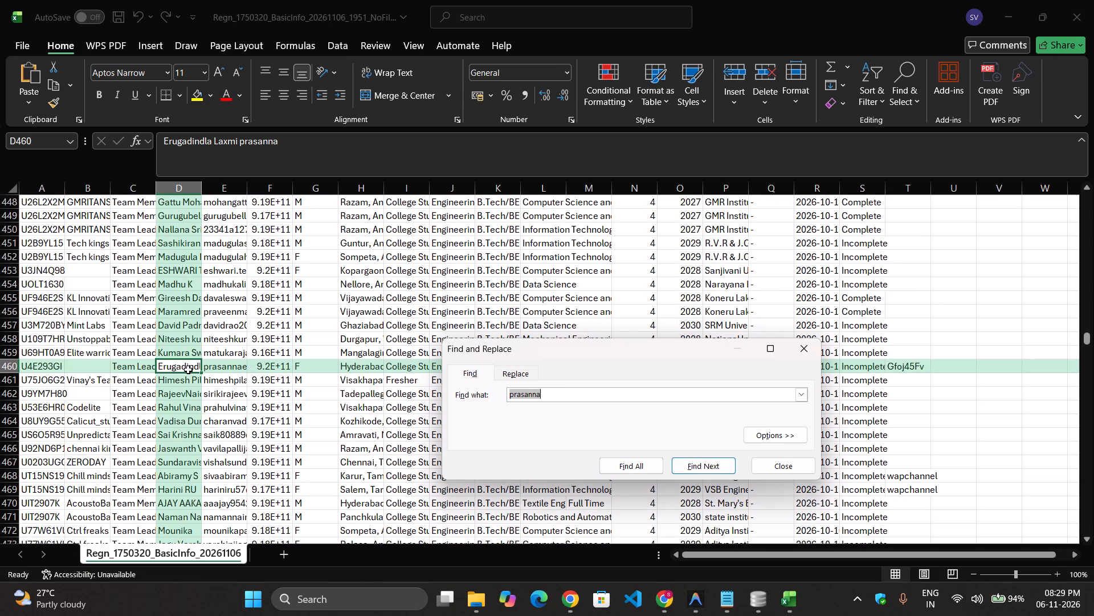
pyautogui.click(189, 364)
pyautogui.click(80, 365)
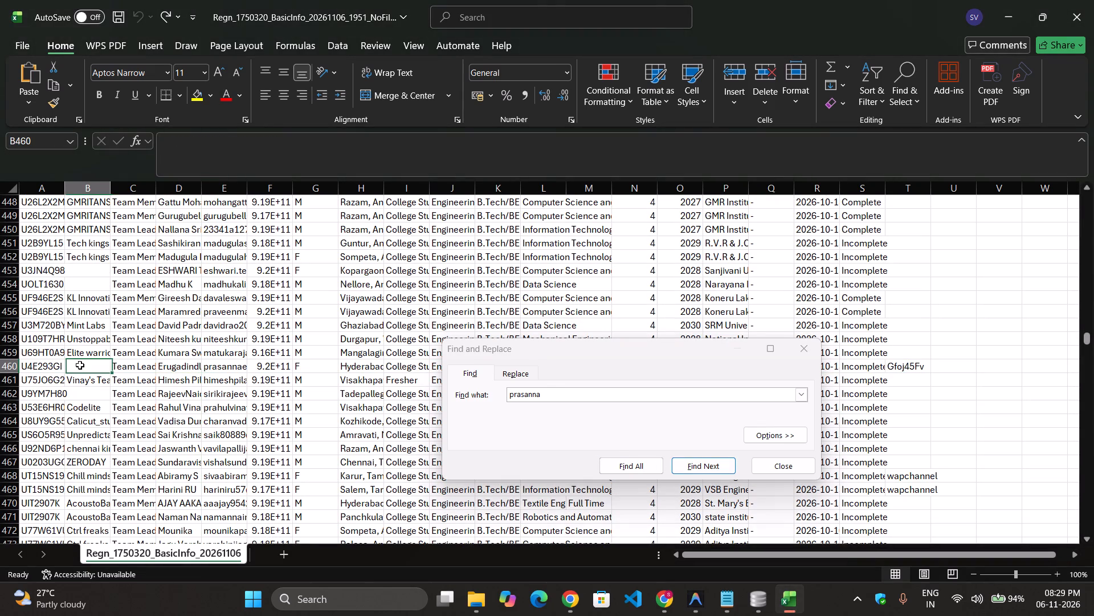
pyautogui.click(48, 364)
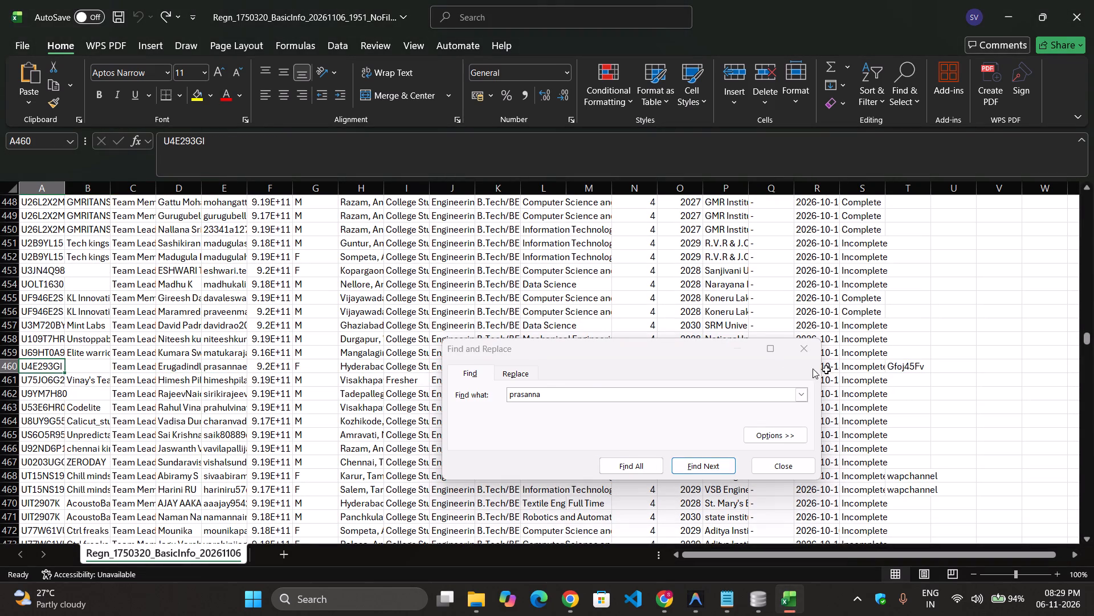
pyautogui.click(799, 352)
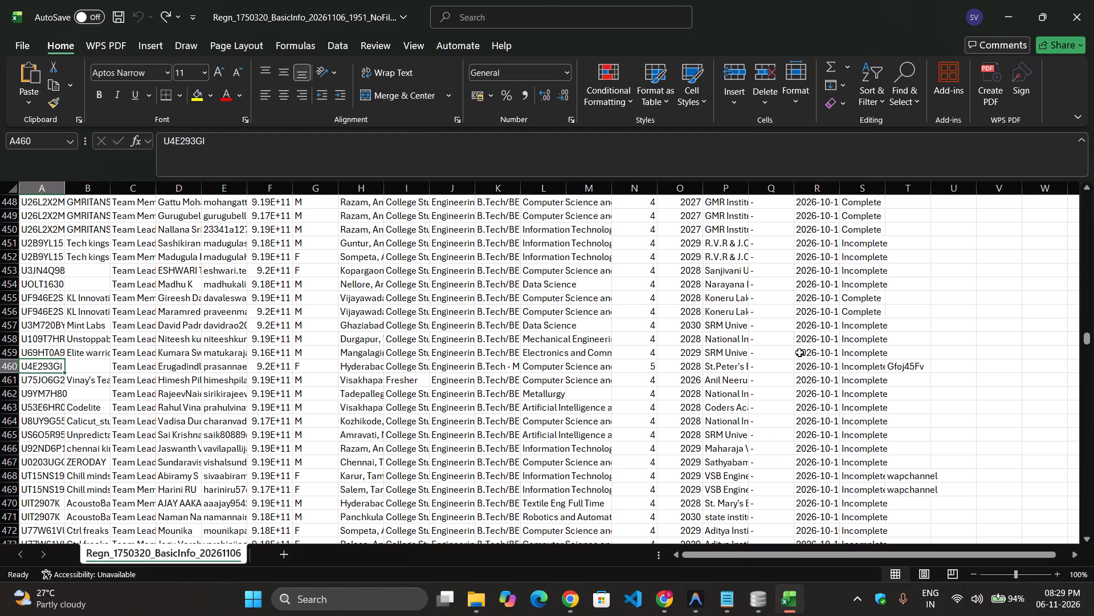
# Select the records in rows 2 through 460 across columns A to V, leaving out the header row, and delete those sheet rows.
pyautogui.hotkey('ctrl', 'Home')
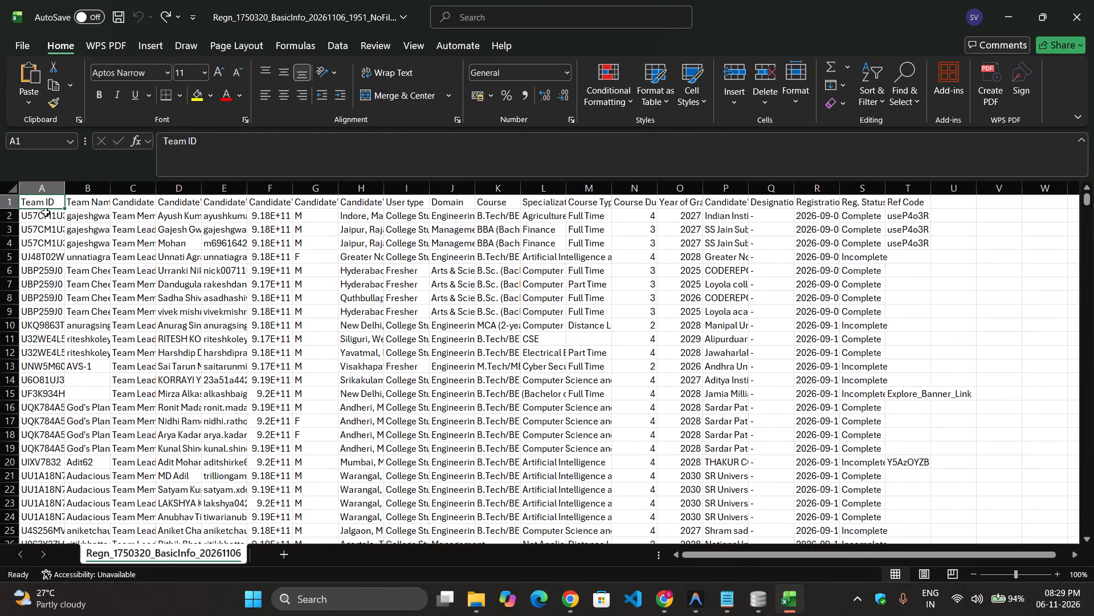
pyautogui.keyDown('ctrl'); pyautogui.click(45, 212); pyautogui.keyUp('ctrl')
pyautogui.keyDown('ctrl'); pyautogui.click(45, 212); pyautogui.keyUp('ctrl')
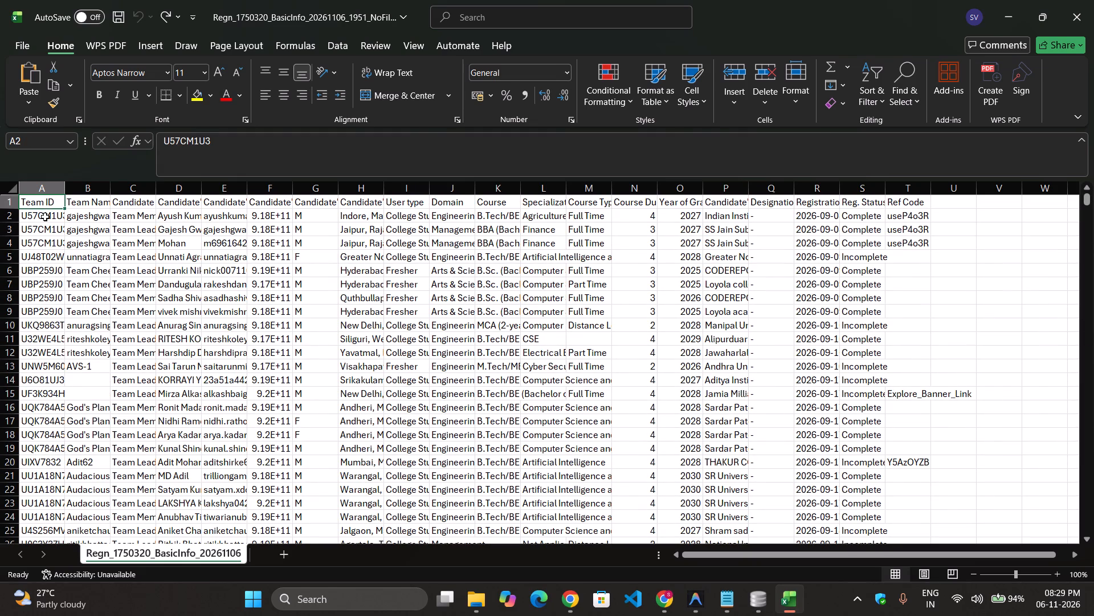
pyautogui.click(45, 217)
pyautogui.hotkey('ctrl', 'Home')
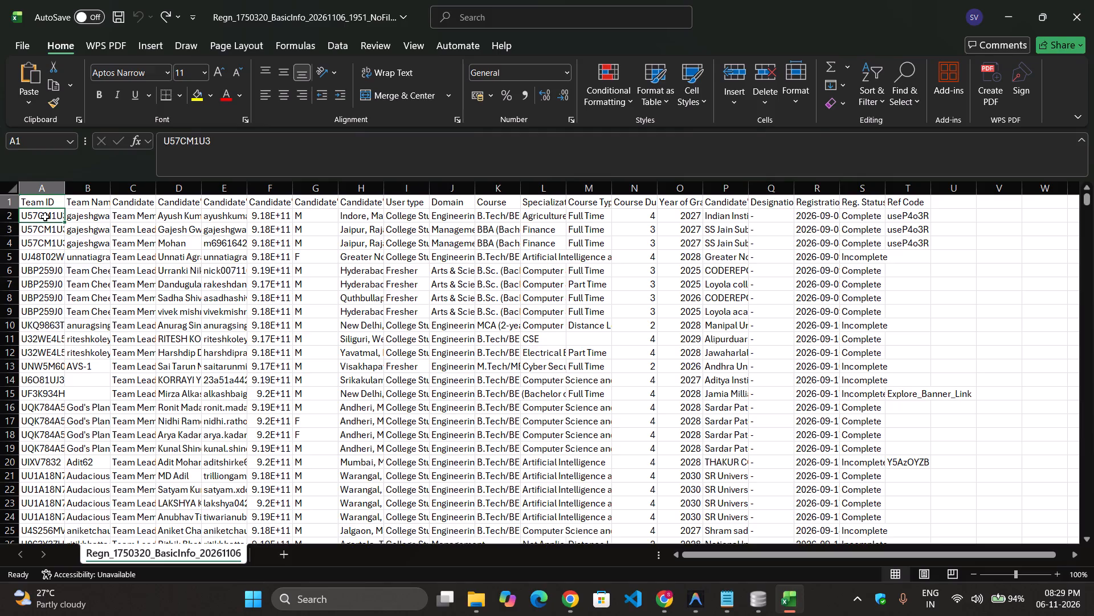
pyautogui.click(45, 217)
pyautogui.click(45, 217)
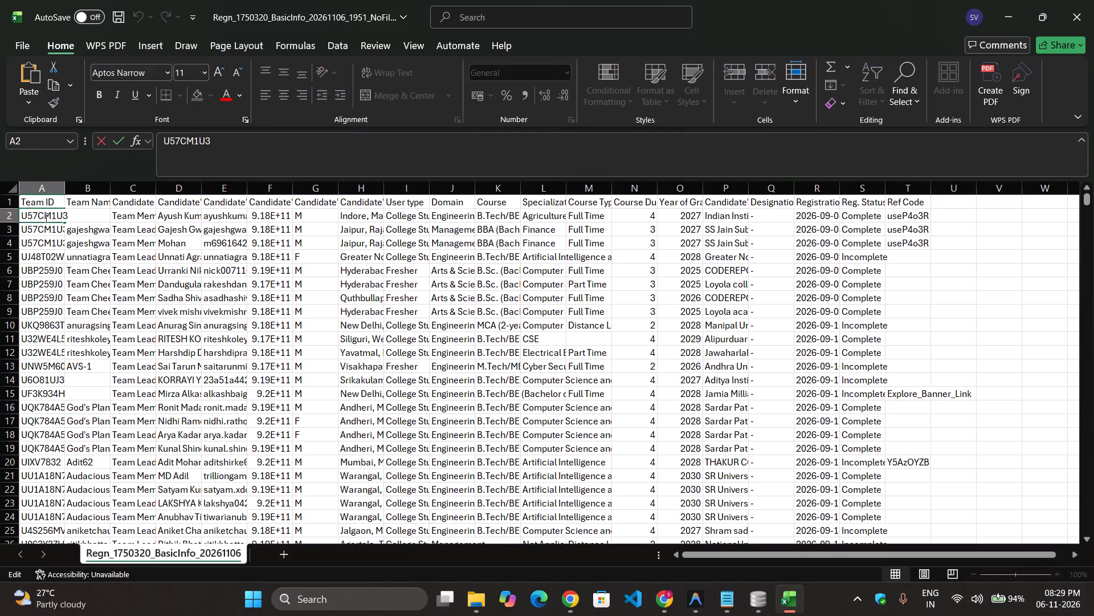
pyautogui.click(45, 217)
pyautogui.moveTo(26, 217); pyautogui.dragTo(36, 233)
pyautogui.click(36, 233)
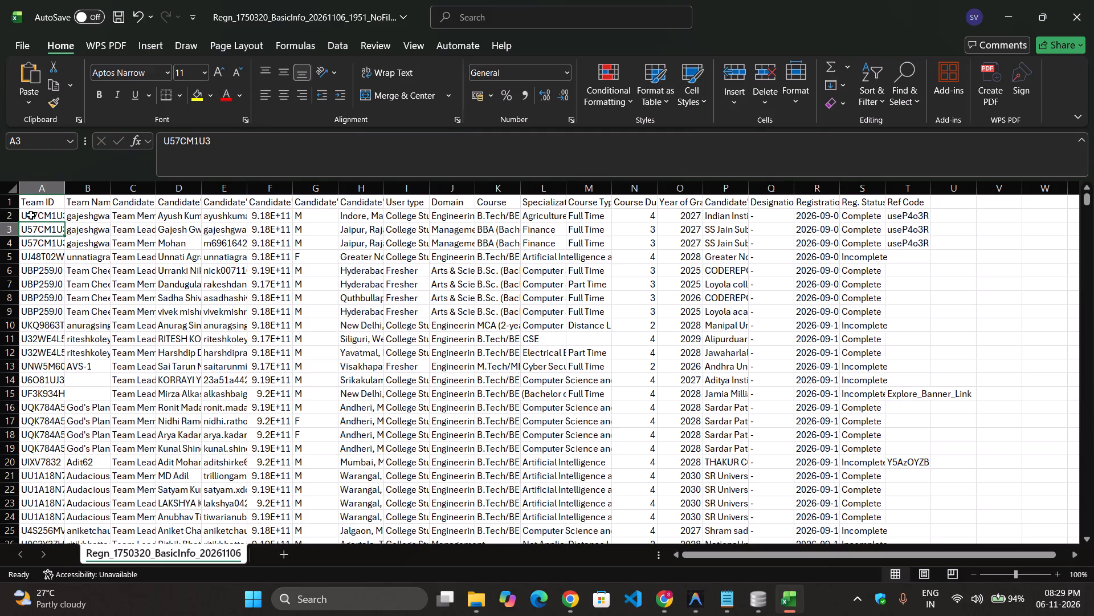
pyautogui.moveTo(31, 215); pyautogui.dragTo(198, 615)
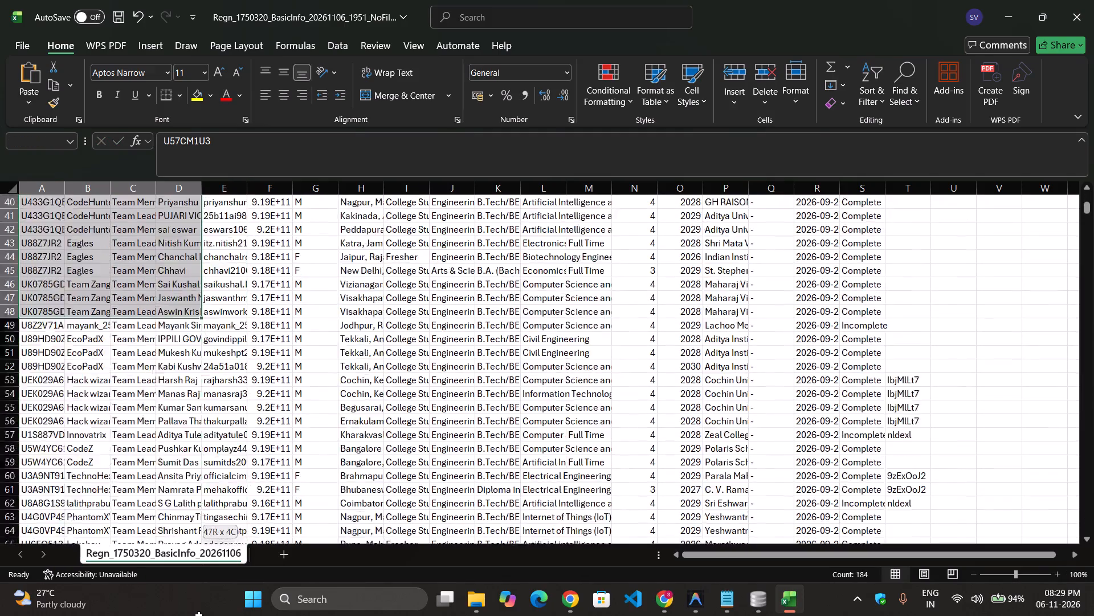
pyautogui.moveTo(198, 615); pyautogui.dragTo(195, 615)
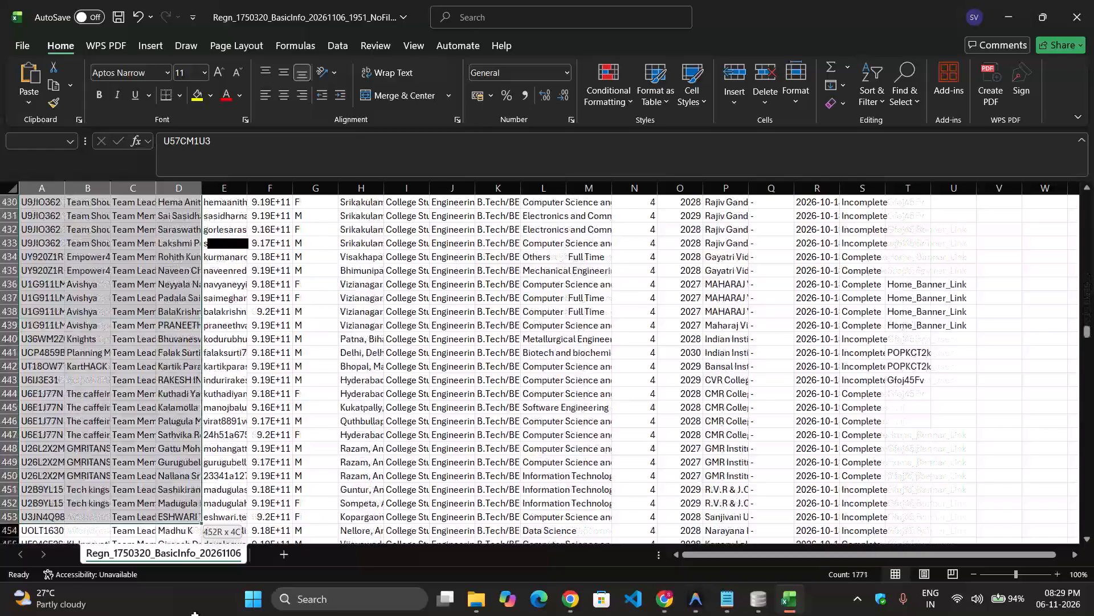
pyautogui.moveTo(195, 615); pyautogui.dragTo(170, 277)
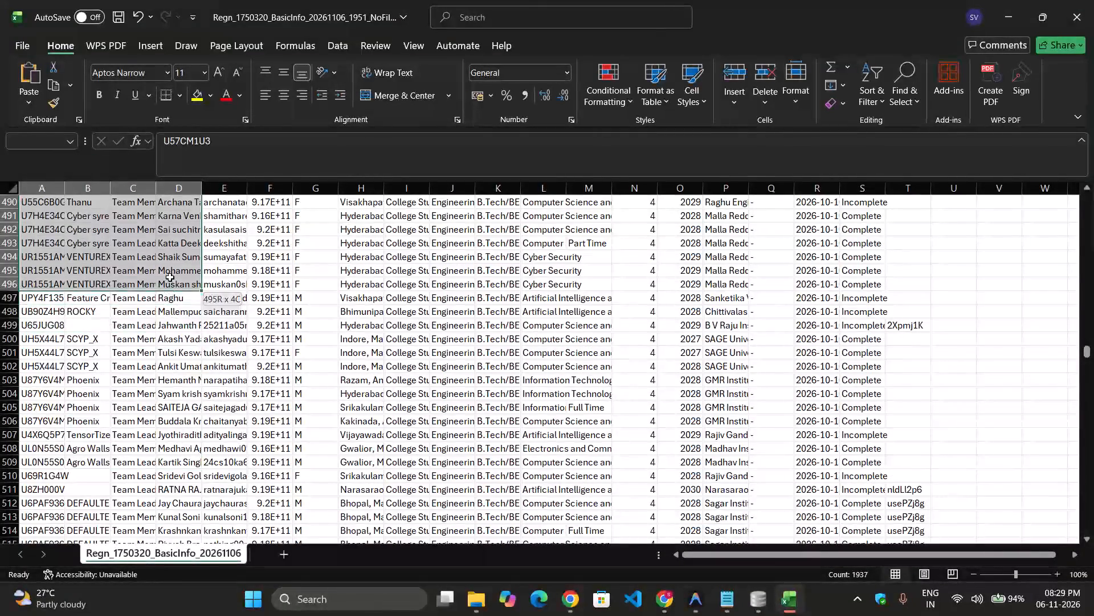
pyautogui.moveTo(170, 277); pyautogui.dragTo(149, 222)
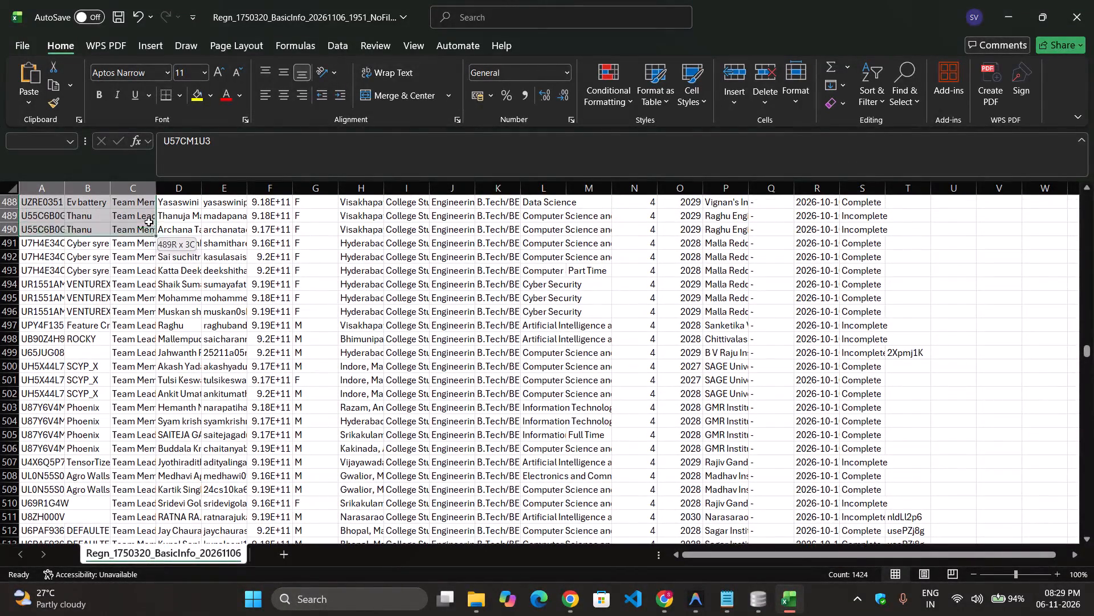
pyautogui.moveTo(149, 222); pyautogui.dragTo(150, 188)
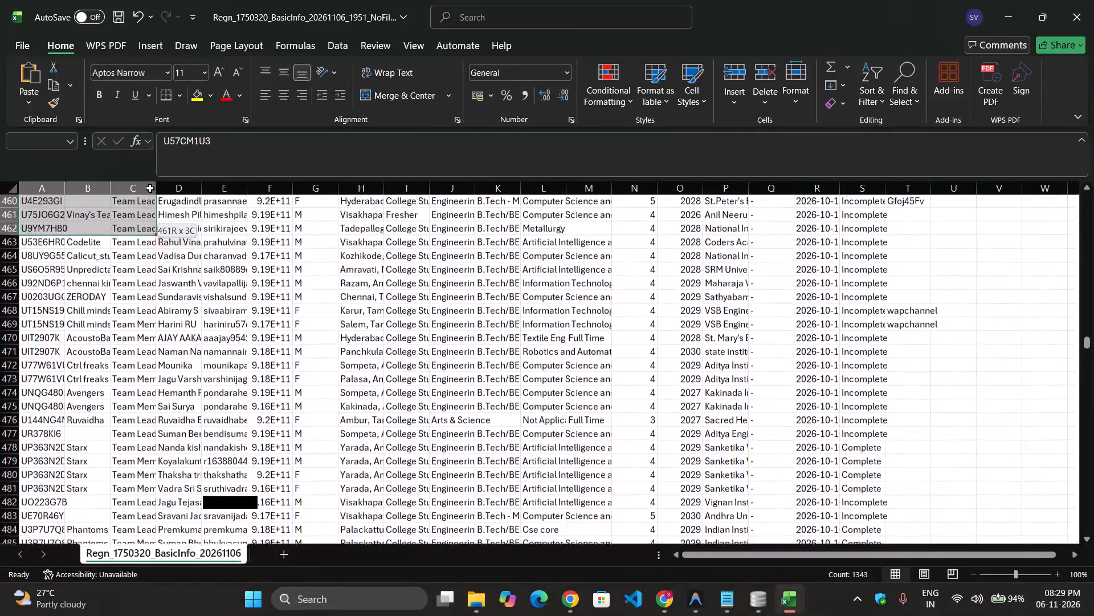
pyautogui.moveTo(150, 188); pyautogui.dragTo(160, 250)
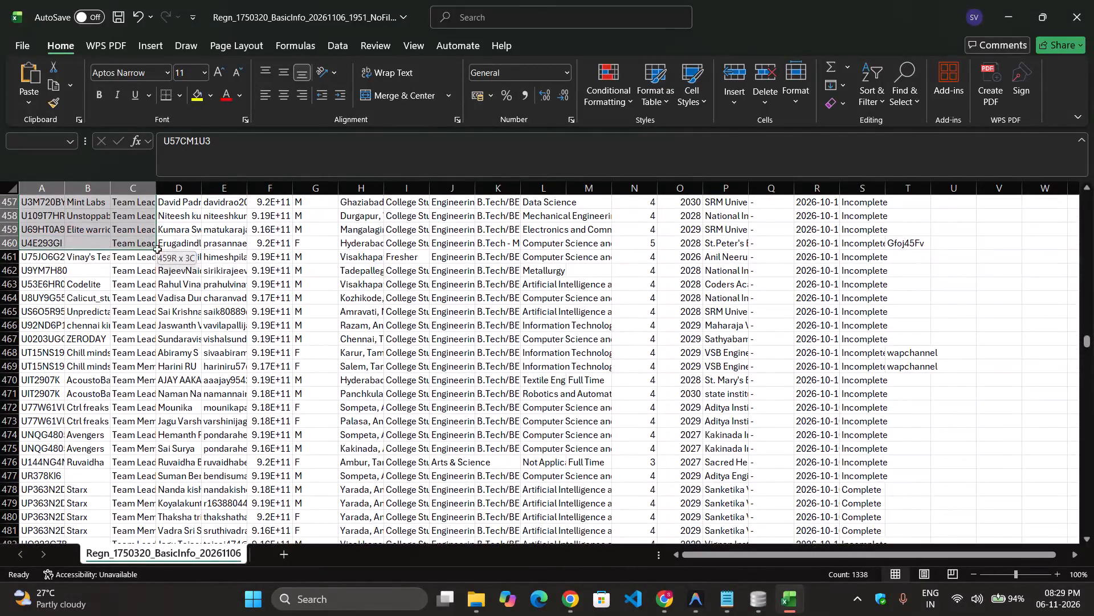
pyautogui.moveTo(160, 250); pyautogui.dragTo(464, 246)
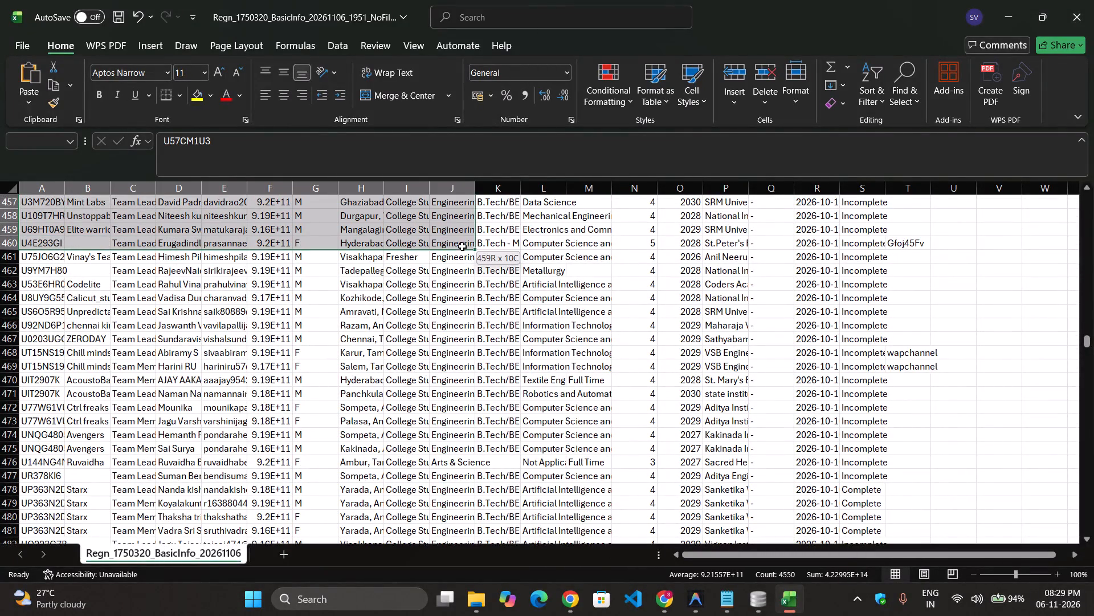
pyautogui.moveTo(464, 246); pyautogui.dragTo(703, 246)
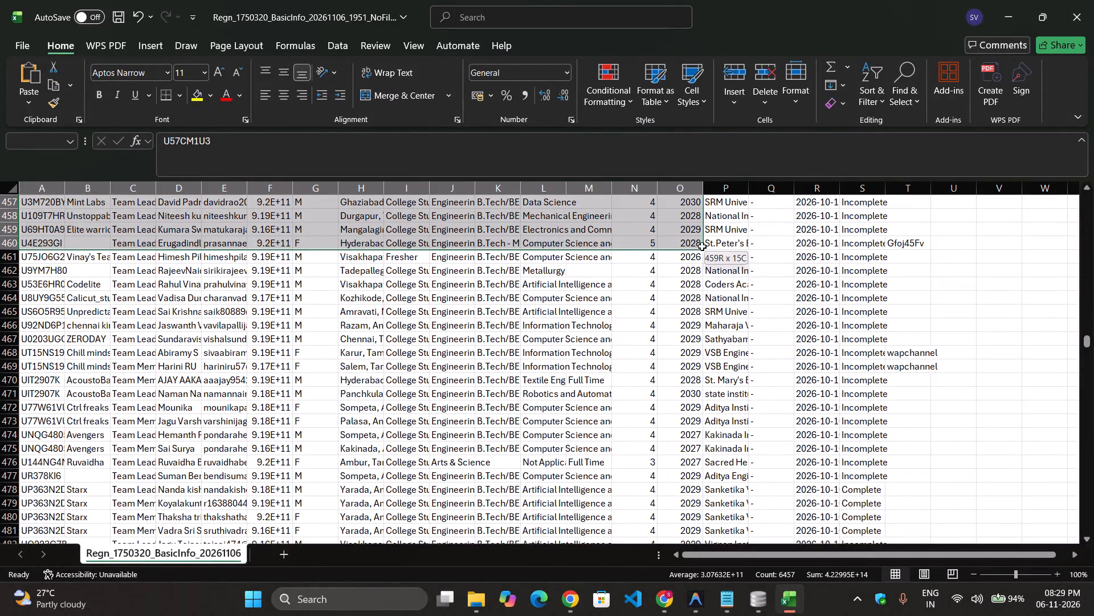
pyautogui.moveTo(703, 246); pyautogui.dragTo(943, 246)
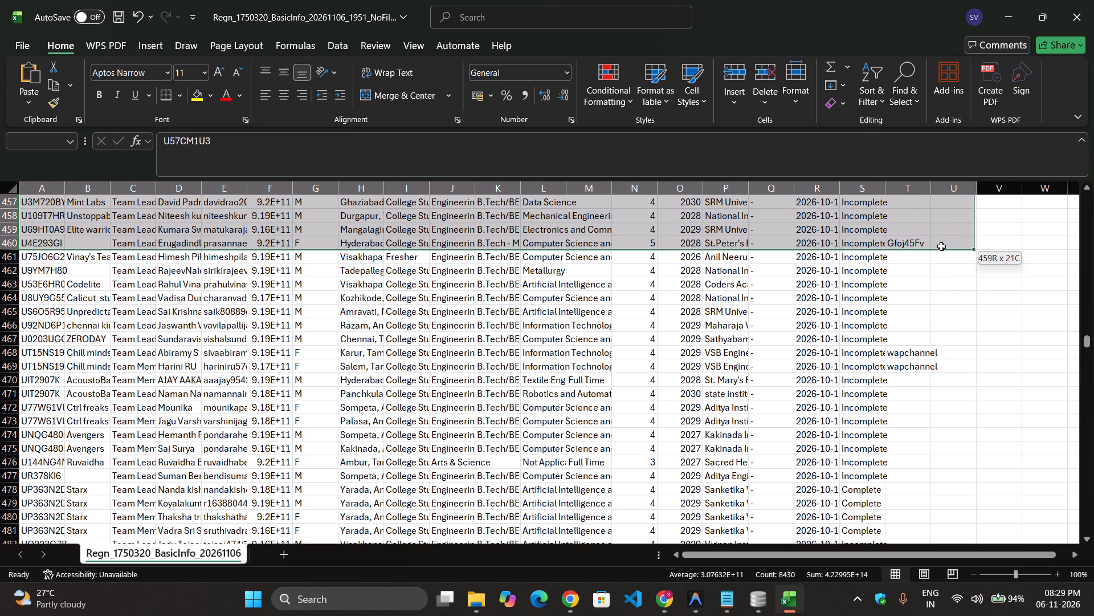
pyautogui.moveTo(943, 246); pyautogui.dragTo(977, 246)
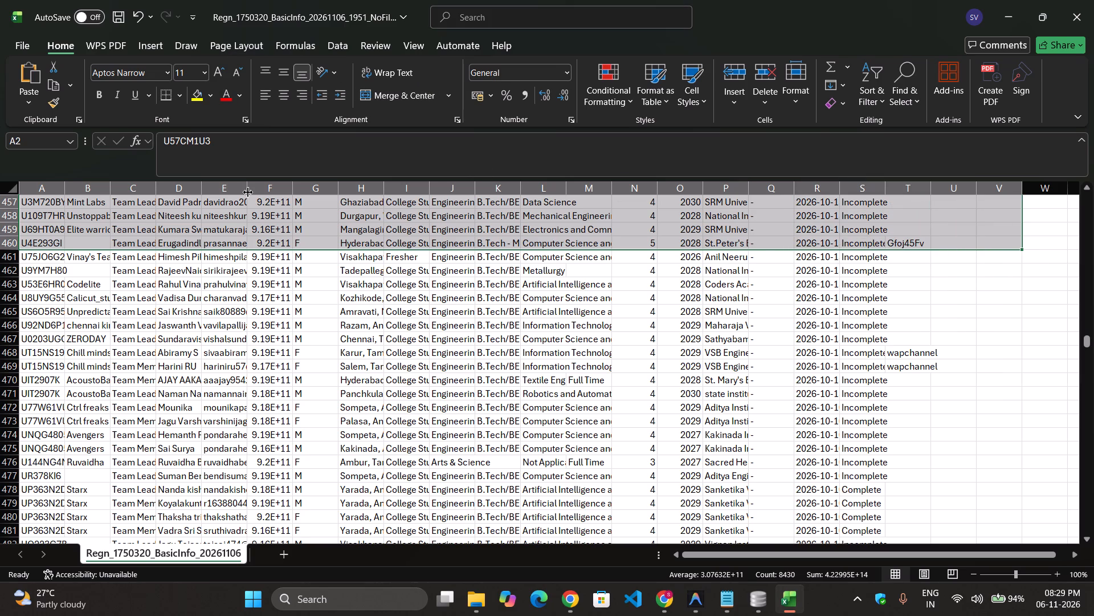
pyautogui.scroll(20, 244, 237)
pyautogui.scroll(3, 244, 237)
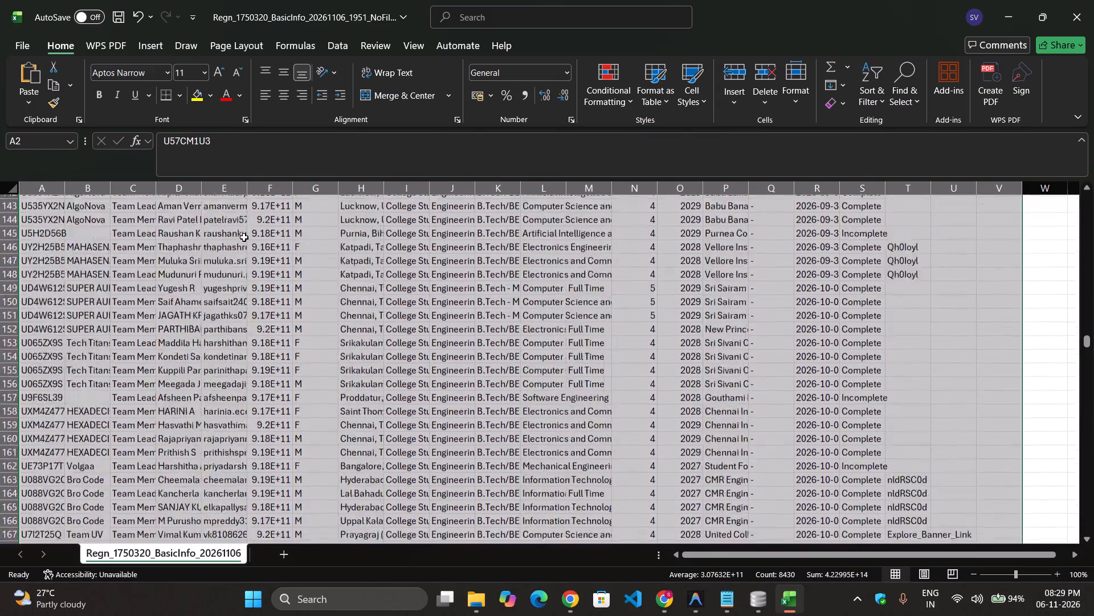
pyautogui.scroll(11, 244, 237)
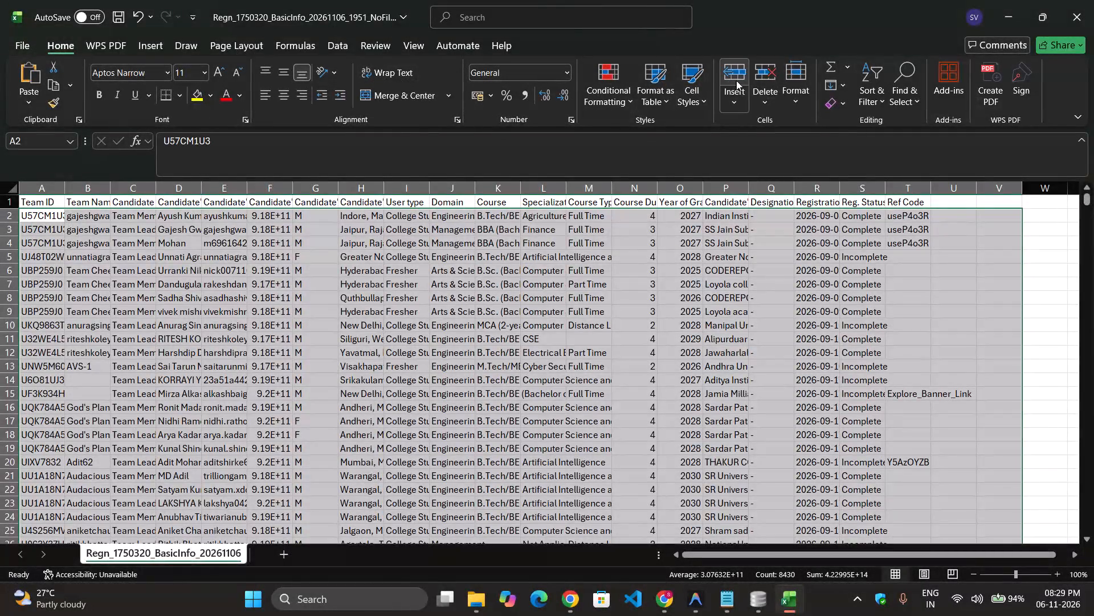
pyautogui.click(758, 91)
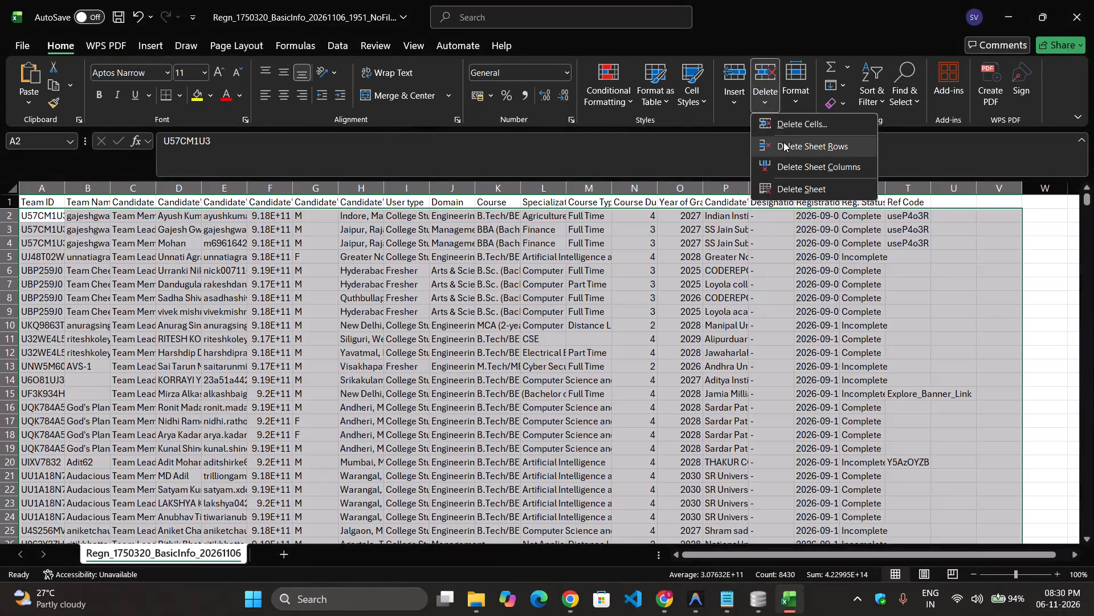
pyautogui.click(798, 148)
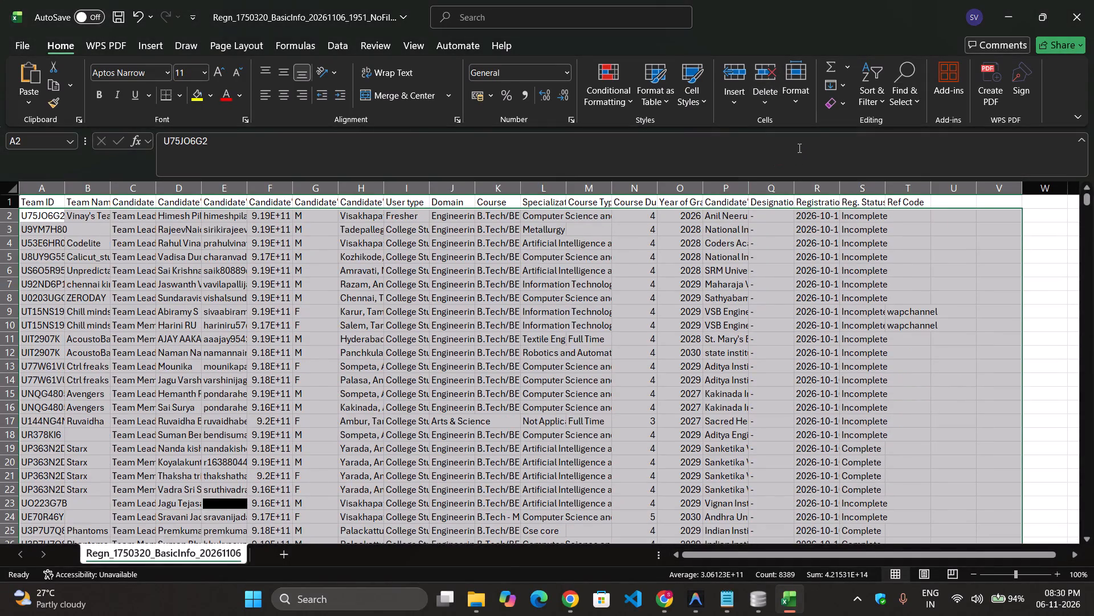
# Examine the remaining records in the workbook, from the first row below the header down to the last filled row.
pyautogui.click(550, 297)
pyautogui.scroll(1, 424, 294)
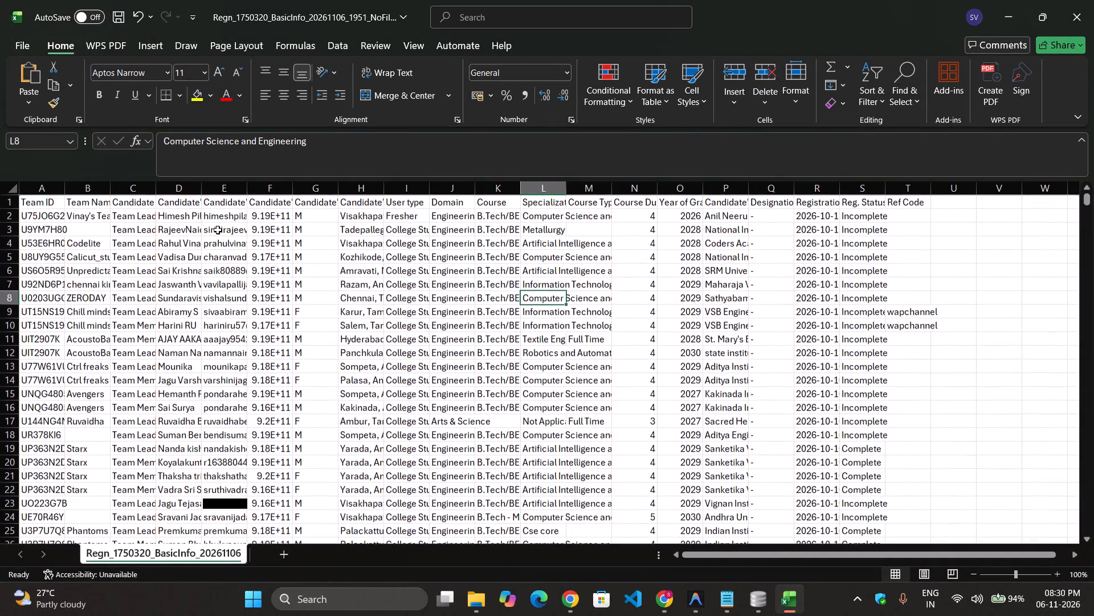
pyautogui.click(202, 219)
pyautogui.click(182, 219)
pyautogui.scroll(-19, 203, 431)
pyautogui.scroll(-3, 203, 431)
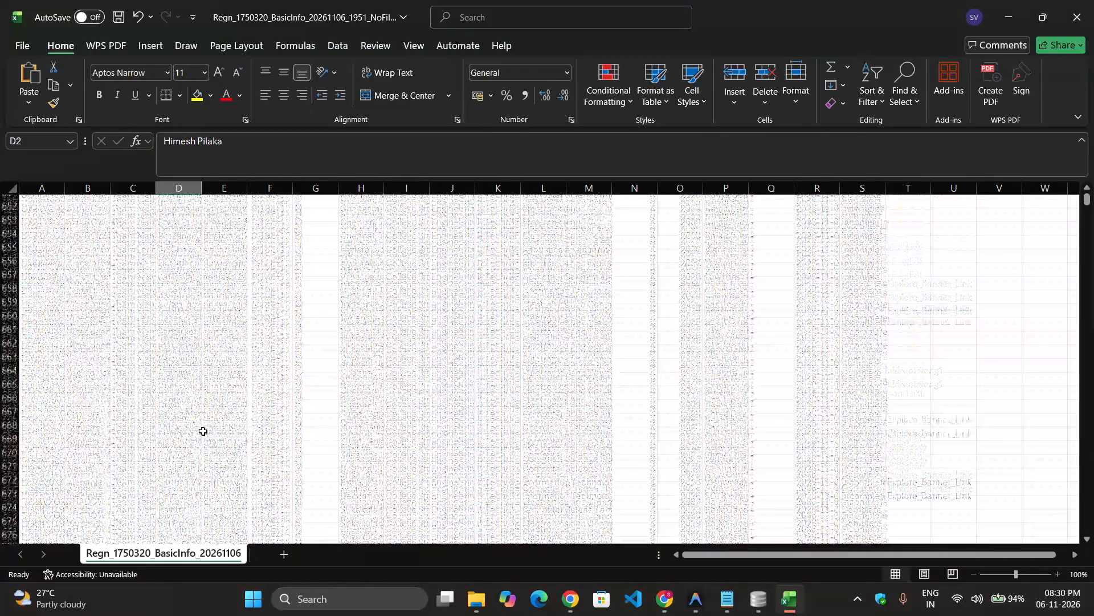
pyautogui.scroll(8, 203, 431)
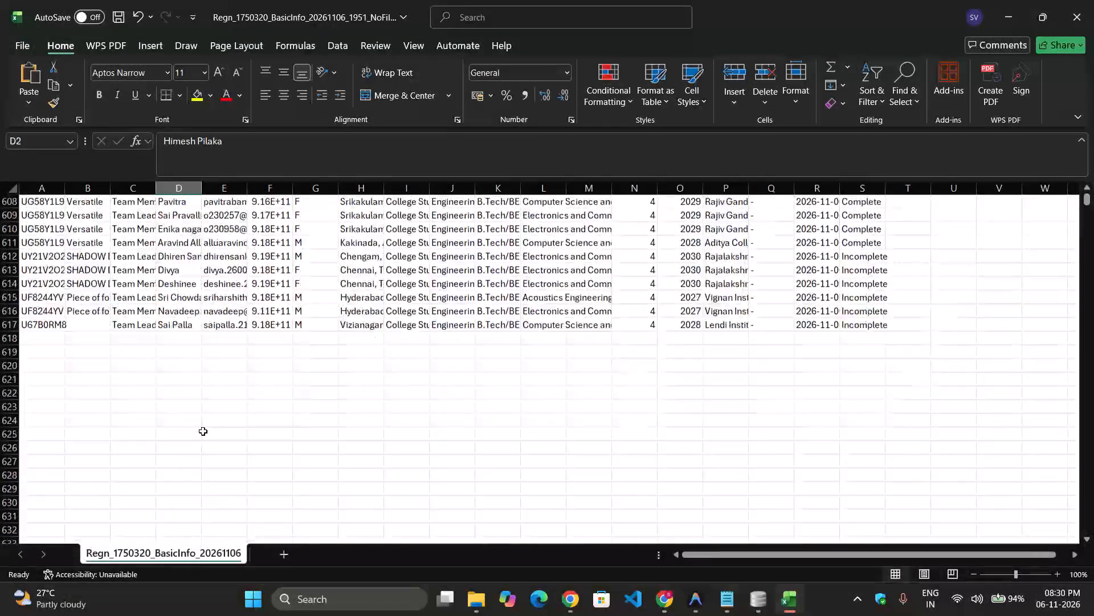
pyautogui.click(162, 458)
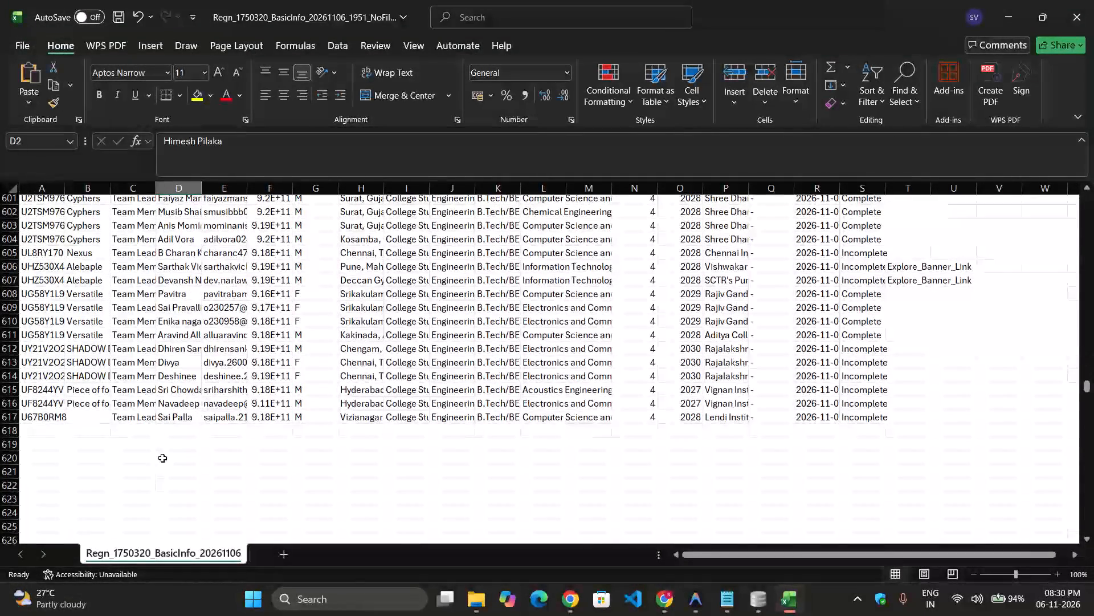
pyautogui.click(260, 477)
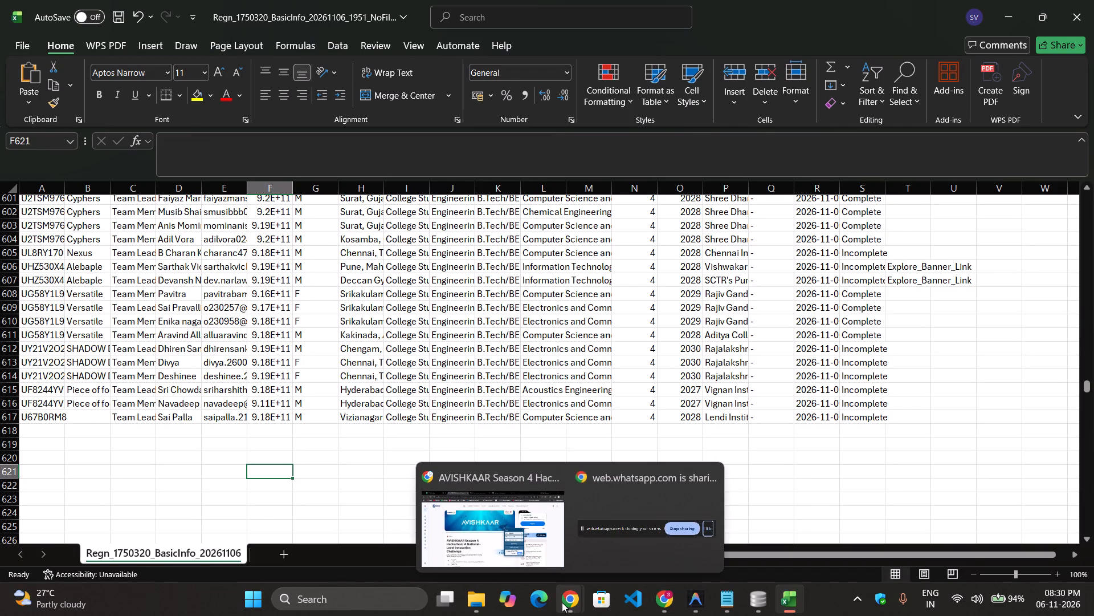
# Switch to Avishkaar Mailer in the browser and refresh the Email Dispatch History.
pyautogui.click(672, 599)
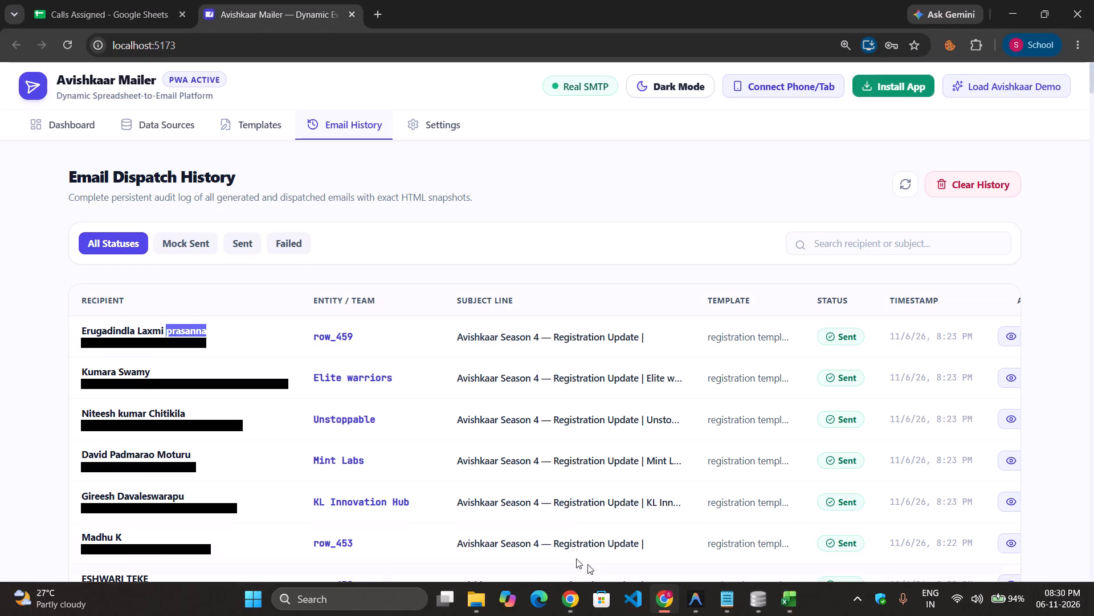
pyautogui.click(905, 184)
pyautogui.click(905, 184)
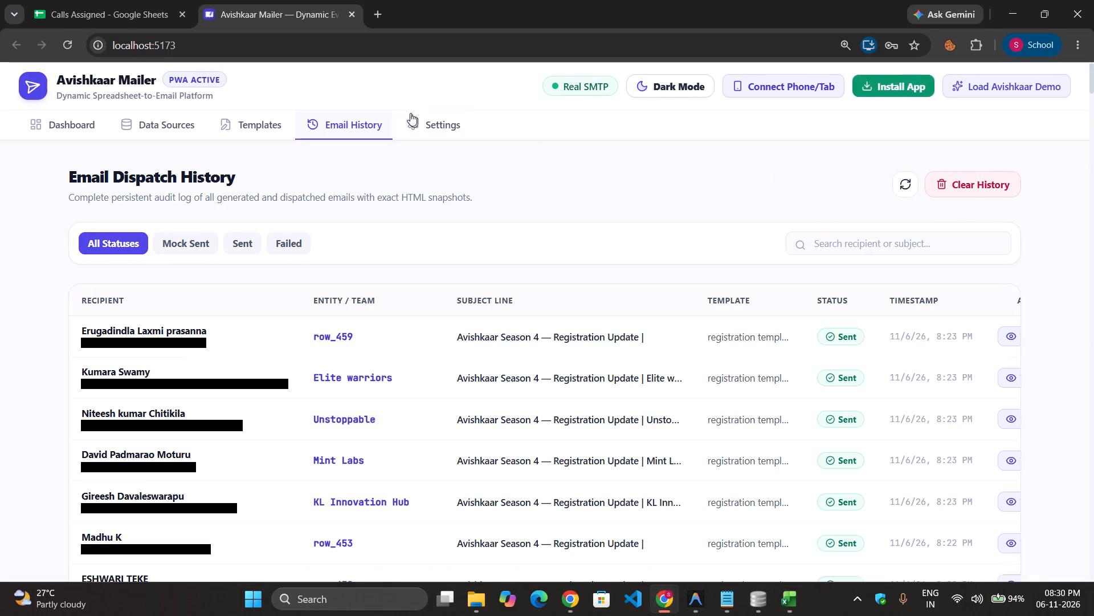
# Delete the existing Regn_1750320_BasicInfo_20261106_1951_NoFilters dataset from the mailer's data sources.
pyautogui.click(149, 131)
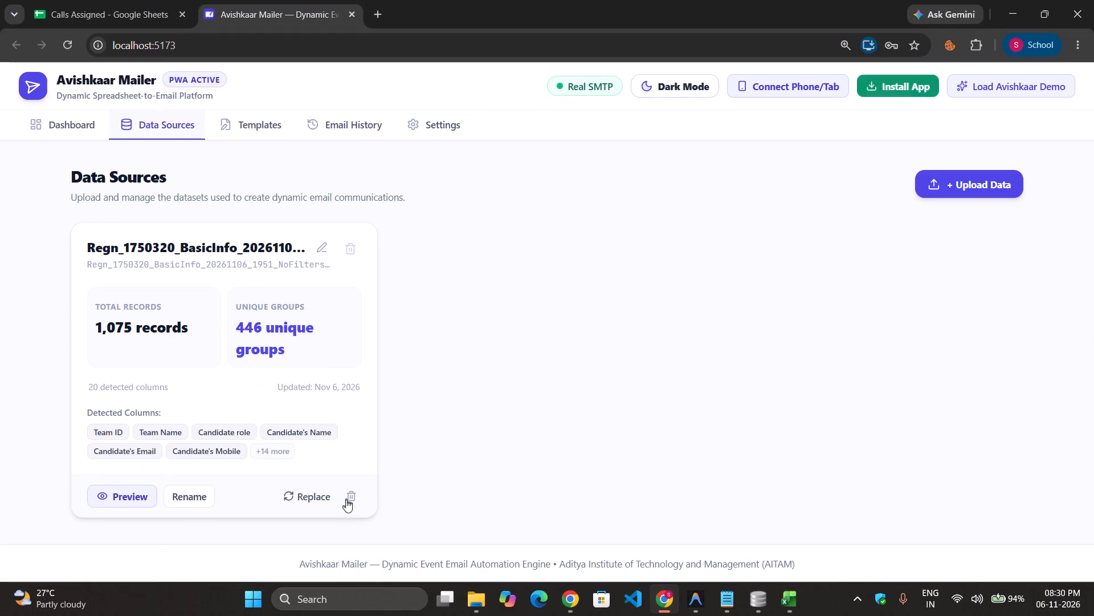
pyautogui.click(348, 500)
pyautogui.click(615, 169)
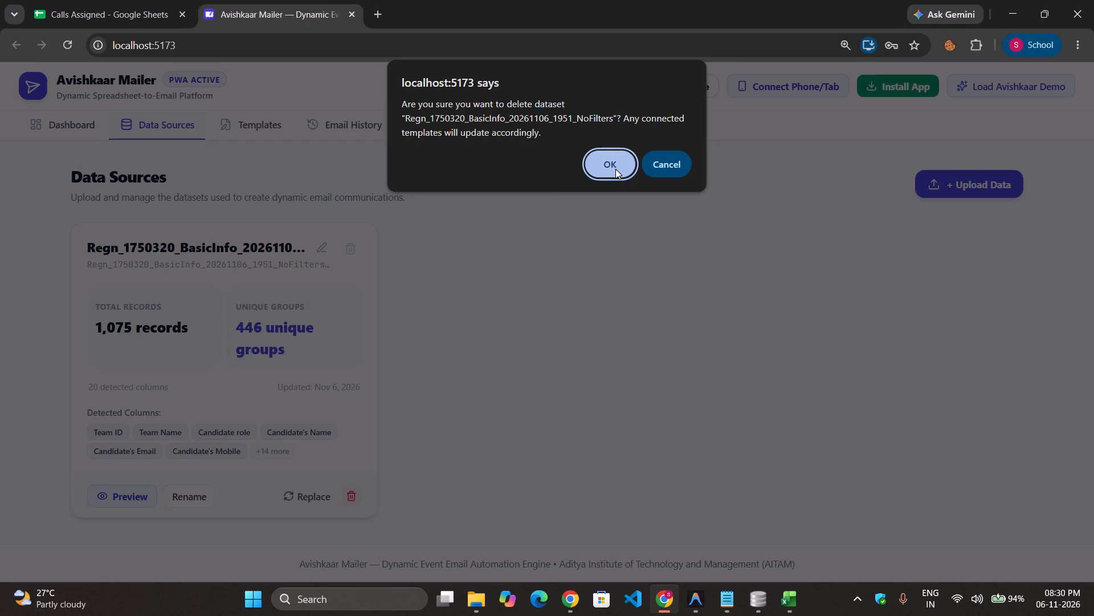
# Save the trimmed workbook and upload Regn_1750320_BasicInfo_20261106_1951_NoFilters from Downloads as the mailer's data source.
pyautogui.click(979, 170)
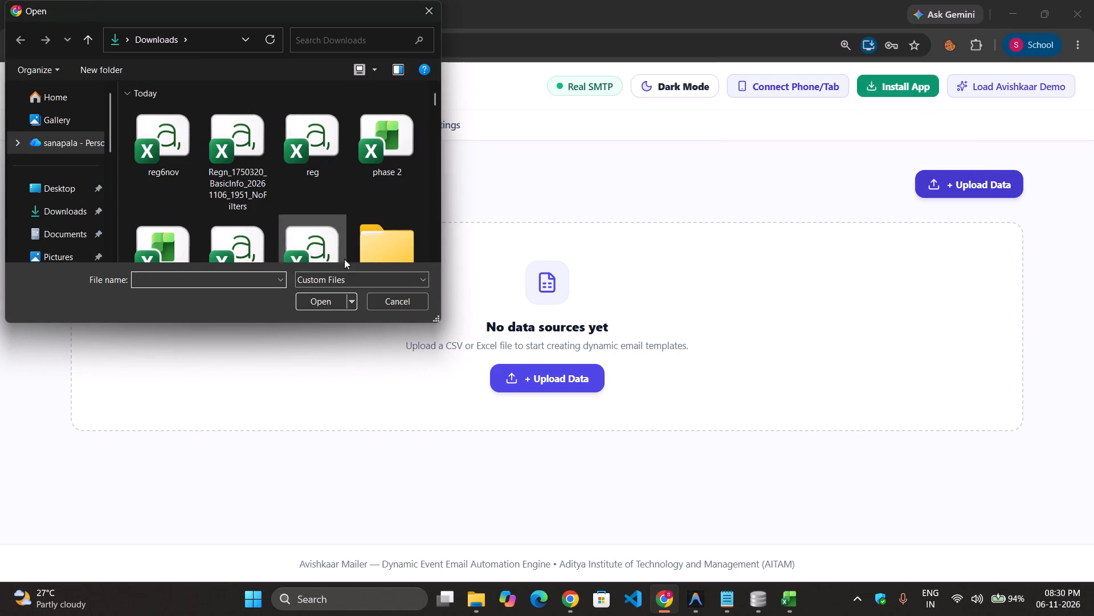
pyautogui.hotkey('alt', 'Tab')
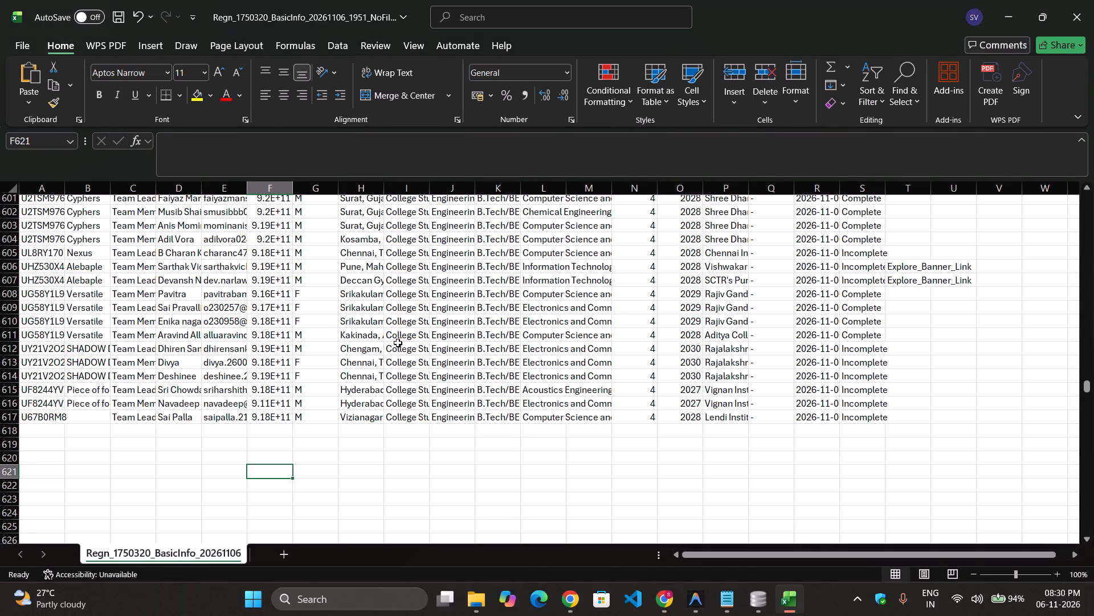
pyautogui.hotkey('ctrl', 's')
pyautogui.hotkey('alt', 'Tab')
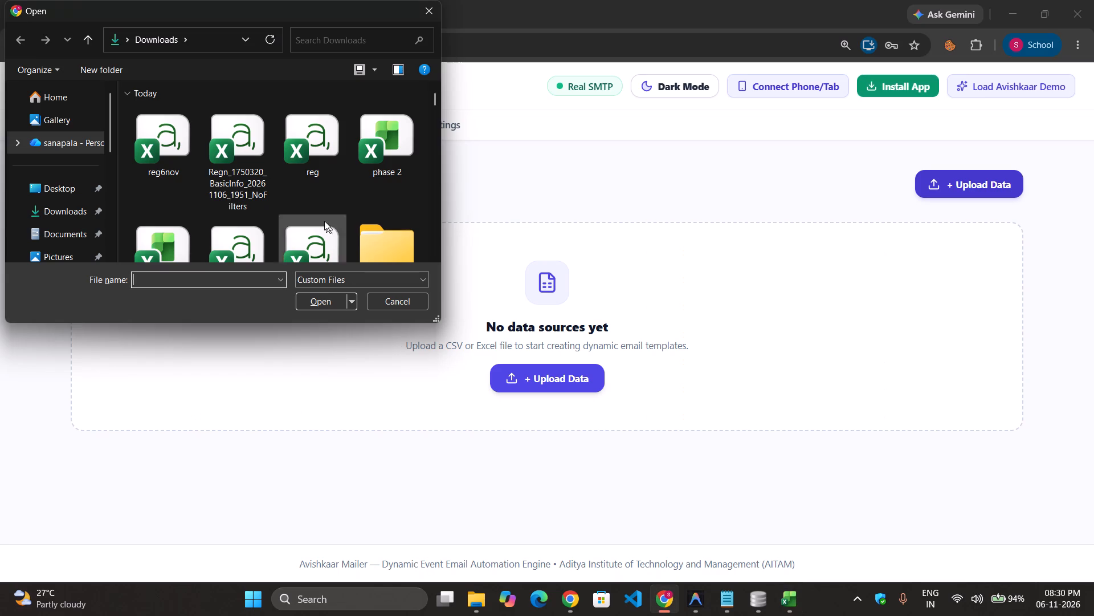
pyautogui.click(253, 184)
pyautogui.click(326, 303)
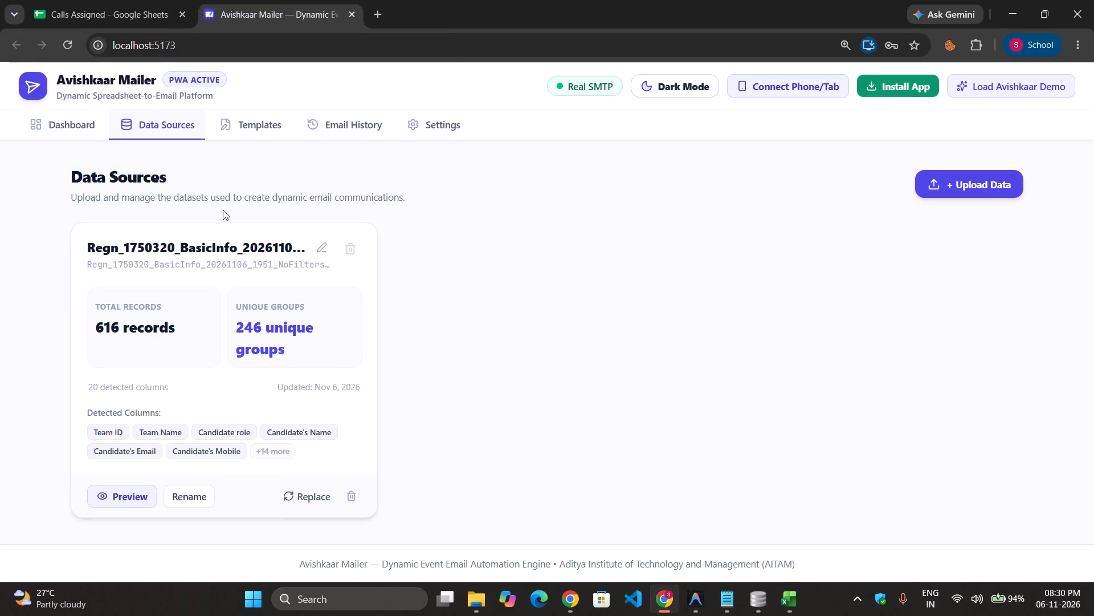
# Open the registration templete in the canvas editor and check its recipient dataset and grouping settings.
pyautogui.click(243, 119)
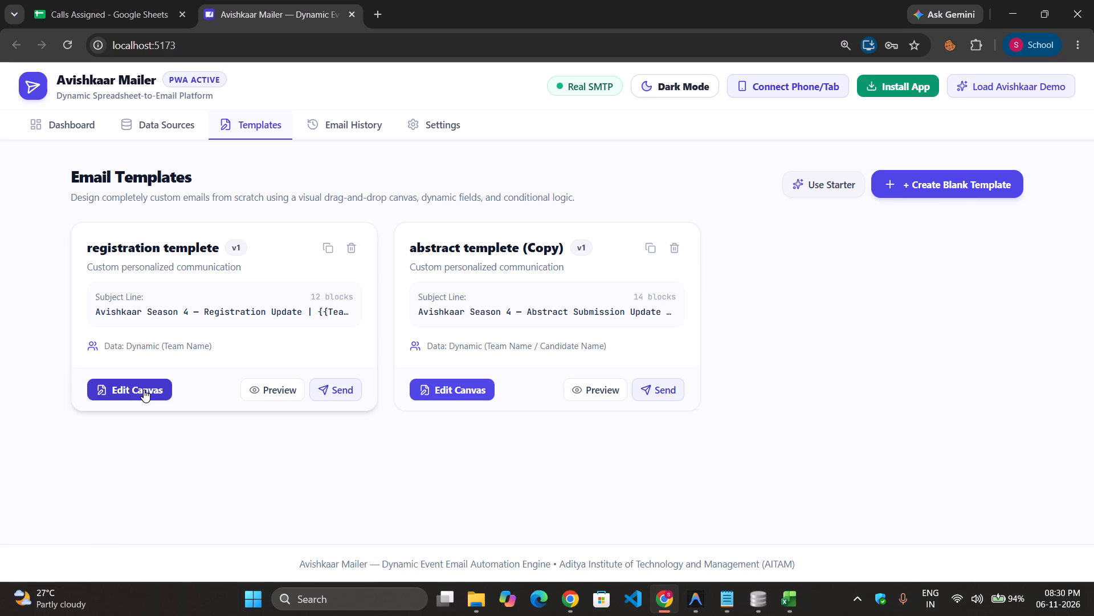
pyautogui.click(144, 390)
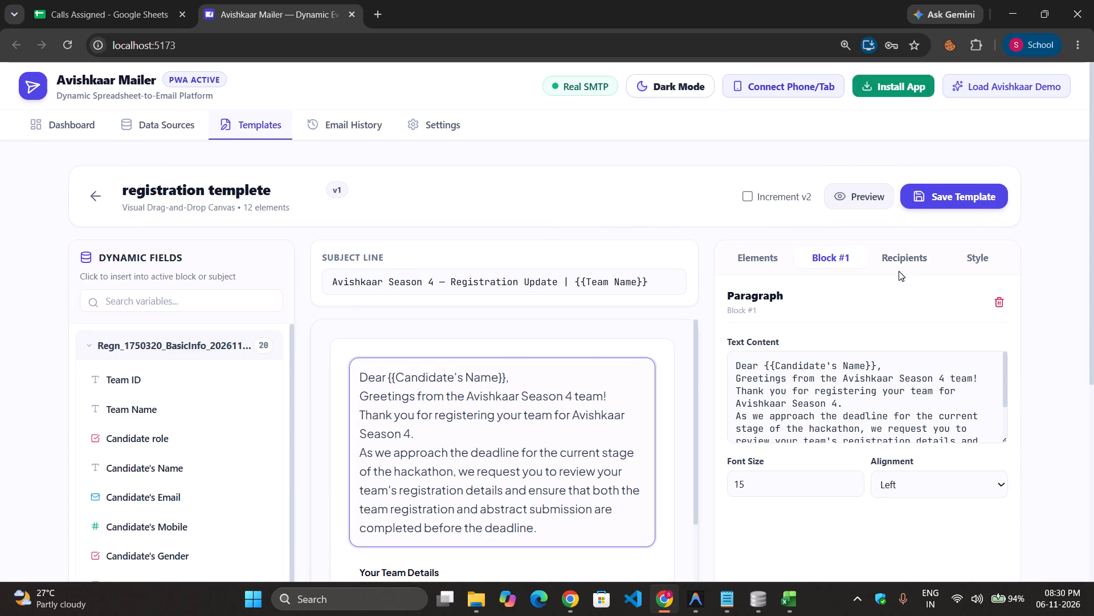
pyautogui.click(913, 261)
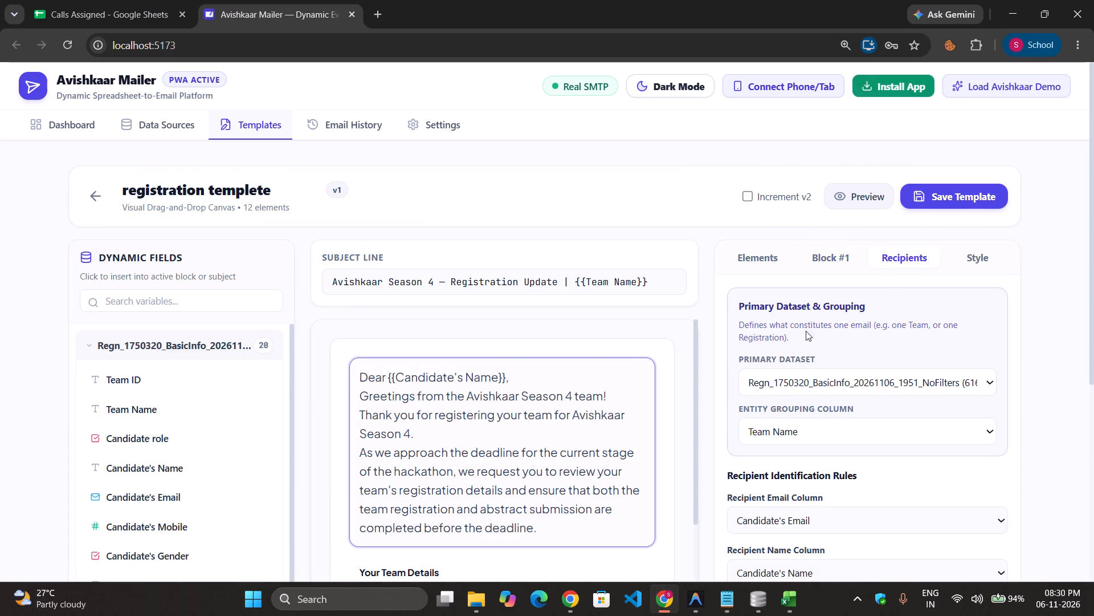
pyautogui.click(753, 256)
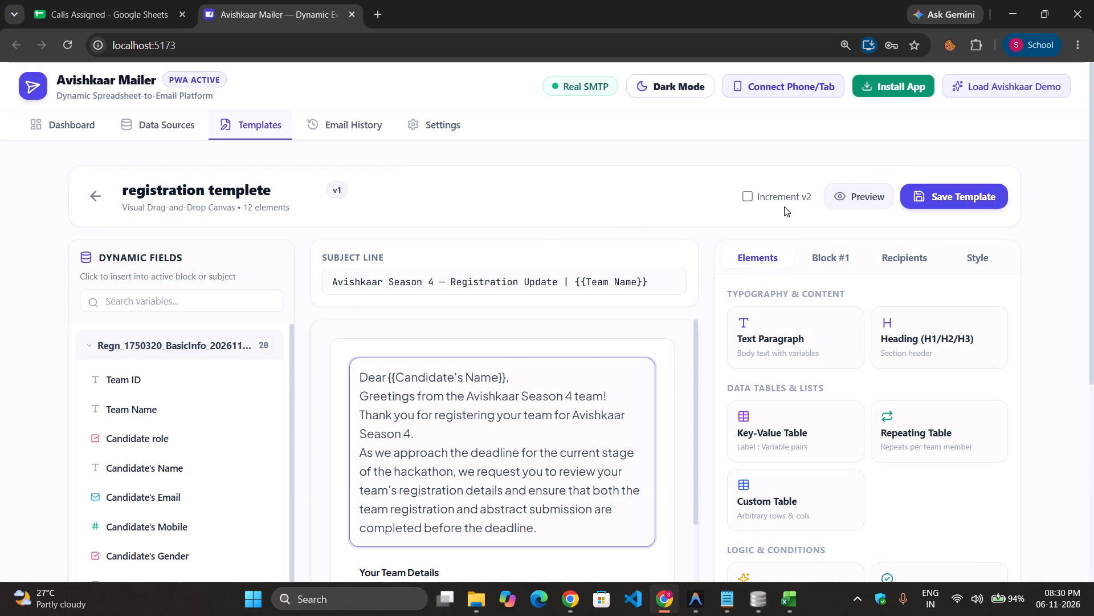
# Preview the registration templete and examine the rendered emails for the first three records, including team details, members and deadline.
pyautogui.click(858, 197)
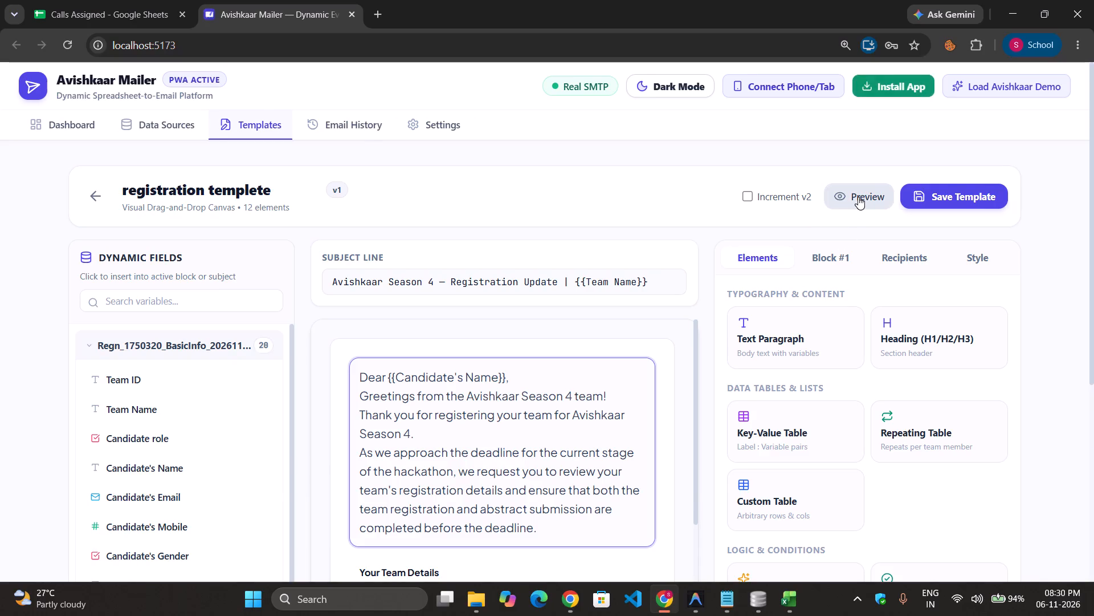
pyautogui.scroll(-2, 548, 392)
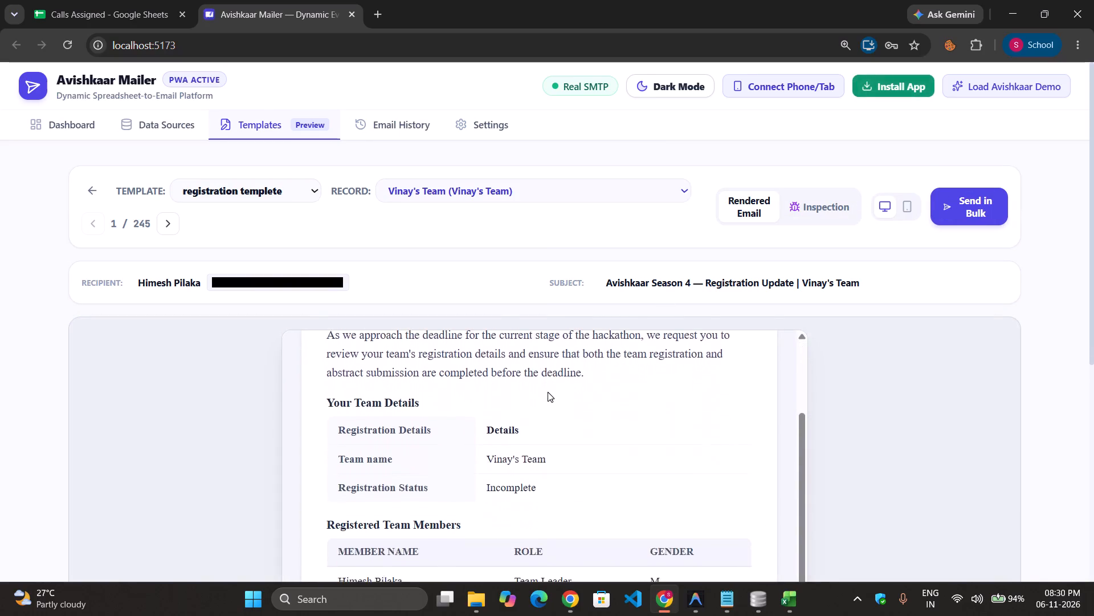
pyautogui.scroll(-3, 548, 392)
pyautogui.scroll(-1, 466, 373)
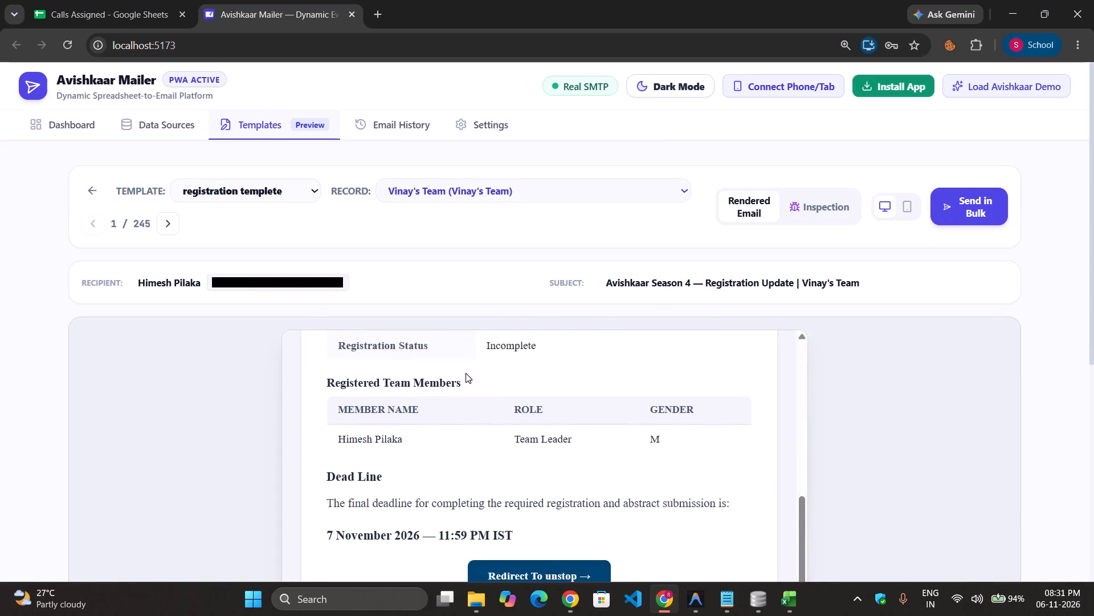
pyautogui.click(161, 216)
pyautogui.scroll(-1, 369, 397)
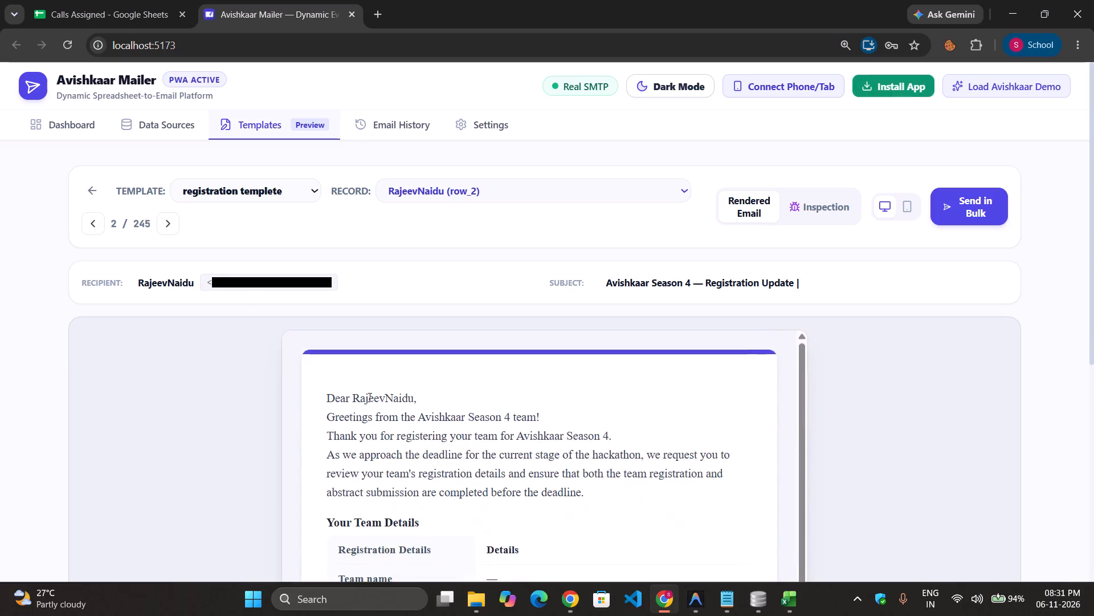
pyautogui.scroll(-2, 369, 397)
pyautogui.click(164, 213)
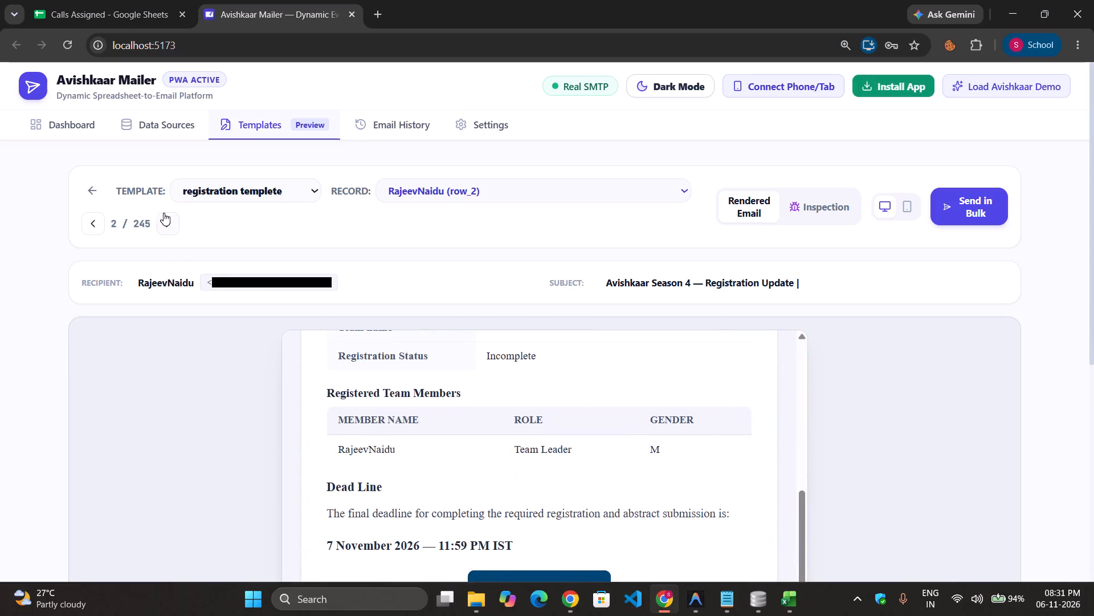
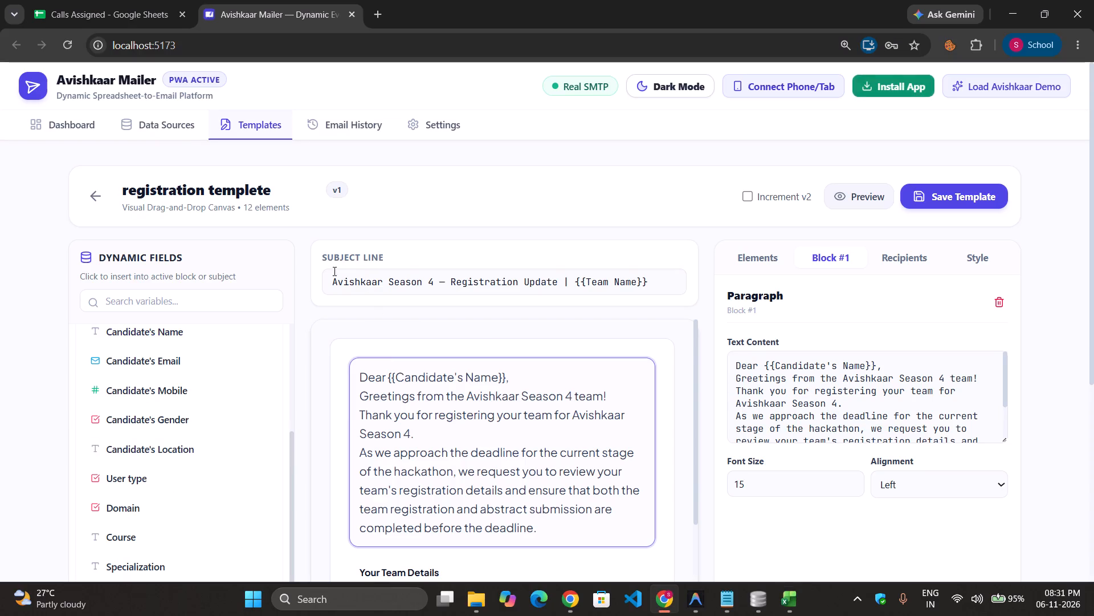
# Save the registration templete from the canvas editor.
pyautogui.scroll(-1, 477, 330)
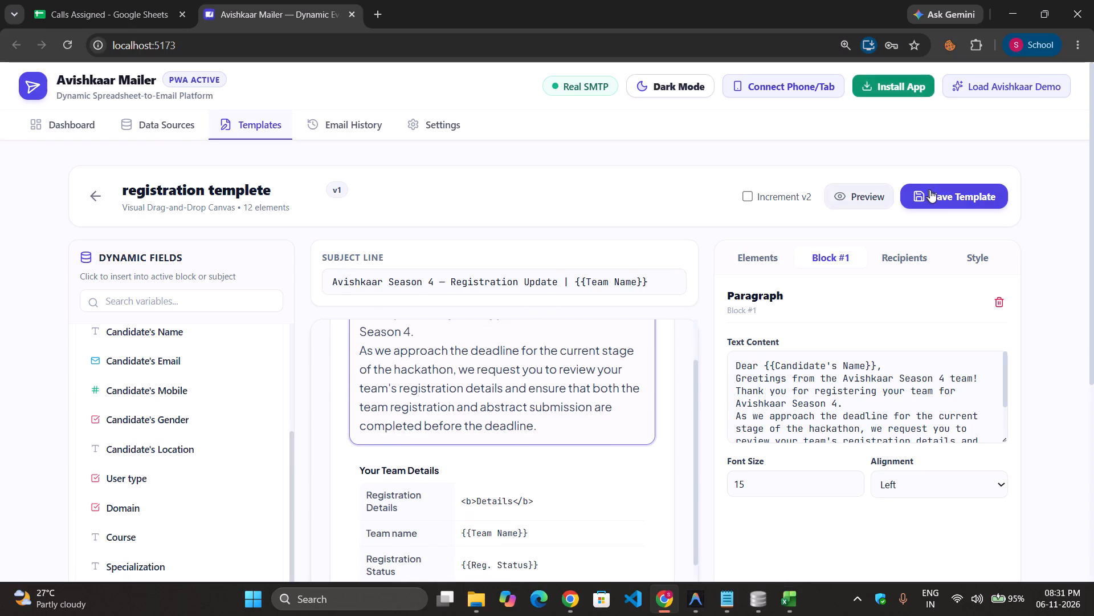
pyautogui.click(938, 193)
# Preview the registration templete and examine the rendered emails for Vinay's Team and the row_50 record.
pyautogui.click(883, 193)
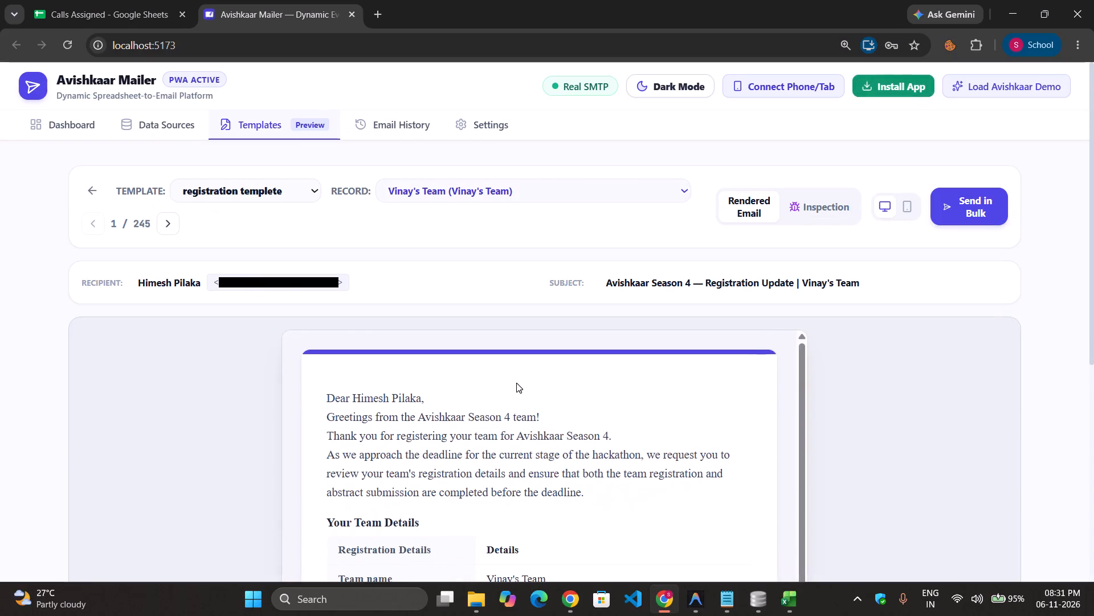
pyautogui.scroll(-1, 281, 354)
pyautogui.scroll(2, 281, 290)
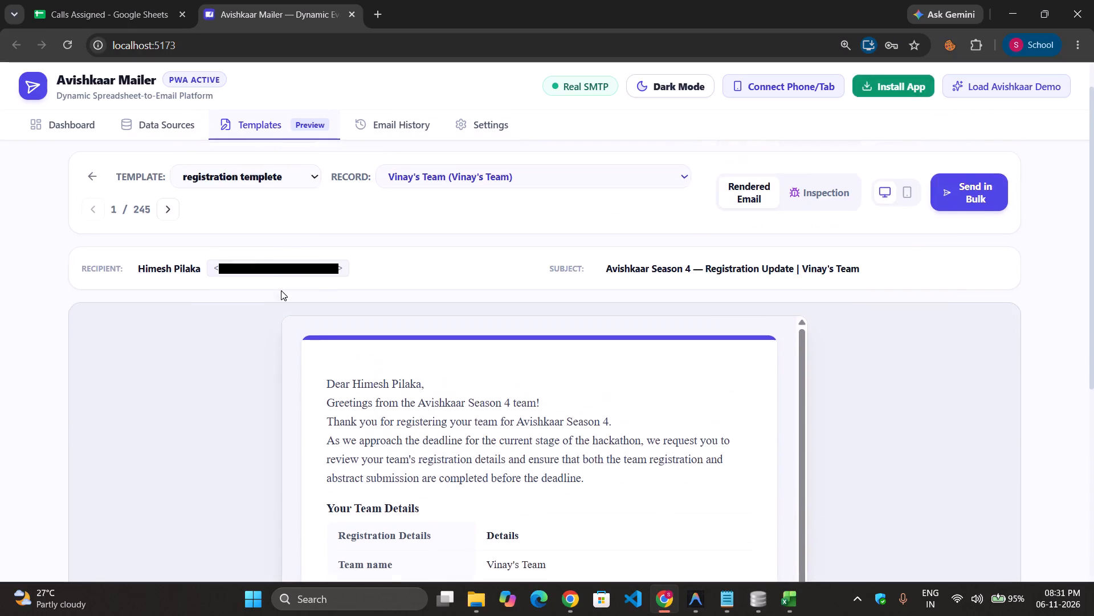
pyautogui.click(444, 195)
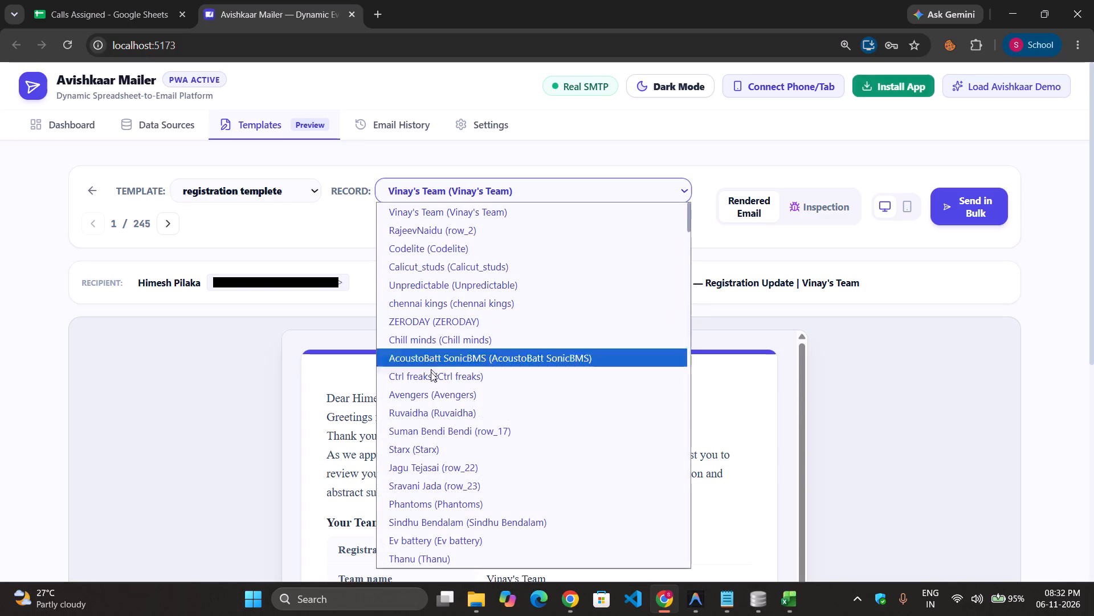
pyautogui.scroll(-4, 426, 411)
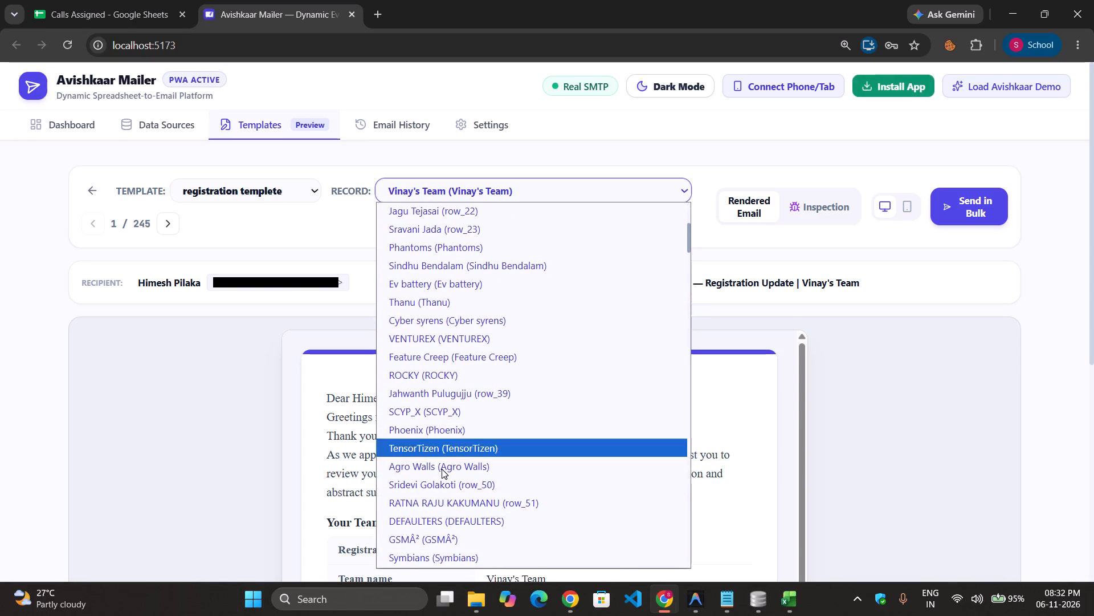
pyautogui.scroll(-3, 448, 491)
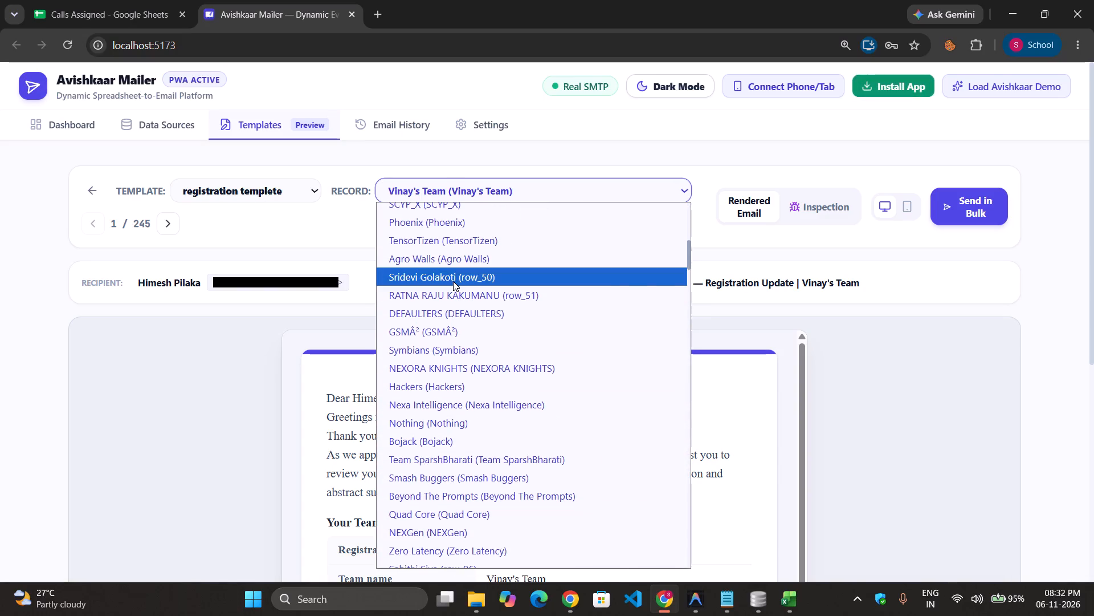
pyautogui.click(453, 281)
pyautogui.scroll(-4, 474, 406)
pyautogui.scroll(1, 474, 406)
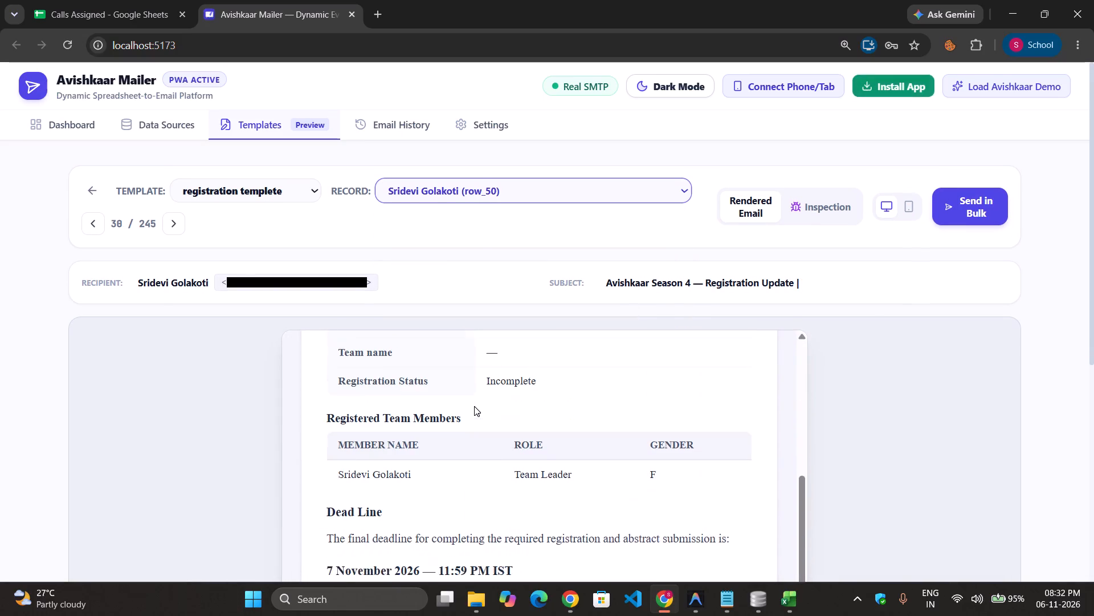
pyautogui.scroll(1, 474, 406)
# Examine the rendered emails for the Ruvaidha and Avengers records, including the Avengers team members and deadline.
pyautogui.click(472, 194)
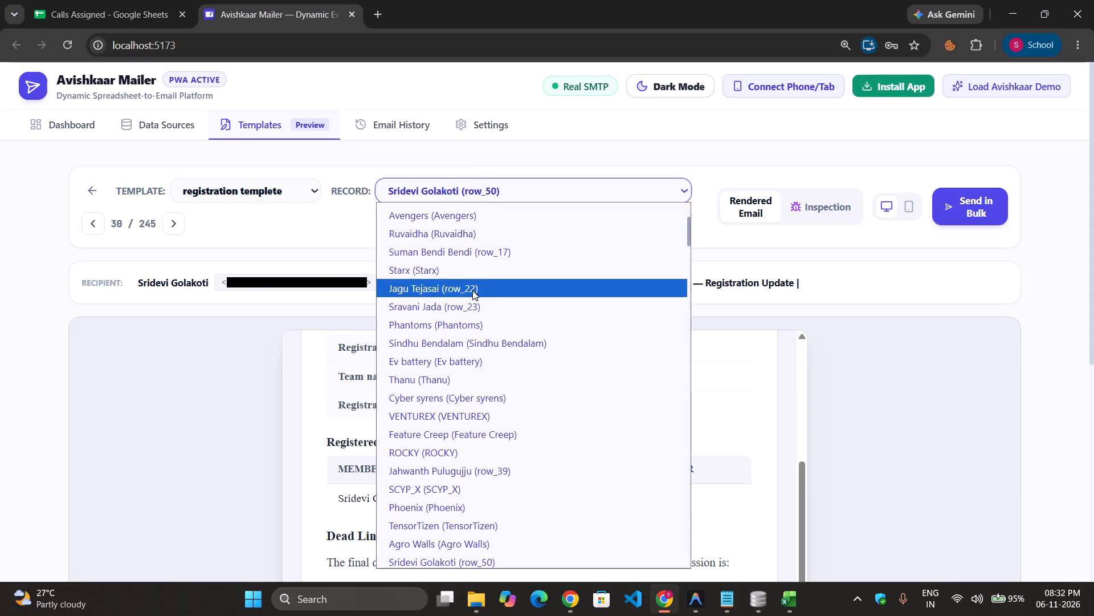
pyautogui.click(470, 228)
pyautogui.click(473, 192)
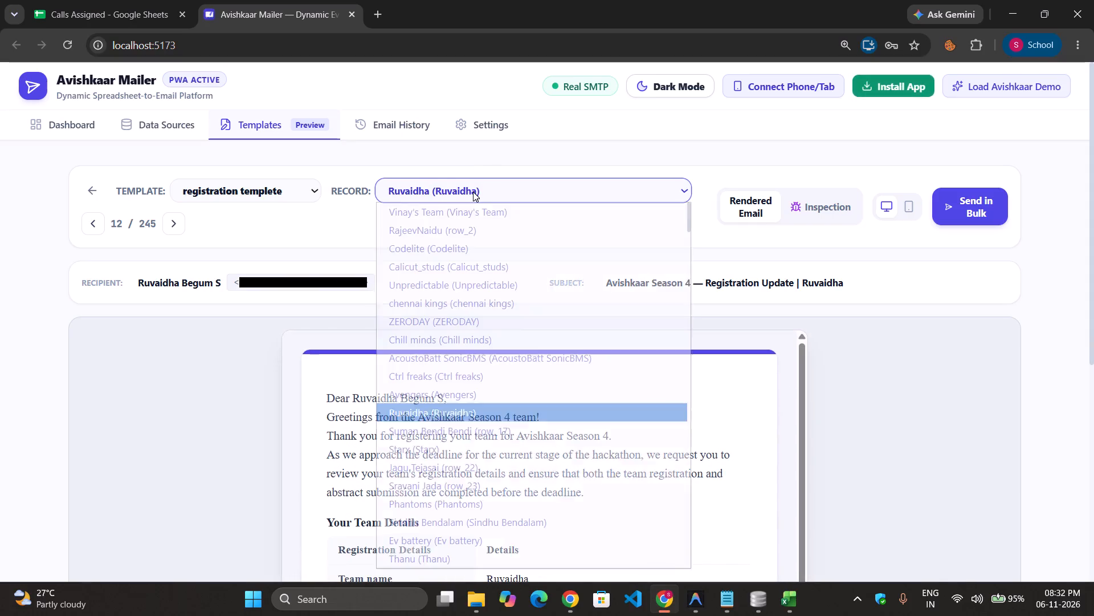
pyautogui.click(459, 398)
pyautogui.scroll(-4, 459, 423)
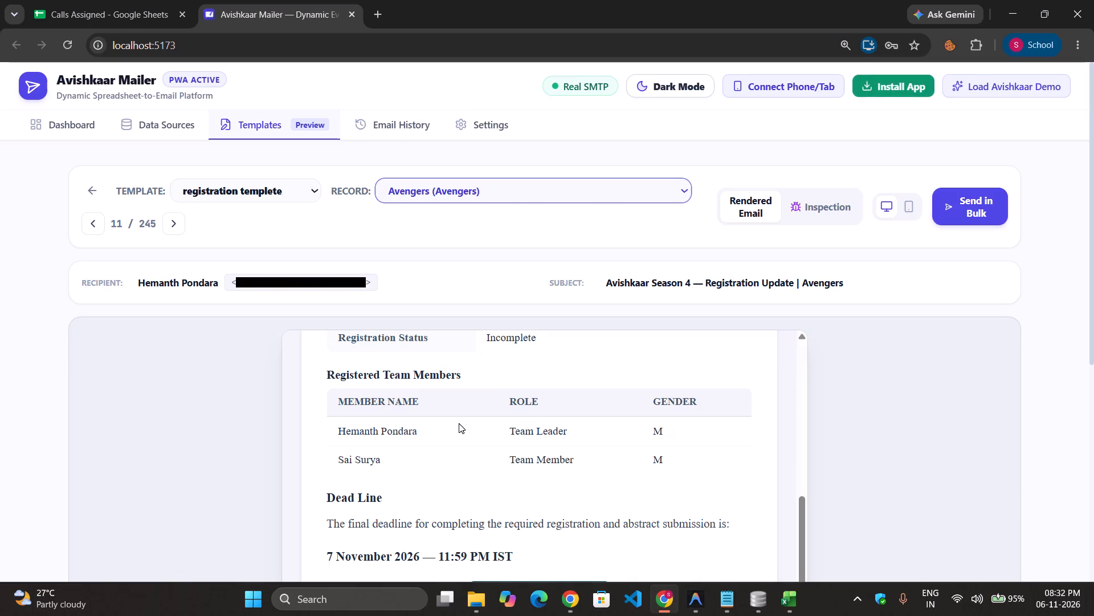
pyautogui.scroll(5, 459, 423)
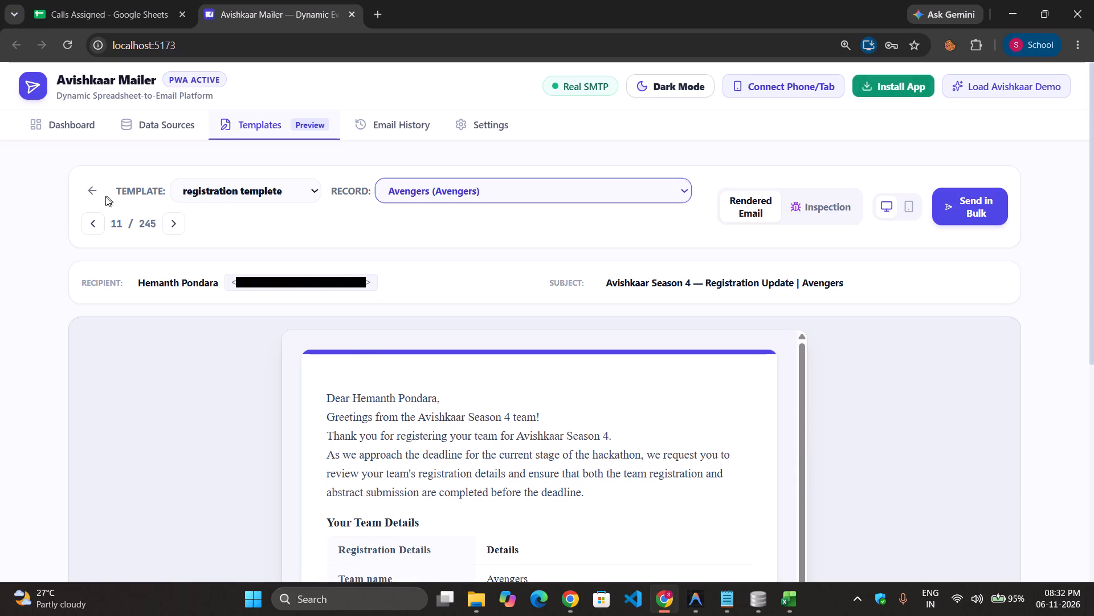
# Return to the registration templete's canvas and examine its content blocks from the greeting through to the closing lines.
pyautogui.click(97, 194)
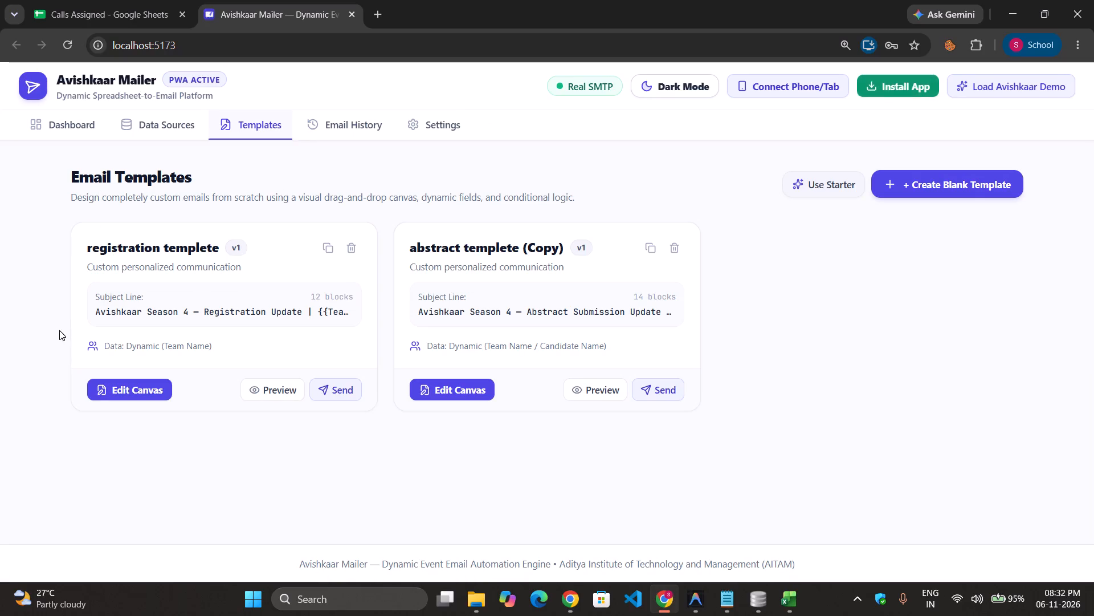
pyautogui.click(146, 387)
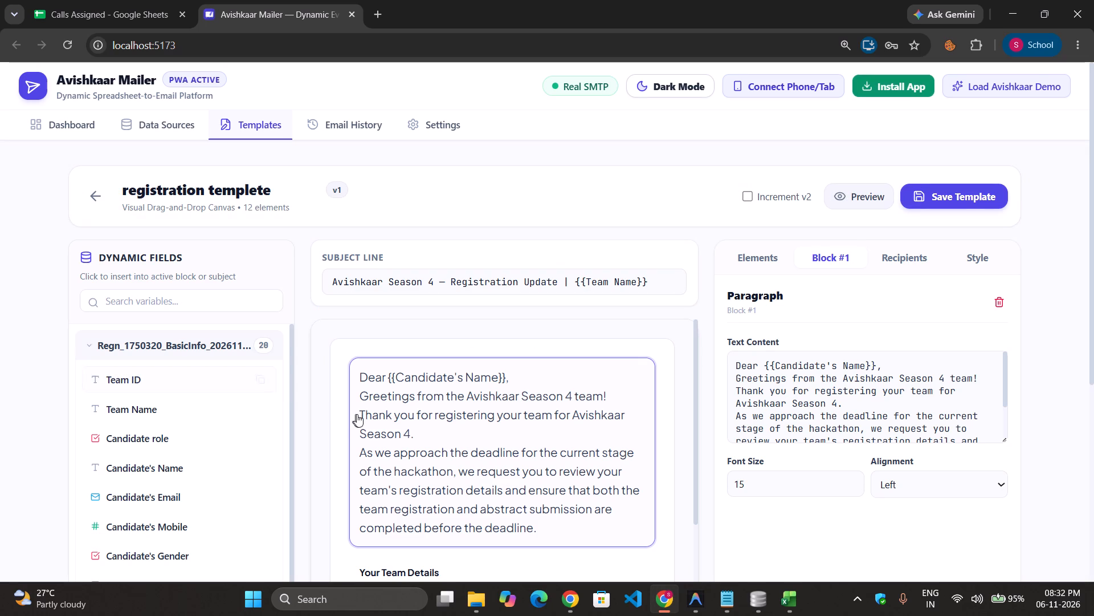
pyautogui.scroll(-1, 338, 415)
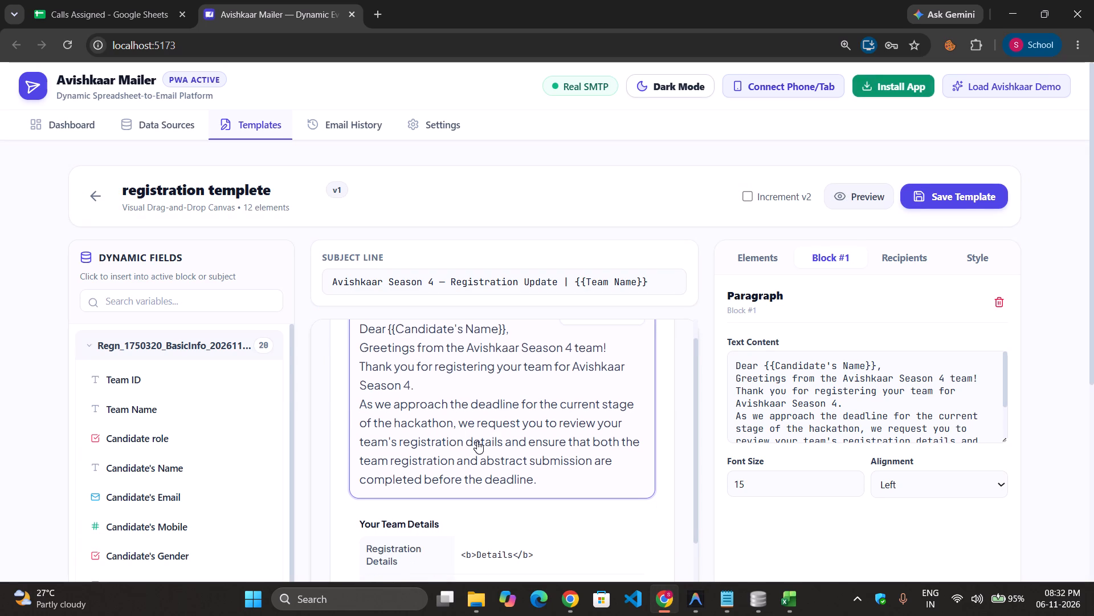
pyautogui.scroll(-1, 477, 441)
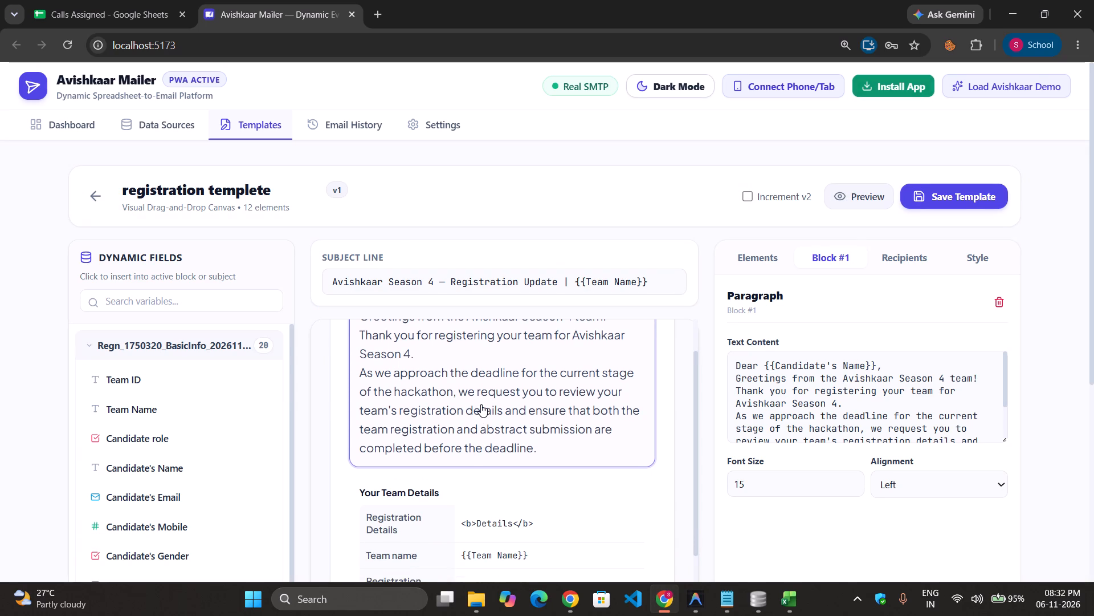
pyautogui.scroll(-4, 481, 404)
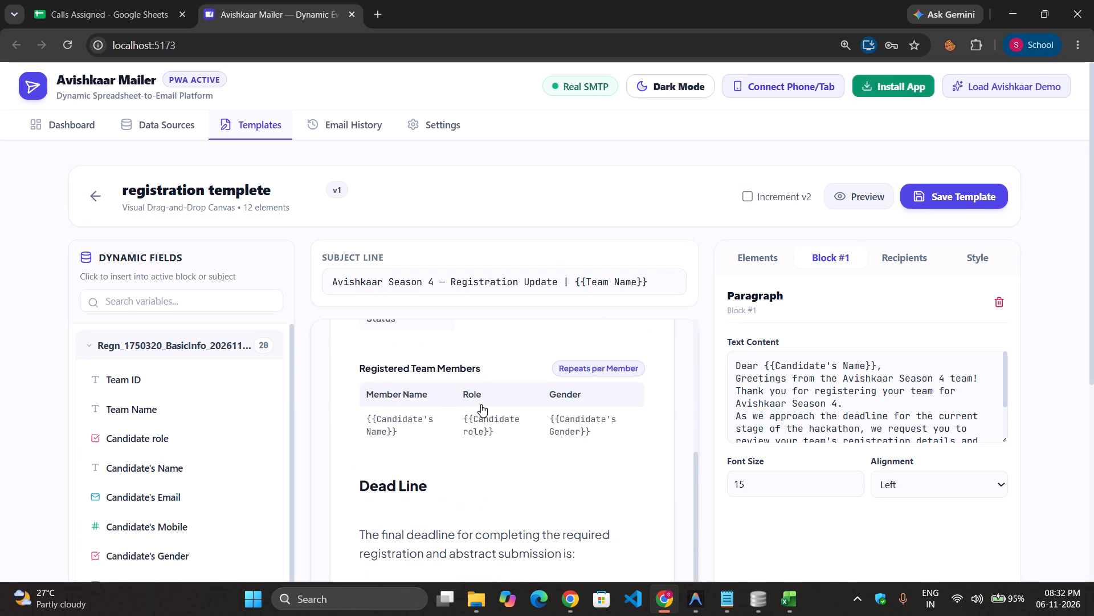
pyautogui.scroll(-6, 481, 404)
pyautogui.scroll(-3, 470, 499)
pyautogui.scroll(-1, 681, 494)
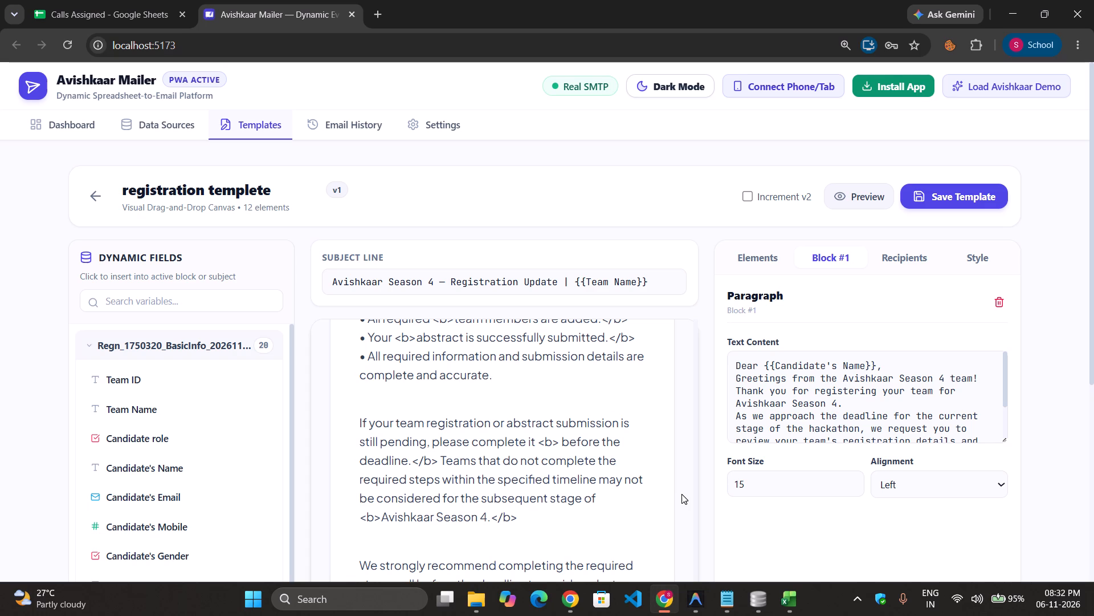
pyautogui.scroll(-2, 681, 494)
pyautogui.scroll(-1, 709, 410)
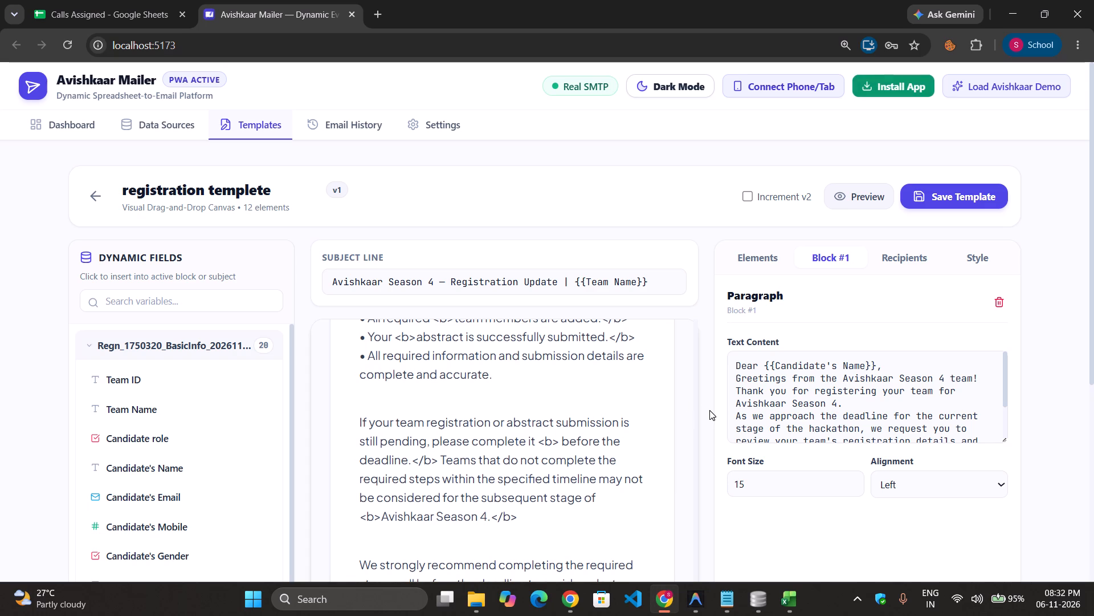
pyautogui.scroll(-3, 709, 410)
pyautogui.scroll(-2, 545, 427)
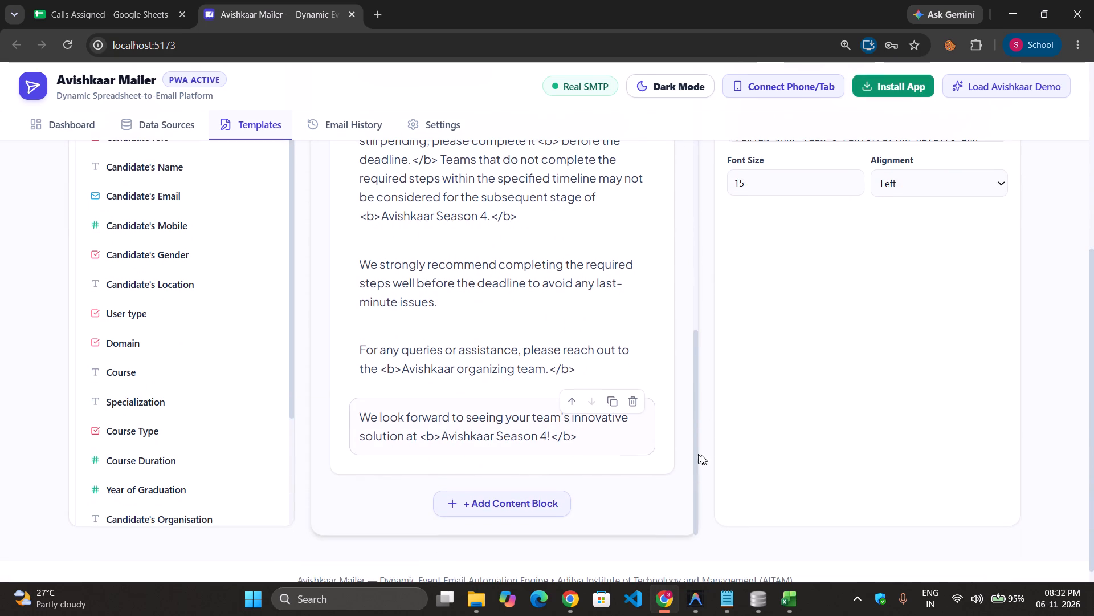
pyautogui.scroll(5, 726, 455)
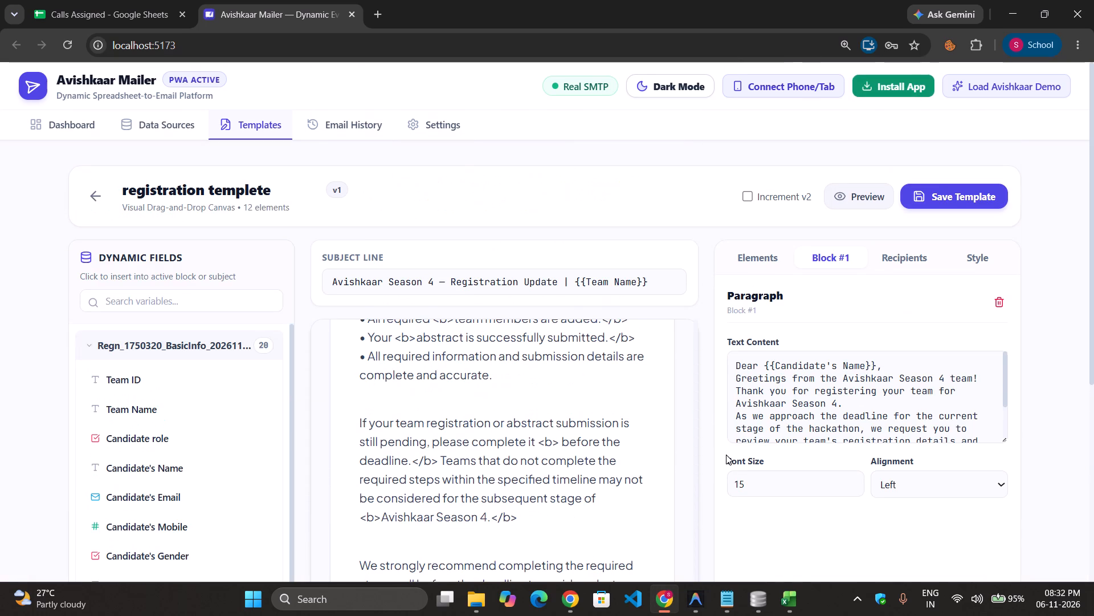
pyautogui.scroll(-4, 703, 454)
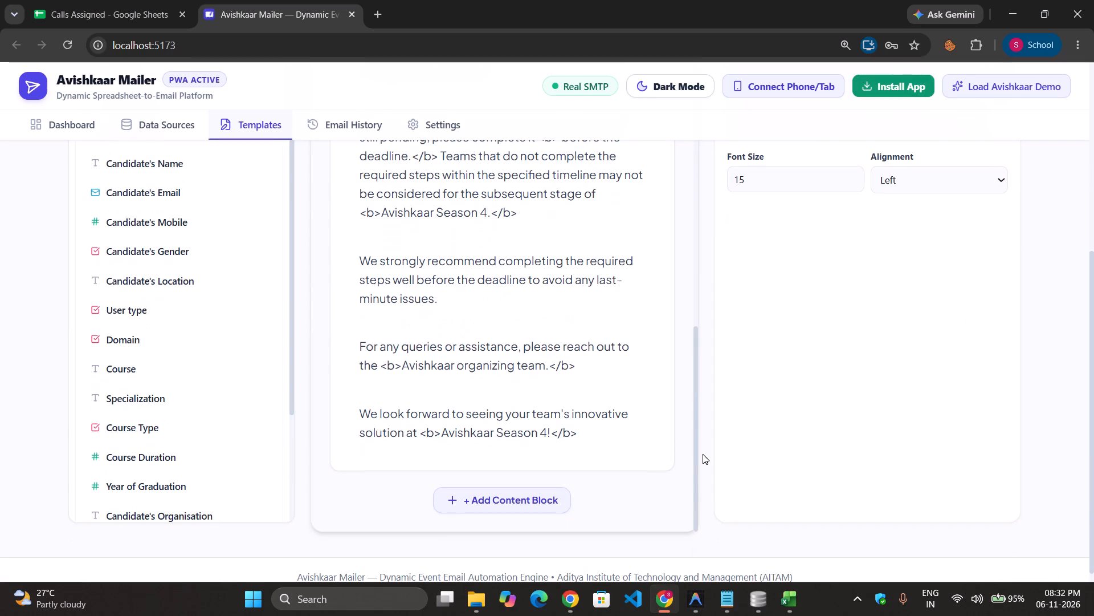
# Add a text paragraph block at the end of the registration templete, after the "We look forward" paragraph, and select it.
pyautogui.click(525, 500)
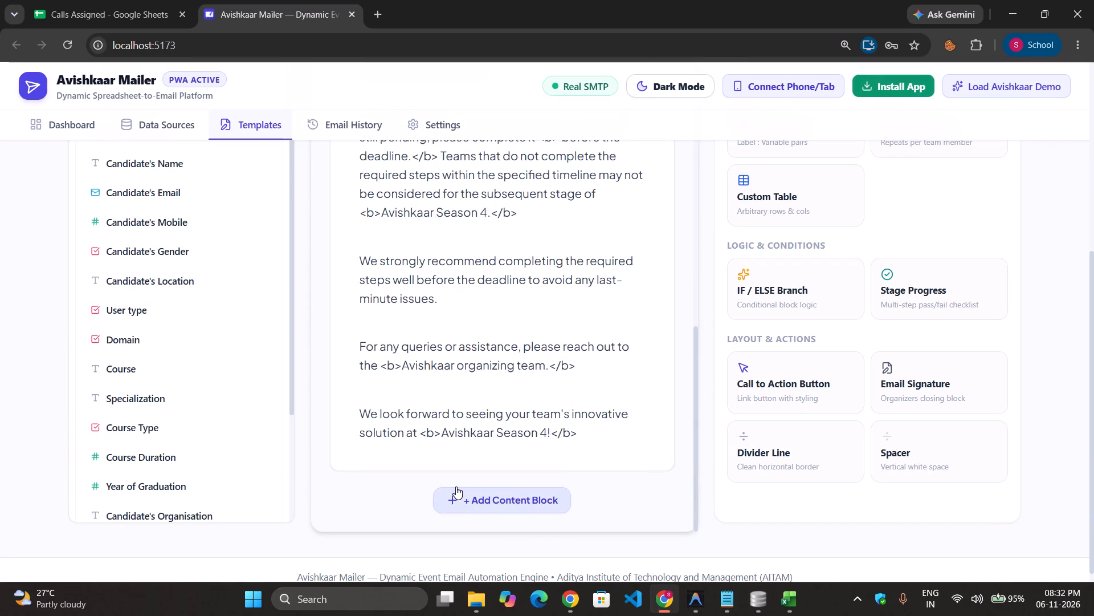
pyautogui.scroll(-1, 456, 487)
pyautogui.scroll(-3, 467, 425)
pyautogui.scroll(5, 724, 362)
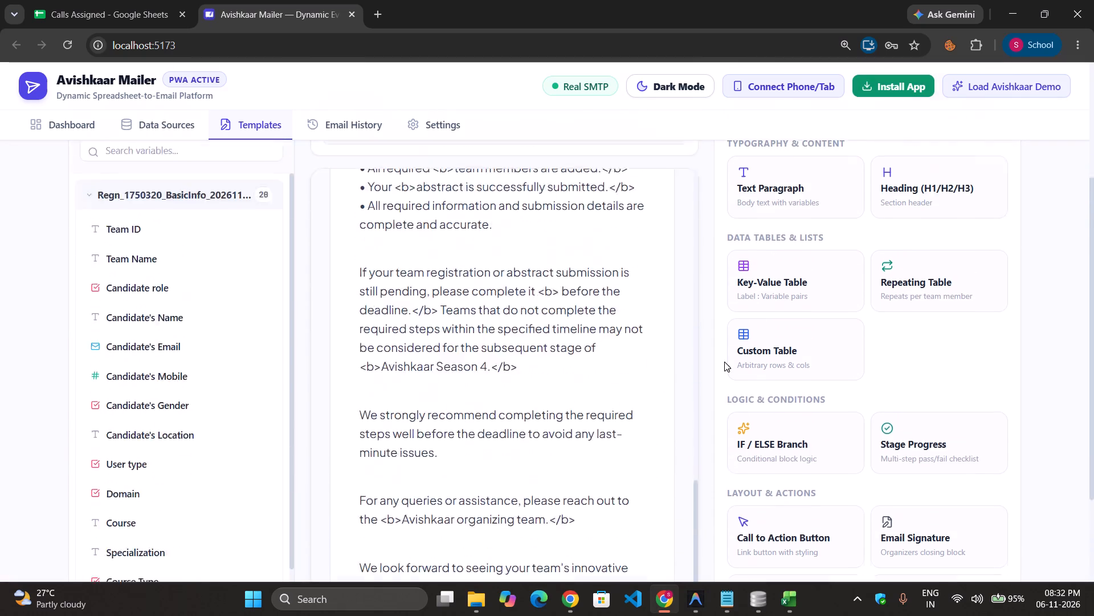
pyautogui.click(780, 316)
pyautogui.scroll(-8, 496, 480)
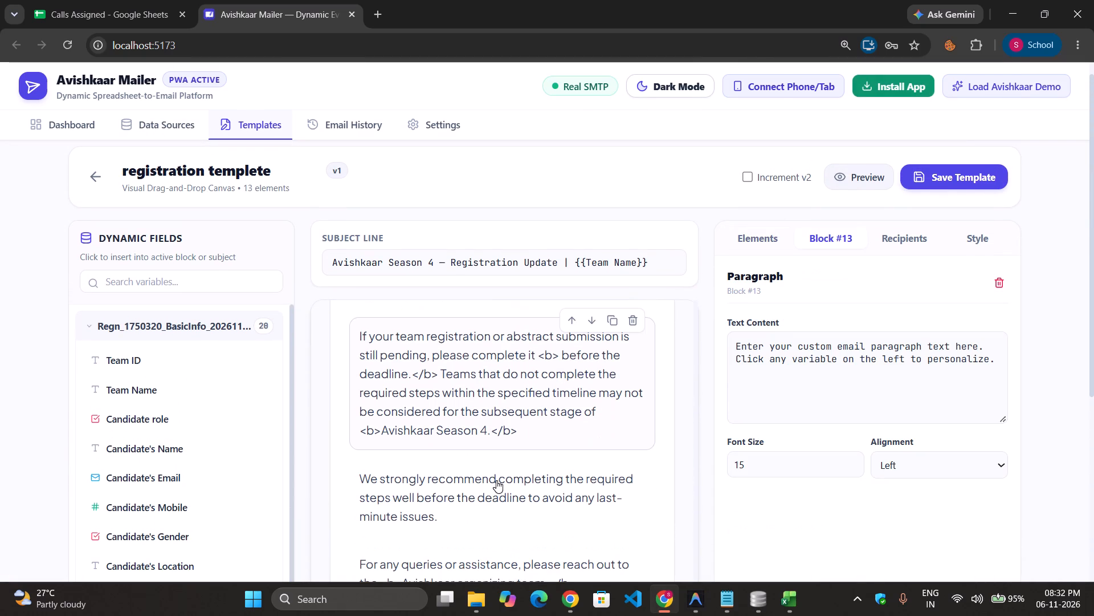
pyautogui.scroll(-5, 716, 406)
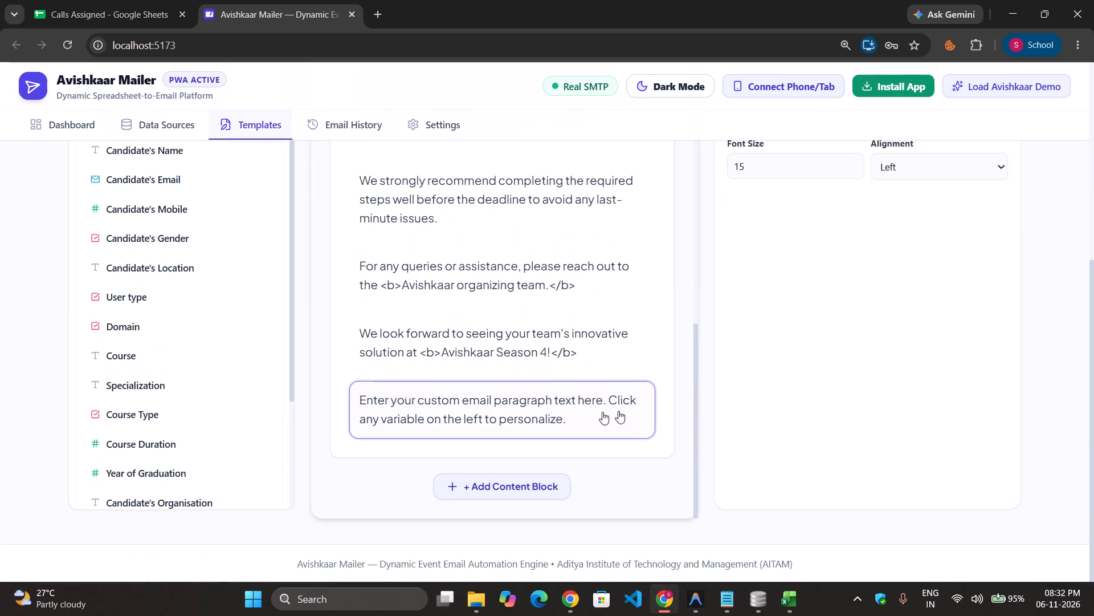
pyautogui.click(477, 411)
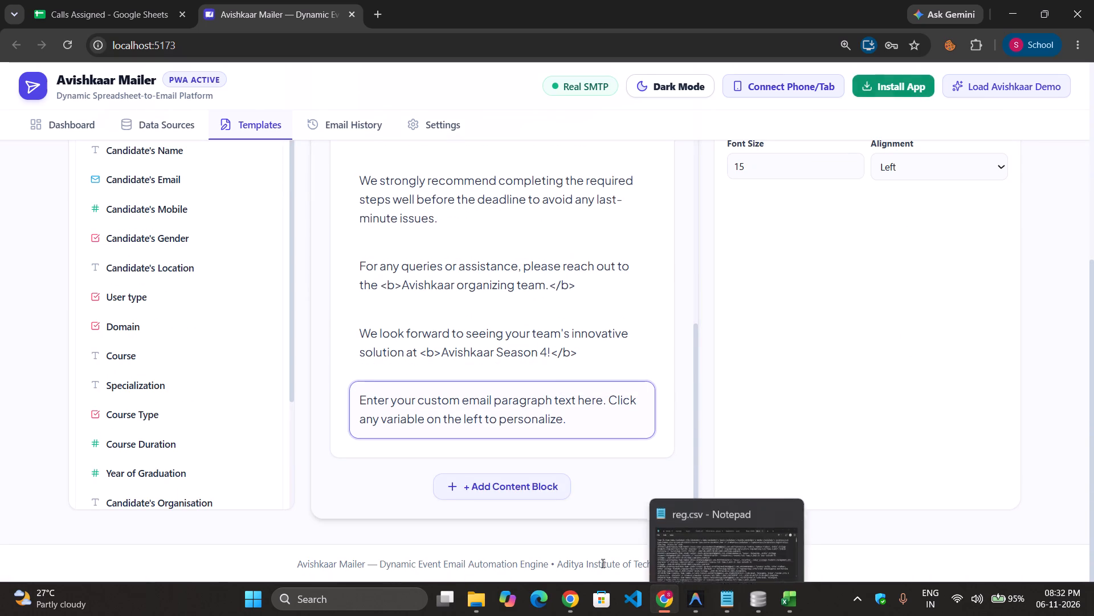
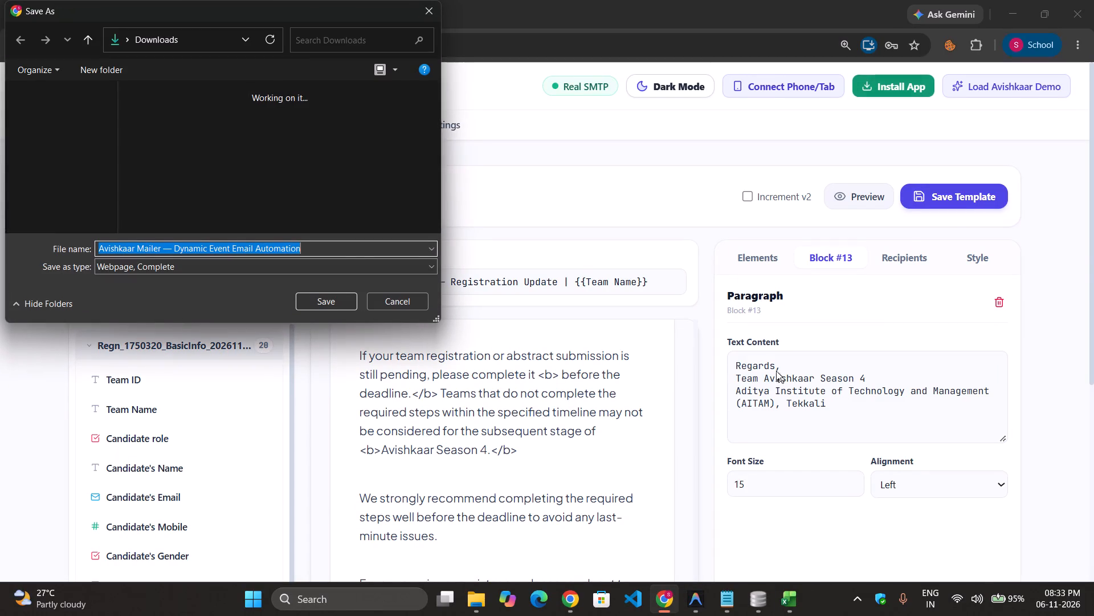
# Dismiss the page-saving dialog and save the registration templete with its closing "Regards, Team Avishkaar Season 4" paragraph.
pyautogui.click(422, 300)
pyautogui.scroll(-5, 710, 406)
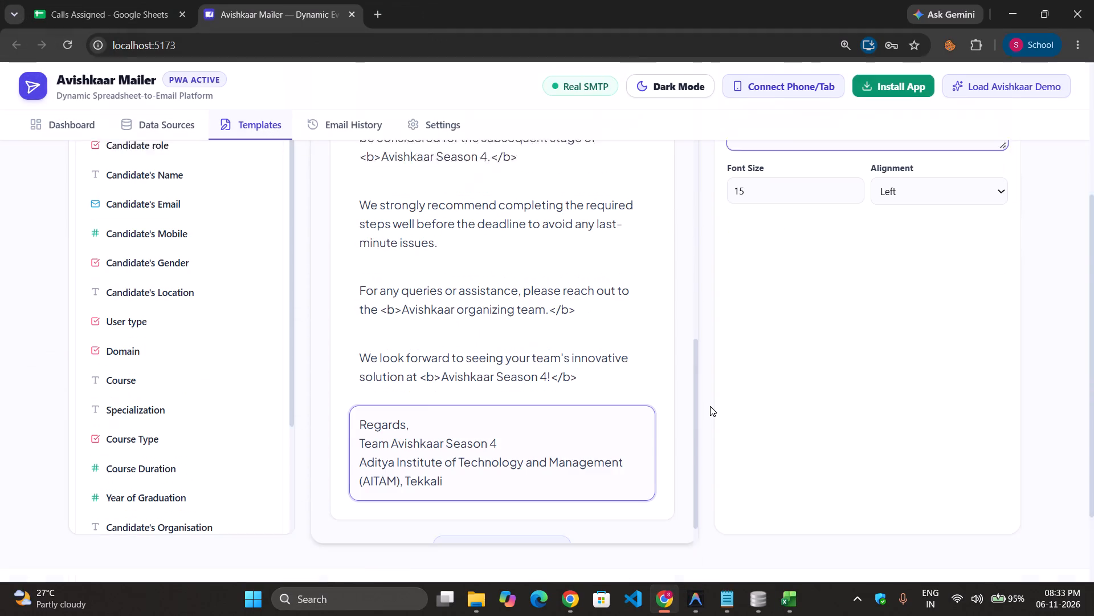
pyautogui.click(710, 342)
pyautogui.scroll(6, 710, 342)
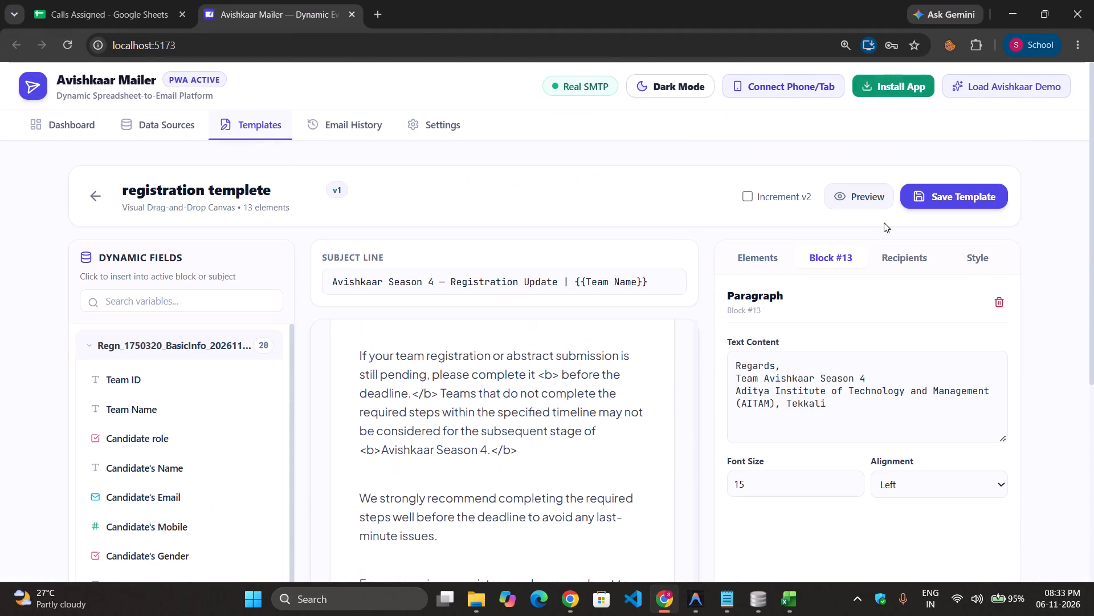
pyautogui.click(955, 202)
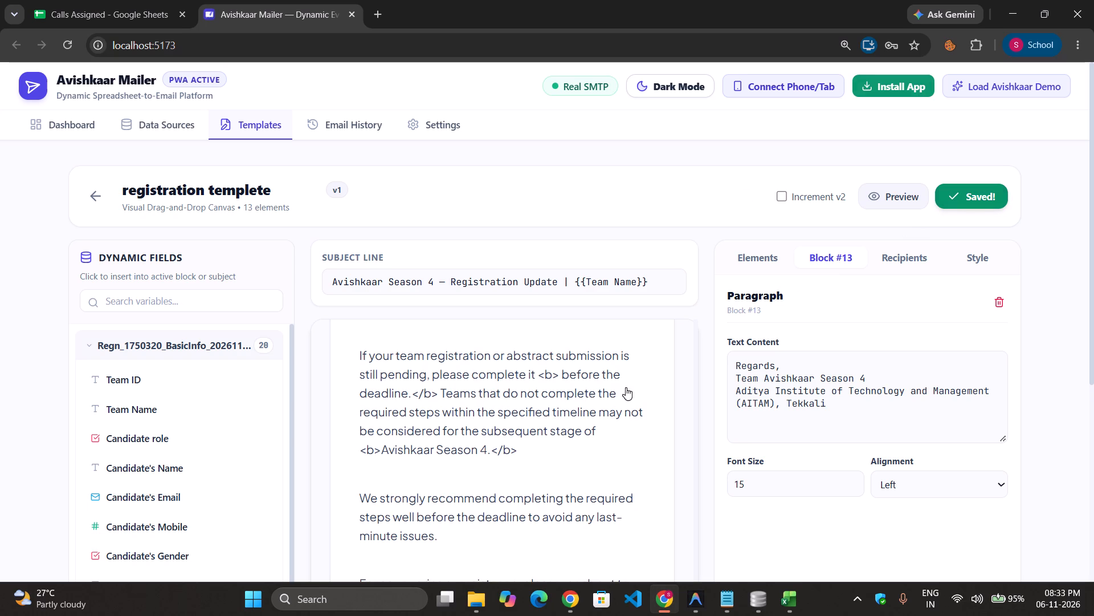
# Examine the registration templete's canvas from the closing paragraph back up to the team details and team members blocks.
pyautogui.scroll(-7, 632, 391)
pyautogui.scroll(-5, 706, 406)
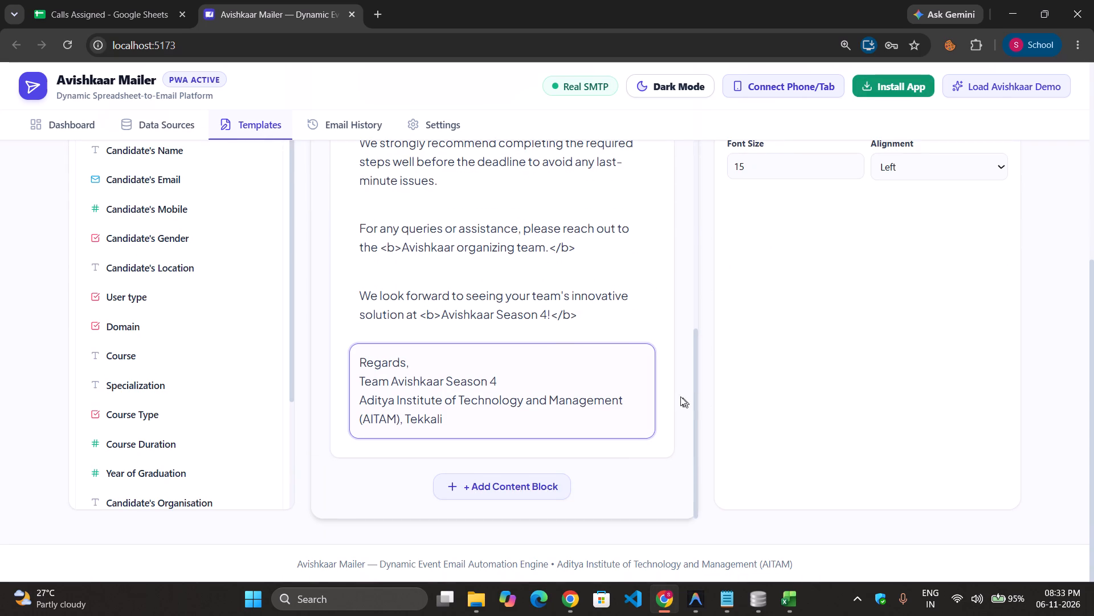
pyautogui.click(672, 392)
pyautogui.click(630, 452)
pyautogui.scroll(3, 551, 420)
pyautogui.scroll(6, 685, 318)
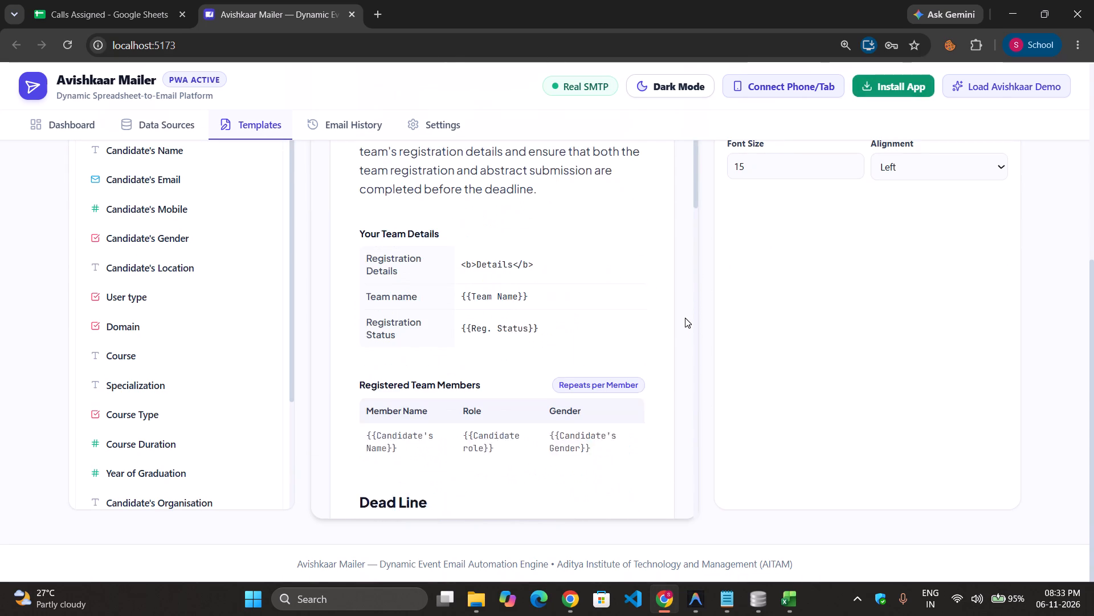
pyautogui.scroll(1, 685, 318)
pyautogui.scroll(-7, 685, 318)
# Wrap "Team Avishkaar Season 4" in <b> and </b> tags in the closing Regards paragraph and save the template.
pyautogui.click(460, 396)
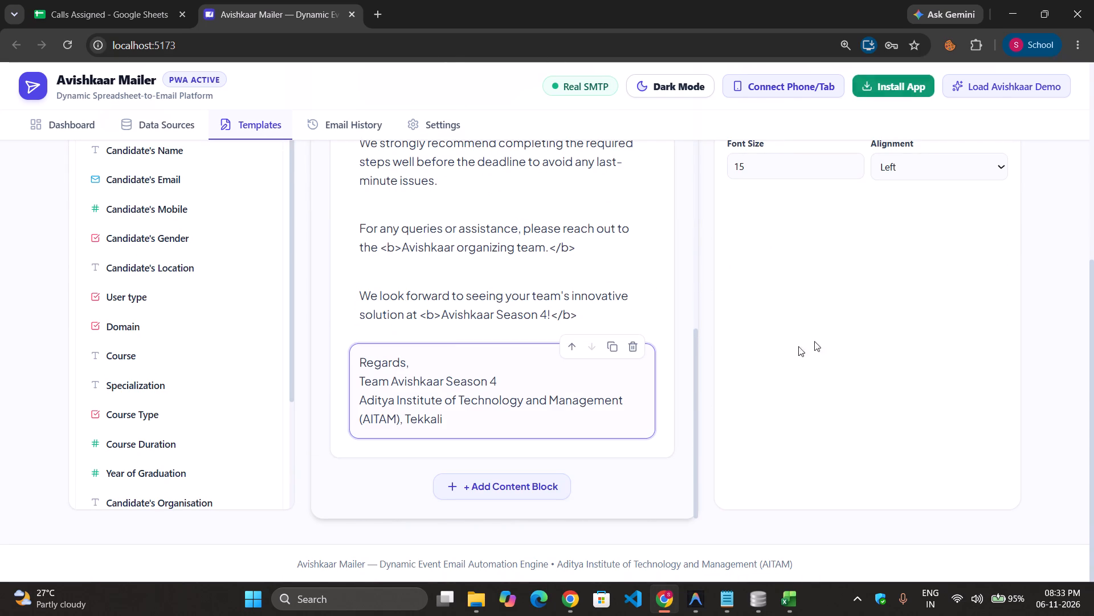
pyautogui.scroll(6, 877, 325)
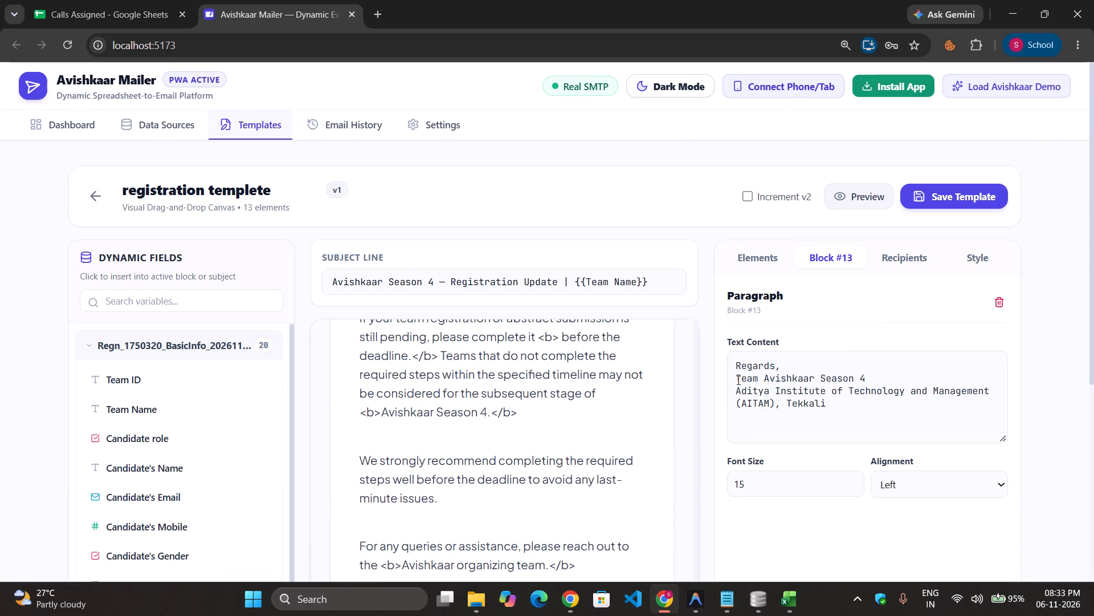
pyautogui.click(736, 380)
pyautogui.write('<>')
pyautogui.press('Left')
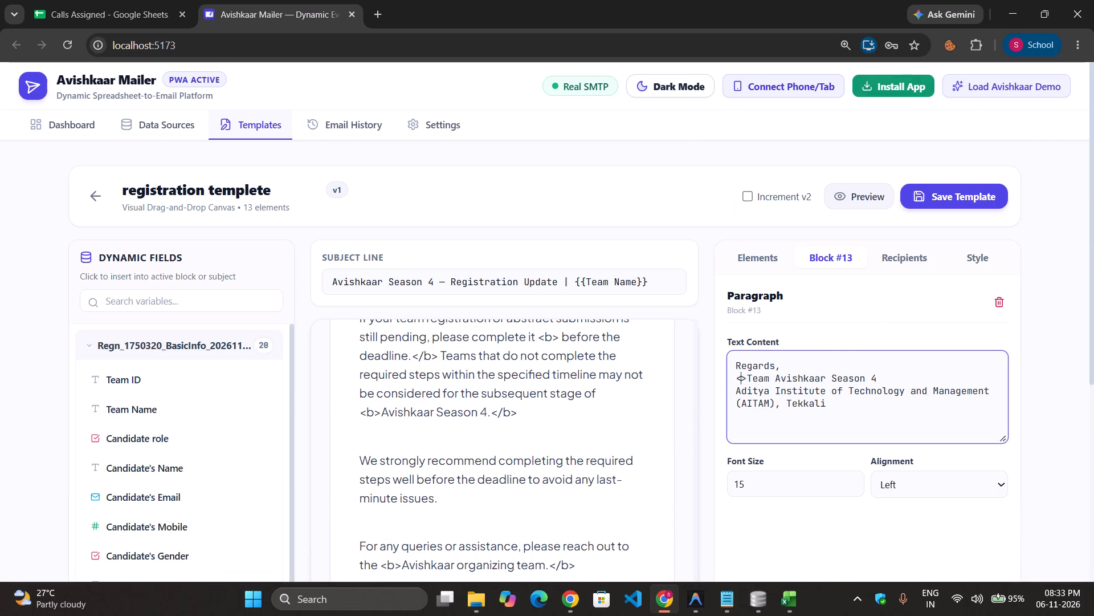
pyautogui.press('b')
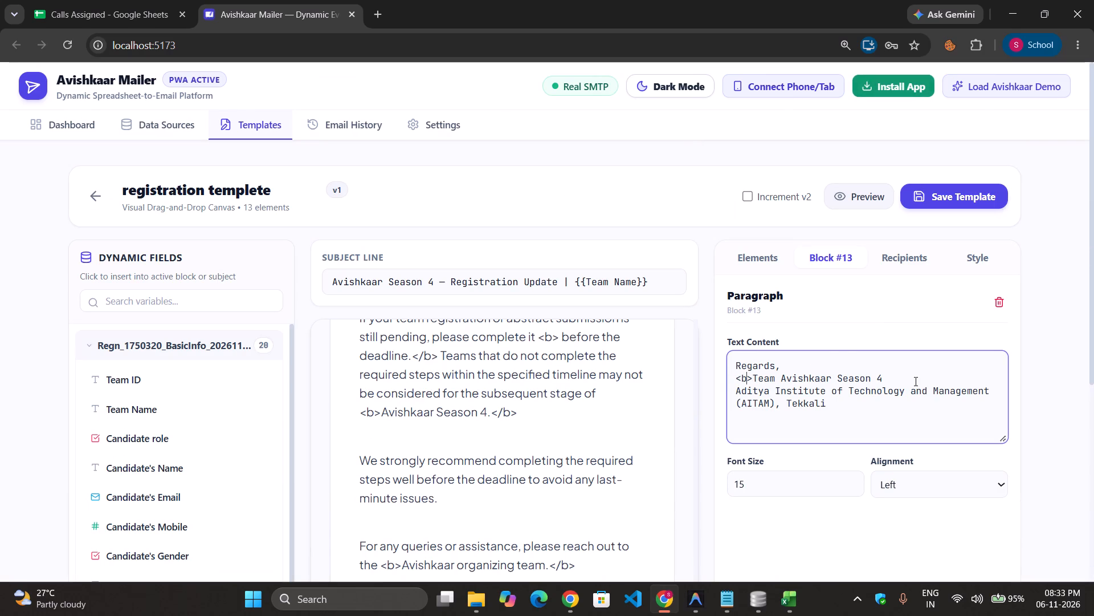
pyautogui.click(913, 377)
pyautogui.write('<>')
pyautogui.press('Left')
pyautogui.press('/')
pyautogui.press('b')
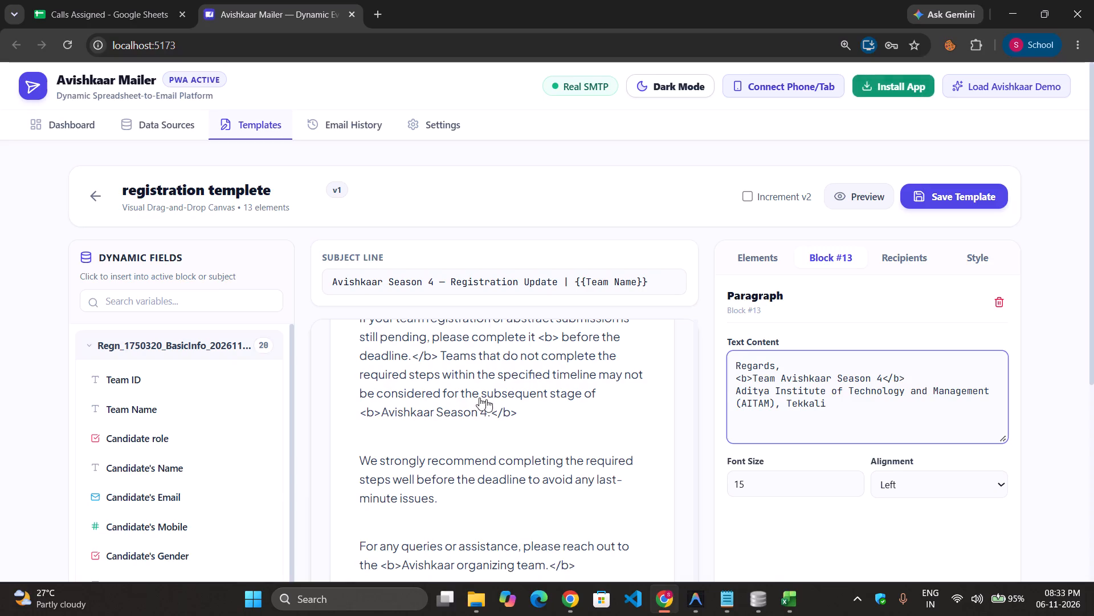
pyautogui.scroll(12, 467, 382)
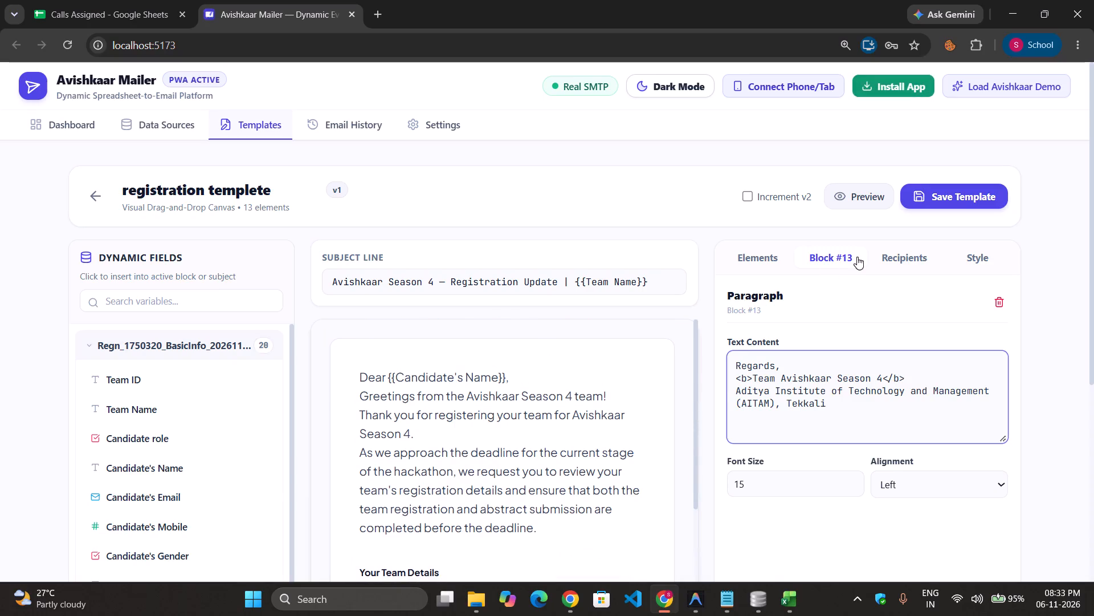
pyautogui.click(936, 205)
# Preview the registration templete and examine the rendered emails for the Vinay's Team and Machine Minds records, including the closing signature.
pyautogui.click(876, 202)
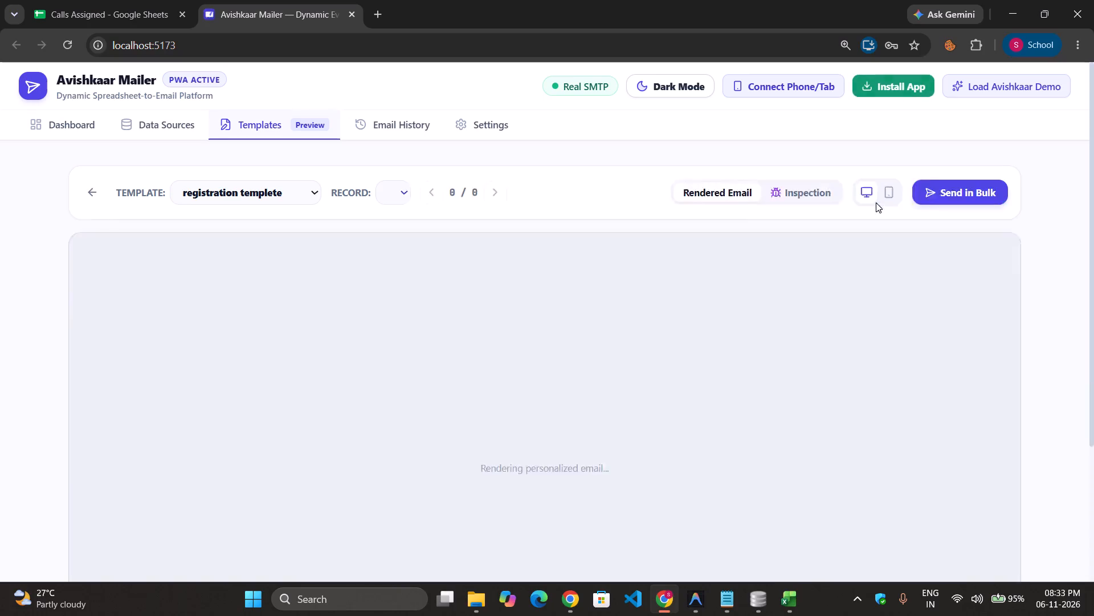
pyautogui.scroll(-10, 459, 463)
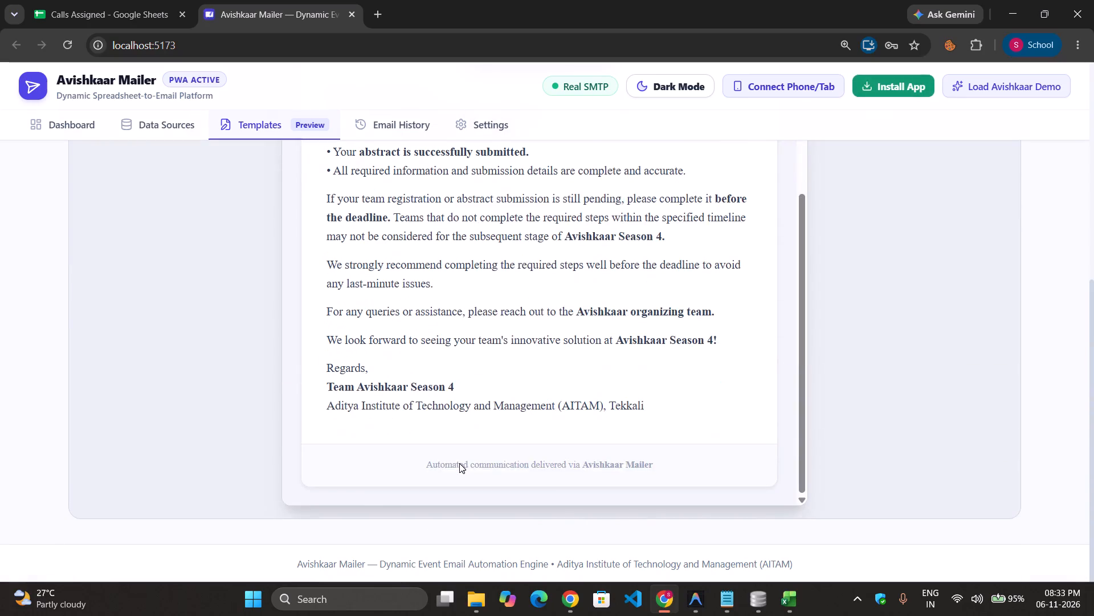
pyautogui.scroll(-1, 459, 463)
pyautogui.scroll(8, 459, 463)
pyautogui.scroll(5, 431, 394)
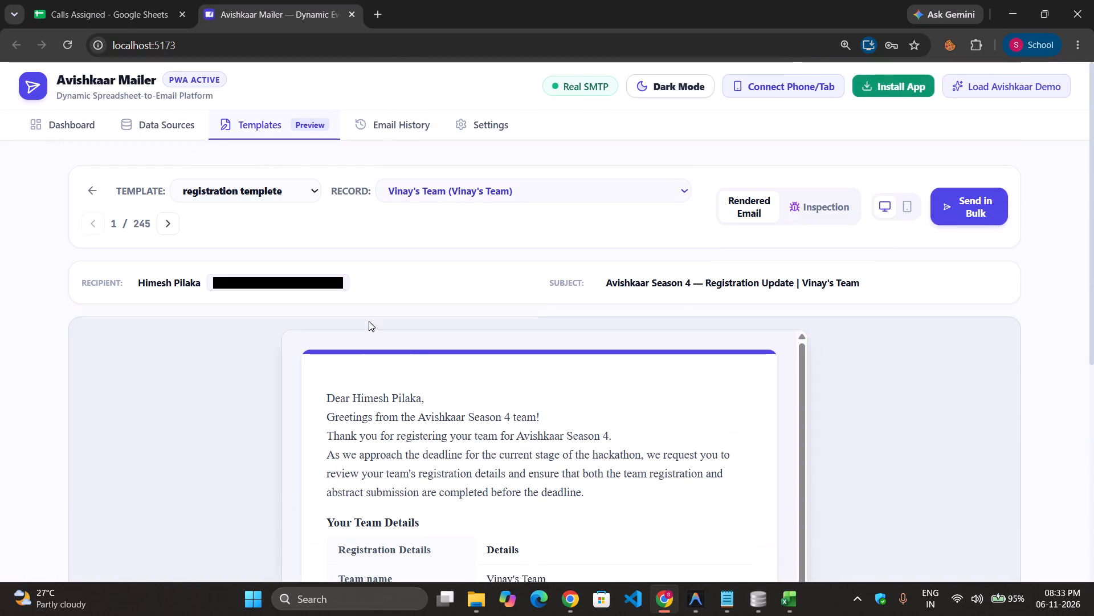
pyautogui.click(429, 203)
pyautogui.click(431, 194)
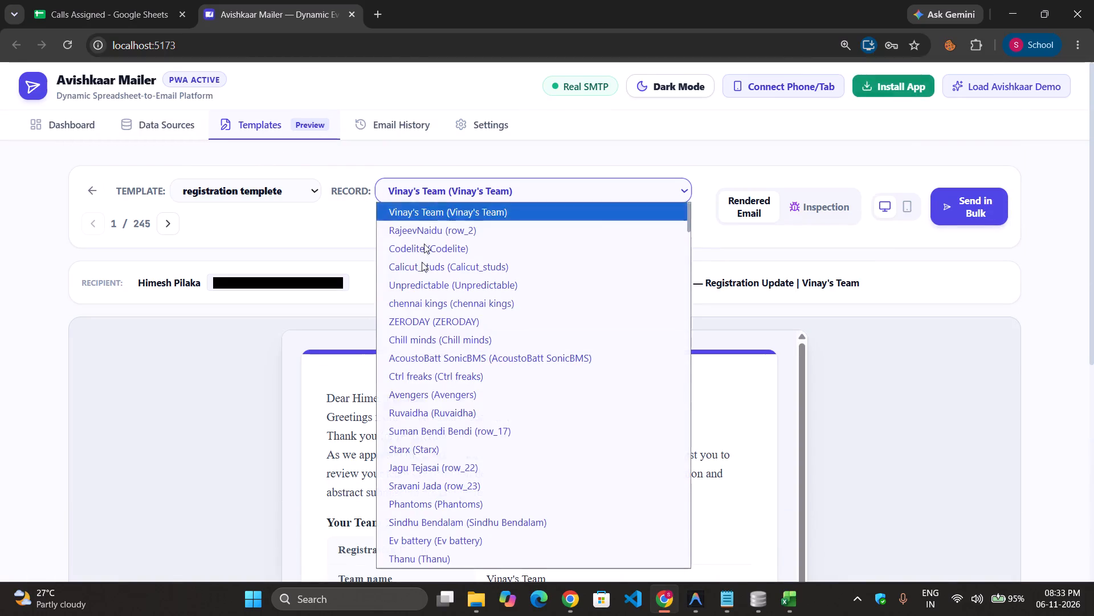
pyautogui.scroll(-5, 398, 451)
pyautogui.click(409, 466)
pyautogui.scroll(-4, 411, 469)
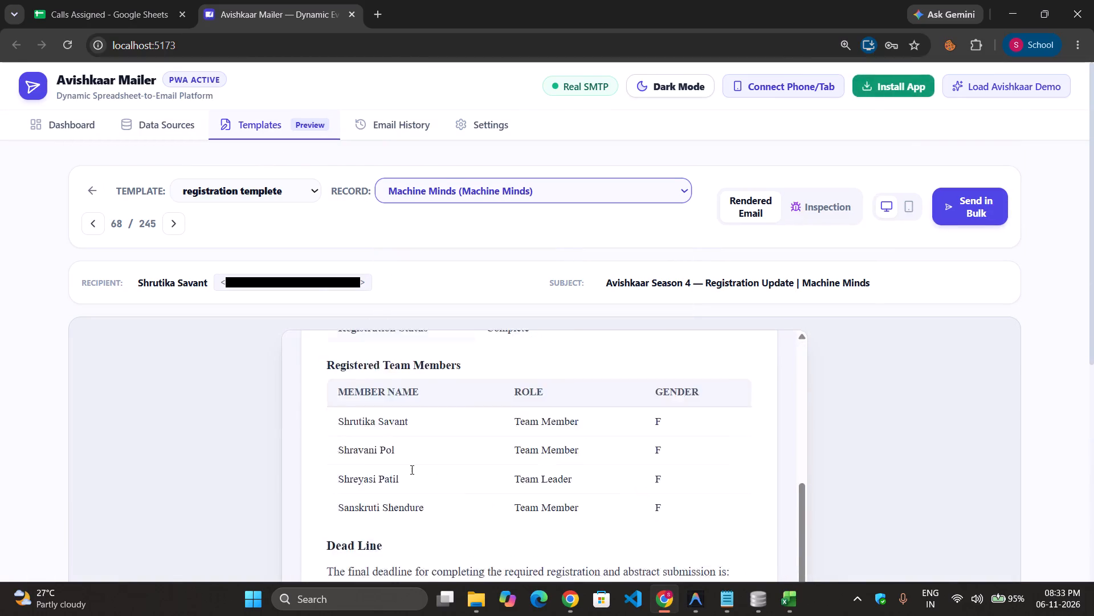
pyautogui.scroll(5, 411, 469)
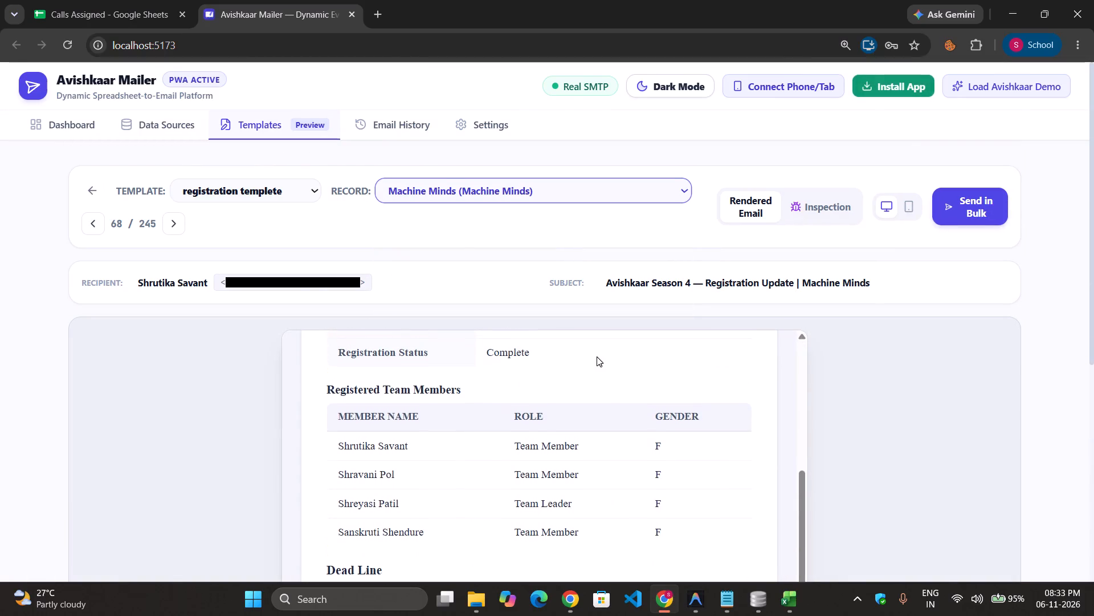
pyautogui.scroll(1, 602, 403)
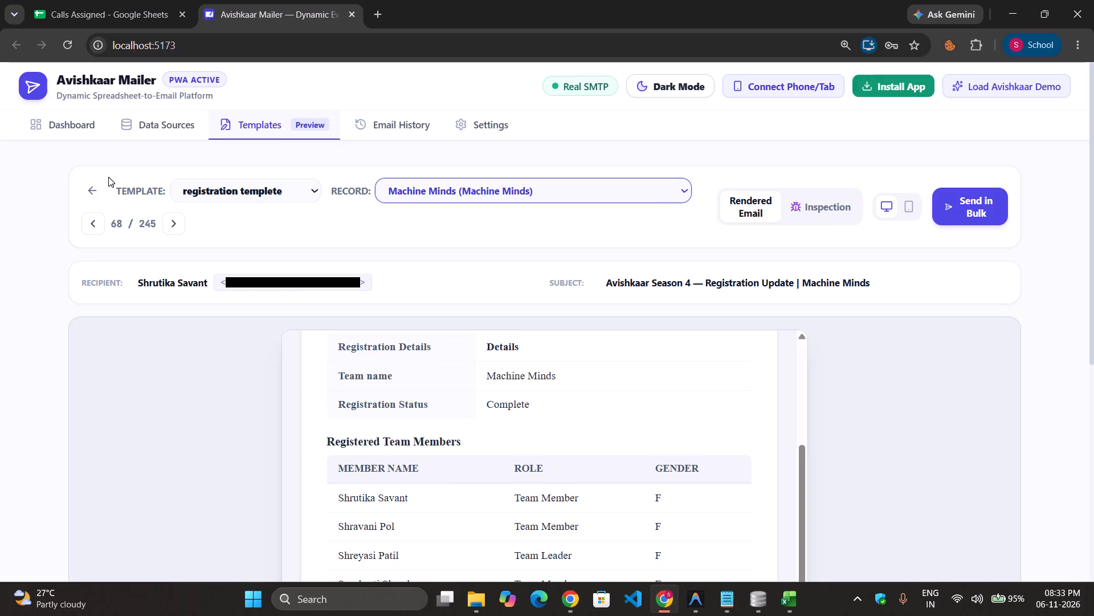
# Return to the registration templete's canvas and inspect the accent/brand color in its style settings.
pyautogui.click(96, 188)
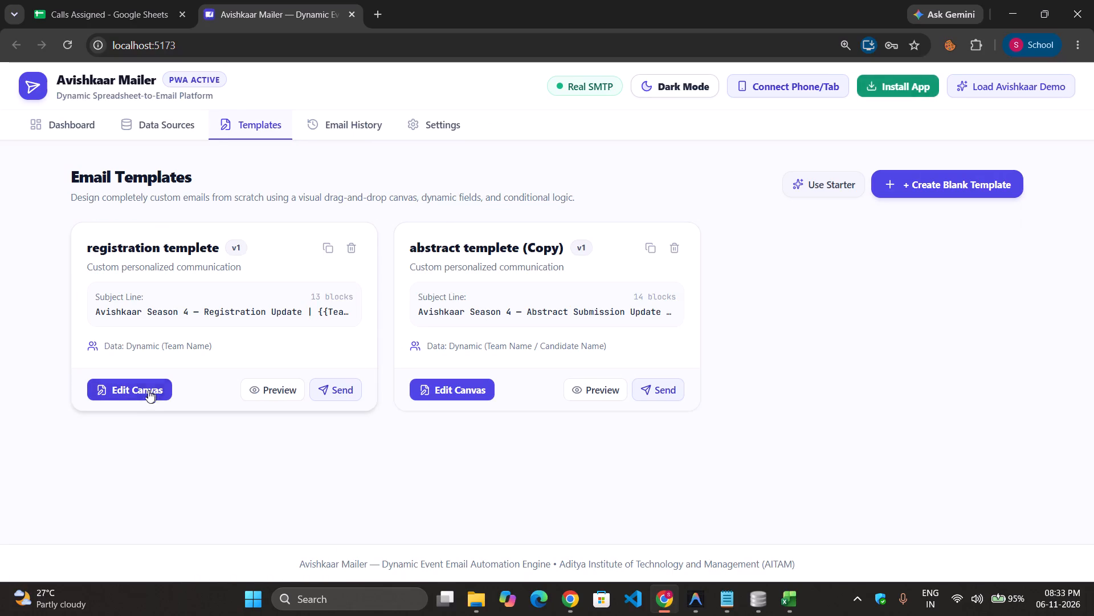
pyautogui.click(143, 391)
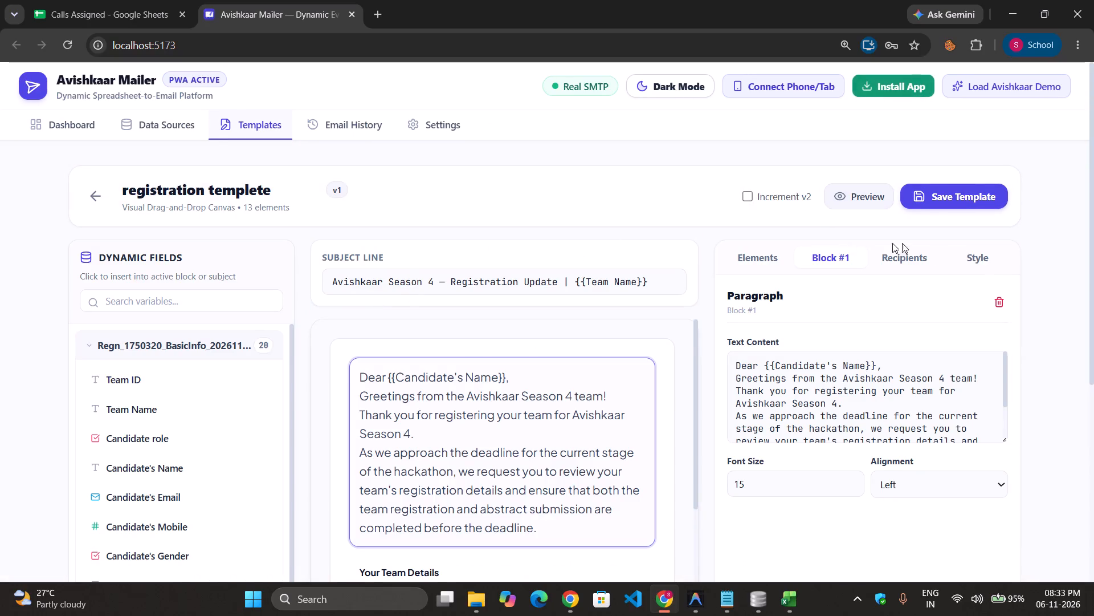
pyautogui.moveTo(995, 272); pyautogui.dragTo(977, 264)
pyautogui.click(977, 264)
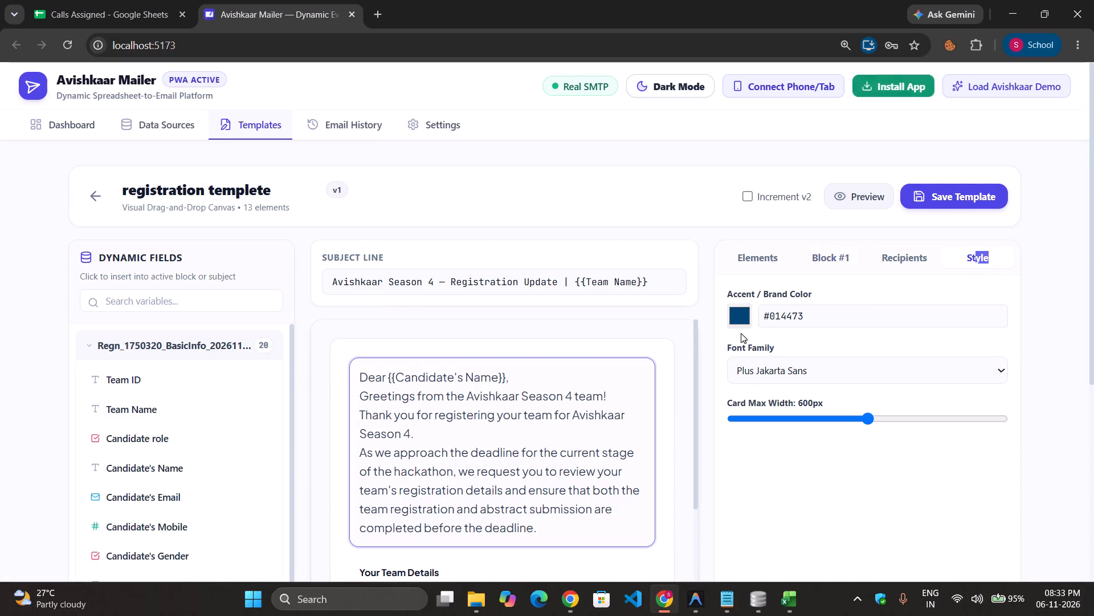
pyautogui.click(742, 319)
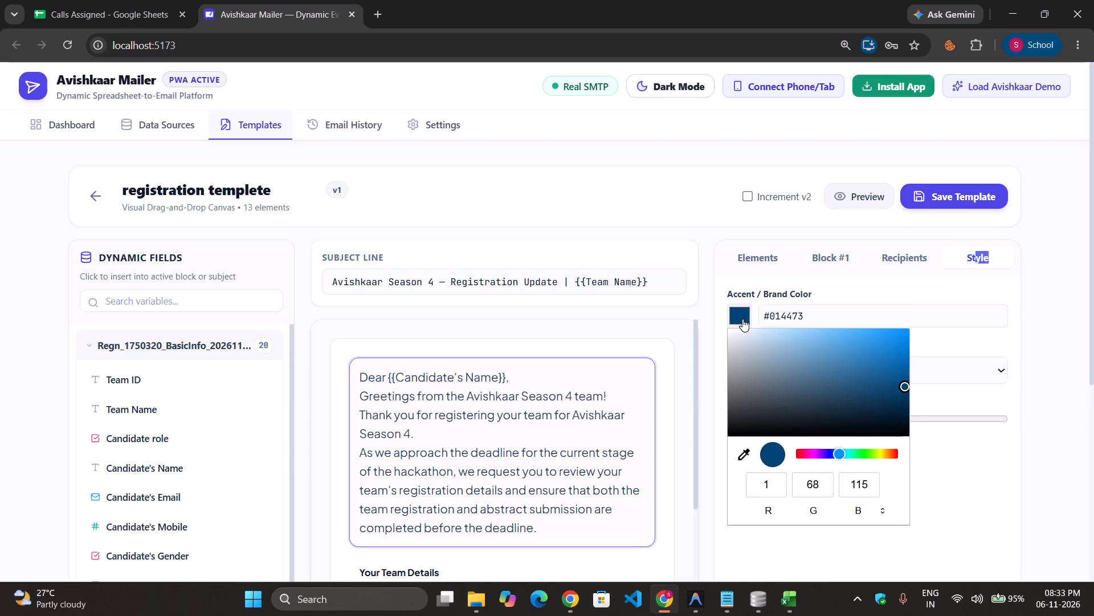
pyautogui.click(711, 331)
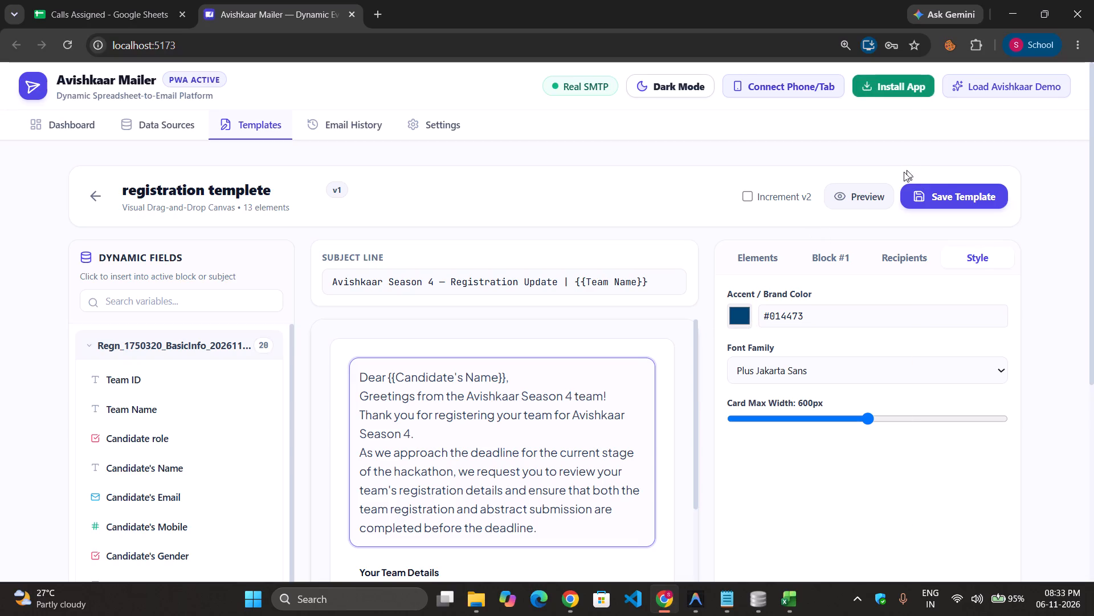
# Preview the registration templete again and examine the Vinay's Team email, including its deadline and Redirect To unstop button.
pyautogui.moveTo(886, 181); pyautogui.dragTo(875, 190)
pyautogui.click(875, 190)
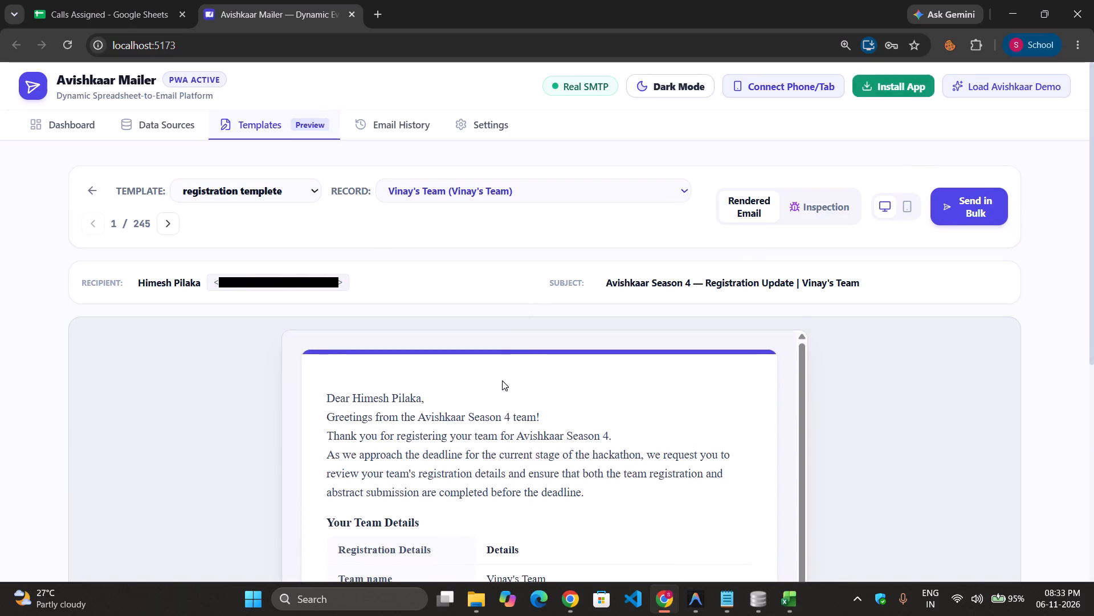
pyautogui.click(525, 351)
pyautogui.scroll(-4, 525, 351)
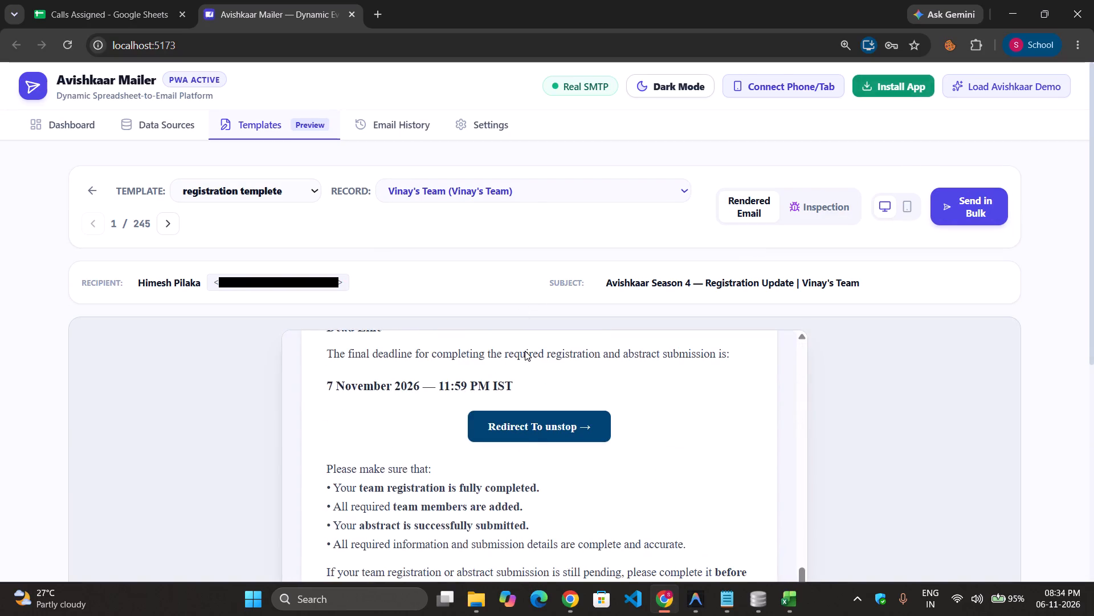
pyautogui.scroll(-1, 525, 351)
pyautogui.scroll(7, 526, 442)
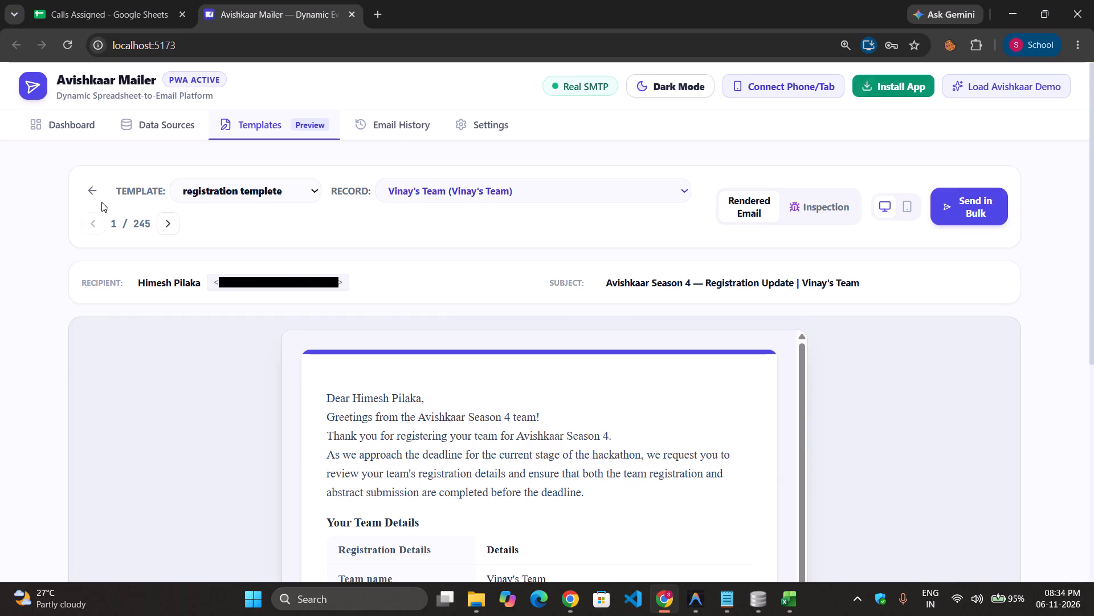
# Reopen the registration templete's canvas, check its style settings, save the template, and review its closing blocks.
pyautogui.click(89, 189)
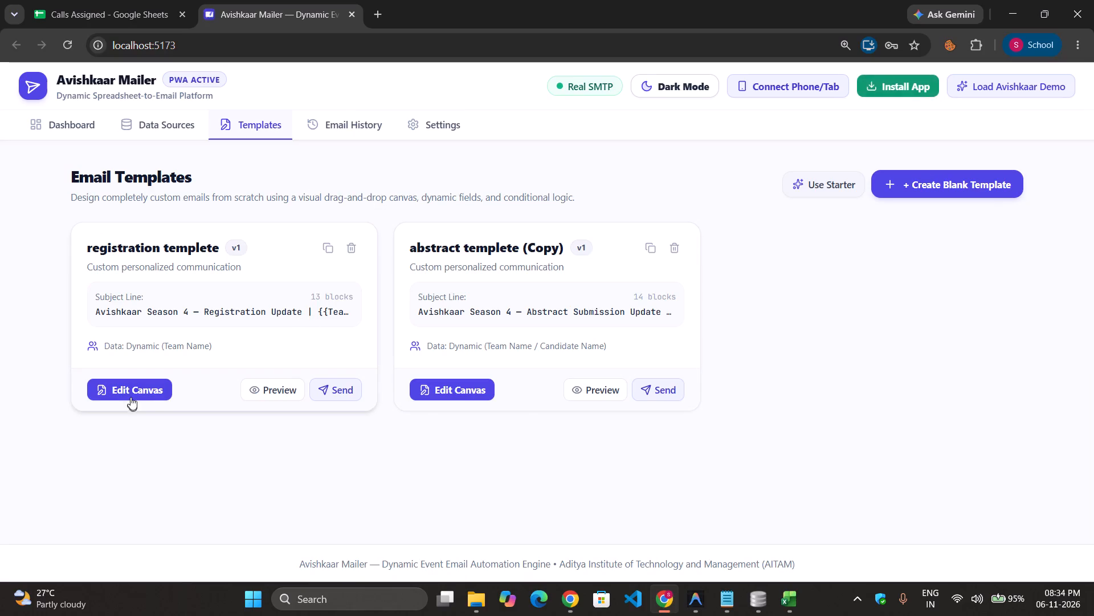
pyautogui.click(135, 392)
pyautogui.click(981, 245)
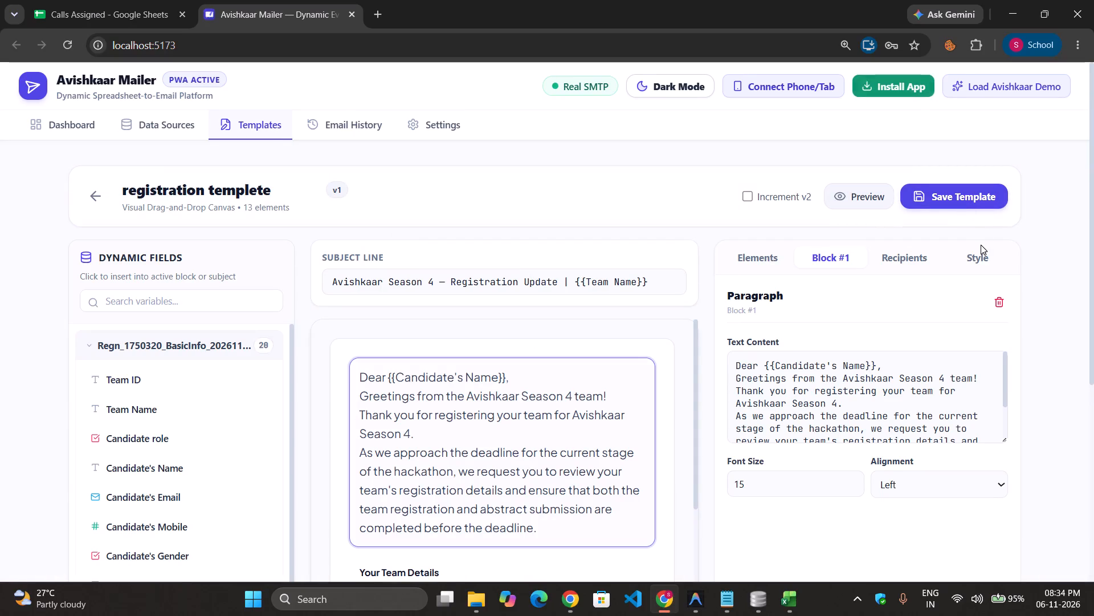
pyautogui.click(979, 252)
pyautogui.click(673, 248)
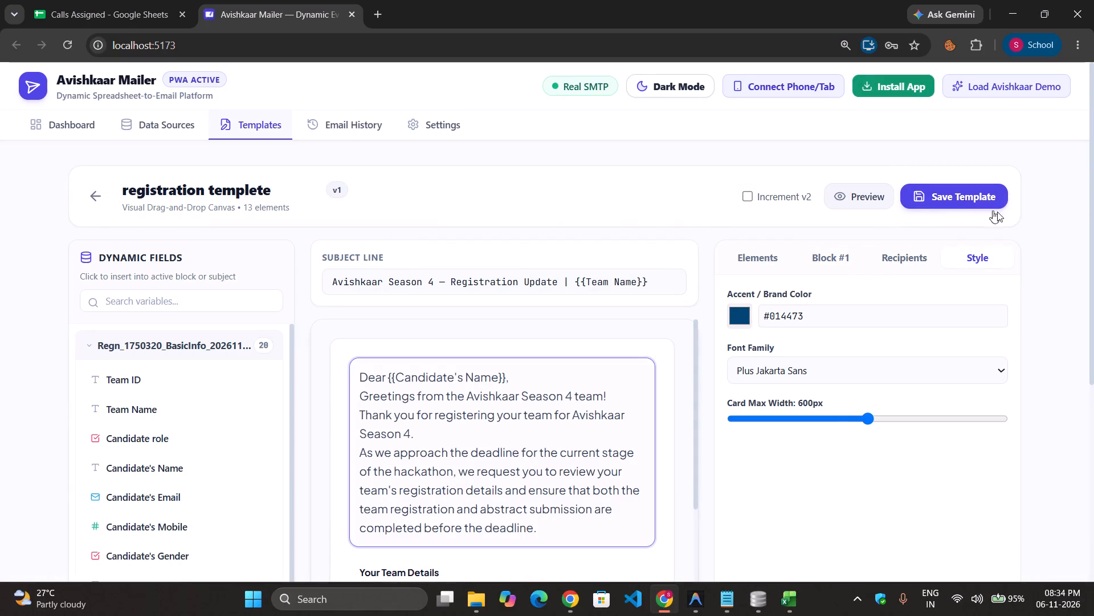
pyautogui.click(958, 194)
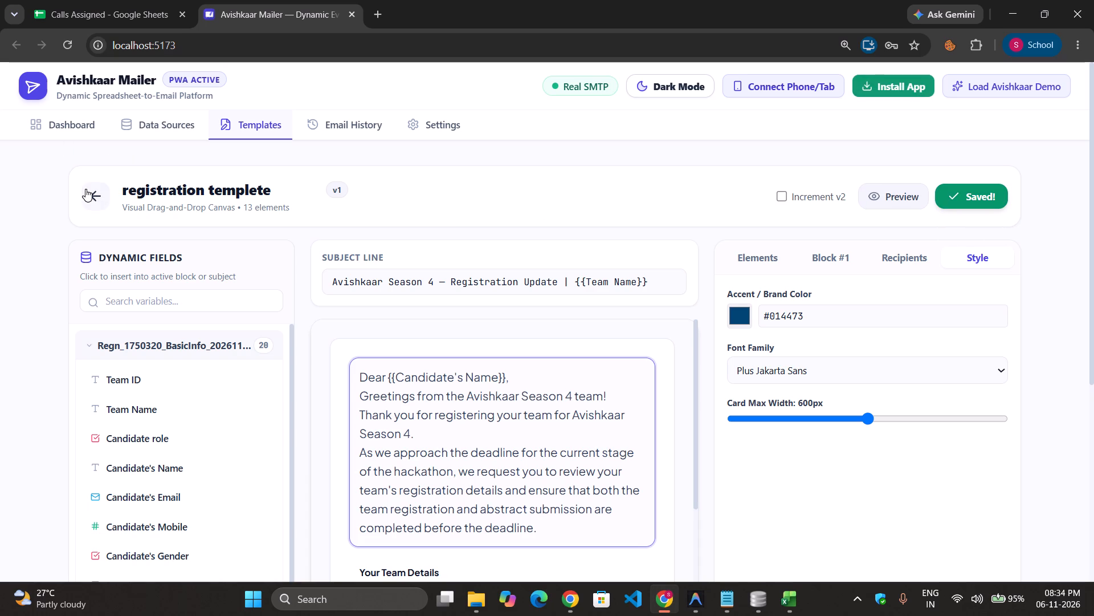
pyautogui.scroll(-11, 326, 314)
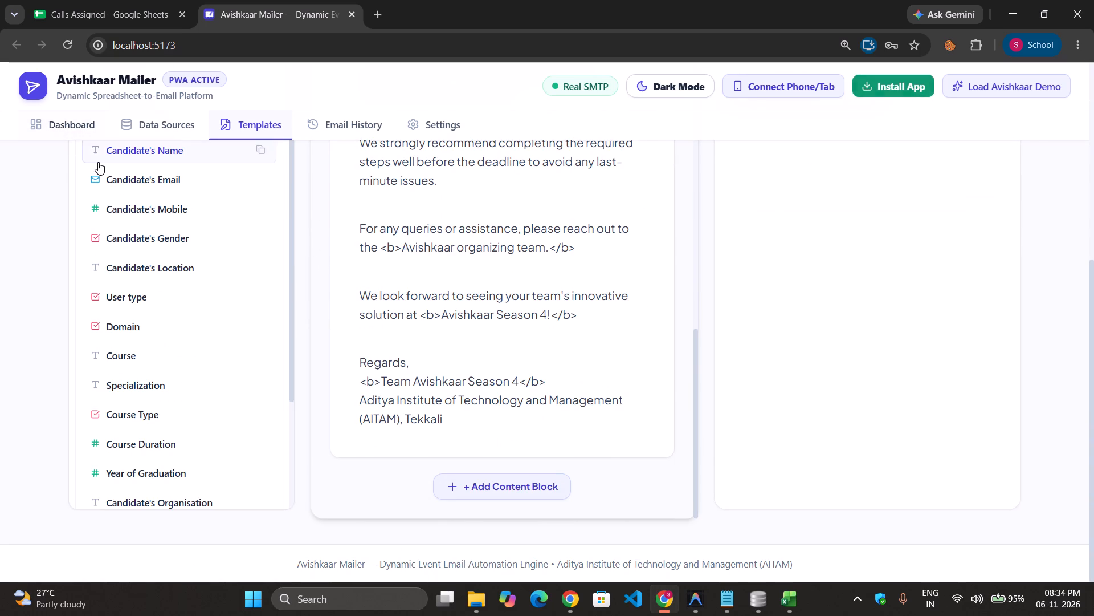
pyautogui.scroll(7, 98, 162)
# Leave the canvas and dispatch the registration templete in bulk to its valid recipients using Real SMTP Delivery.
pyautogui.click(93, 184)
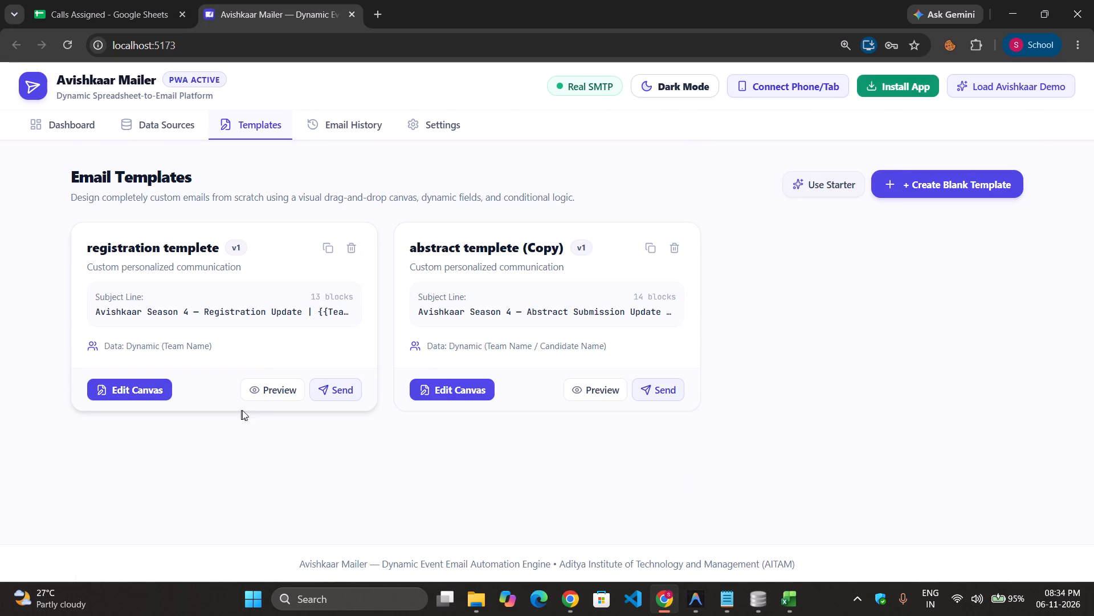
pyautogui.click(350, 392)
pyautogui.scroll(-10, 412, 472)
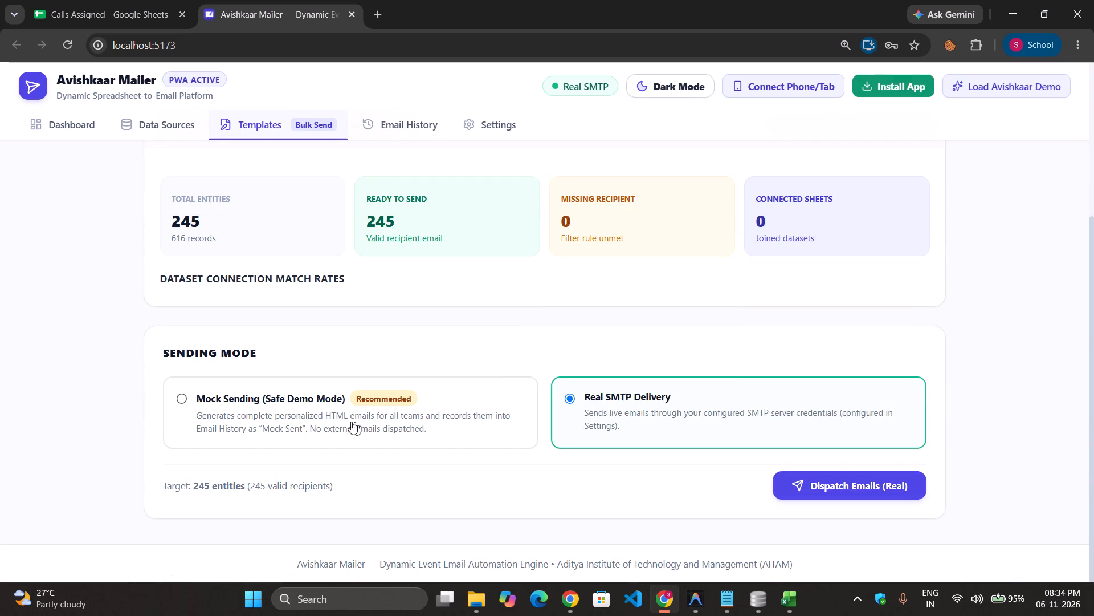
pyautogui.click(832, 493)
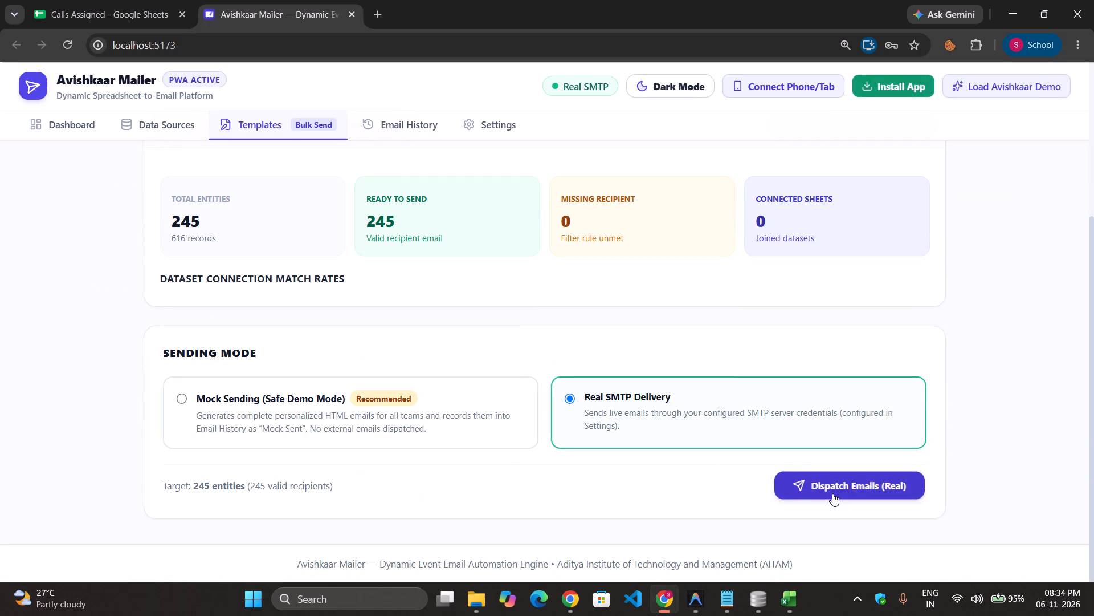
pyautogui.click(610, 153)
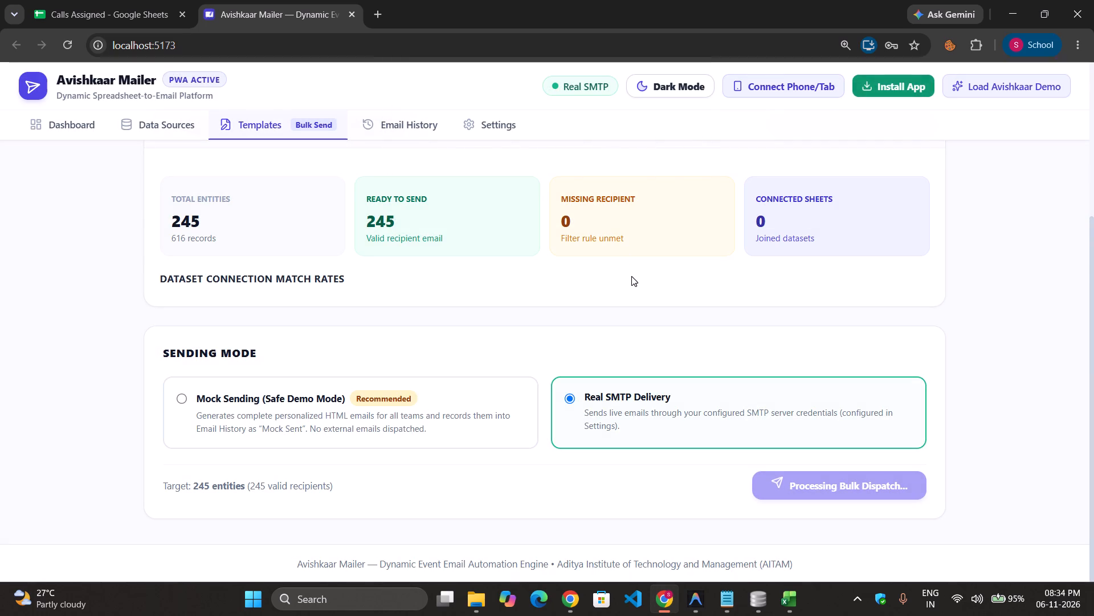
pyautogui.scroll(5, 631, 276)
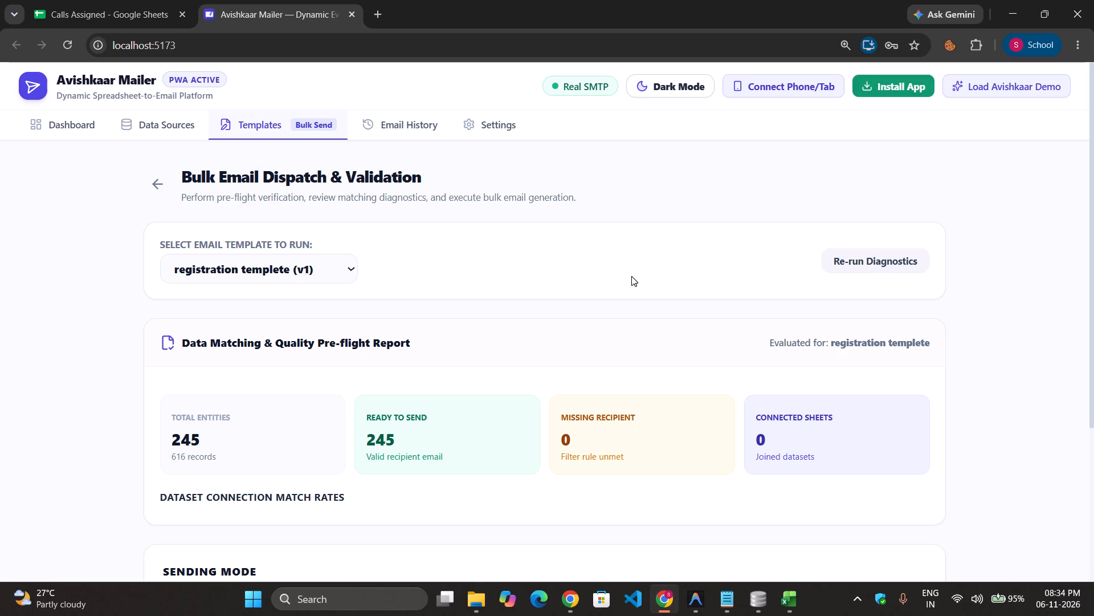
pyautogui.scroll(-5, 631, 276)
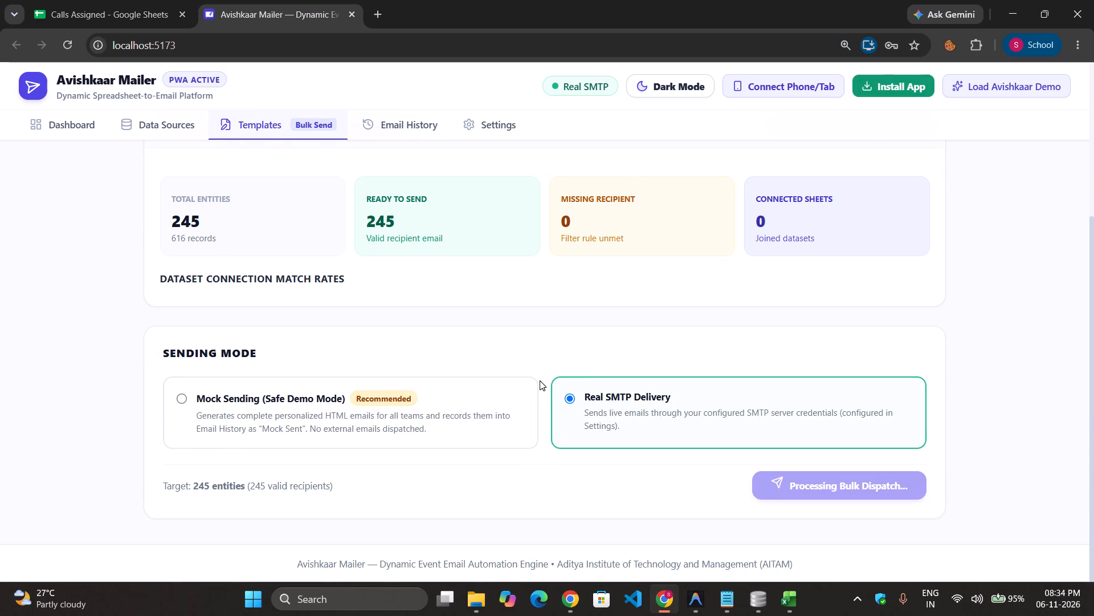
pyautogui.scroll(8, 540, 380)
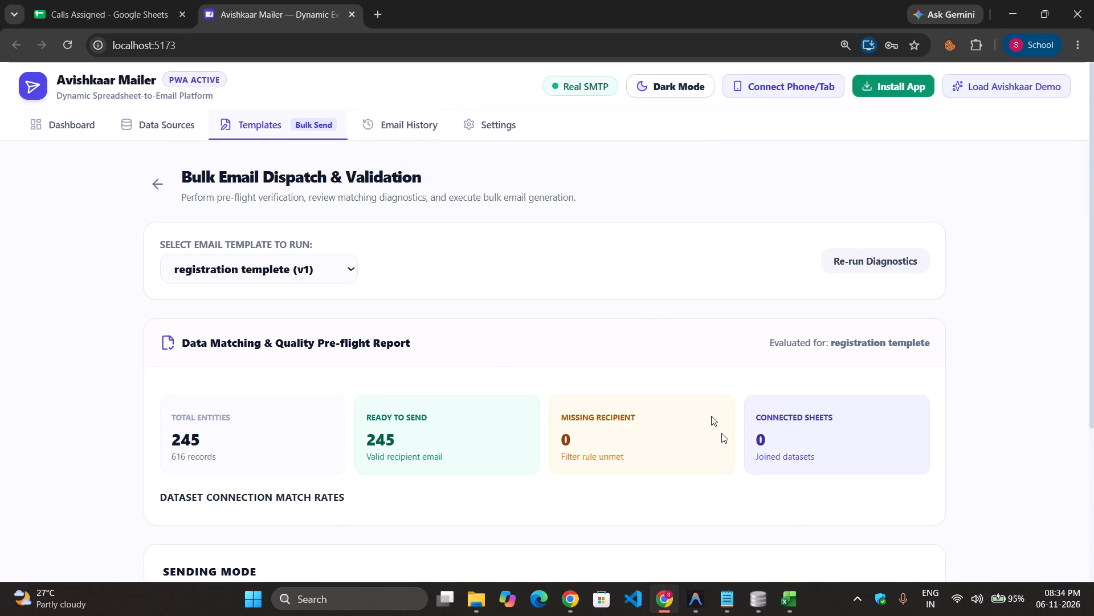
# Open the mailer's email history and look through the dispatched registration emails with their statuses and timestamps.
pyautogui.click(755, 613)
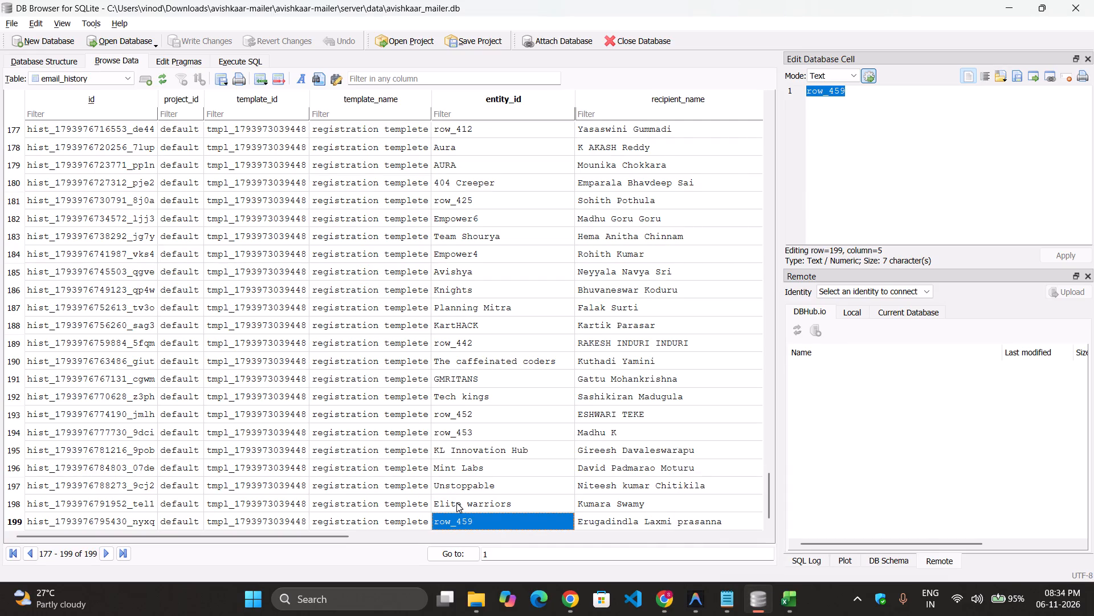
pyautogui.hotkey('alt', 'Tab')
pyautogui.click(403, 112)
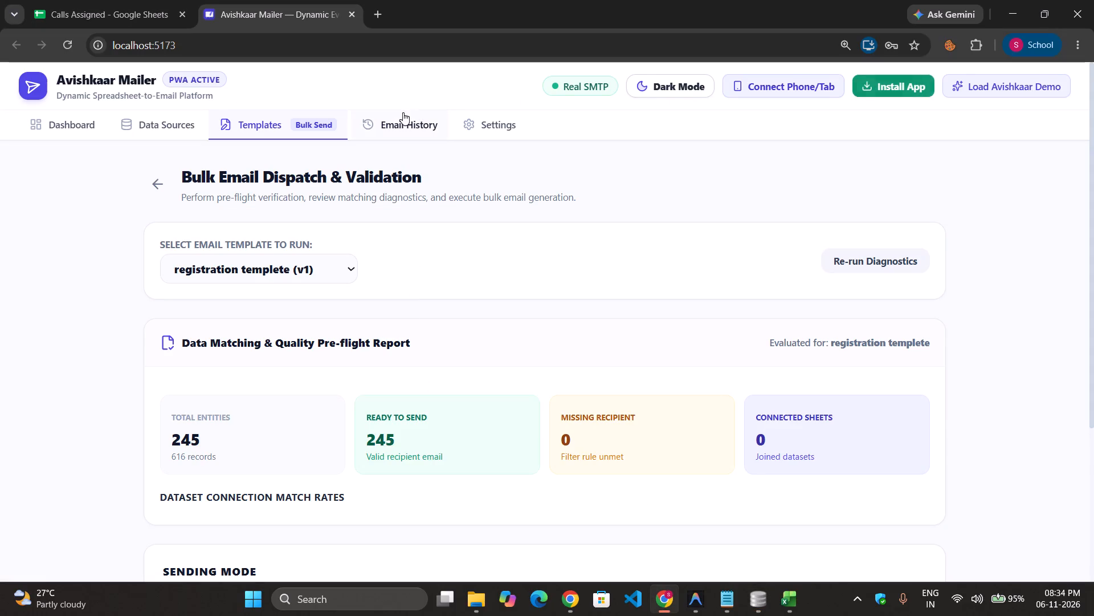
pyautogui.scroll(-8, 493, 313)
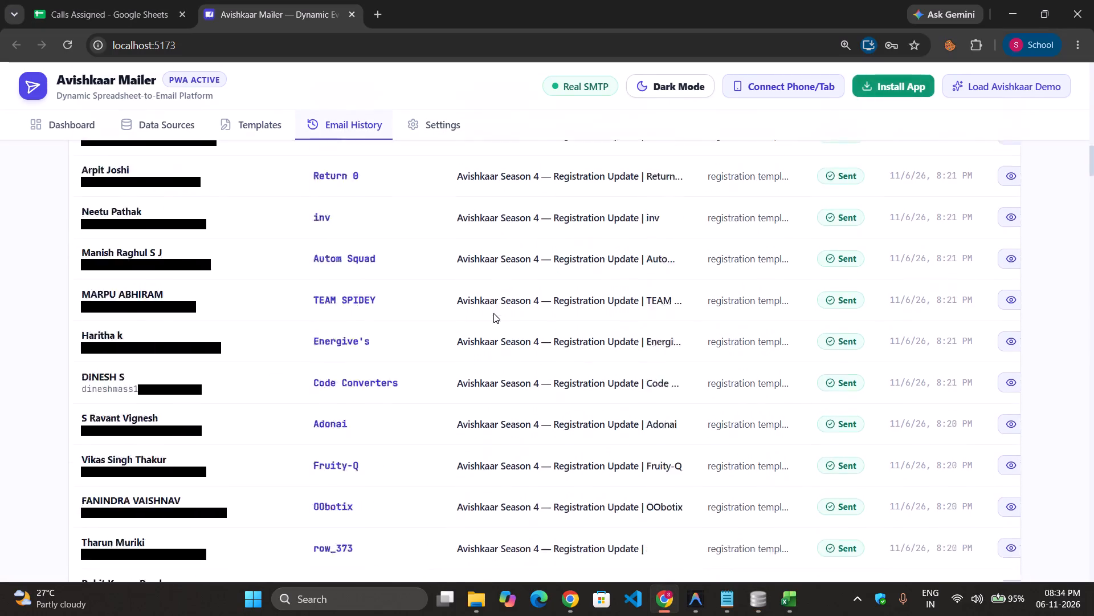
pyautogui.scroll(-15, 493, 313)
pyautogui.scroll(-9, 493, 313)
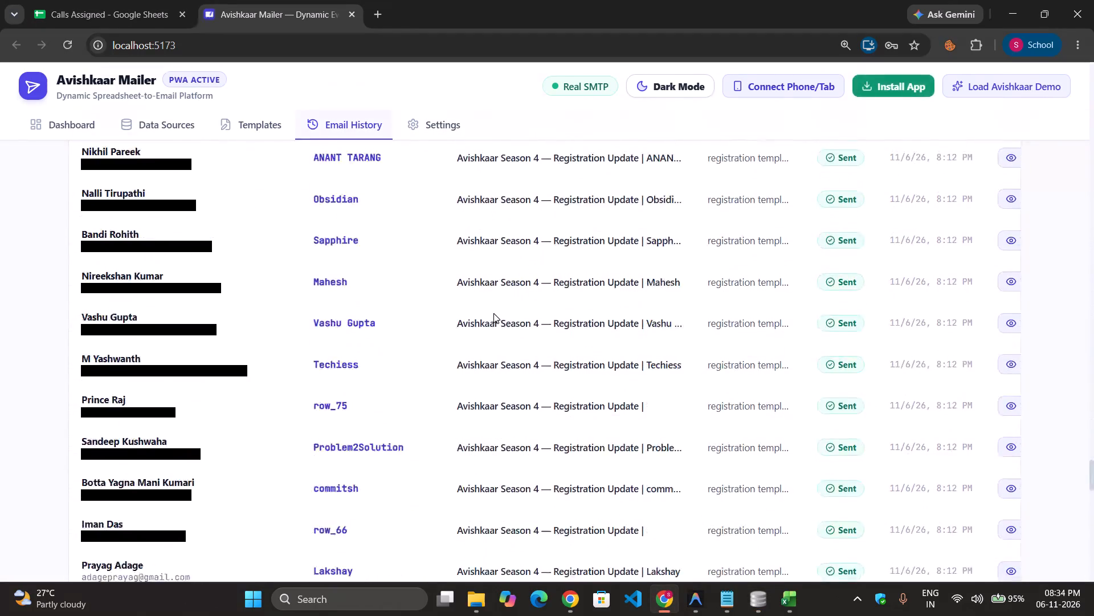
# Switch to DB Browser for SQLite, refresh the email_history table repeatedly, and examine its newest records for dispatch progress.
pyautogui.hotkey('alt', 'Tab')
pyautogui.hscroll(1, 45, 110)
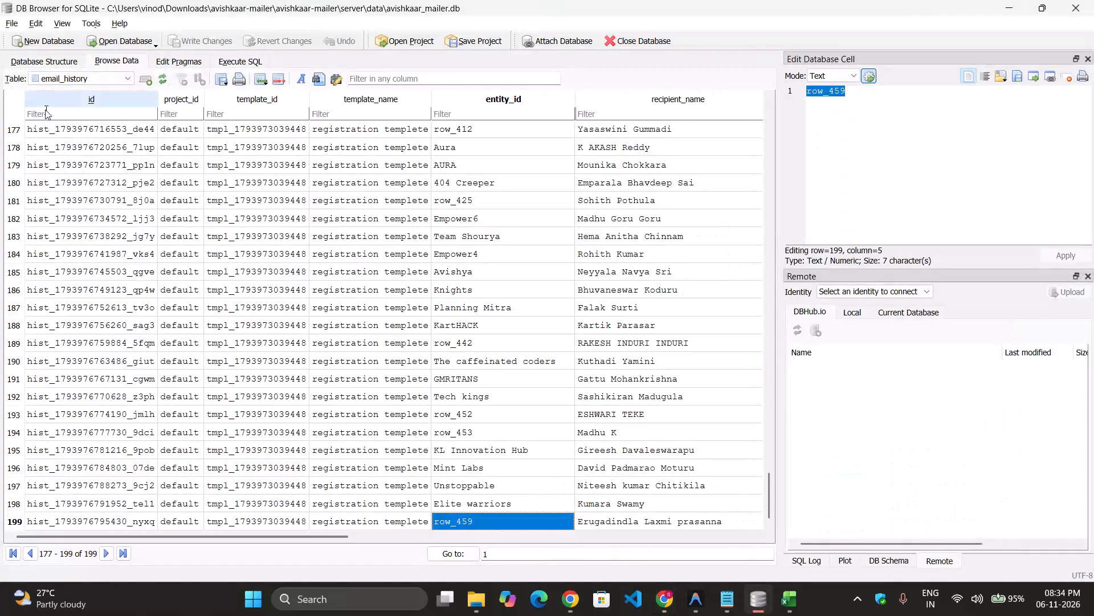
pyautogui.click(163, 76)
pyautogui.scroll(-7, 117, 399)
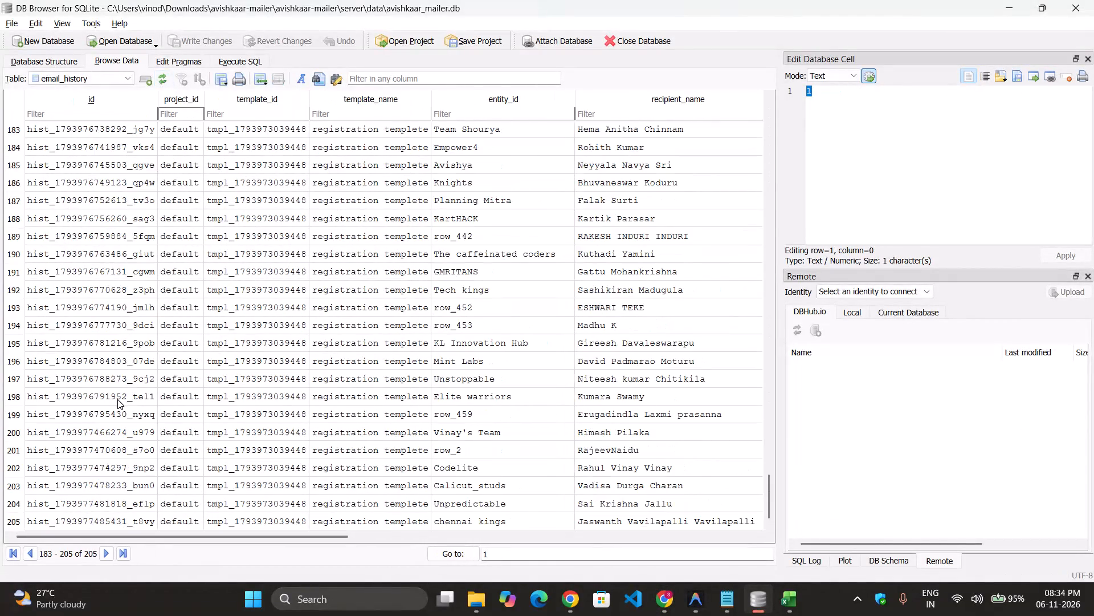
pyautogui.scroll(-17, 117, 399)
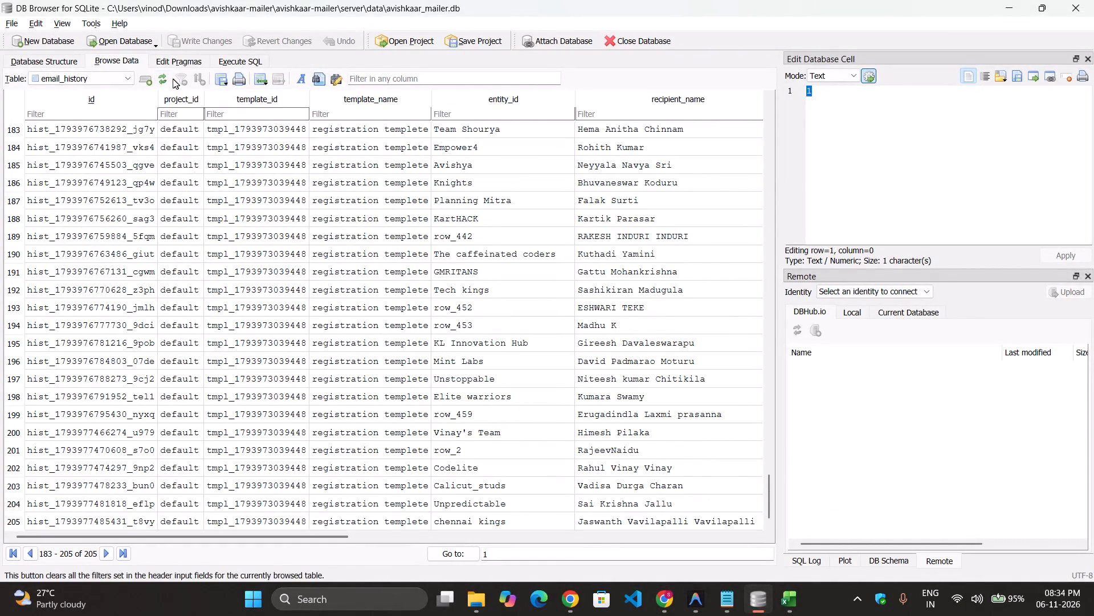
pyautogui.click(165, 76)
pyautogui.scroll(-13, 183, 253)
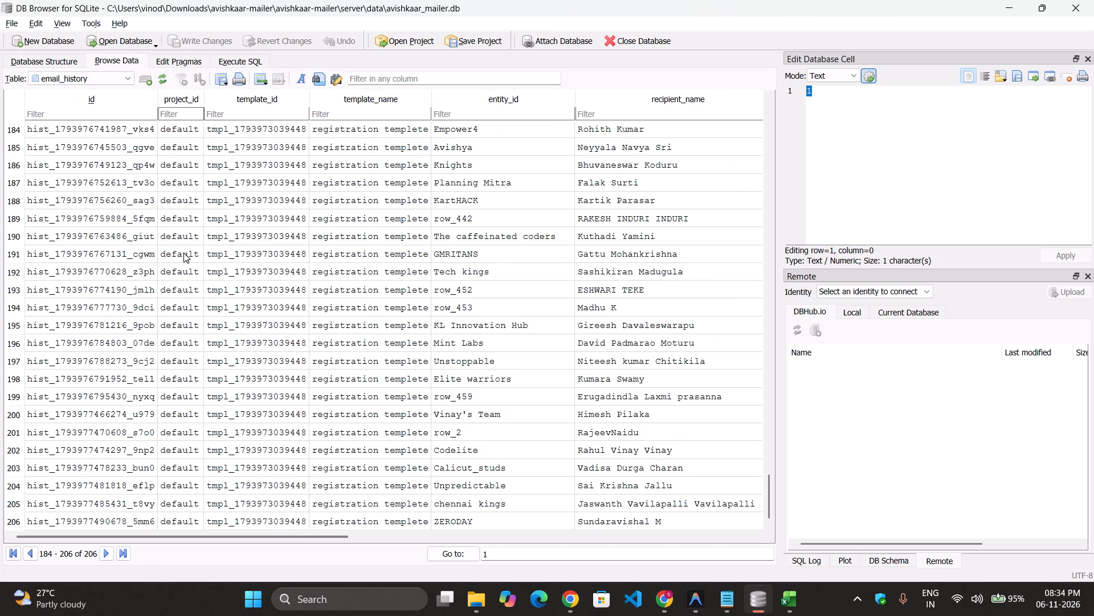
pyautogui.click(164, 74)
pyautogui.scroll(-13, 194, 264)
pyautogui.scroll(-10, 194, 264)
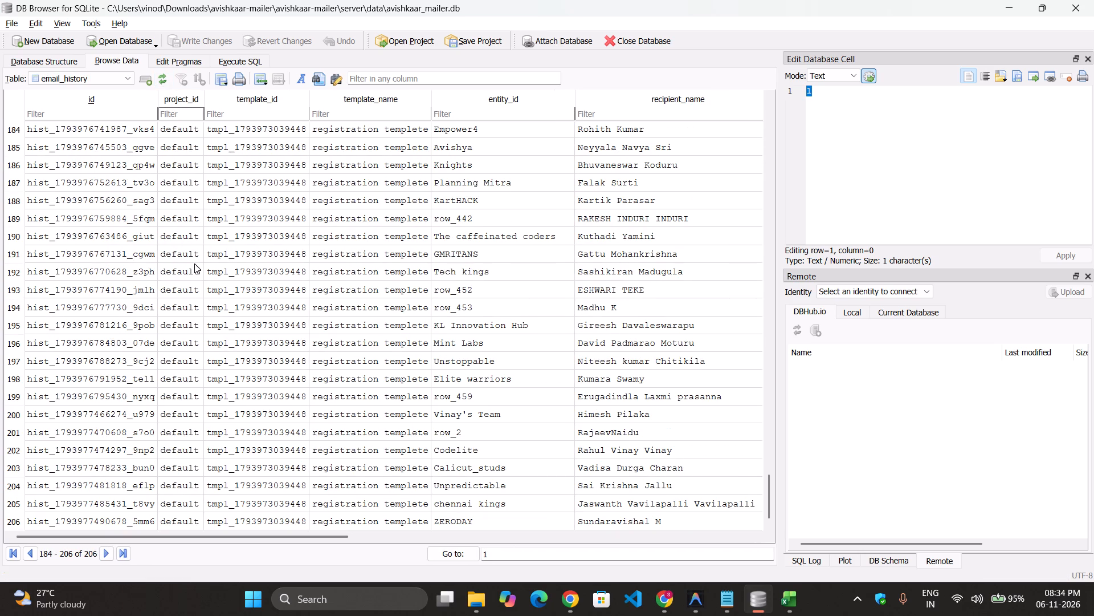
pyautogui.scroll(-8, 194, 264)
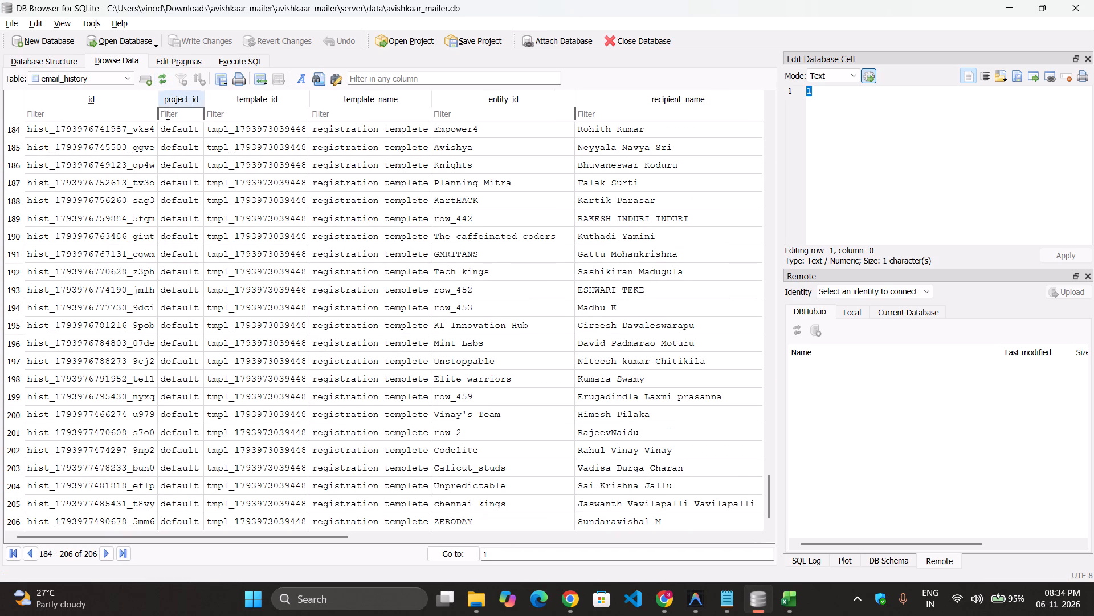
pyautogui.click(159, 76)
pyautogui.scroll(-14, 202, 367)
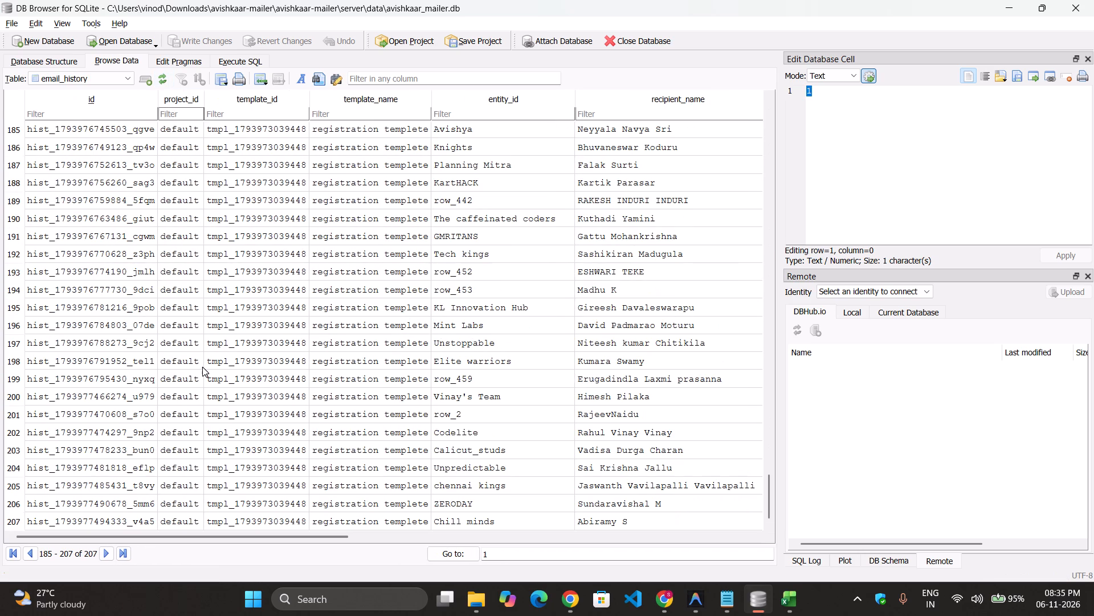
# Return to the mailer in Chrome, check the latest entries in Email Dispatch History, and reload the log.
pyautogui.hotkey('alt', 'Tab')
pyautogui.scroll(6, 202, 367)
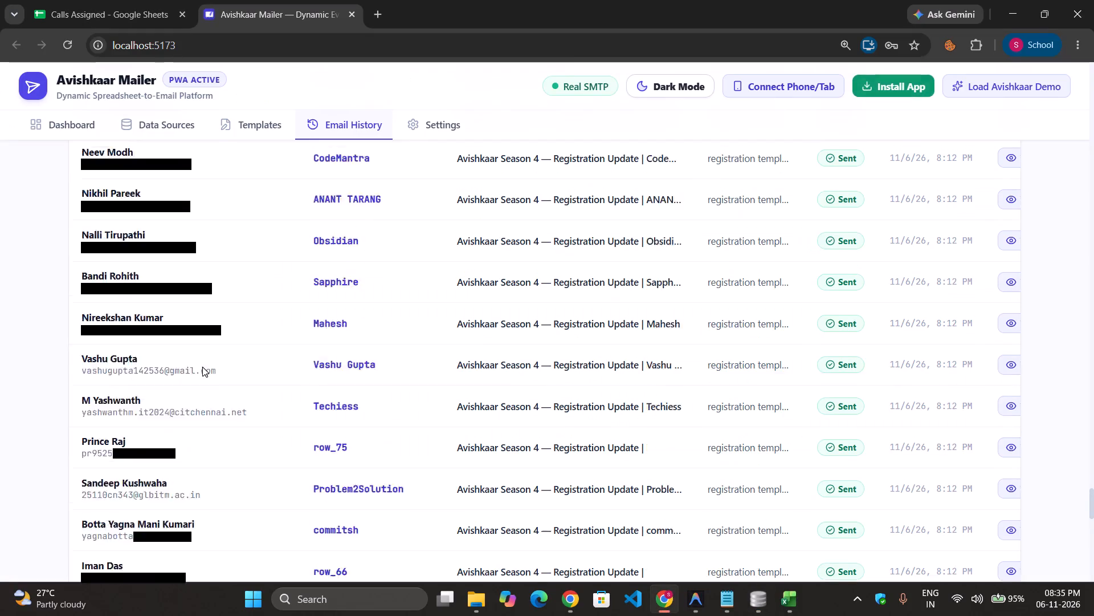
pyautogui.scroll(18, 202, 367)
pyautogui.scroll(7, 202, 367)
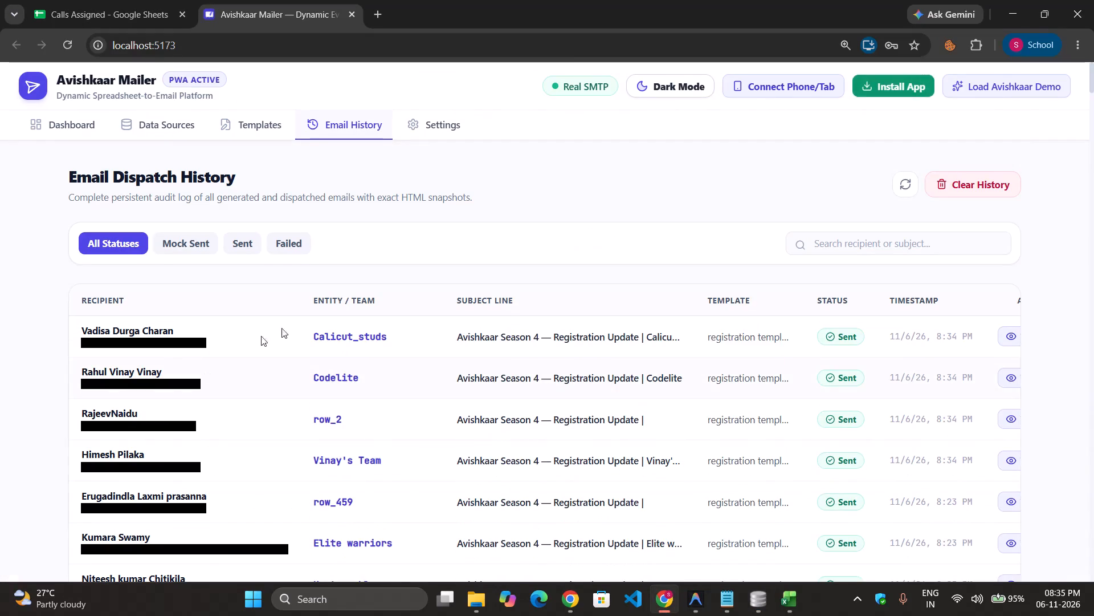
pyautogui.click(912, 181)
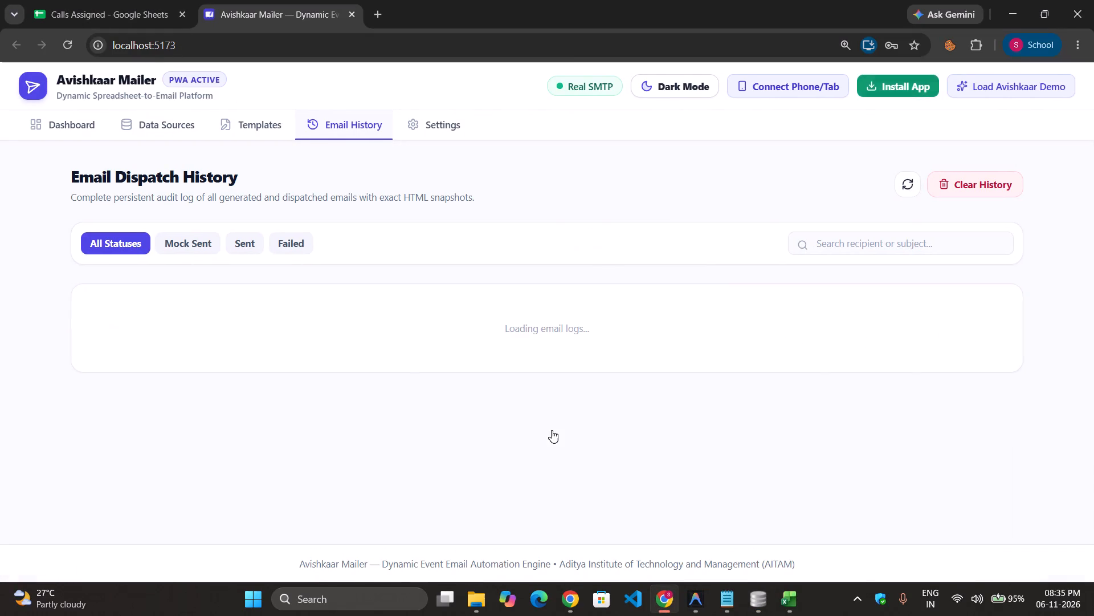
# Go back to DB Browser for SQLite, refresh the email_history table, and check the newest recipient records.
pyautogui.hotkey('alt', 'Tab')
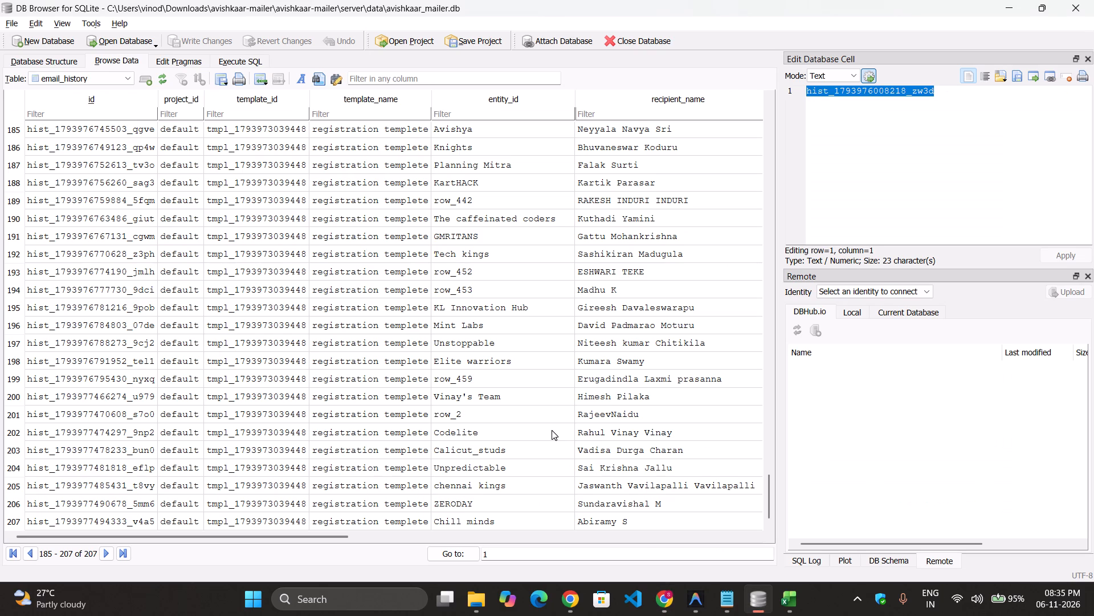
pyautogui.scroll(-17, 289, 439)
pyautogui.scroll(-9, 116, 303)
pyautogui.click(155, 80)
pyautogui.scroll(-17, 177, 314)
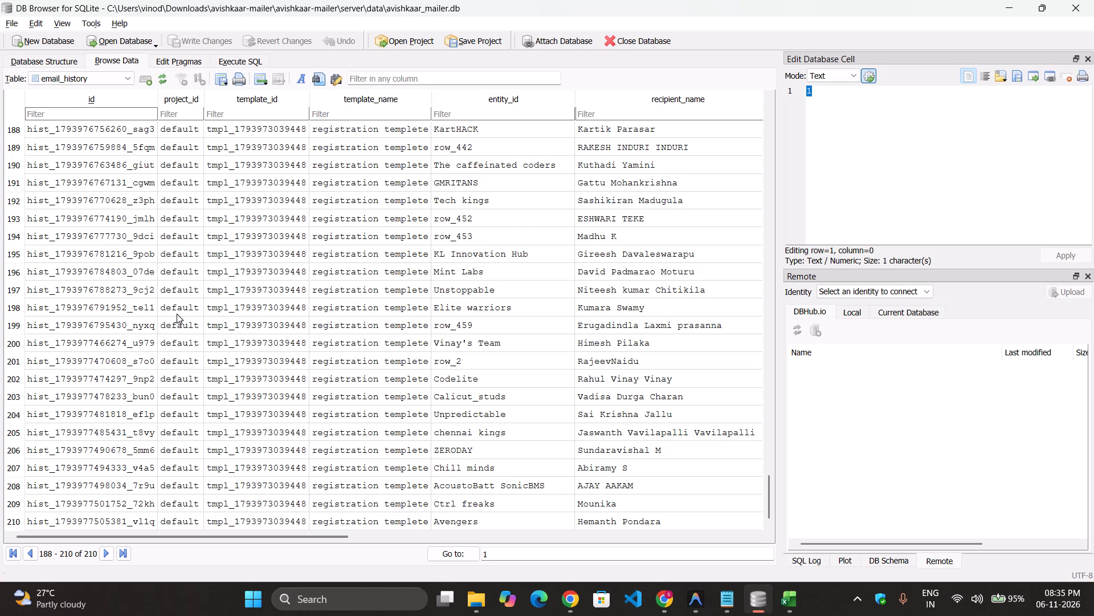
pyautogui.scroll(-15, 177, 314)
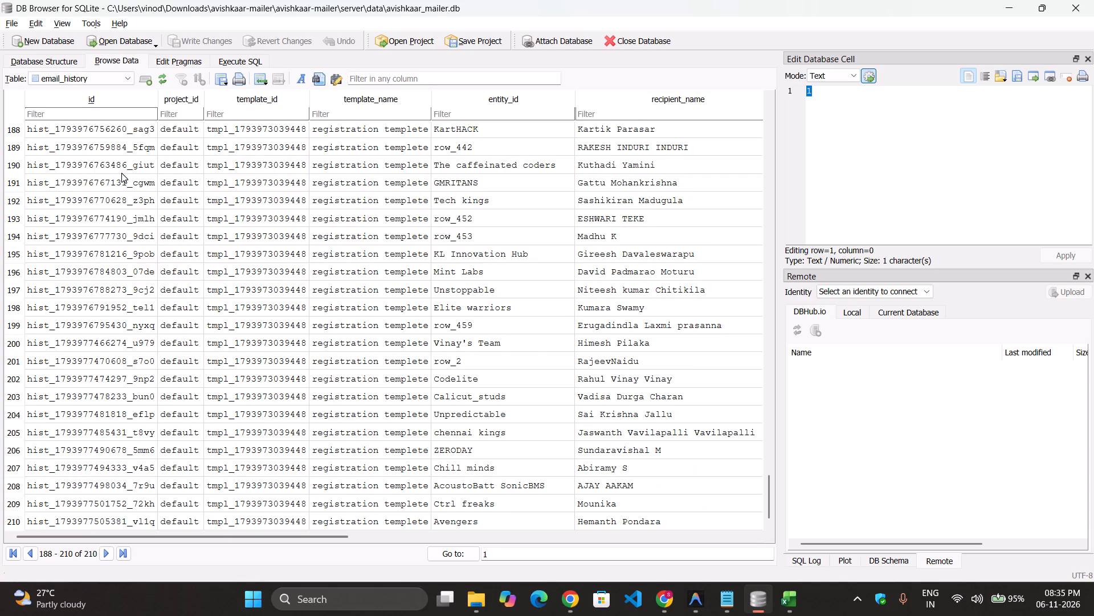
# Keep refreshing the email_history table and examine the newest rows, including their recipient, status, error_message and sent_at columns.
pyautogui.hotkey('ctrl', 'r')
pyautogui.scroll(-20, 166, 299)
pyautogui.scroll(-5, 166, 299)
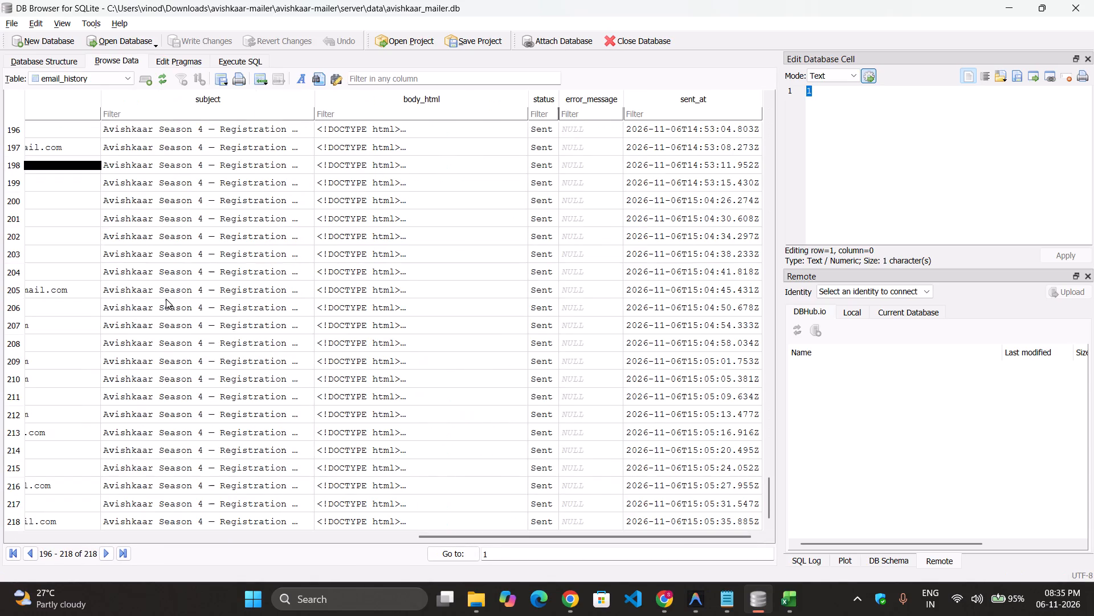
pyautogui.scroll(-5, 166, 299)
pyautogui.scroll(-11, 197, 333)
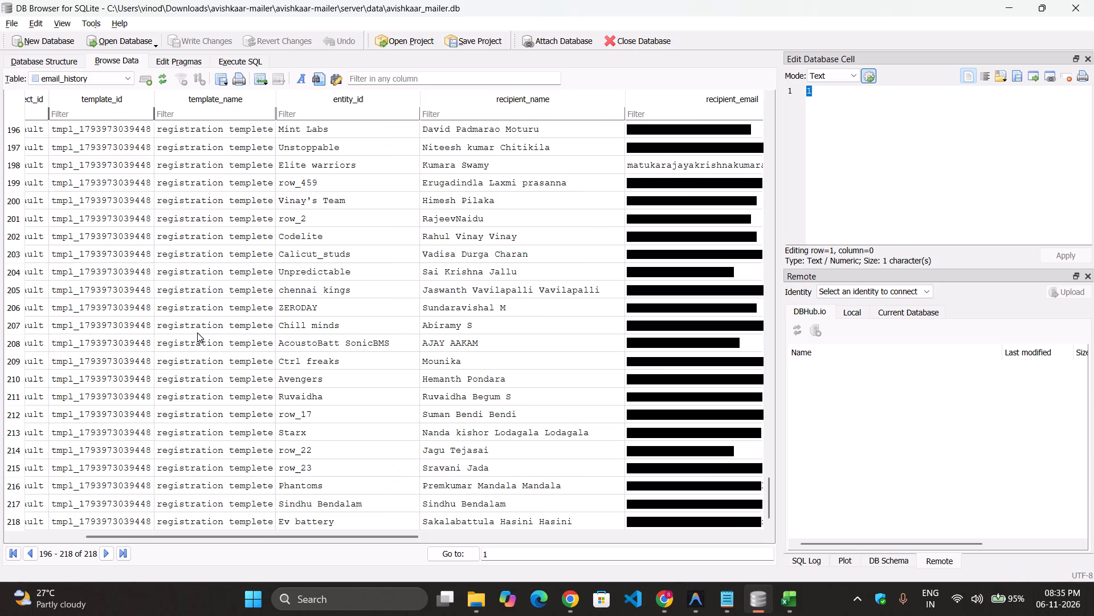
pyautogui.hotkey('ctrl', 'r')
pyautogui.scroll(-20, 197, 333)
pyautogui.scroll(-4, 197, 333)
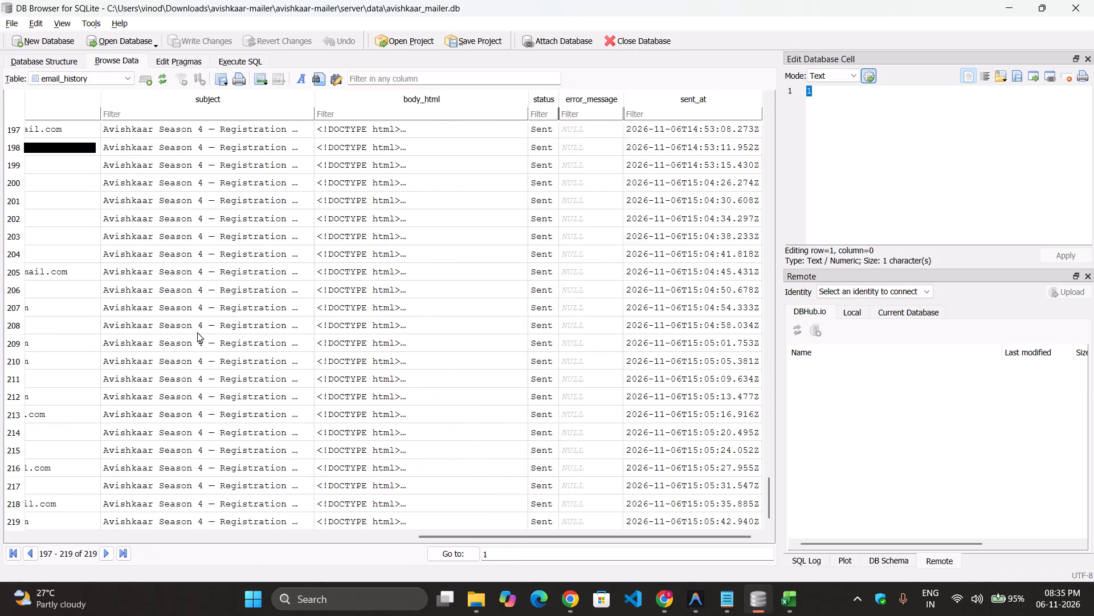
pyautogui.scroll(-4, 197, 333)
pyautogui.hscroll(10, 197, 333)
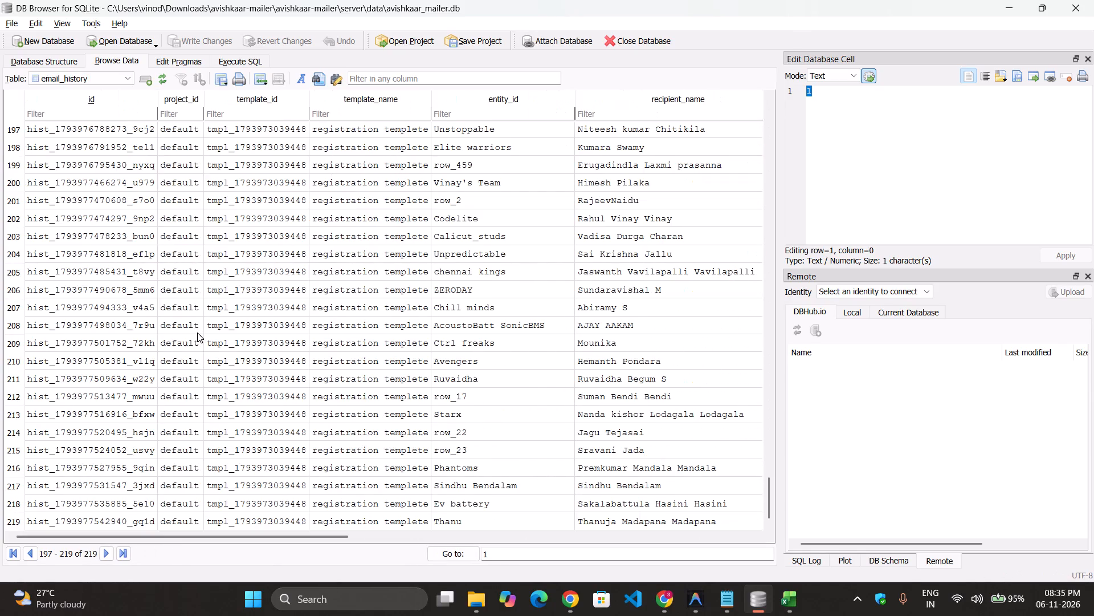
pyautogui.hotkey('ctrl', 'r')
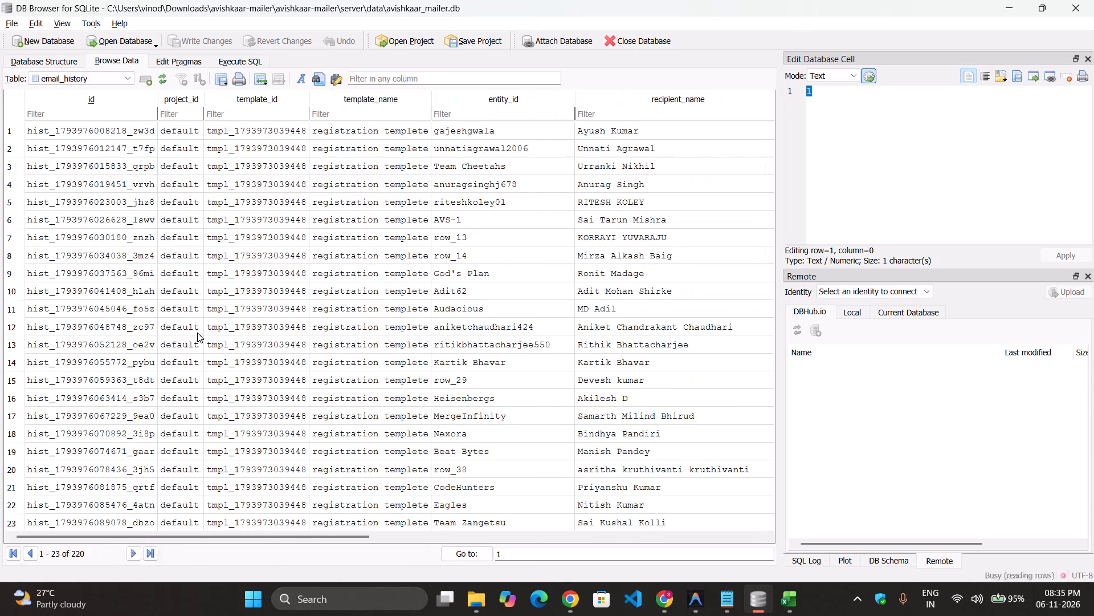
pyautogui.scroll(-14, 197, 333)
pyautogui.hscroll(5, 325, 374)
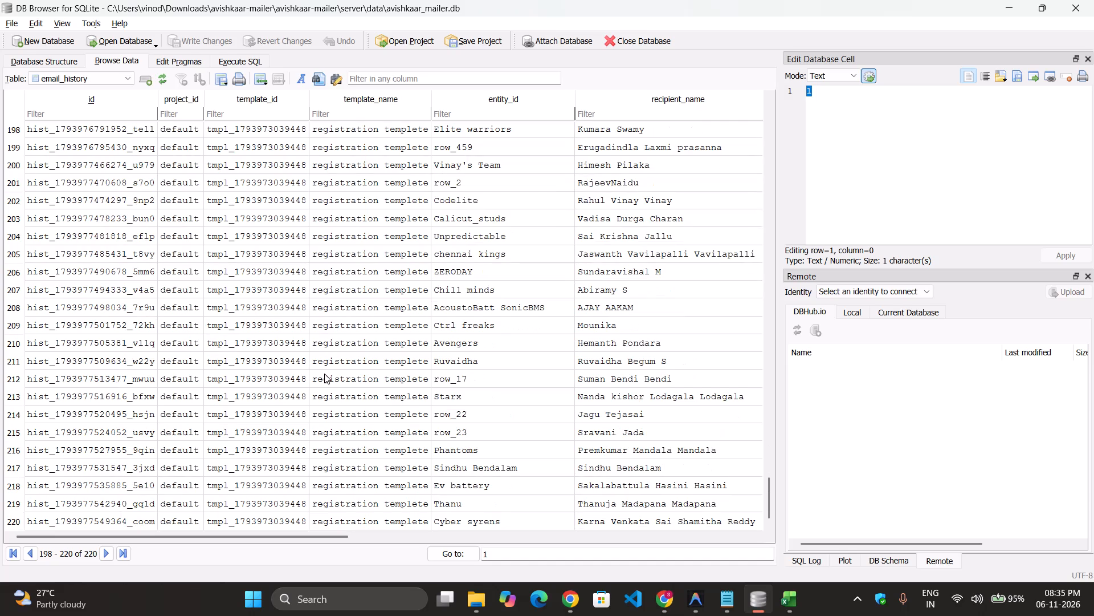
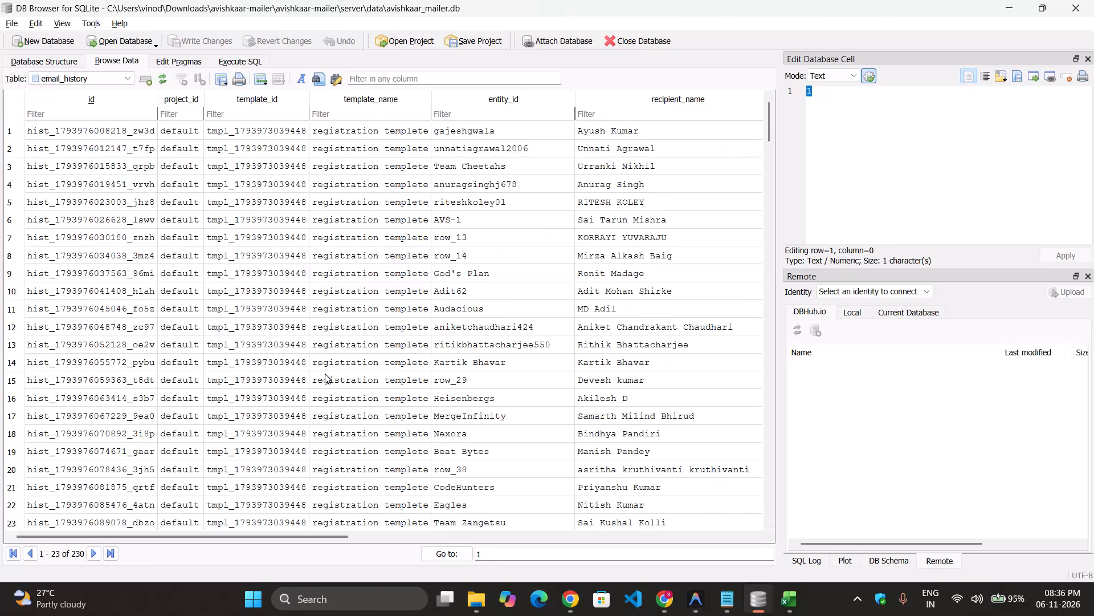
# Examine the newest recipient records at the end of the email_history table and their remaining columns.
pyautogui.scroll(-5, 325, 374)
pyautogui.hscroll(19, 325, 374)
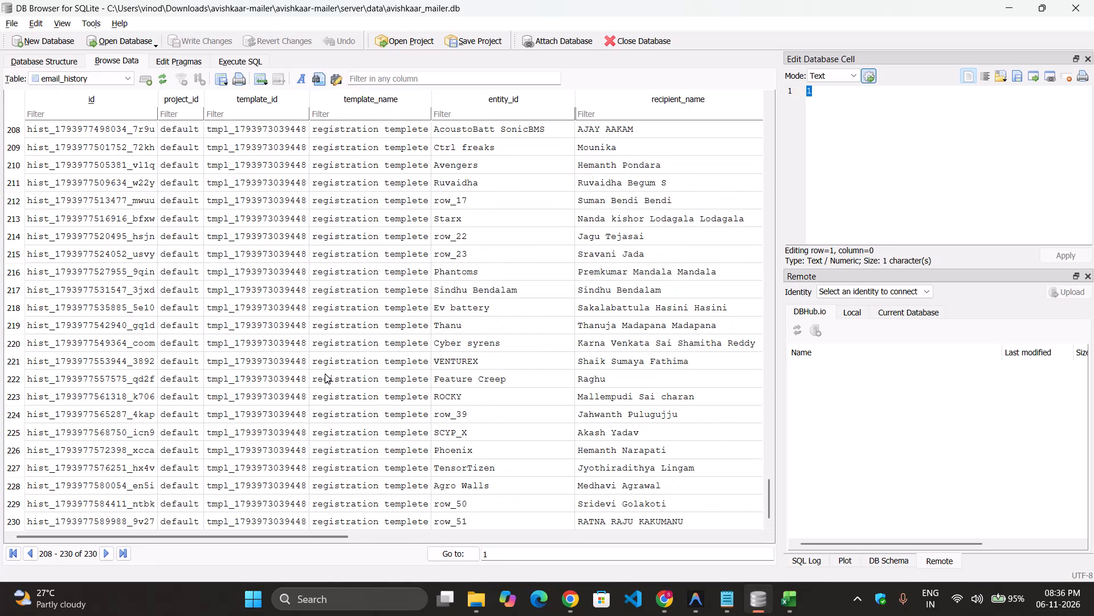
# Keep refreshing the email_history table and examine the newest recipient records at its end.
pyautogui.hotkey('ctrl', 't')
pyautogui.hotkey('ctrl', 'r')
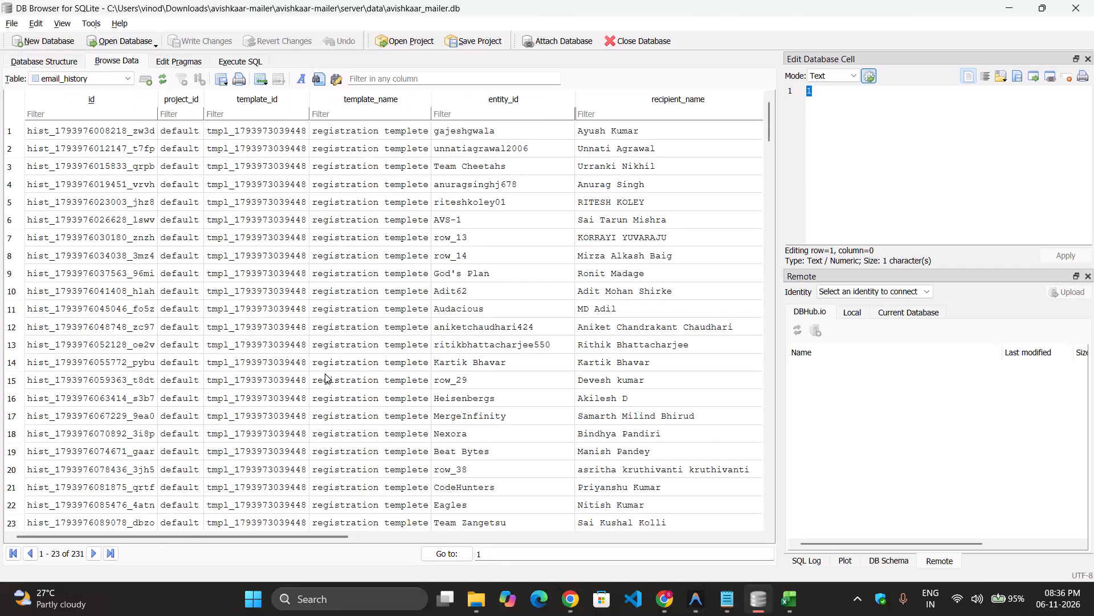
pyautogui.scroll(-14, 325, 374)
pyautogui.scroll(-11, 325, 374)
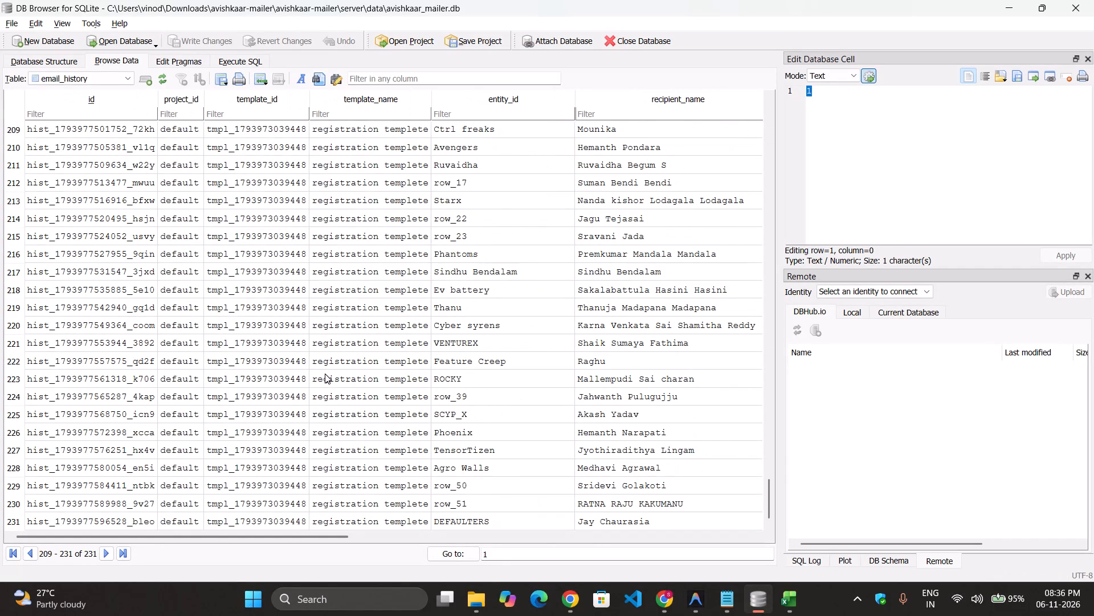
pyautogui.hotkey('ctrl', 'r')
pyautogui.scroll(-20, 325, 374)
pyautogui.scroll(-9, 325, 374)
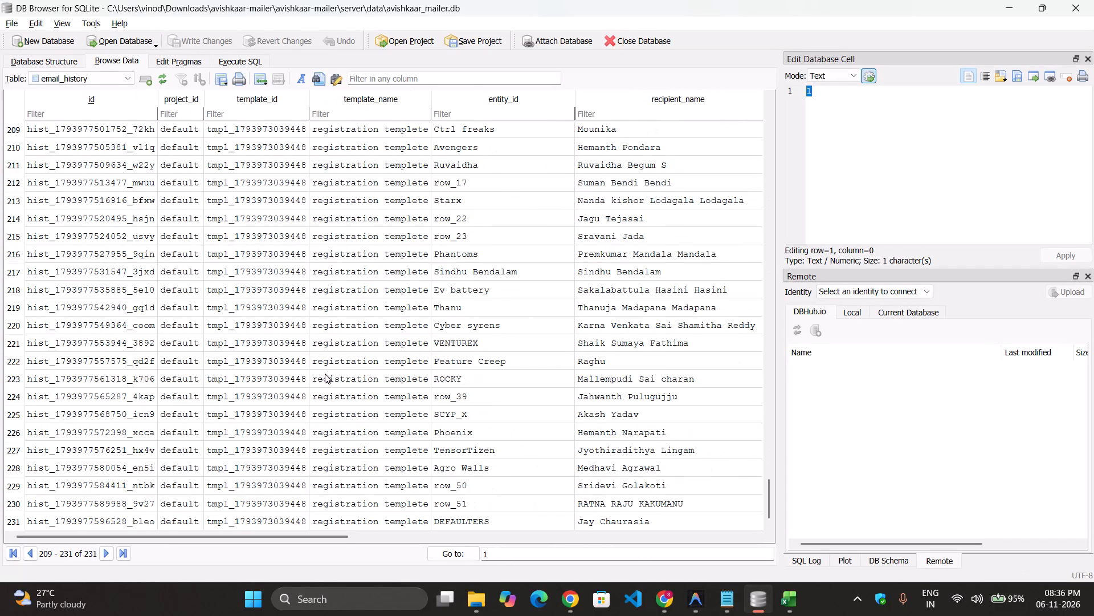
pyautogui.scroll(-4, 325, 374)
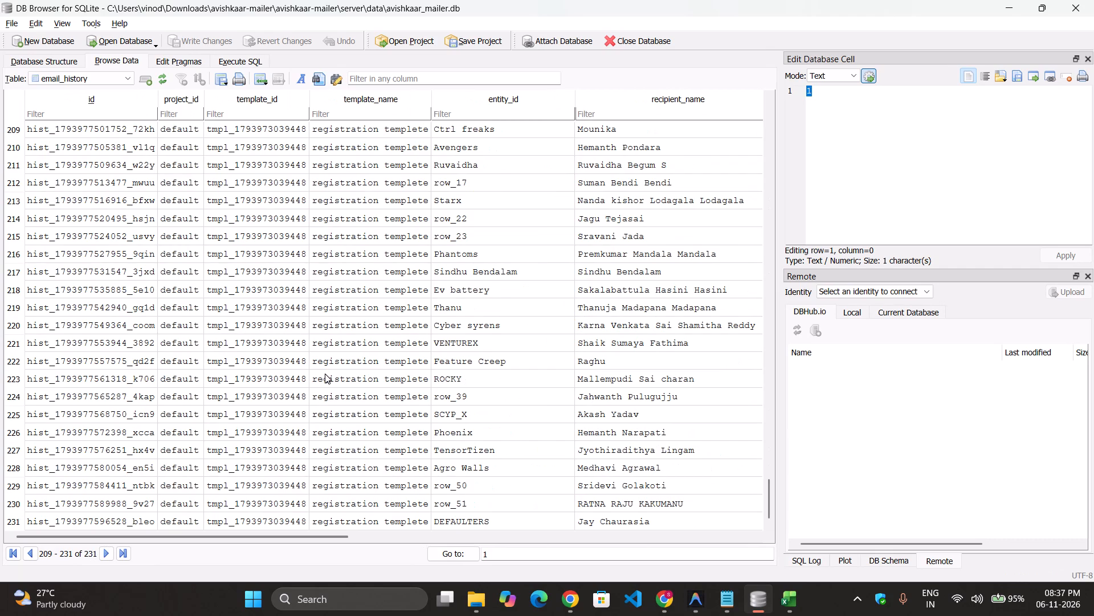
pyautogui.hotkey('ctrl', 'r')
pyautogui.scroll(-4, 325, 374)
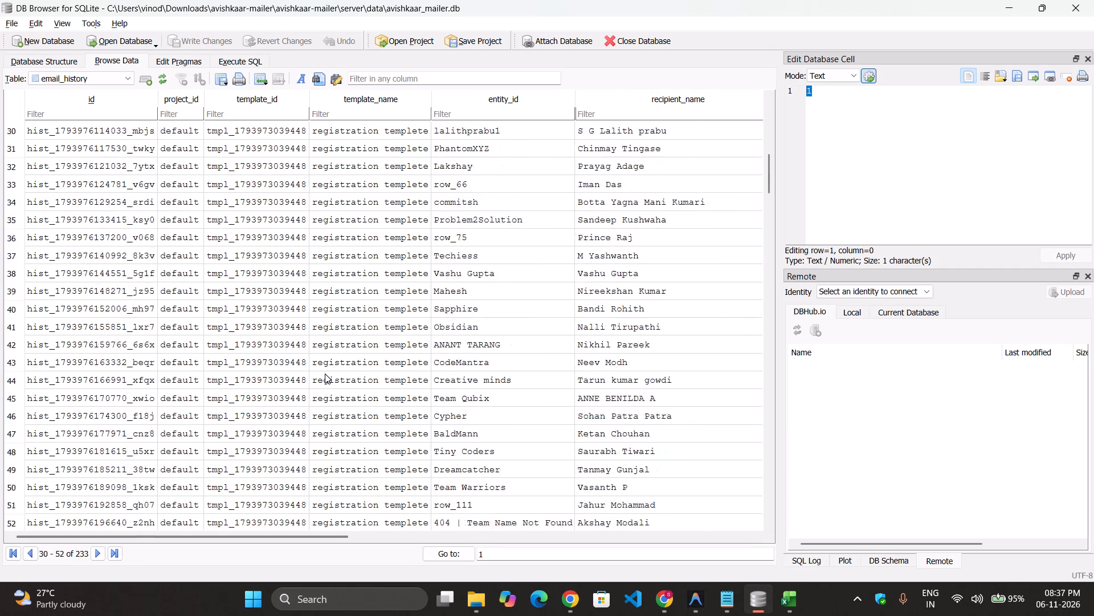
pyautogui.scroll(-8, 325, 374)
pyautogui.scroll(-14, 325, 374)
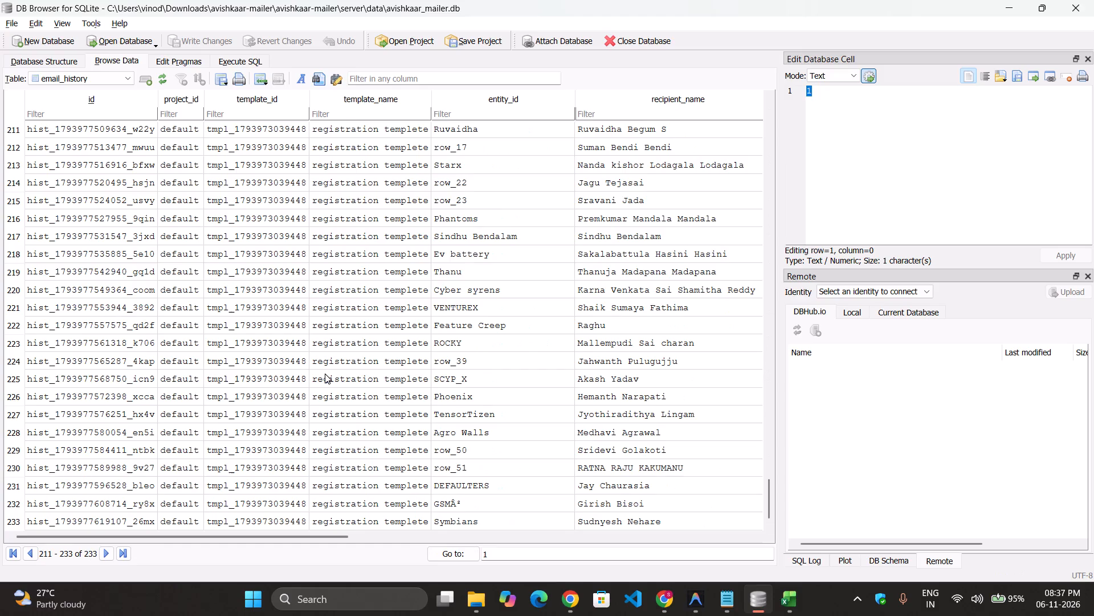
# Switch to the mailer's Email Dispatch History in Chrome and look through the other open windows, as far as the Downloads folder.
pyautogui.hotkey('alt', 'Tab')
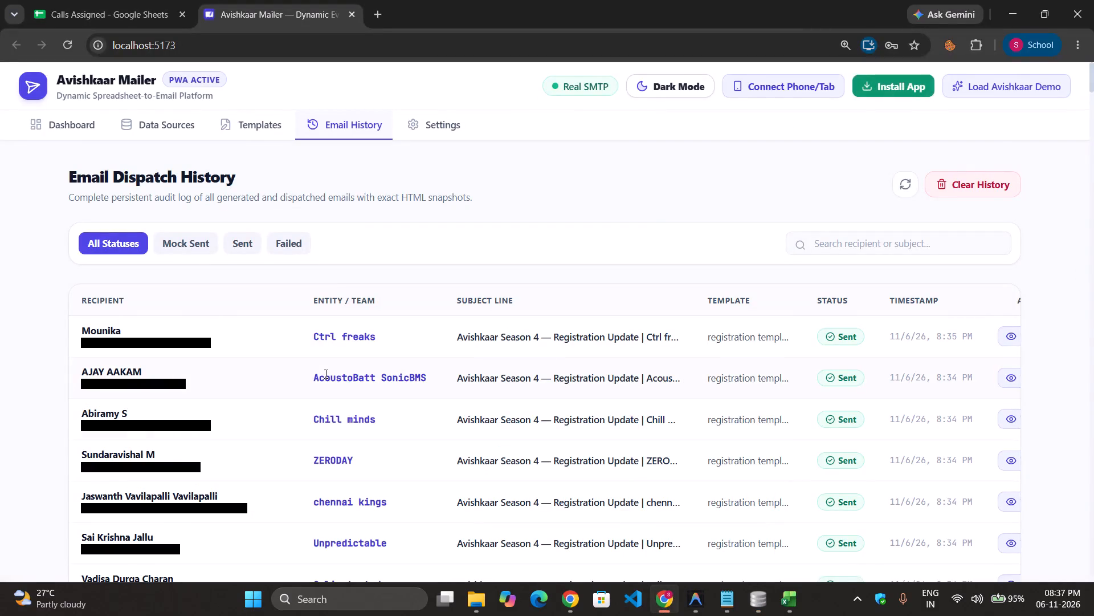
pyautogui.hotkey('alt', 'Tab')
pyautogui.hotkey('alt', 'Tab')
pyautogui.hotkey('alt', 'Tab')
pyautogui.hotkey('alt', 'Tab')
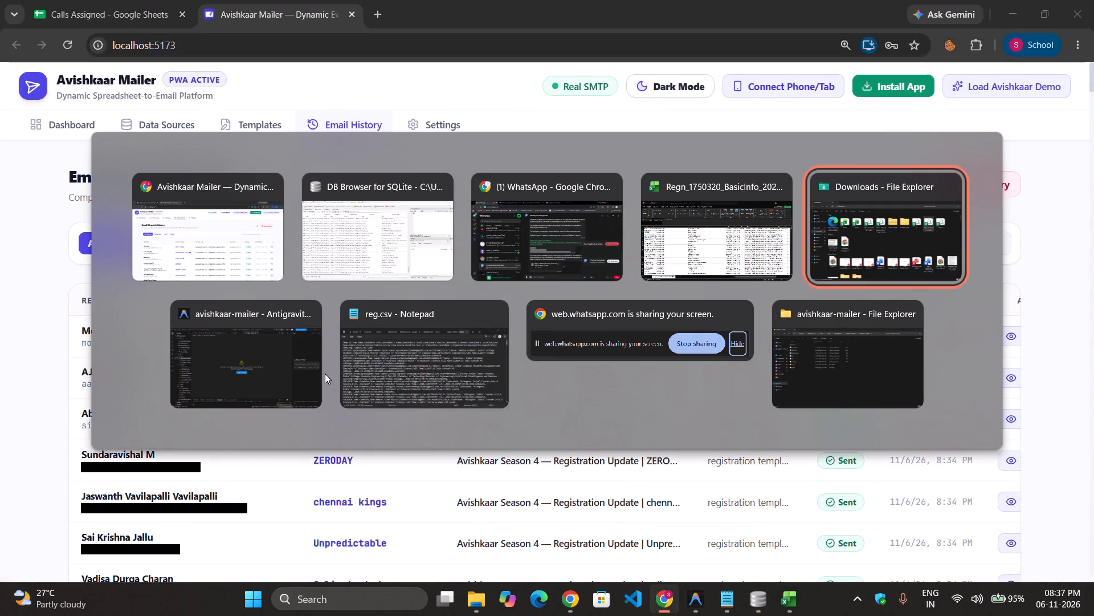
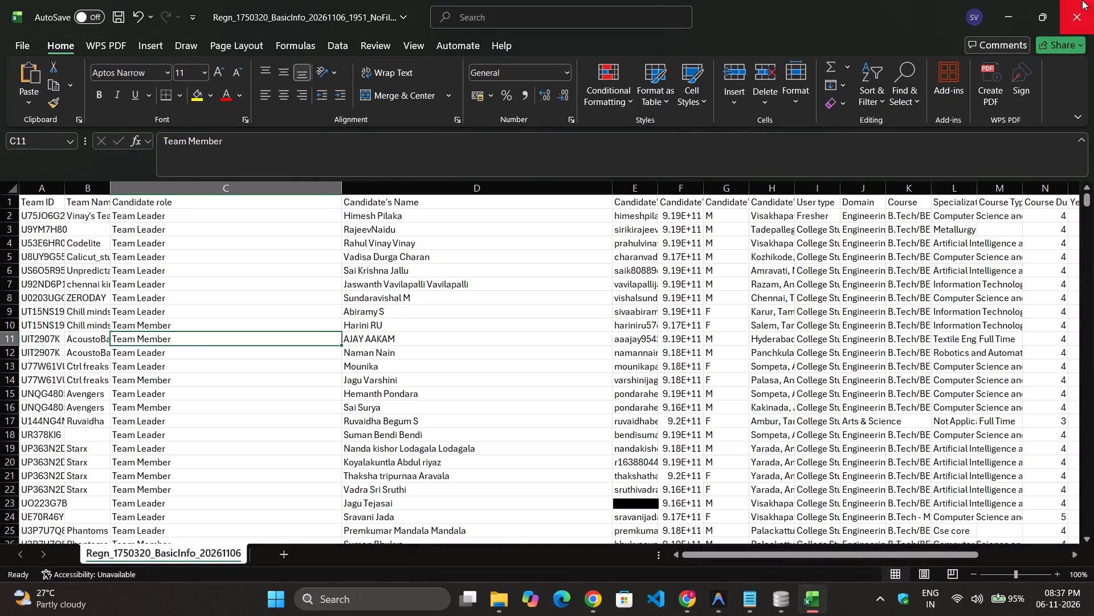
pyautogui.click(1086, 0)
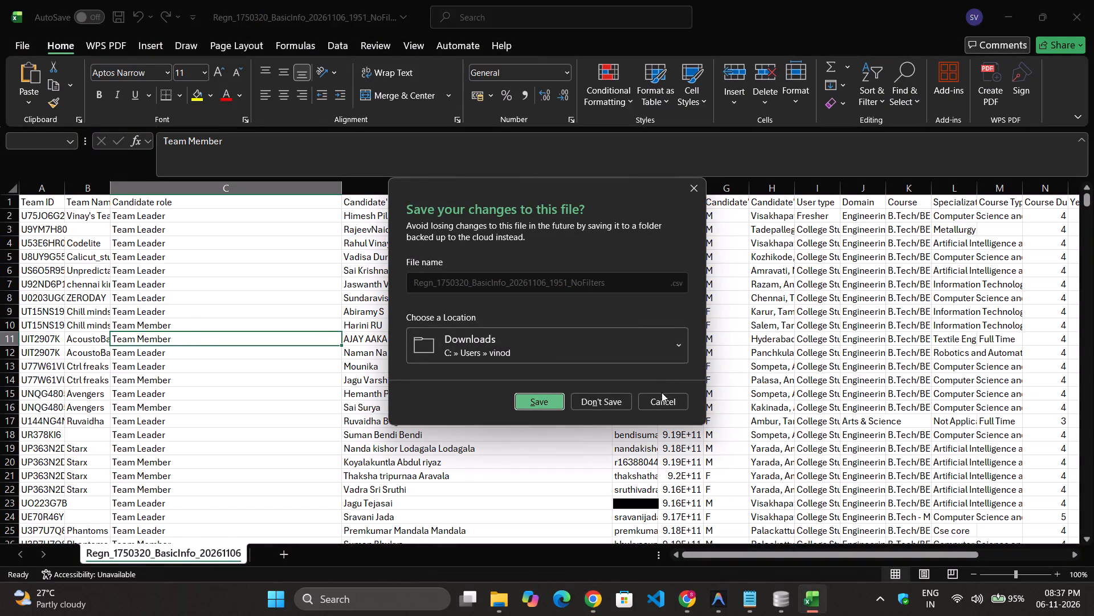
pyautogui.click(660, 396)
pyautogui.click(677, 429)
pyautogui.hotkey('ctrl', 's')
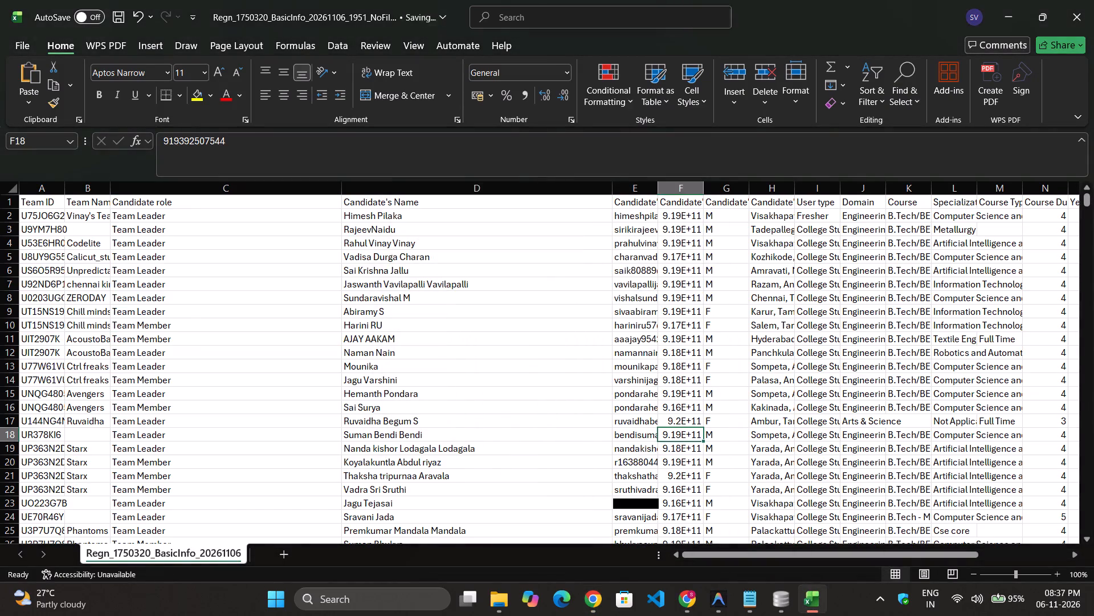
pyautogui.hscroll(3, 417, 388)
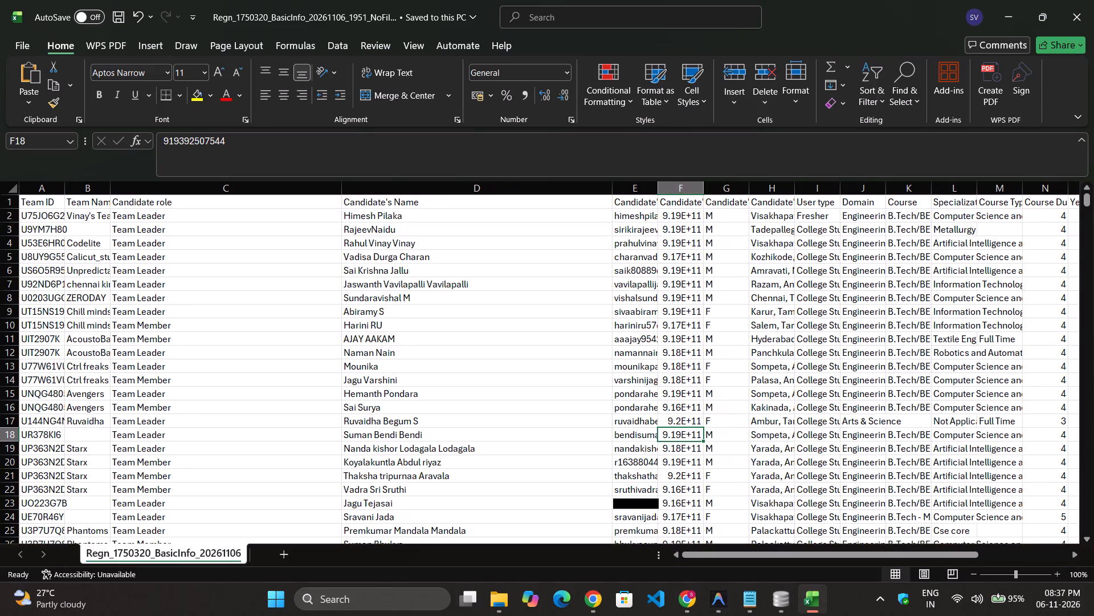
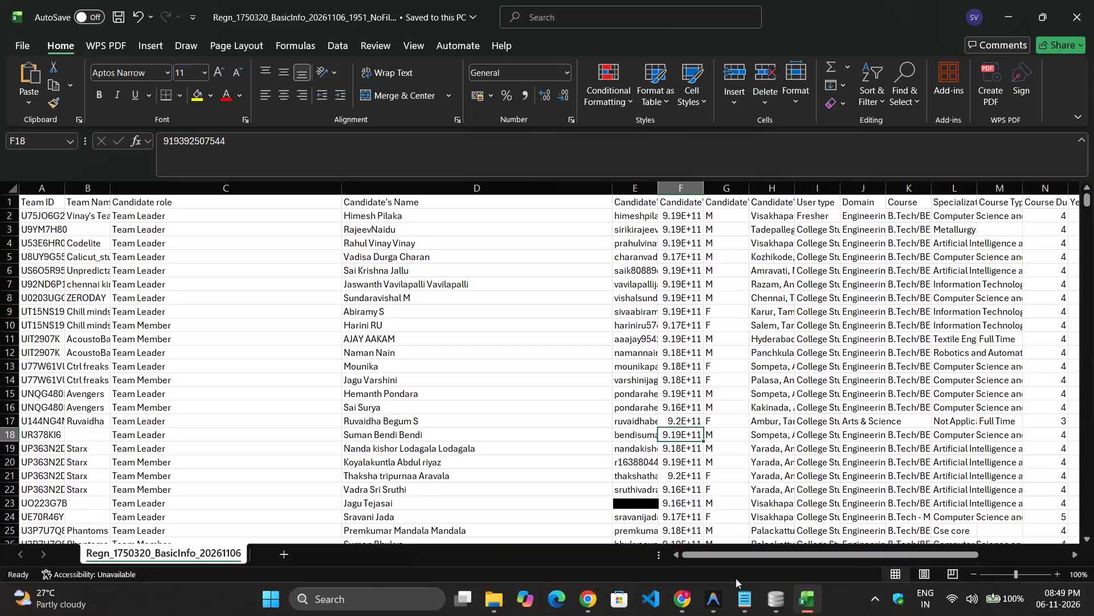
# Switch to DB Browser for SQLite, repeatedly refresh the email_history table and examine its newest delivery records.
pyautogui.click(768, 605)
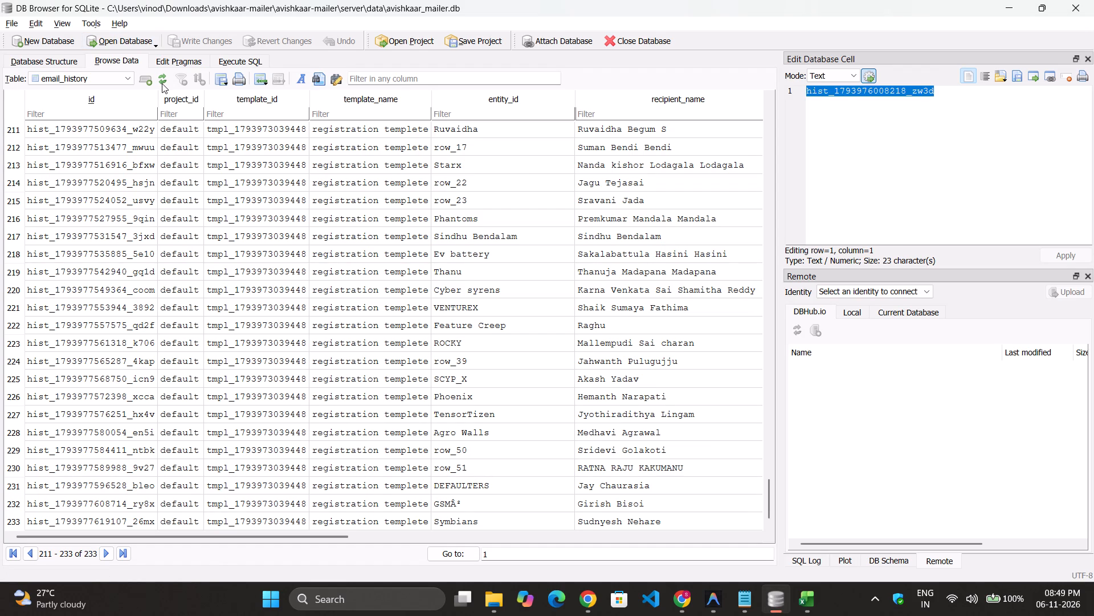
pyautogui.click(162, 83)
pyautogui.scroll(-20, 179, 362)
pyautogui.scroll(-7, 179, 362)
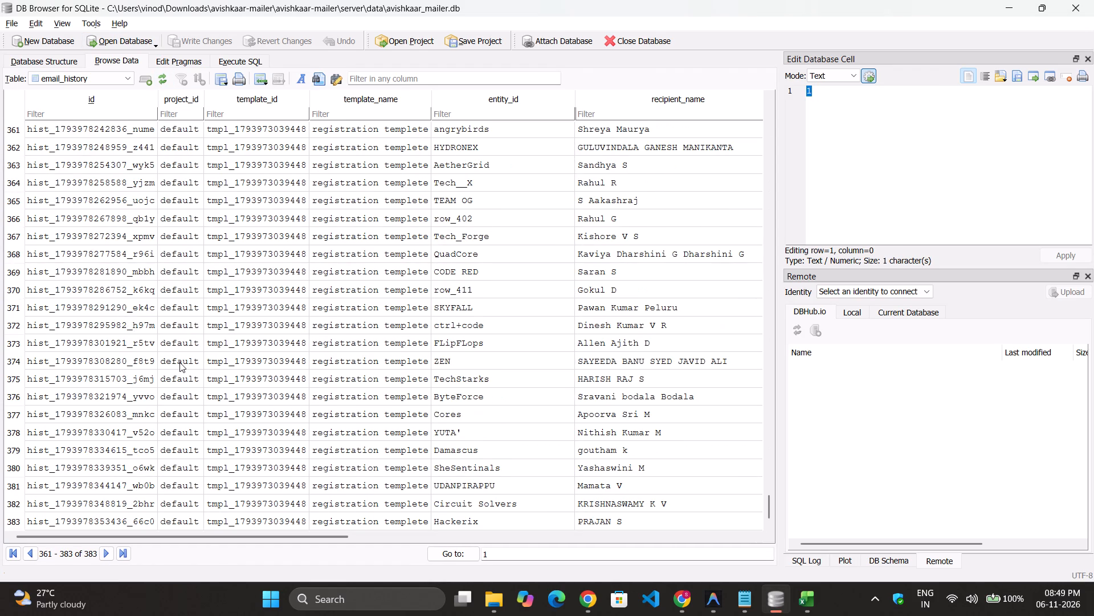
pyautogui.click(164, 82)
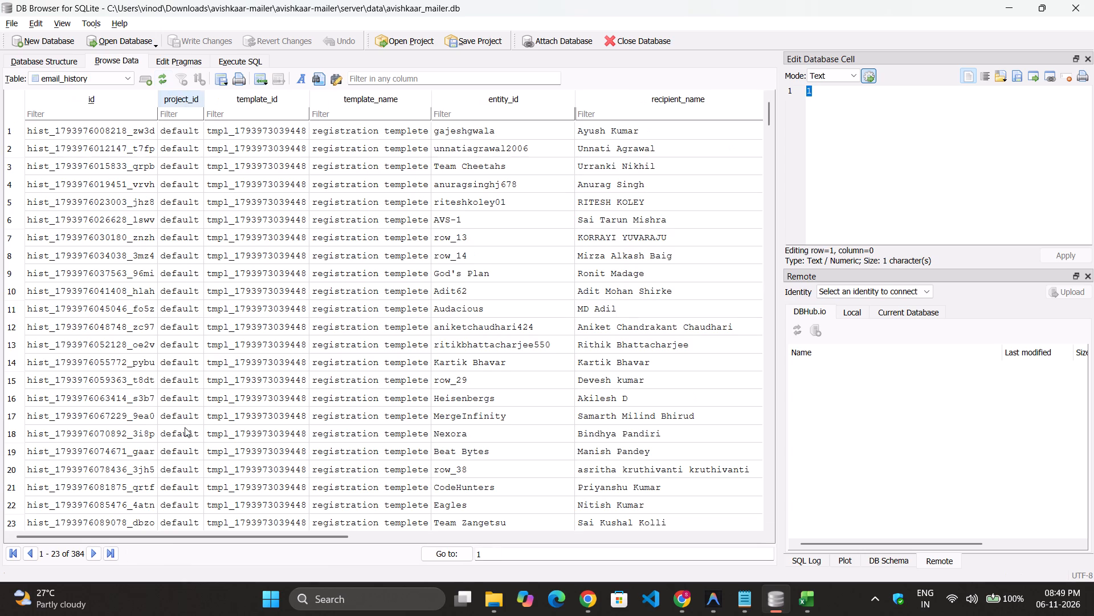
pyautogui.scroll(-20, 185, 427)
pyautogui.scroll(-2, 185, 427)
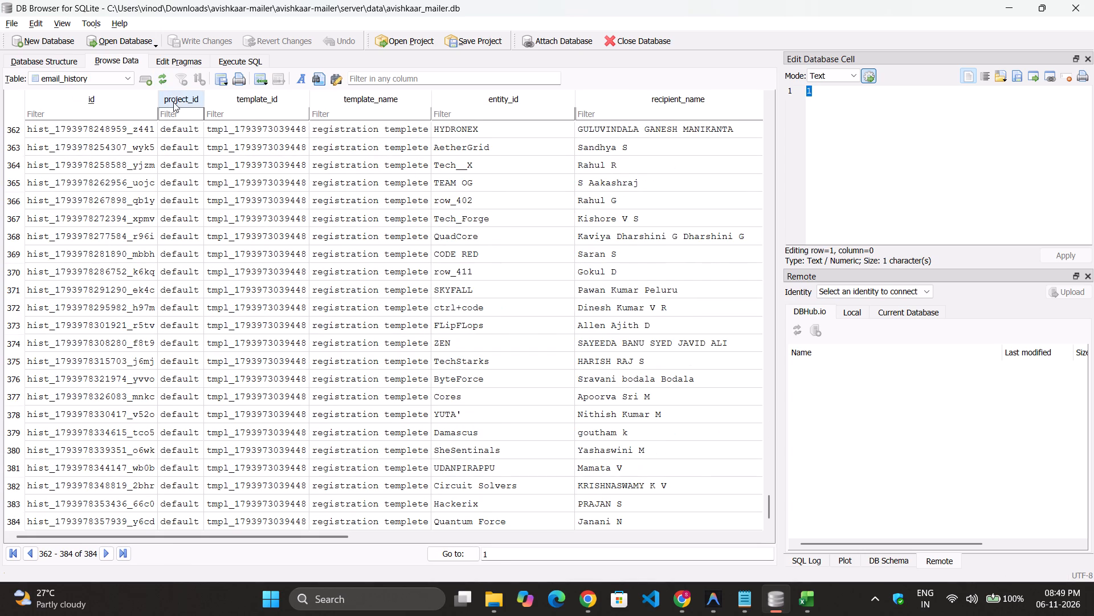
pyautogui.click(166, 84)
pyautogui.scroll(-8, 178, 345)
pyautogui.scroll(-20, 178, 345)
pyautogui.scroll(-11, 178, 345)
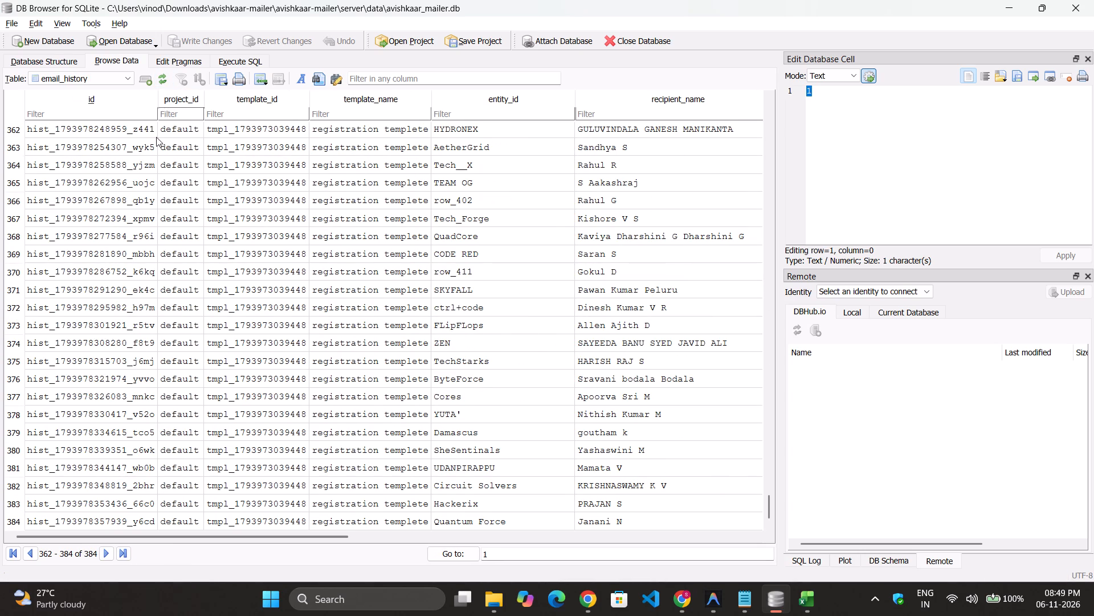
pyautogui.click(161, 80)
pyautogui.scroll(-16, 211, 342)
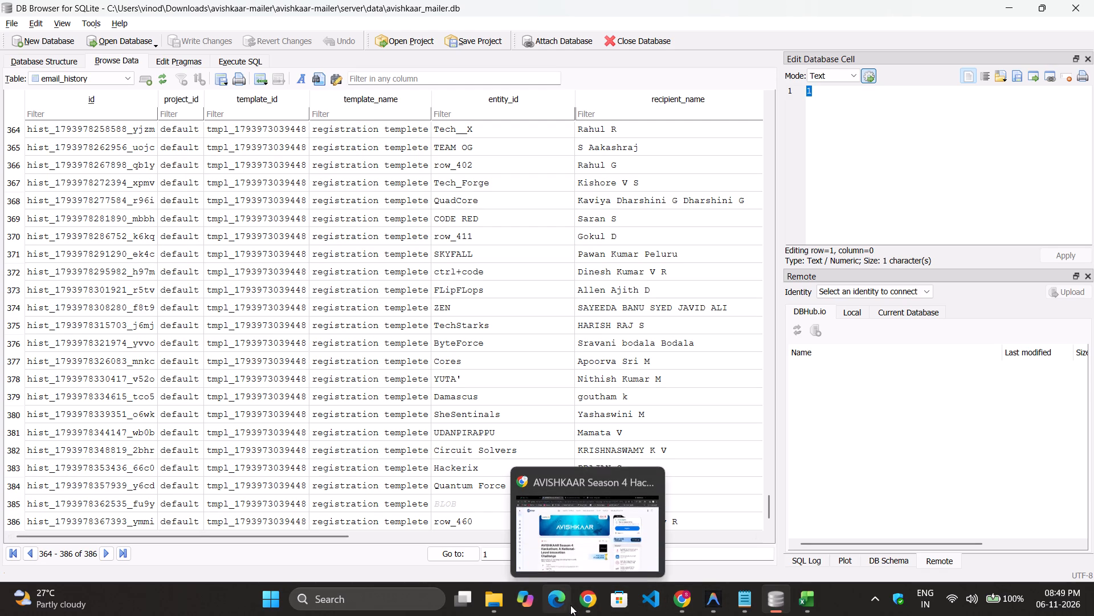
# Switch to Chrome, start registering for the AVISHKAAR Season 4 Hackathon, accept the terms and submit the prefilled candidate details.
pyautogui.click(591, 601)
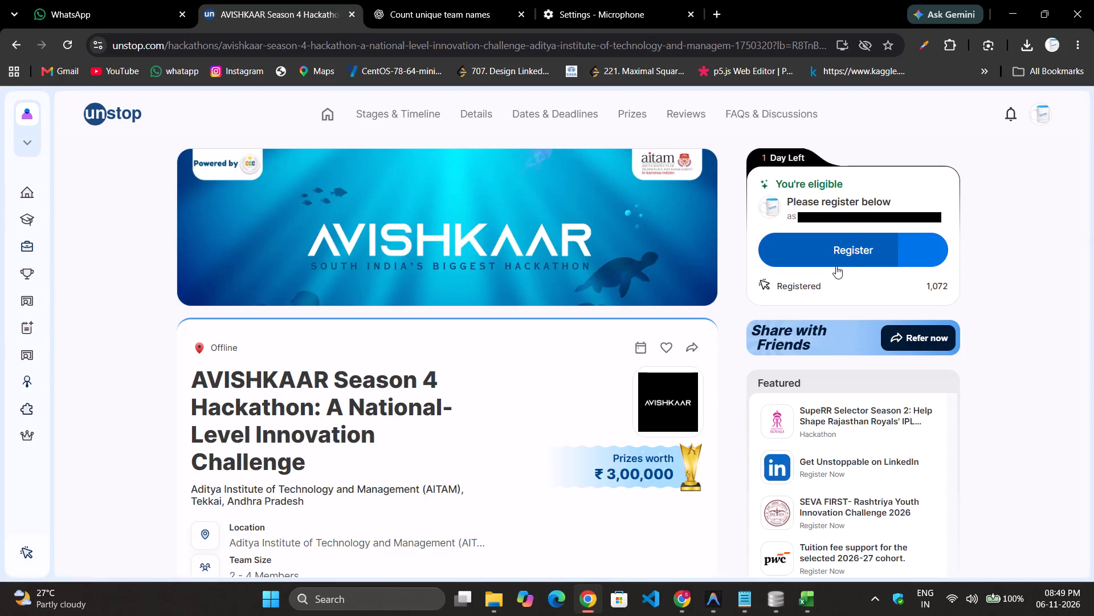
pyautogui.click(836, 266)
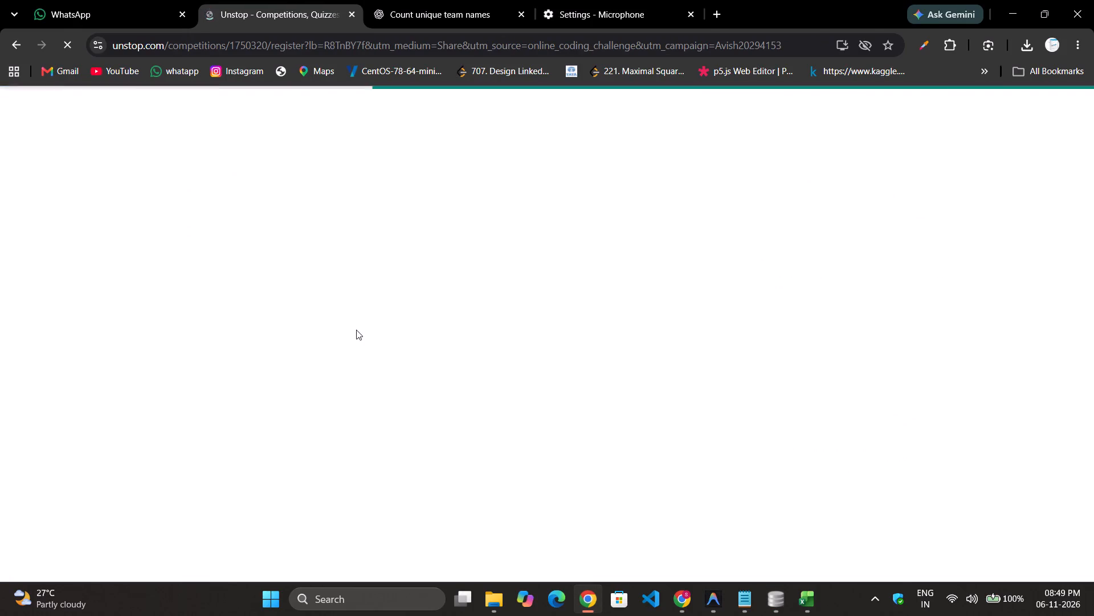
pyautogui.scroll(-9, 442, 420)
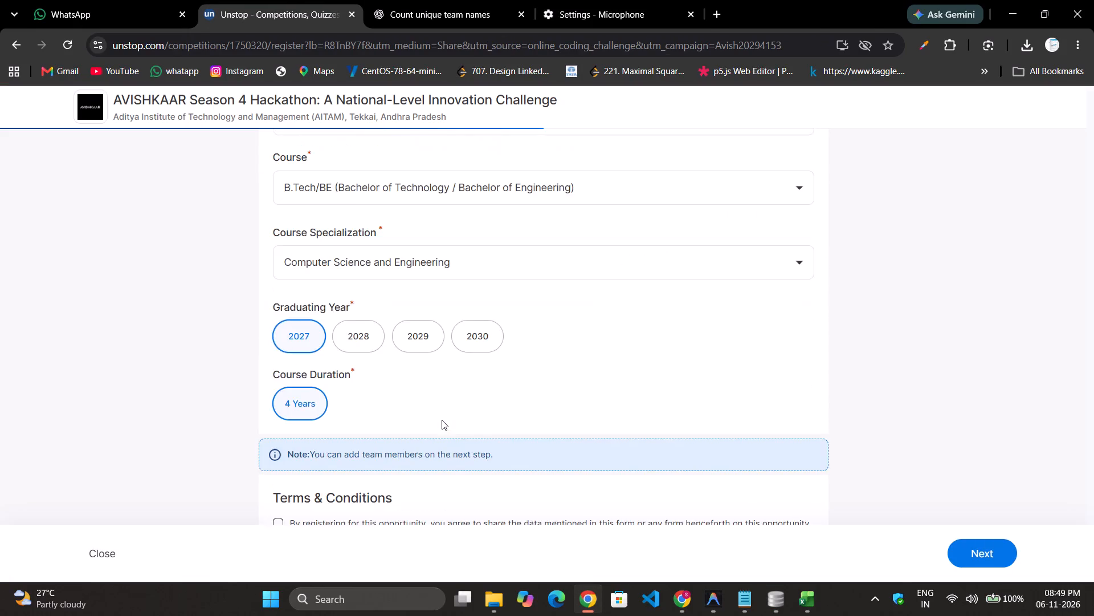
pyautogui.click(459, 473)
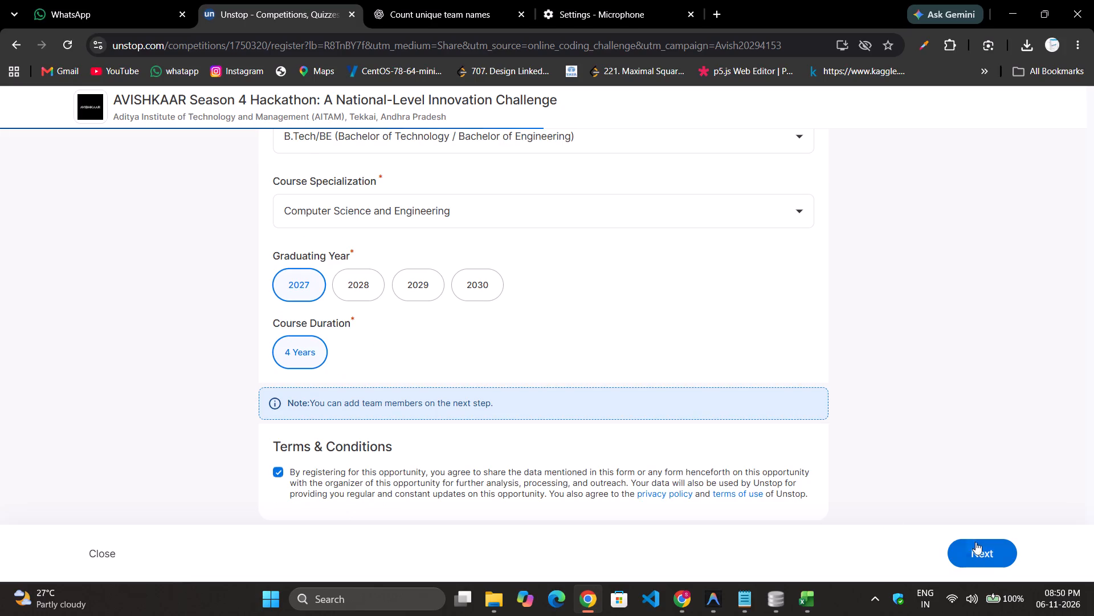
pyautogui.click(982, 544)
pyautogui.click(392, 267)
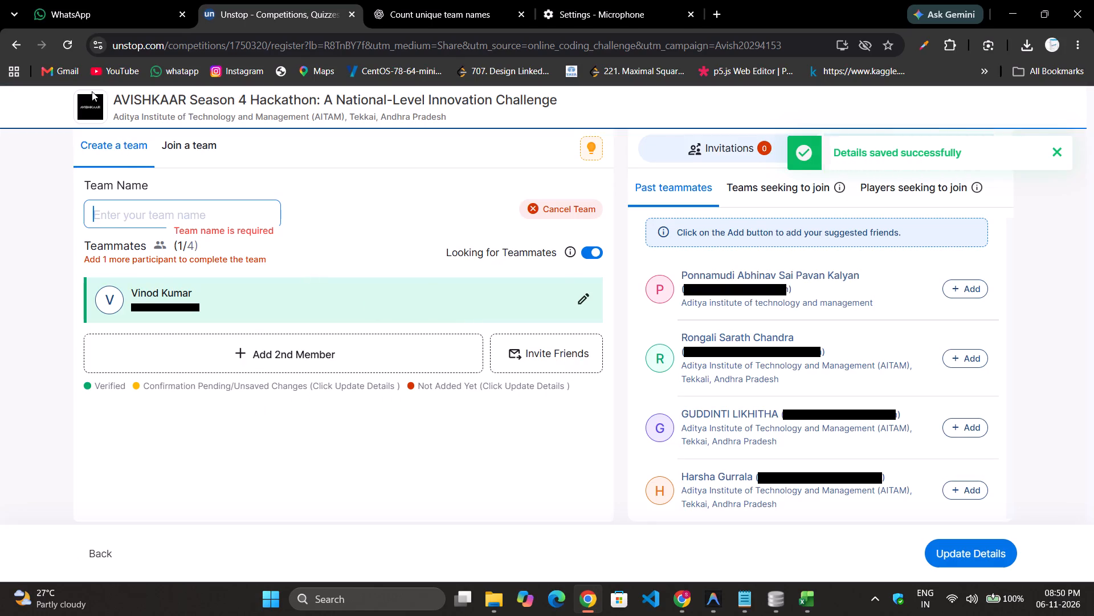
pyautogui.click(128, 101)
pyautogui.click(89, 107)
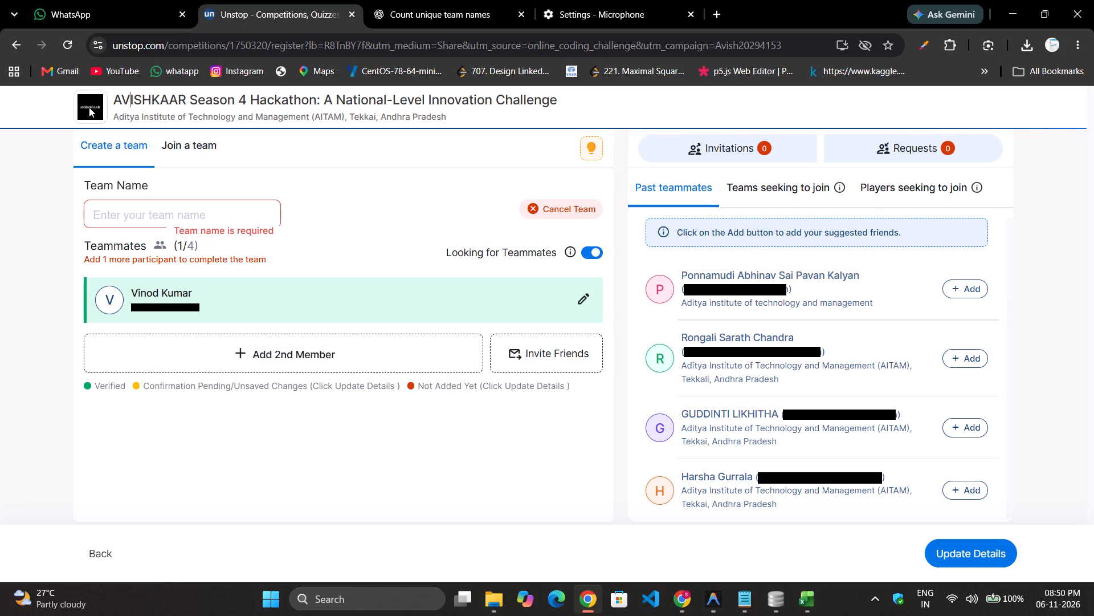
pyautogui.scroll(5, 300, 220)
pyautogui.click(138, 144)
# Return to the hackathon page, reload it and examine the registration status, eligibility and the stages and timelines.
pyautogui.click(16, 45)
pyautogui.scroll(-1, 487, 401)
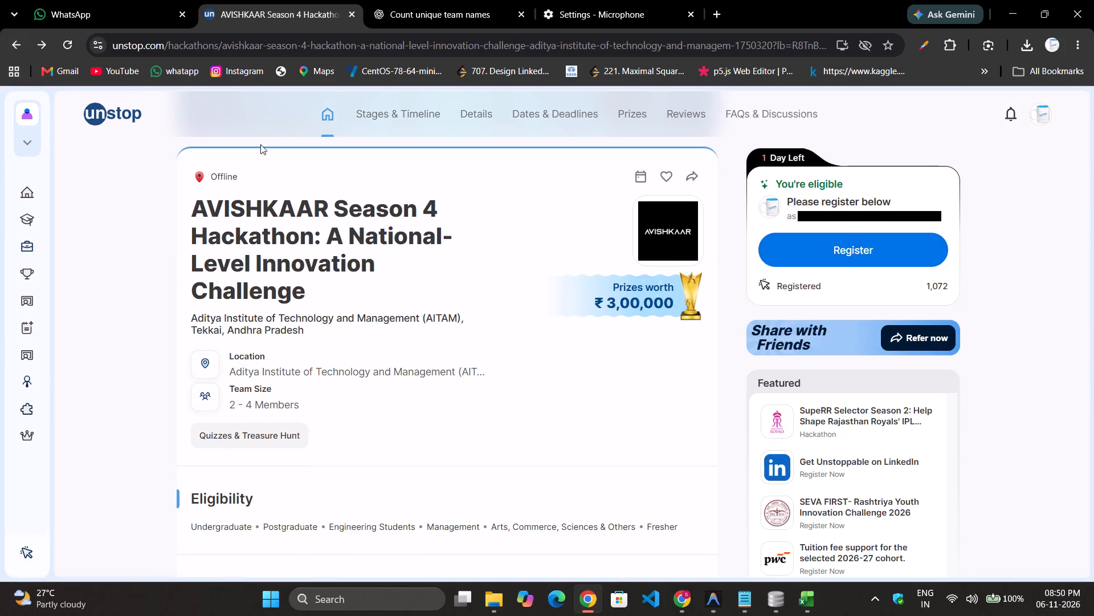
pyautogui.click(62, 42)
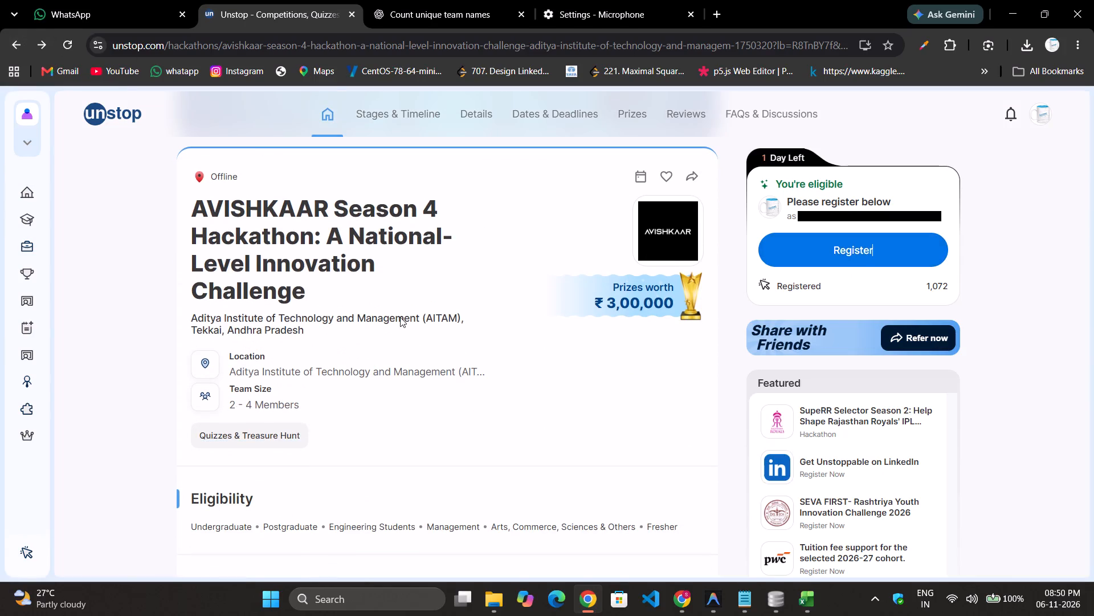
pyautogui.scroll(-1, 400, 317)
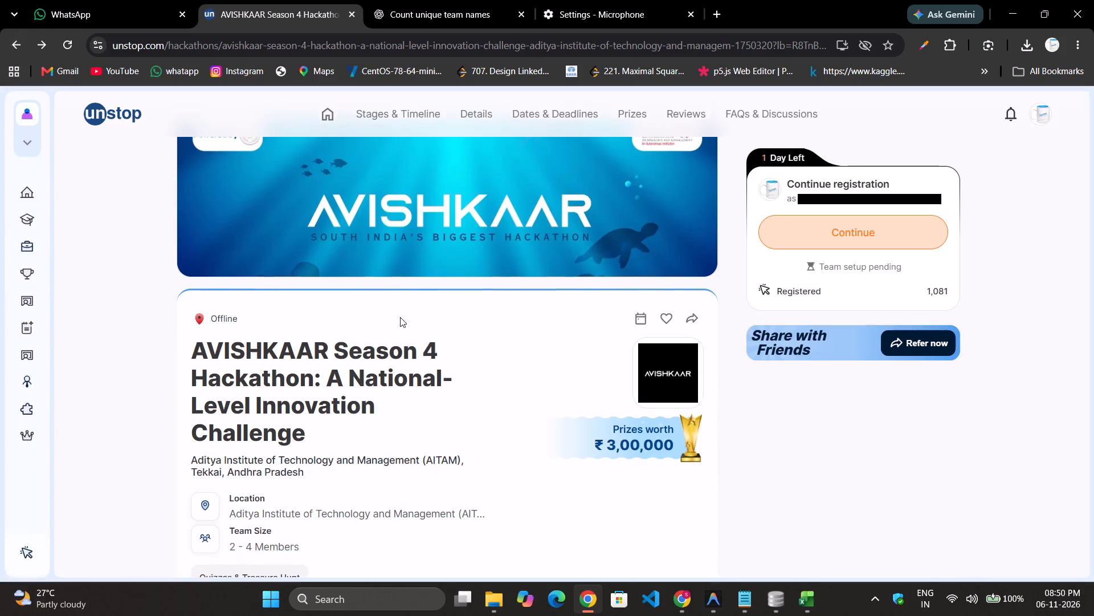
pyautogui.scroll(-1, 400, 317)
pyautogui.scroll(-5, 435, 354)
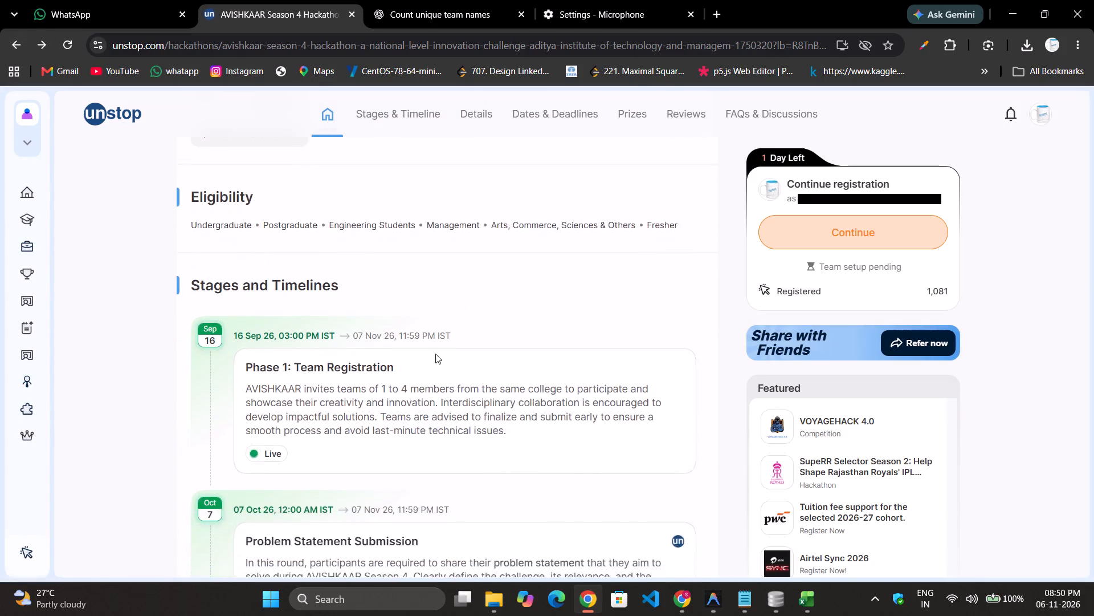
pyautogui.scroll(-3, 435, 354)
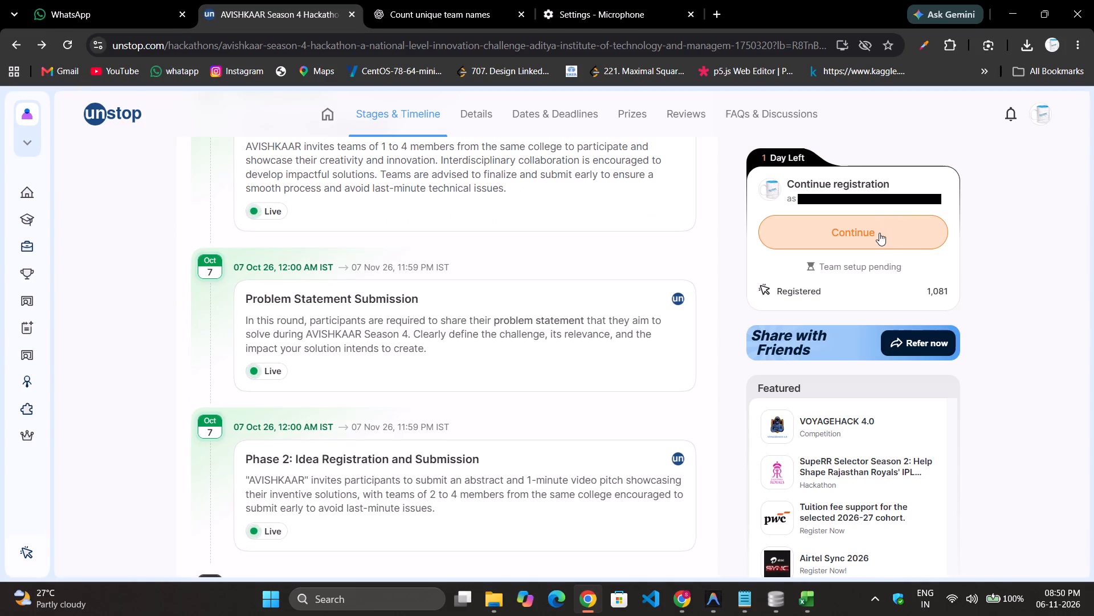
pyautogui.scroll(-2, 622, 318)
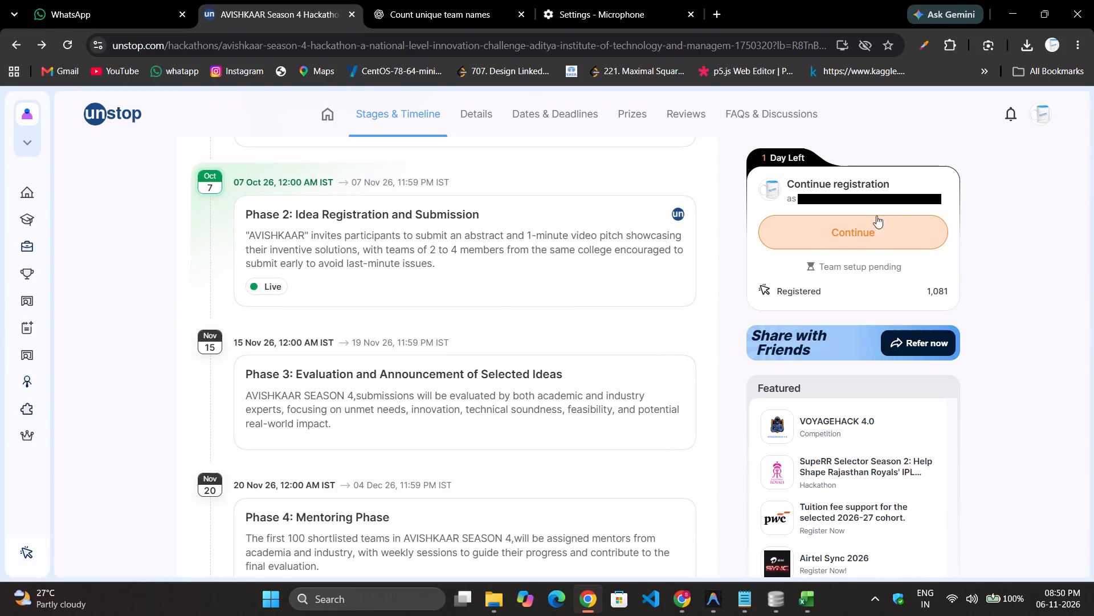
# Continue the pending hackathon registration and create the team with the name VINOD.
pyautogui.click(863, 236)
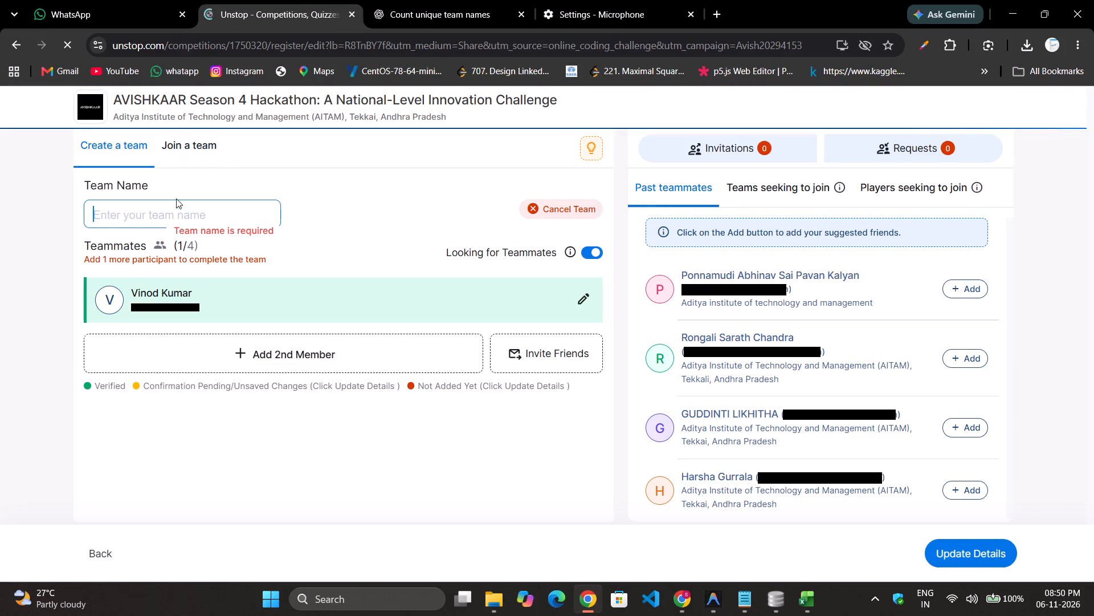
pyautogui.click(175, 200)
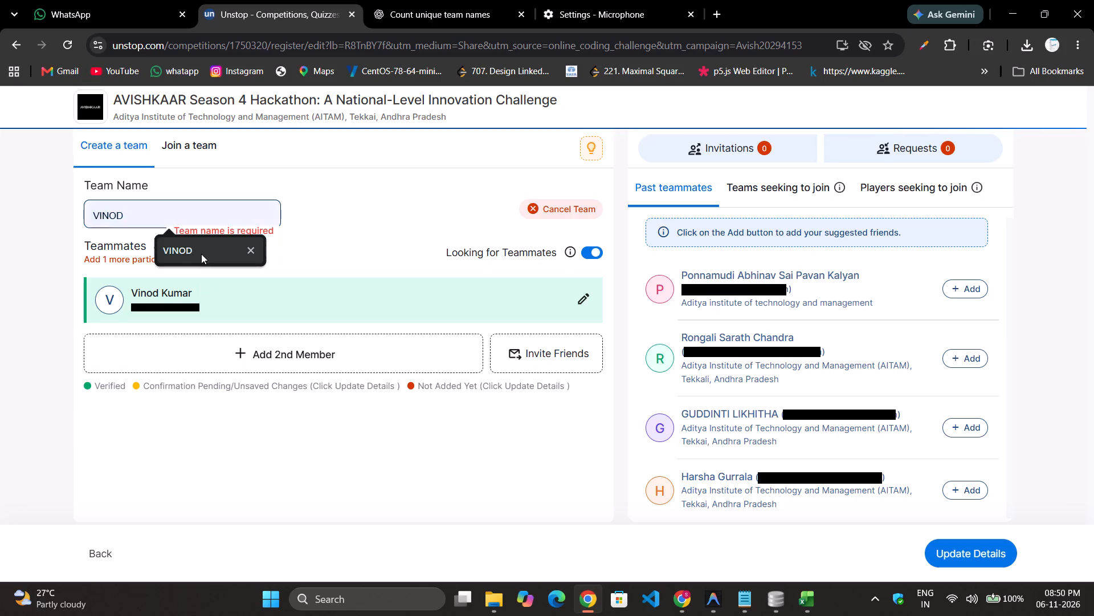
pyautogui.click(201, 254)
pyautogui.click(1010, 542)
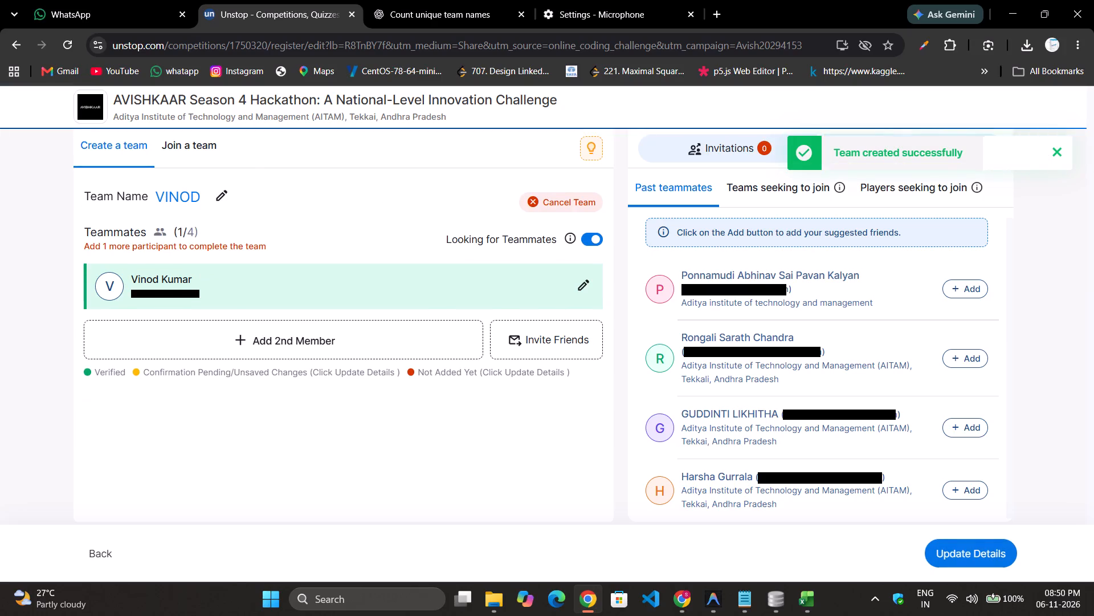
# Return to the hackathon page, reopen the pending registration, turn off Looking for Teammates and submit the updated team details.
pyautogui.click(108, 550)
pyautogui.scroll(-2, 457, 426)
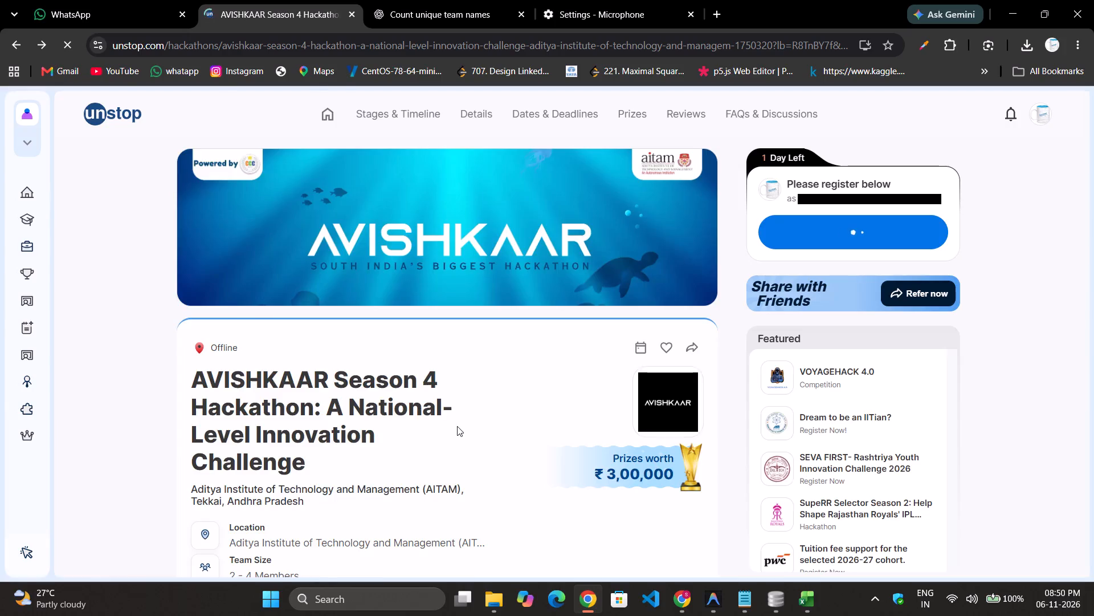
pyautogui.scroll(-7, 457, 426)
pyautogui.doubleClick(497, 426)
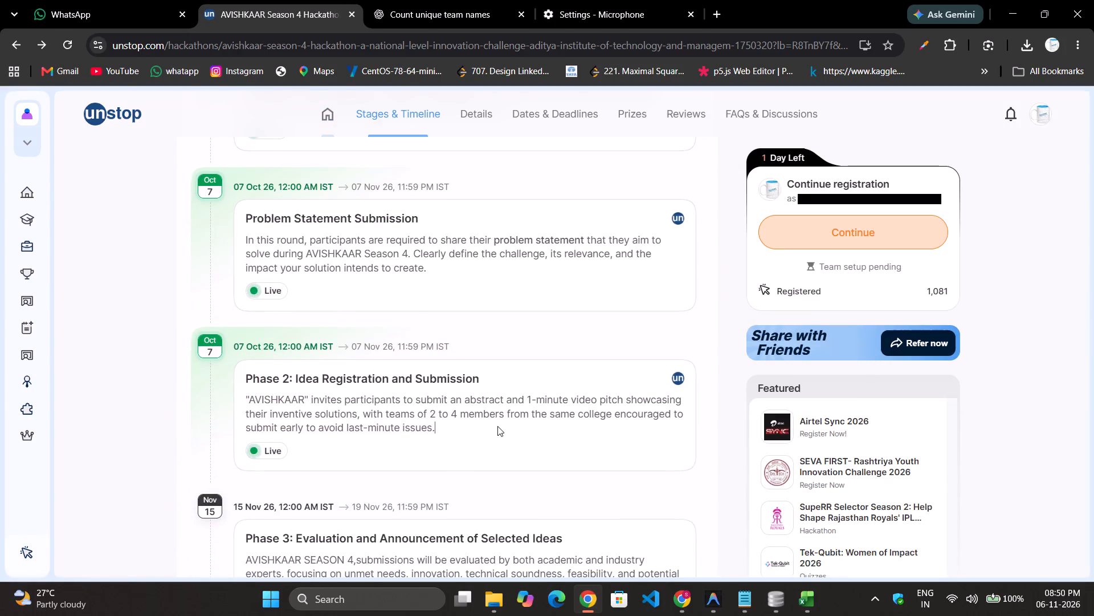
pyautogui.click(851, 235)
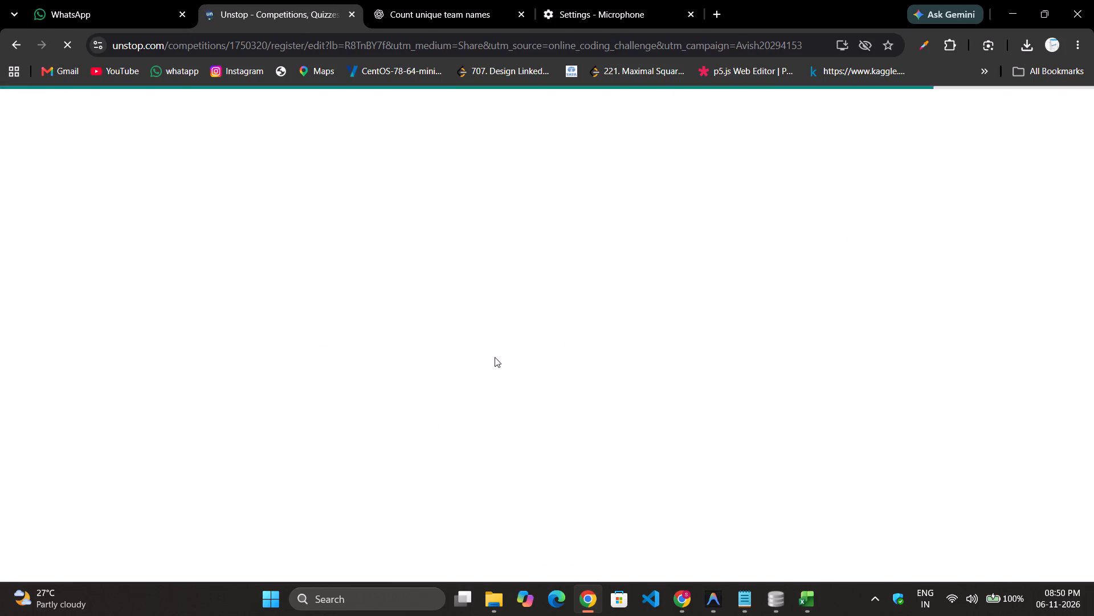
pyautogui.click(366, 339)
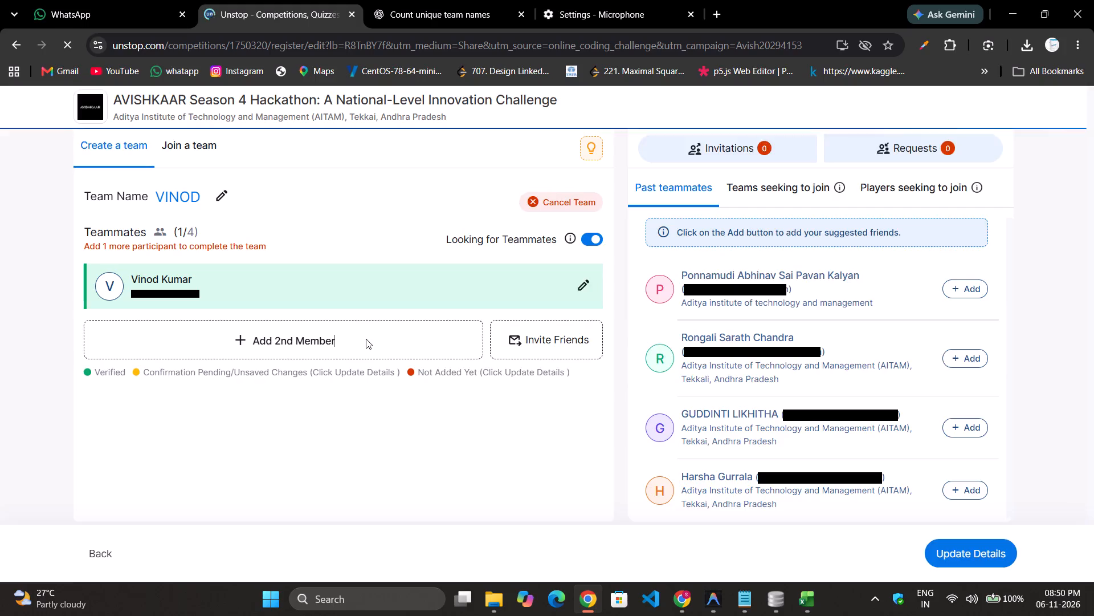
pyautogui.click(374, 404)
pyautogui.scroll(1, 467, 330)
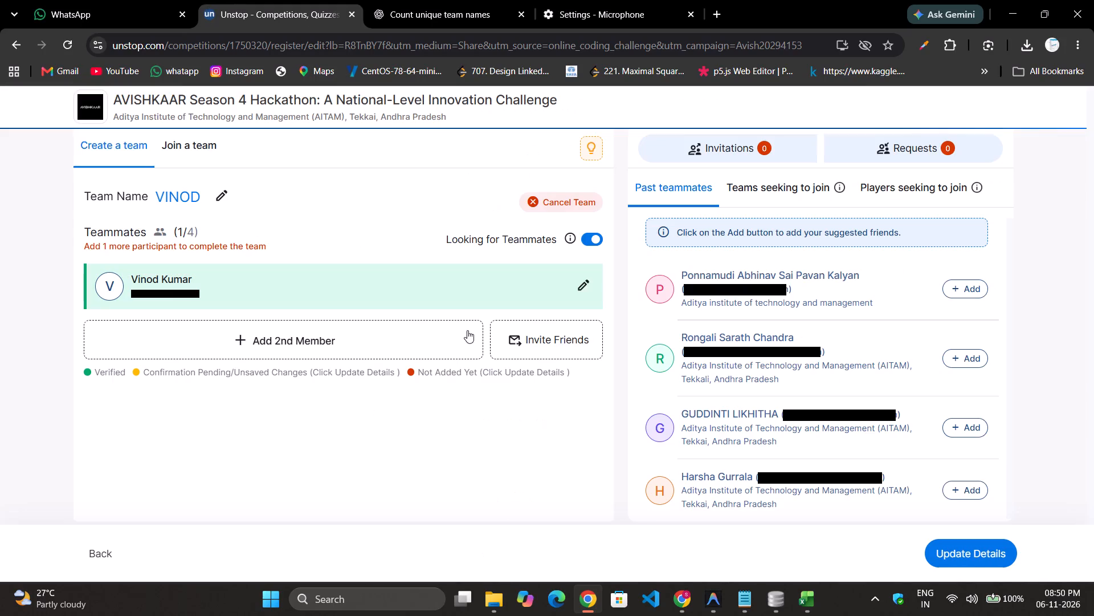
pyautogui.scroll(1, 467, 330)
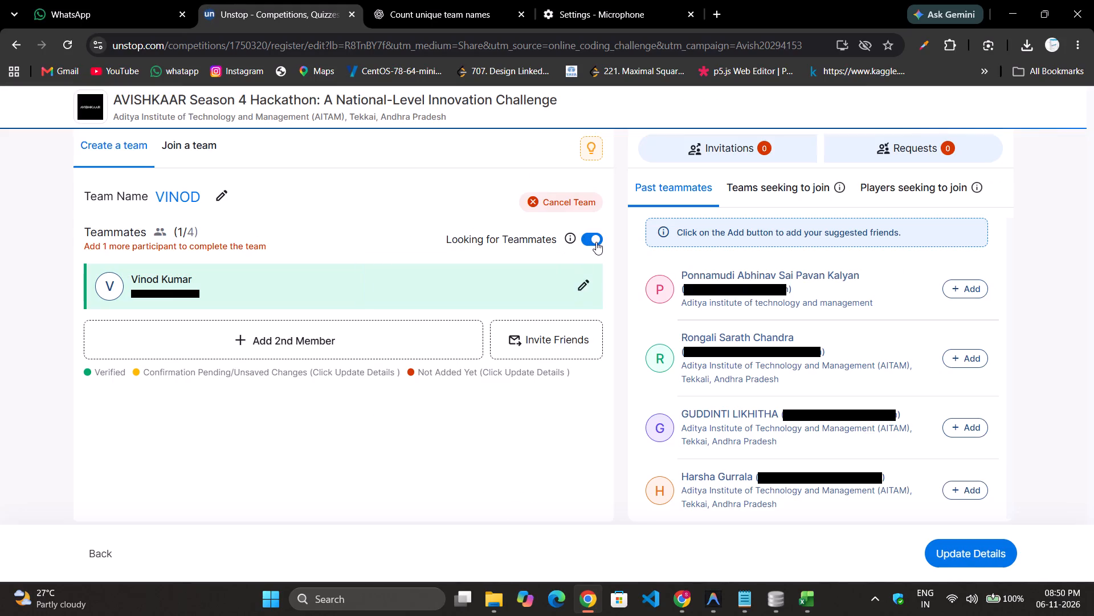
pyautogui.click(596, 242)
pyautogui.click(974, 550)
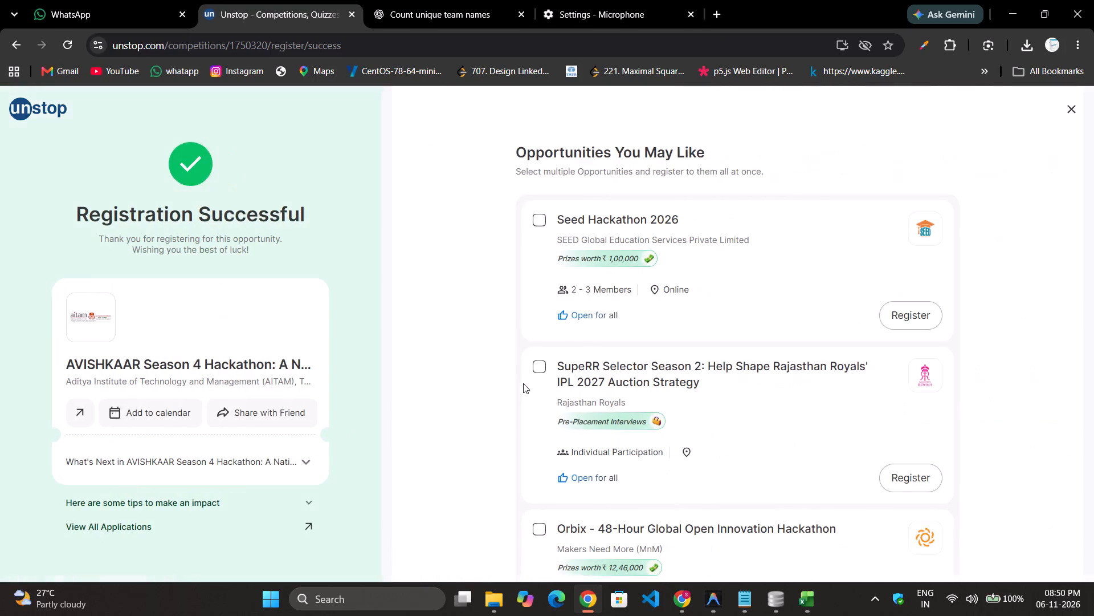
# Look through the suggested opportunities and close the registration success page to return to the hackathon page.
pyautogui.scroll(-1, 570, 325)
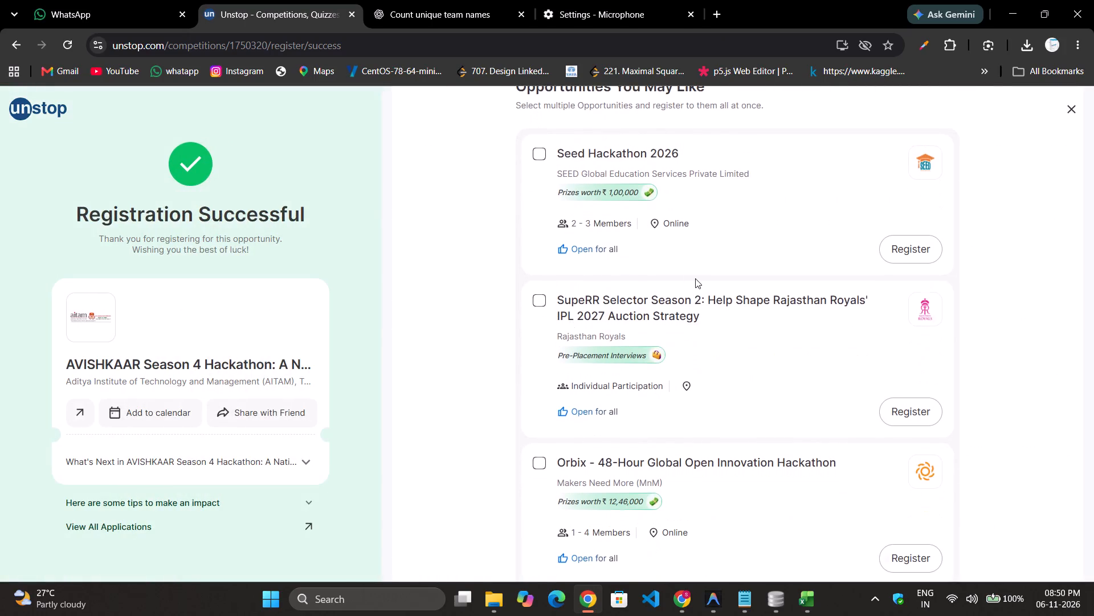
pyautogui.scroll(3, 695, 278)
pyautogui.click(1076, 103)
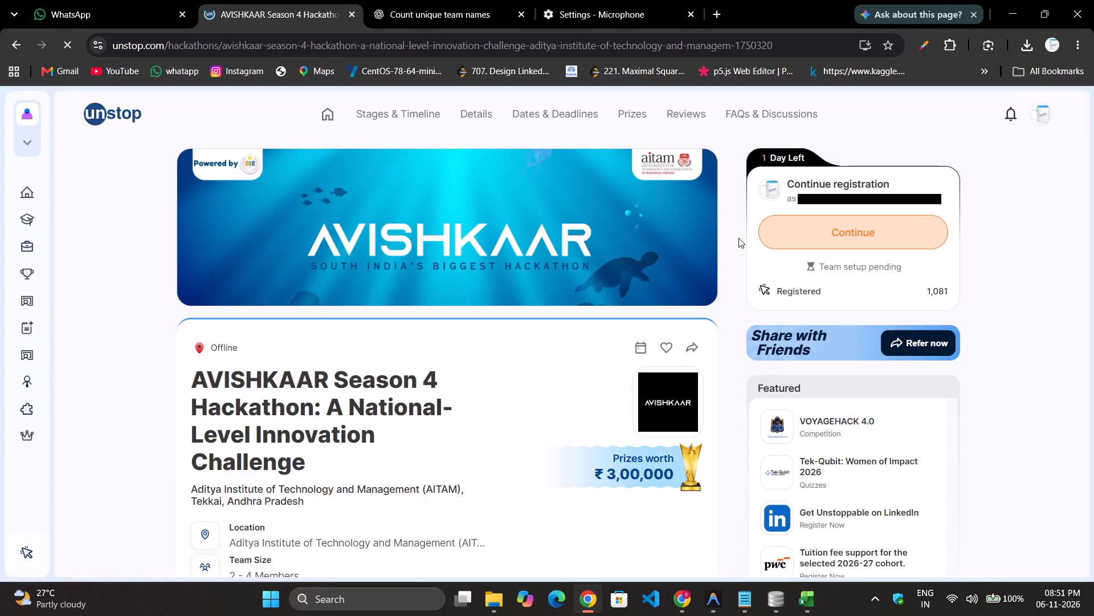
# Reopen the hackathon registration and cancel team VINOD, entering "confirm" as the confirmation text.
pyautogui.scroll(-9, 673, 348)
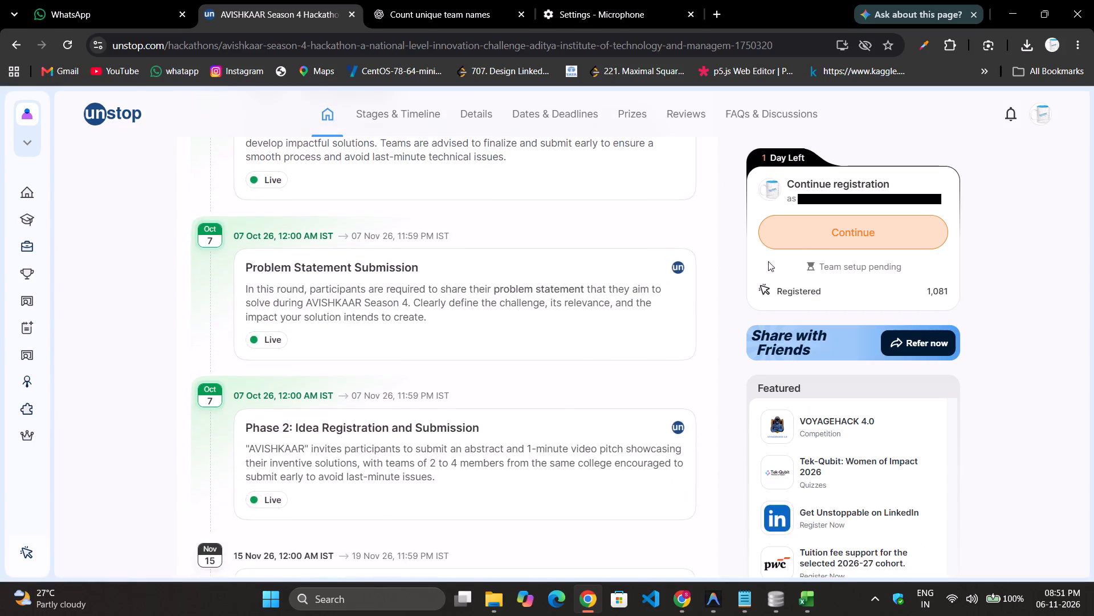
pyautogui.click(834, 230)
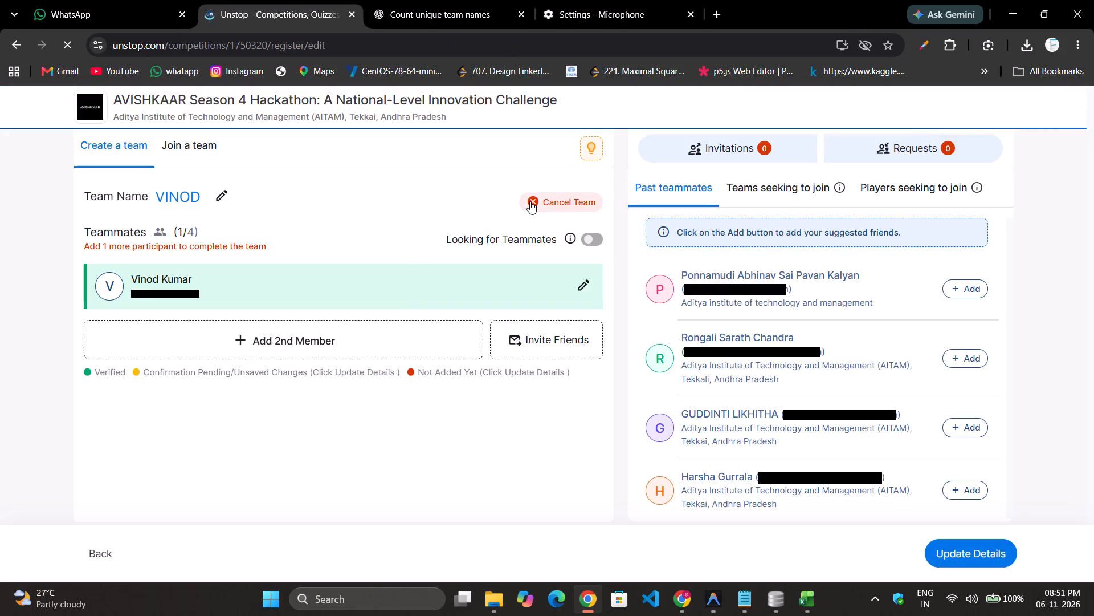
pyautogui.click(530, 201)
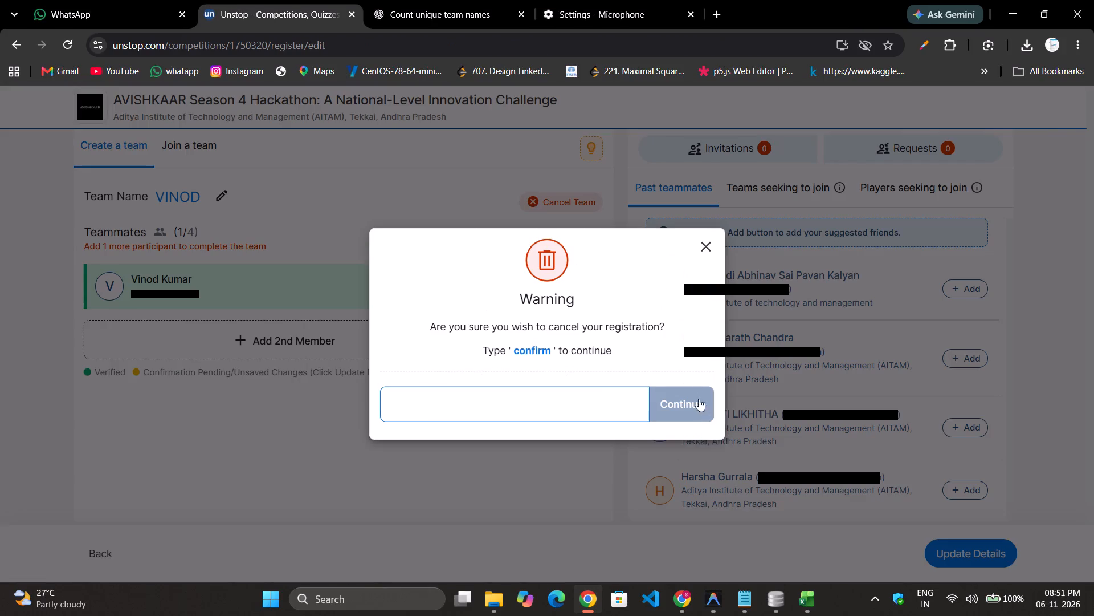
pyautogui.doubleClick(528, 352)
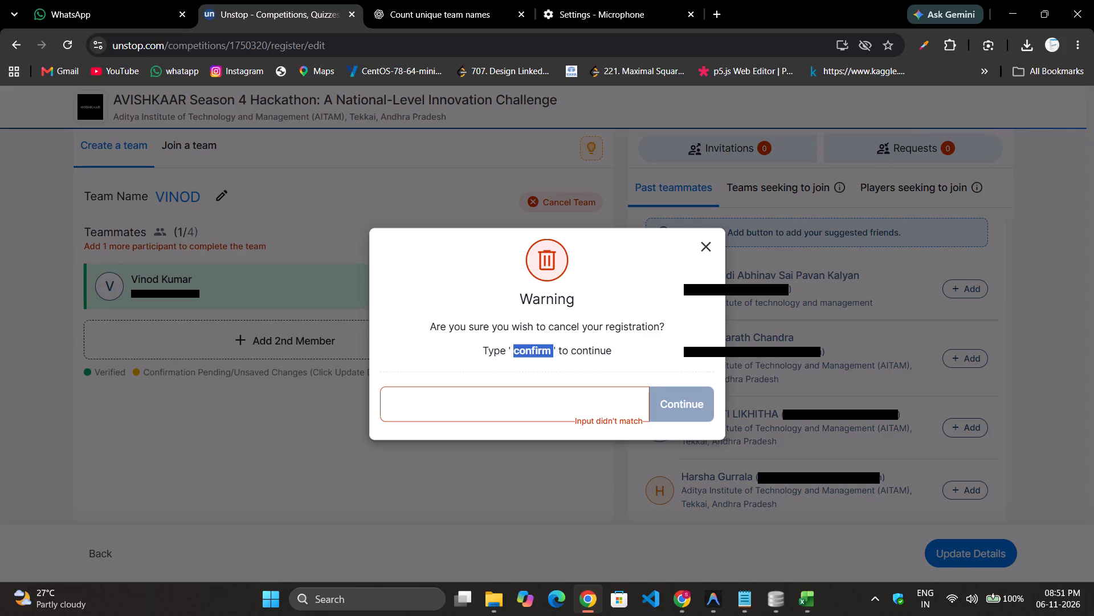
pyautogui.hotkey('ctrl', 'c')
pyautogui.hotkey('ctrl', 'c')
pyautogui.click(501, 396)
pyautogui.hotkey('ctrl', 'v')
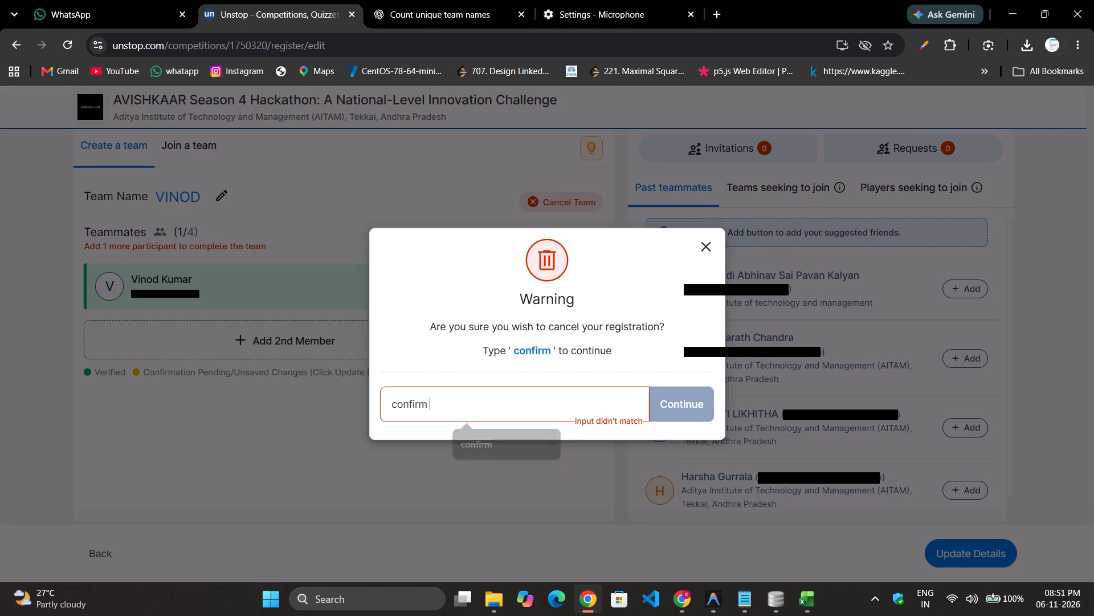
pyautogui.press('BackSpace')
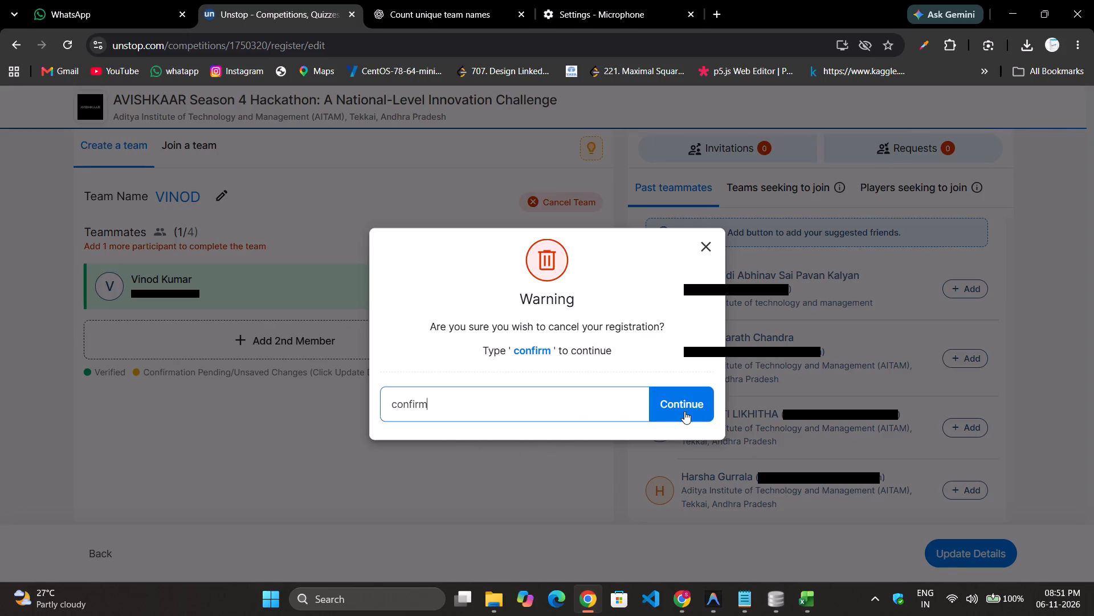
# Confirm the cancellation of team VINOD's hackathon registration.
pyautogui.click(681, 411)
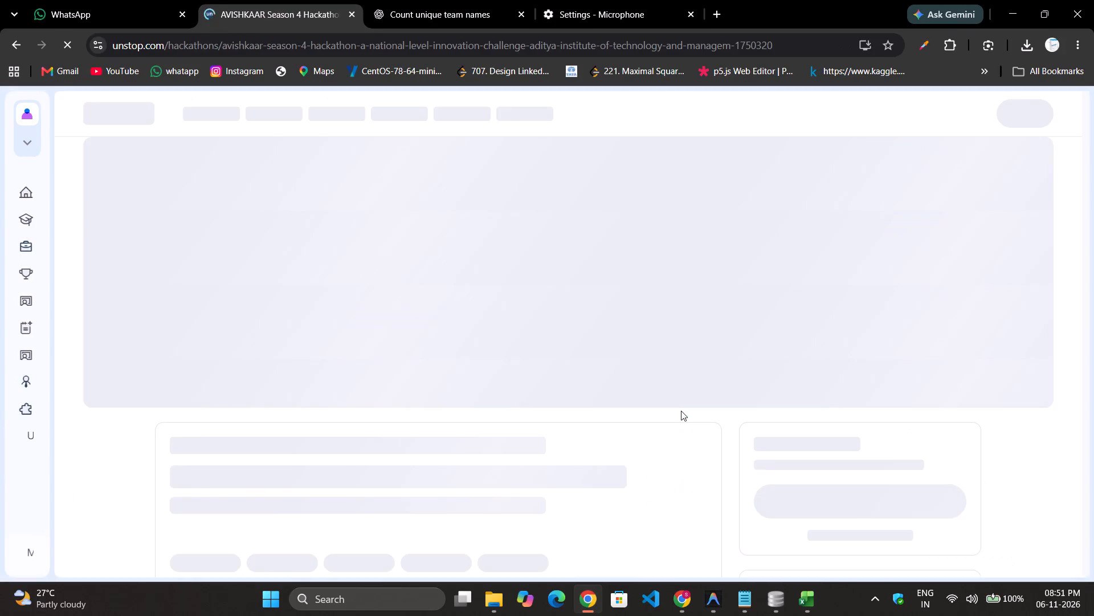
# Examine the hackathon's stages and timelines, from team registration through the mentoring phase, and place its page after the ChatGPT conversation.
pyautogui.scroll(-2, 483, 418)
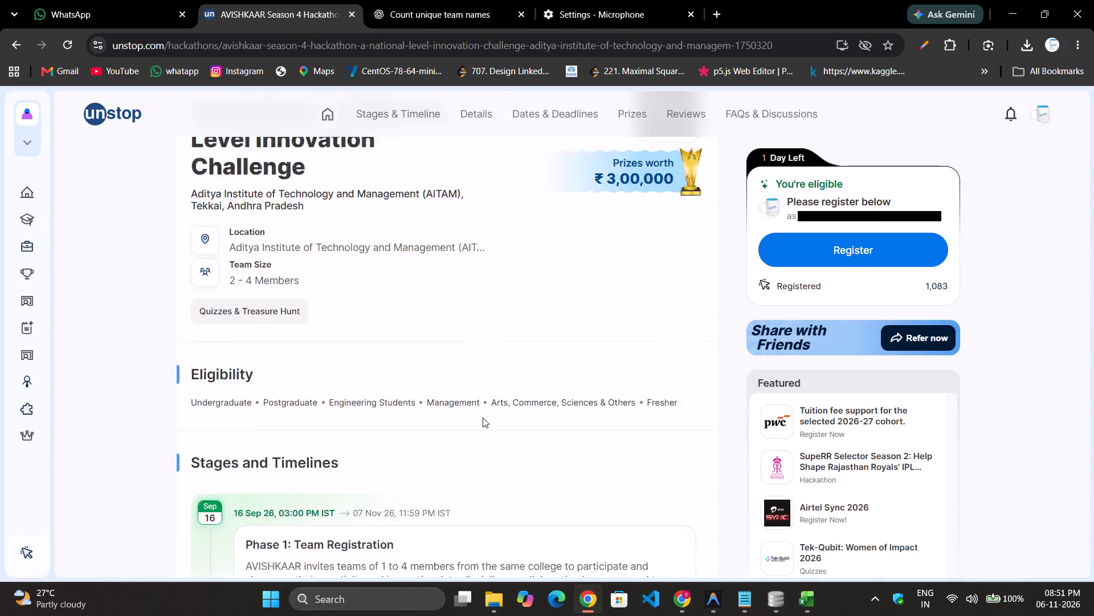
pyautogui.scroll(-7, 483, 418)
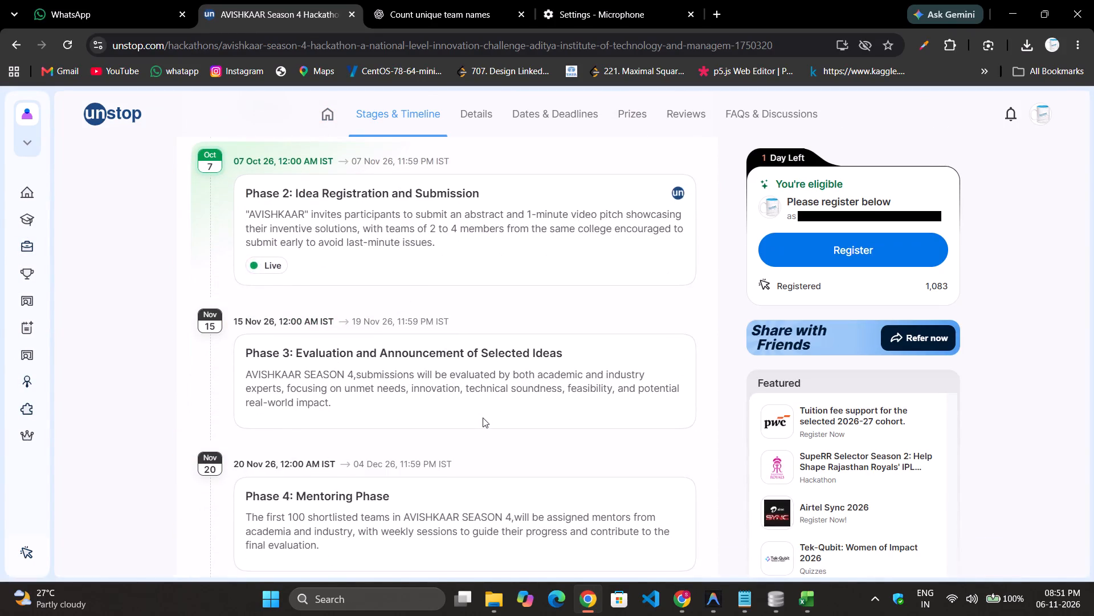
pyautogui.moveTo(307, 0); pyautogui.dragTo(441, 0)
pyautogui.click(441, 0)
pyautogui.click(287, 7)
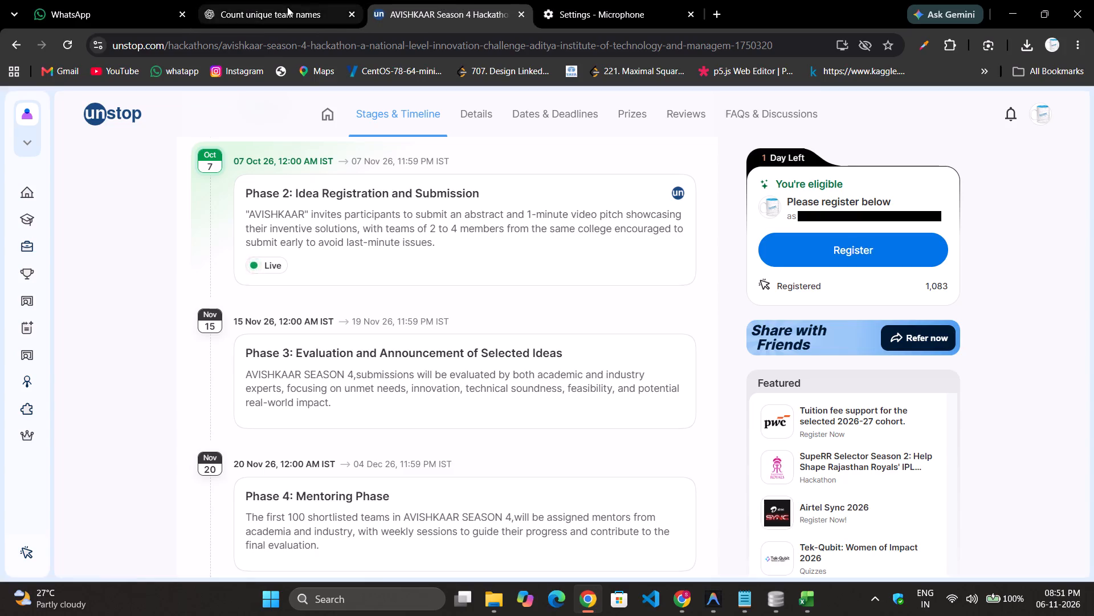
pyautogui.click(390, 0)
pyautogui.scroll(1, 368, 468)
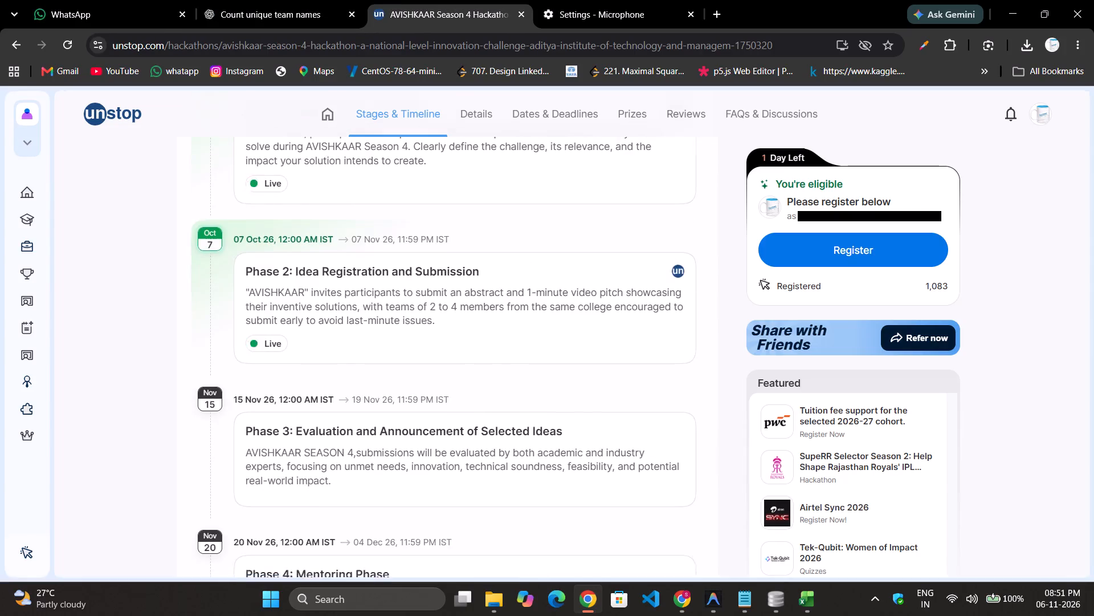
pyautogui.scroll(3, 409, 301)
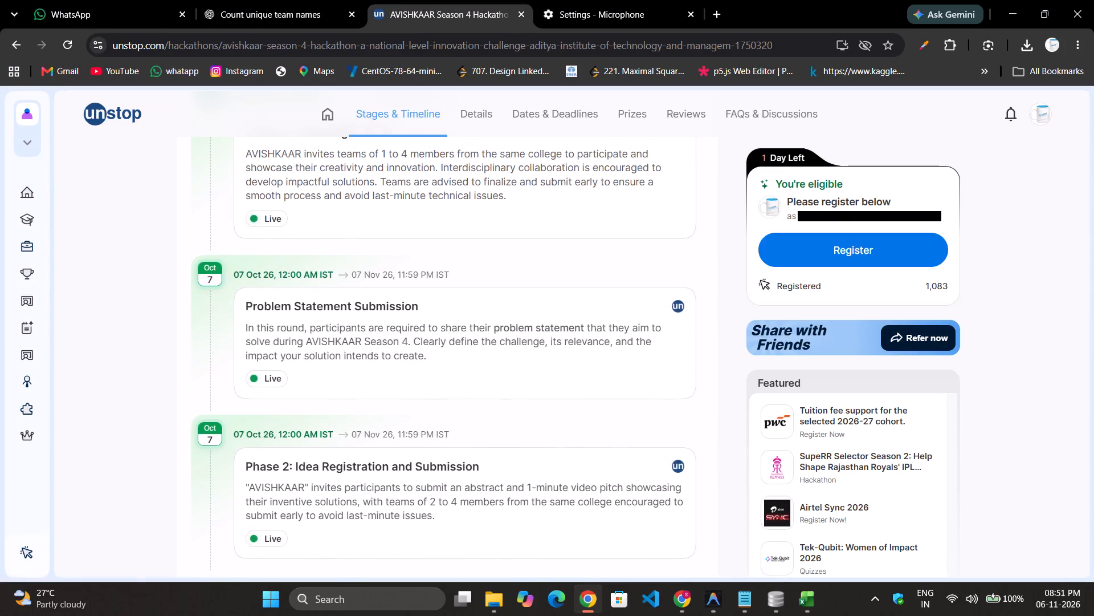
pyautogui.click(442, 338)
pyautogui.scroll(2, 442, 338)
pyautogui.click(507, 368)
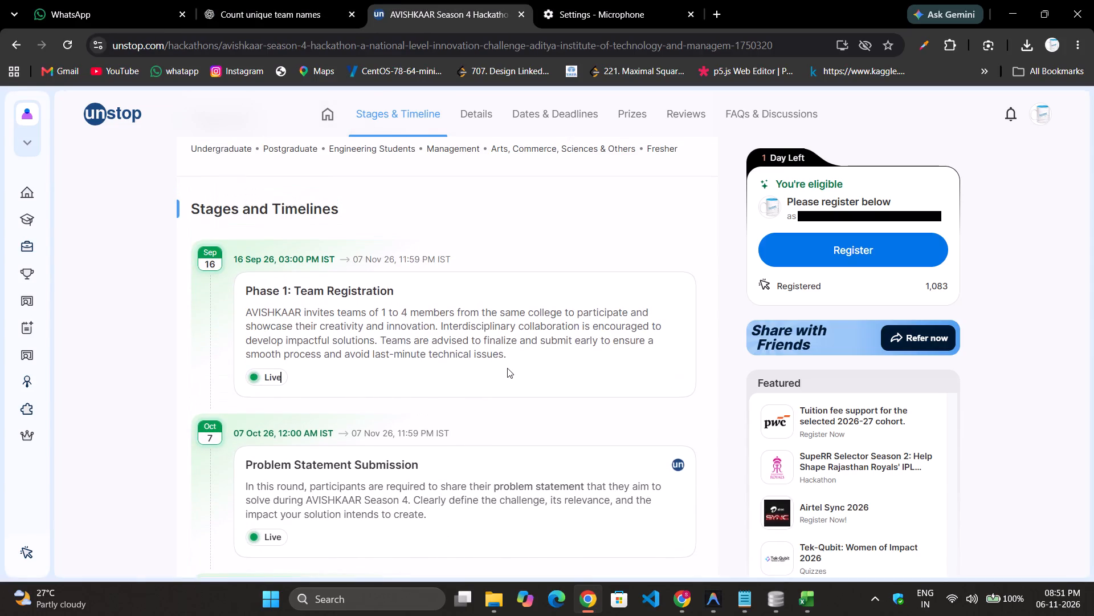
# Close the microphone settings page and the ChatGPT conversation about unique team names.
pyautogui.click(607, 0)
pyautogui.click(695, 15)
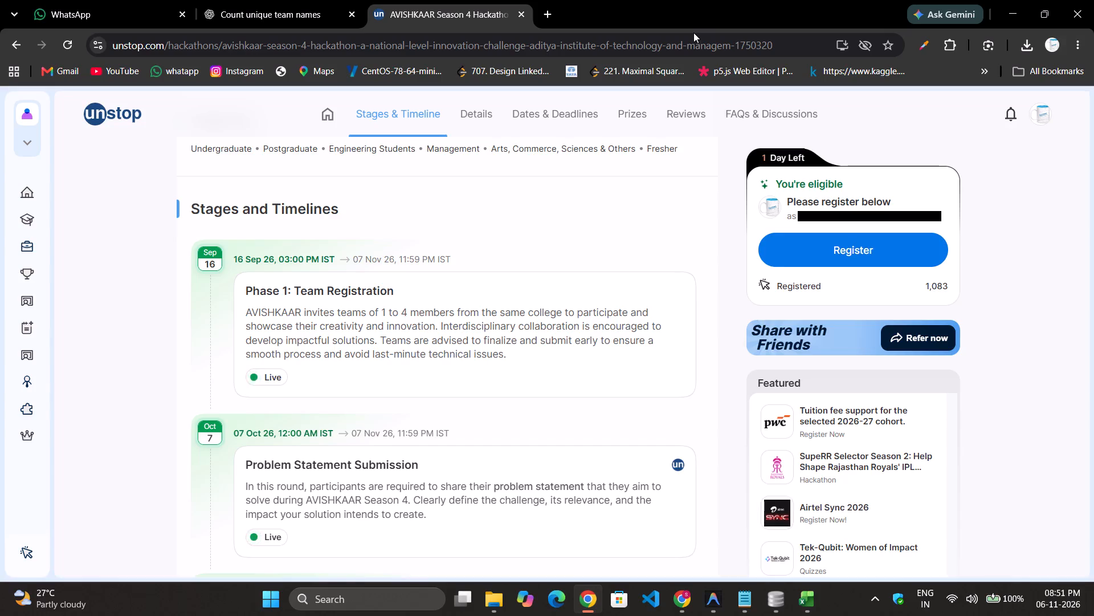
pyautogui.click(326, 0)
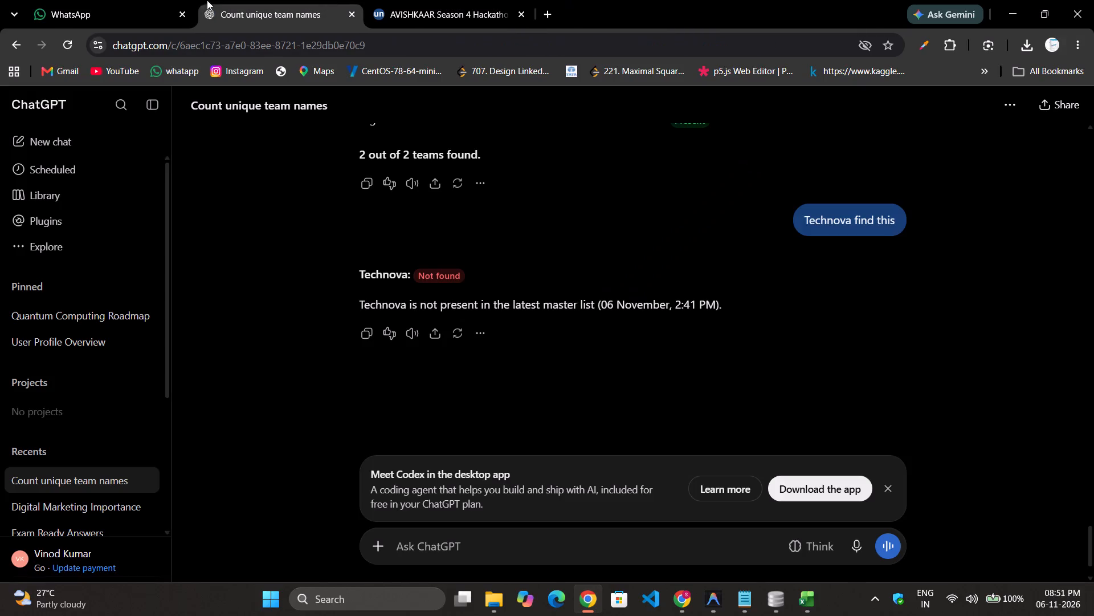
pyautogui.click(354, 14)
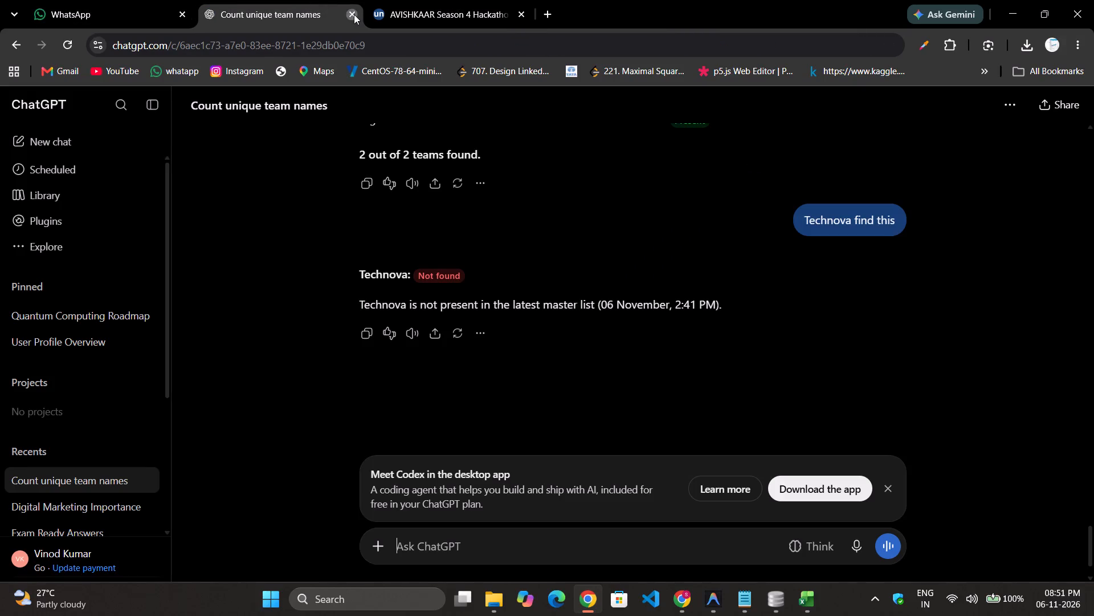